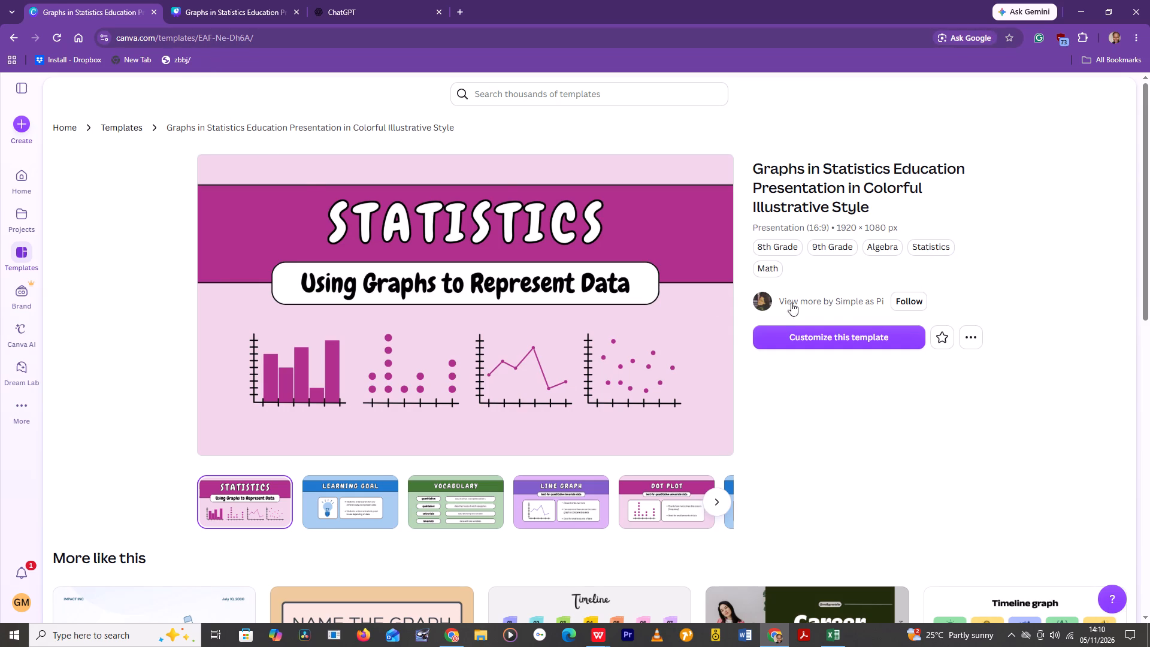
Open the Graphs in Statistics Education Presentation template for customizing.
click(843, 333)
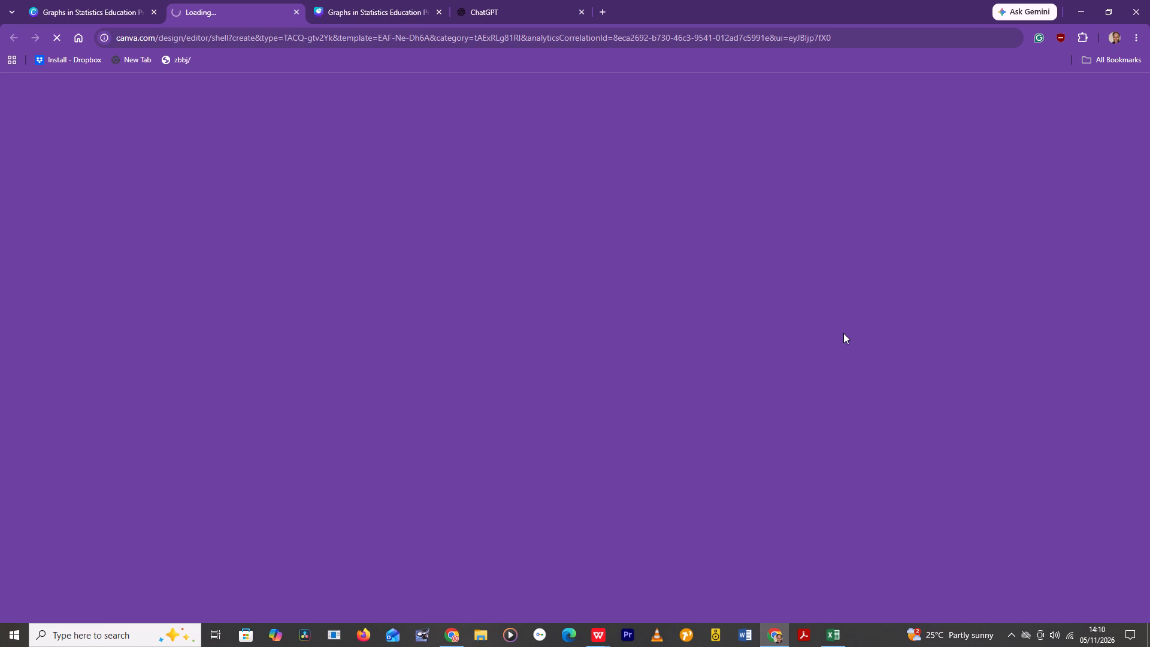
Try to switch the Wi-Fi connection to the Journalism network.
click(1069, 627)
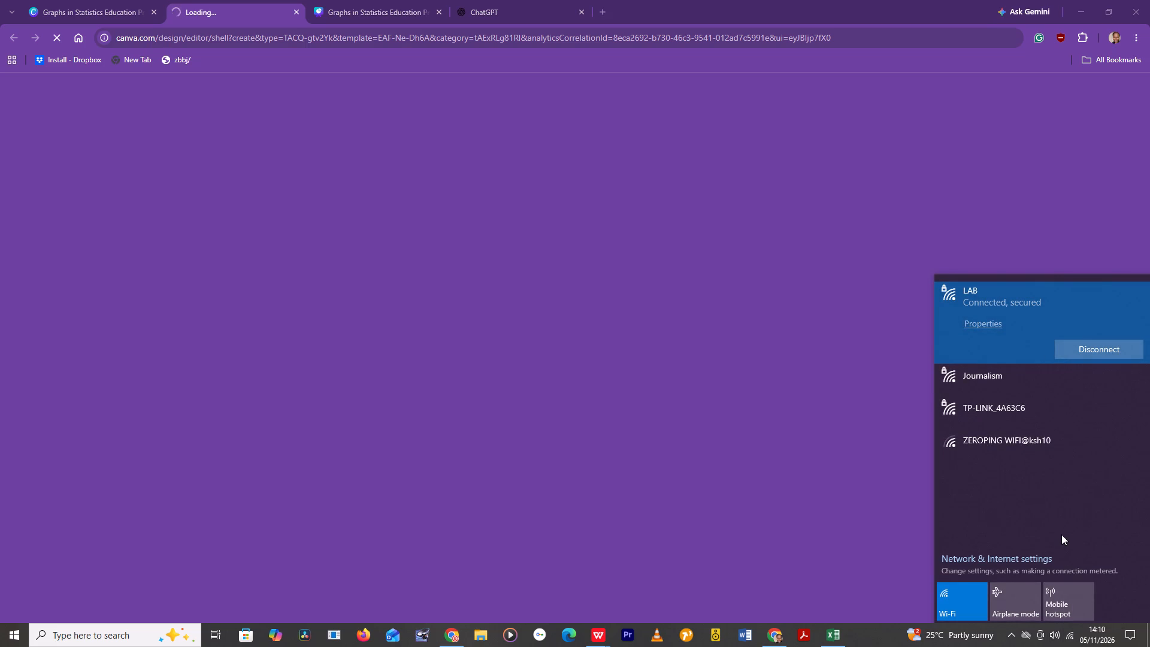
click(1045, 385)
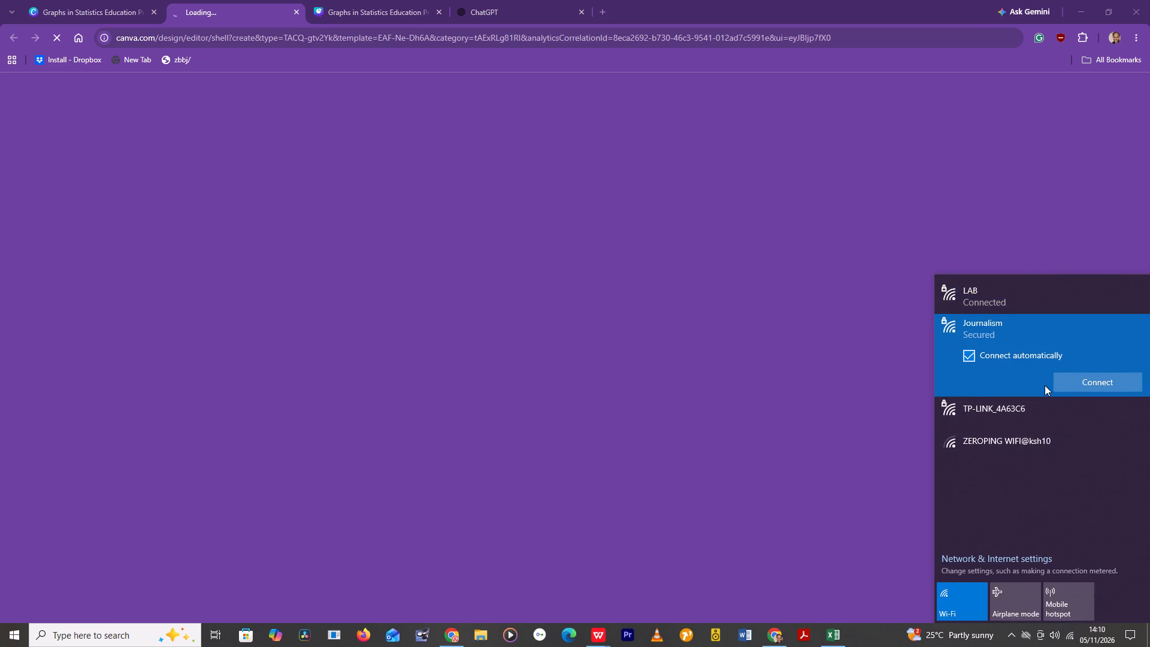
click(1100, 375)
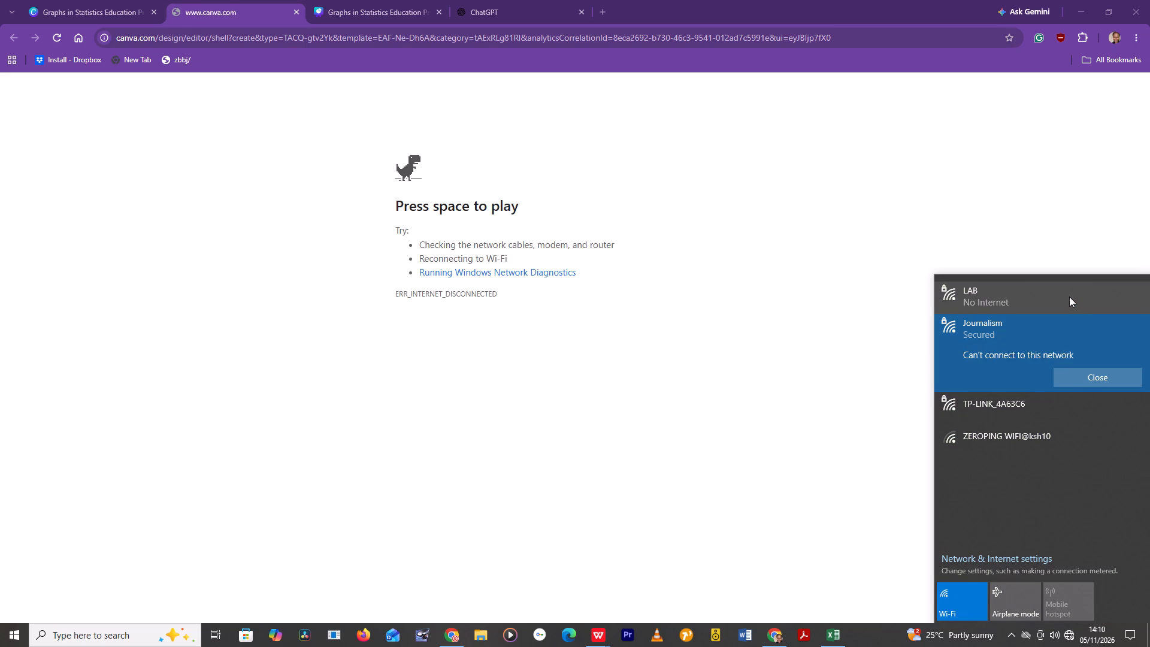
Disconnect from the LAB Wi-Fi network and reconnect to it, closing the network list.
click(1069, 297)
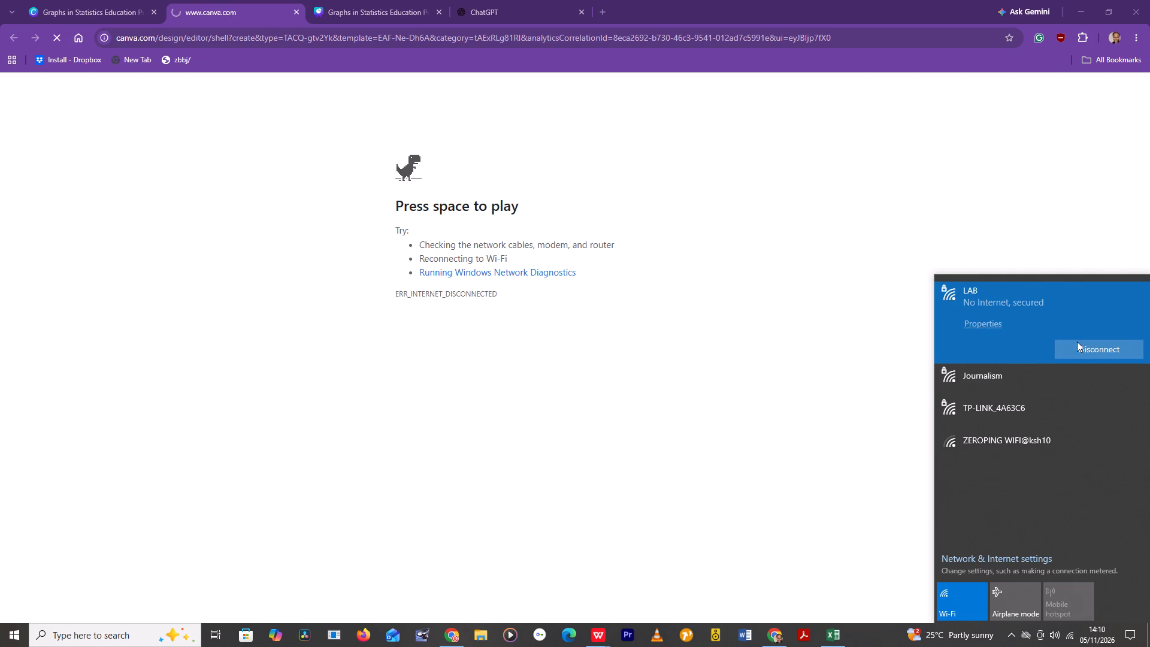
click(1079, 346)
click(1079, 347)
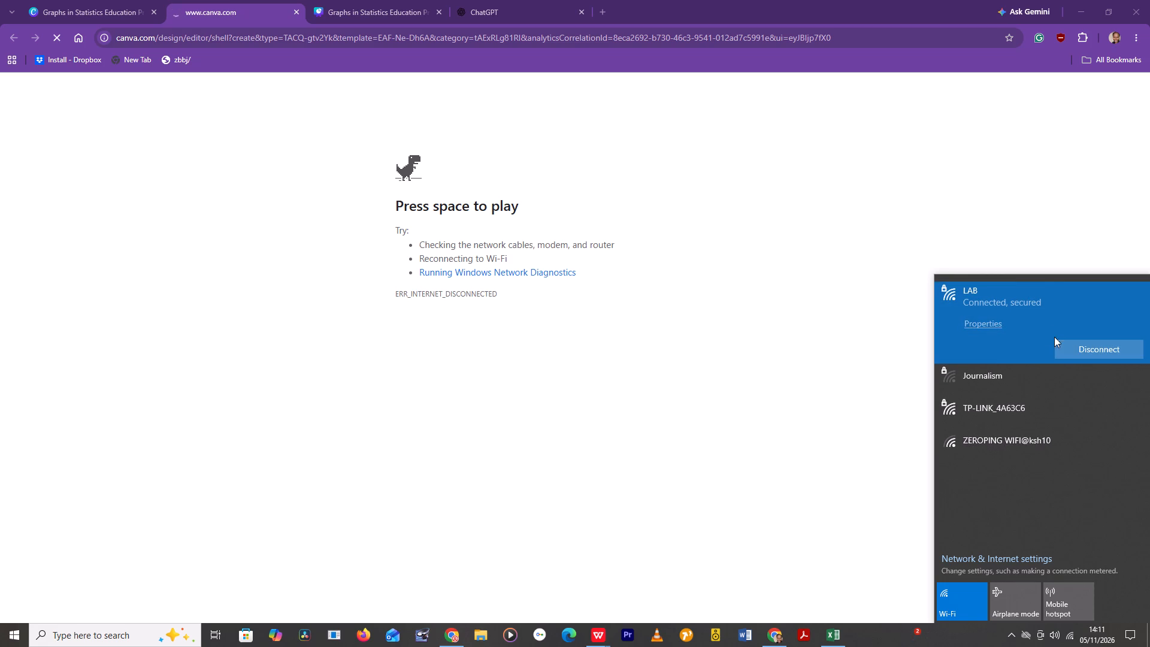
click(1051, 225)
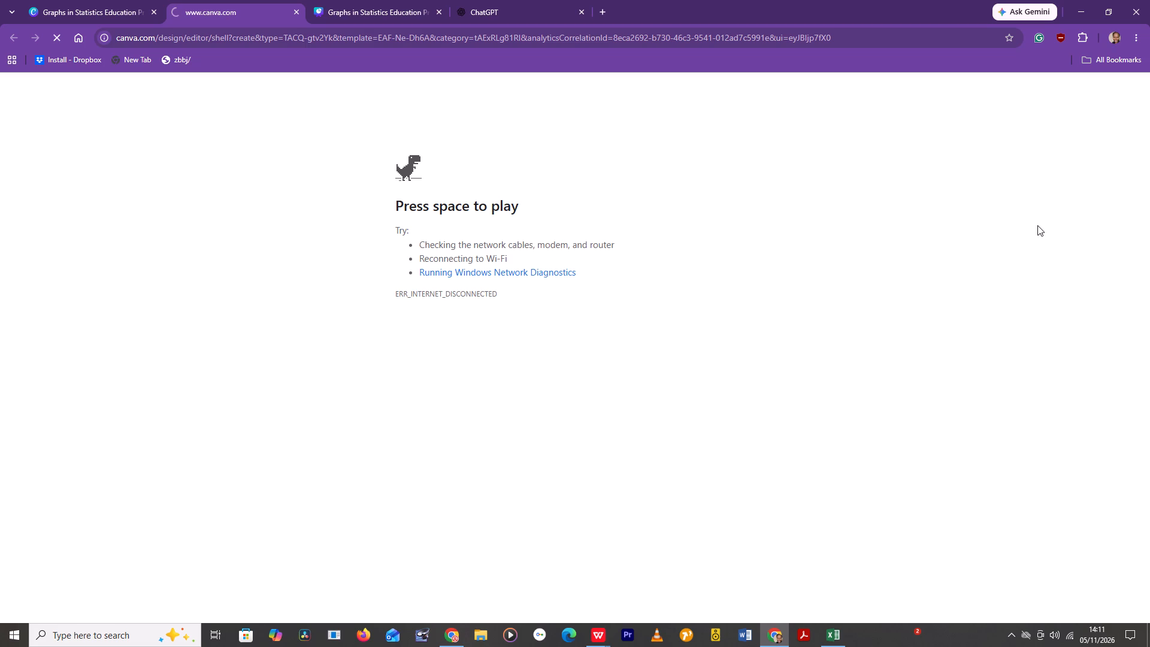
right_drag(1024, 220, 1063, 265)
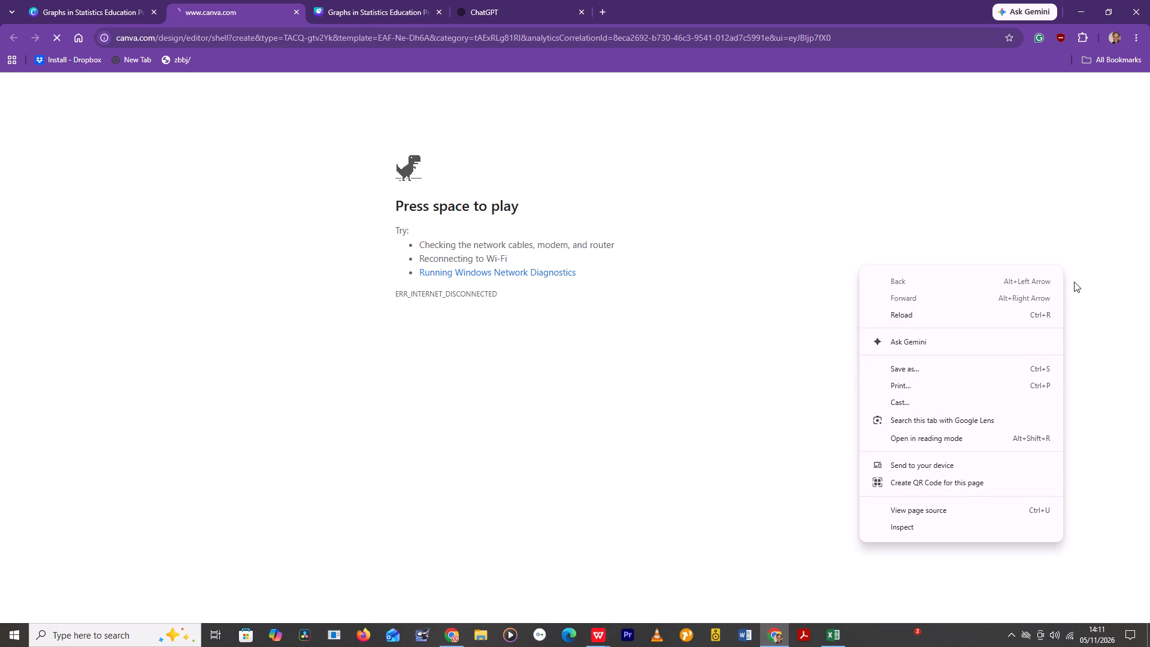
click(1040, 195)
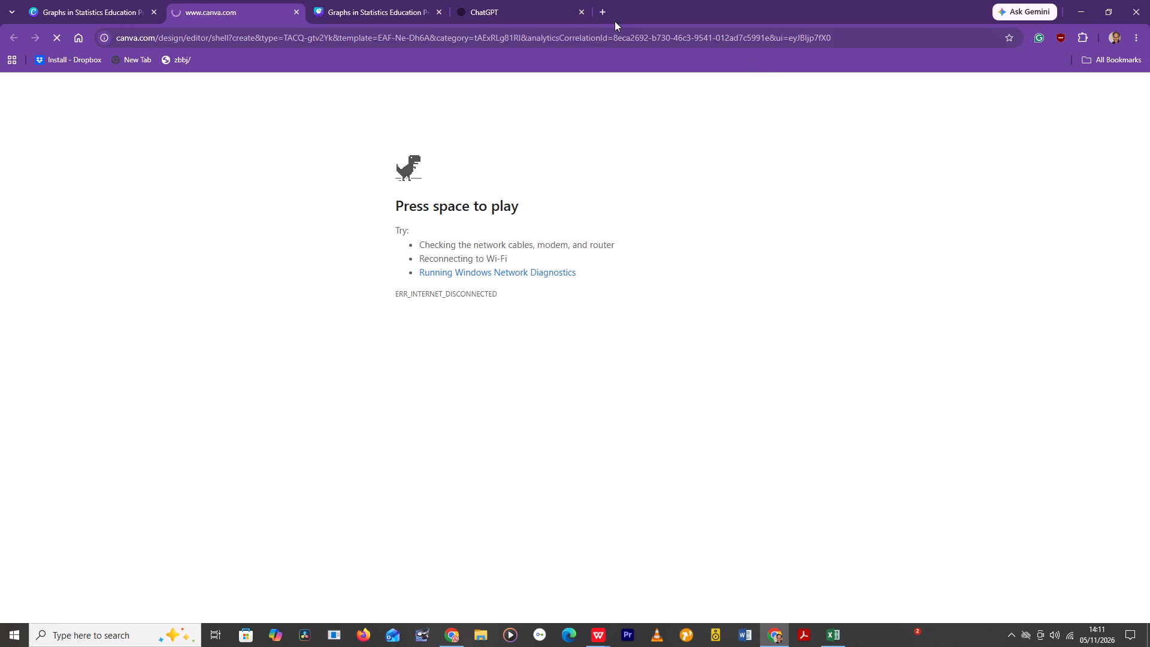
Close the ChatGPT page.
click(581, 8)
Run Windows Network Diagnostics from the offline Canva page and close the troubleshooter.
click(431, 269)
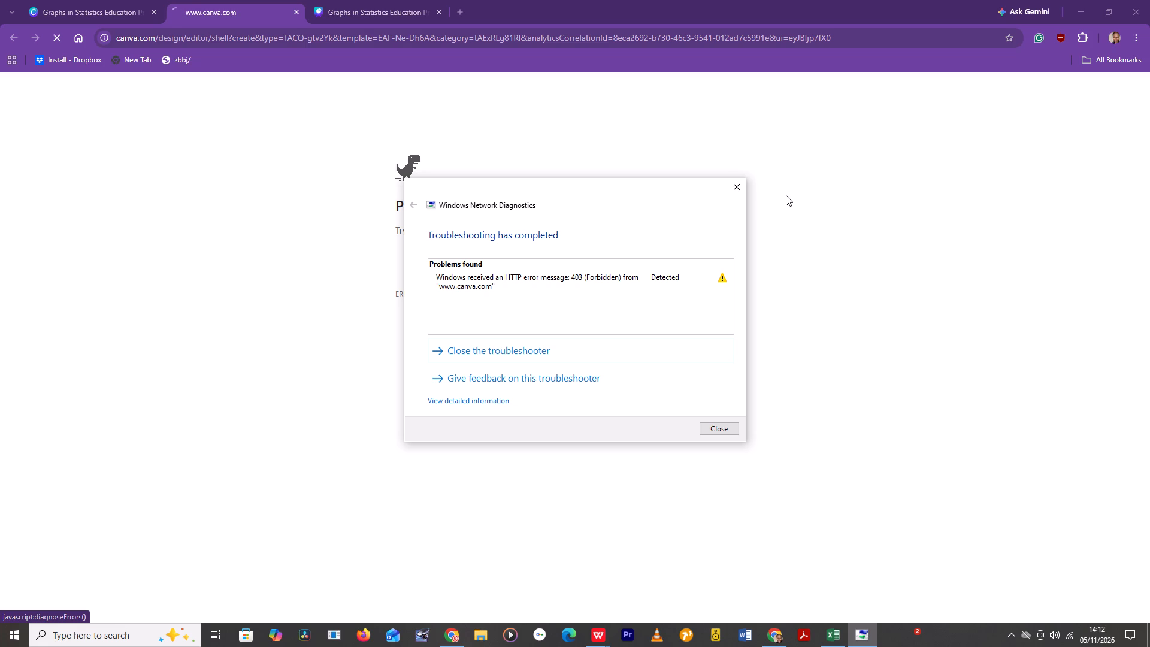
click(732, 183)
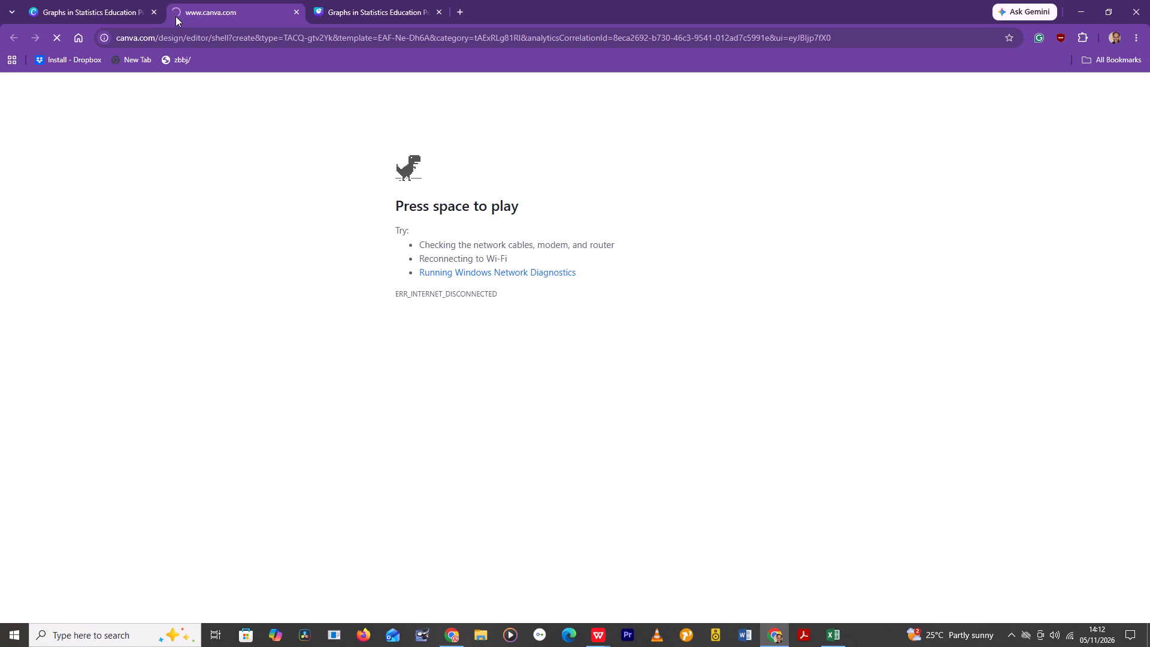
Return to the original template page and go to the Canva Projects page.
click(121, 9)
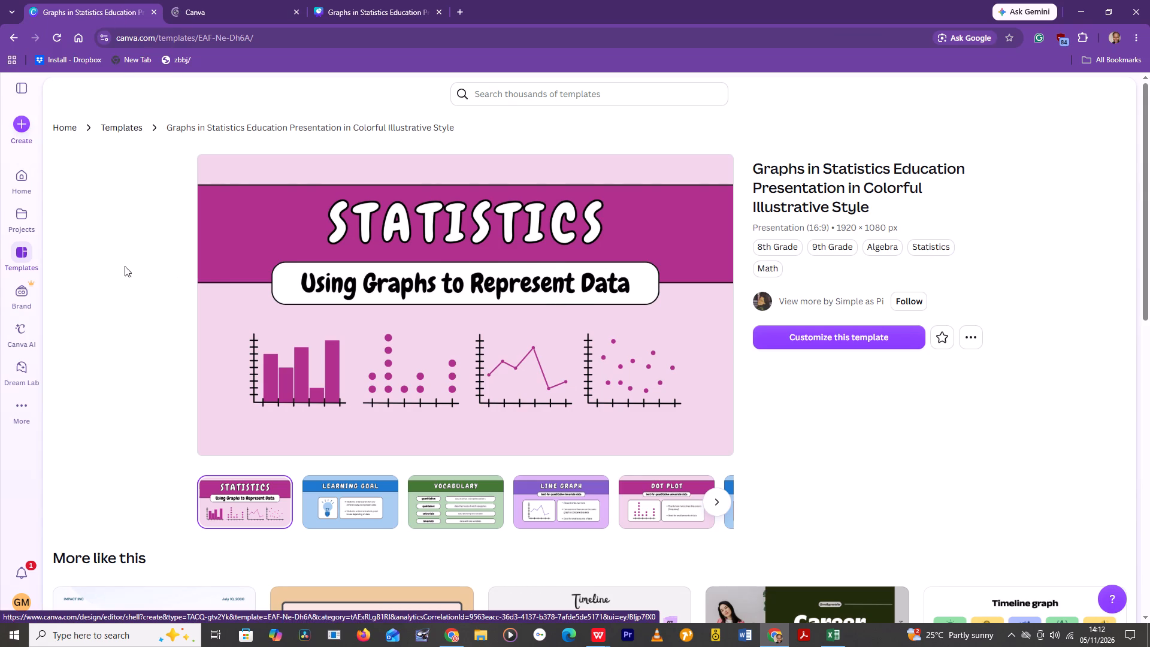
click(25, 210)
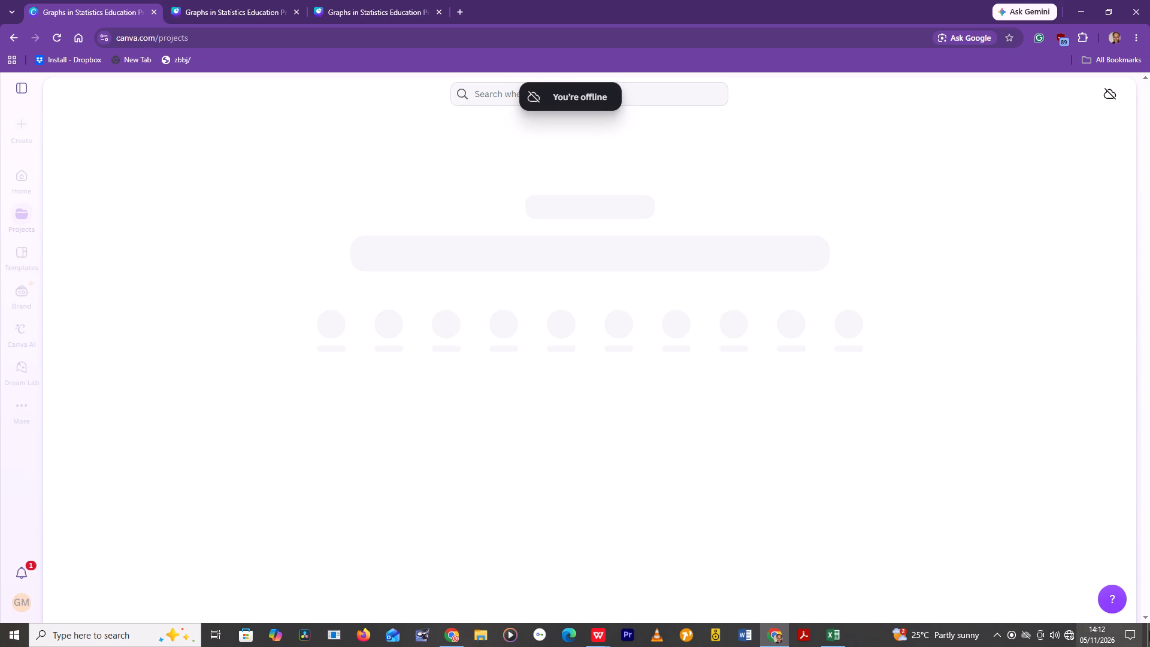
Open the list of available Wi-Fi networks.
click(1075, 632)
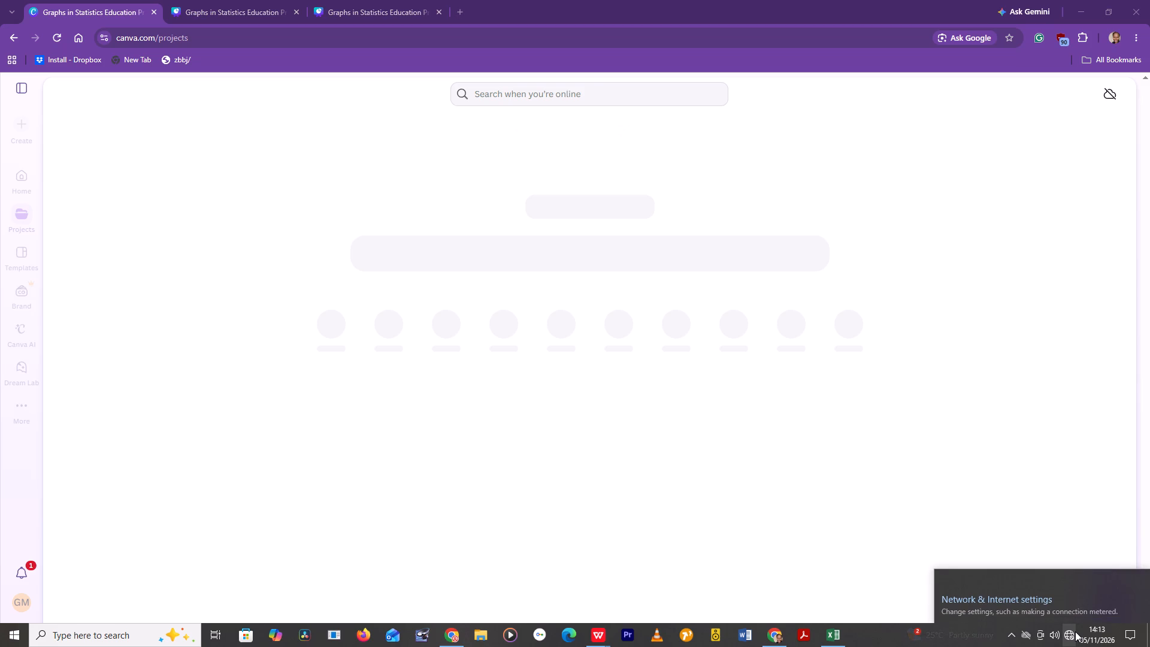
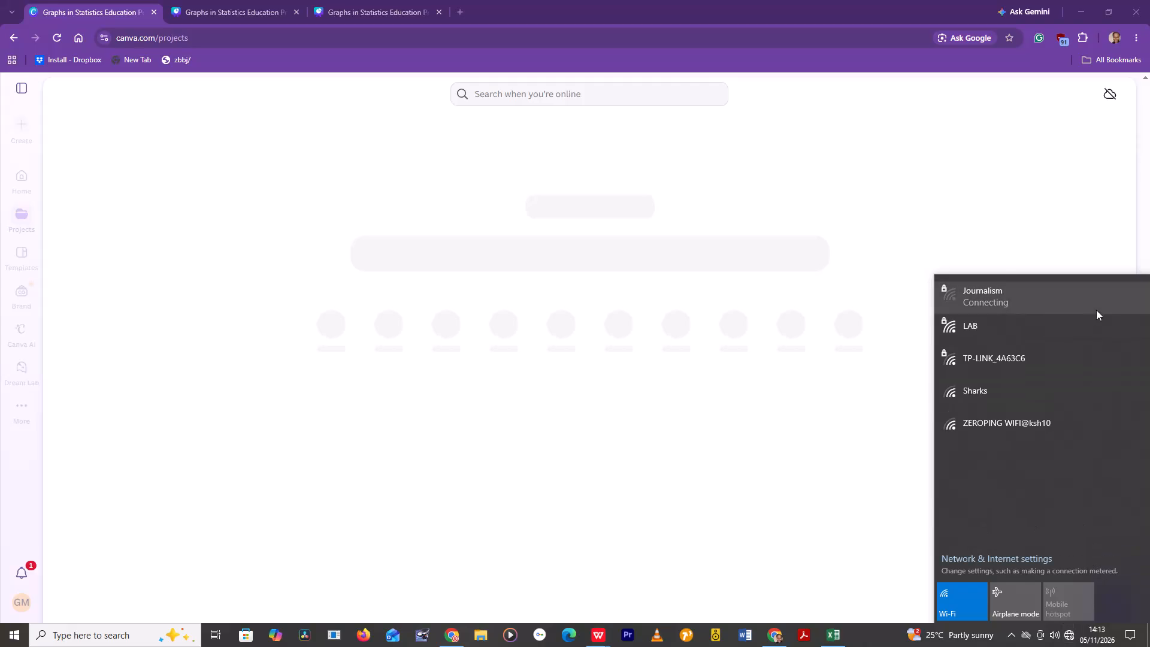
Connect the computer to the LAB Wi-Fi network and return to the Canva projects page.
click(1056, 328)
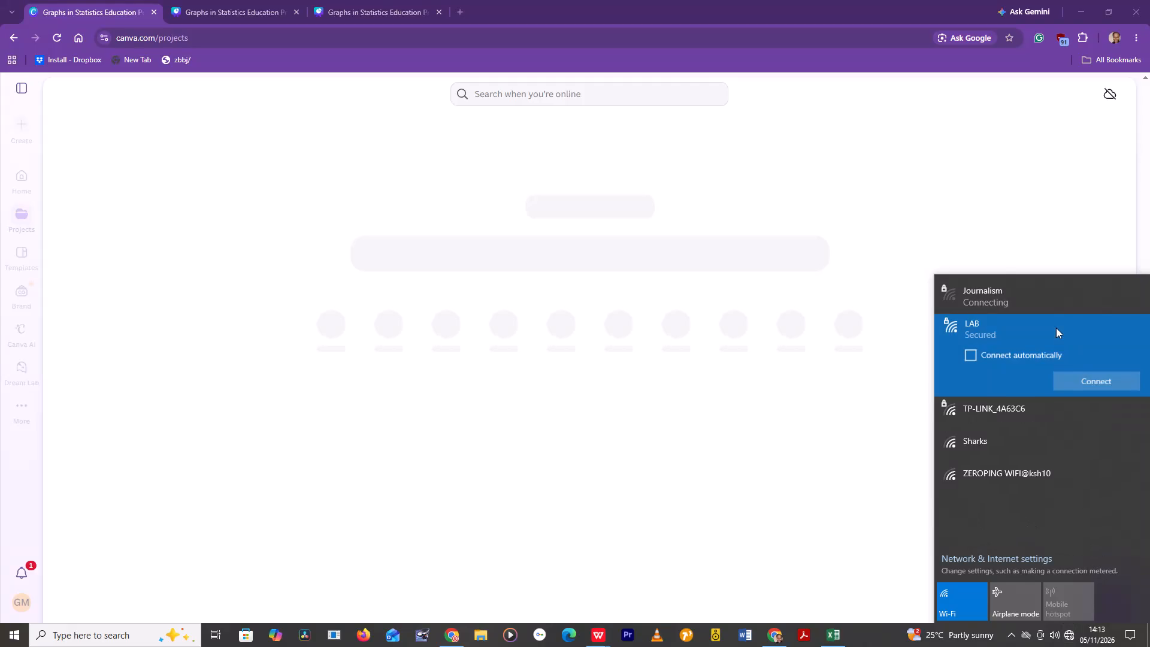
click(1105, 380)
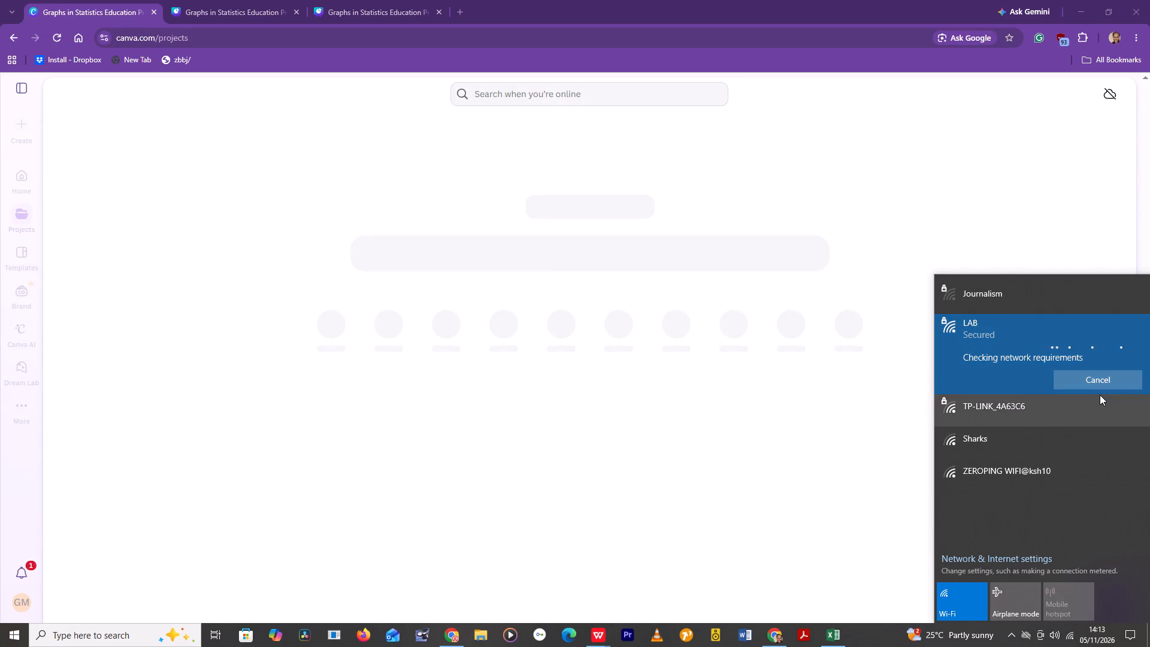
click(1088, 208)
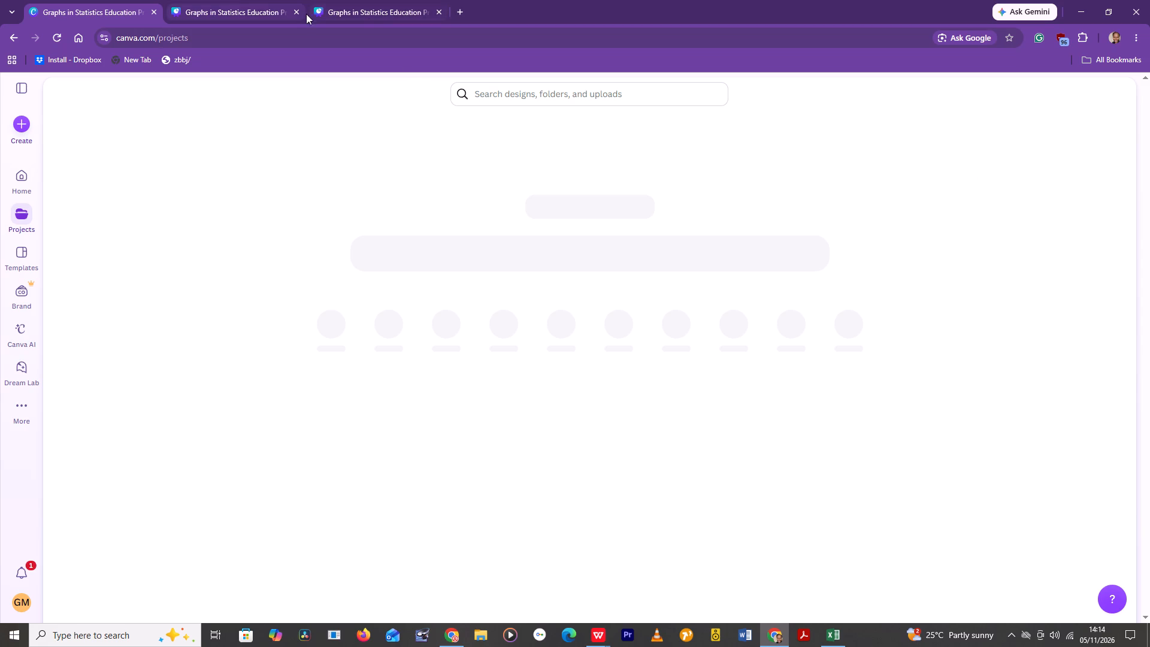
Switch to the open Graphs in Statistics design titled "Presidential Candidates Votes".
click(119, 10)
click(119, 10)
click(193, 5)
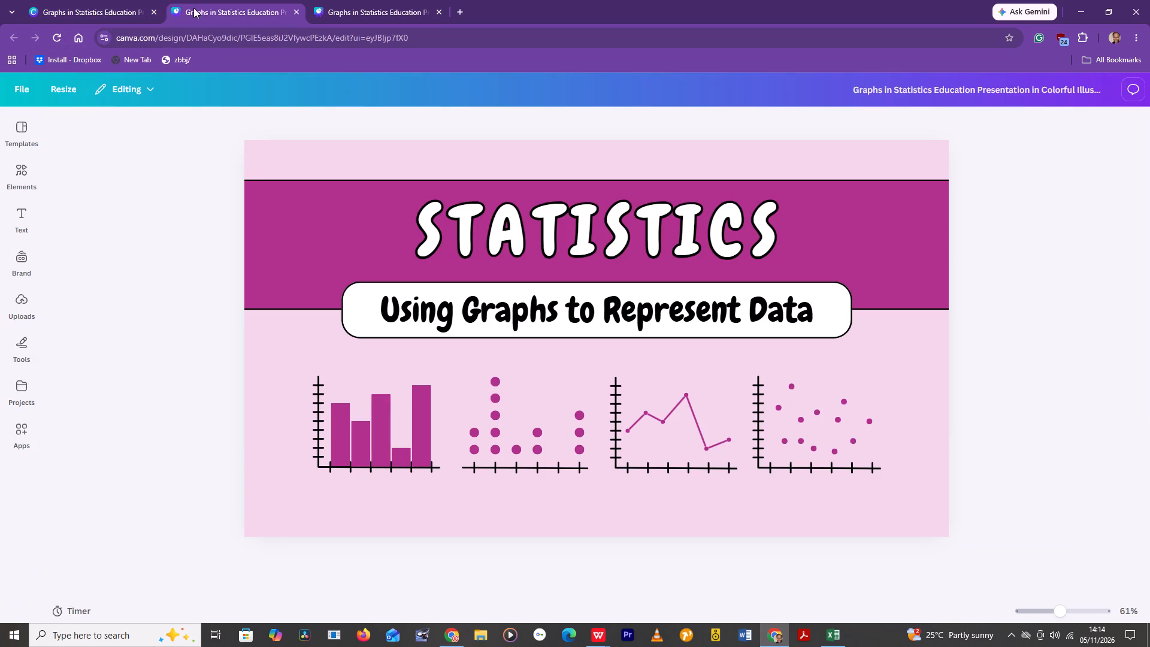
click(355, 11)
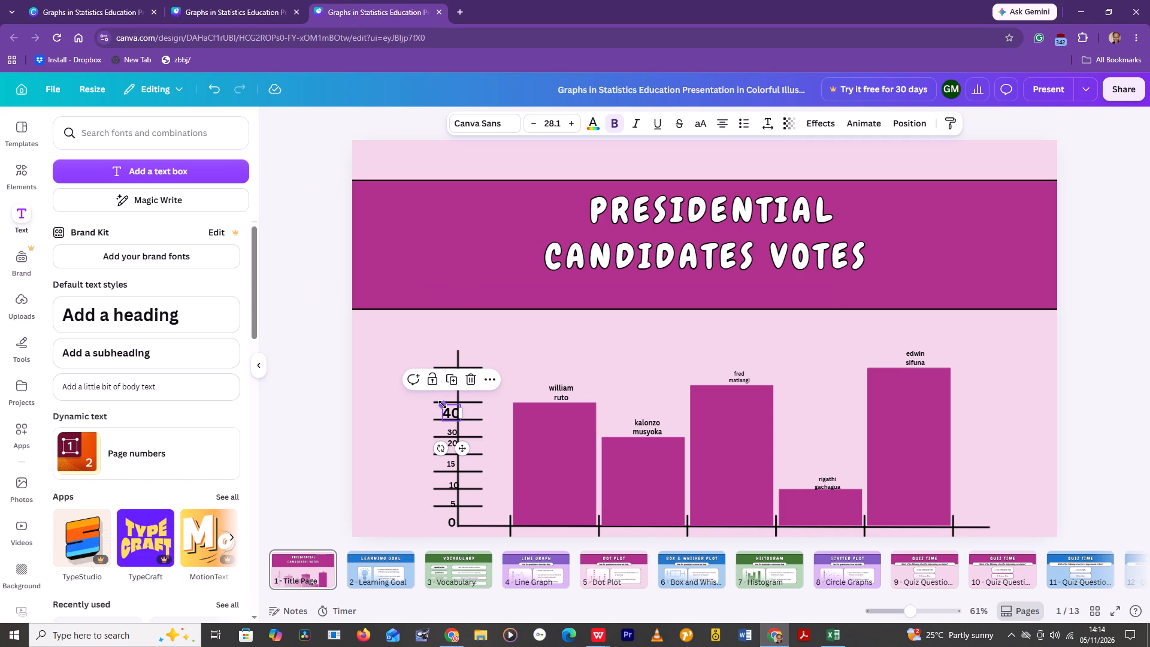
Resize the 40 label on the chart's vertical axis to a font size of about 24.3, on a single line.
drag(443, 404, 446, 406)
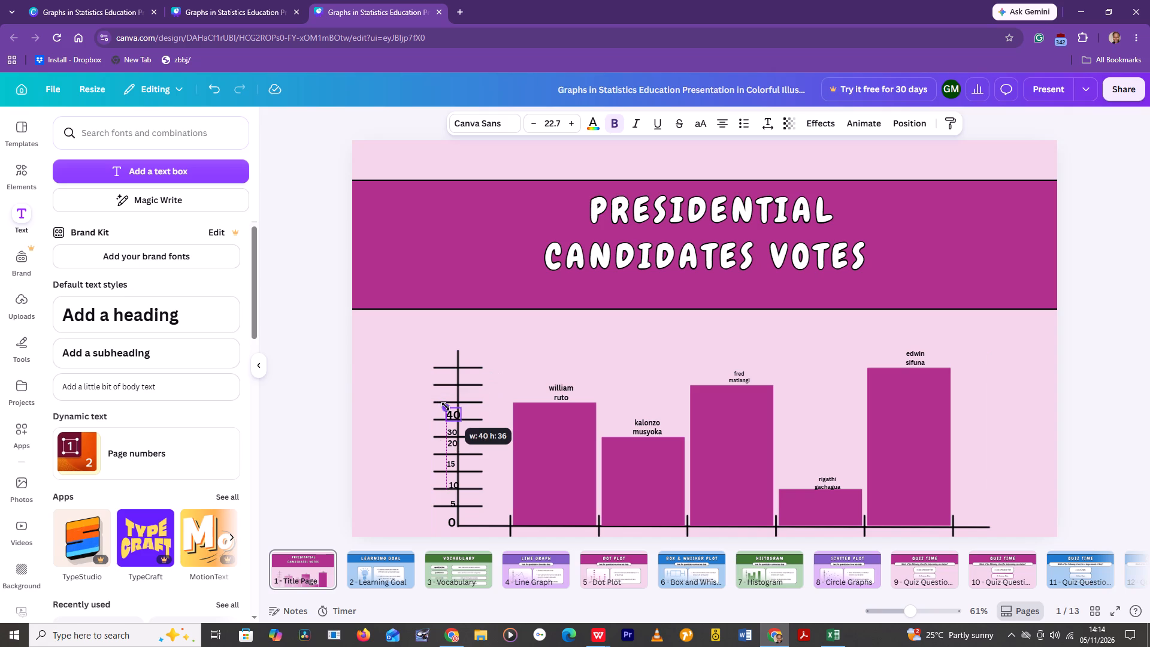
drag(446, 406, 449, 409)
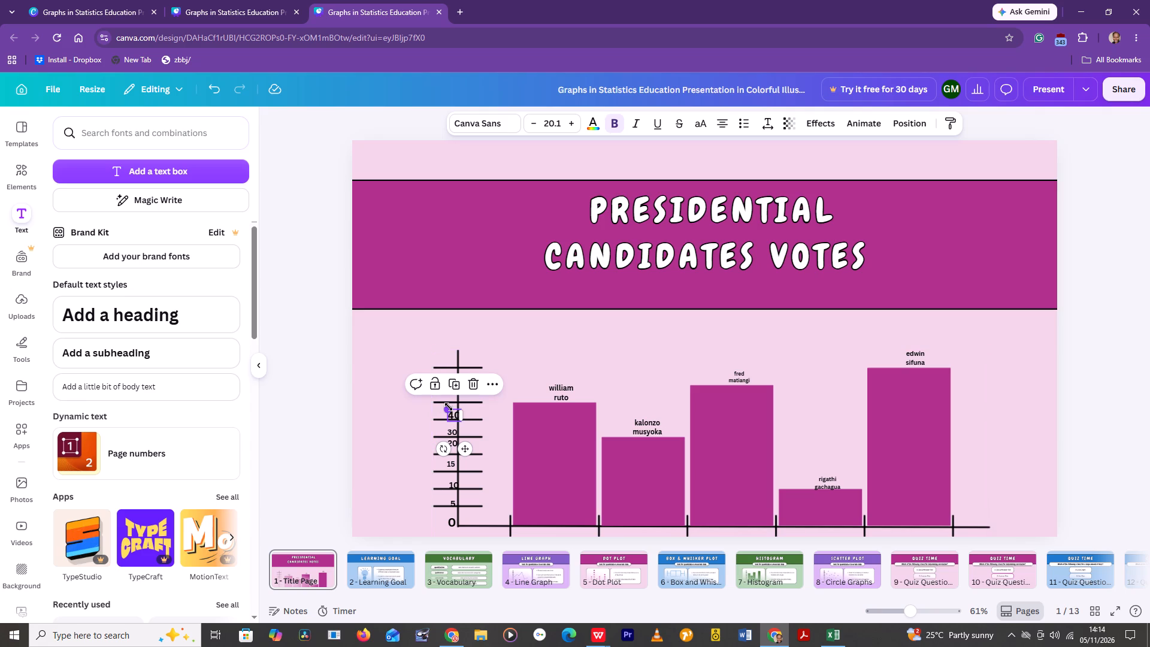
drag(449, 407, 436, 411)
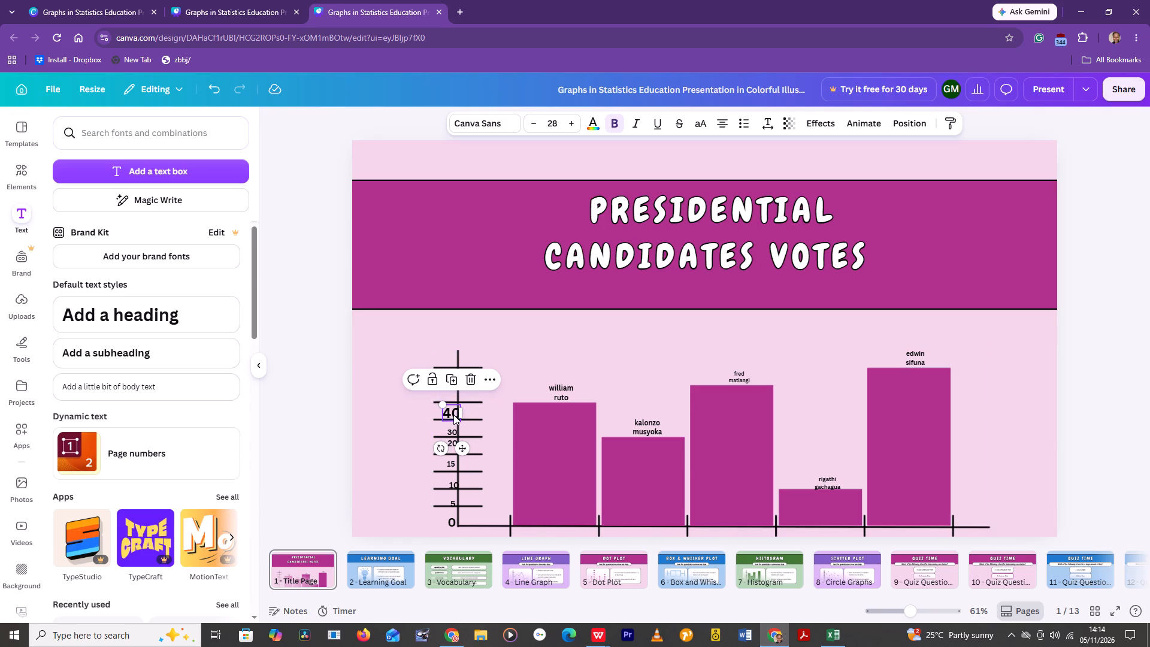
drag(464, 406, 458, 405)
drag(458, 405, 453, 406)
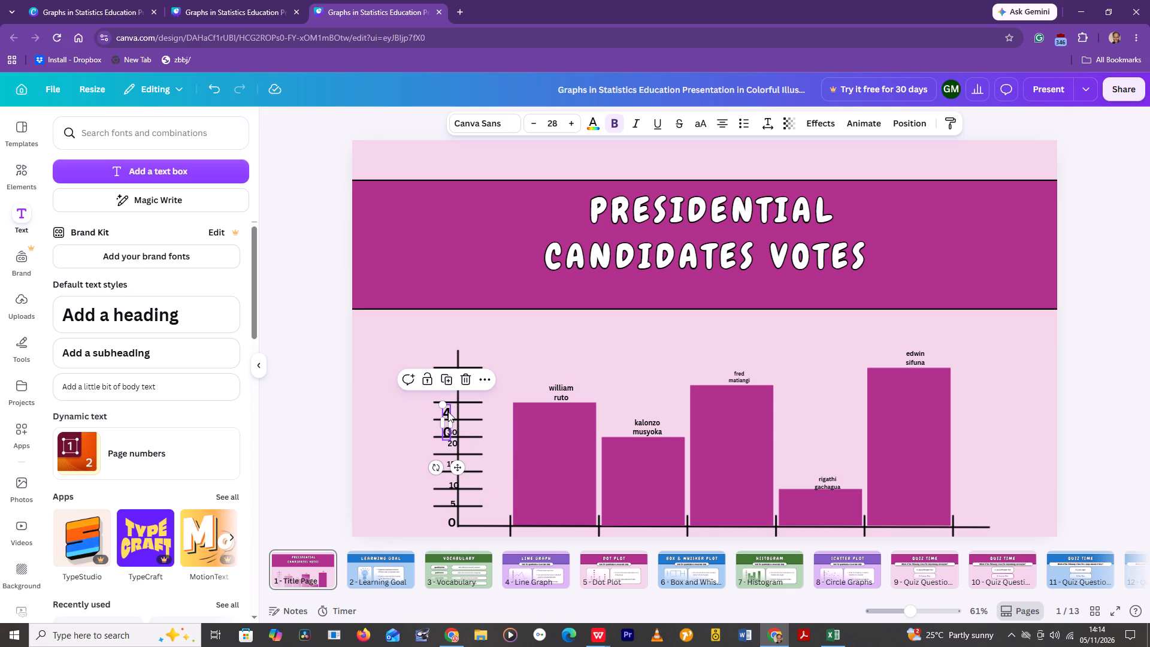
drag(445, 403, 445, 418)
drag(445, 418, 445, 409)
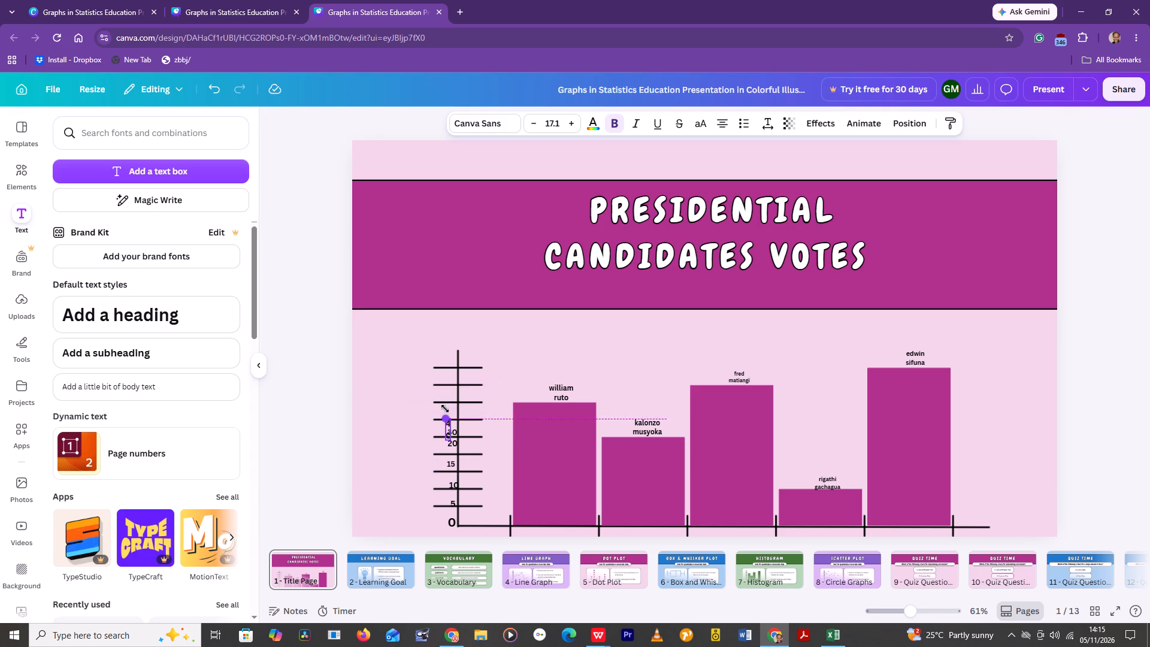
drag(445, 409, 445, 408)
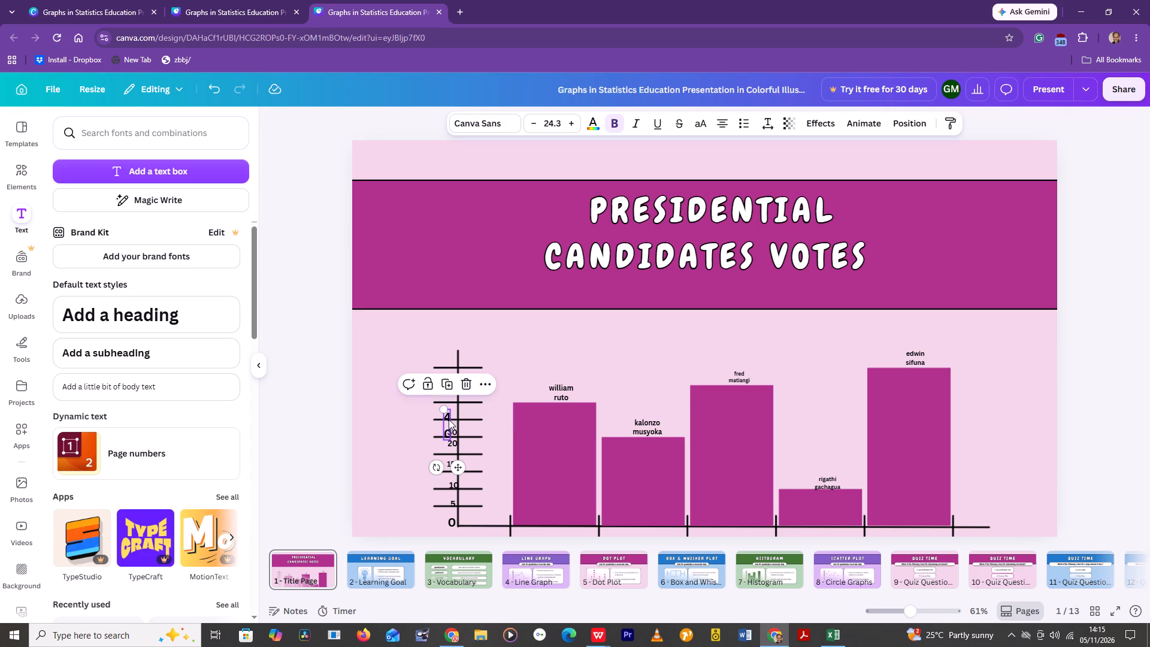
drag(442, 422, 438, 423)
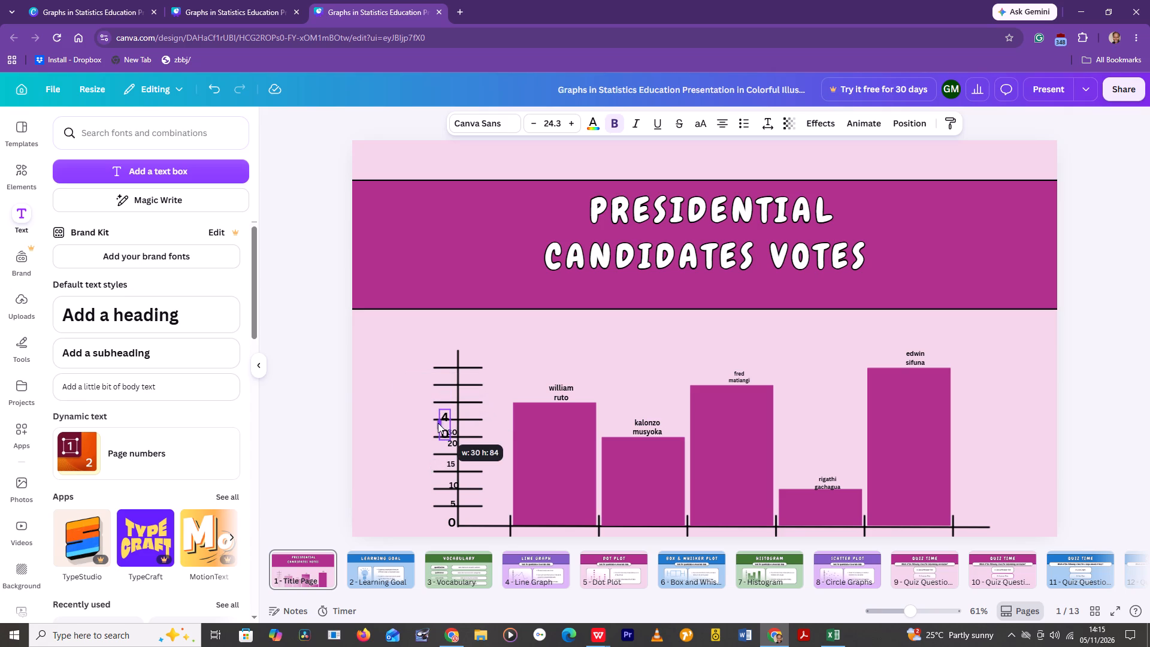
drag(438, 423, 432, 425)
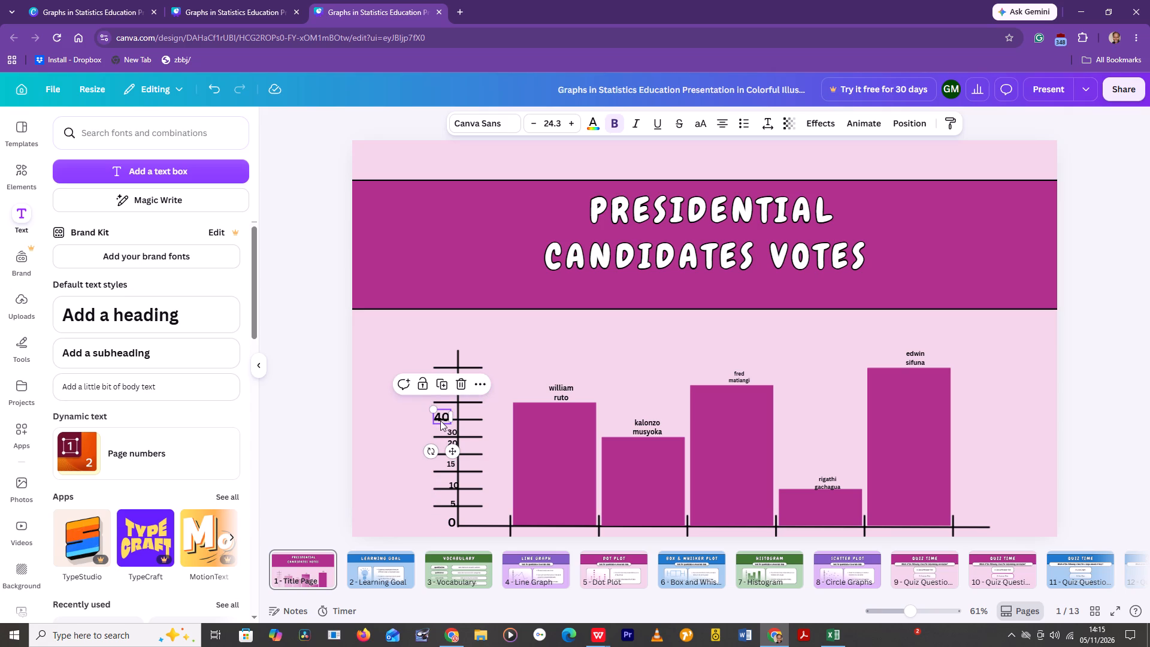
Move the 40 label up along the vertical axis to just below the tick level with the top of the first bar.
click(452, 451)
double_click(485, 443)
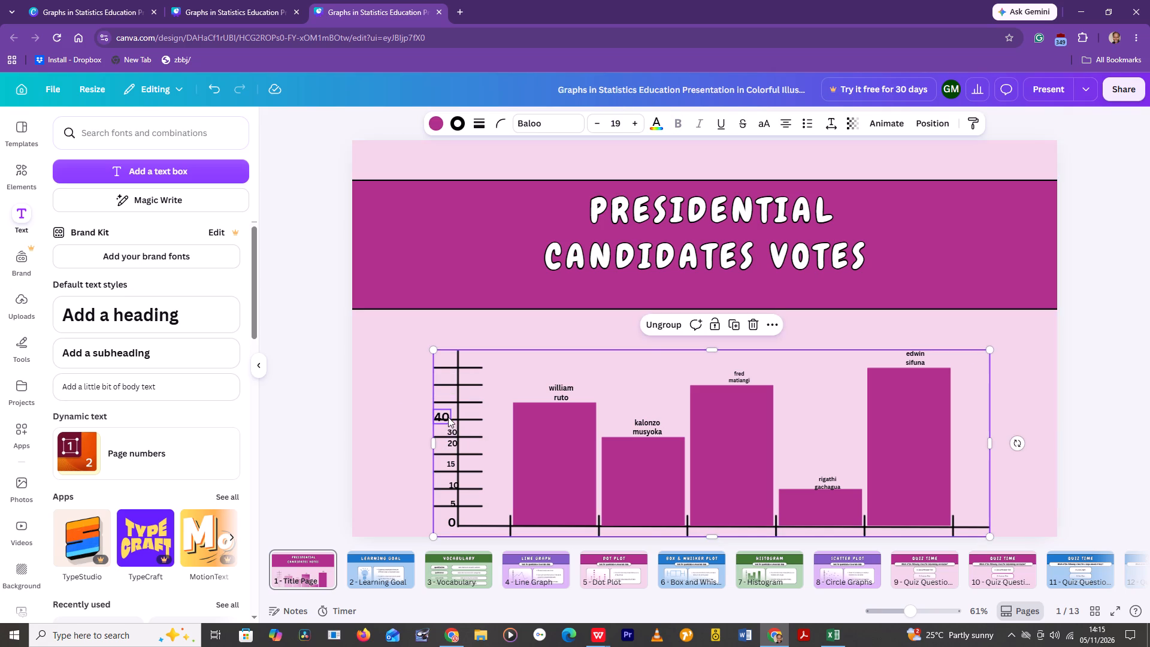
click(447, 415)
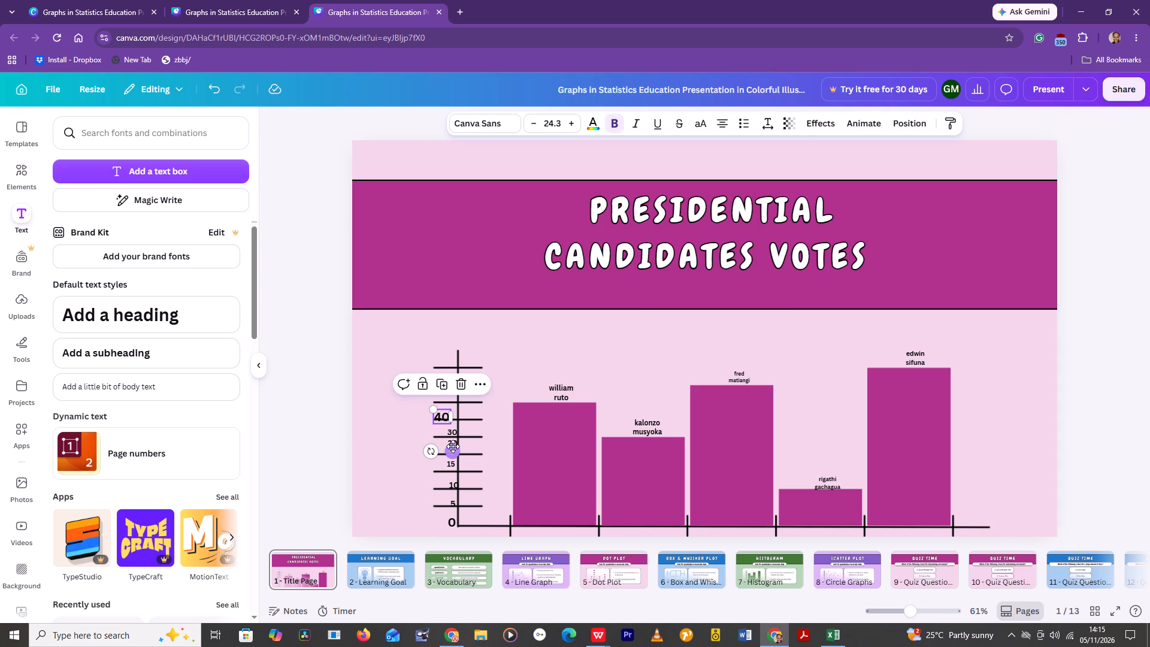
drag(455, 450, 456, 445)
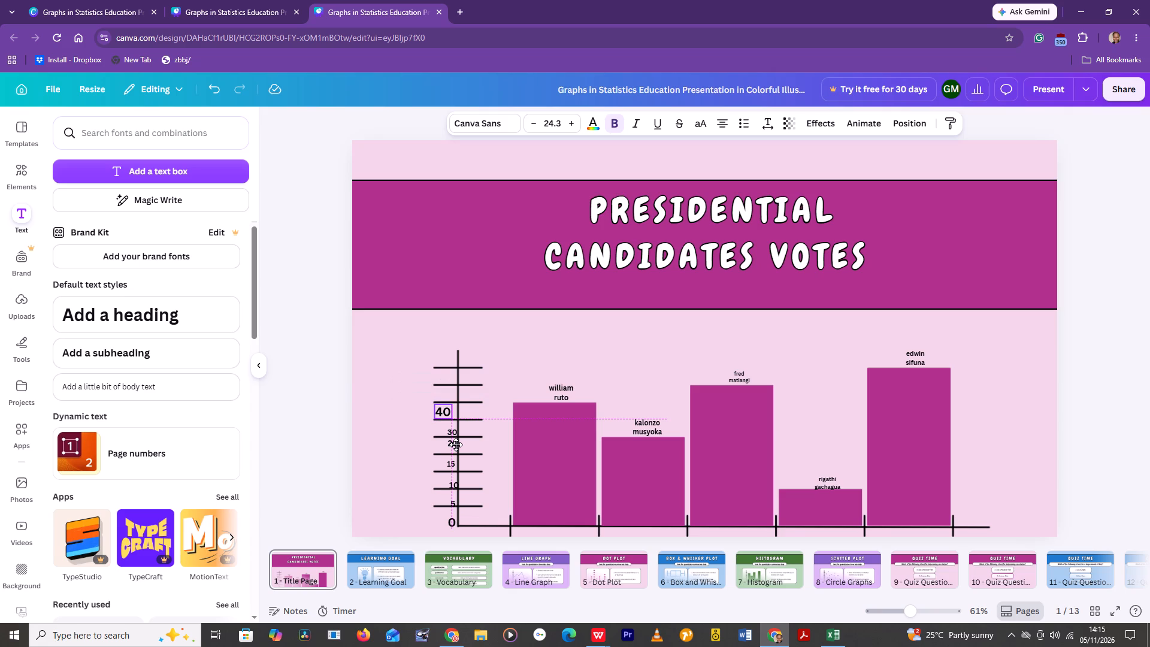
drag(456, 445, 483, 442)
click(483, 442)
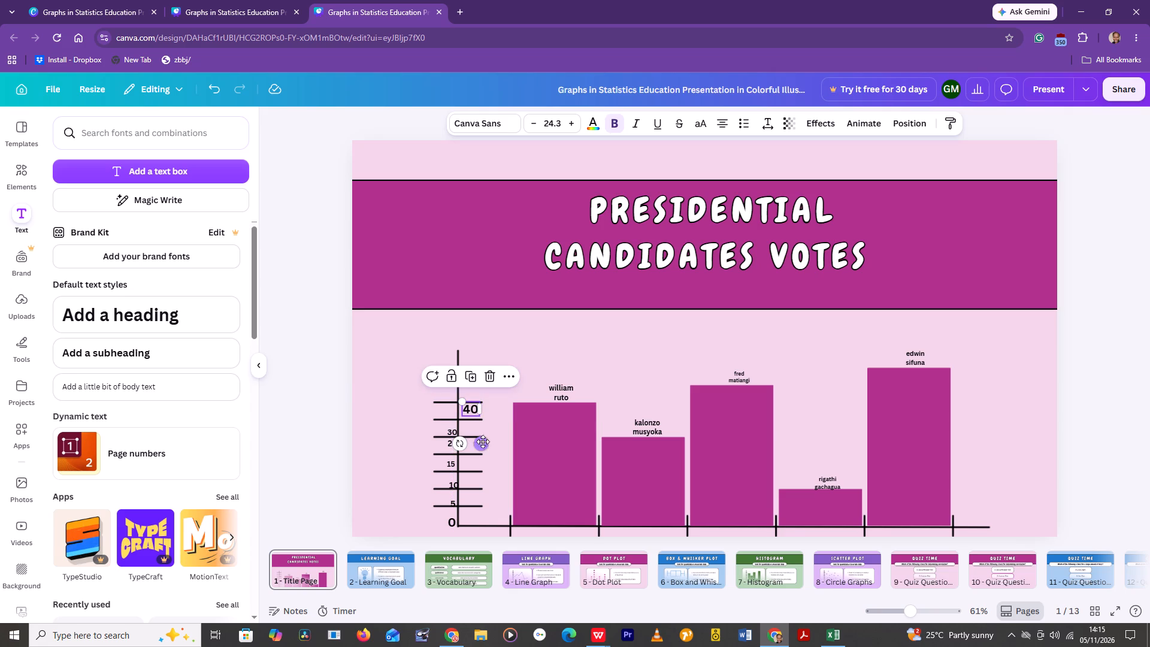
drag(479, 441, 475, 441)
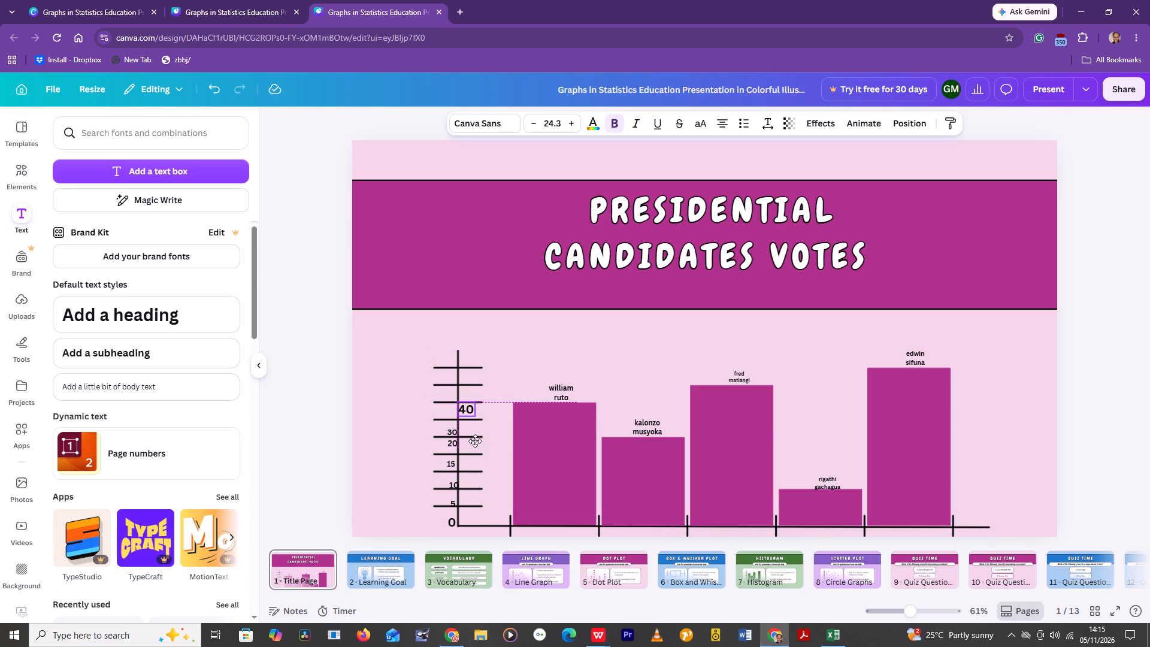
drag(475, 441, 461, 440)
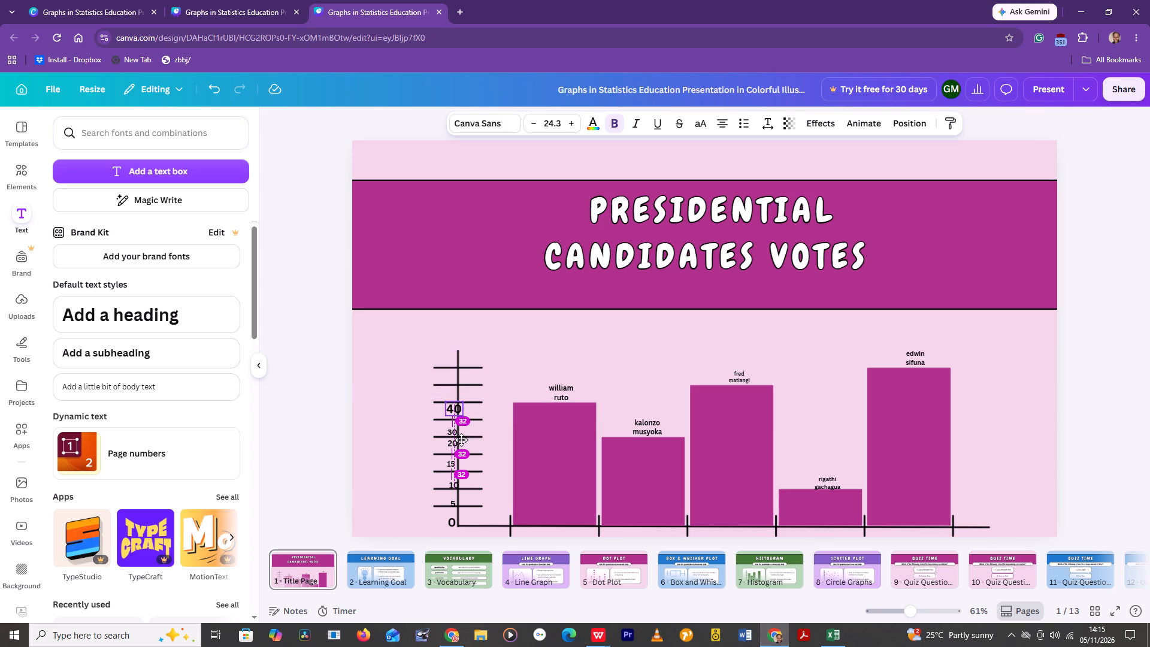
drag(461, 440, 461, 442)
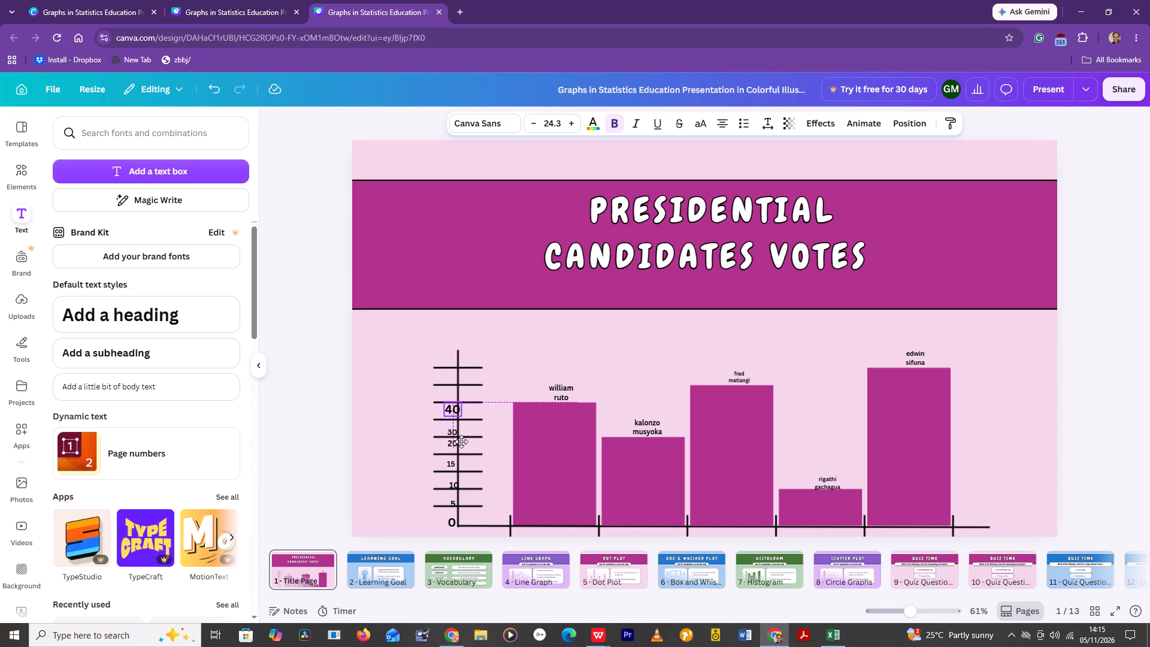
drag(461, 442, 459, 442)
drag(459, 442, 459, 442)
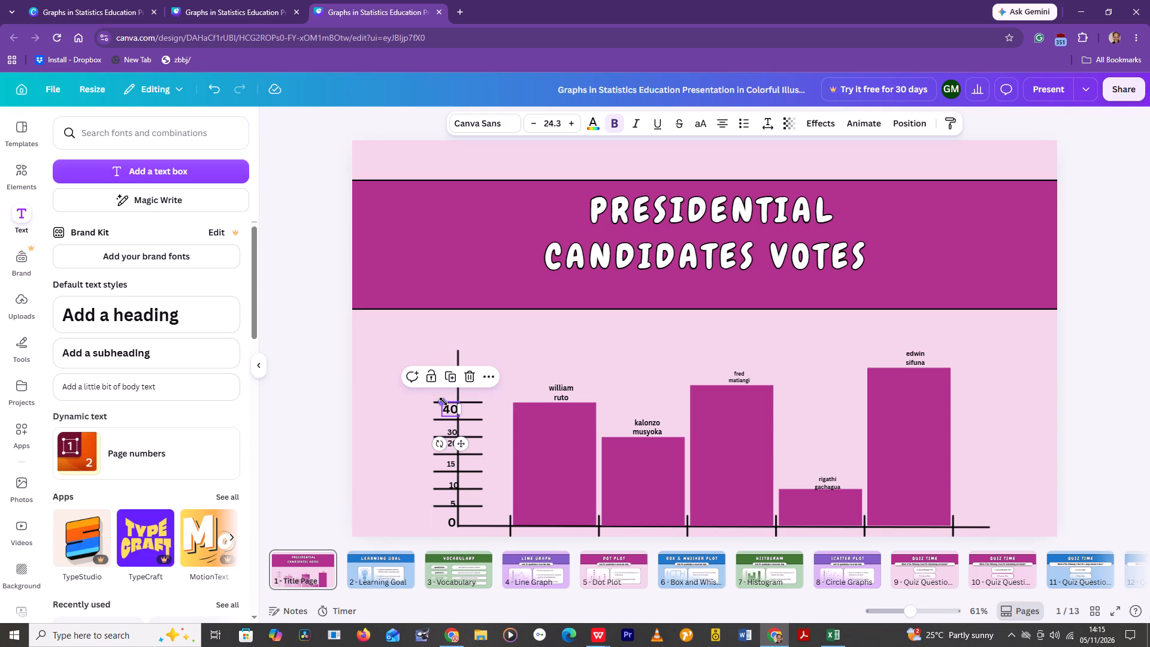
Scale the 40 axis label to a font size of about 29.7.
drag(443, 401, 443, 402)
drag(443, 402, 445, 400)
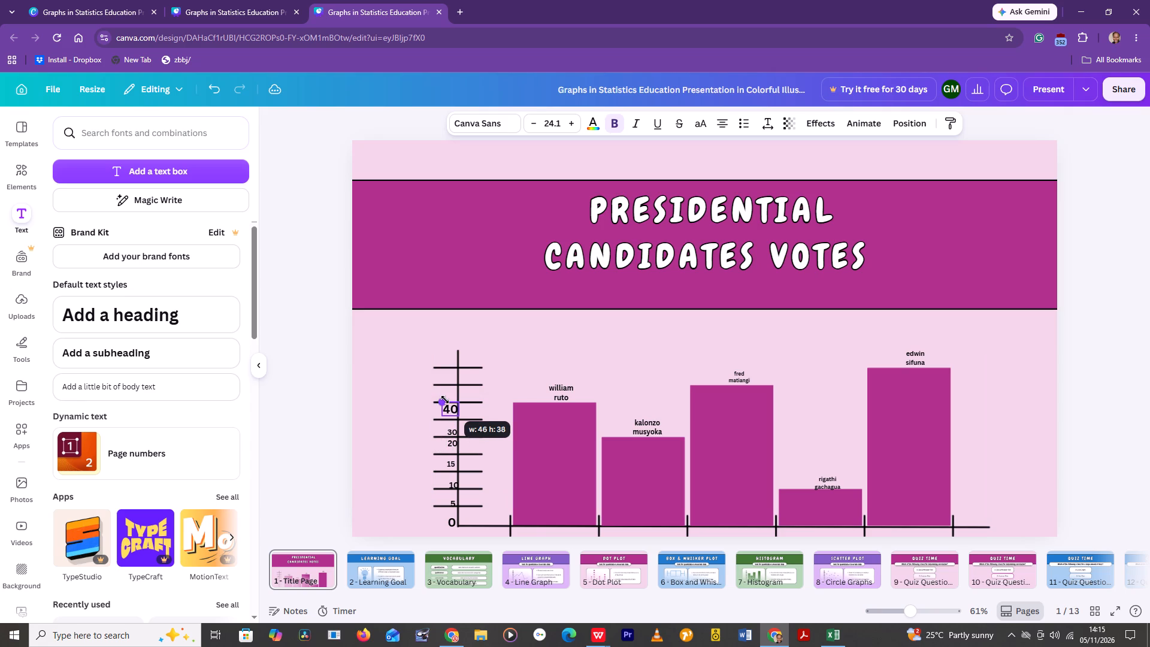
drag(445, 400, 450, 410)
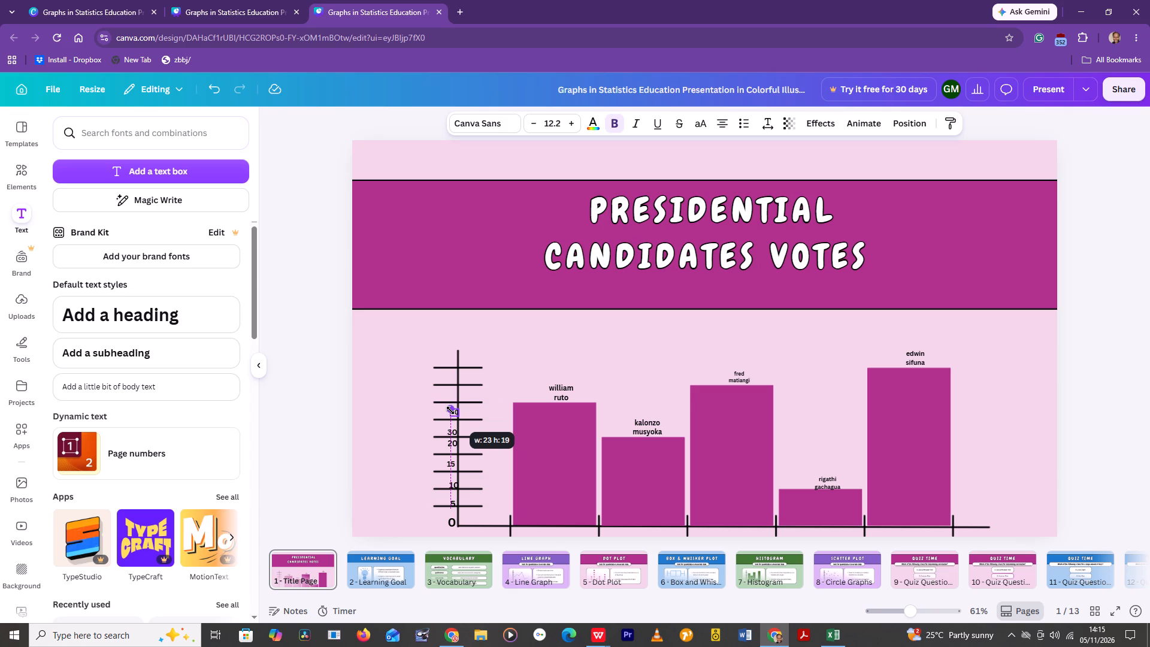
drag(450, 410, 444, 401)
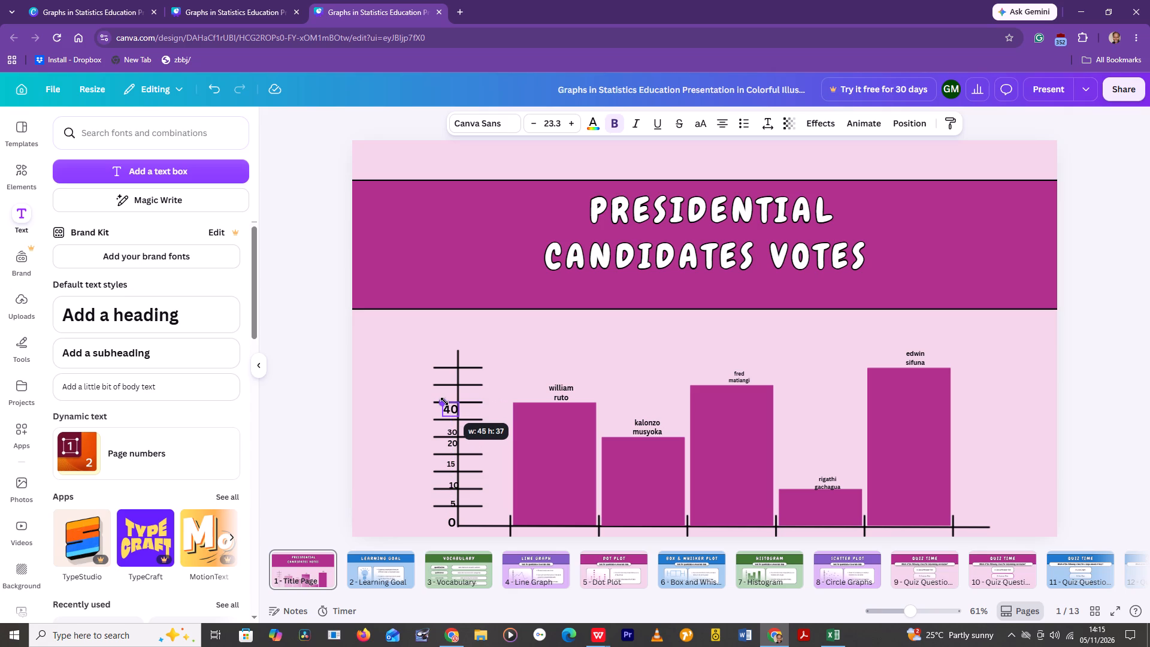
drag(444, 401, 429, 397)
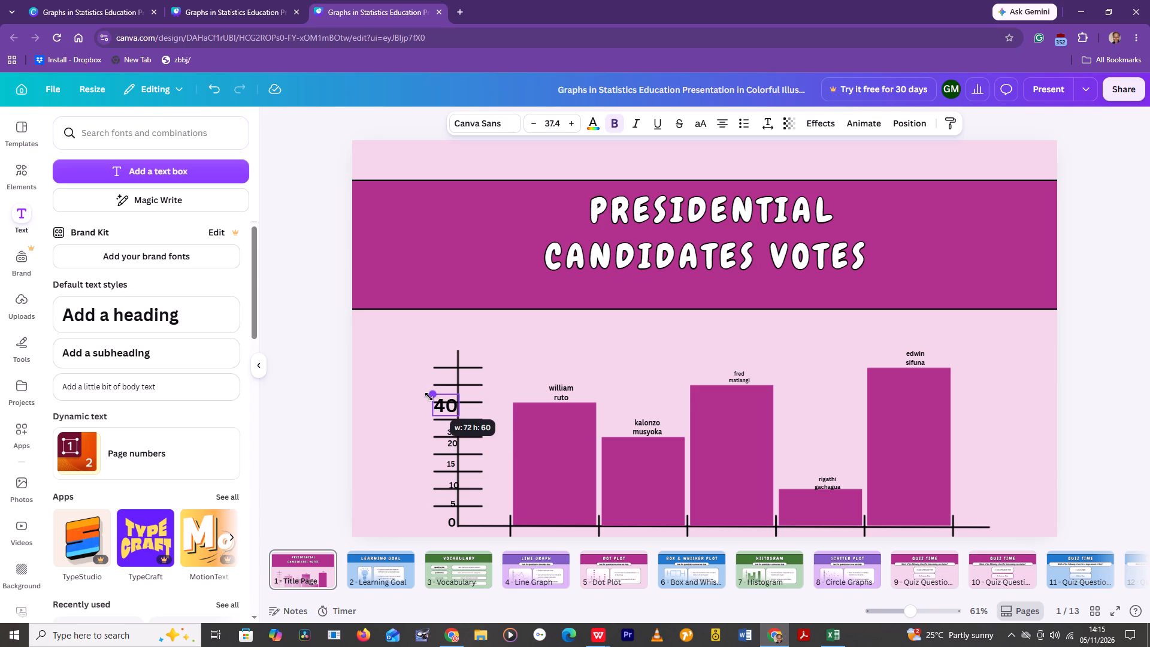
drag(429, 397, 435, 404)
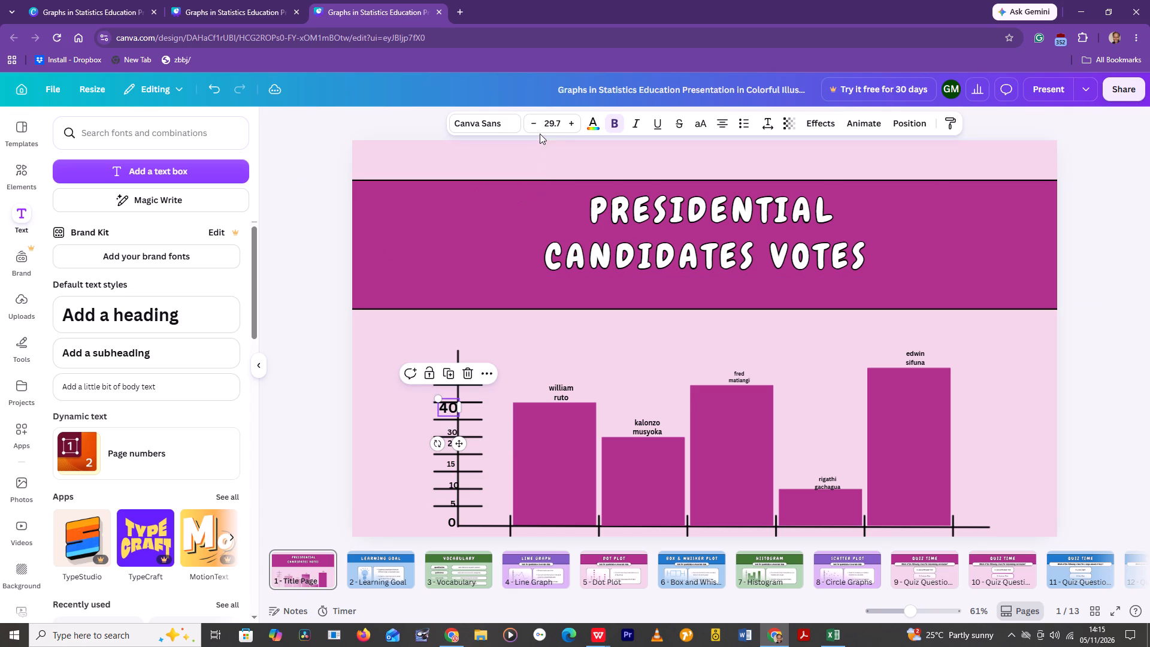
Reduce the 40 axis label's font size to 19.7.
click(528, 116)
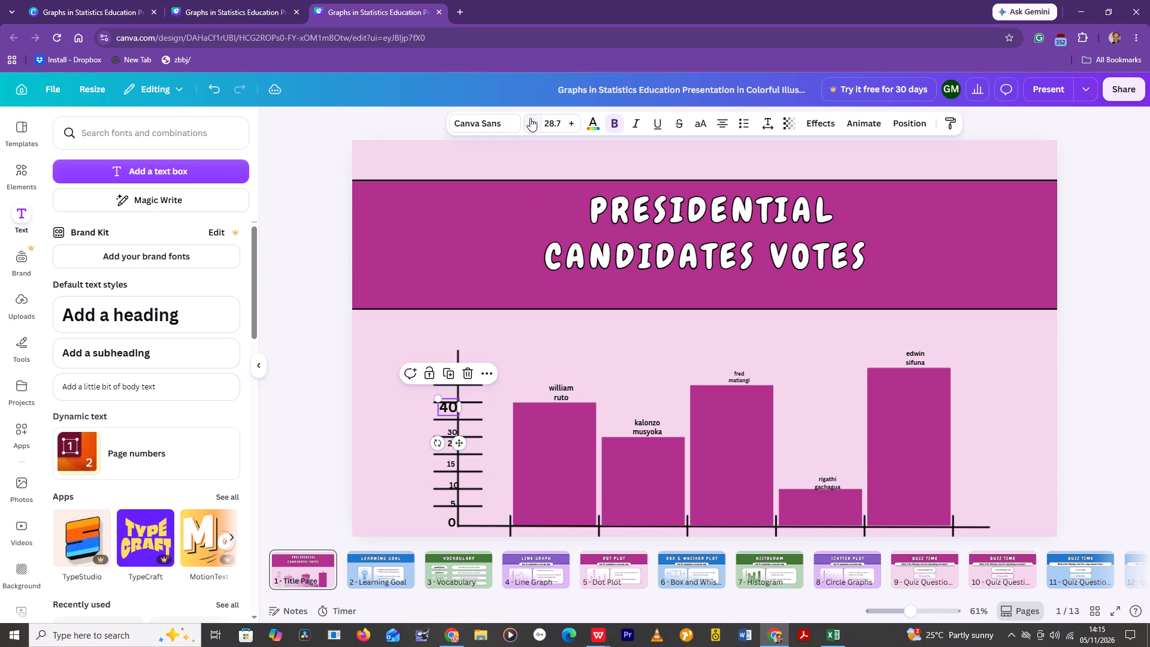
click(531, 123)
click(531, 123)
click(531, 123)
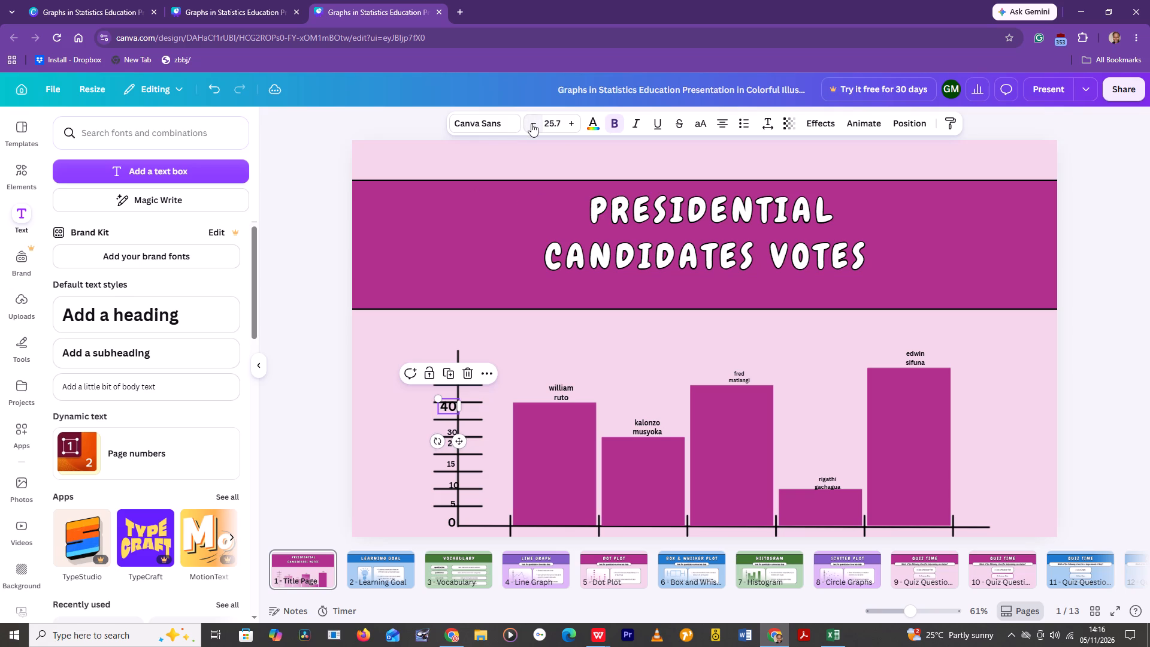
click(531, 123)
click(532, 117)
click(532, 117)
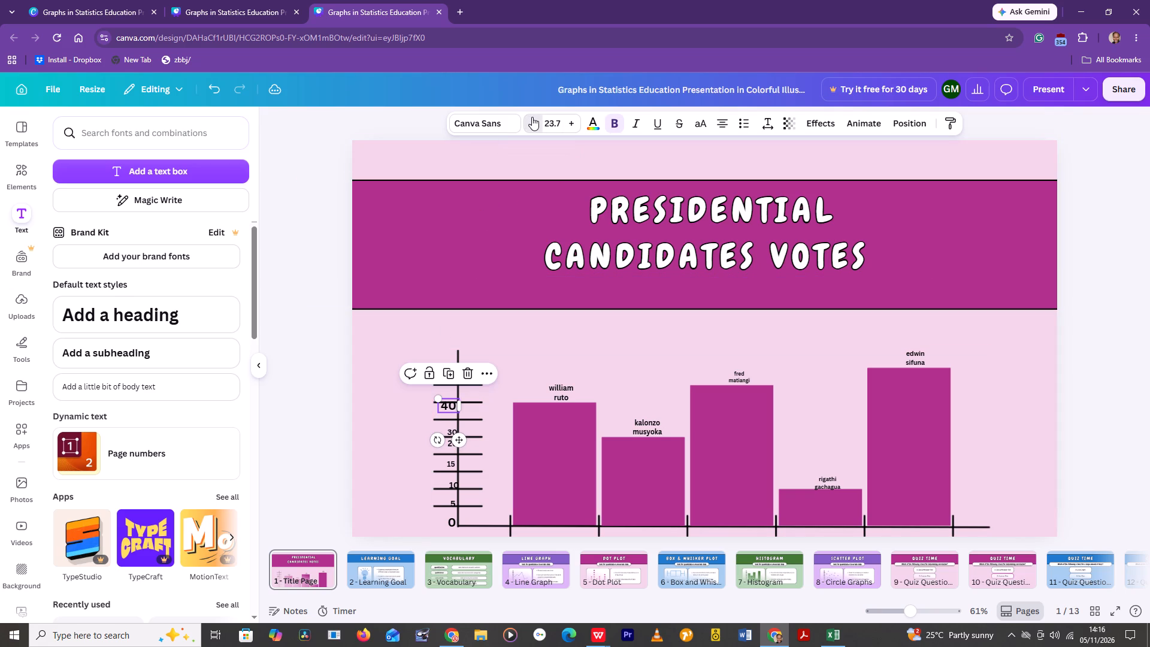
triple_click(532, 117)
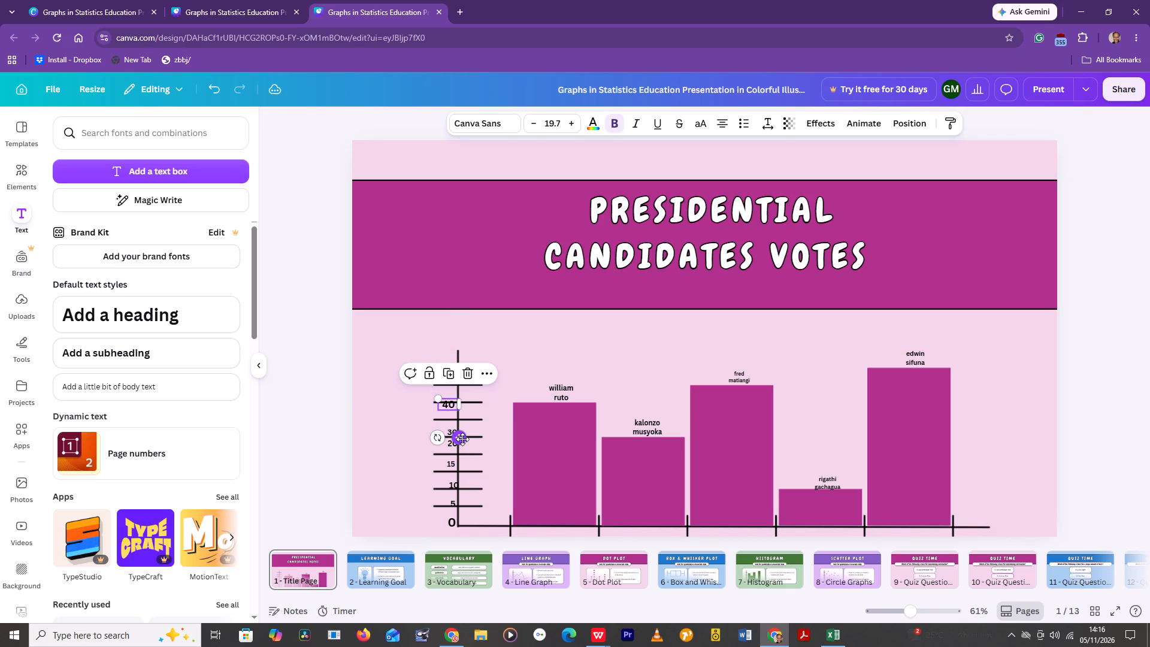
Center the 40 label on the vertical axis line at the tick level with the first bar's top.
drag(462, 439, 470, 438)
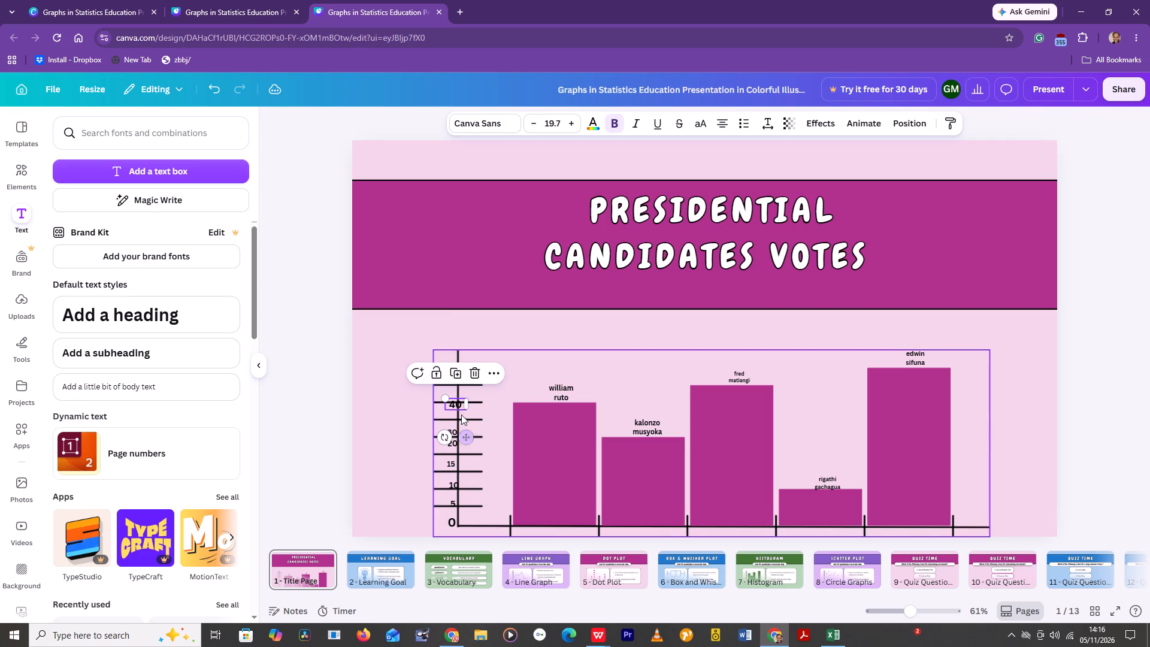
drag(467, 438, 467, 439)
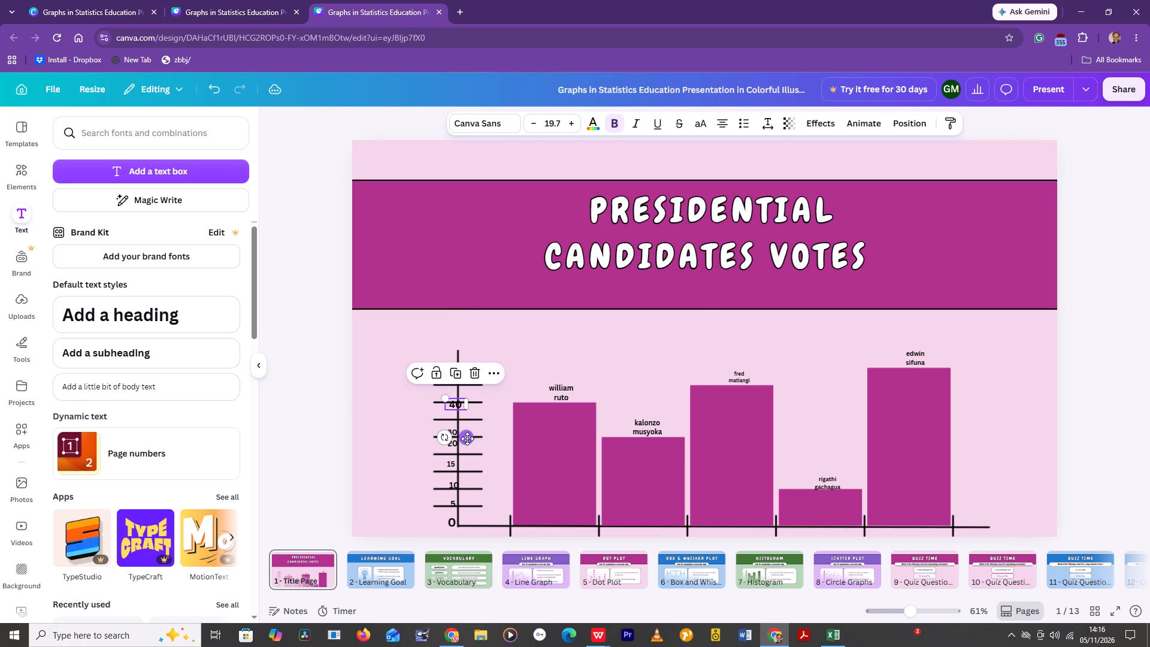
Move the 40 label down beside the vertical axis, between the tick level with the first bar's top and the tick below.
drag(467, 439, 464, 441)
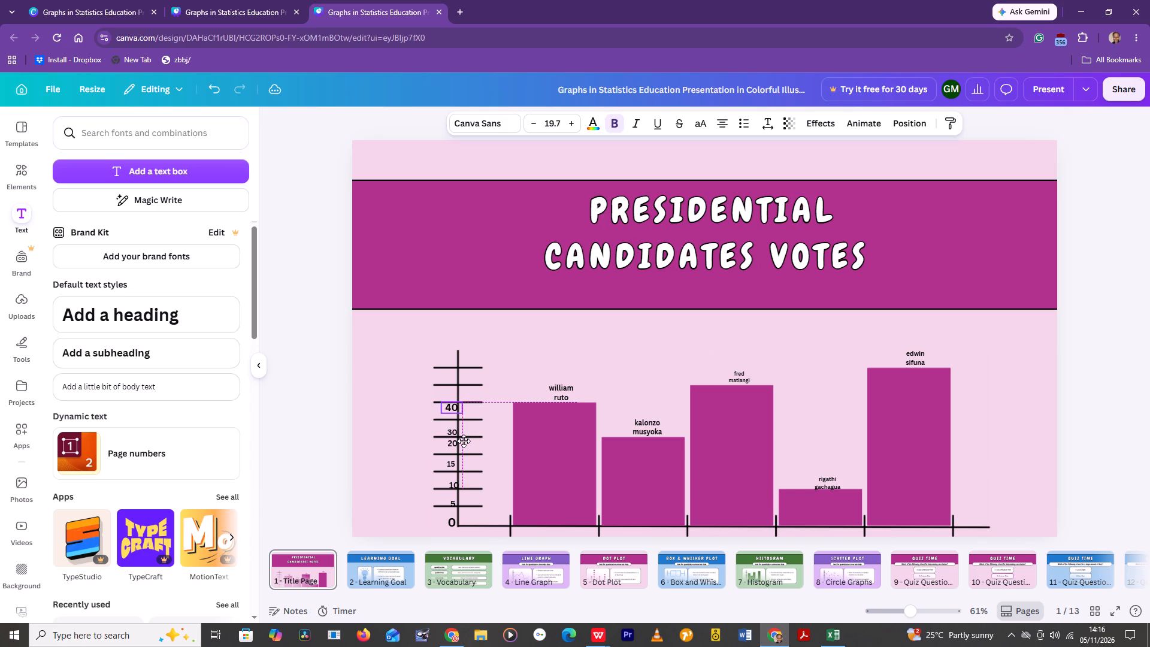
drag(464, 441, 463, 444)
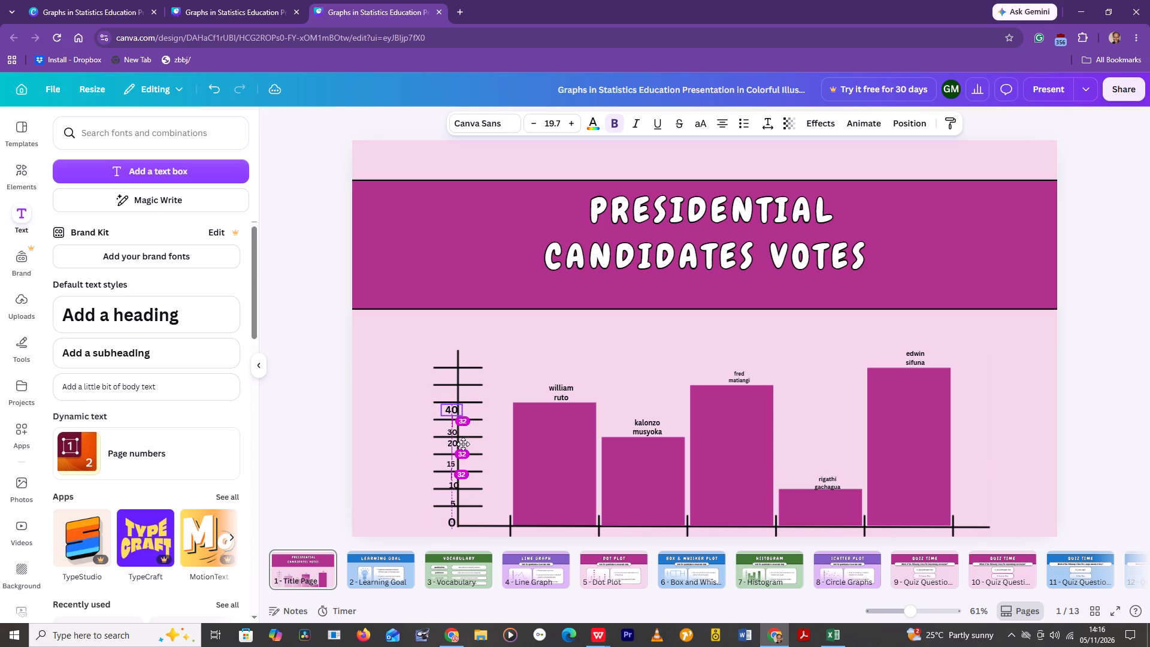
drag(463, 444, 459, 451)
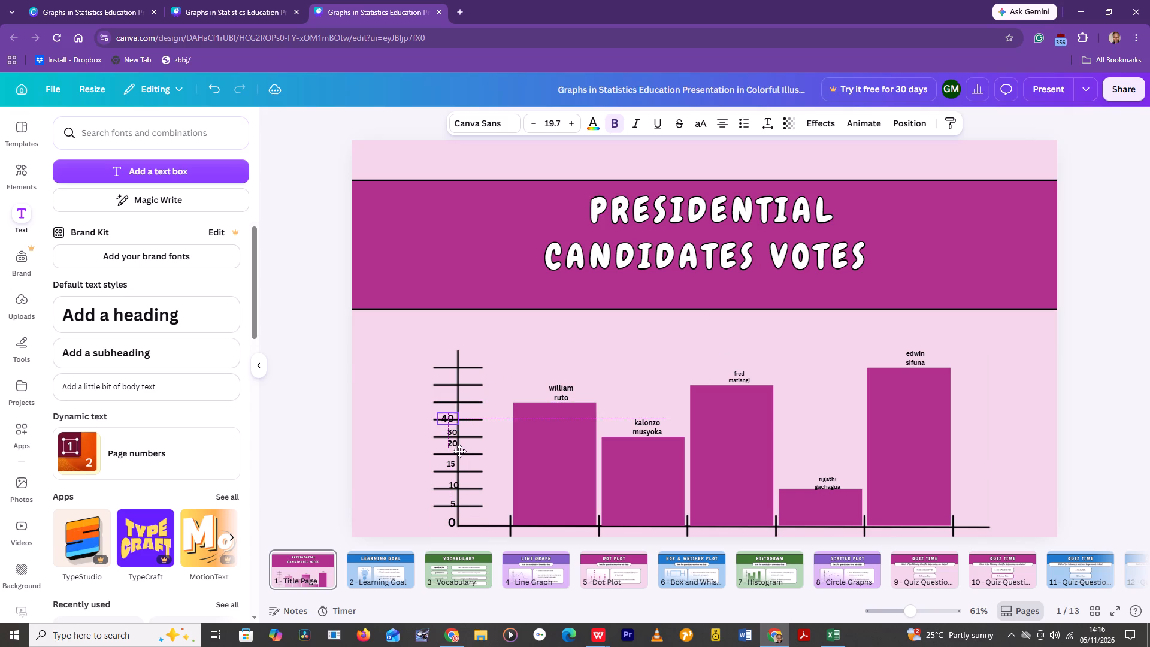
drag(459, 451, 460, 447)
drag(460, 447, 461, 447)
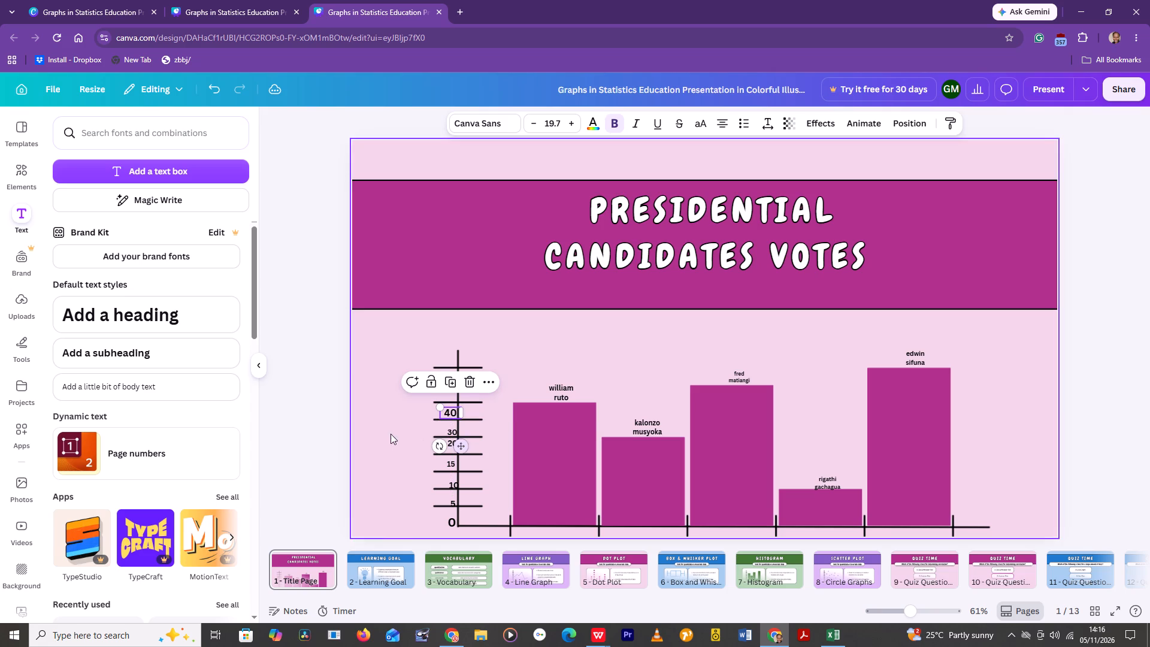
Reduce the 40 axis label's font size to 18.1 and deselect it.
click(441, 407)
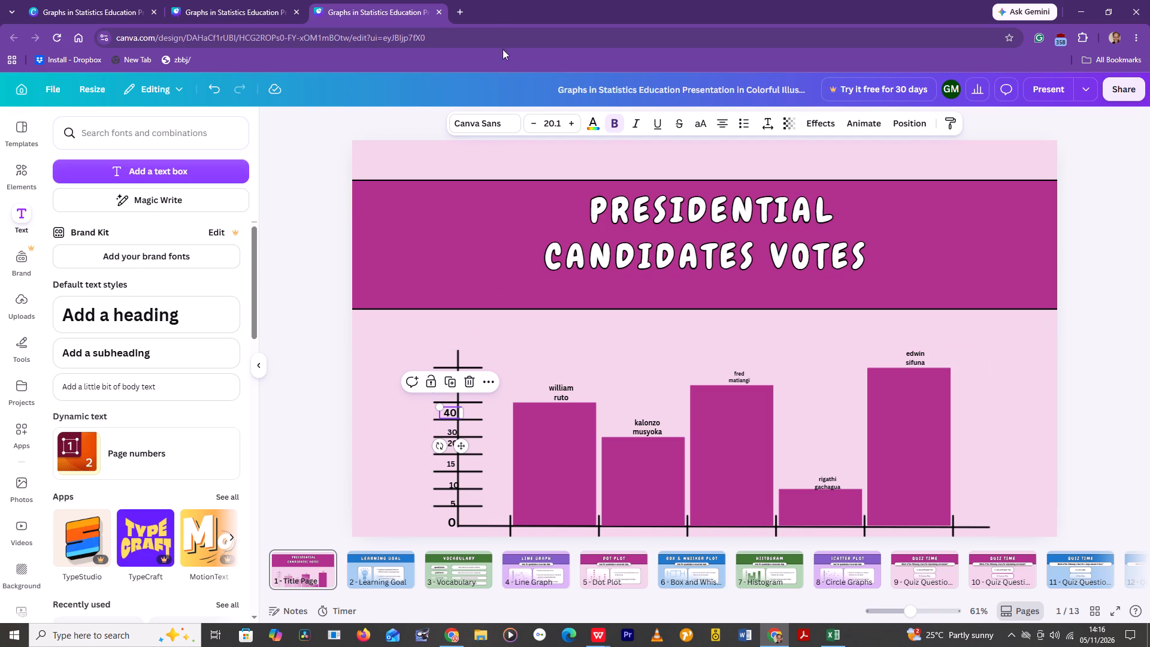
click(535, 121)
click(535, 121)
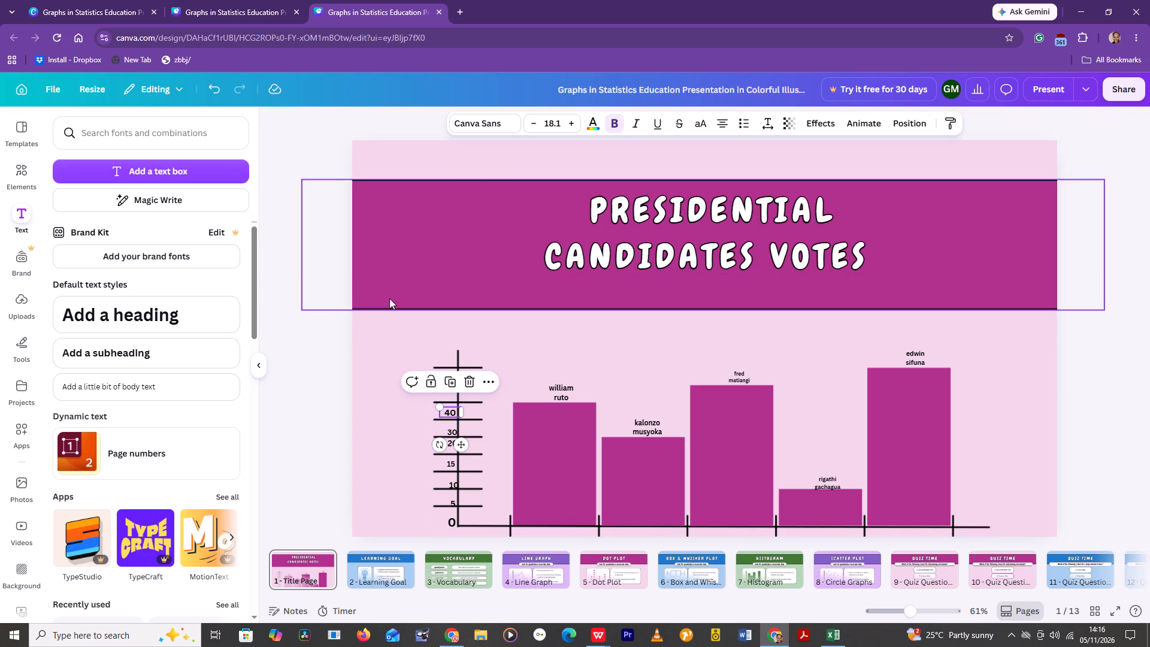
click(386, 347)
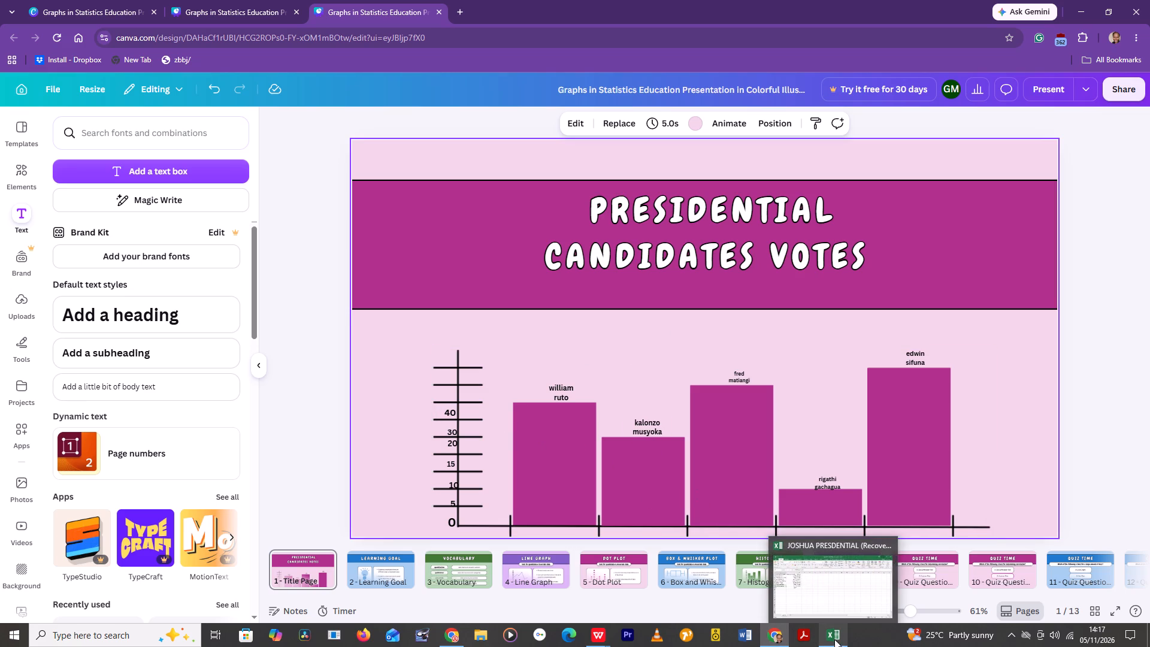
Switch to the presidential workbook in Excel to check the candidates' vote counts, and close it to return to the design.
click(831, 595)
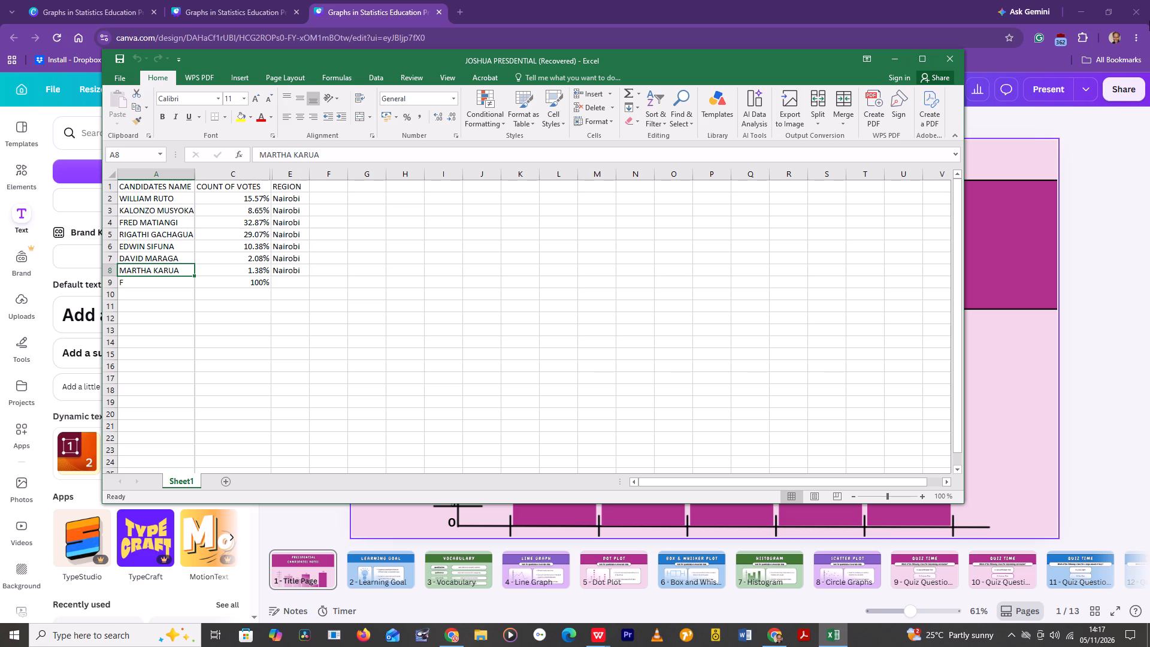
click(948, 50)
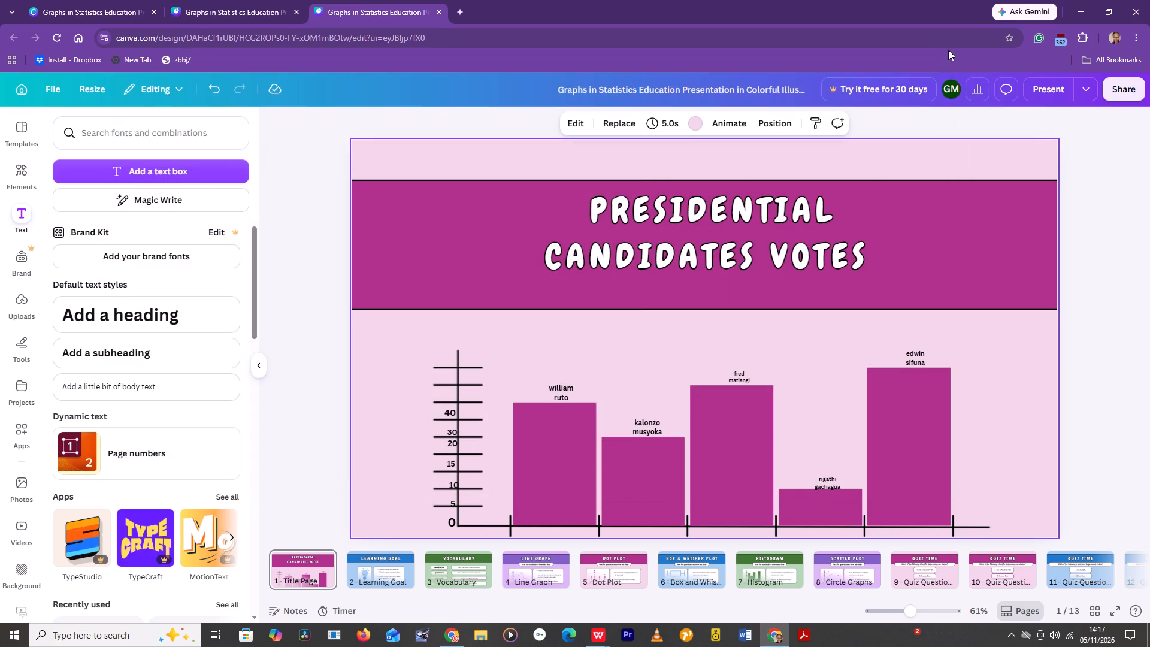
scroll(857, 369, down, 2)
Add a subheading text reading 50 and scale it to a font size of about 30.6.
click(79, 350)
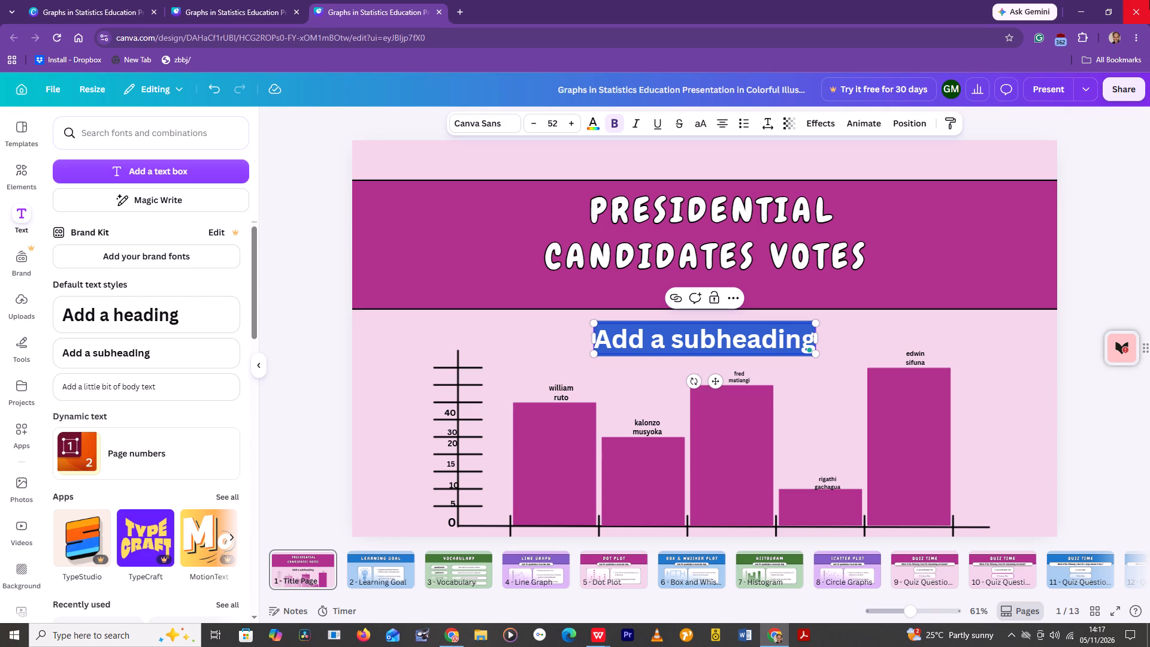
key(Delete)
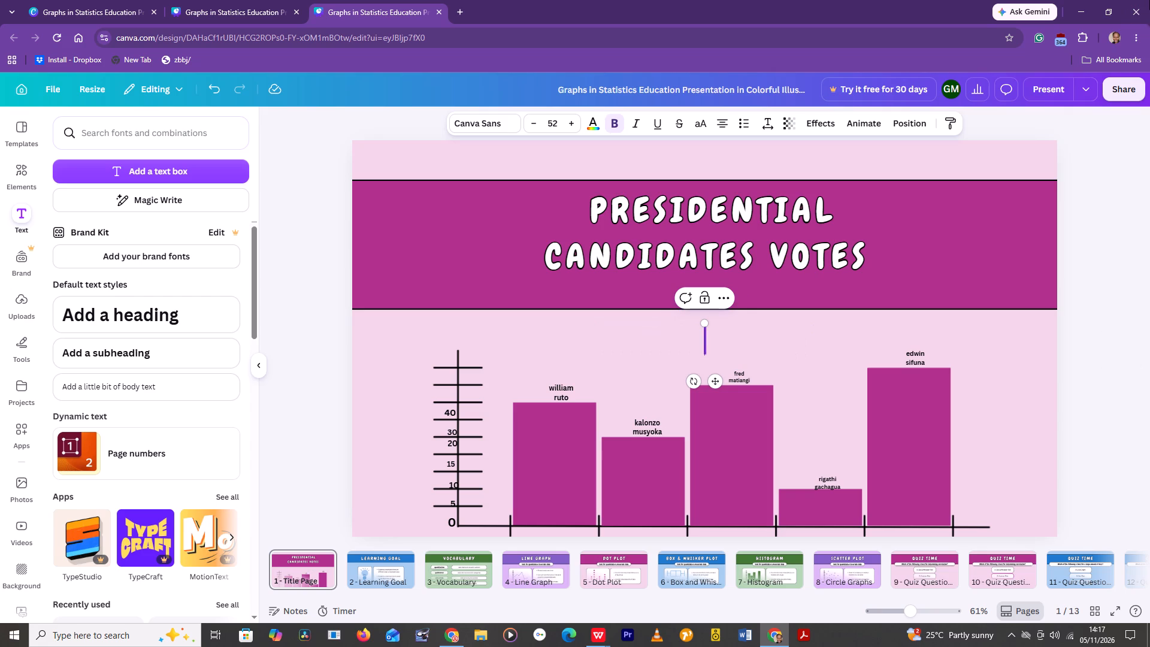
text(50)
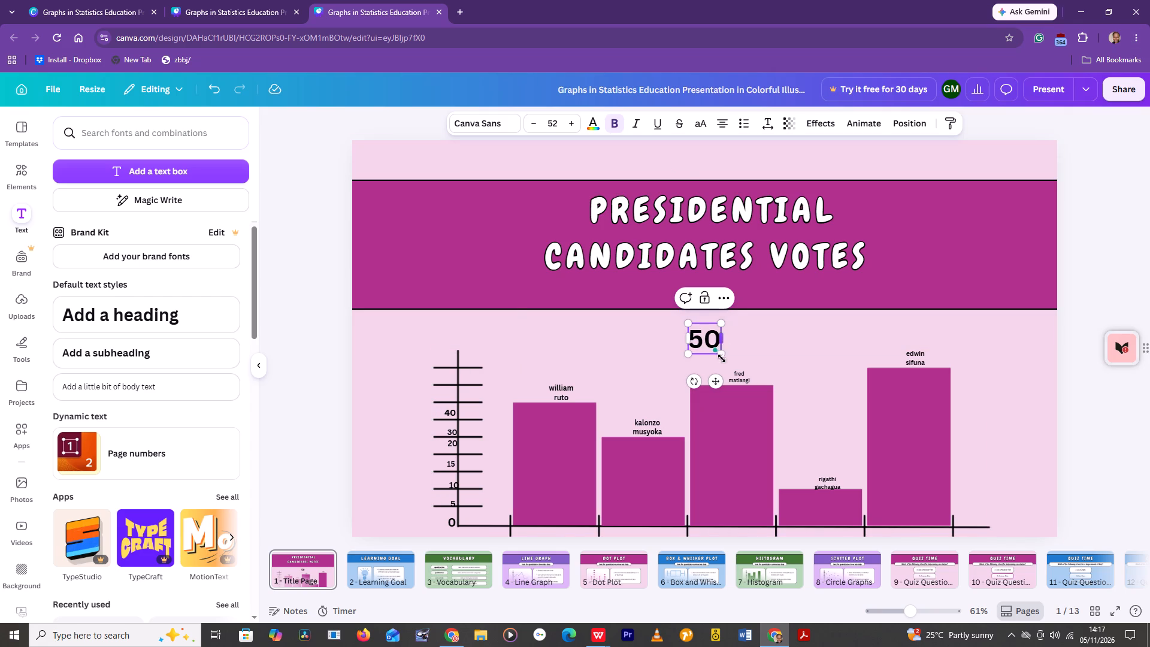
drag(724, 354, 724, 350)
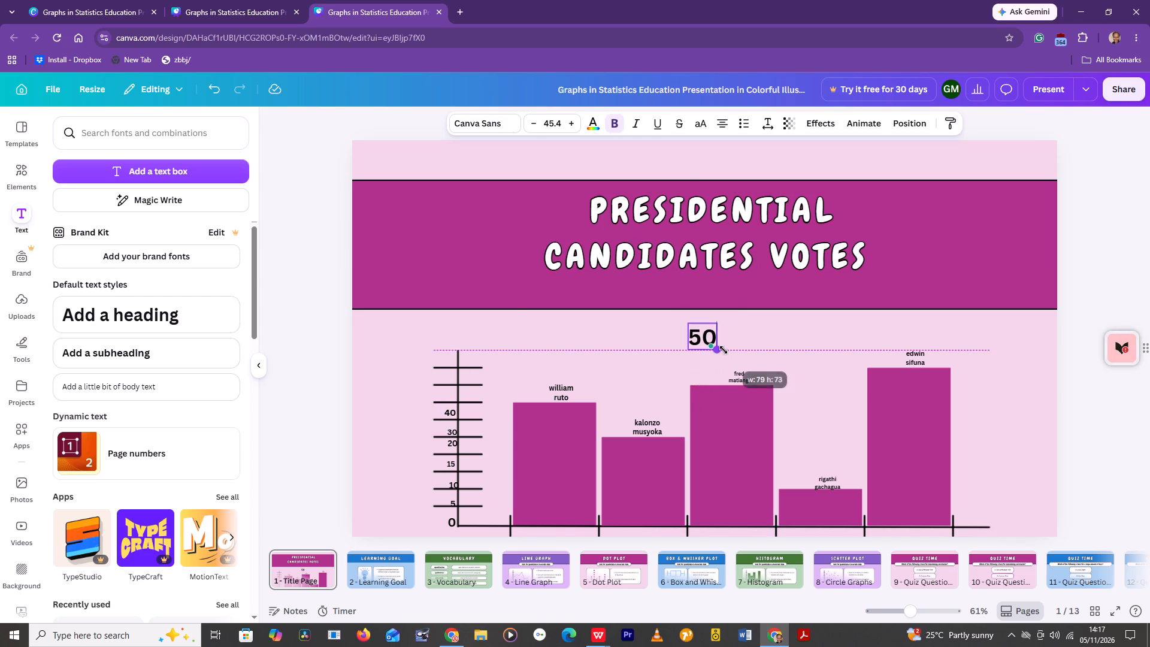
drag(724, 350, 713, 339)
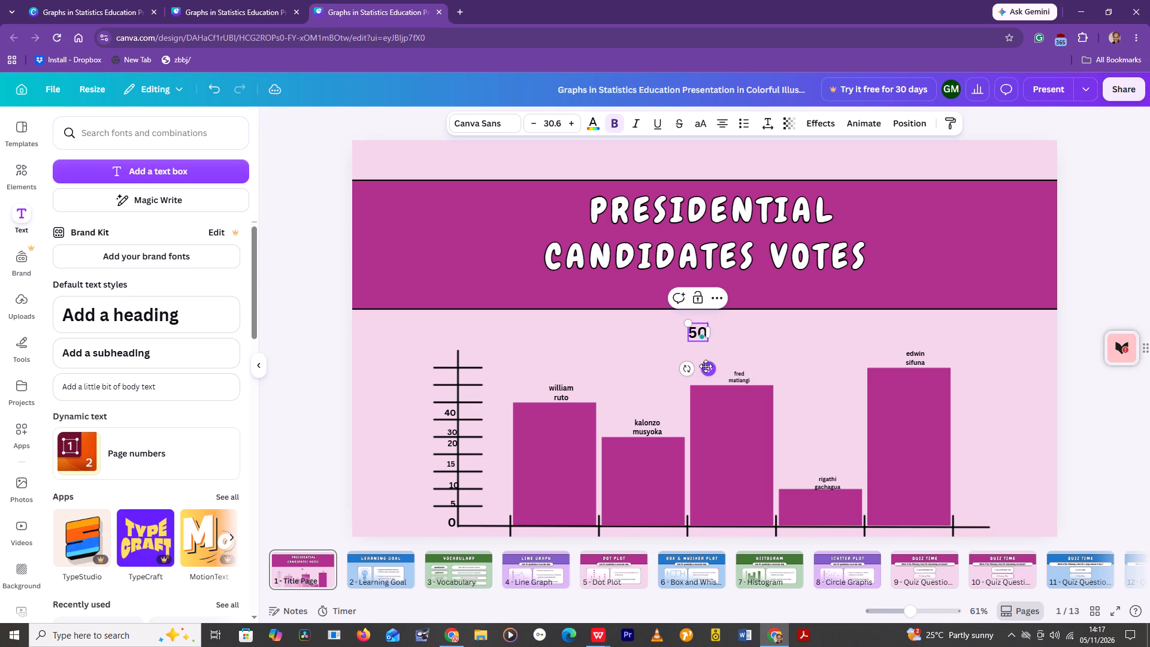
Move the 50 label to the vertical axis, just below the tick level with the third bar's top.
drag(707, 367, 471, 412)
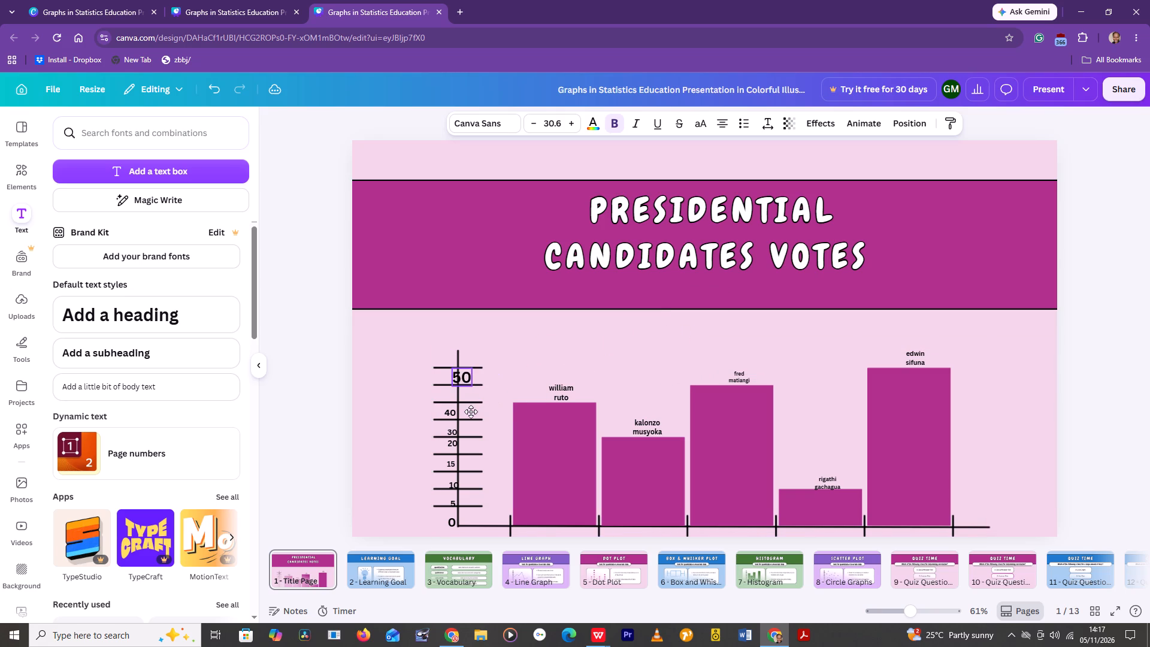
drag(471, 412, 464, 433)
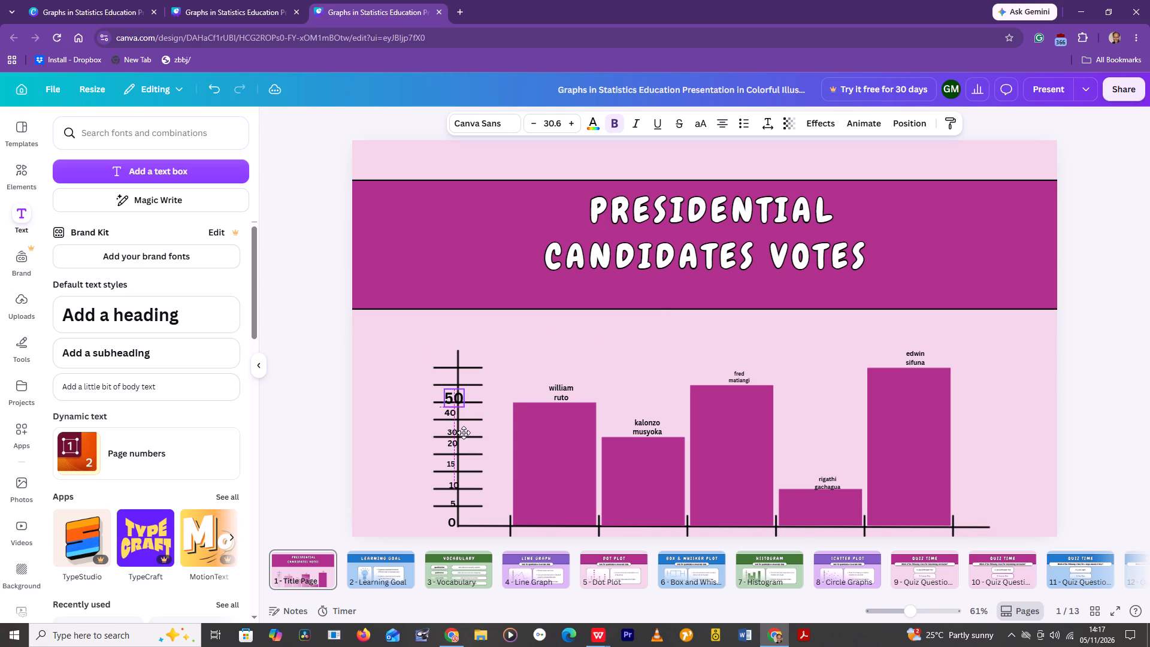
drag(464, 433, 466, 415)
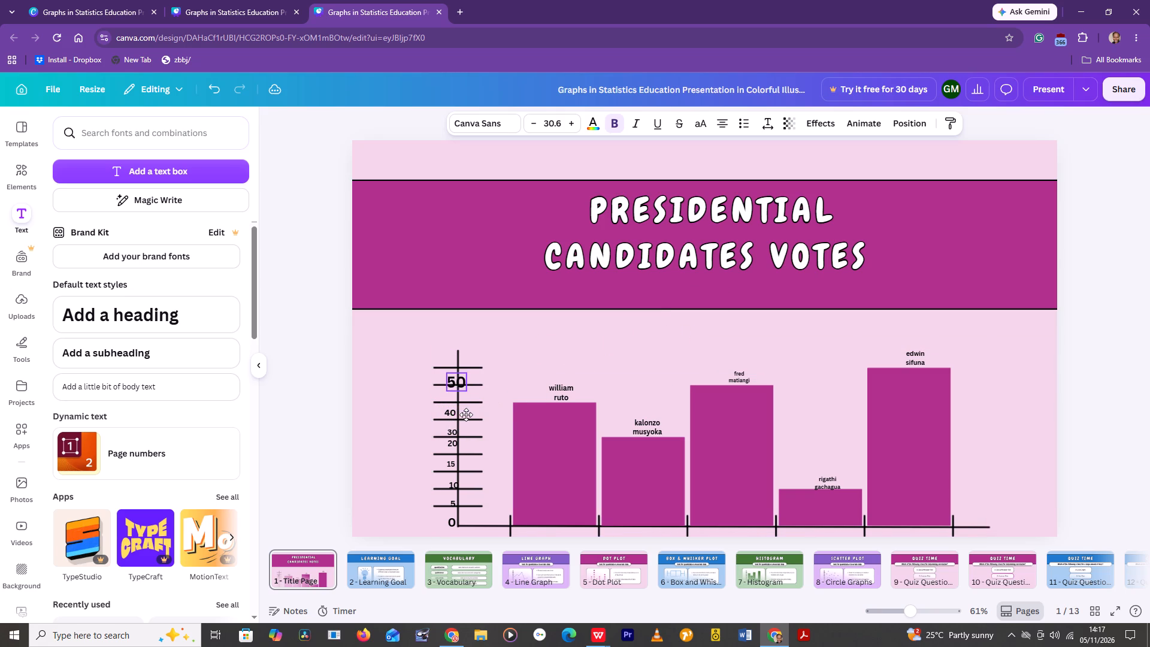
drag(466, 415, 458, 422)
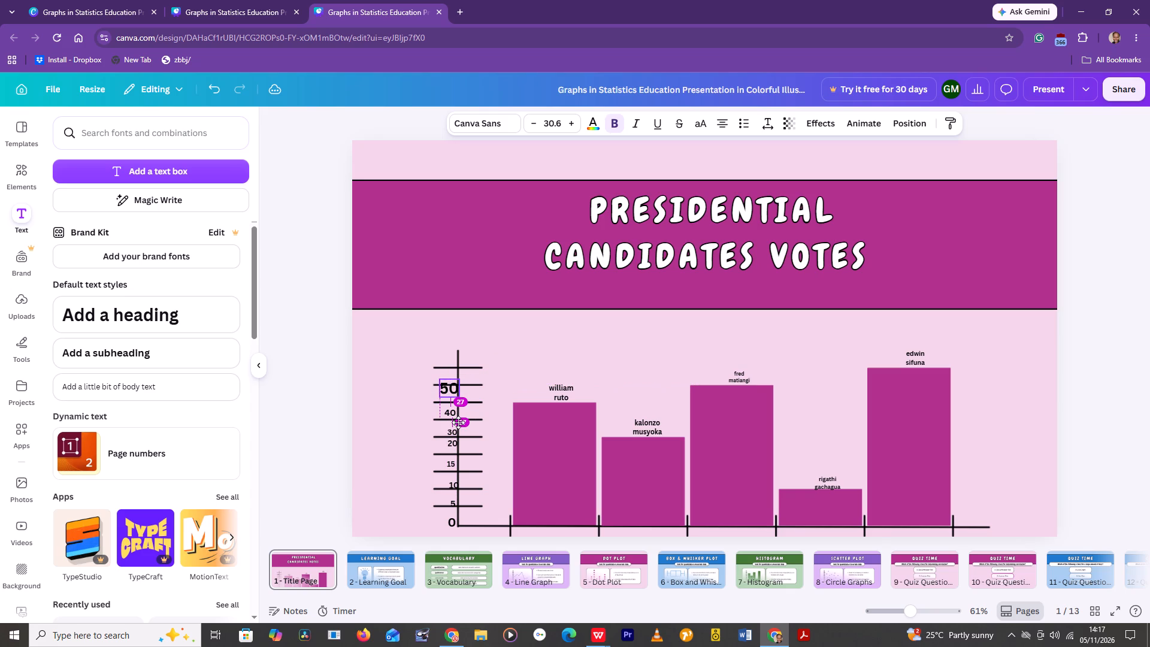
drag(458, 422, 458, 425)
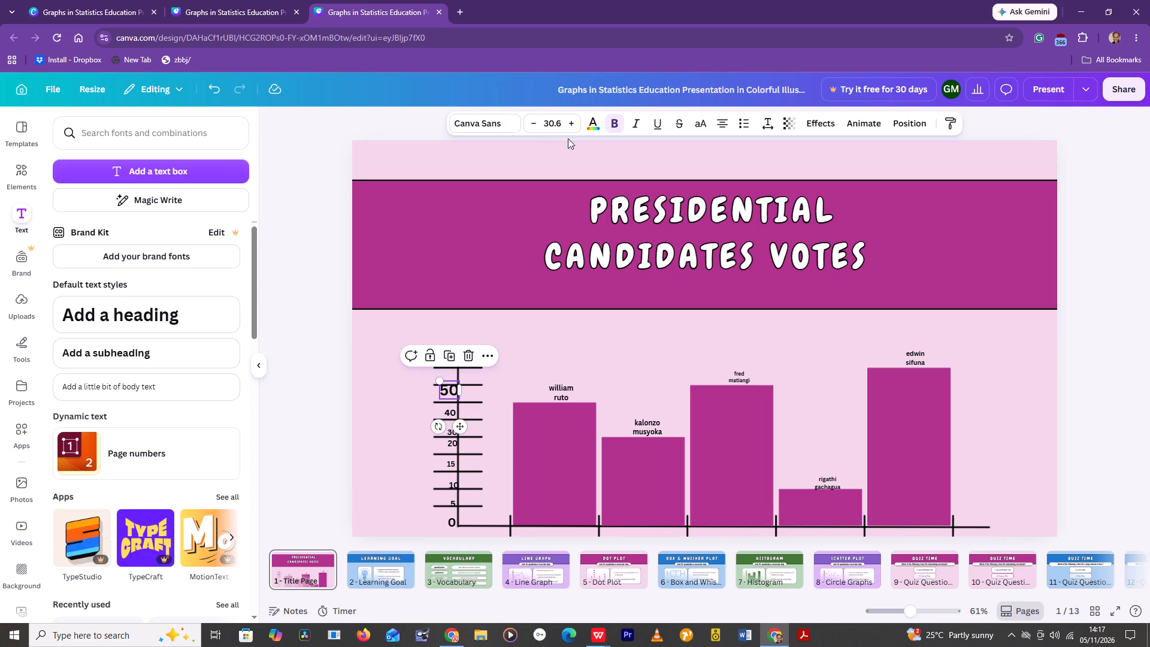
Reduce the 50 axis label's font size to 20.6.
click(535, 119)
triple_click(535, 119)
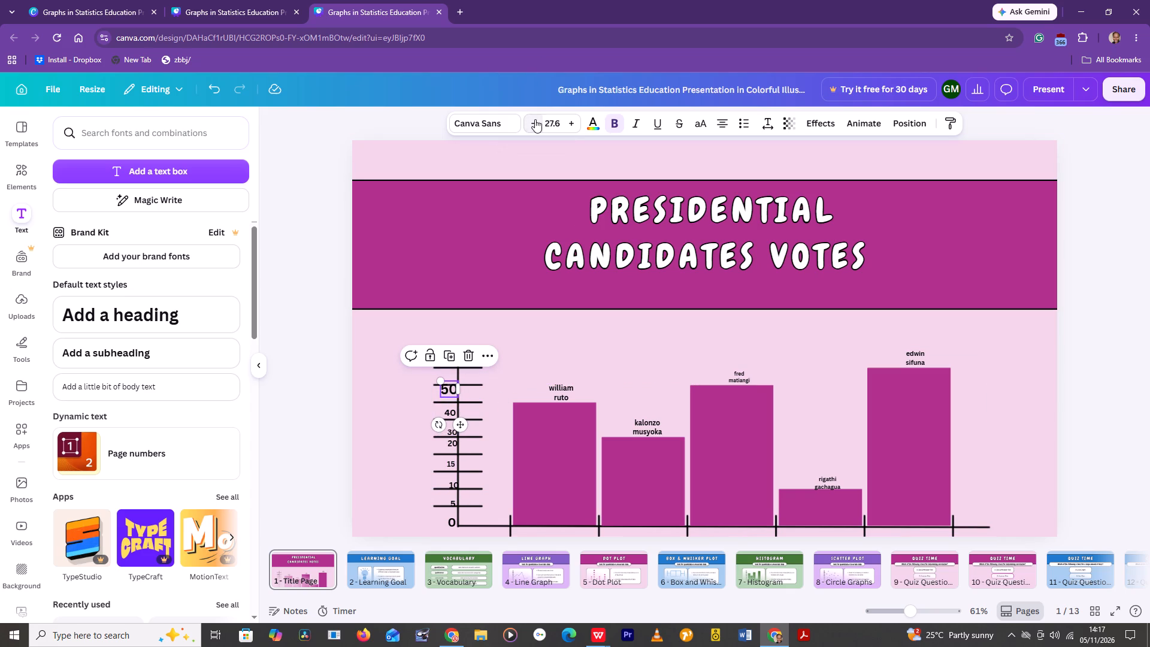
click(535, 119)
triple_click(535, 119)
double_click(535, 119)
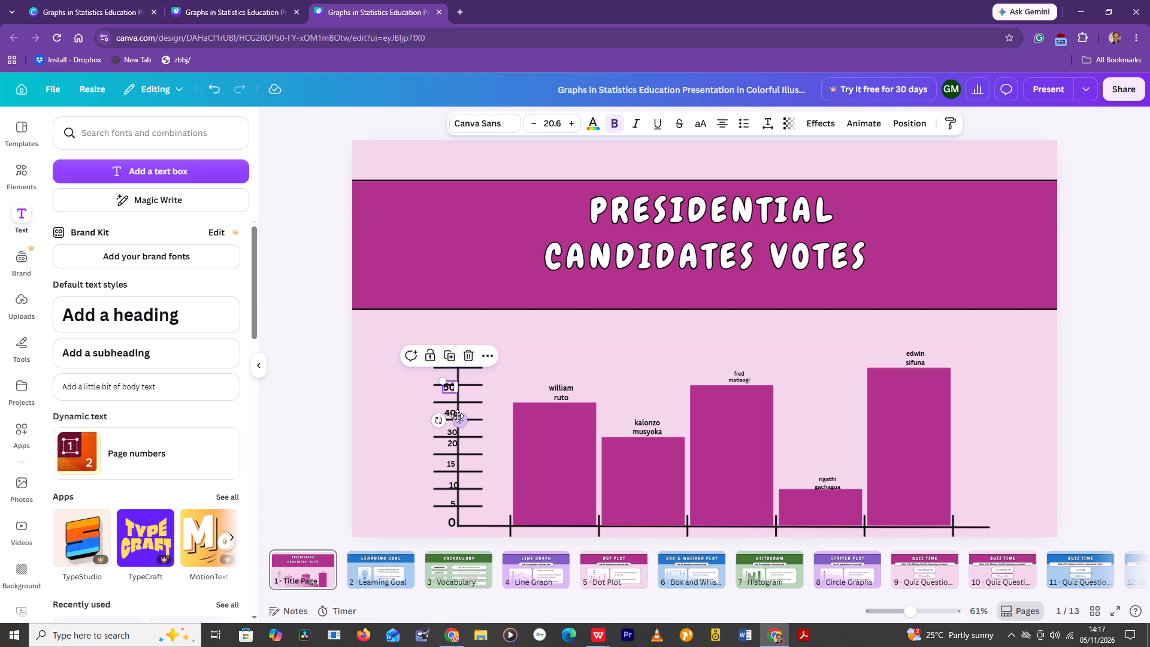
Nudge the 50 label to sit between the ticks level with the third and first bars' tops, in line with the 40 label.
drag(458, 418, 462, 423)
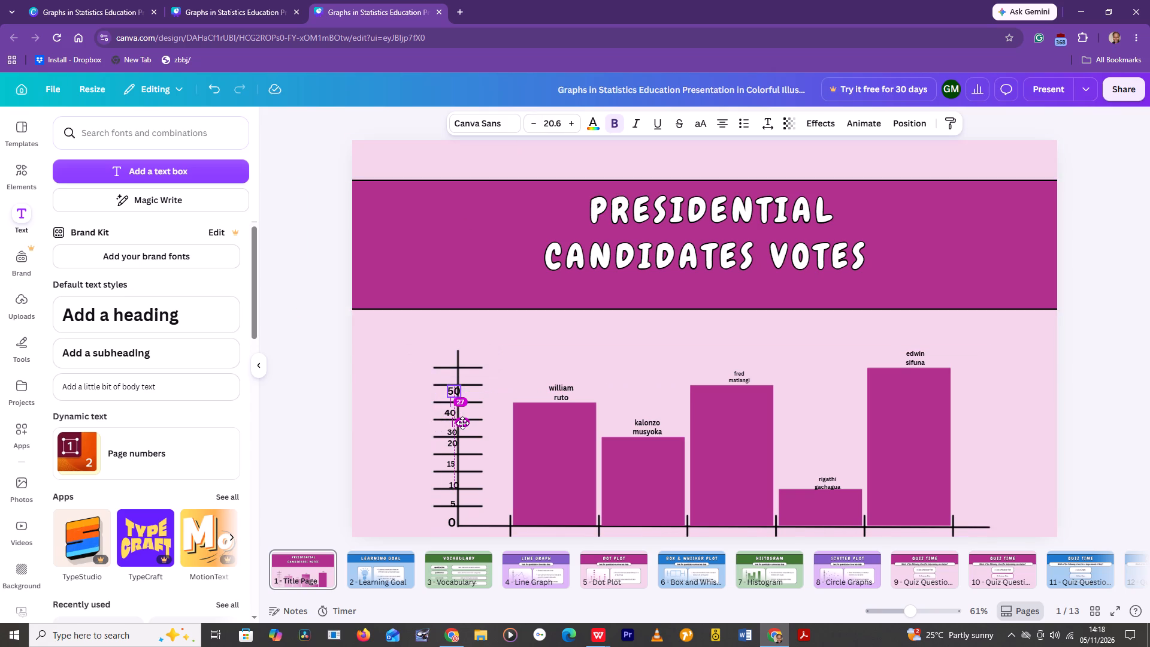
drag(462, 423, 460, 424)
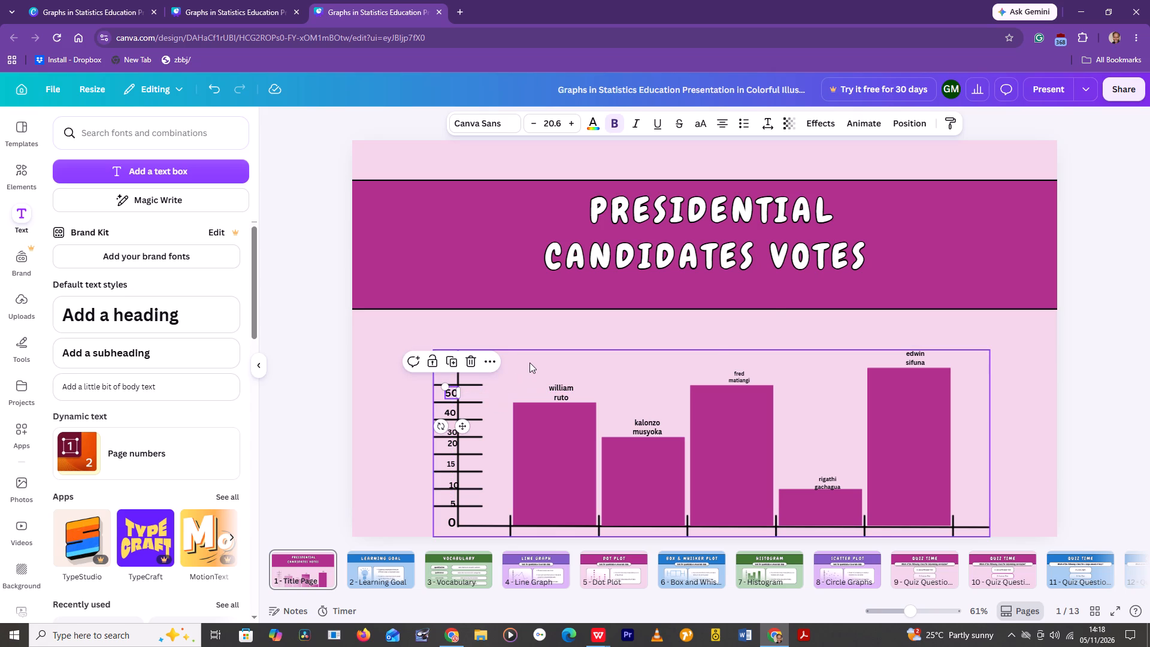
click(529, 362)
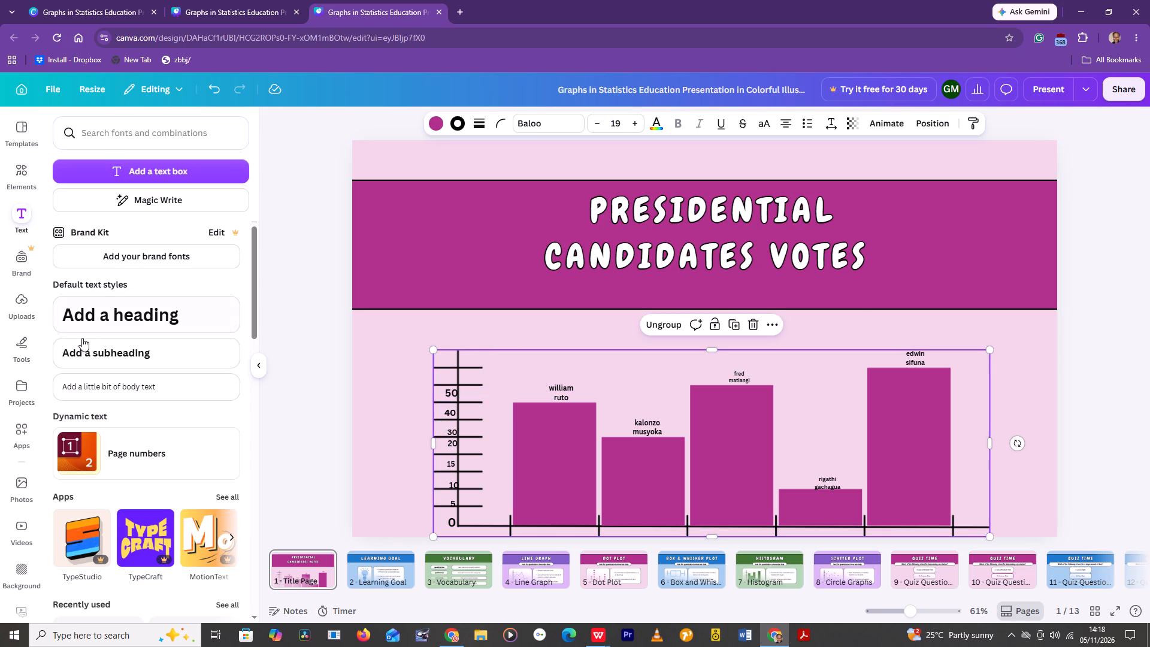
Add a heading text reading 60 and scale it to a font size of about 43.9.
click(98, 316)
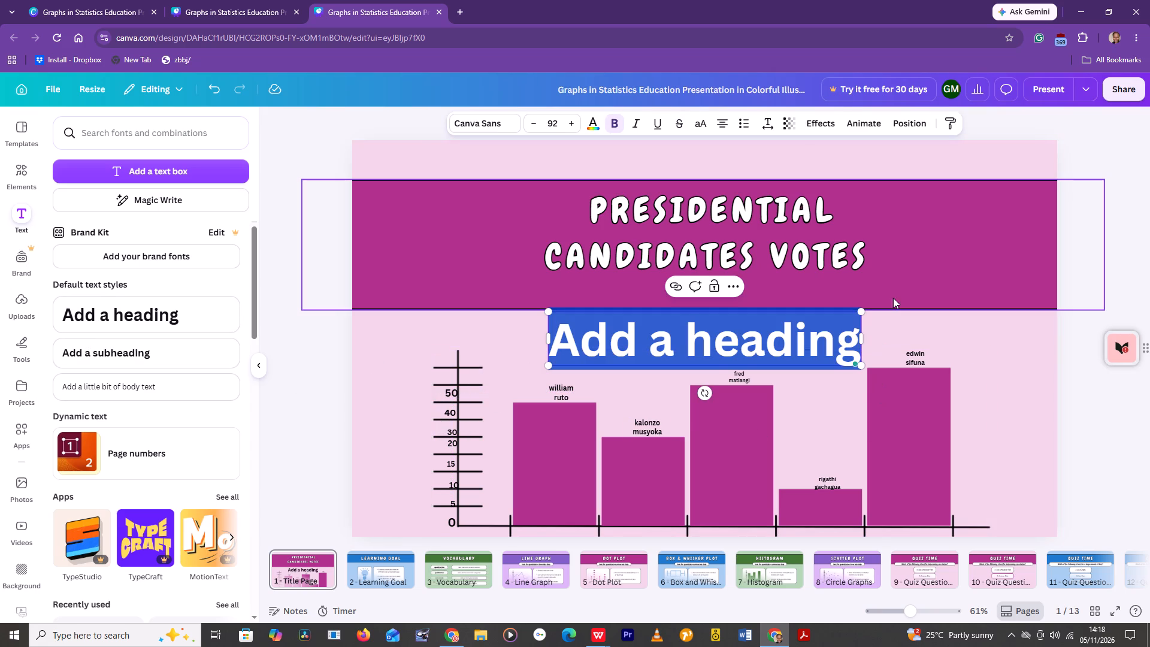
key(Delete)
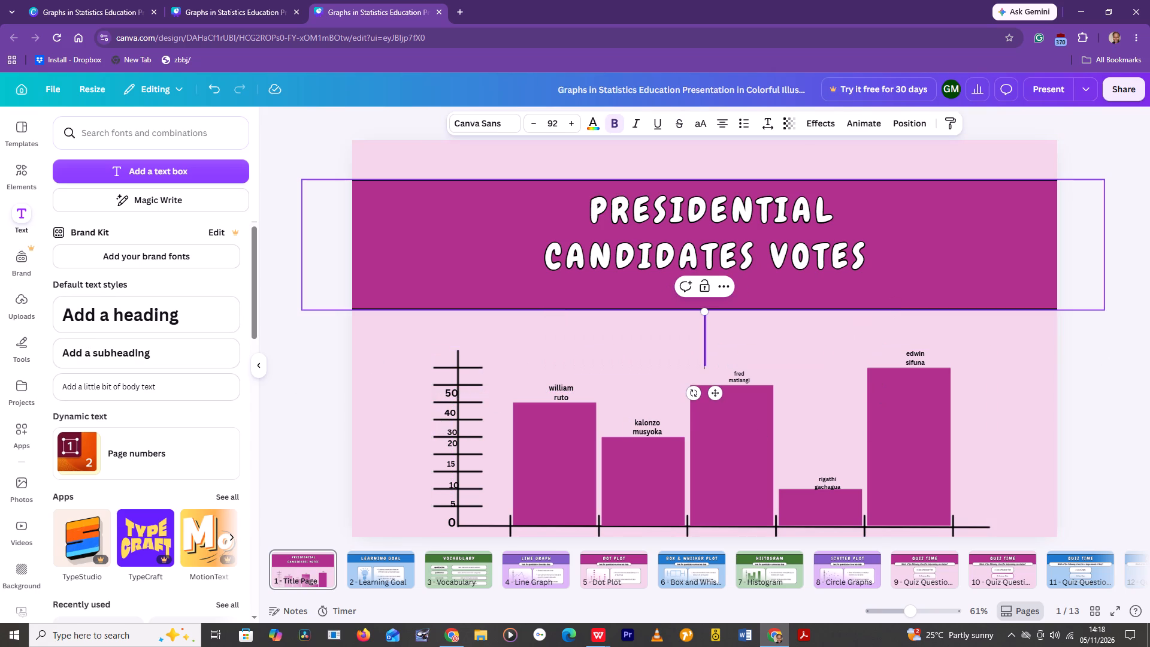
text(60)
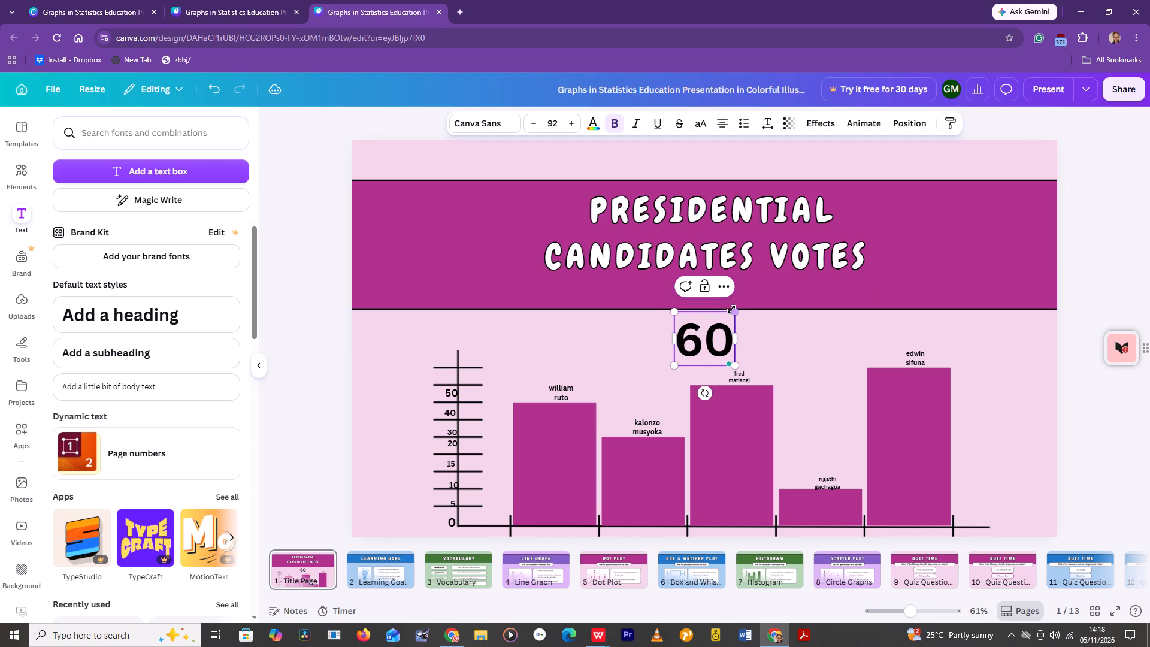
drag(734, 312, 722, 326)
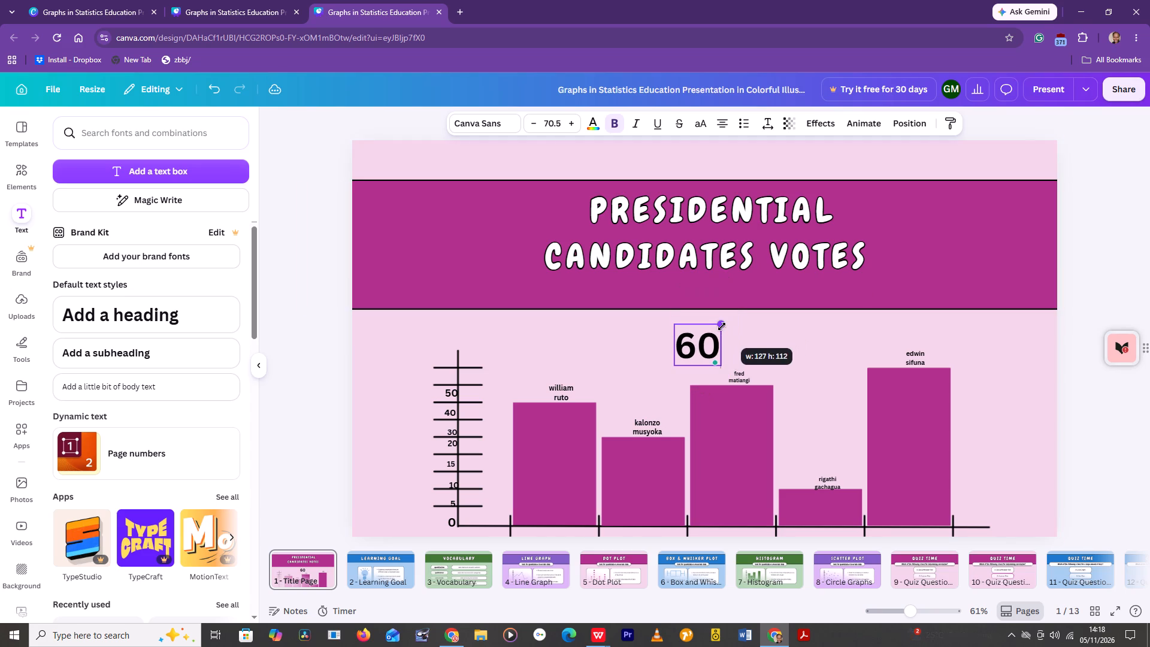
drag(722, 326, 712, 353)
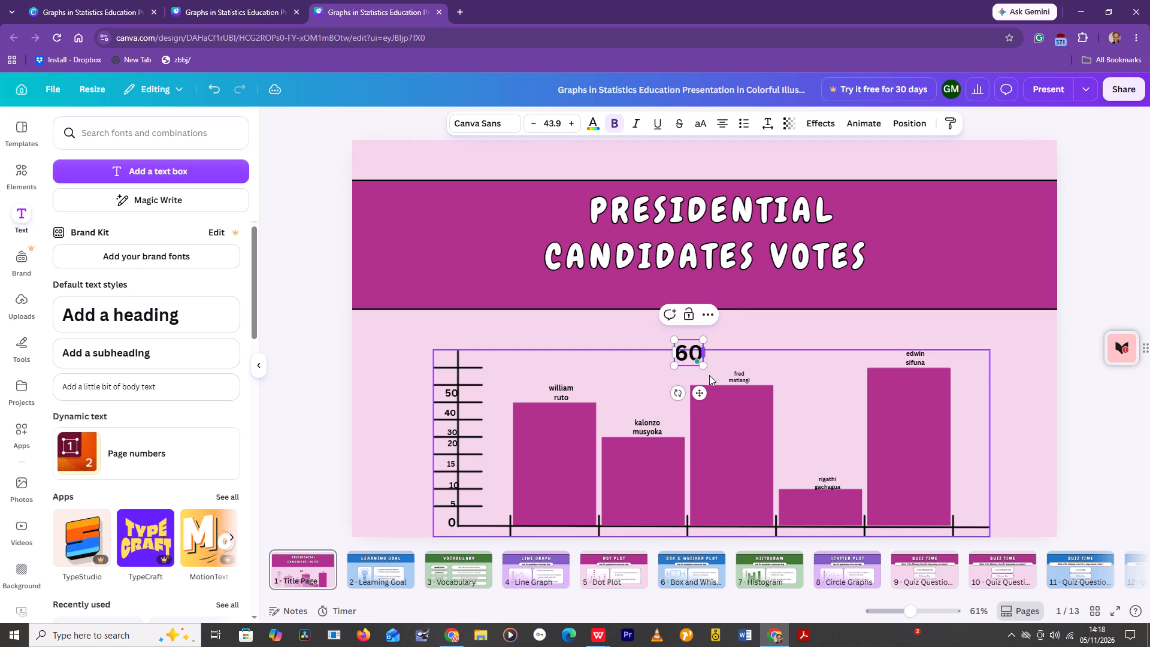
Move the 60 label to the vertical axis, above the 50 label and near the topmost tick.
drag(701, 395, 683, 402)
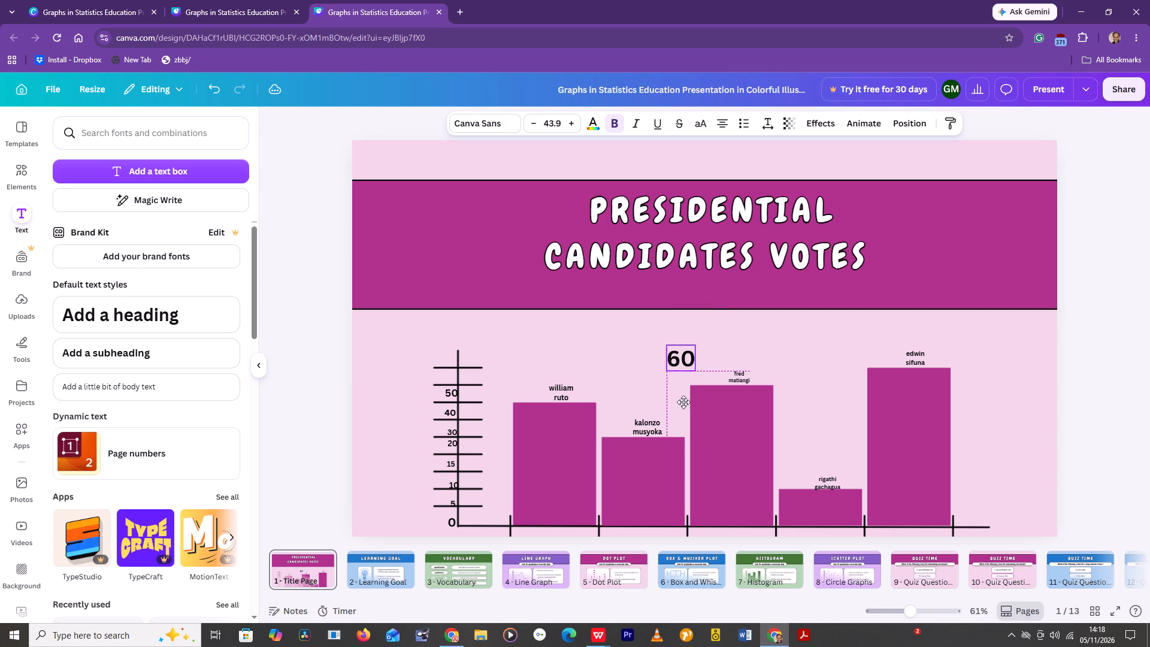
drag(683, 402, 469, 416)
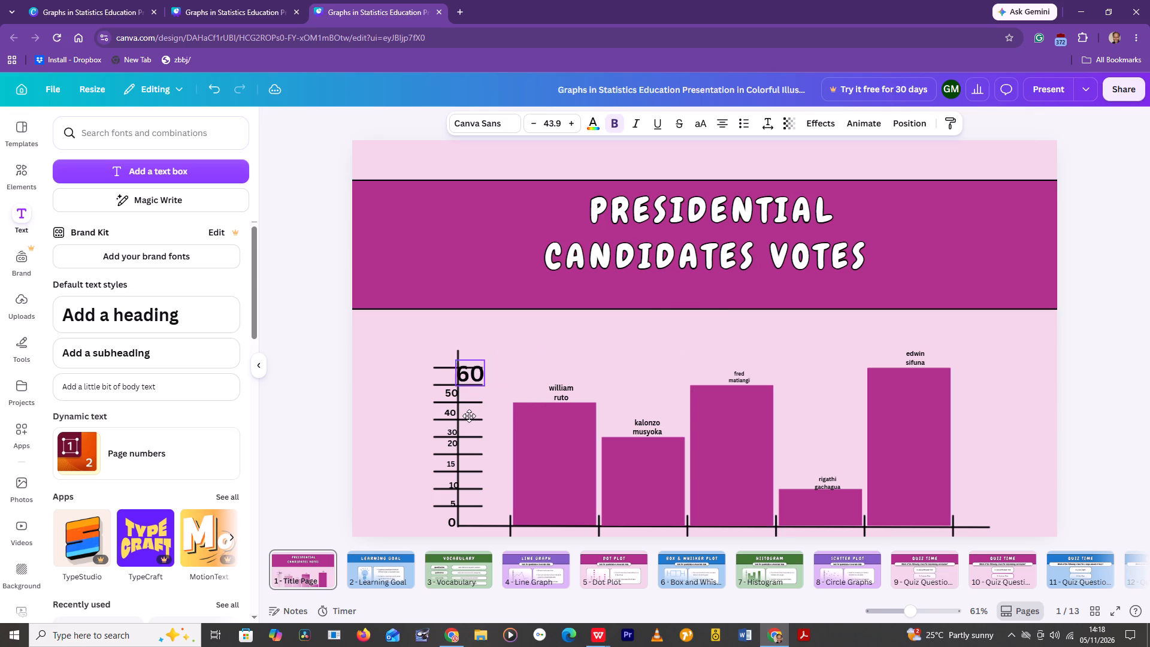
drag(469, 416, 460, 421)
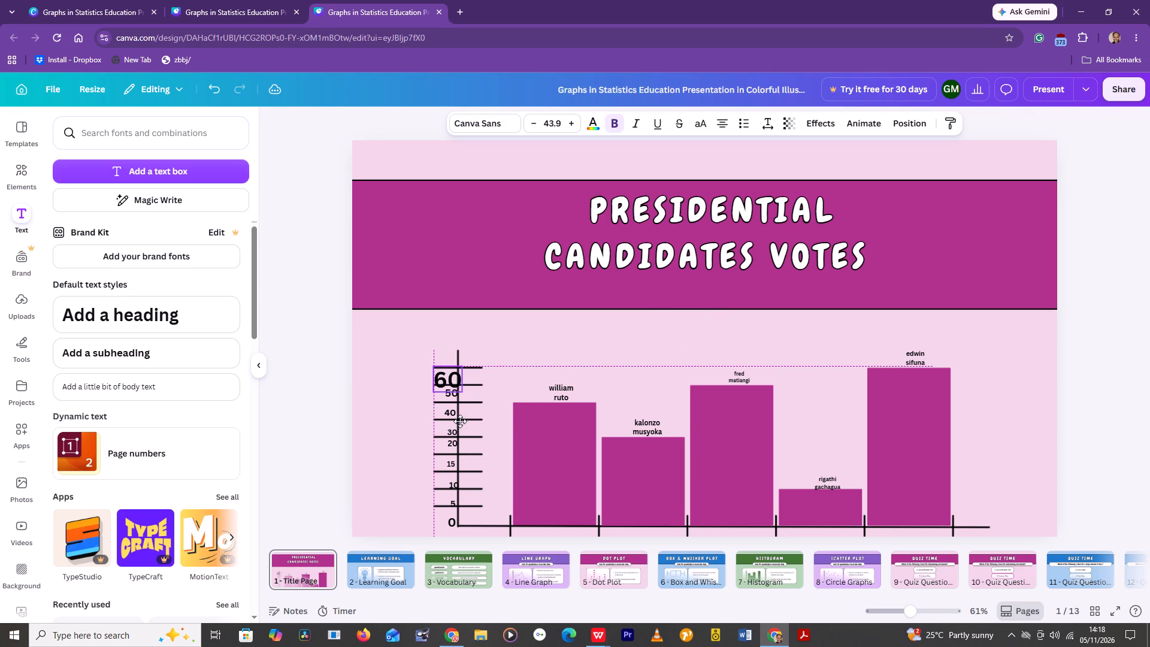
drag(460, 421, 459, 421)
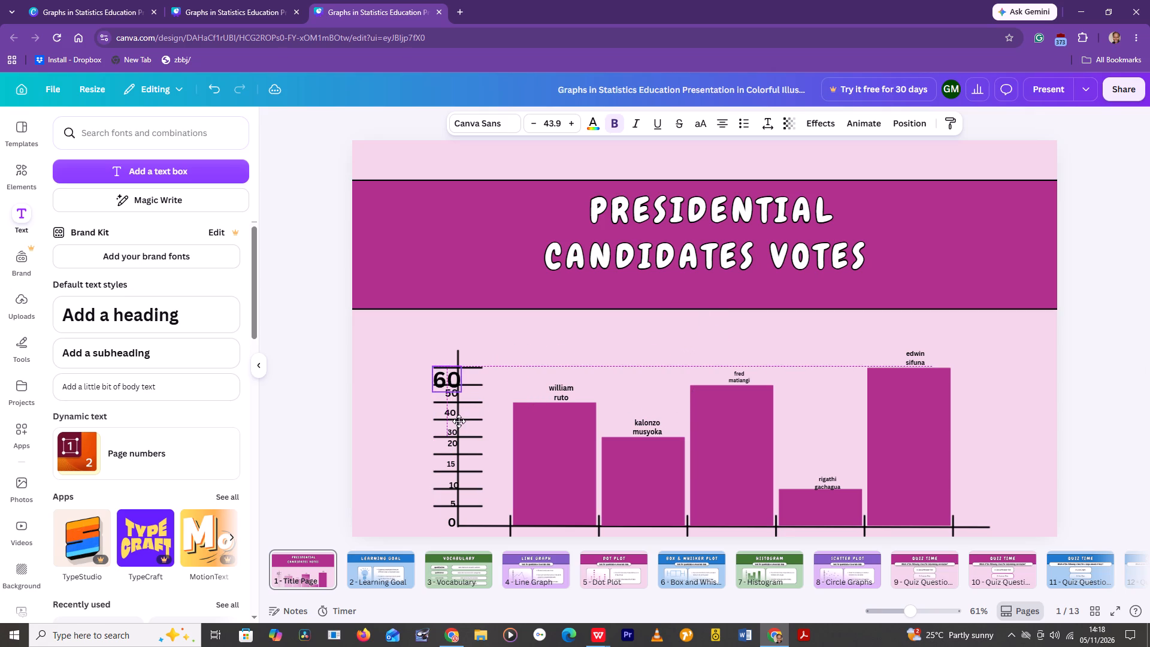
drag(459, 421, 459, 418)
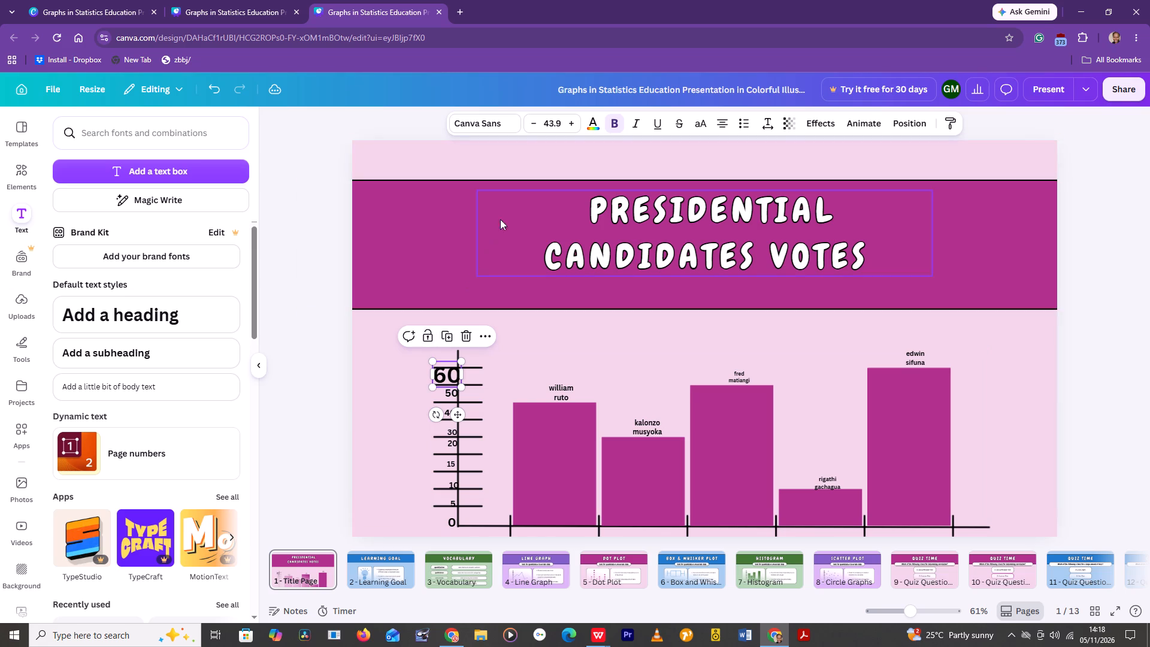
Reduce the 60 axis label's font size to 28.9.
click(530, 122)
triple_click(530, 122)
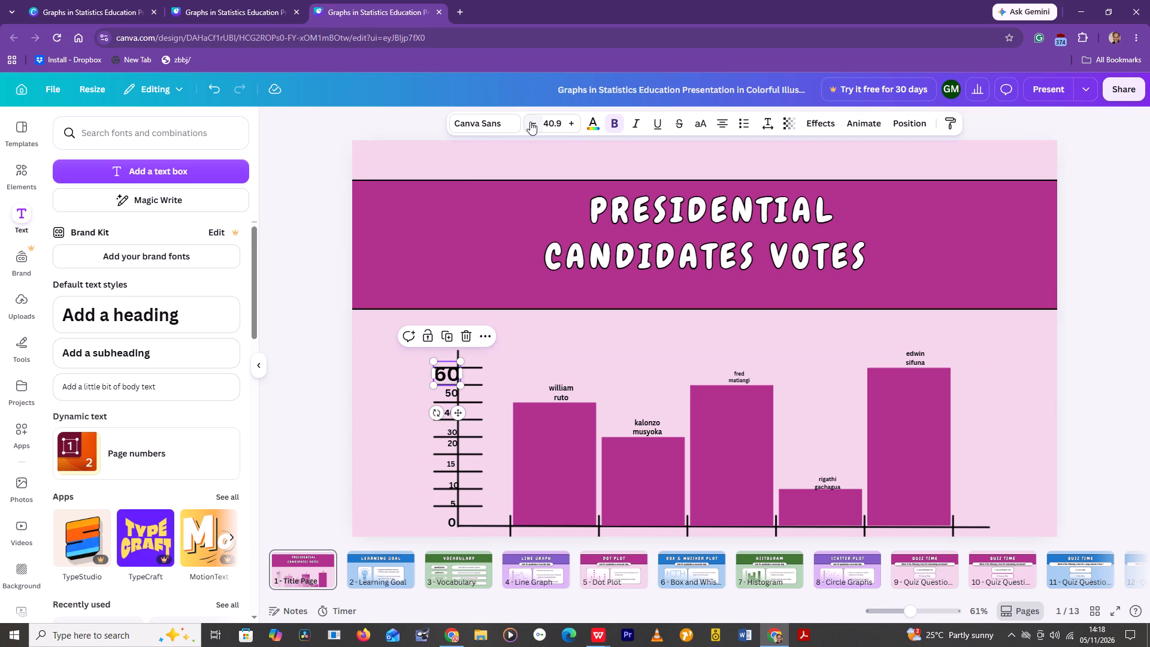
triple_click(530, 122)
triple_click(530, 122)
triple_click(530, 122)
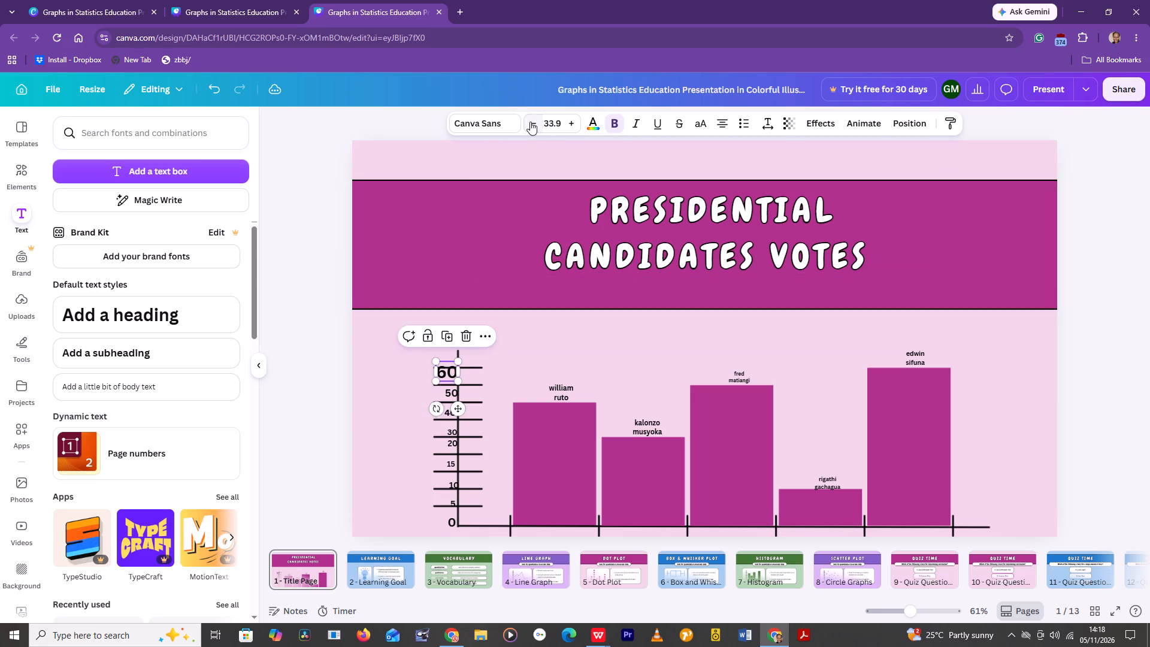
click(530, 122)
click(530, 122)
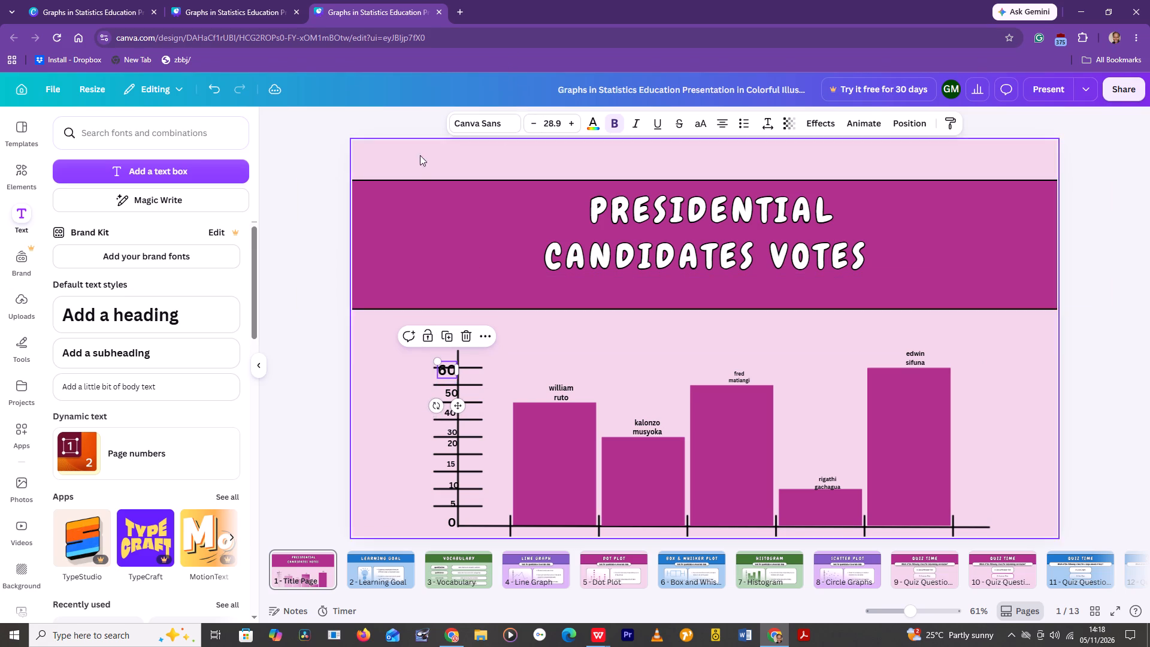
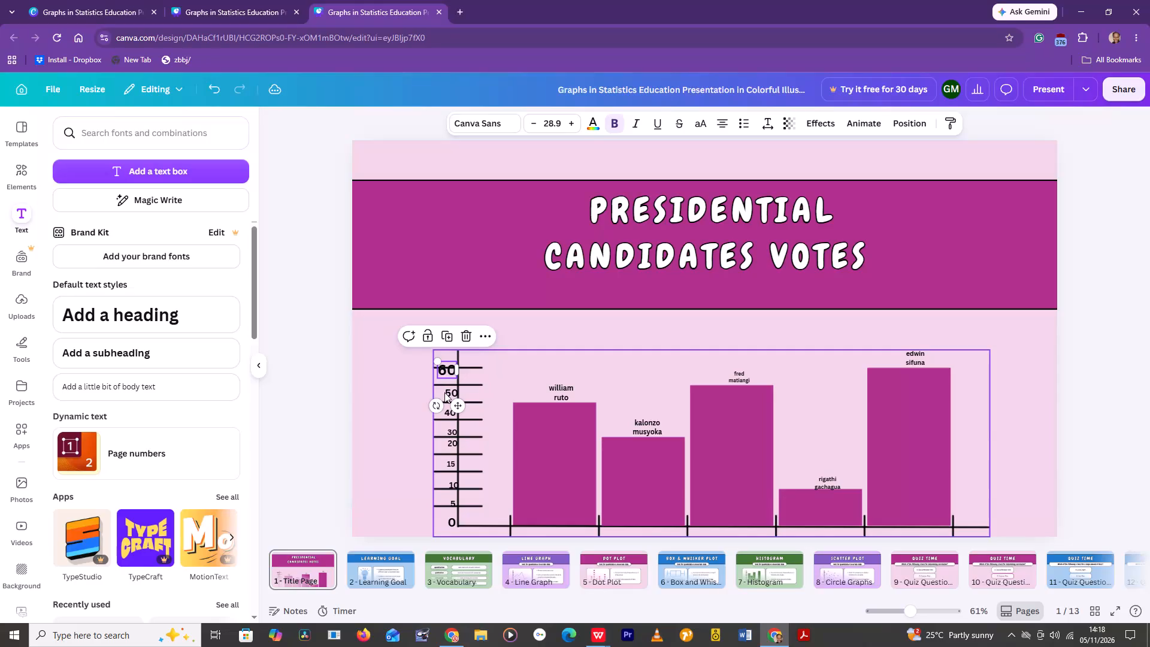
Move the 60 label down to sit between the two topmost ticks of the vertical axis.
drag(454, 406, 455, 410)
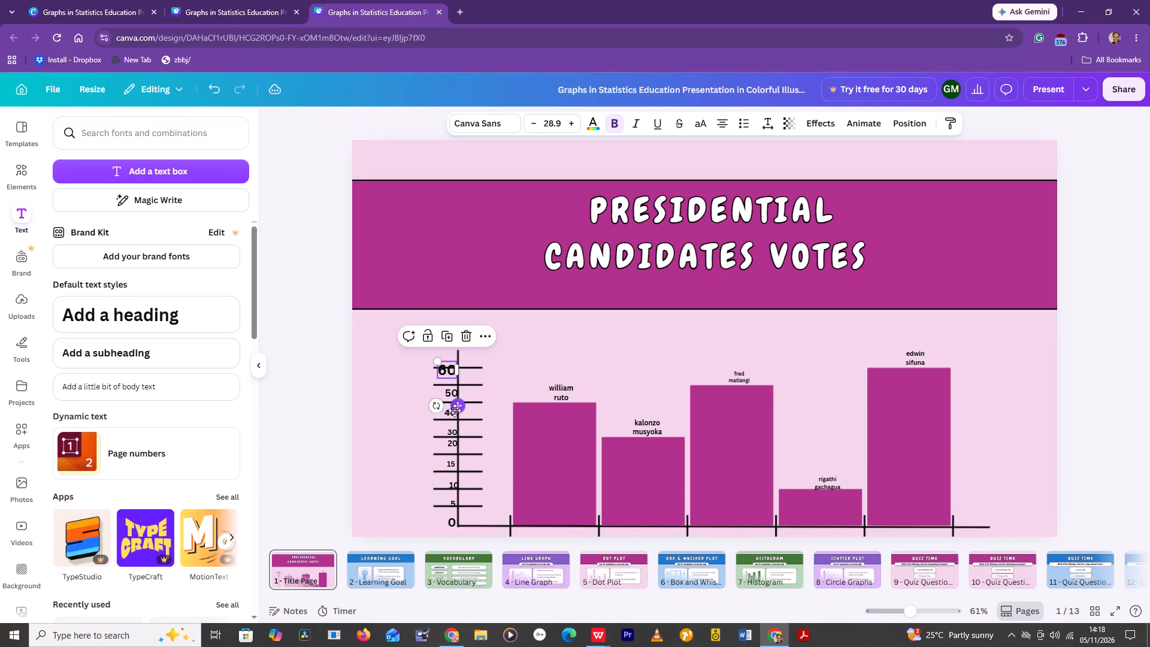
drag(455, 410, 455, 412)
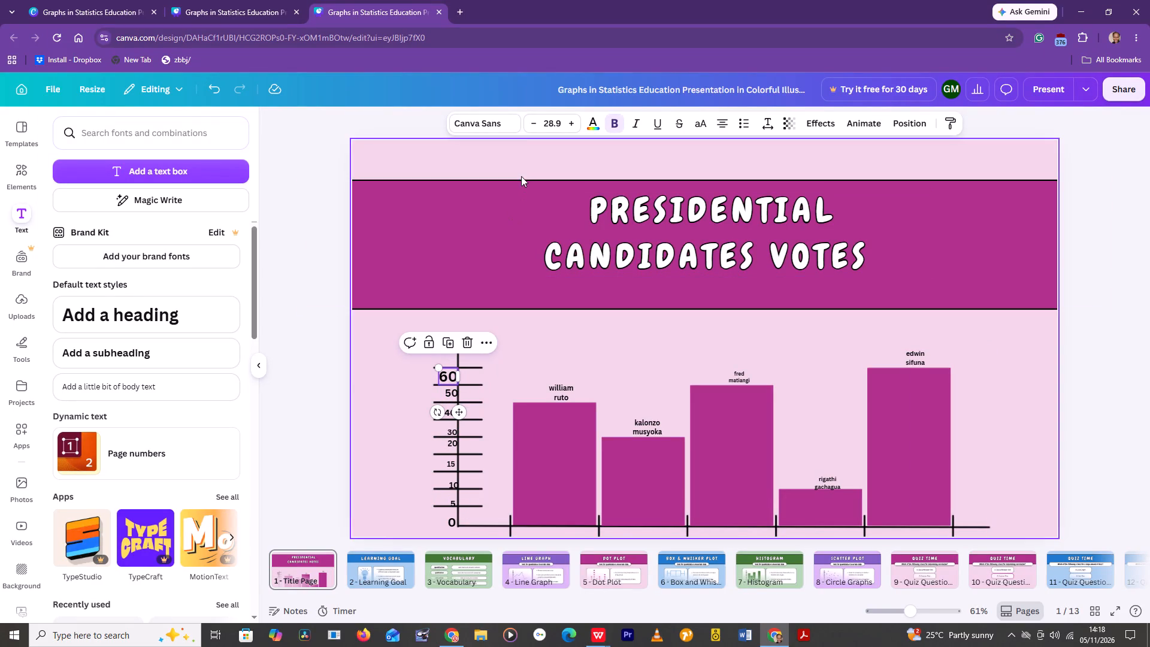
Reduce the 60 label's font size to 18.9 and shift it into line above the 50 label.
click(535, 119)
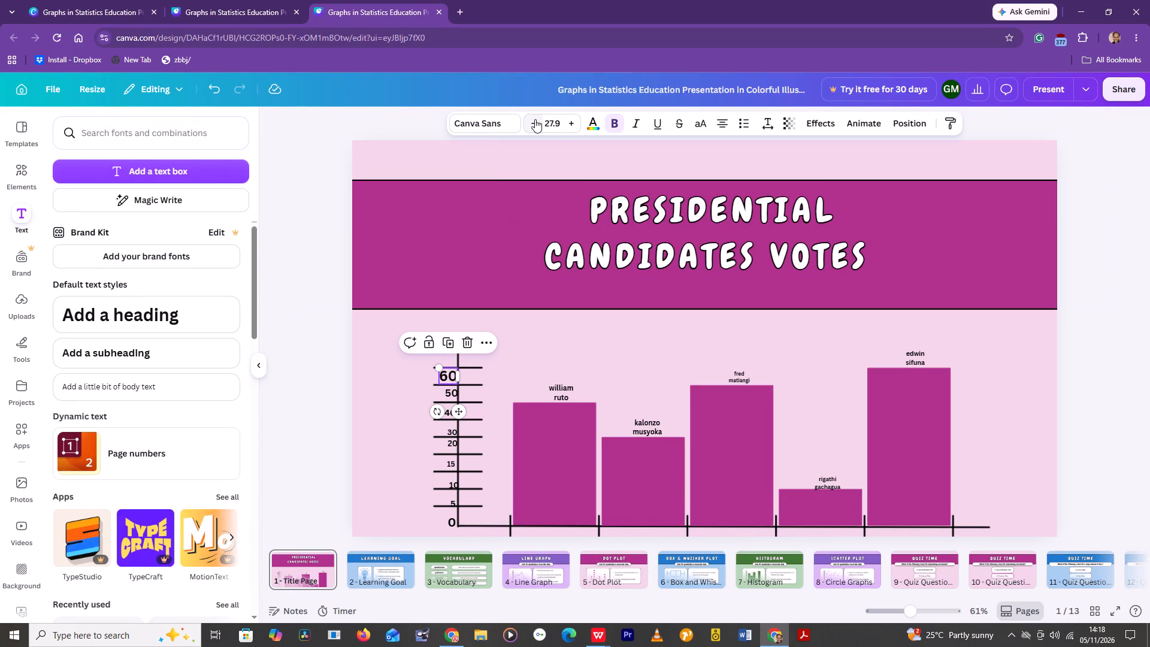
click(535, 119)
triple_click(535, 119)
triple_click(535, 119)
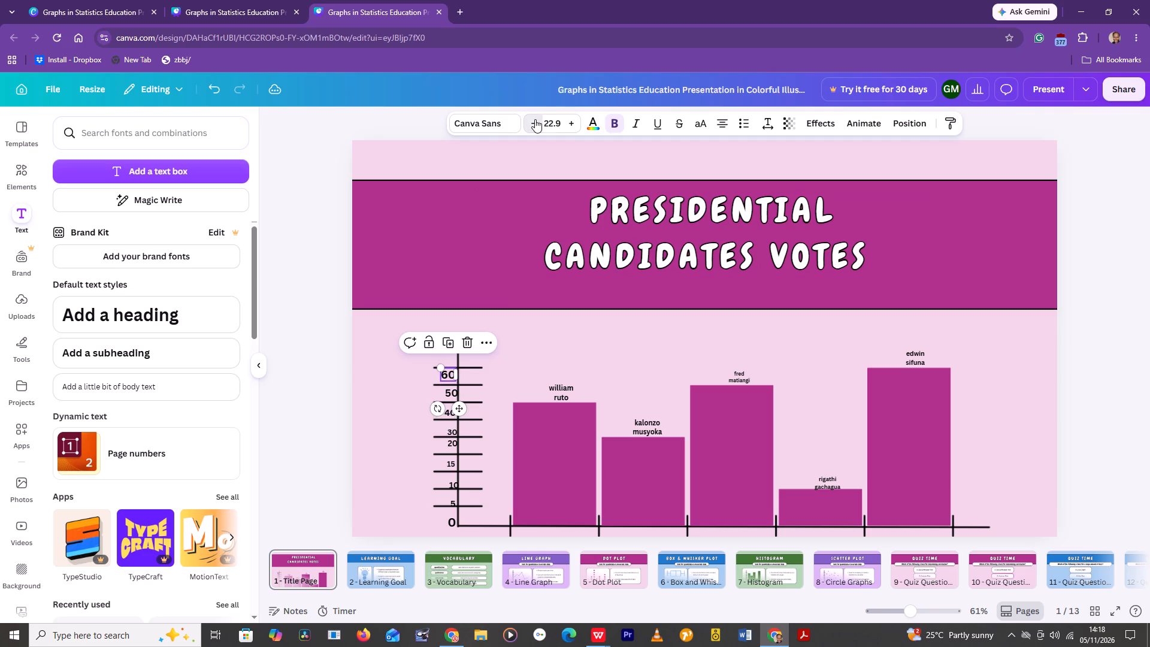
click(535, 119)
click(535, 119)
click(459, 403)
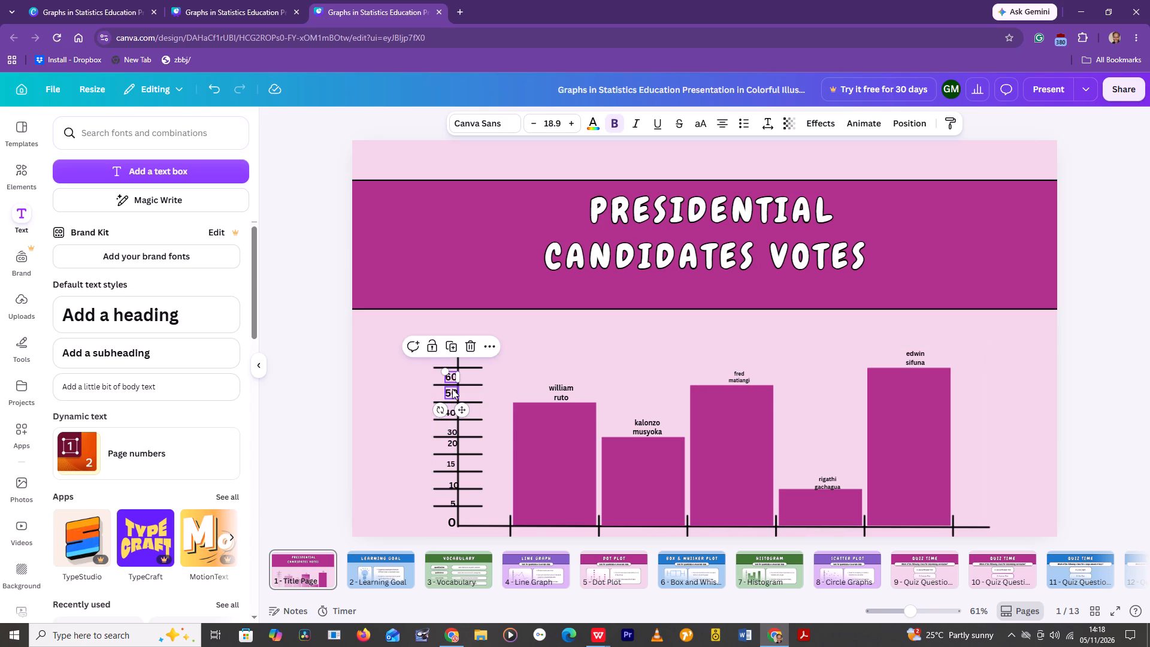
Reduce the 50 axis label's font size to 17.6 and nudge it slightly down between its ticks.
click(452, 389)
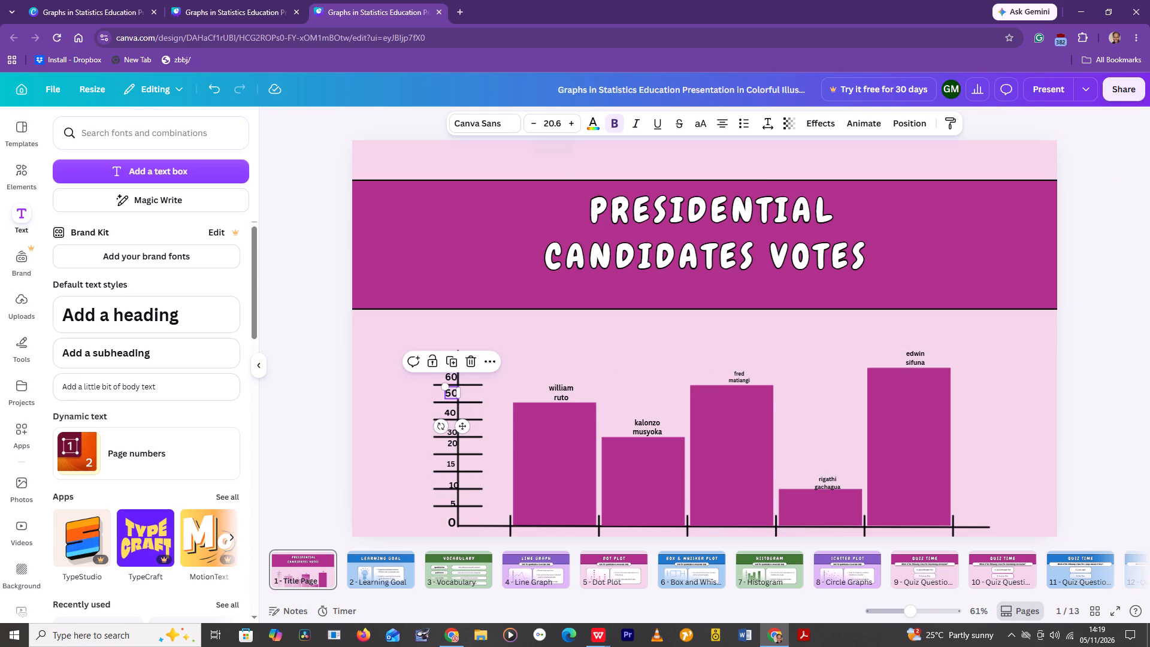
click(535, 124)
click(535, 124)
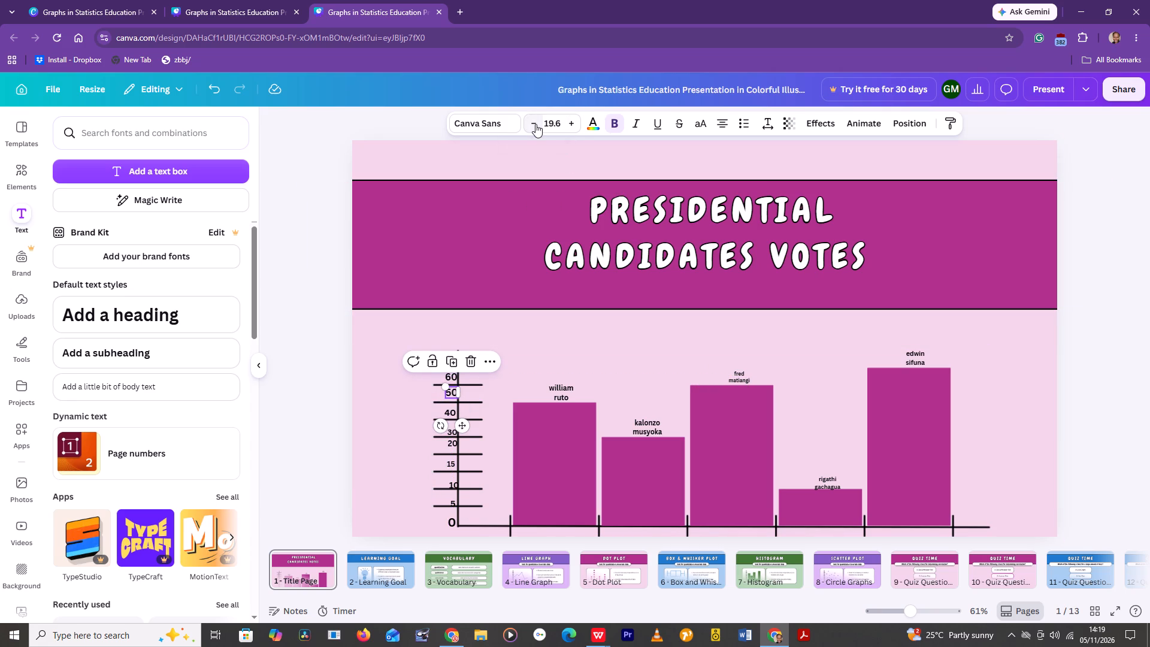
click(535, 124)
click(458, 424)
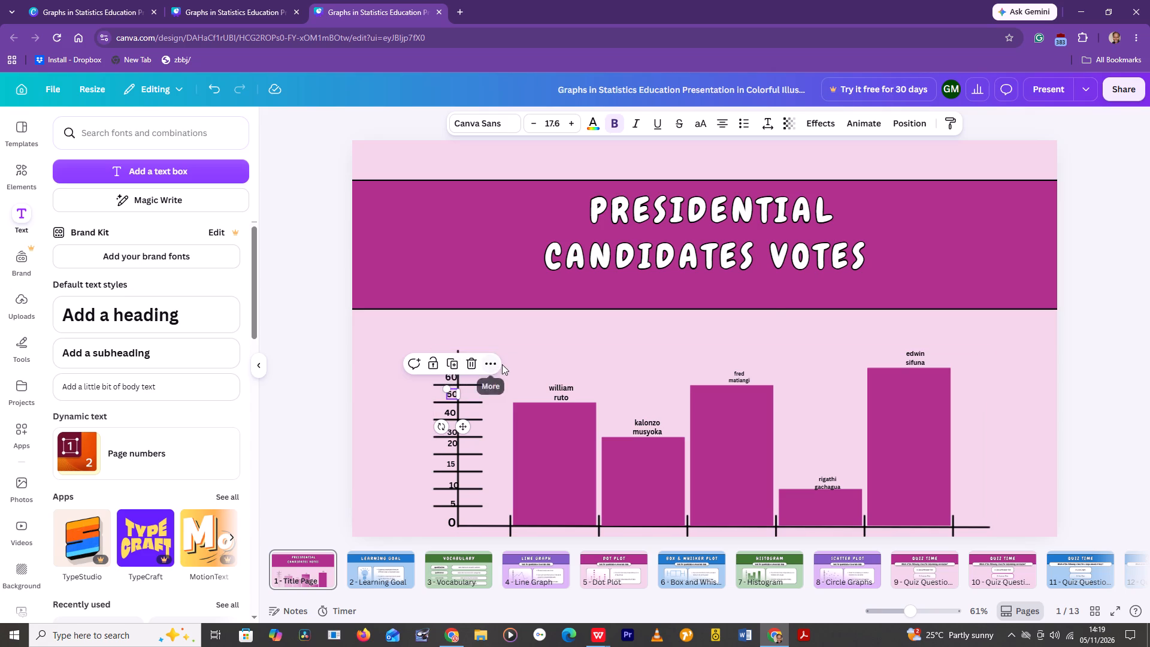
click(516, 358)
Reduce the 60 axis label's font size to 17.9 and the 50 label's to 15.6.
click(449, 373)
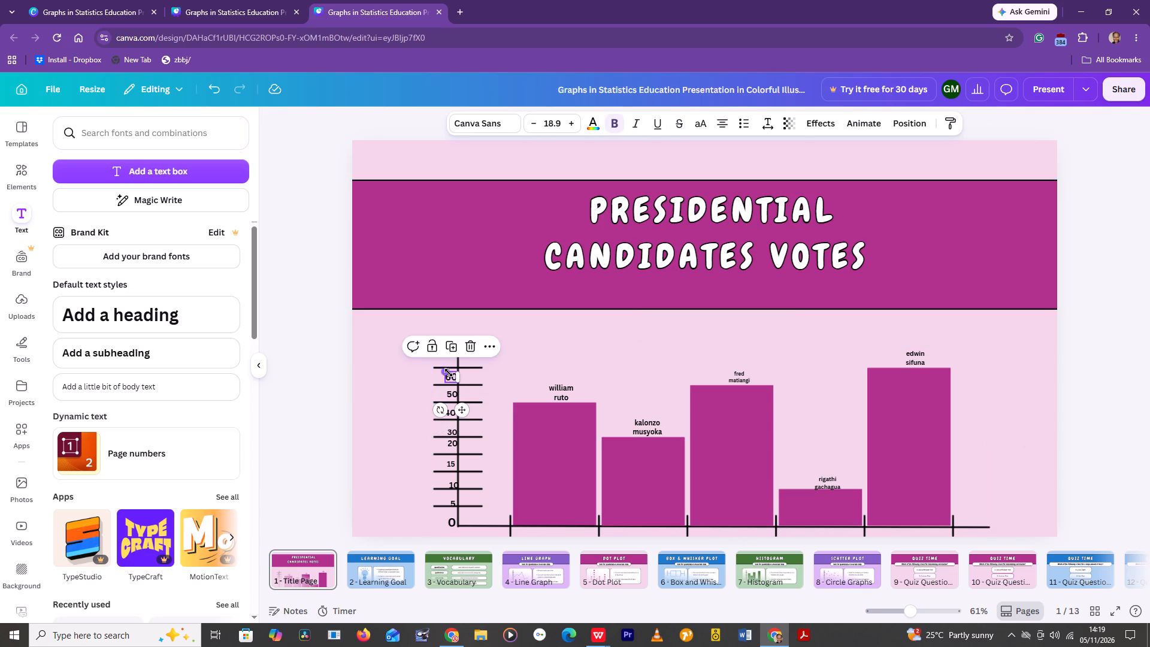
click(531, 124)
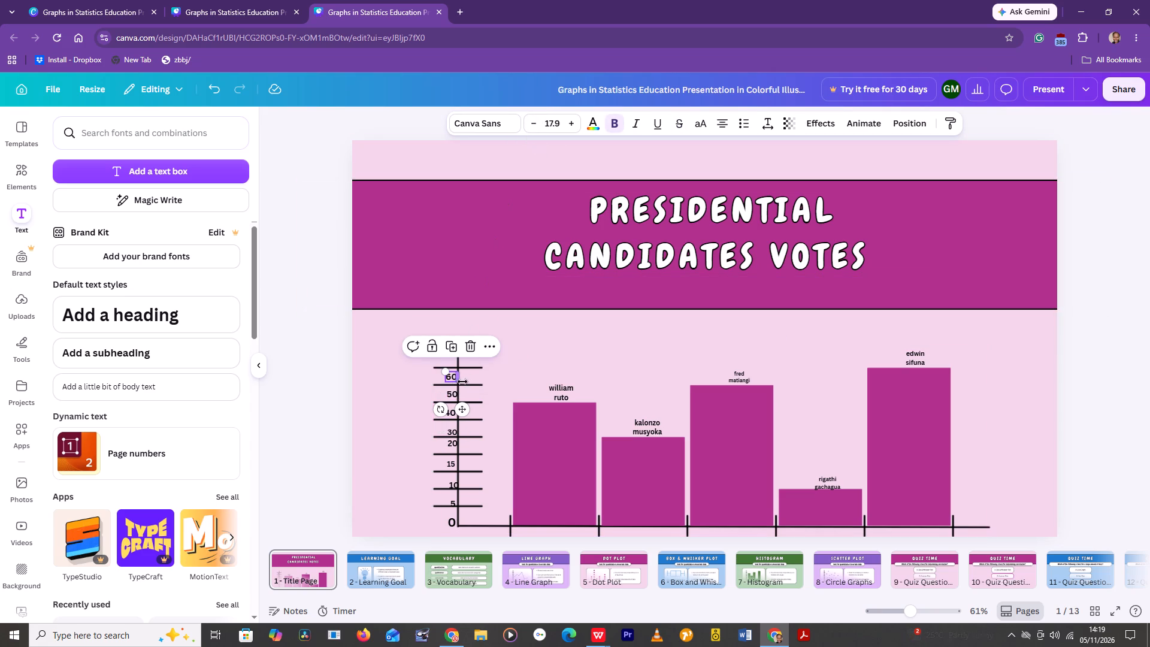
click(452, 395)
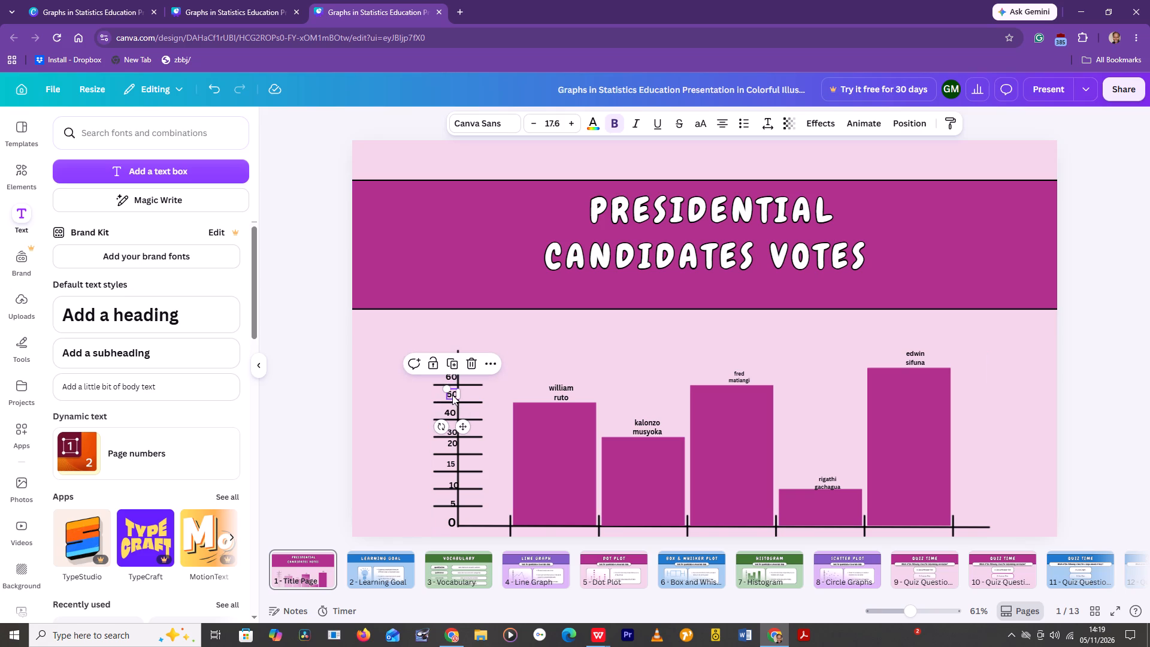
click(534, 119)
click(534, 119)
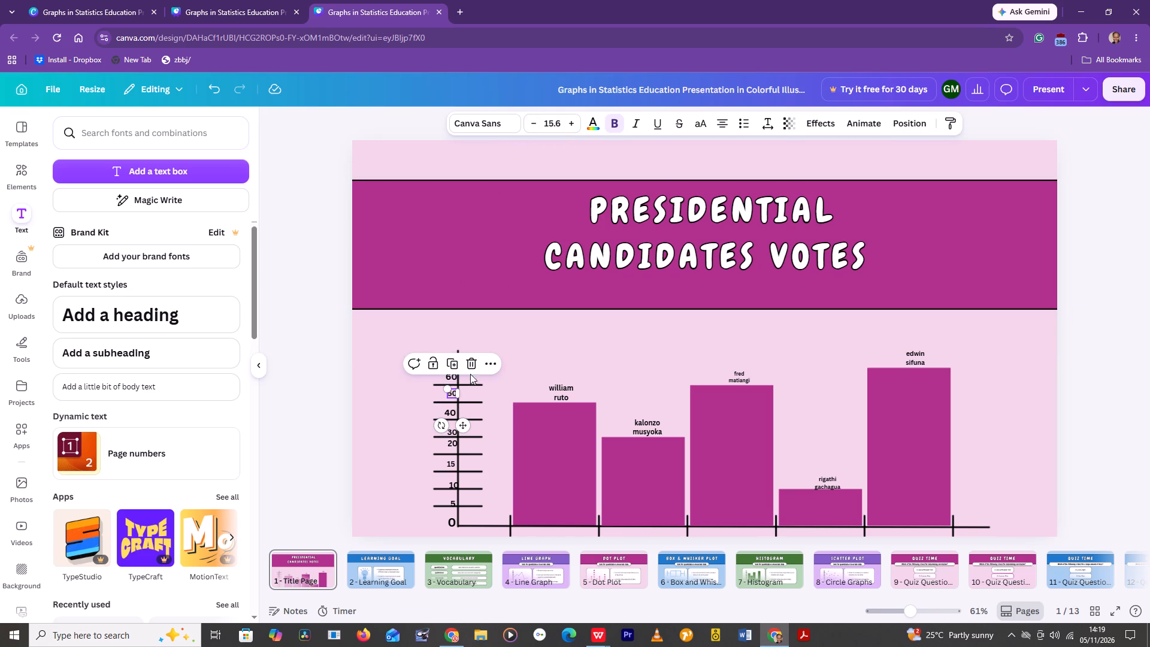
click(504, 345)
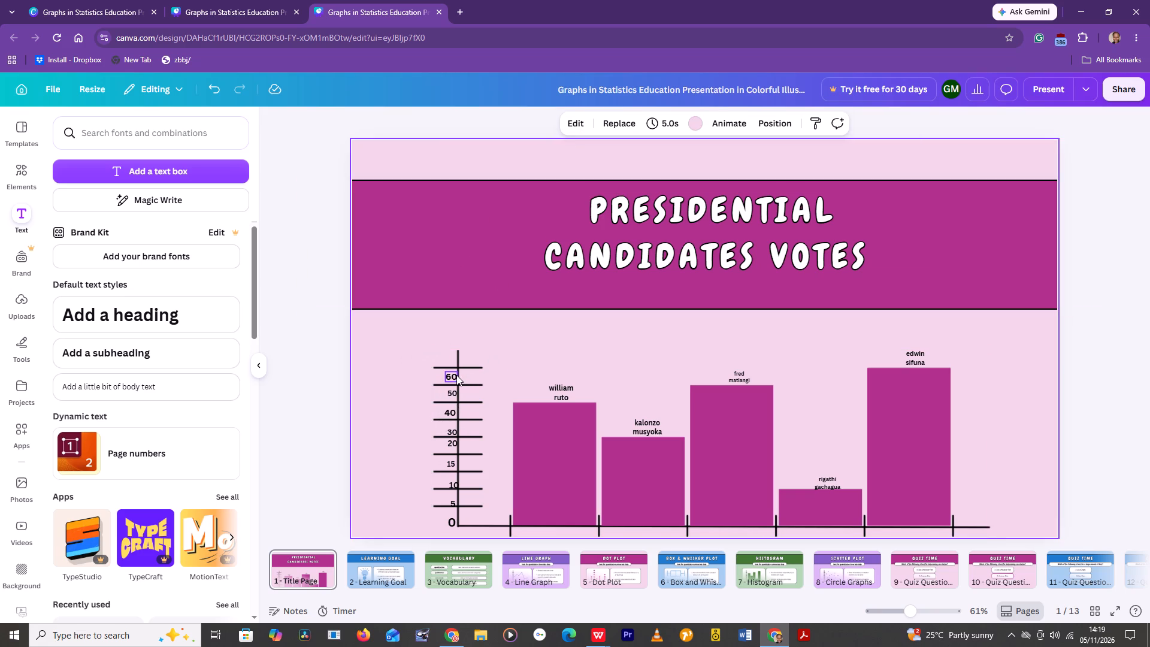
Reduce the 60 axis label's font size to 13.9 and the 50 label's to 13.6.
click(456, 375)
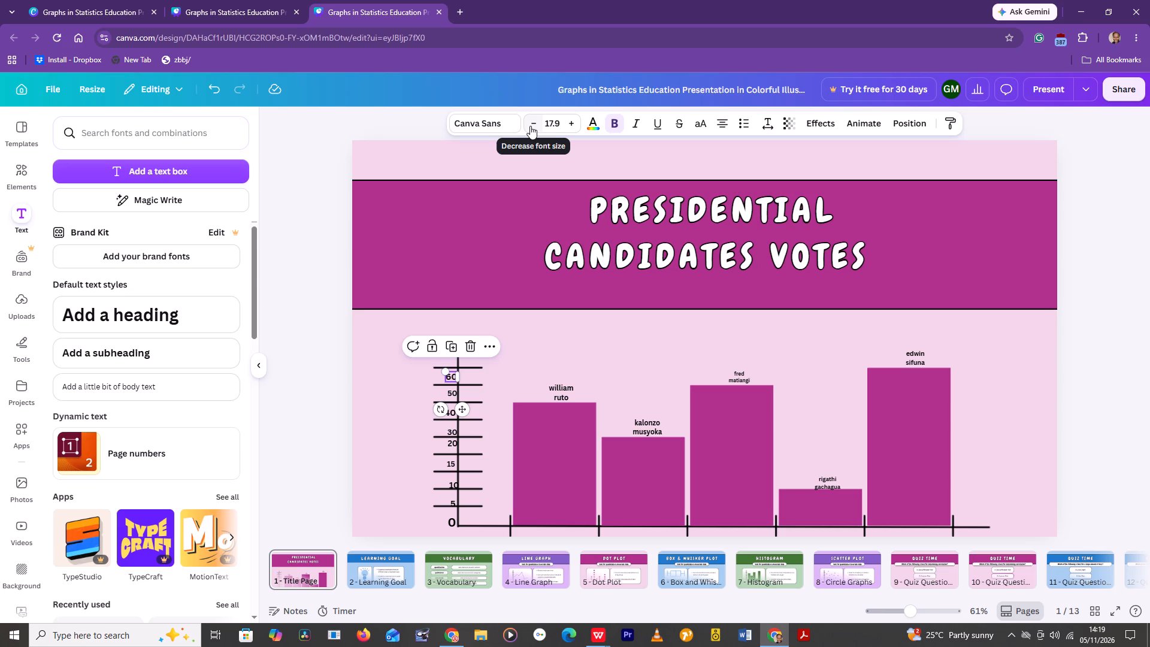
click(533, 121)
double_click(533, 121)
click(533, 121)
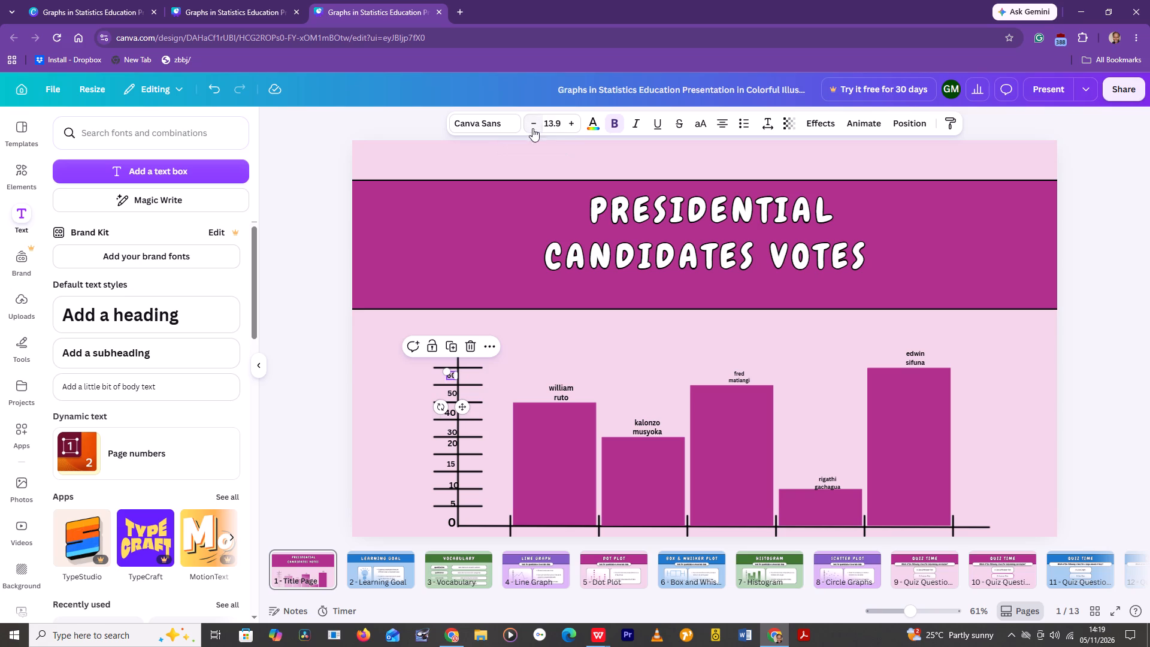
click(453, 392)
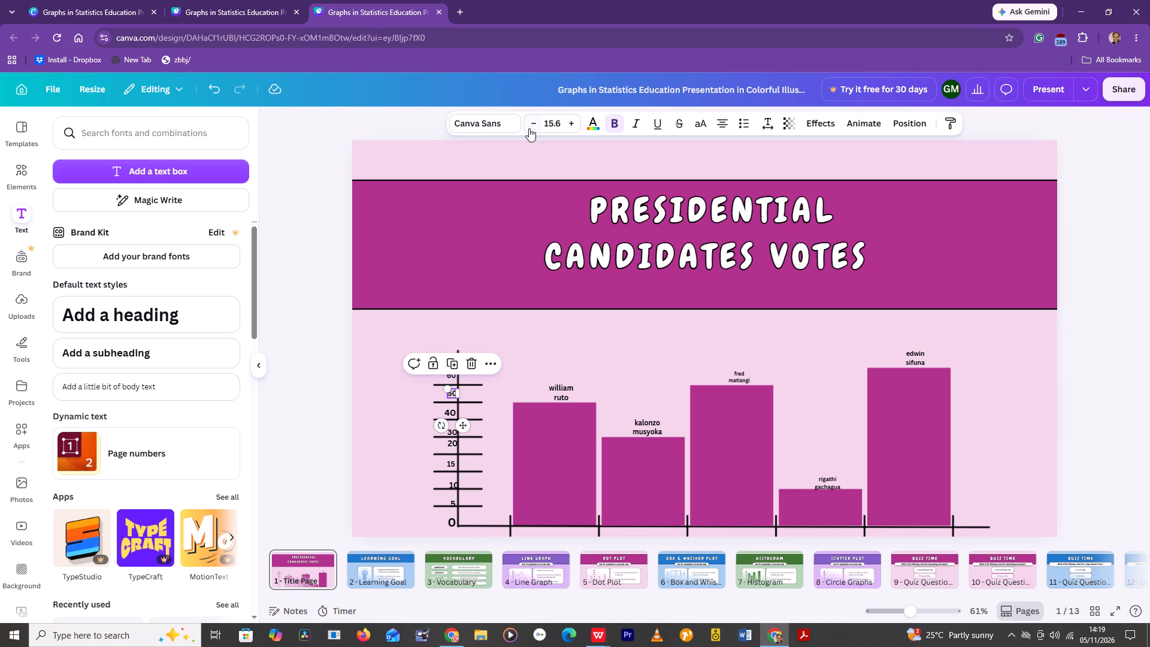
click(532, 120)
click(532, 120)
Reduce the 40 axis label's font size to 13.1.
click(456, 411)
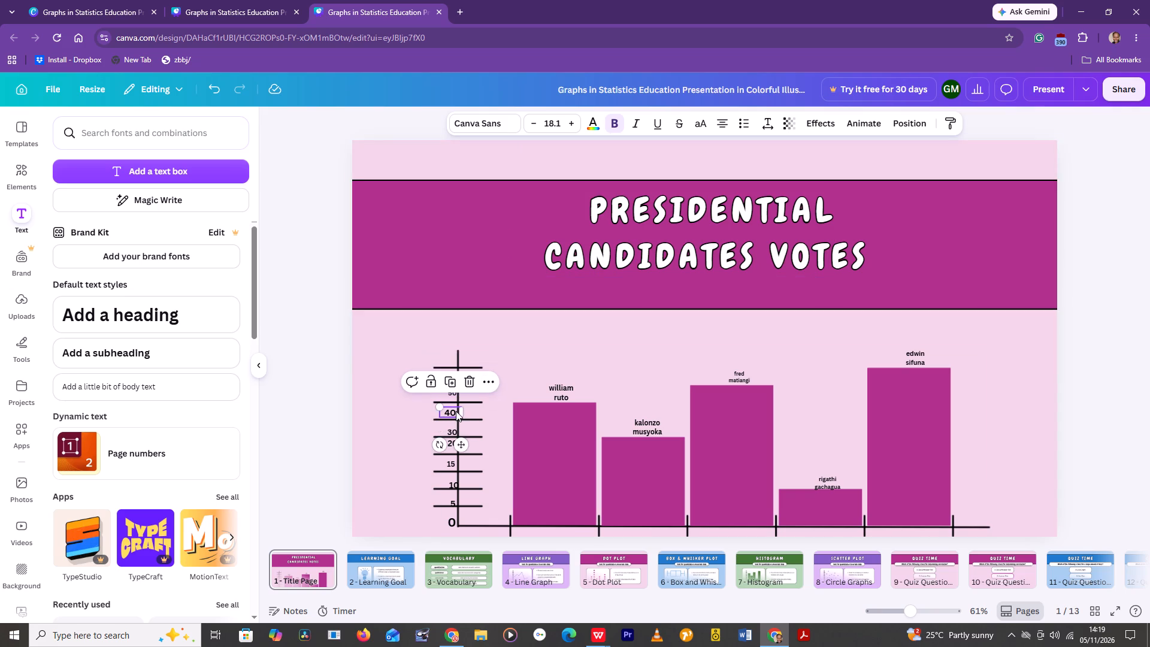
click(529, 120)
click(529, 120)
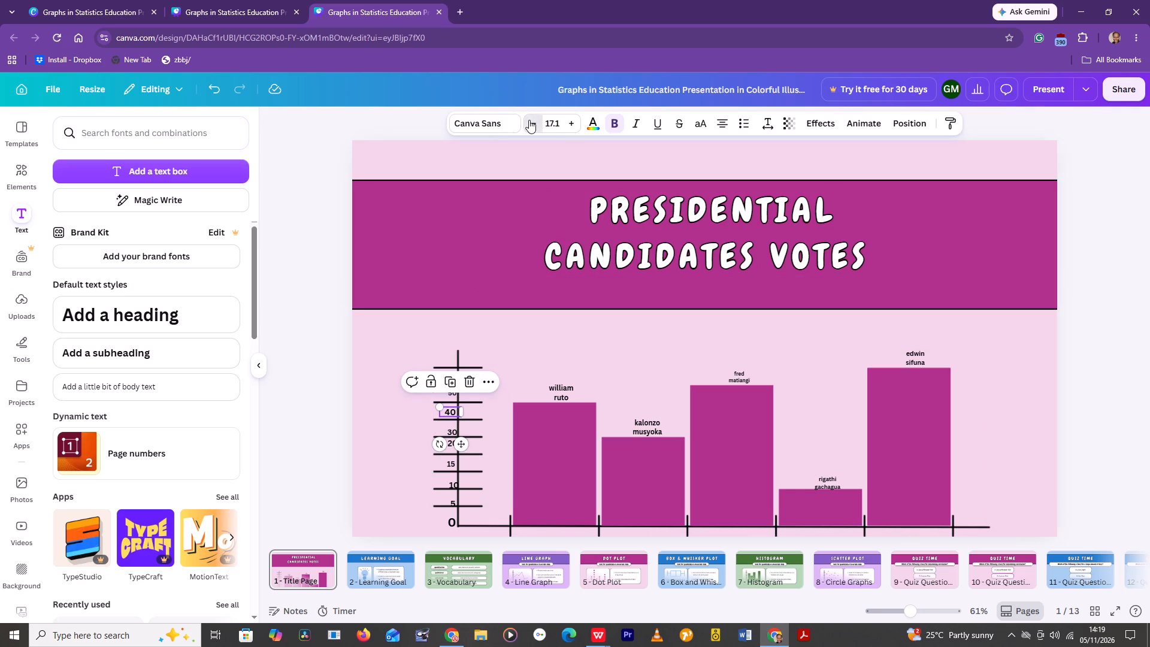
click(529, 120)
click(529, 120)
click(529, 120)
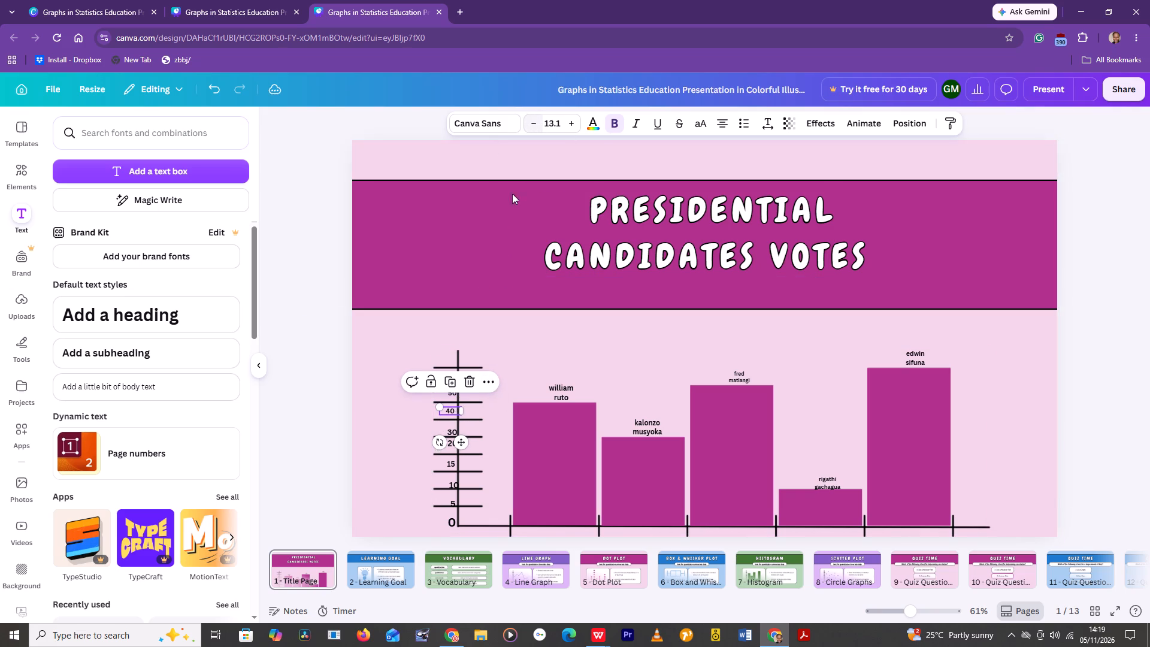
Reduce the 30 axis label's font size to 13.
click(450, 430)
click(532, 122)
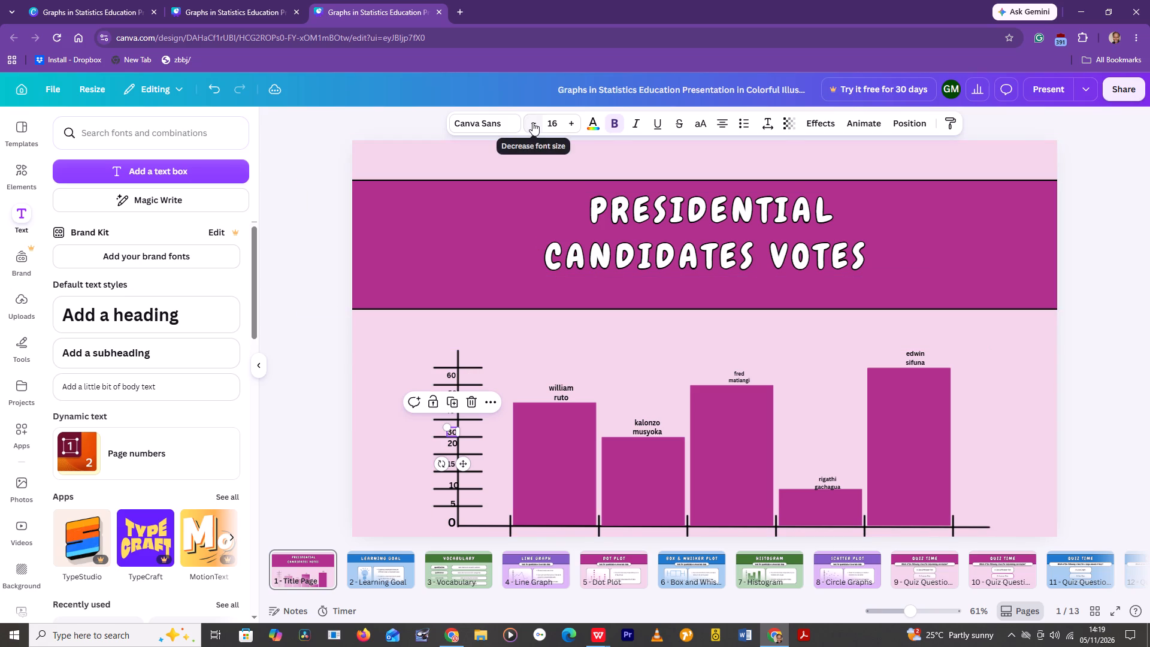
click(532, 122)
click(532, 122)
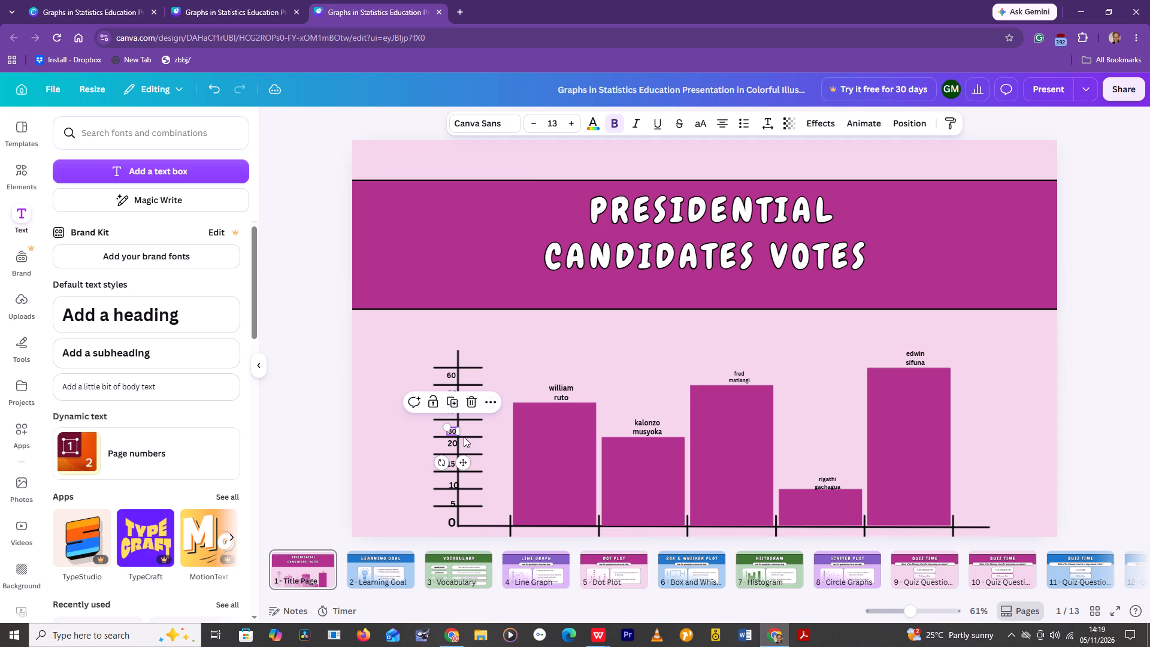
Move the 20 label down slightly, away from the tick level with the second bar's top, and reduce its font size to 13.2.
click(454, 443)
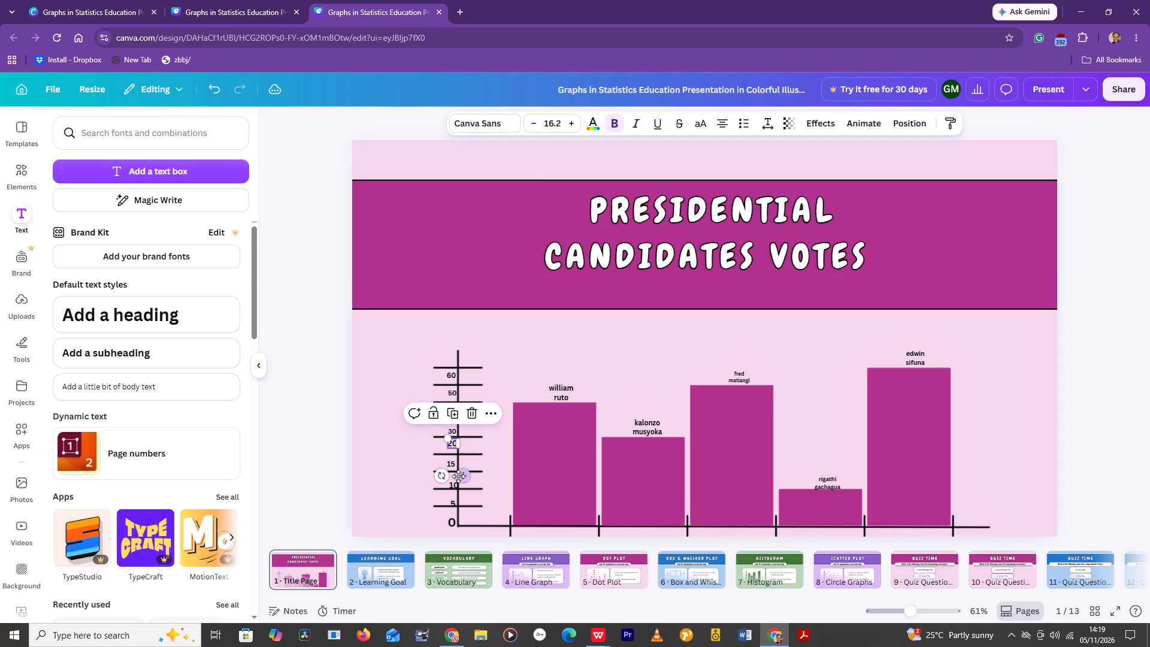
drag(464, 477, 461, 484)
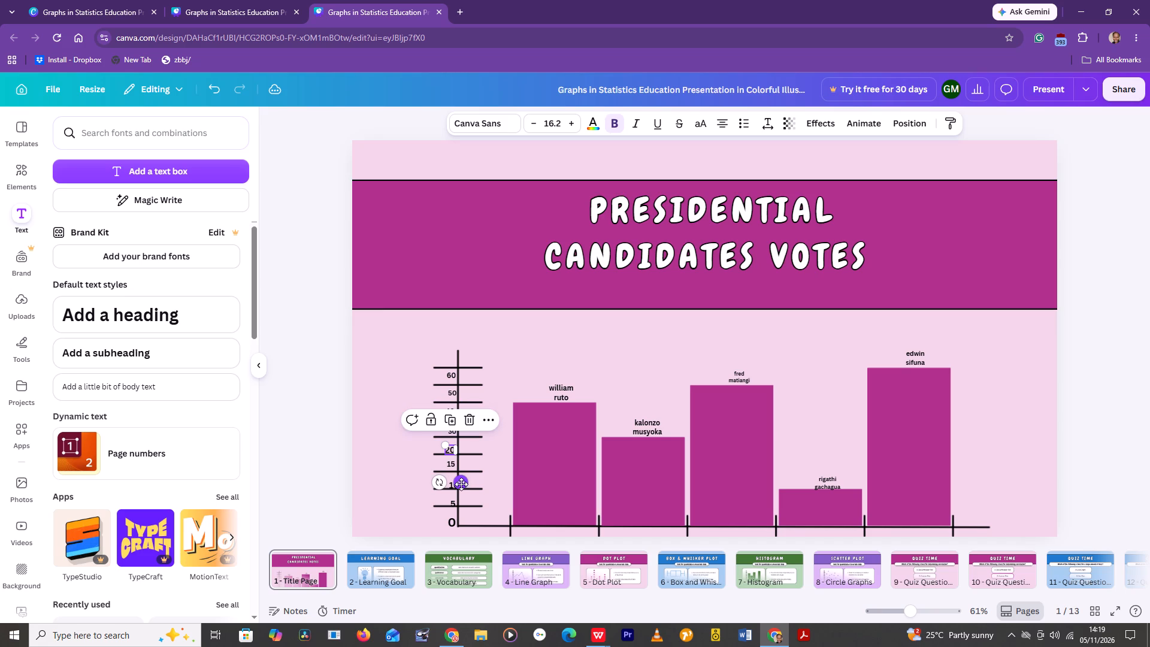
click(534, 121)
click(534, 121)
click(534, 121)
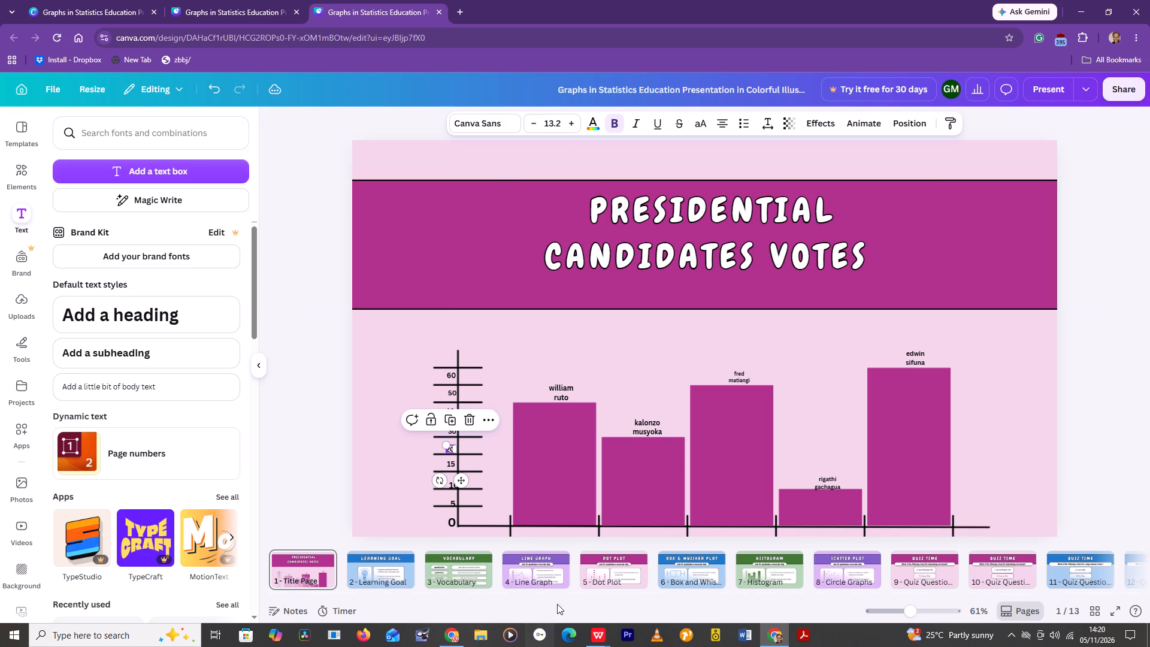
Reduce the 15 axis label's font size to 13.6 and the 10 label's to 13.1.
click(452, 467)
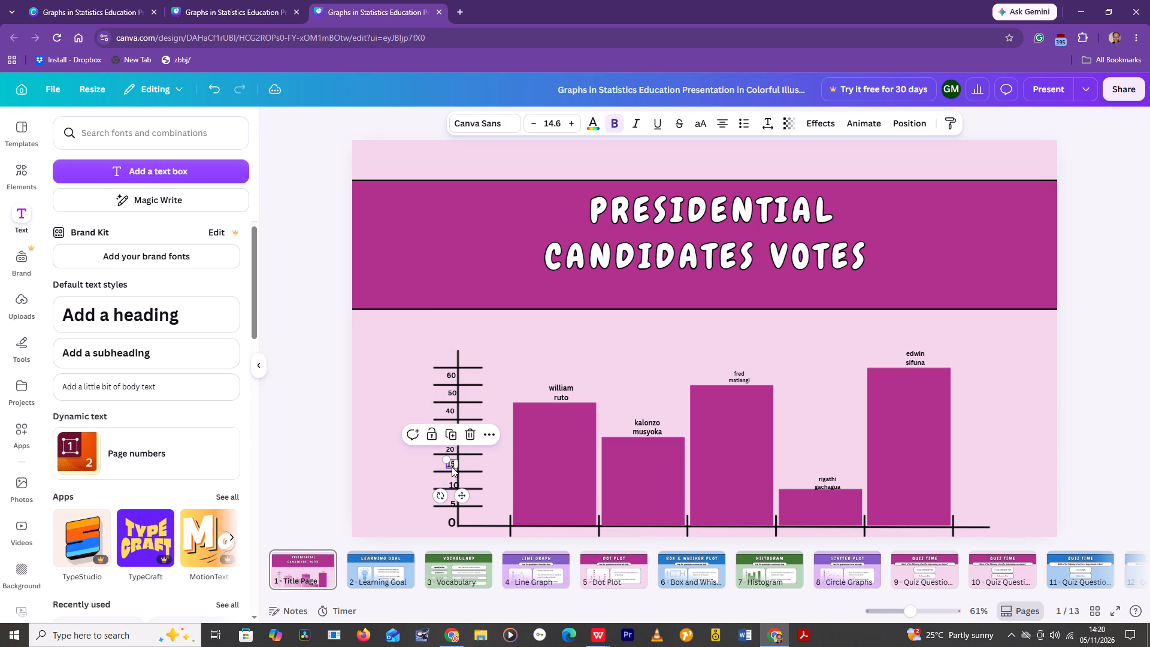
click(530, 123)
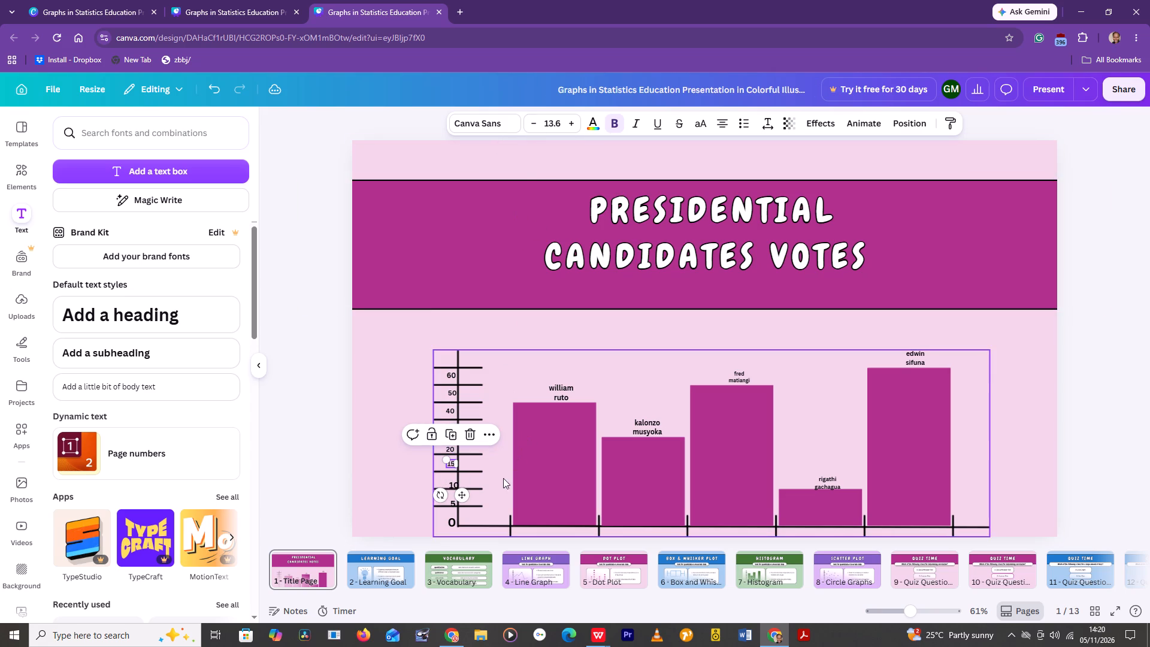
click(451, 483)
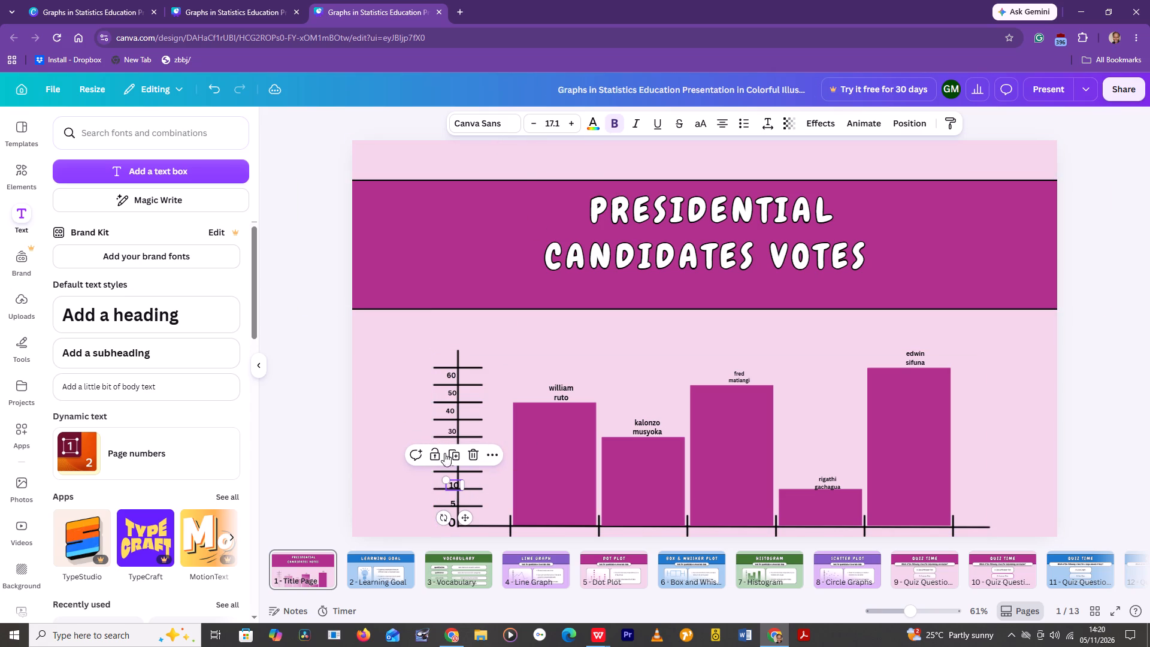
click(535, 123)
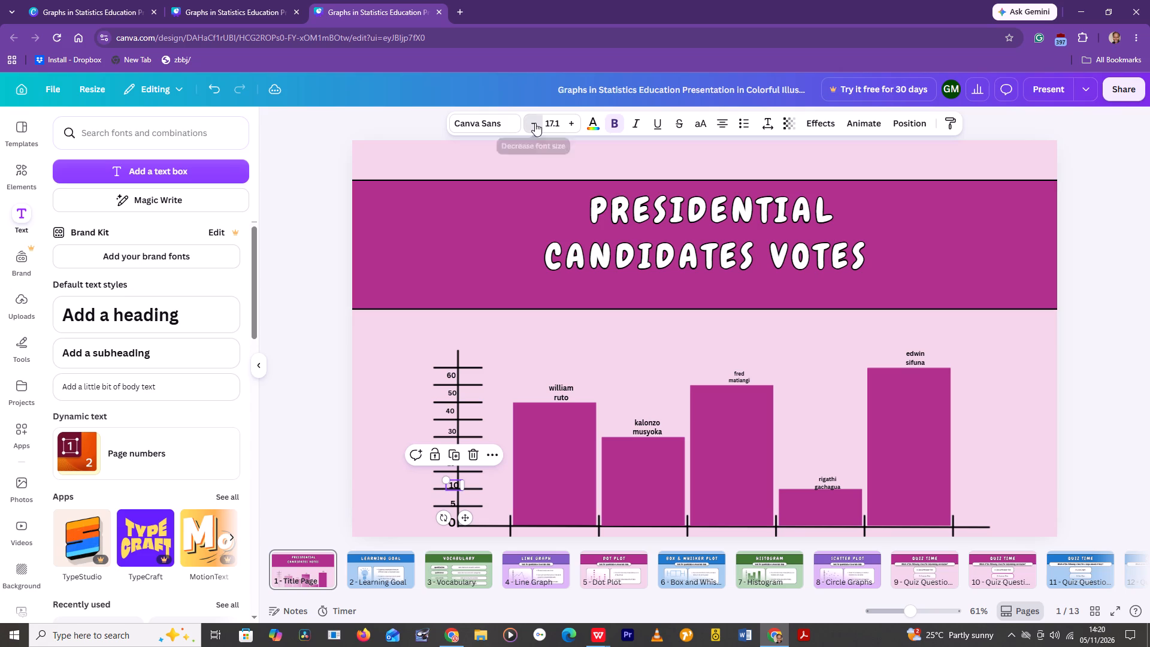
click(535, 123)
click(535, 123)
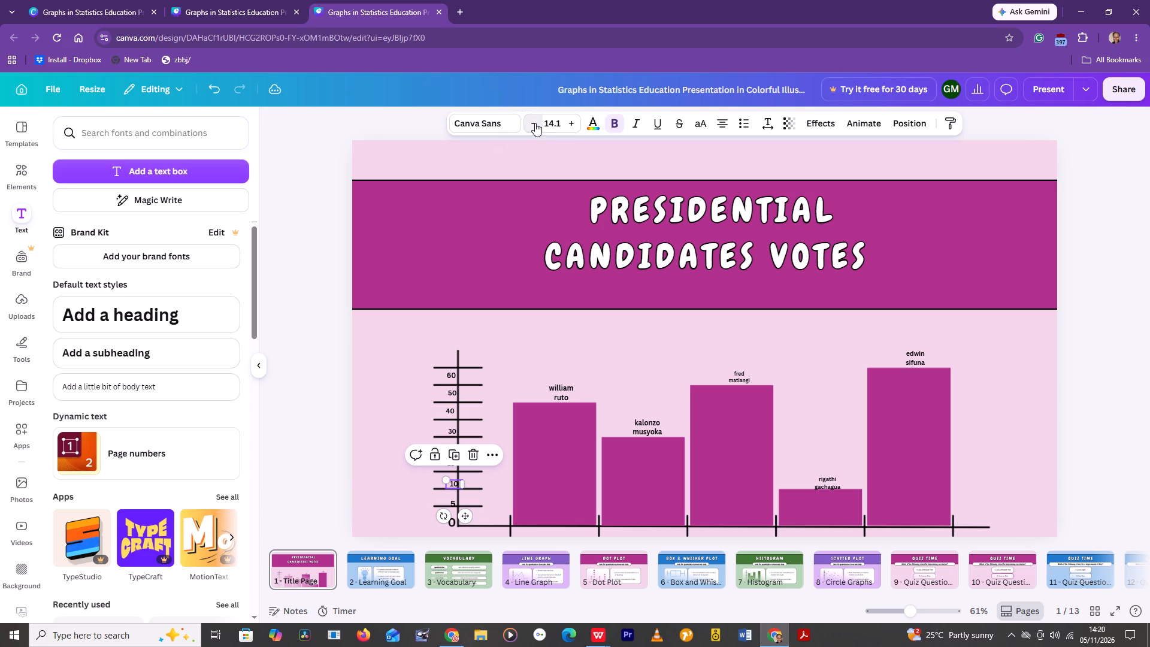
click(535, 123)
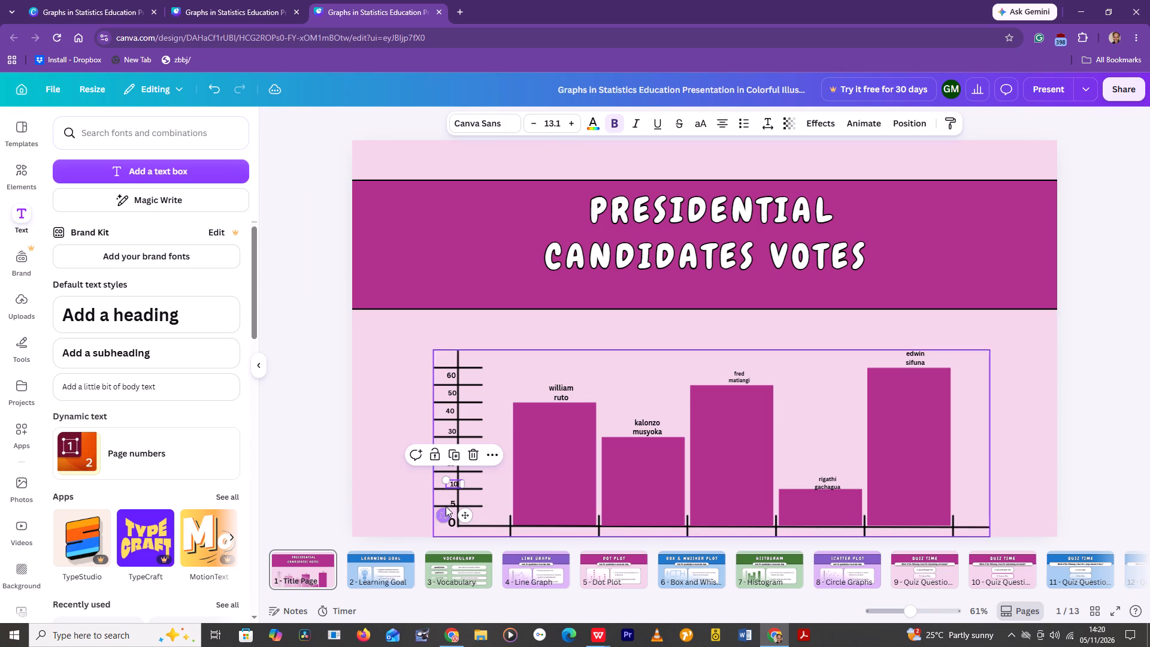
Reduce the 5 axis label's font size to 13.5 and nudge it slightly closer to the vertical axis line.
click(451, 501)
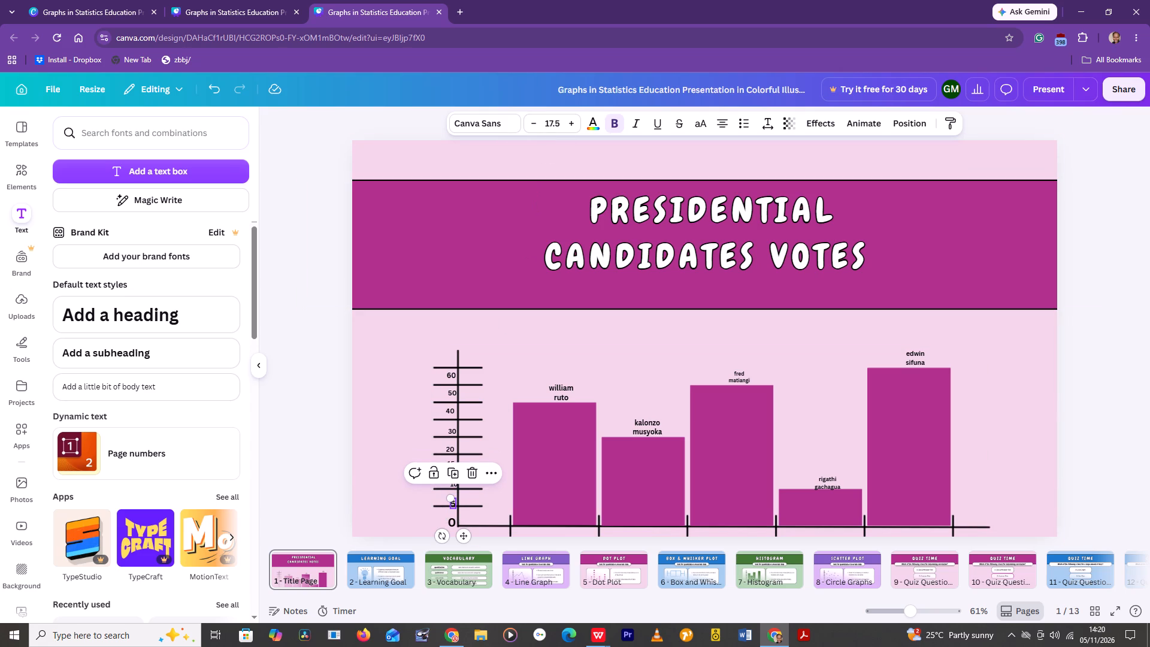
click(535, 123)
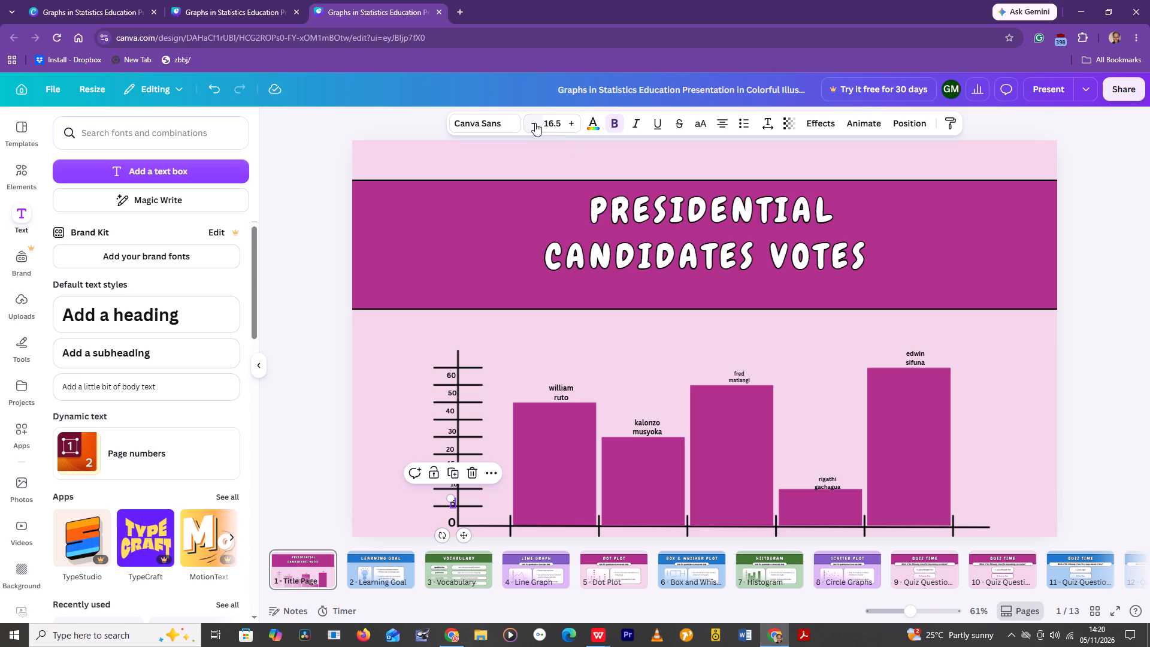
click(535, 123)
click(535, 123)
click(535, 123)
drag(462, 531, 465, 524)
drag(465, 524, 465, 530)
click(465, 530)
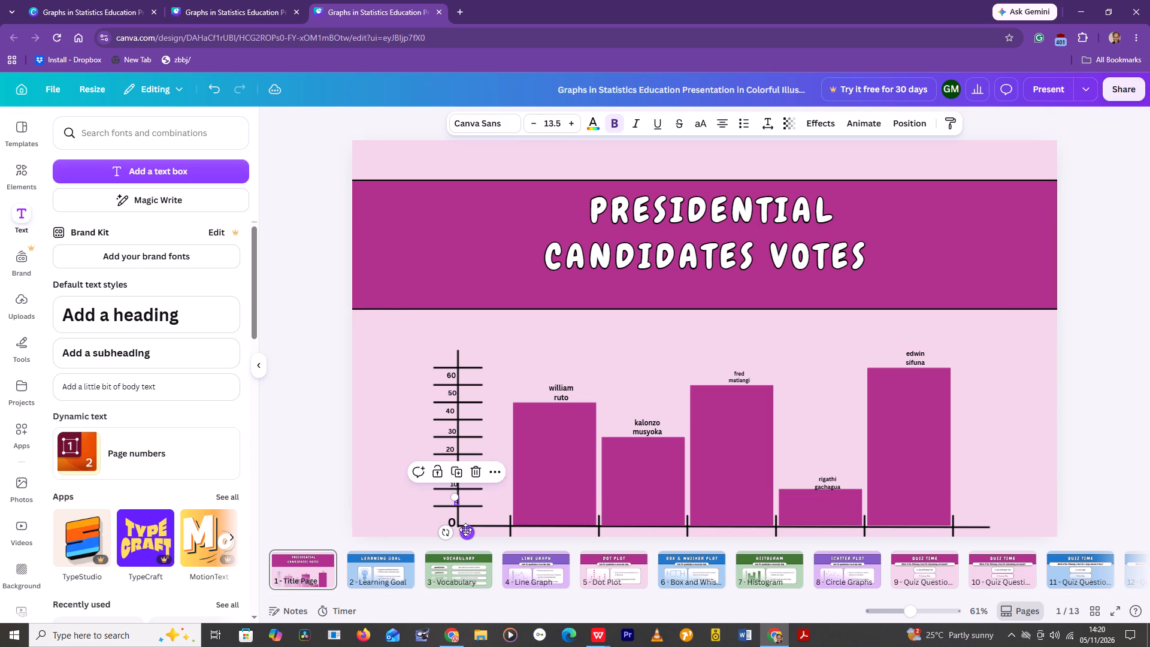
click(465, 530)
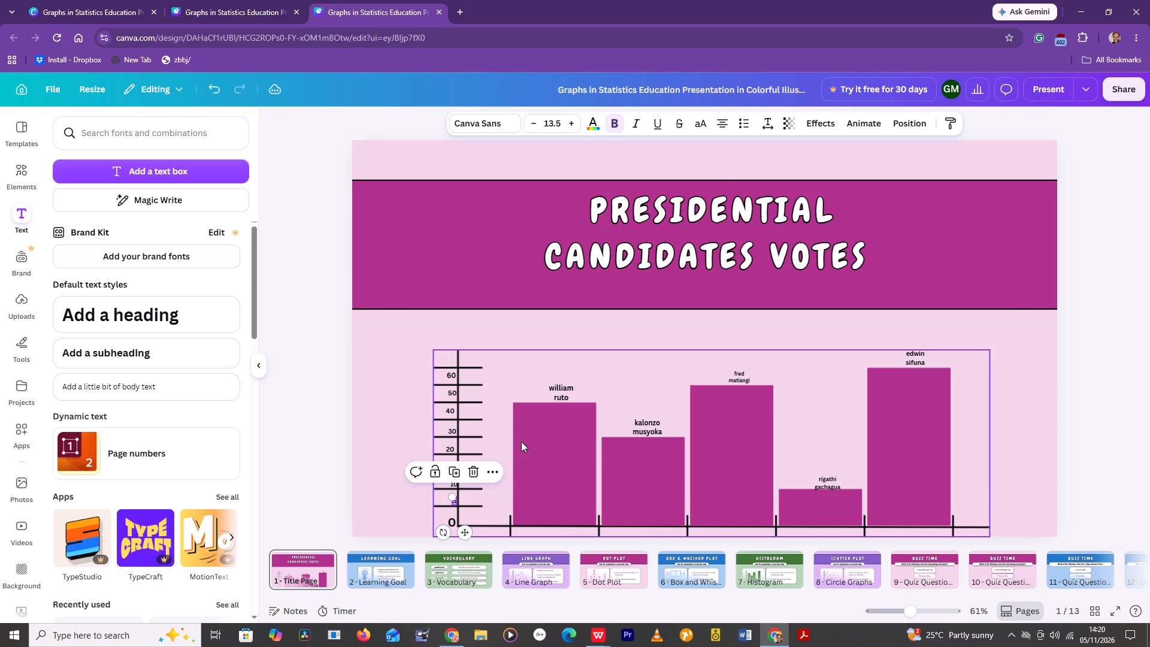
Reduce the 0 axis label's font size to 13.5.
click(455, 525)
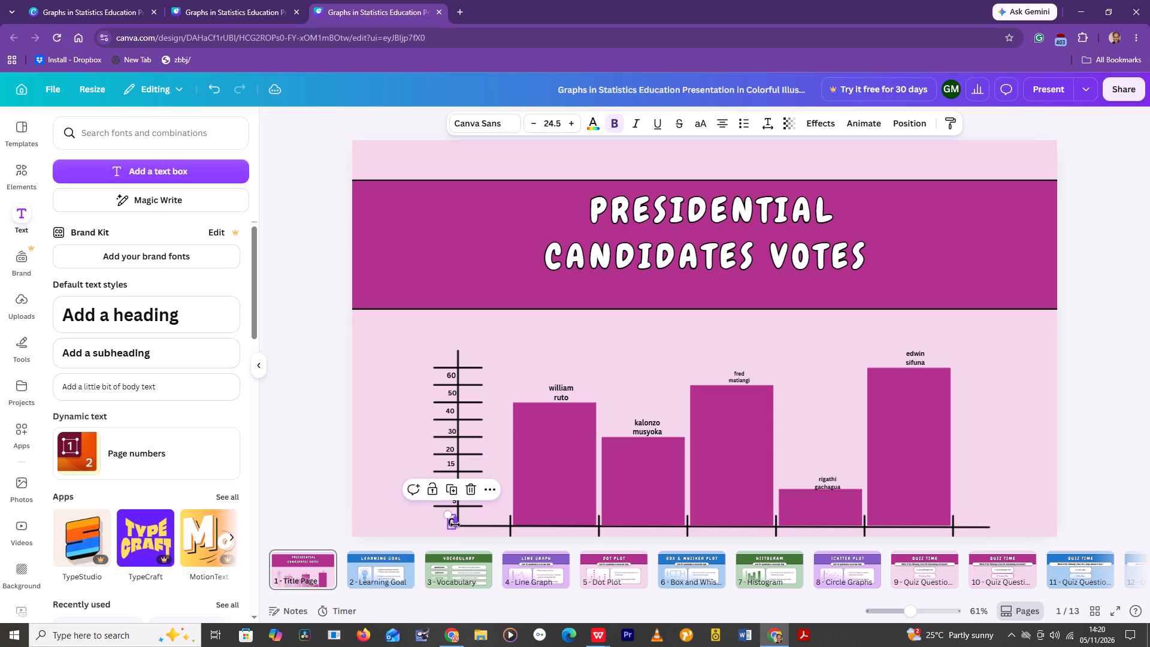
click(538, 125)
triple_click(538, 125)
double_click(538, 125)
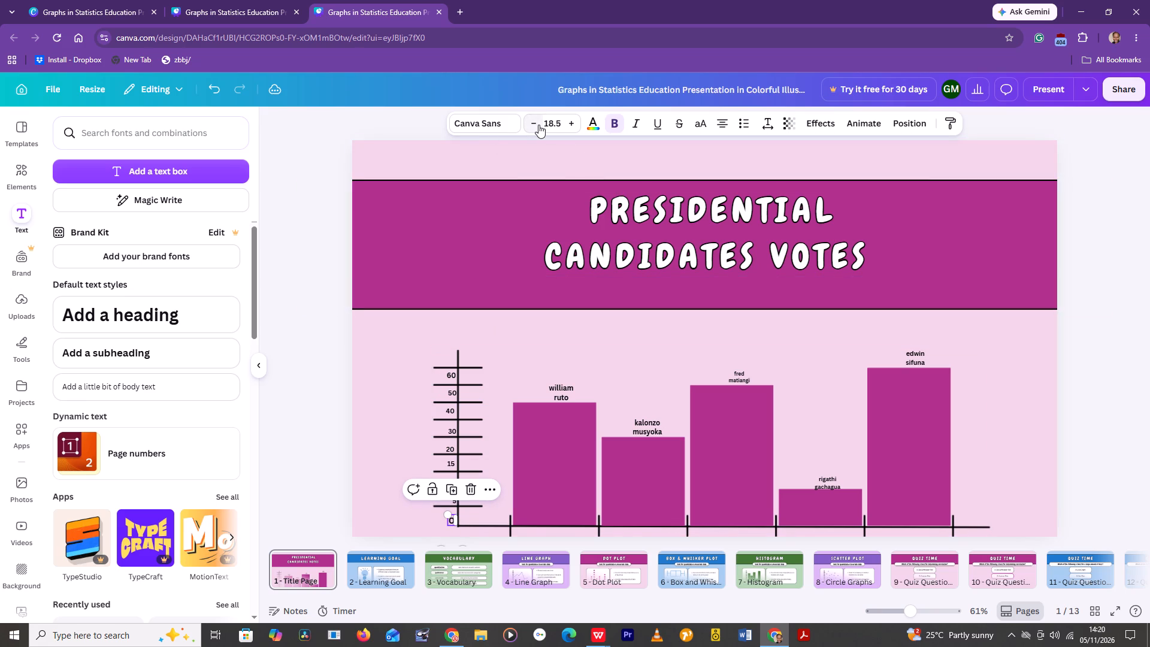
double_click(538, 125)
double_click(538, 125)
click(538, 125)
click(417, 433)
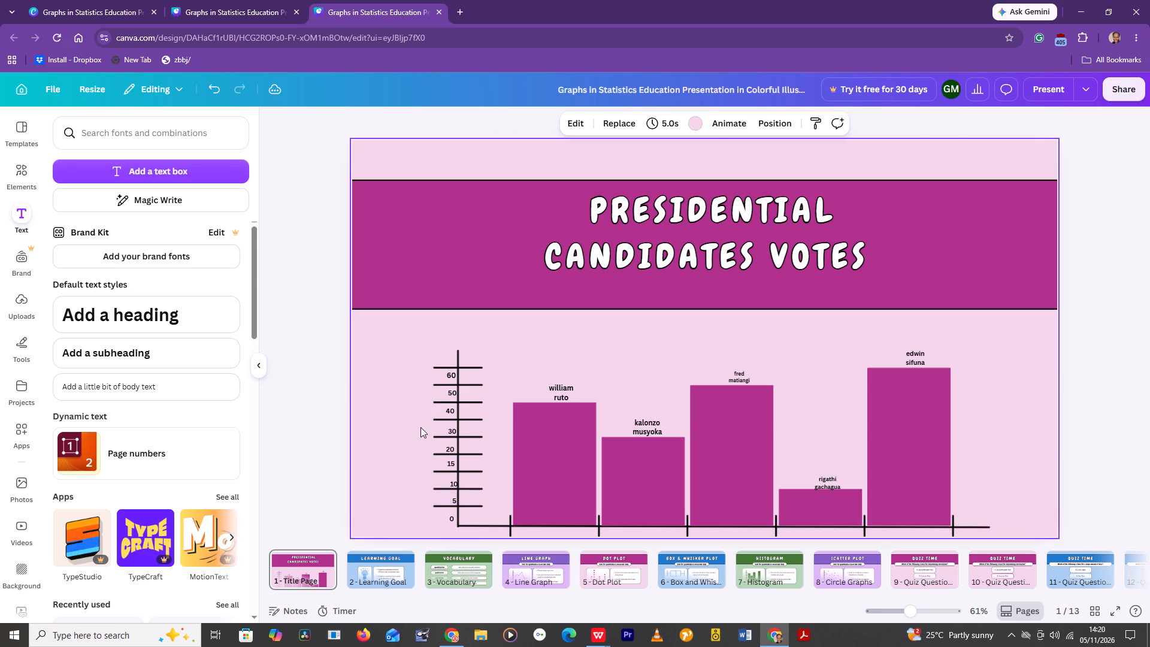
Move the 40 axis label down slightly so it sits on the tick mark just below it.
click(448, 408)
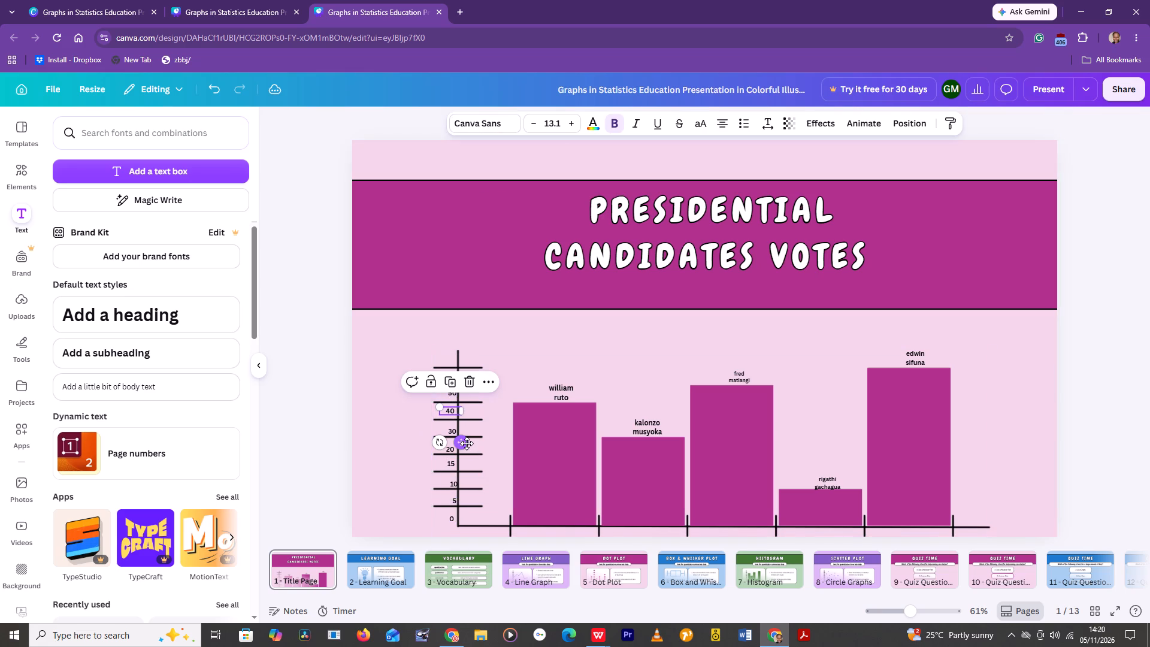
click(467, 443)
double_click(467, 443)
drag(467, 443, 468, 450)
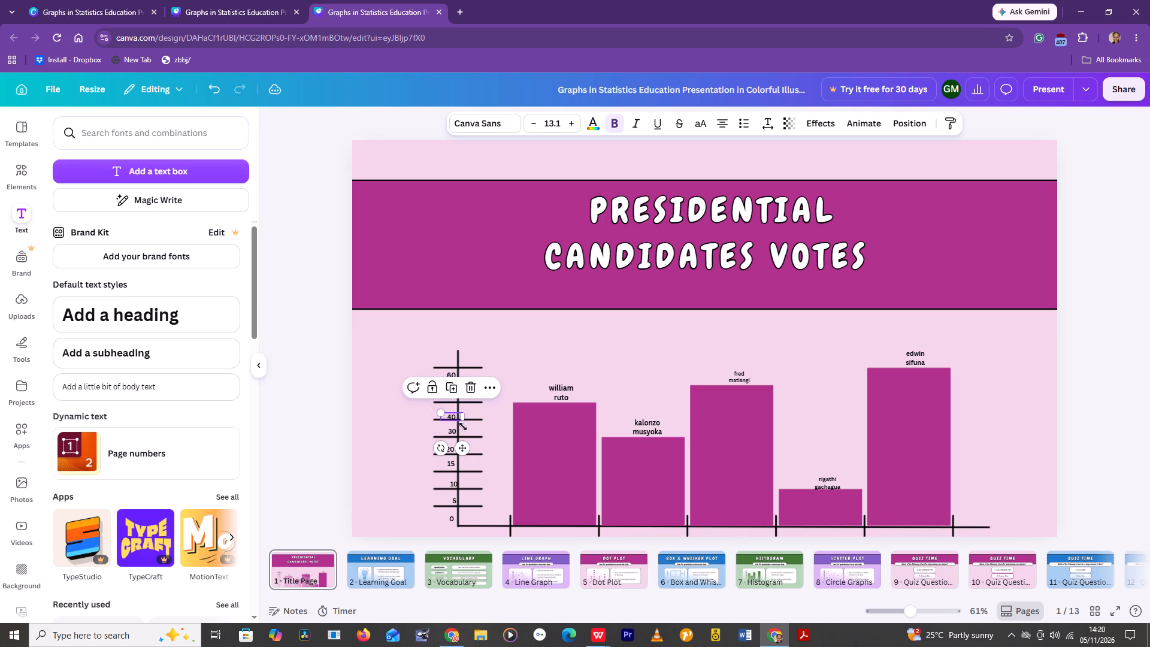
click(455, 430)
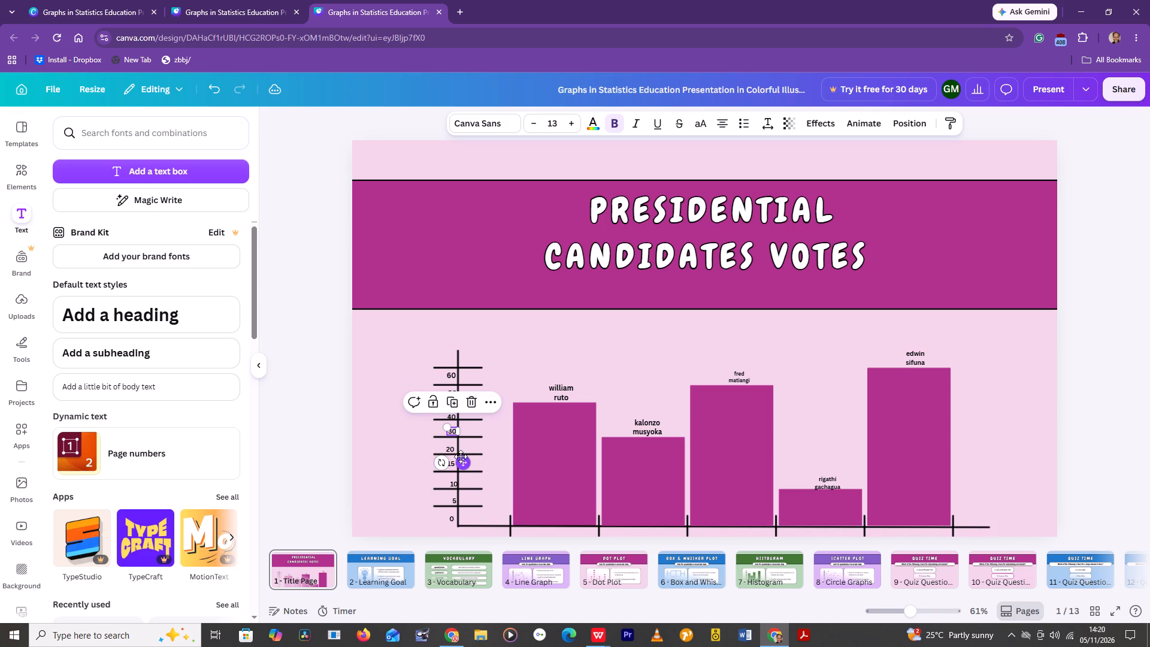
click(462, 464)
click(504, 362)
Move the 50 and 60 axis labels down slightly so each sits on the tick mark just below it.
click(454, 392)
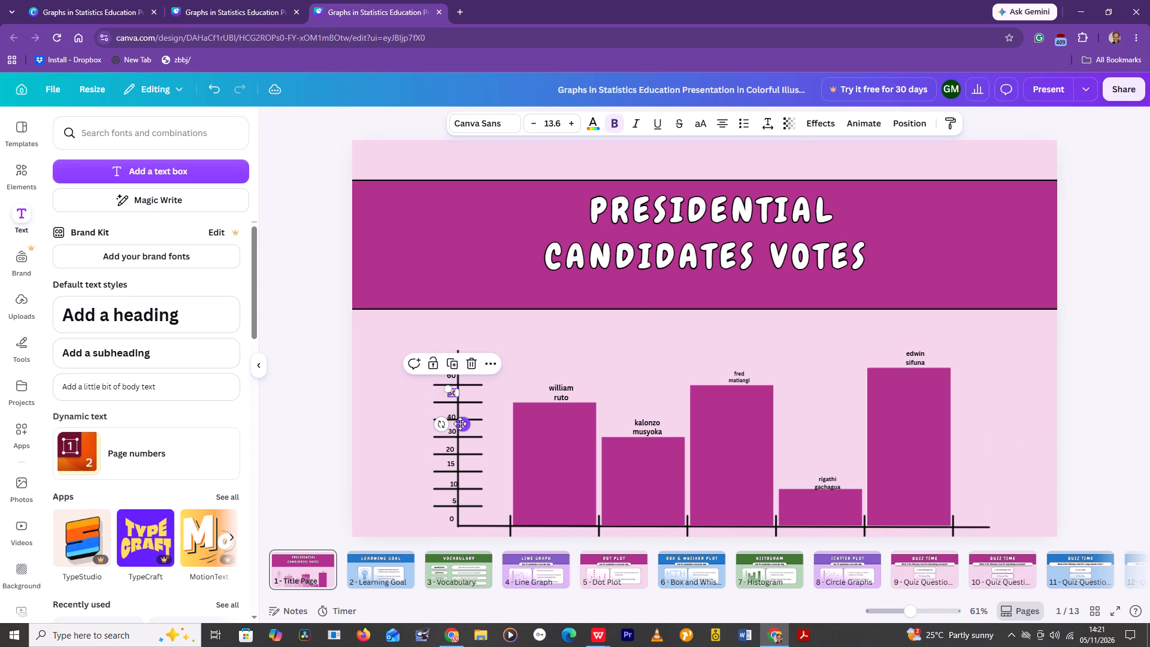
drag(460, 424, 461, 430)
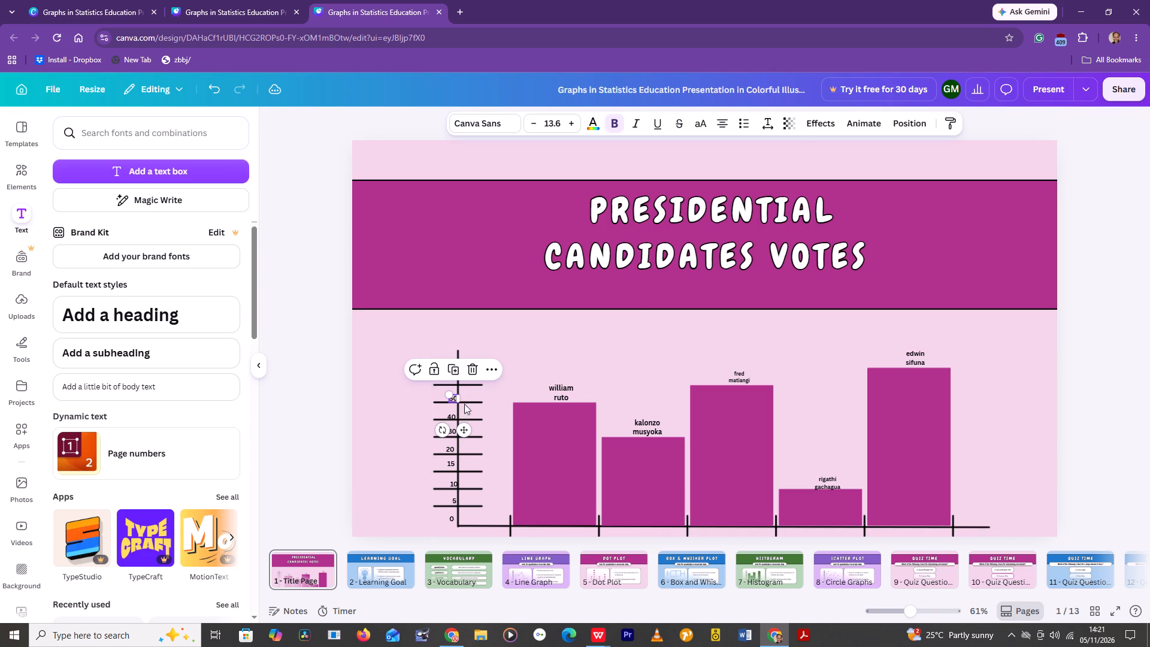
click(504, 381)
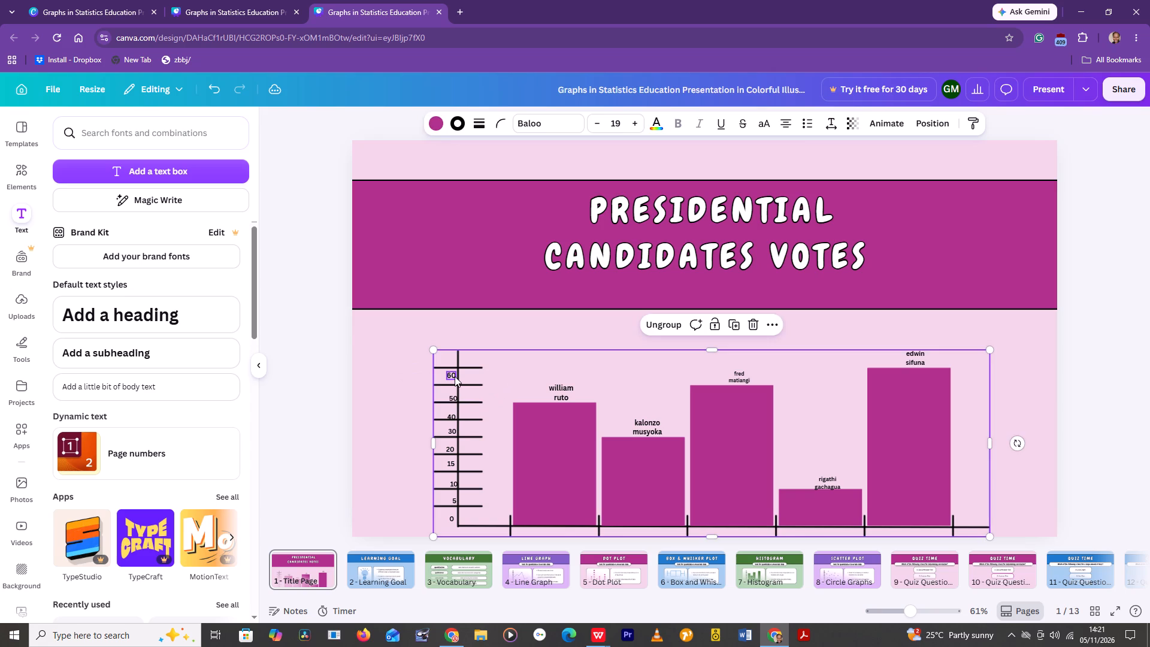
click(455, 376)
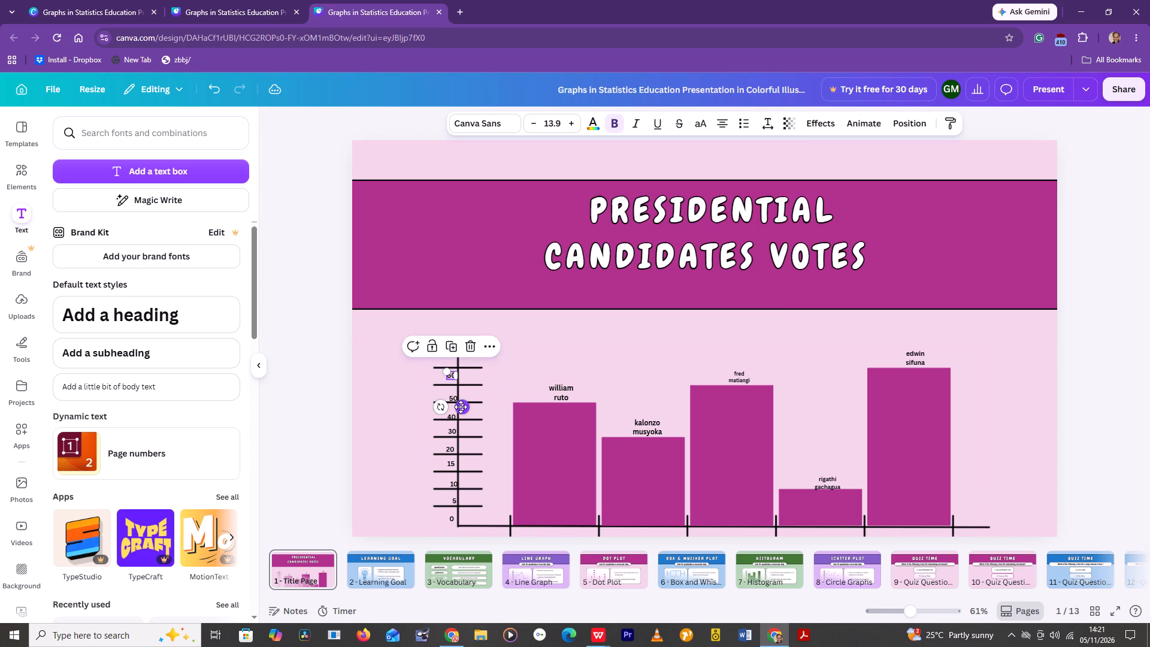
drag(461, 407, 464, 415)
click(464, 415)
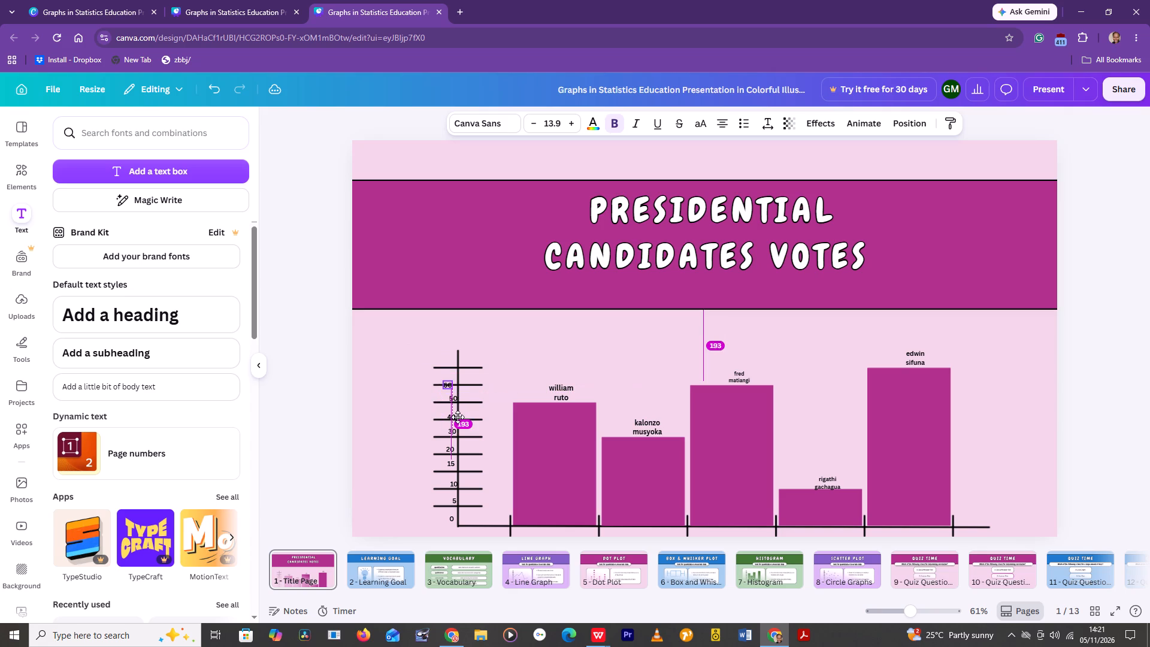
click(522, 368)
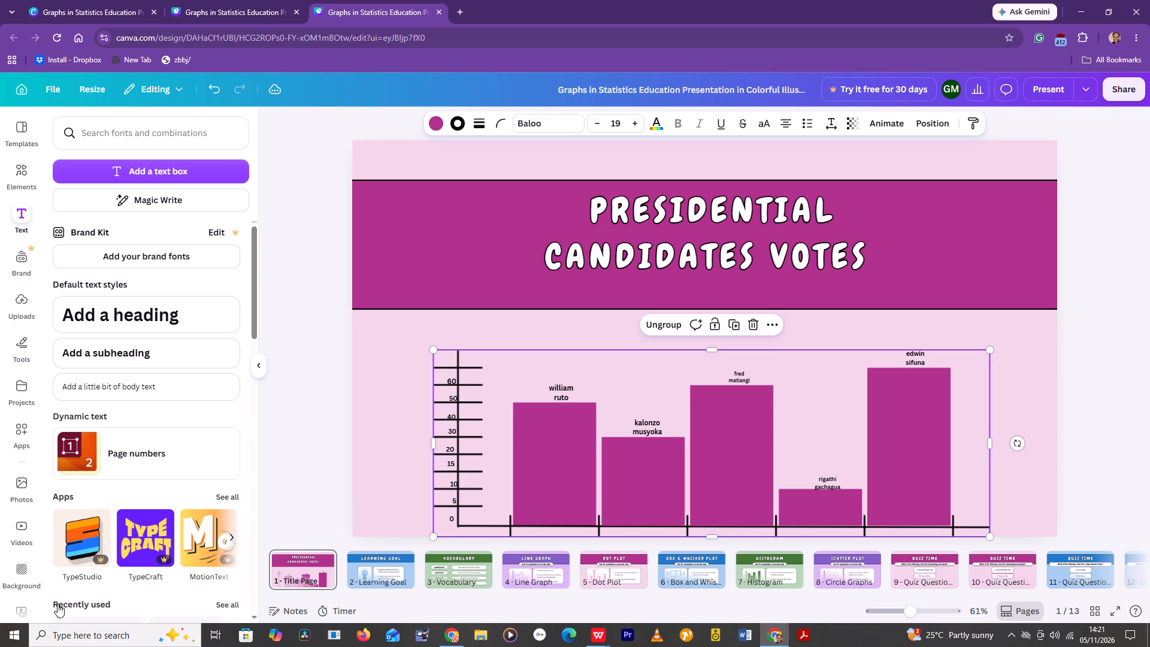
Switch to Excel, open the recovered presidential votes workbook, check the candidates' vote percentages, and return to the Canva design.
click(93, 630)
click(110, 407)
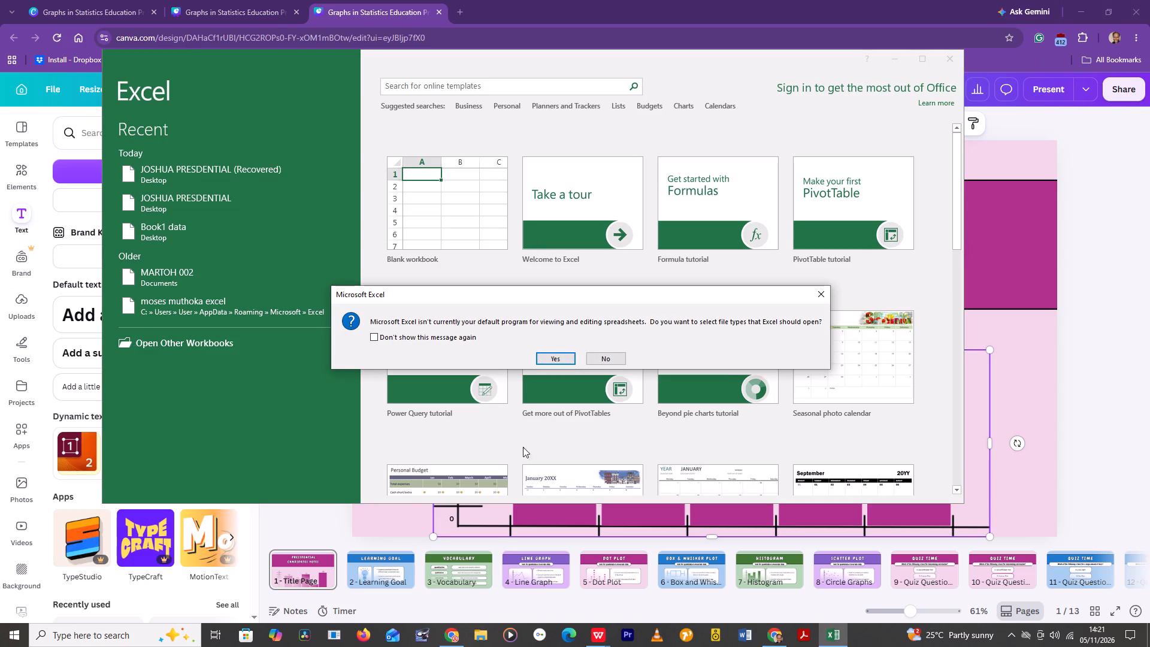
click(550, 358)
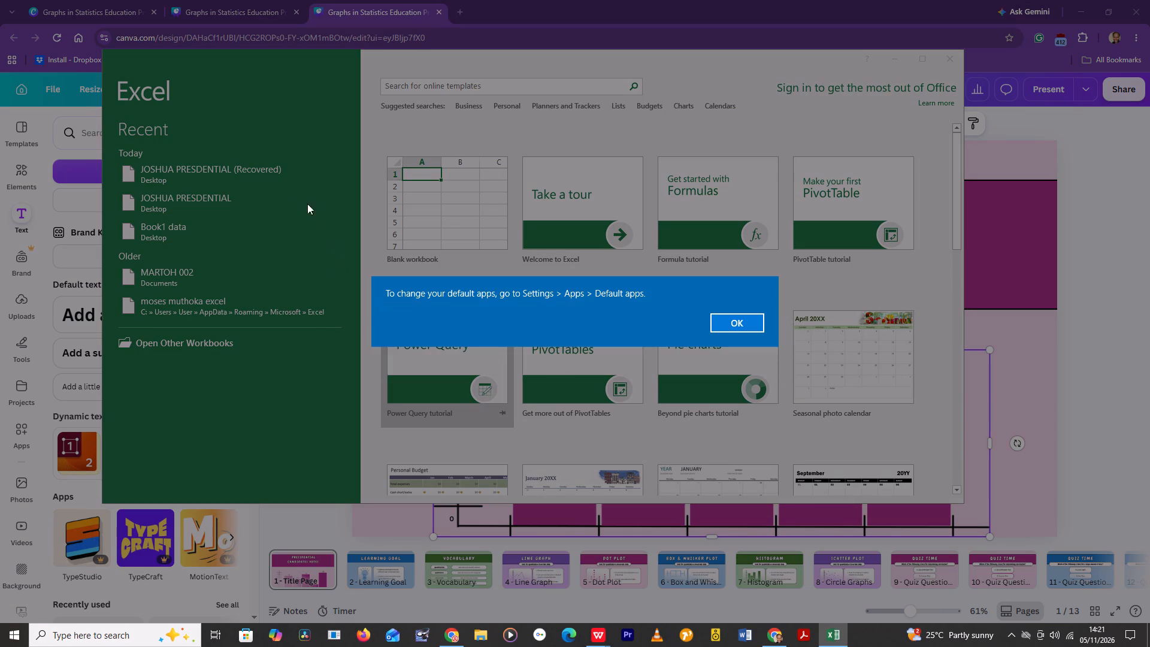
click(741, 323)
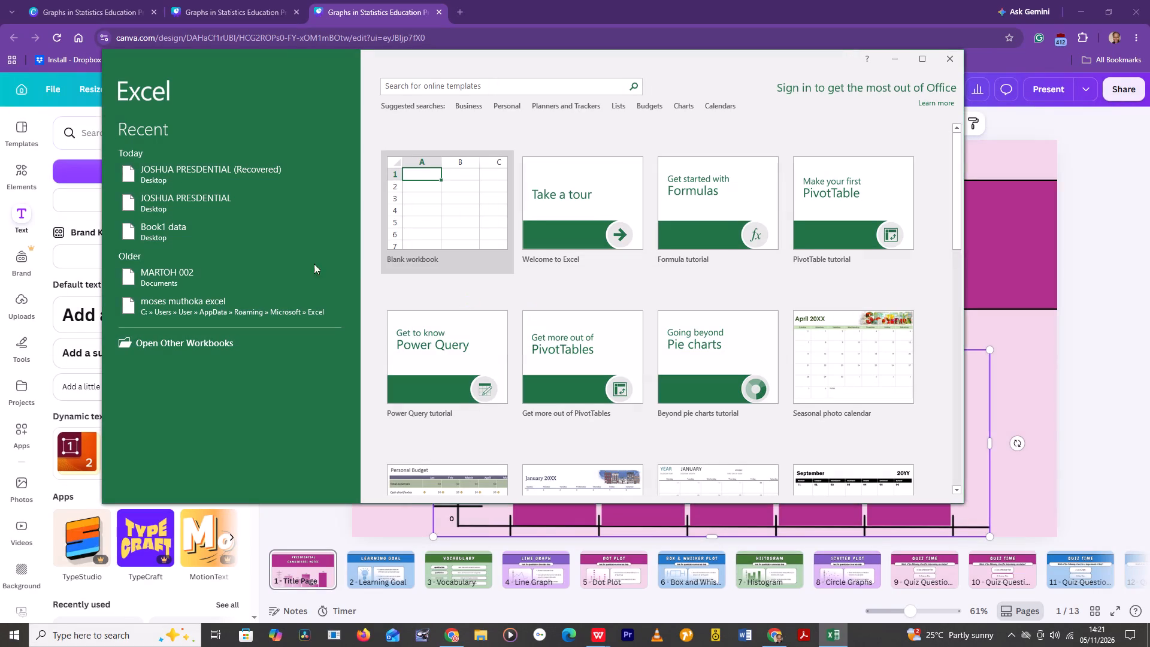
click(271, 175)
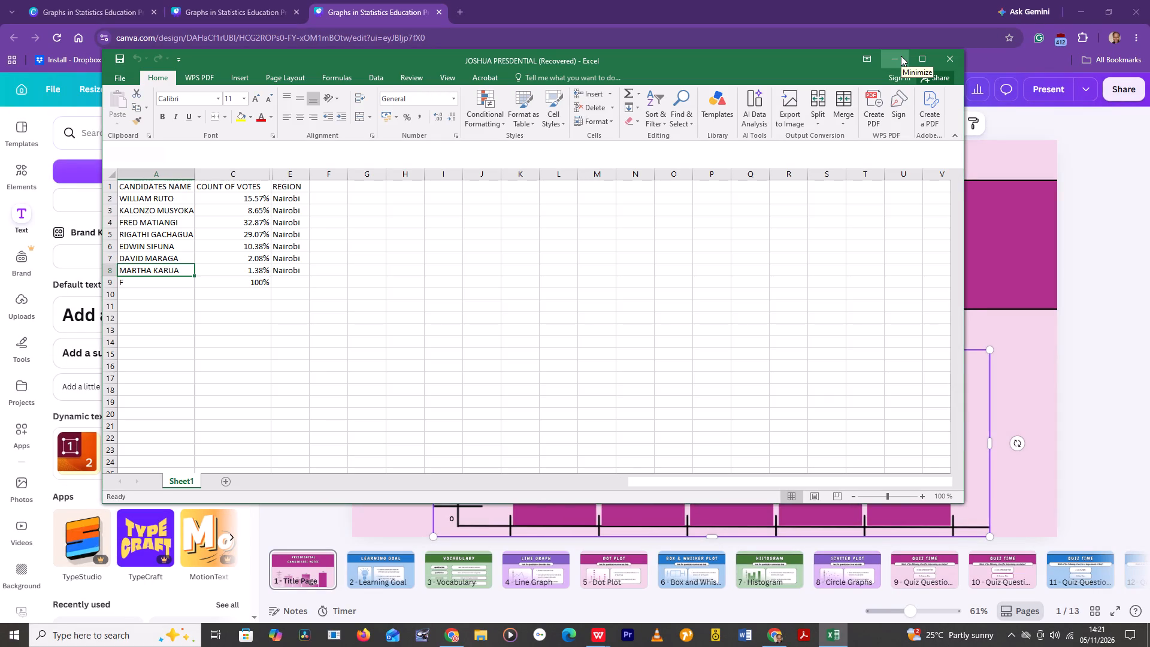
click(901, 56)
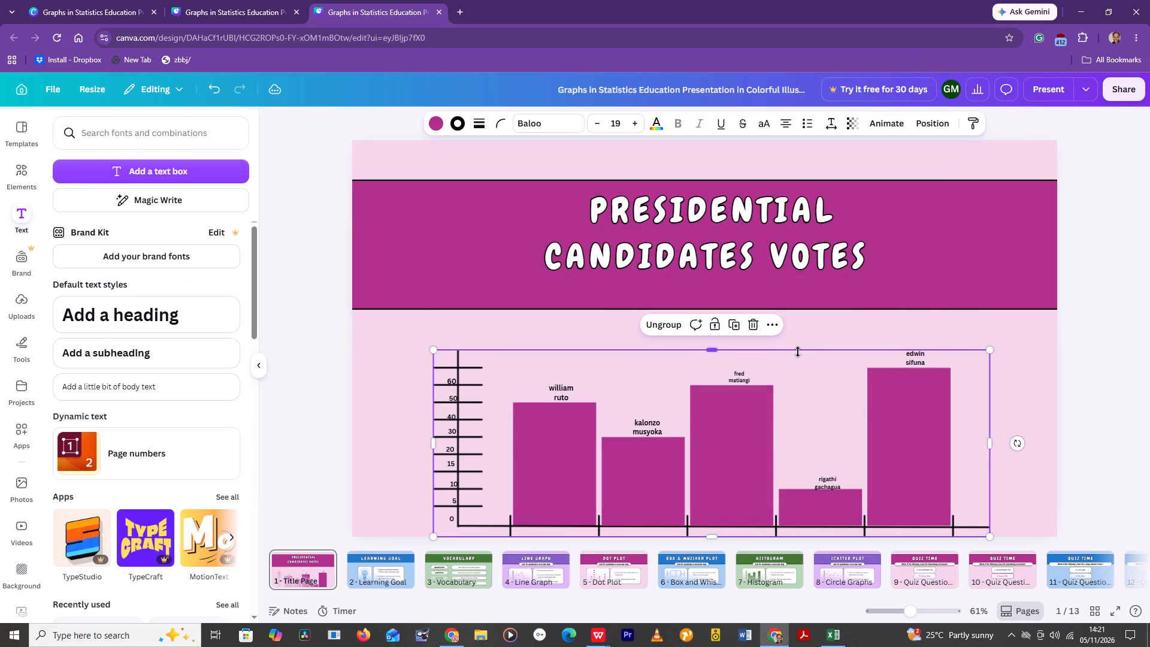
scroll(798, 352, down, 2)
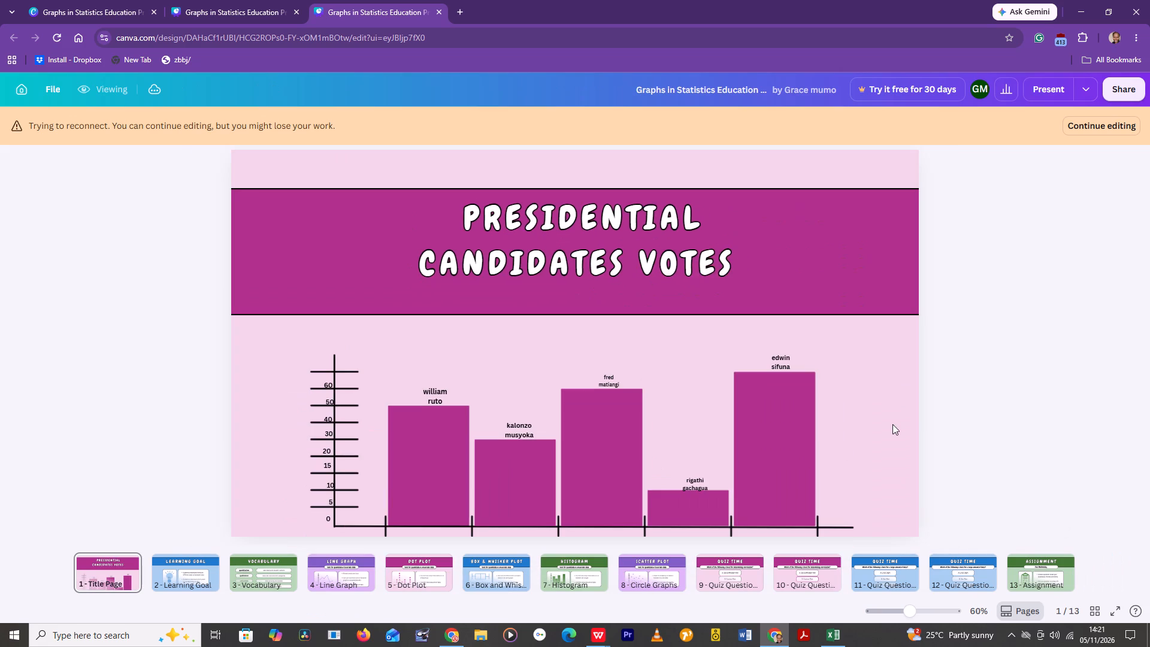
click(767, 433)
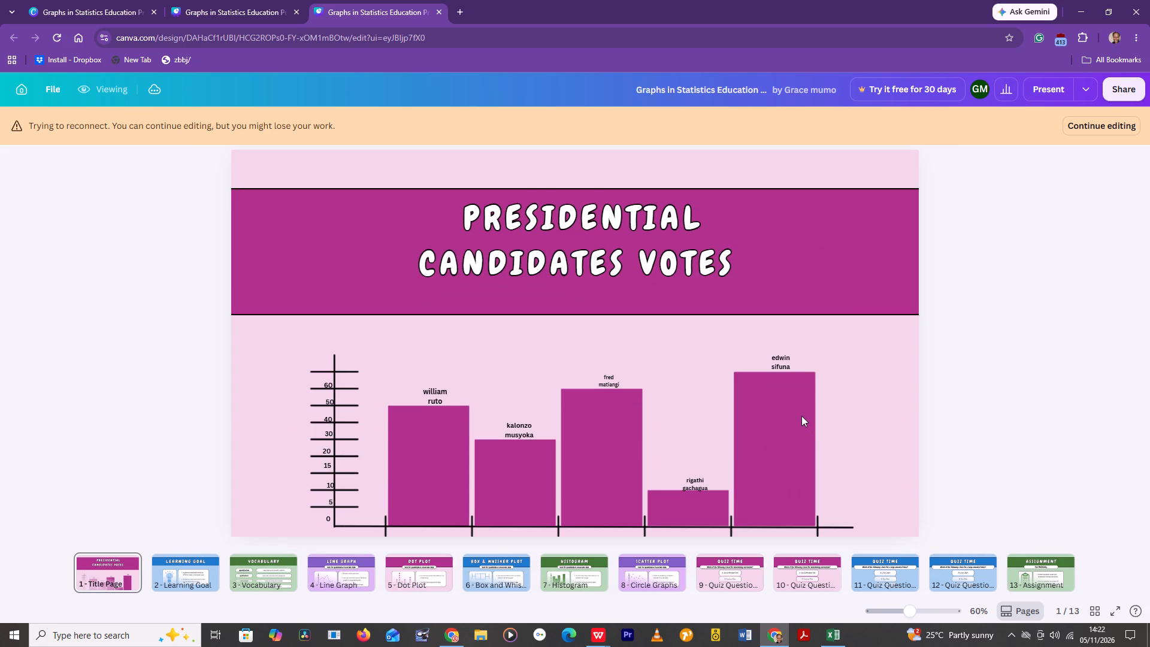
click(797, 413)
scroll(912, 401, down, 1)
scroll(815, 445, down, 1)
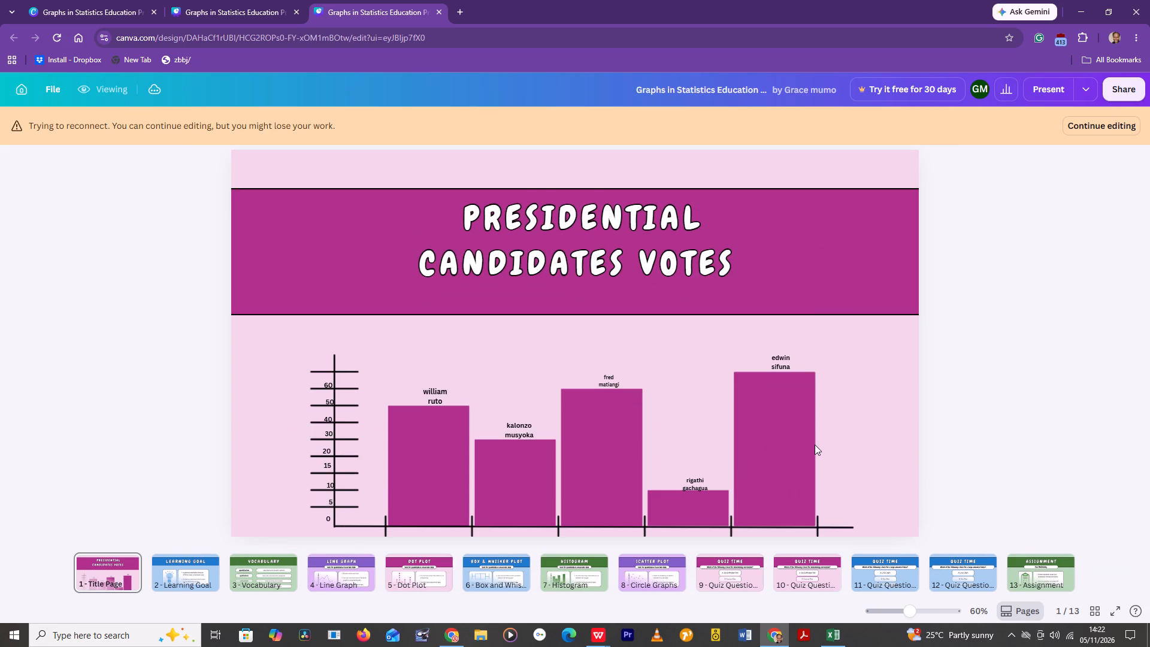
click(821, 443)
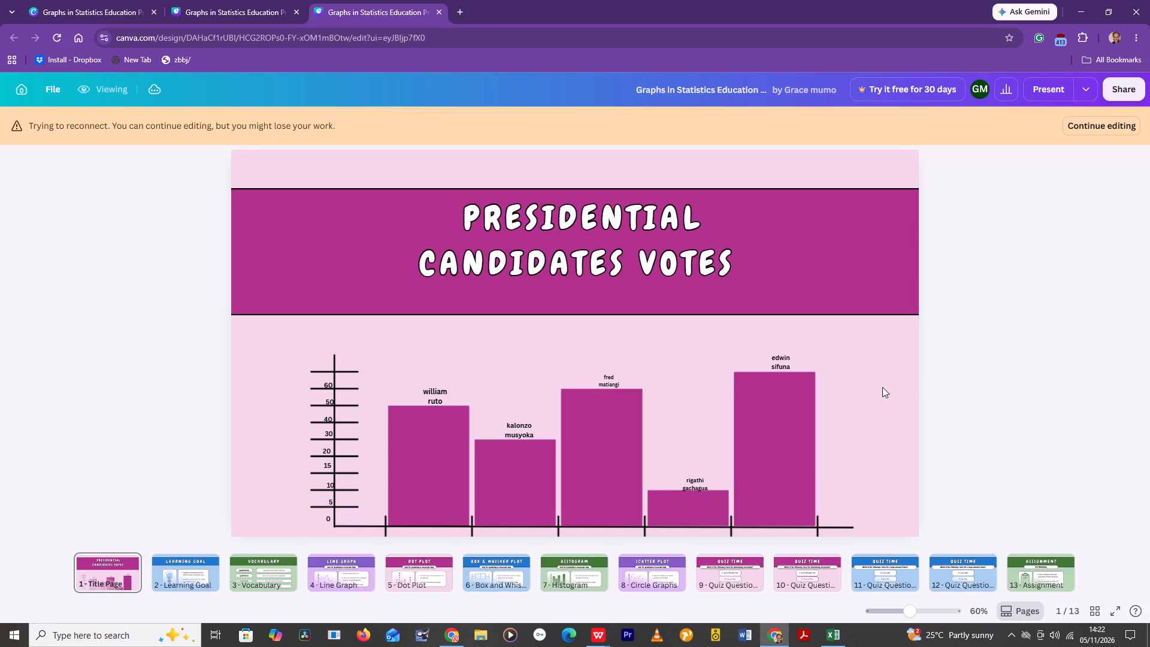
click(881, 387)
Check the computer's Wi-Fi connection status, and return to the presidential candidates votes design.
click(434, 405)
click(442, 400)
click(1072, 634)
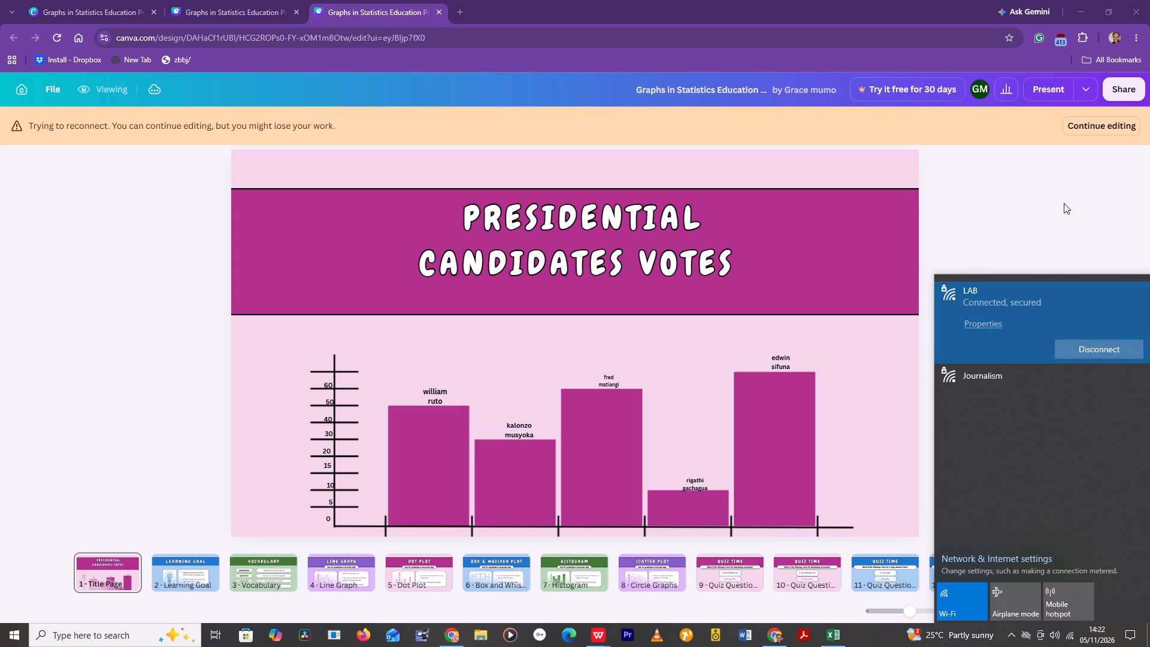
click(1064, 203)
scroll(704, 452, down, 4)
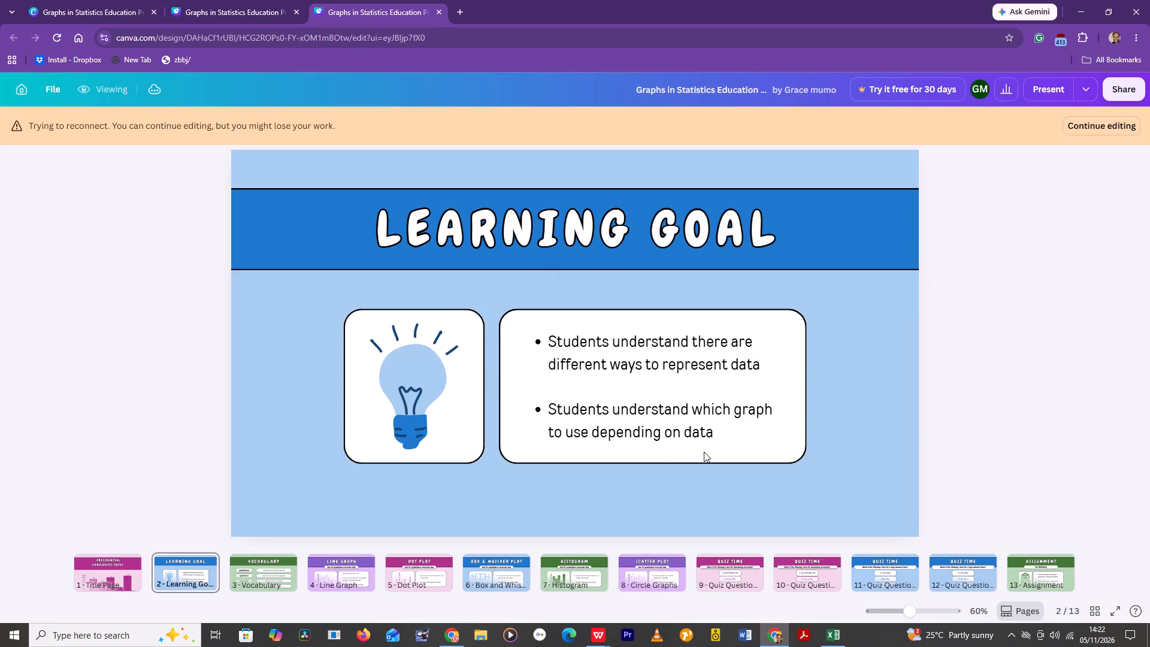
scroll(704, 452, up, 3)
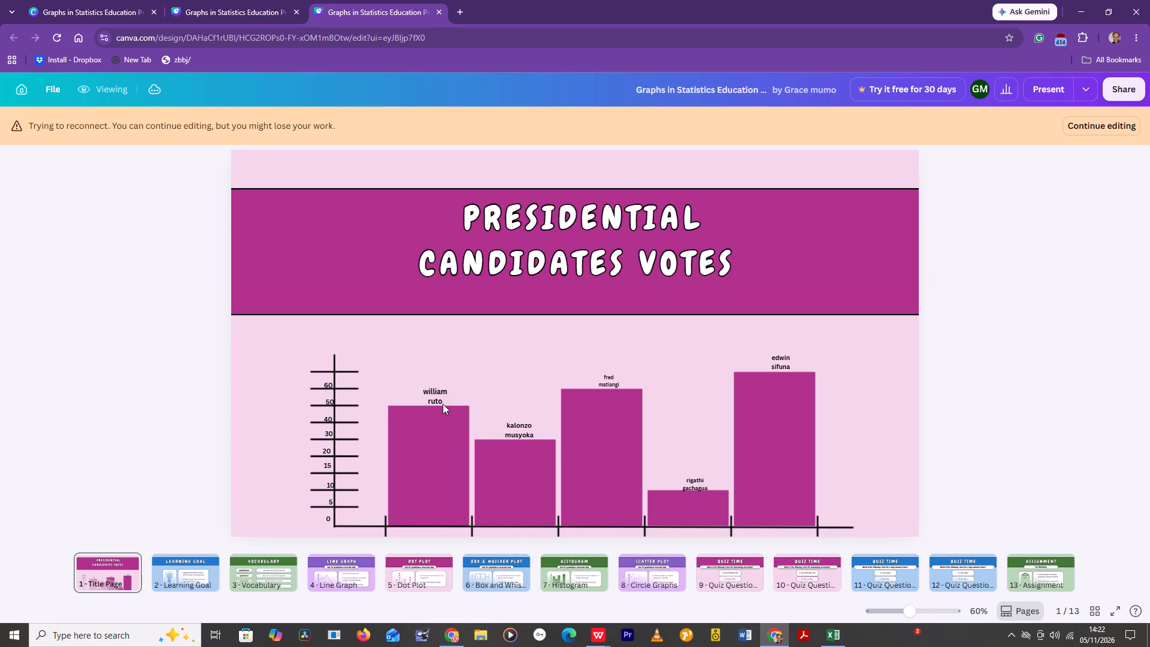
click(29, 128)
Resume editing the presentation from its view-only state.
click(1120, 126)
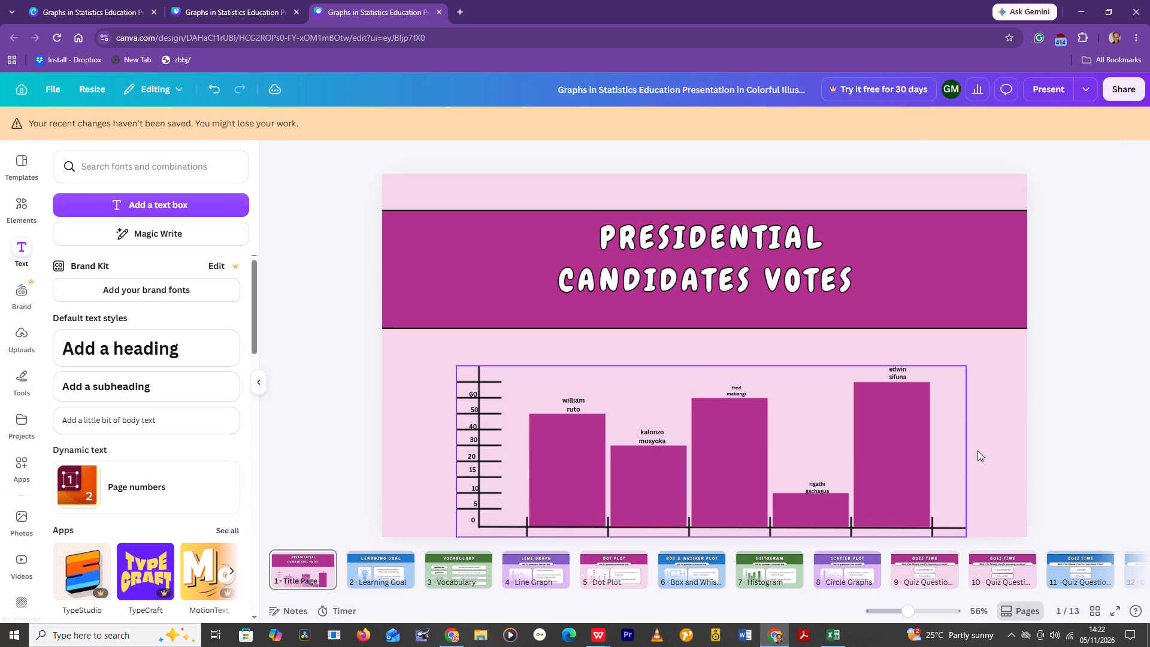
Move the fred matiangi label off the third bar to the gap above the fourth bar, beside the tallest bar.
click(886, 368)
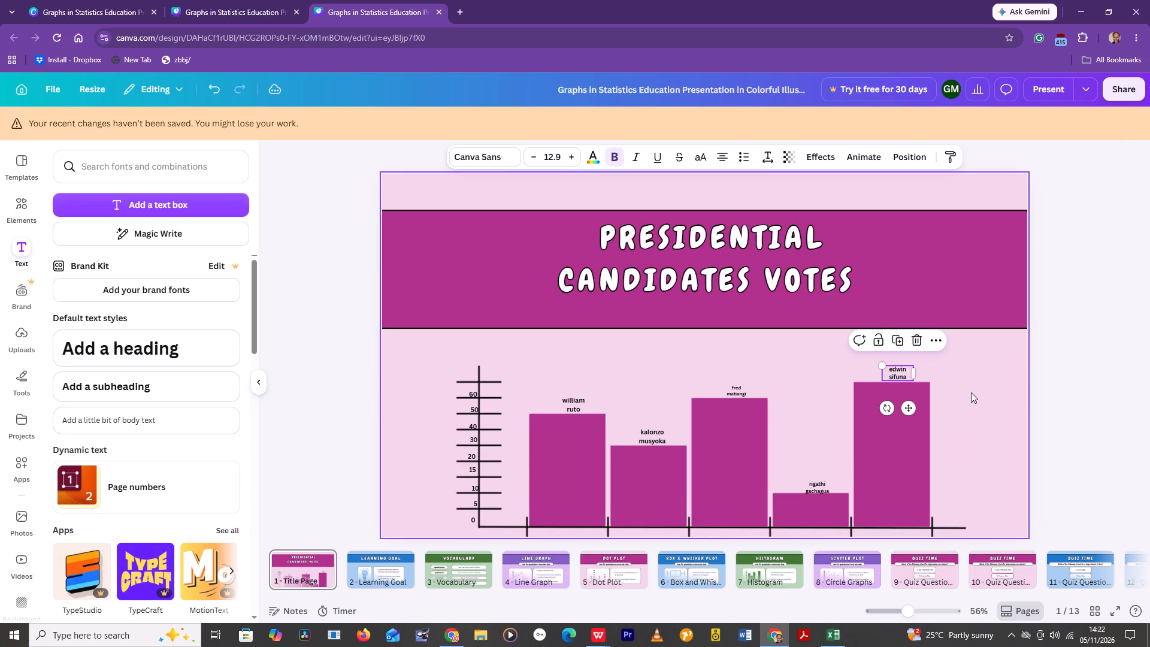
click(971, 392)
click(900, 413)
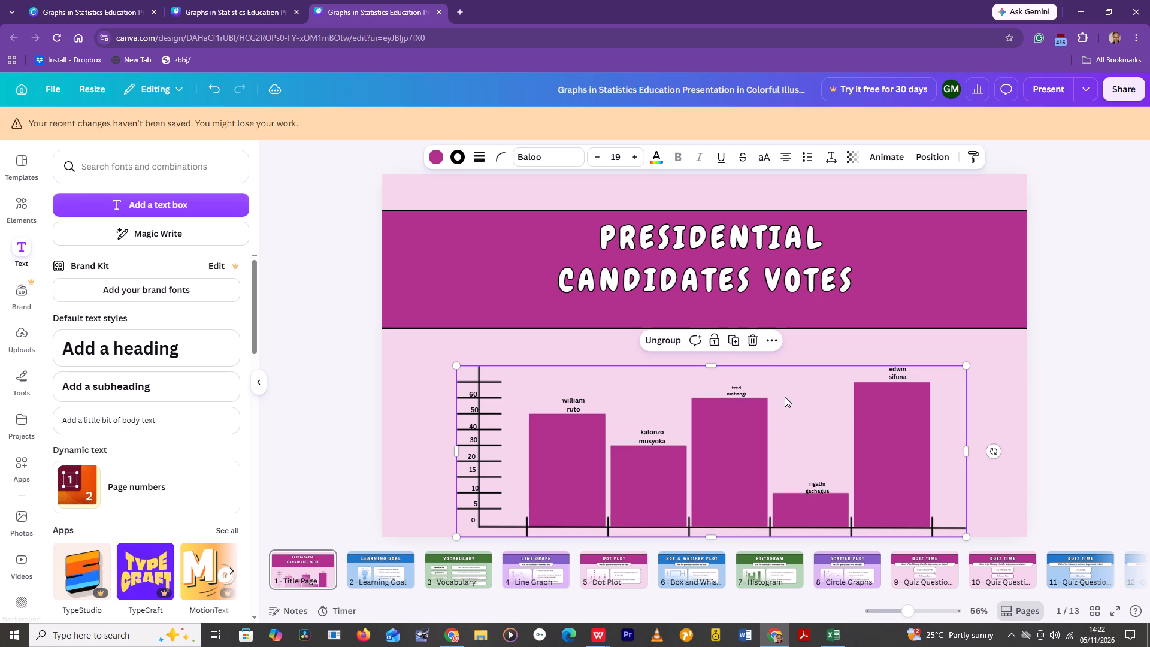
click(731, 391)
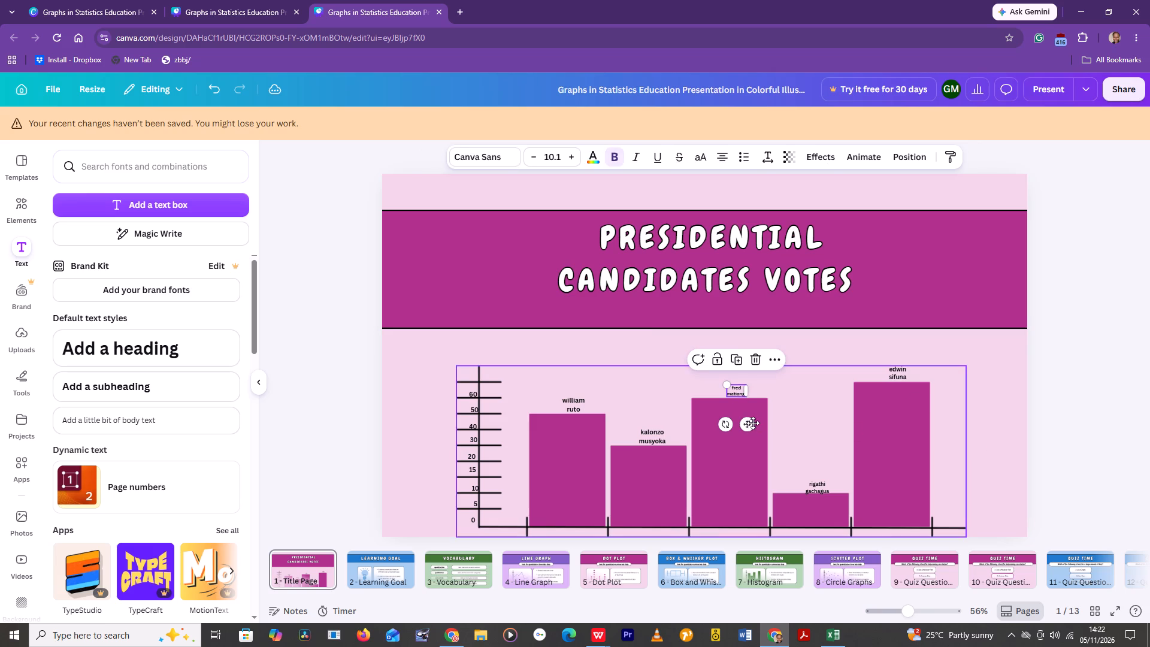
drag(749, 423, 838, 427)
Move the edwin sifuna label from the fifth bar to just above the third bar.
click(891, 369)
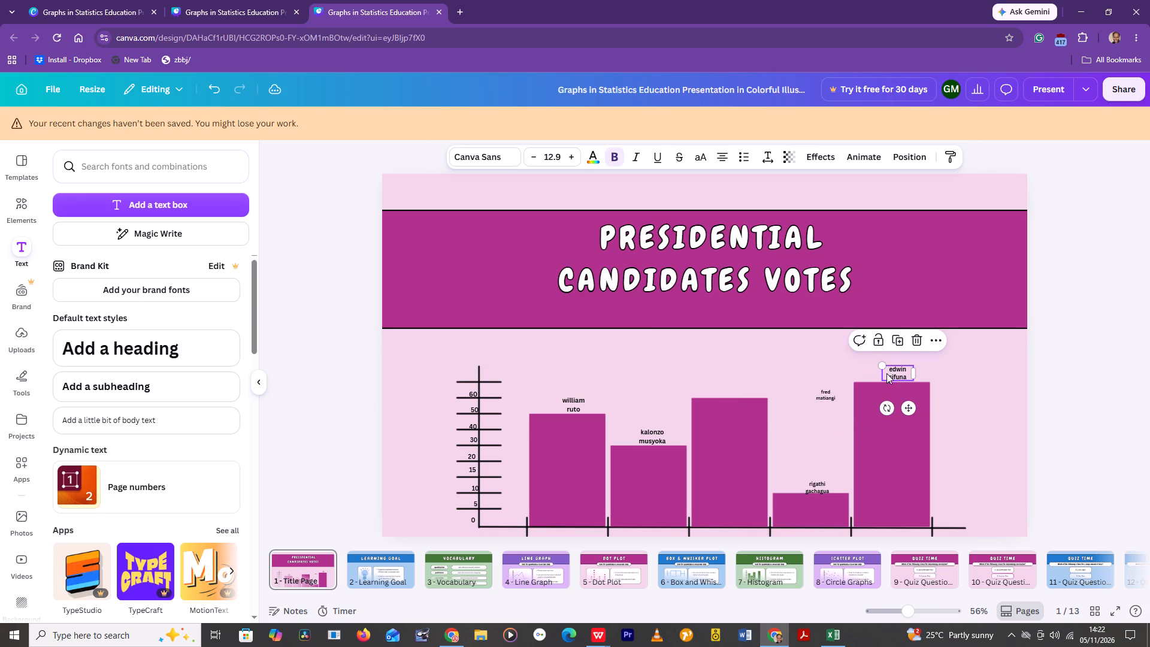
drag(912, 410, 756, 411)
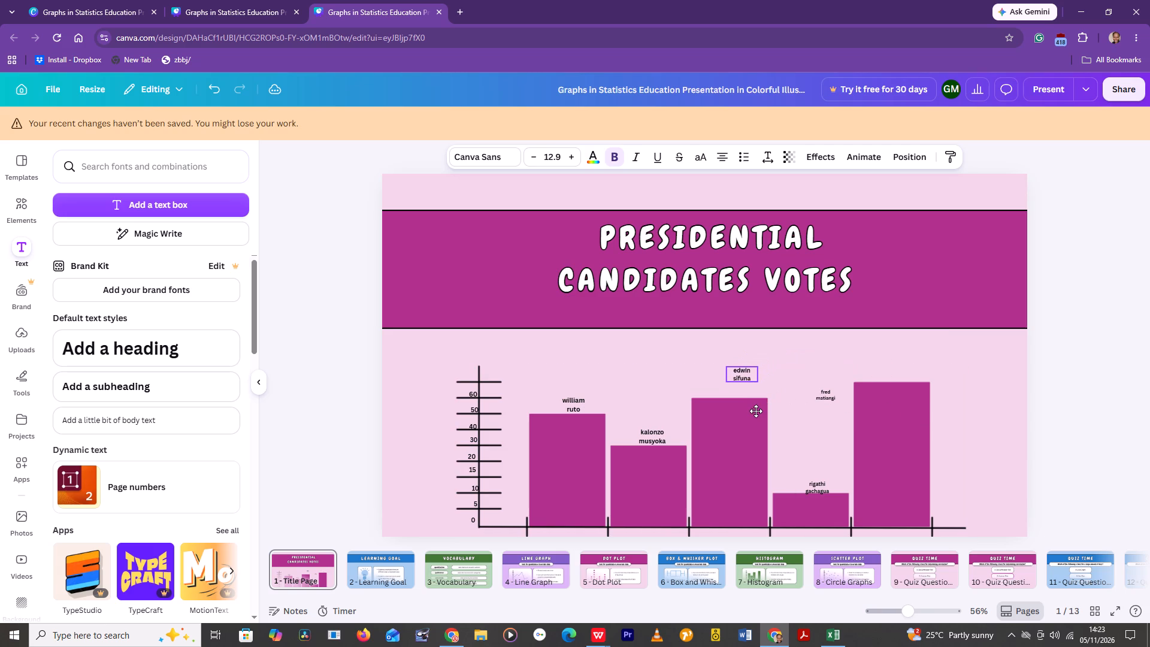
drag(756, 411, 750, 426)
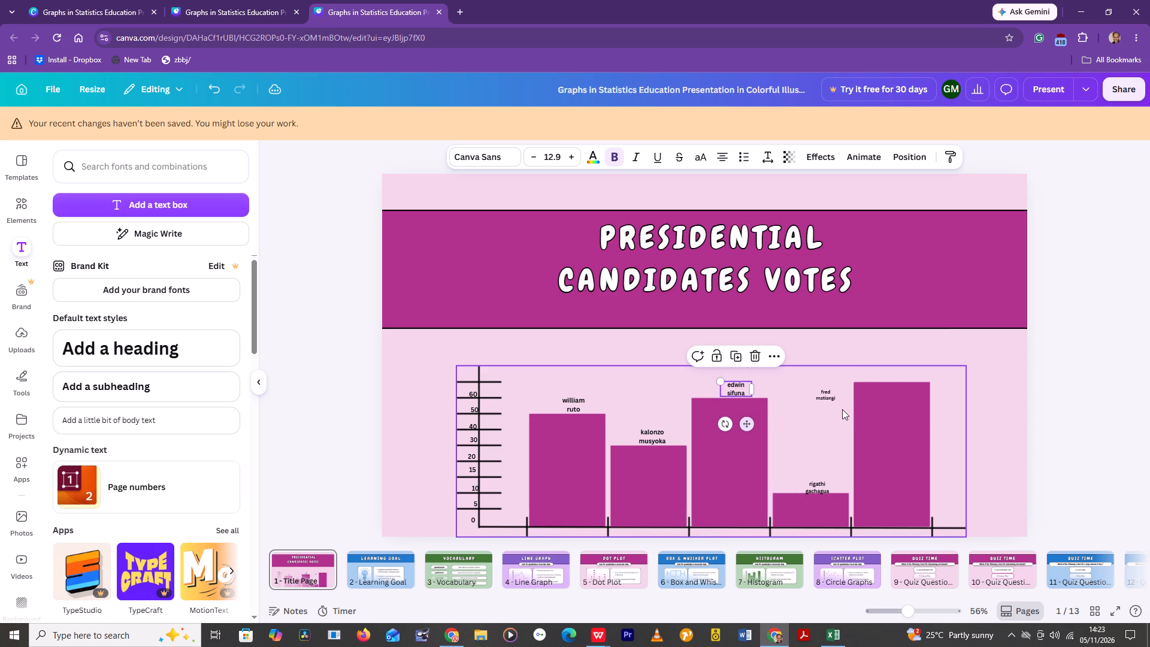
Move the fred matiangi label from the gap above the fourth bar to the top of the fifth, tallest bar.
click(836, 403)
click(830, 394)
drag(830, 394, 836, 386)
click(836, 386)
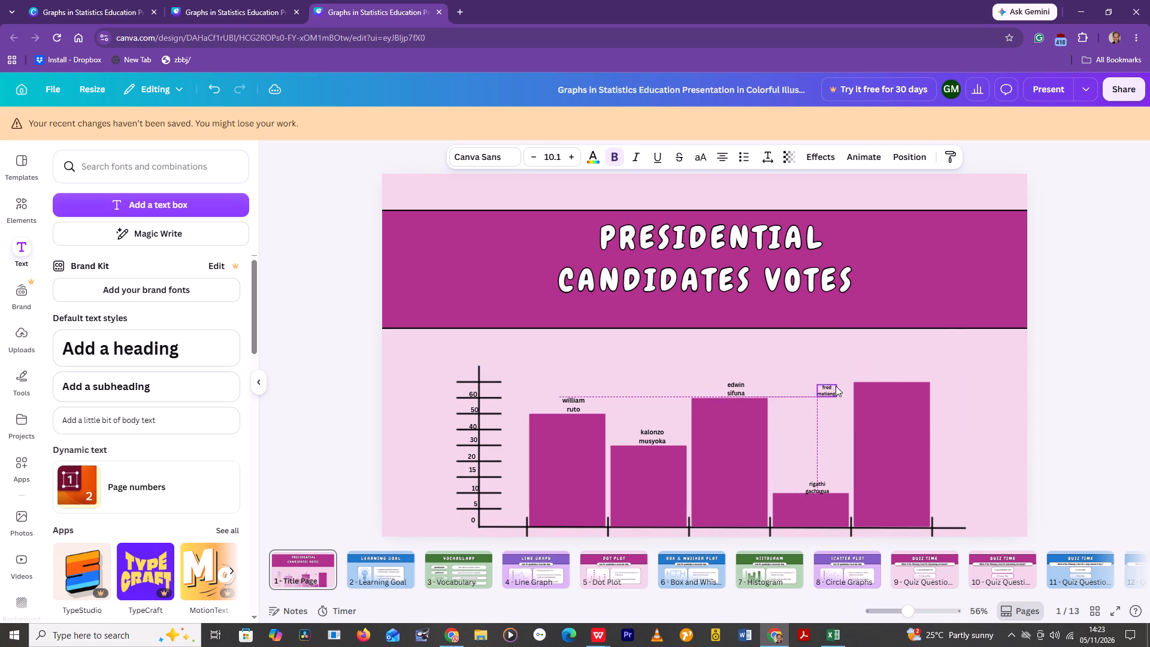
click(836, 386)
click(831, 395)
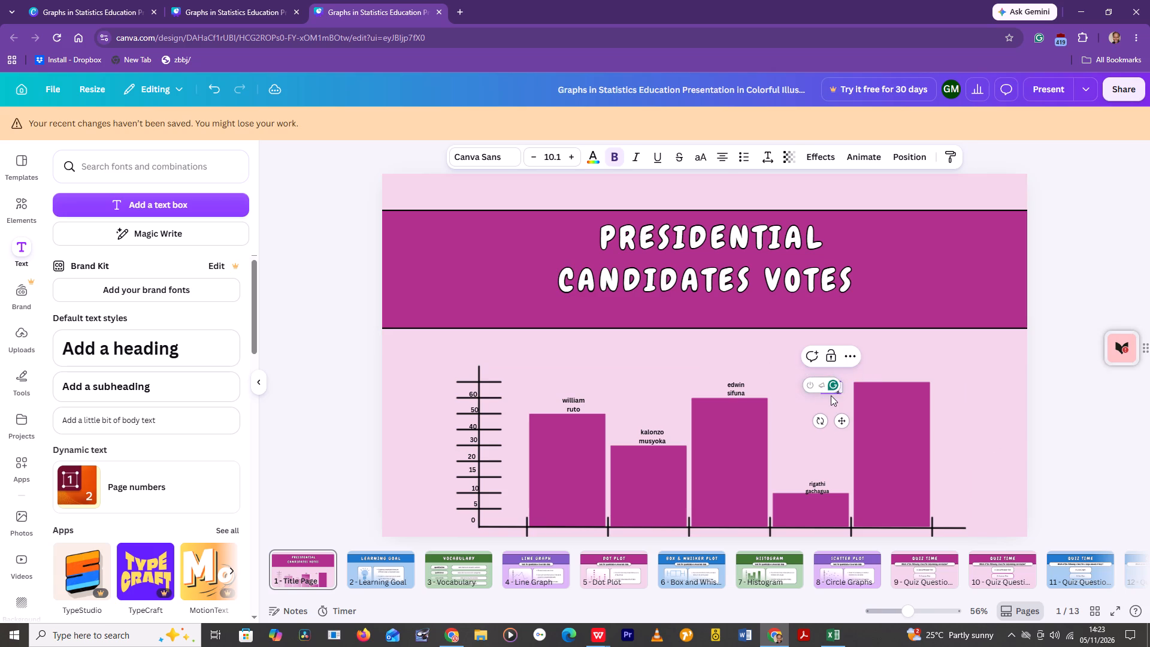
drag(839, 420, 845, 414)
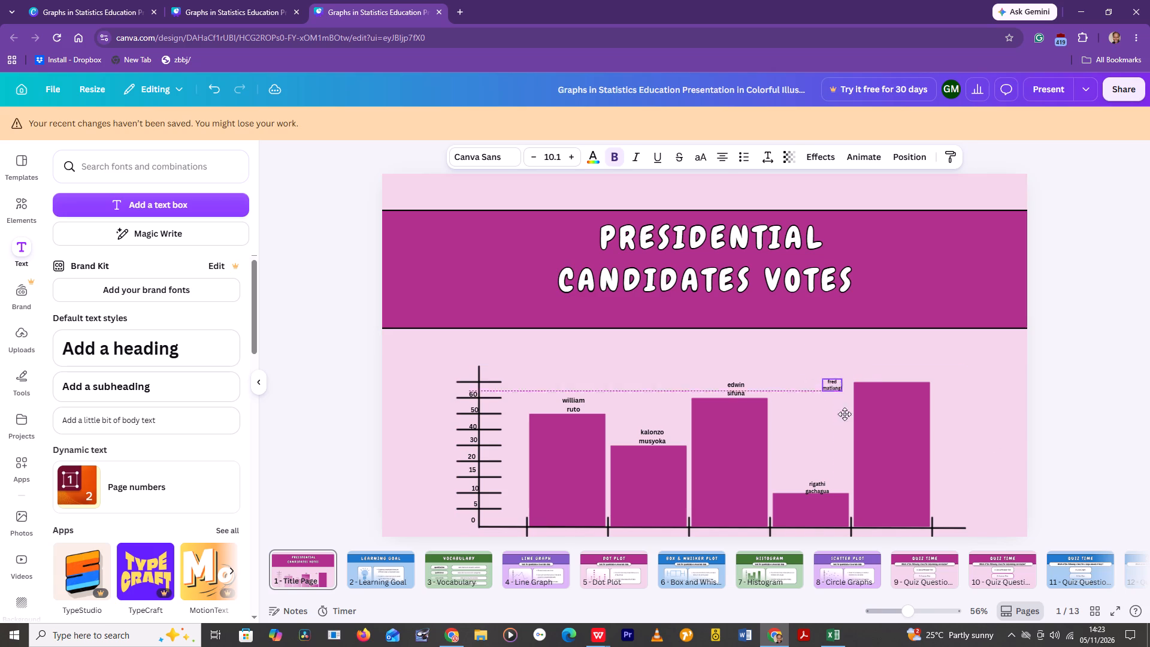
drag(845, 414, 883, 408)
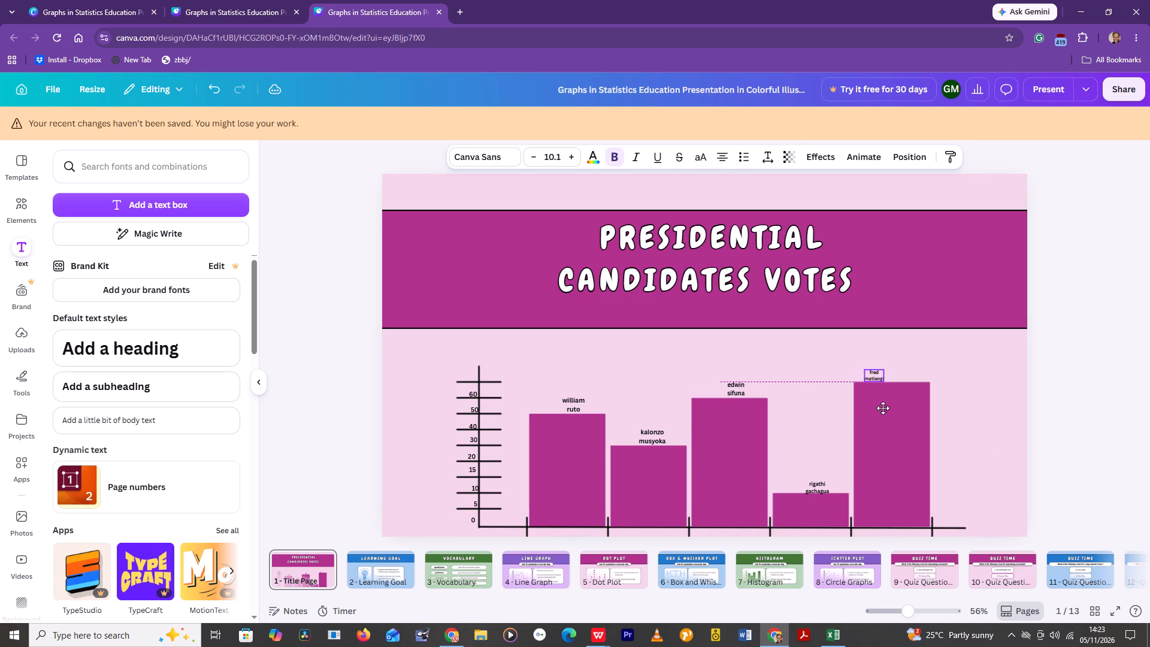
drag(883, 408, 890, 410)
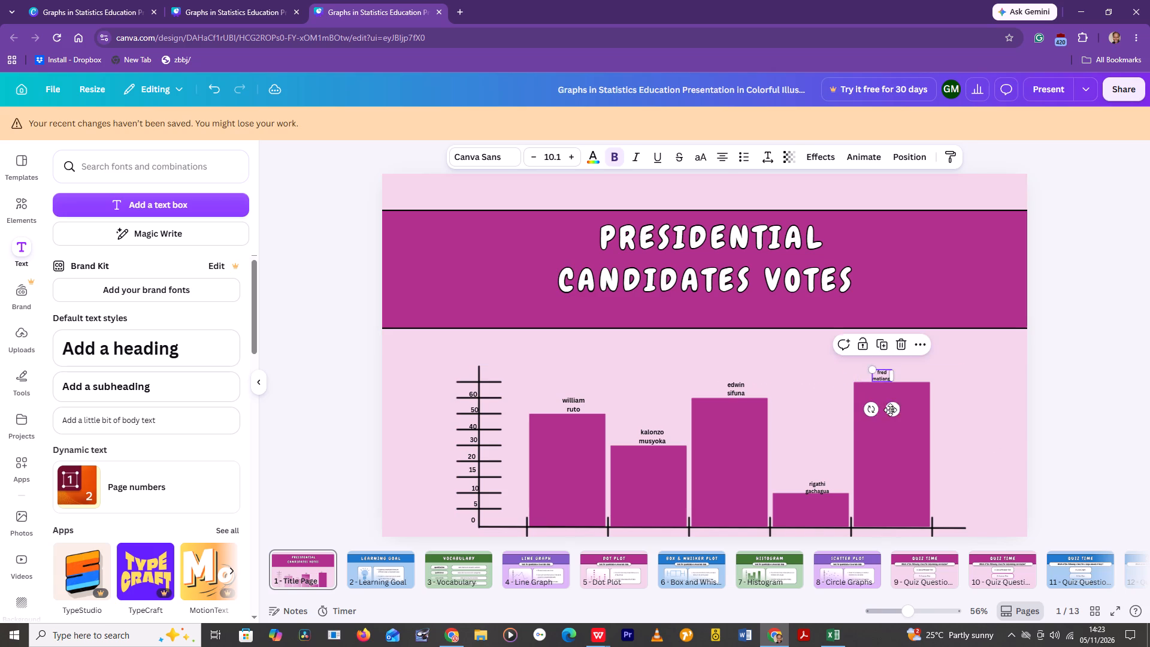
Place the rigathi gachagua label on top of the third bar, shifting the edwin sifuna label into the gap above the fourth bar.
click(733, 390)
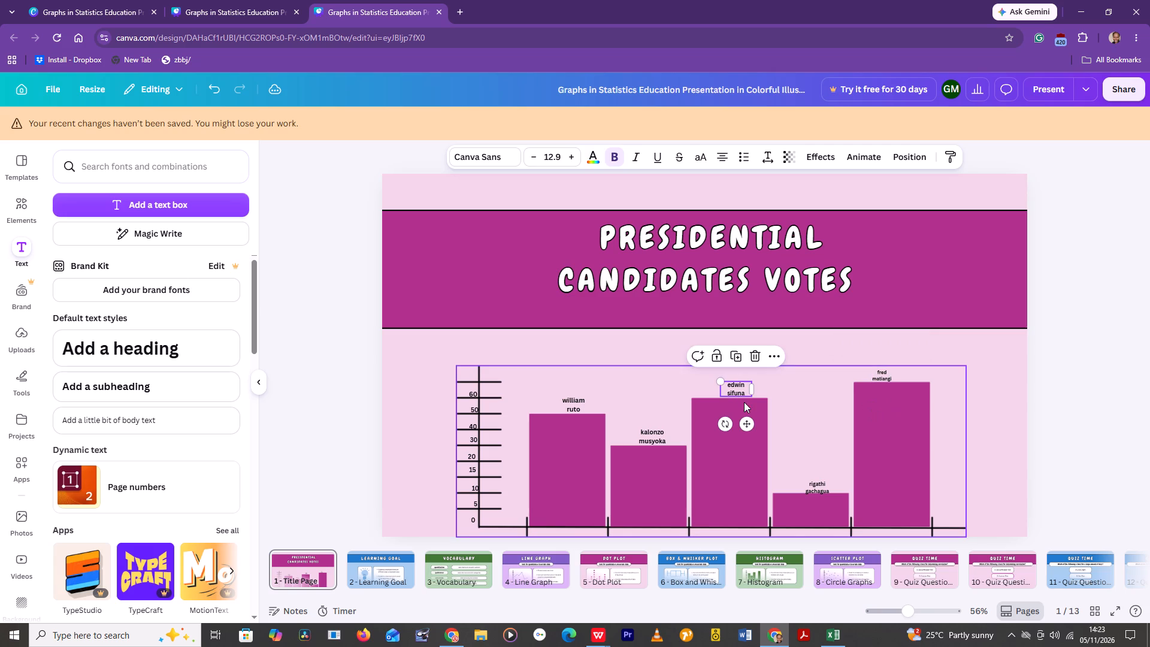
click(742, 417)
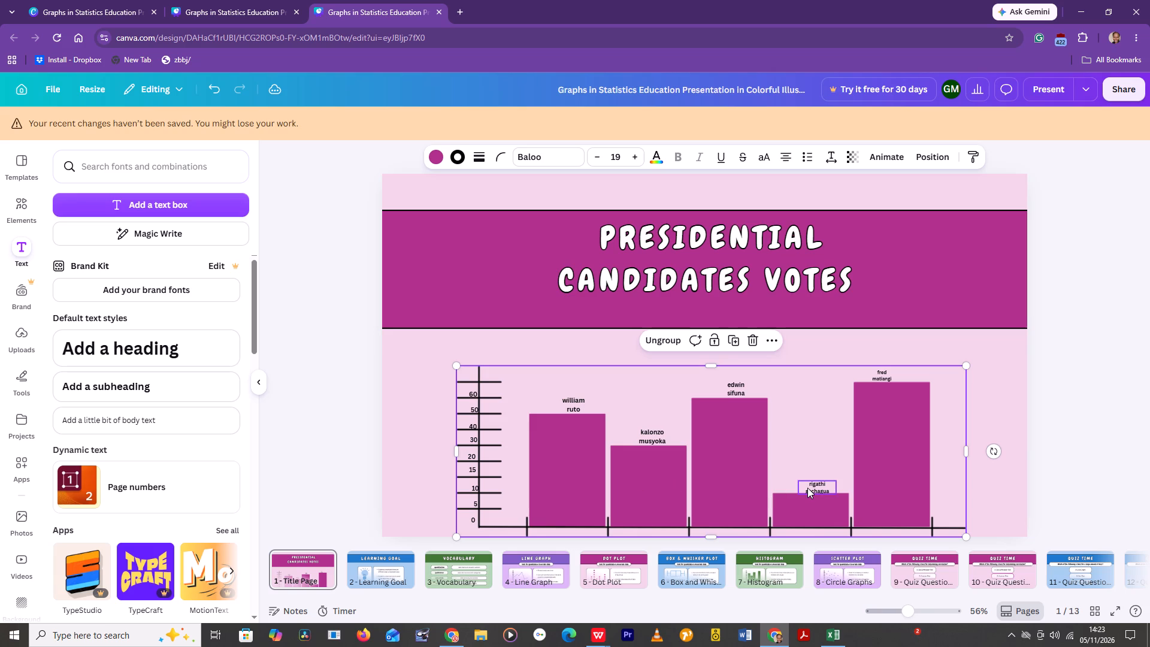
drag(807, 488, 803, 378)
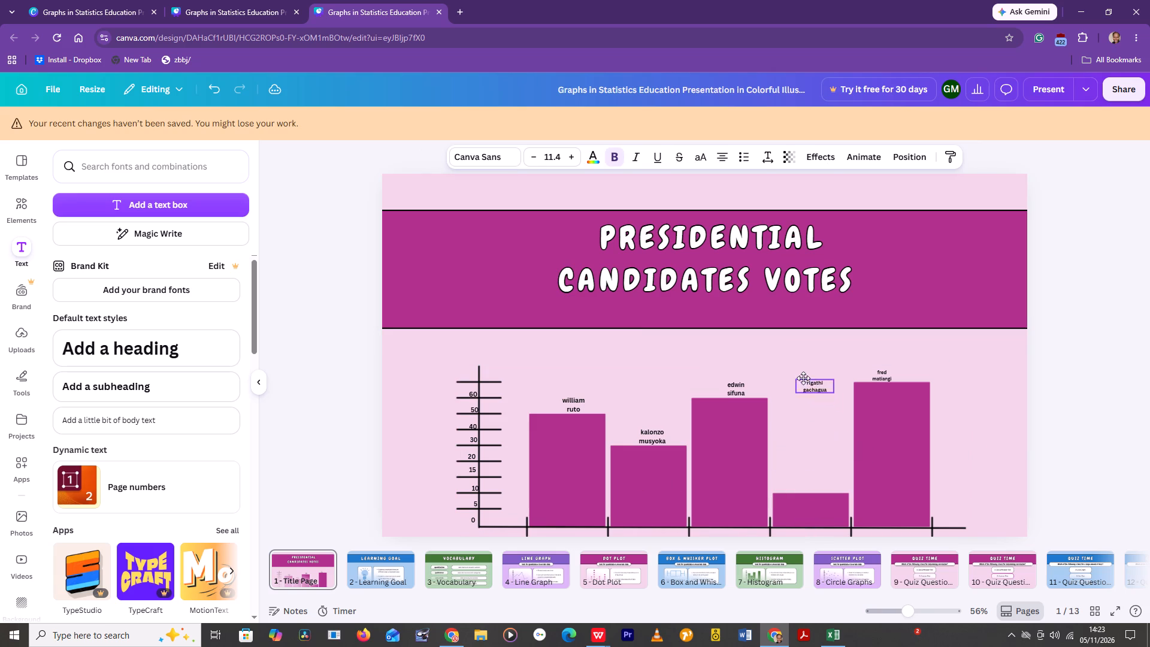
drag(803, 378, 802, 364)
drag(738, 387, 777, 398)
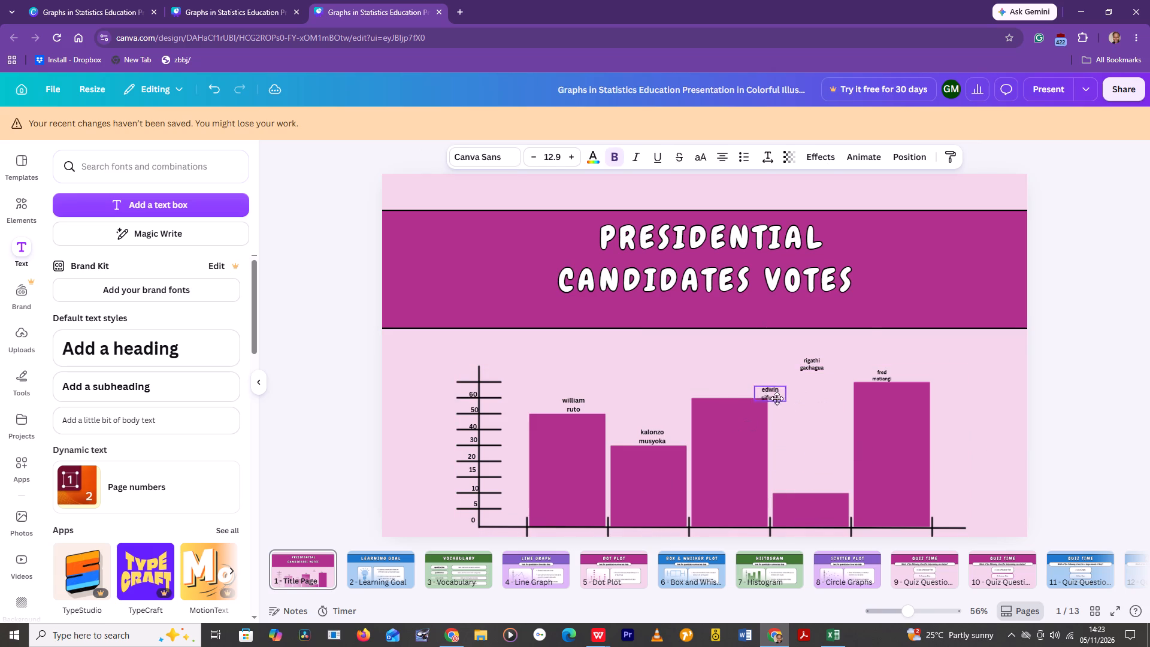
drag(777, 398, 793, 429)
drag(810, 358, 776, 371)
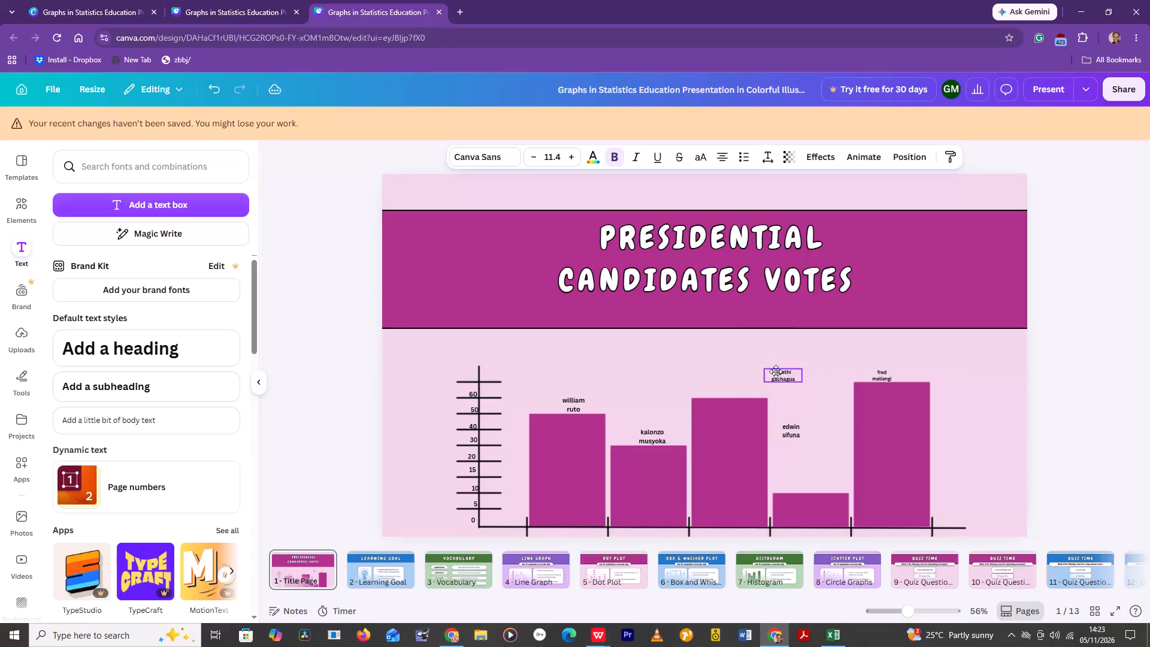
drag(776, 371, 729, 385)
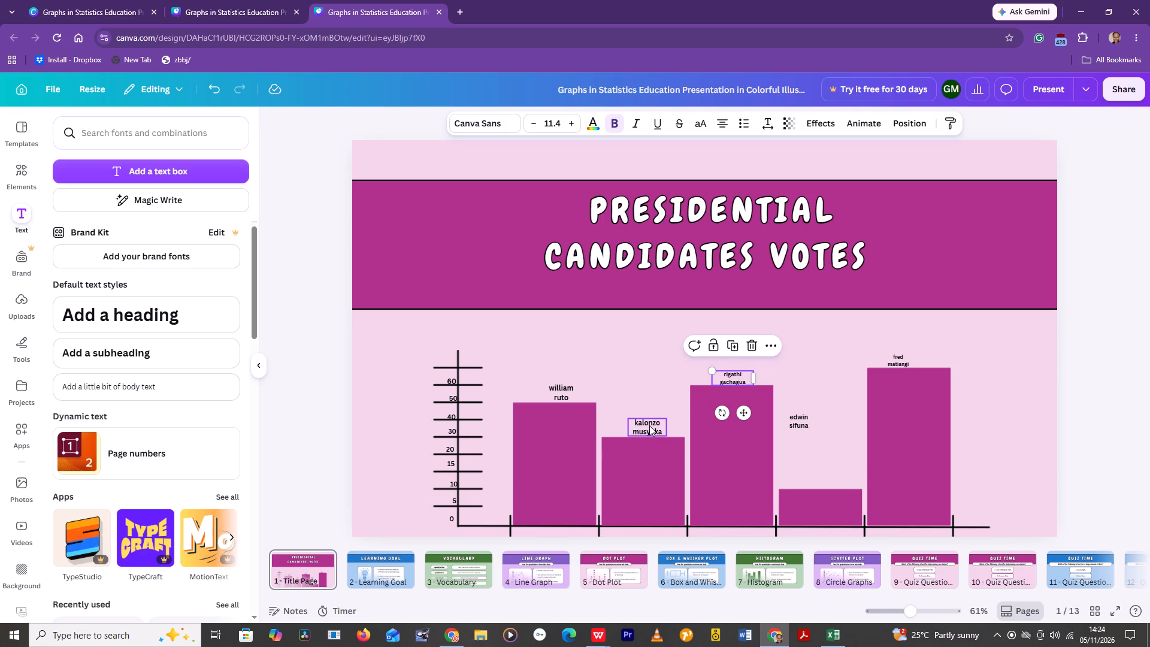
Move the kalonzo musyoka label to the top of the fourth bar and the edwin sifuna label to the top of the second bar.
drag(649, 425, 828, 467)
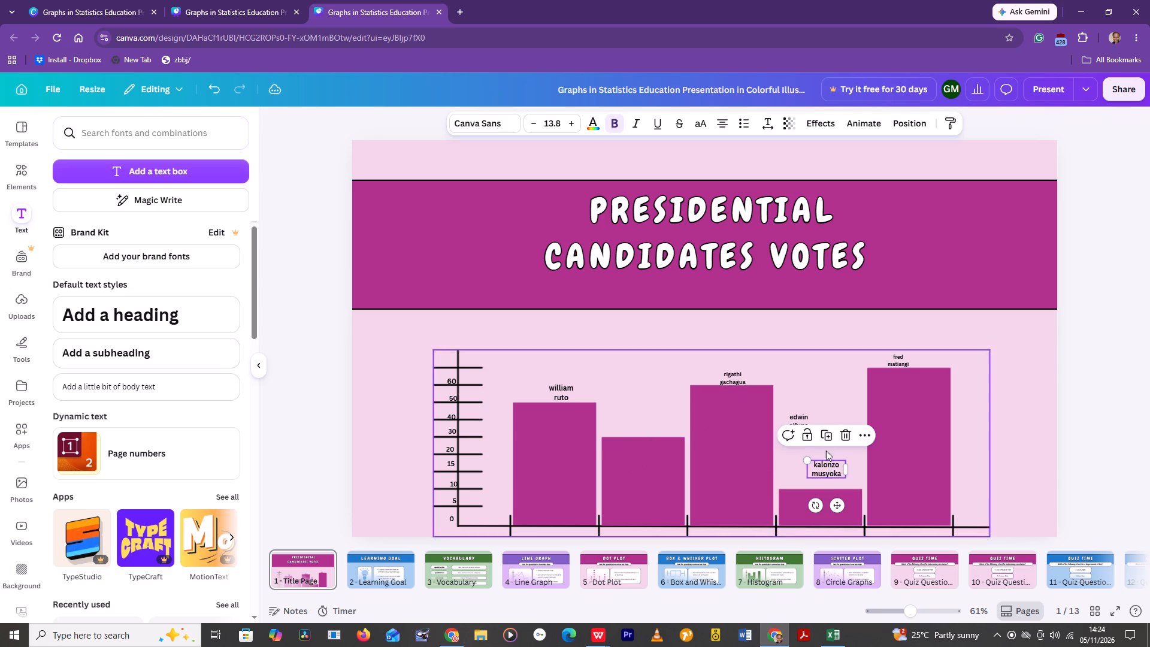
drag(797, 414, 774, 412)
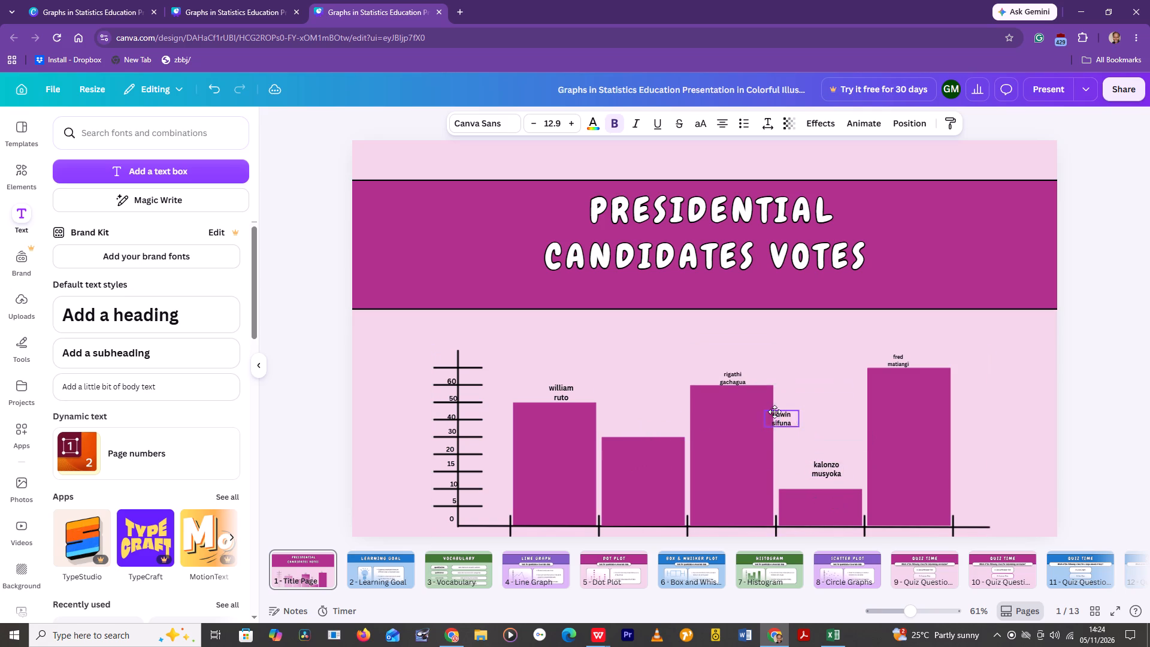
drag(774, 412, 642, 410)
drag(642, 410, 643, 424)
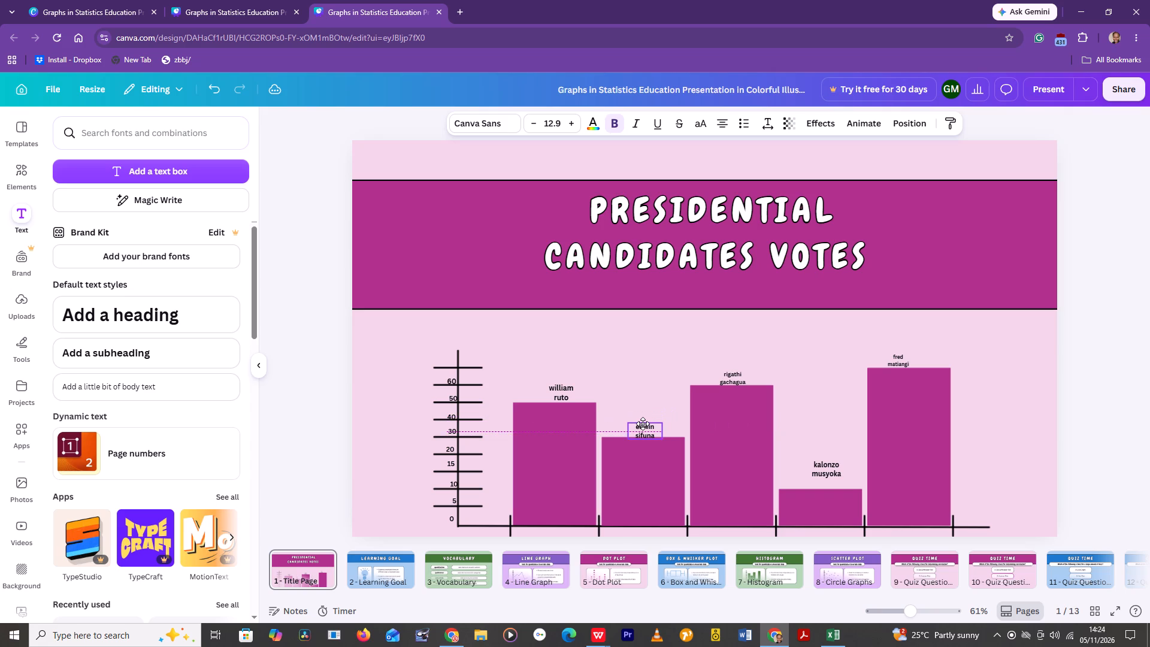
drag(643, 424, 644, 422)
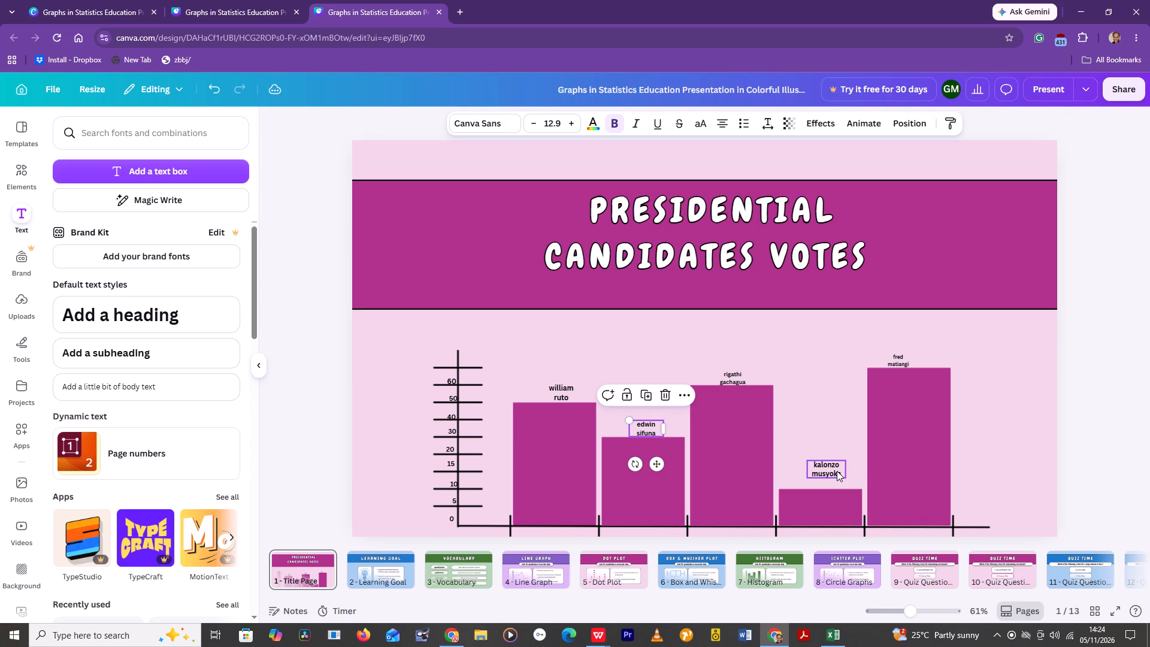
drag(834, 471, 830, 483)
Shrink the grouped bars and axes slightly from both upper corners, leaving the text labels in place.
click(814, 383)
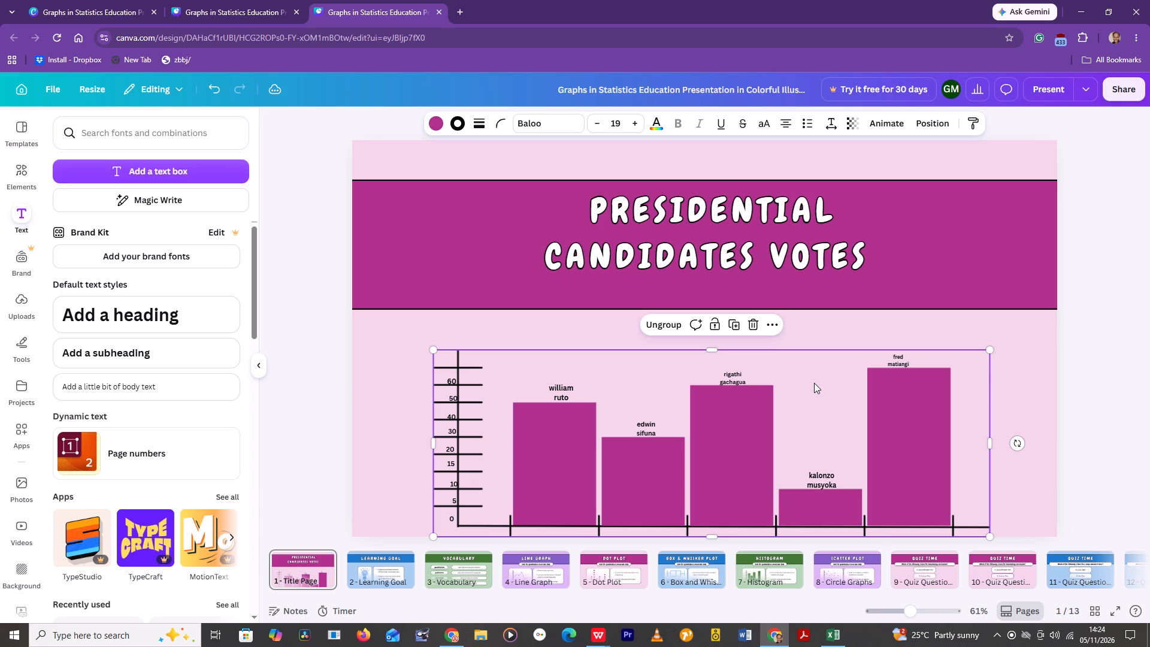
drag(988, 349, 978, 355)
click(978, 355)
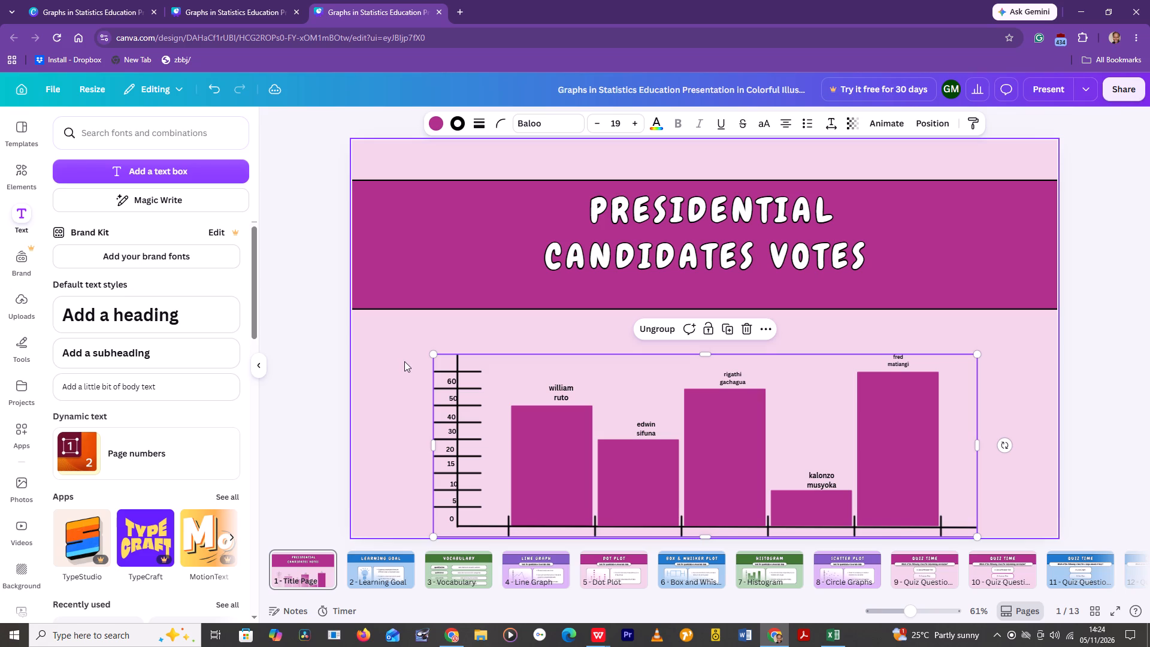
drag(432, 351, 438, 359)
double_click(438, 359)
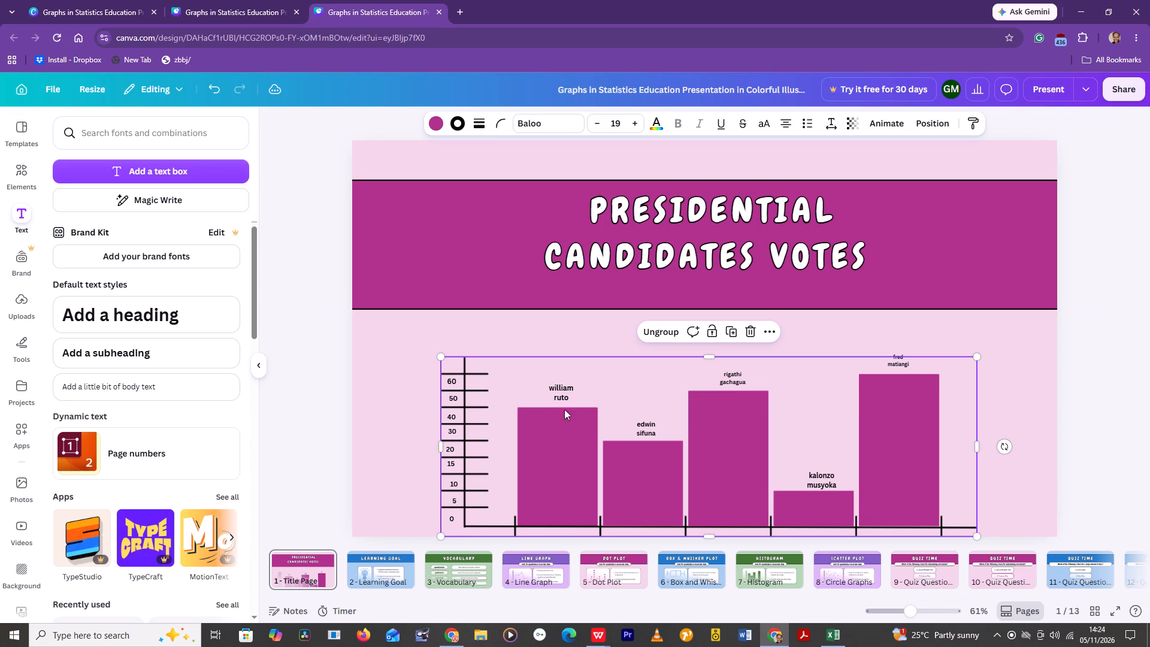
Add a default subheading text box and move it over the upper part of the chart's vertical axis.
click(181, 343)
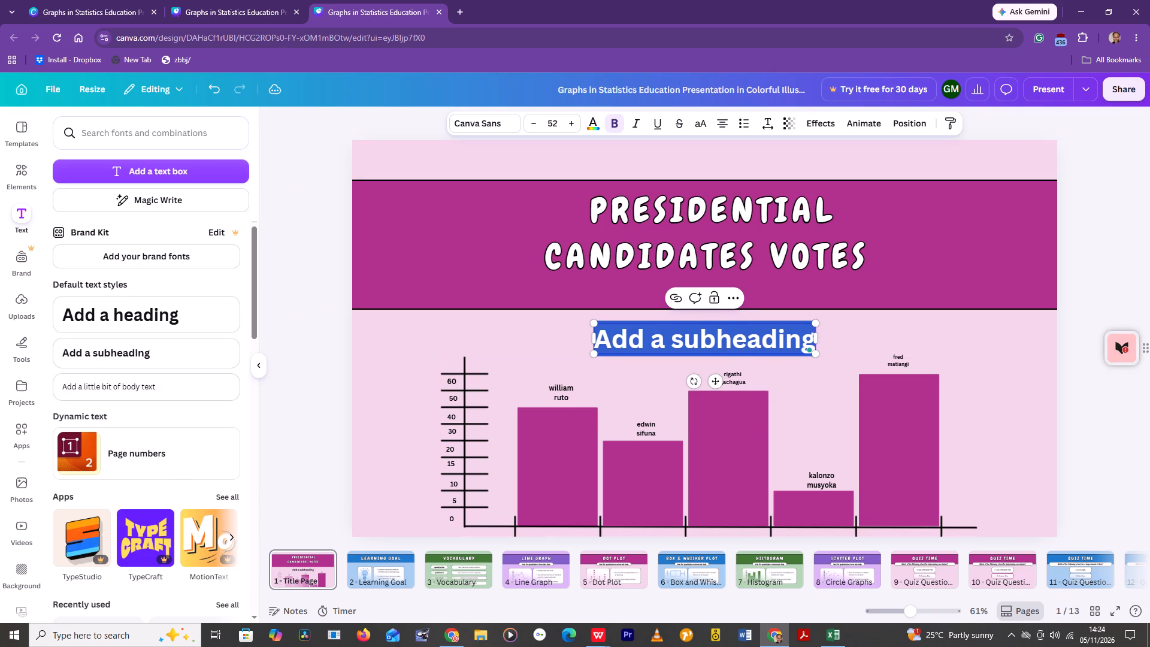
drag(733, 351, 672, 341)
click(797, 375)
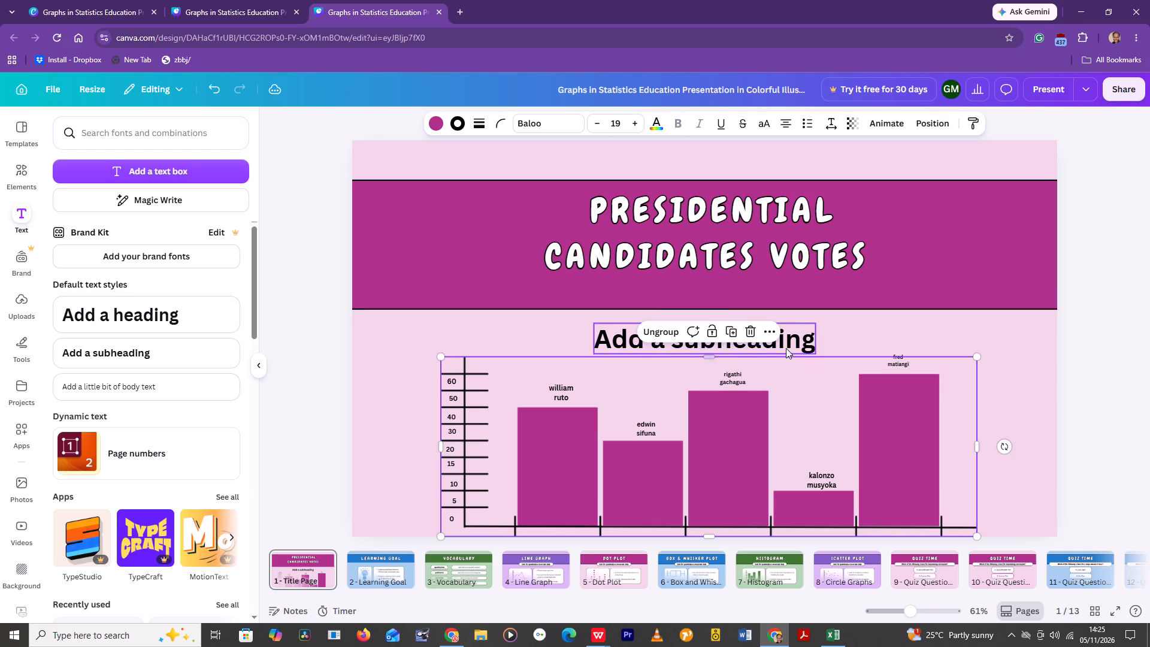
click(785, 340)
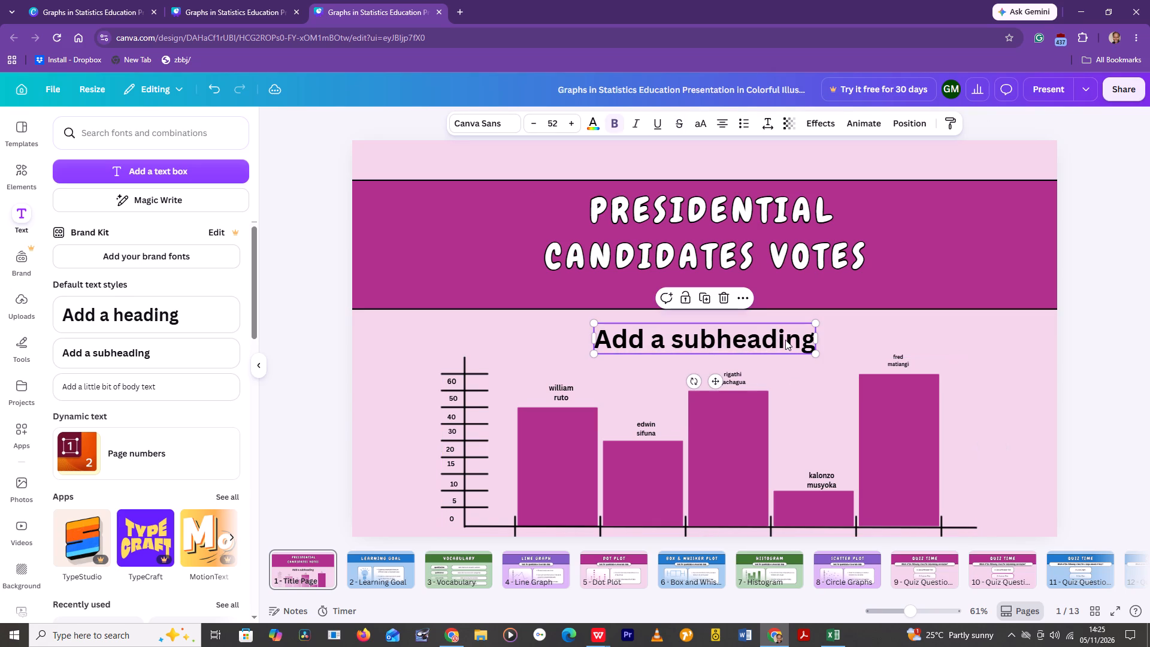
drag(714, 378, 461, 426)
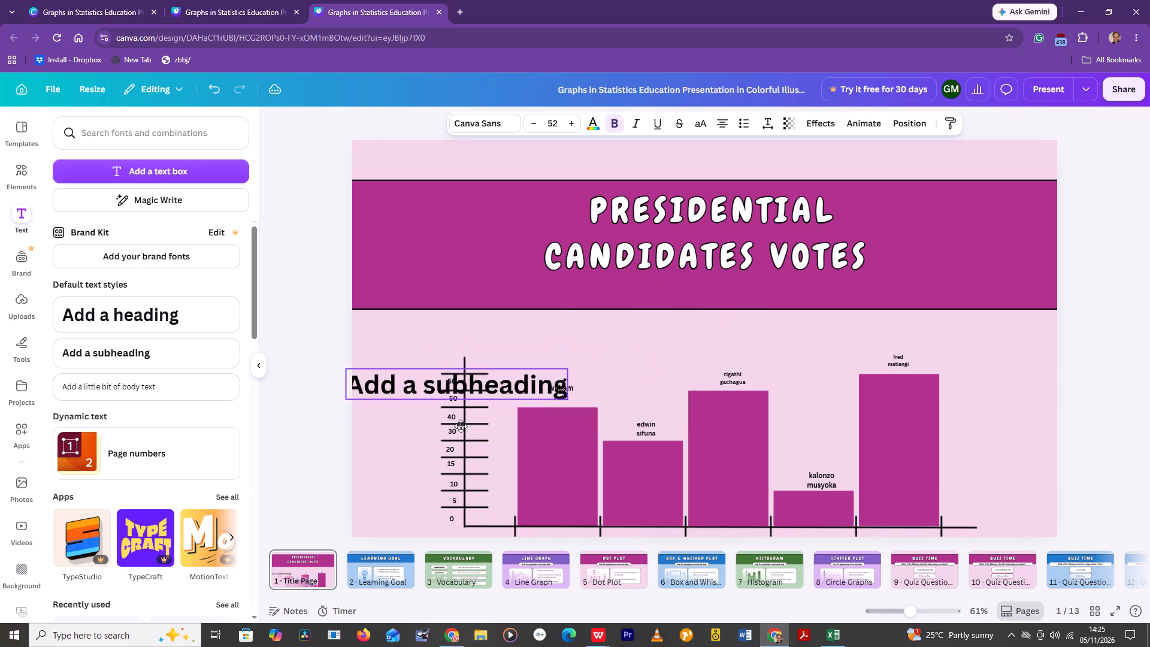
drag(461, 426, 445, 433)
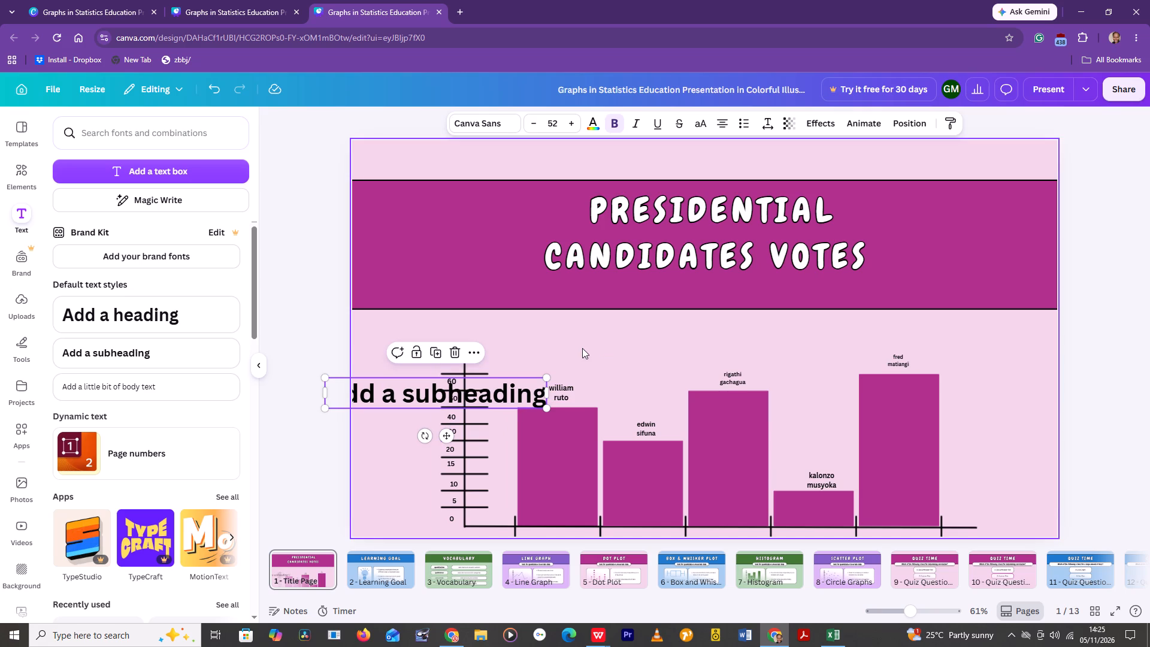
Rotate the subheading text box to nearly vertical so its text reads from bottom to top.
click(423, 435)
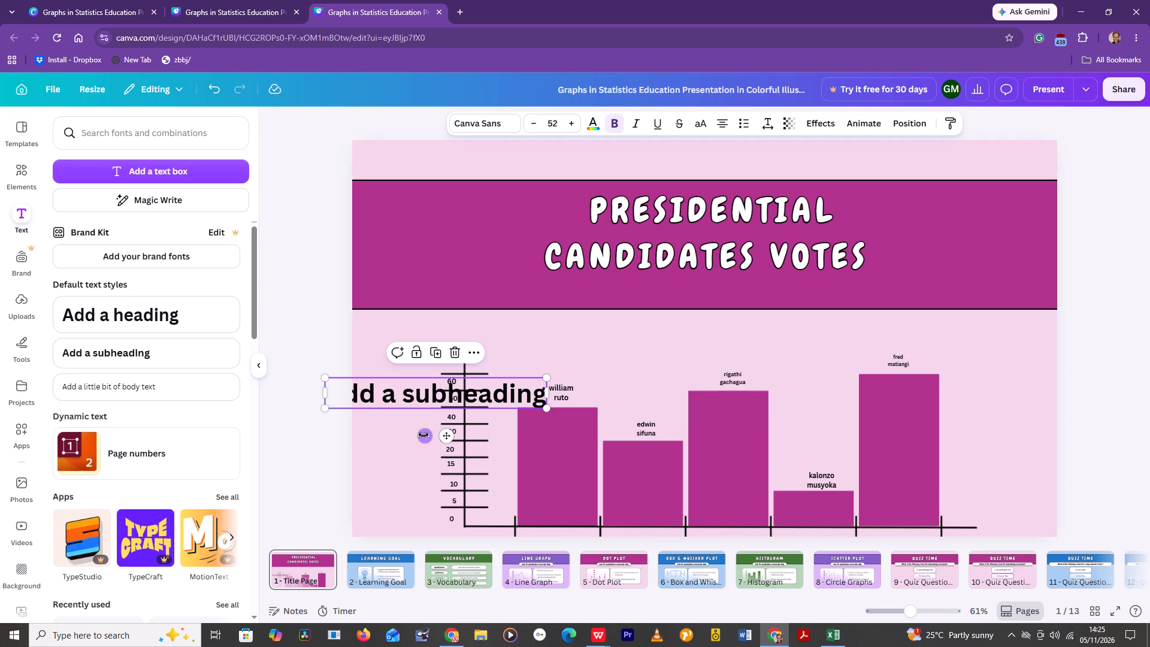
click(423, 435)
drag(431, 433, 417, 439)
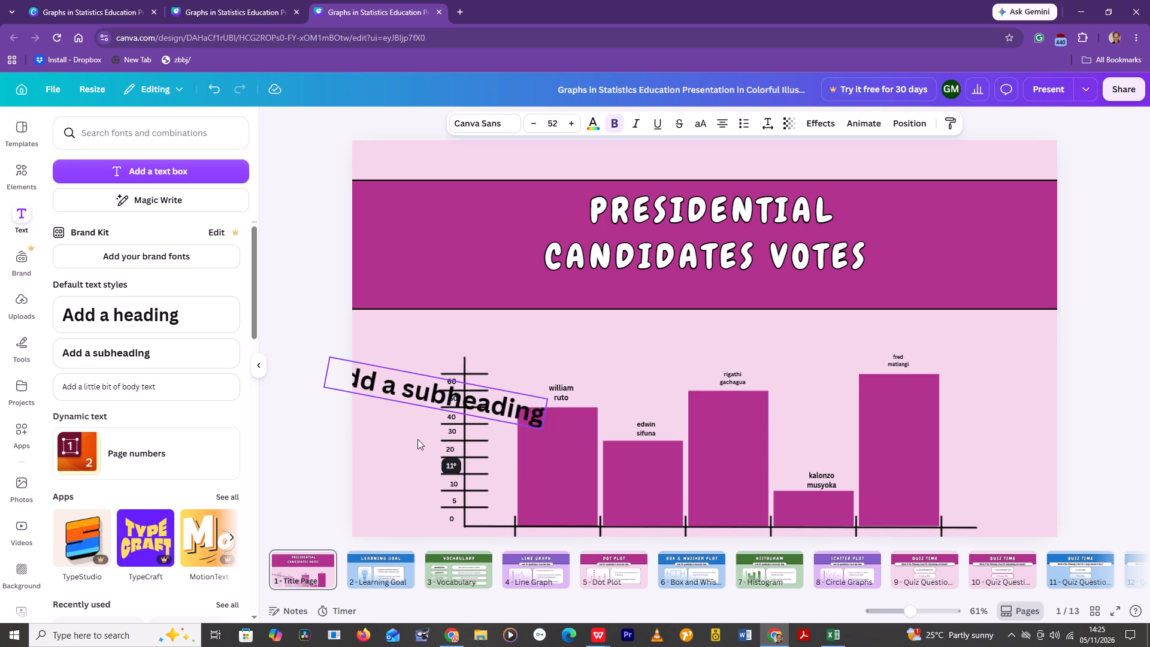
drag(417, 439, 510, 384)
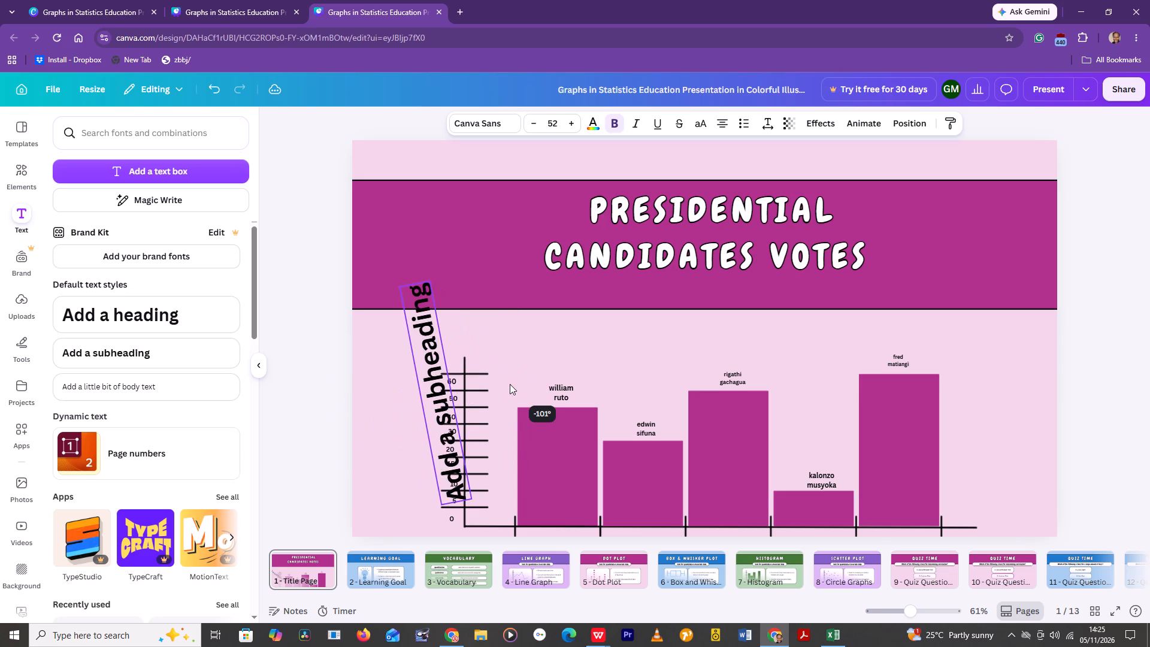
drag(510, 384, 500, 400)
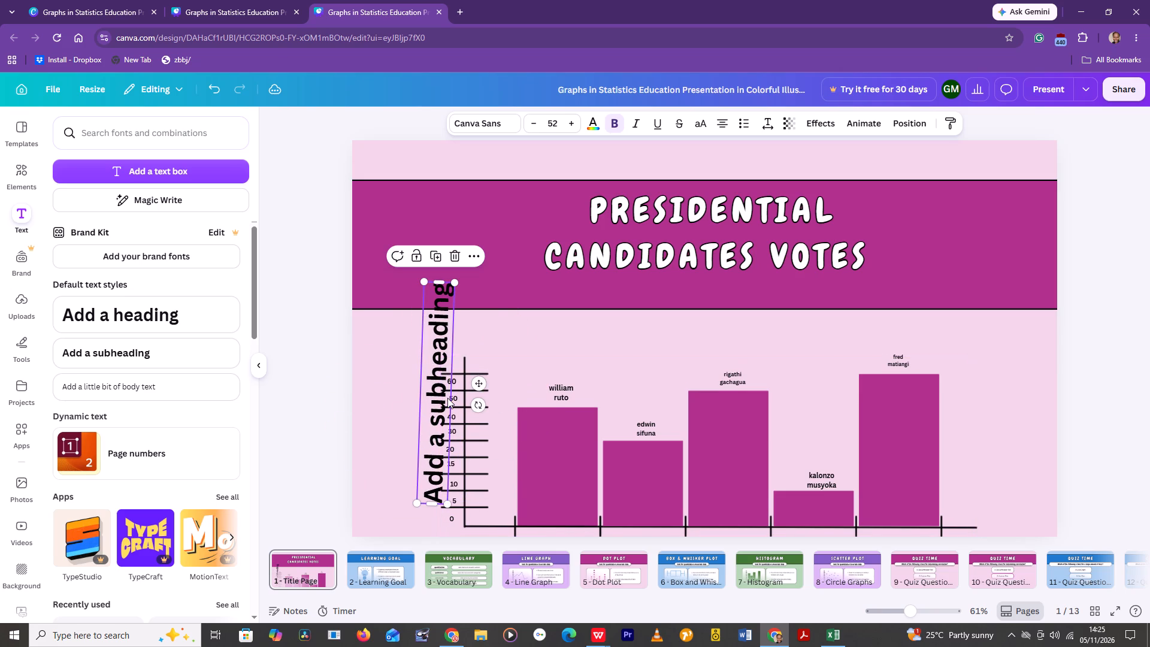
Move the rotated subheading outside the vertical axis, beside the axis numbers, with its lower end near the 0 label.
drag(479, 383, 466, 389)
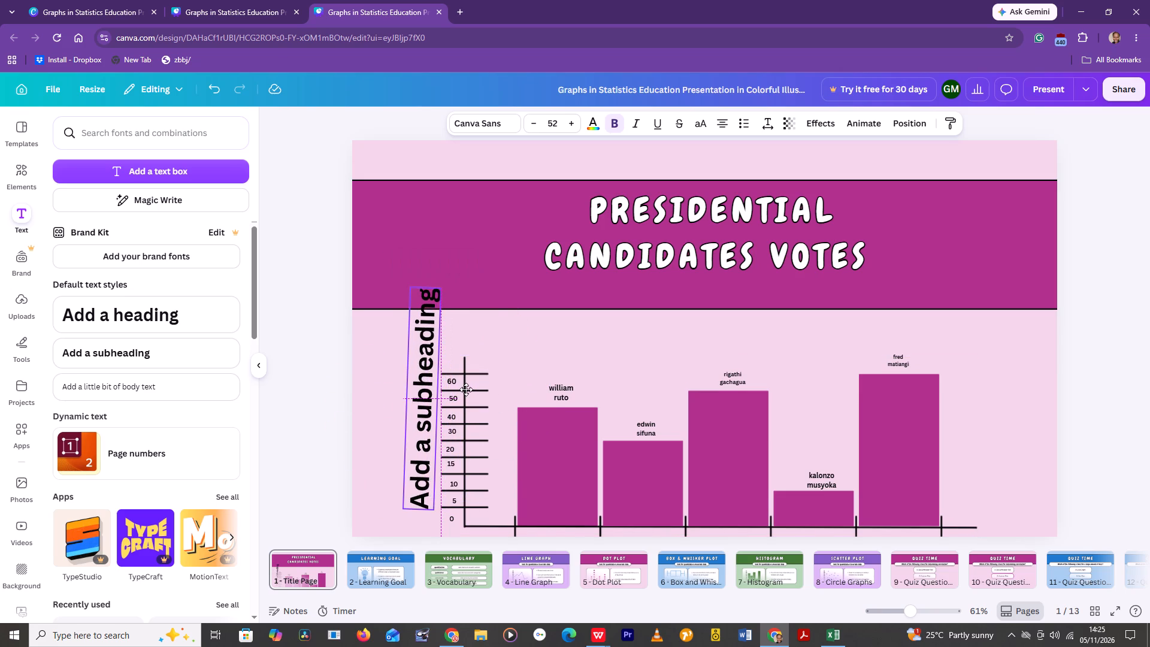
drag(466, 389, 458, 403)
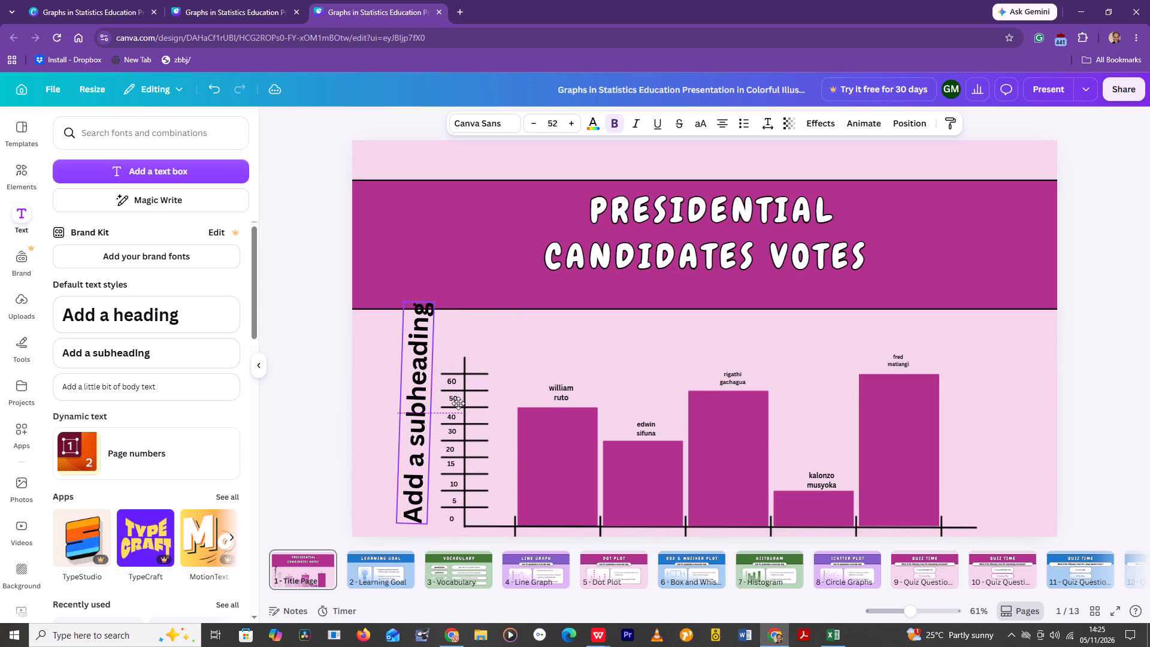
drag(458, 403, 456, 408)
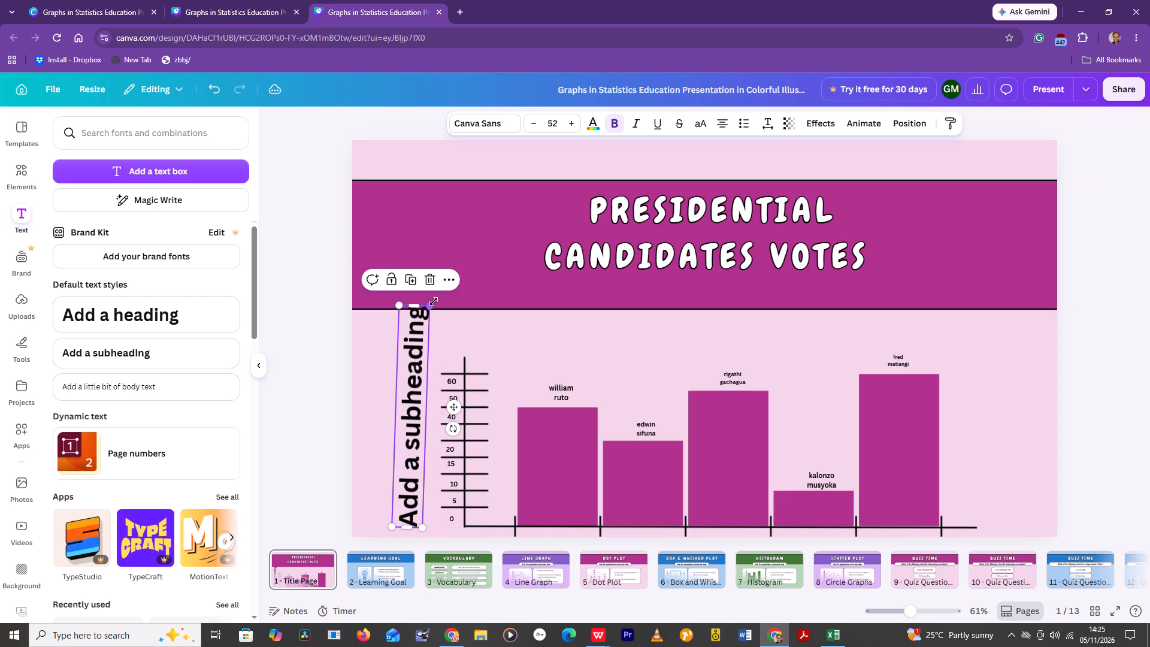
Shrink the rotated subheading beside the vertical axis proportionally from its corners to a font size of about 32.6.
drag(426, 307, 428, 337)
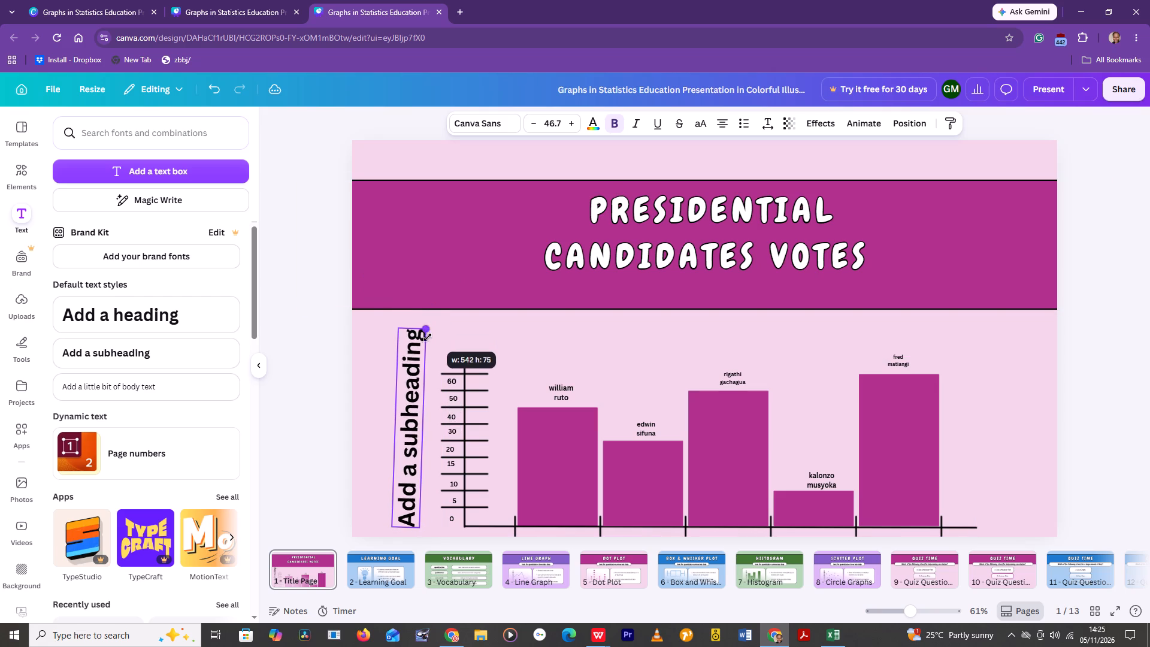
drag(428, 337, 424, 373)
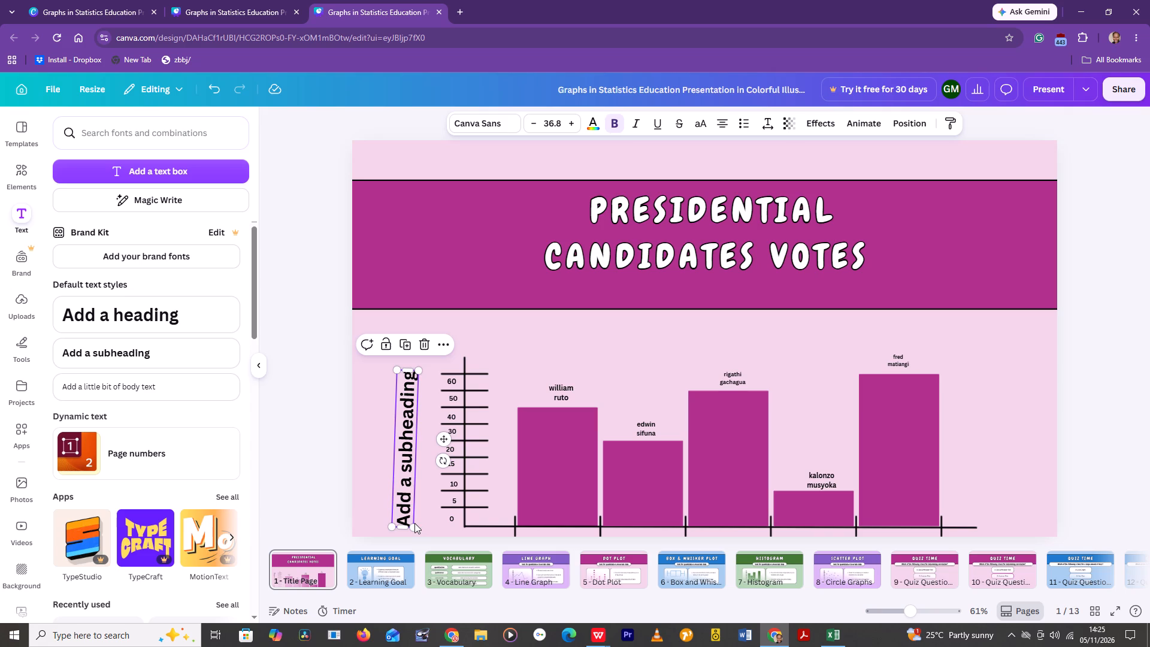
drag(413, 524, 447, 523)
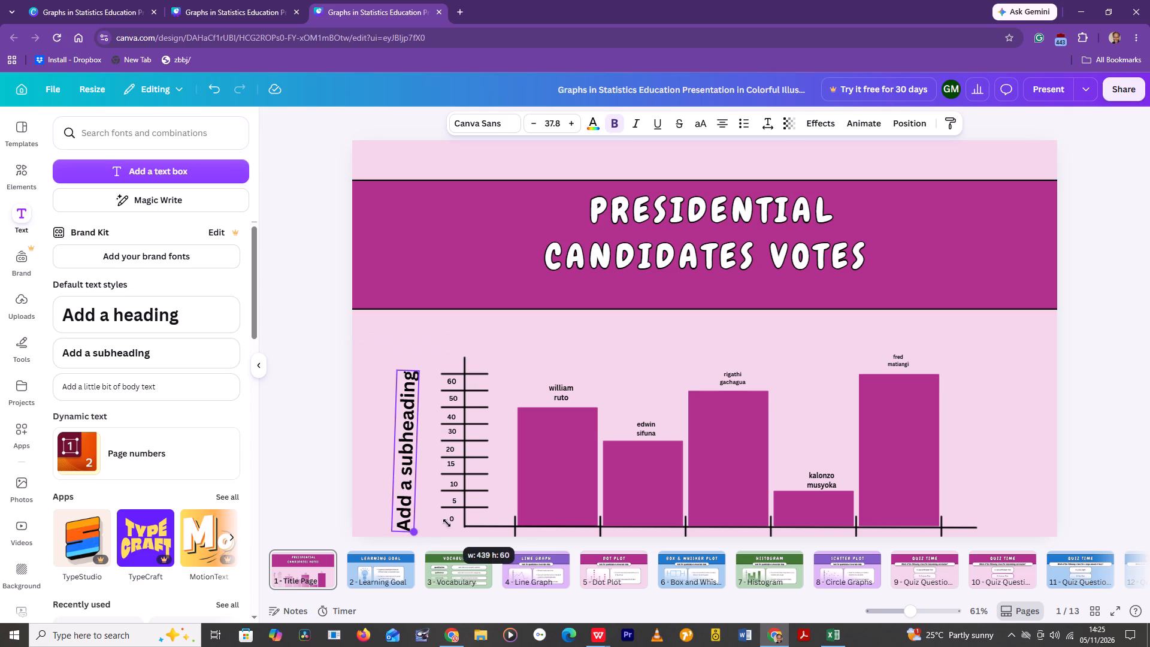
drag(447, 523, 462, 501)
Shift the grouped bars and axes slightly up and to the right, and move the rotated subheading closer to the axis numbers.
click(462, 500)
drag(462, 500, 469, 493)
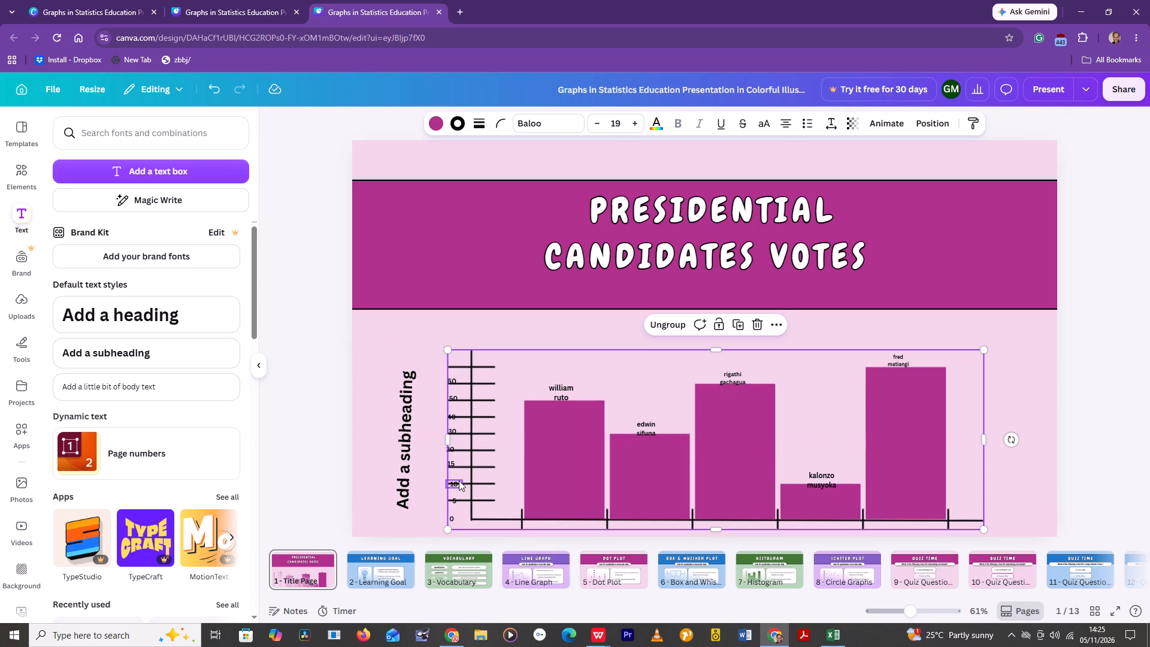
click(414, 445)
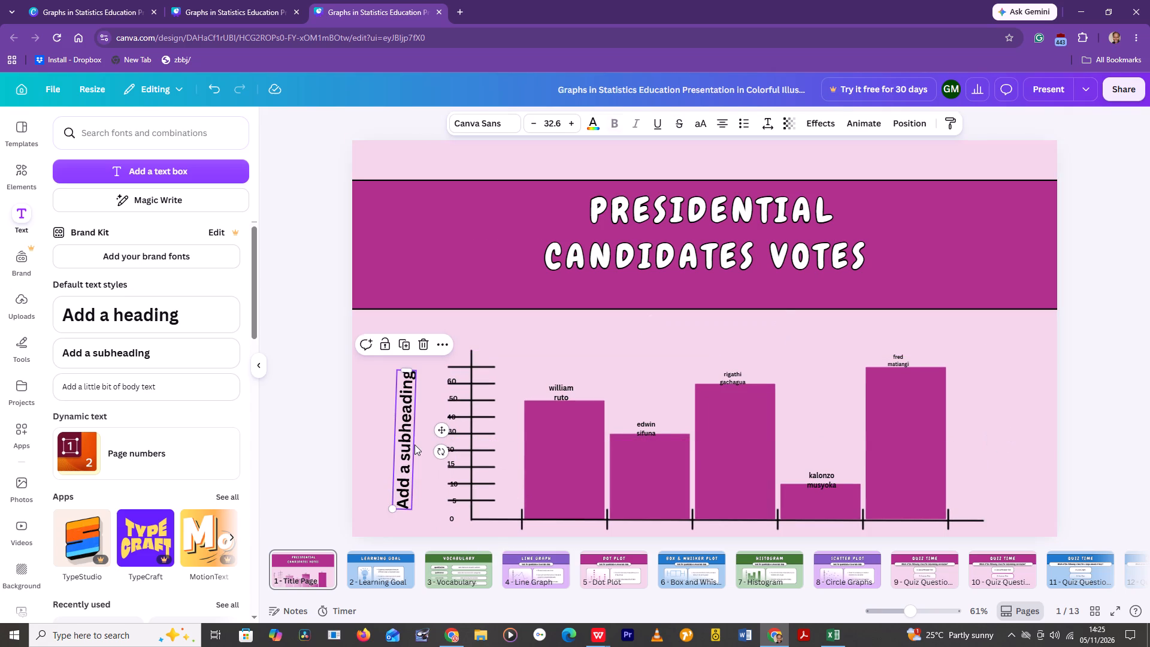
drag(444, 428, 469, 439)
Replace the rotated subheading's text with "% in number".
click(433, 409)
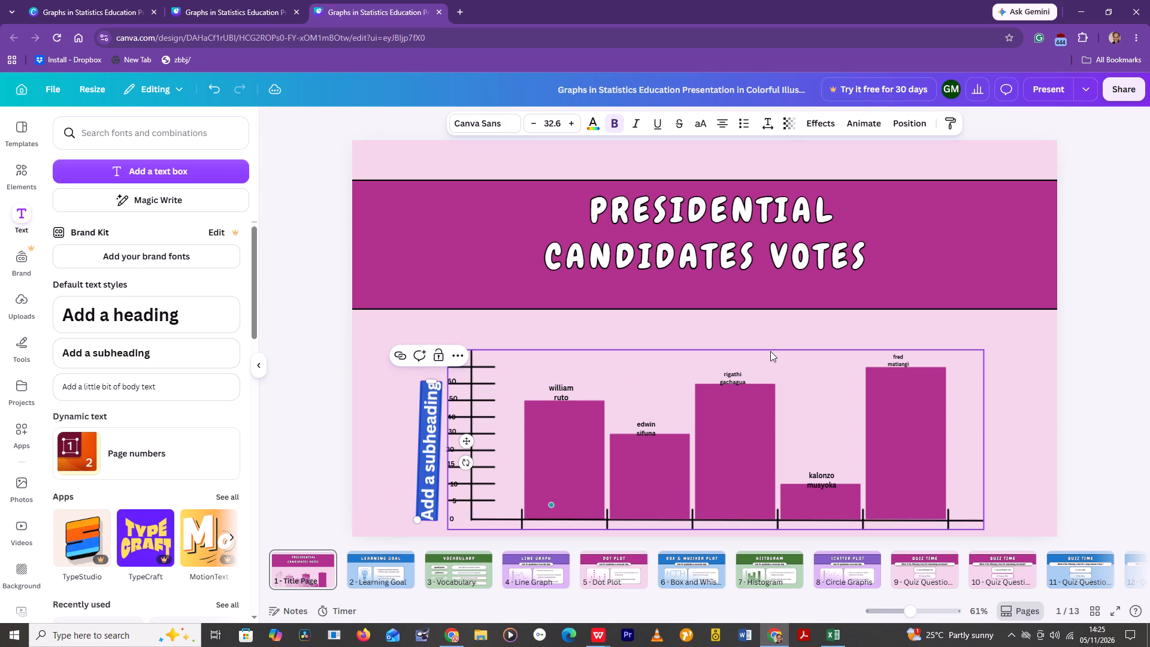
key(Delete)
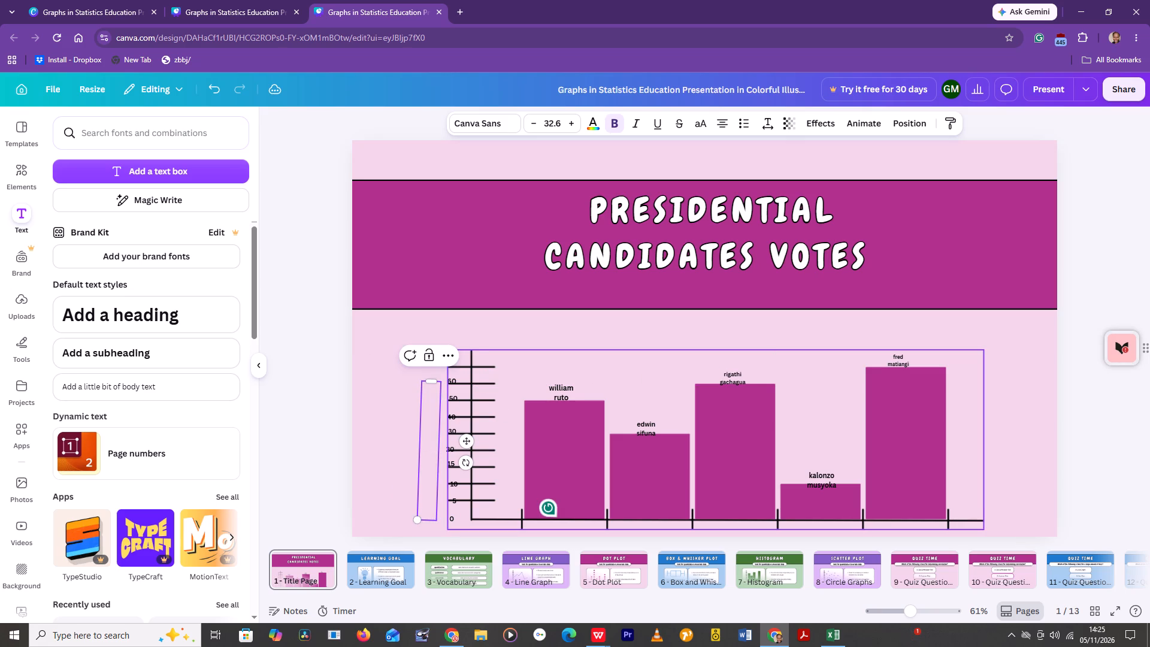
key(shift+percent)
key(space)
text(in n)
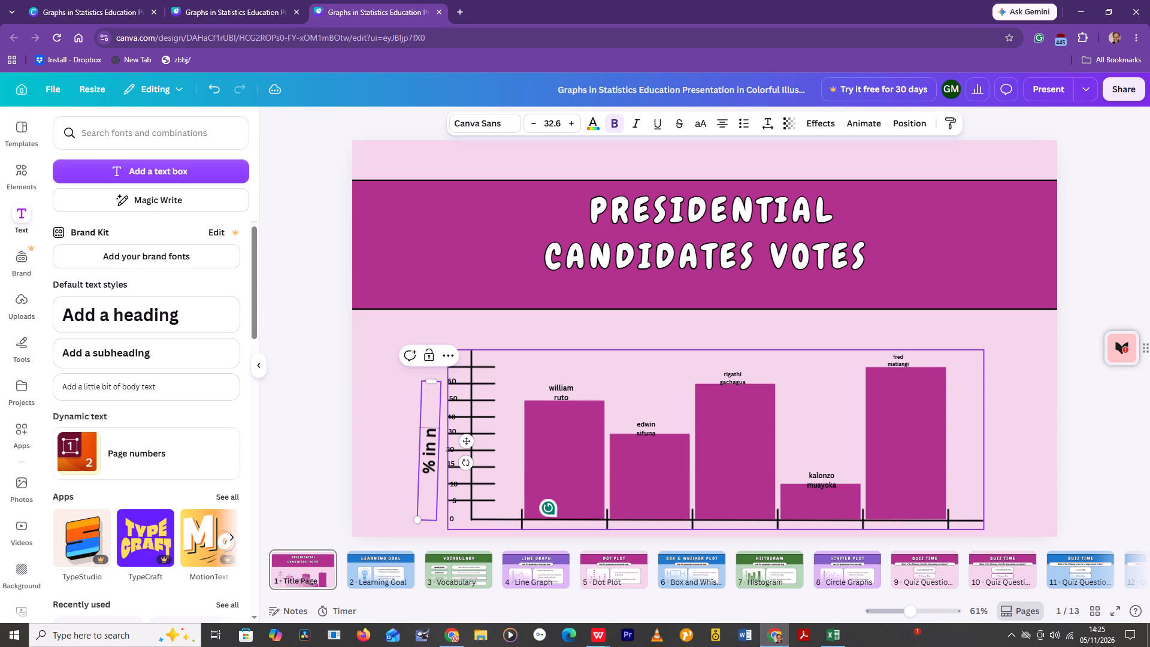
text(umber)
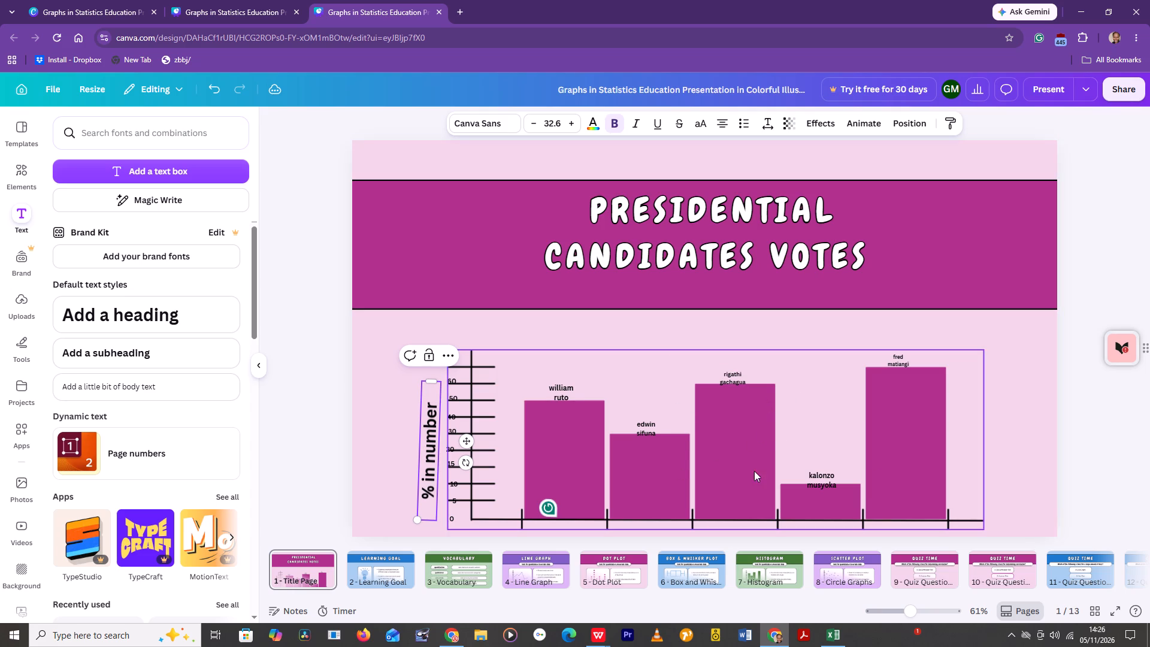
Move the grouped bars and axes farther up and slightly right, leaving the axis numbers and candidate names in place.
drag(673, 411, 682, 392)
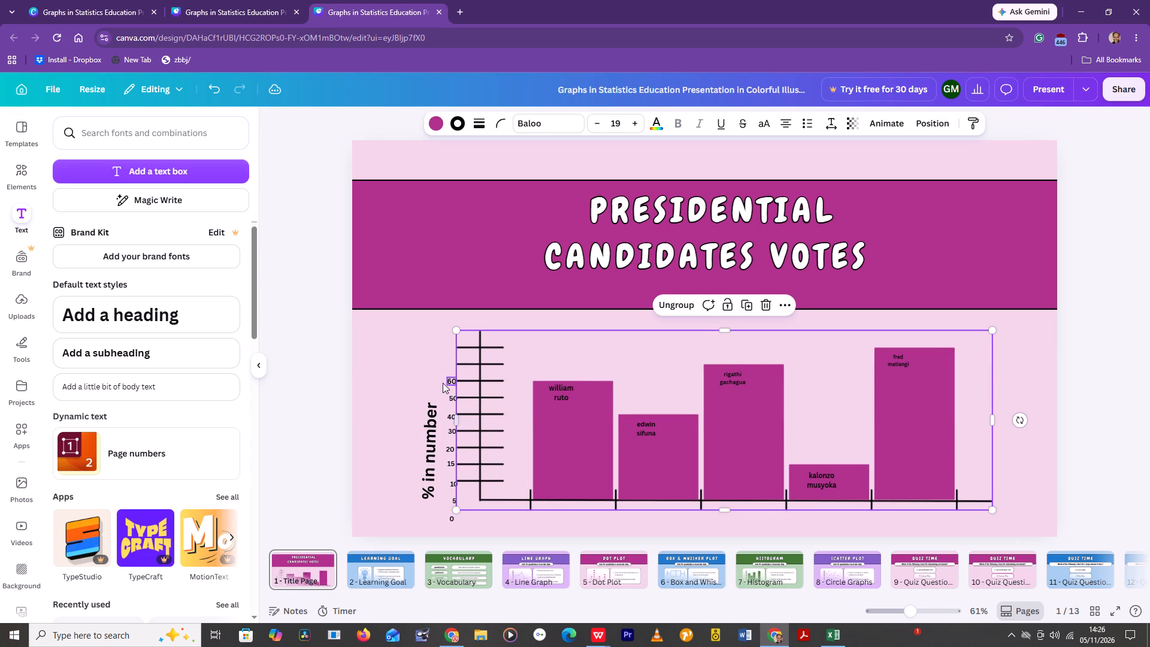
Move the "% in number" title up so it sits just outside the axis numbers, centred along the vertical axis, and deselect it.
click(423, 404)
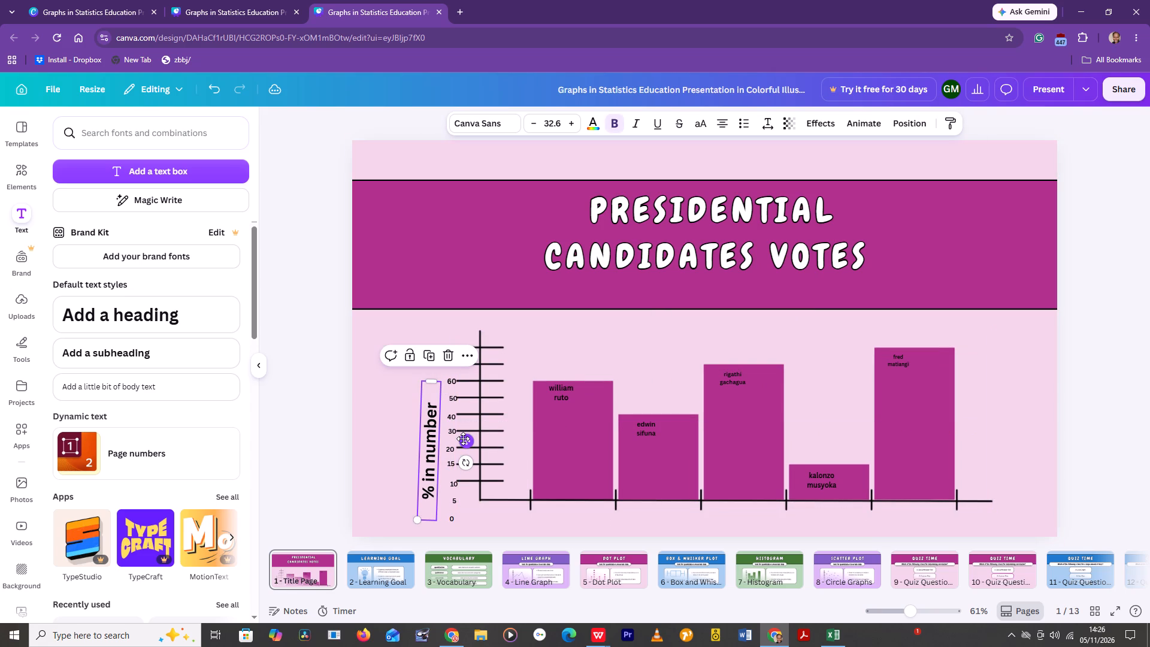
drag(463, 439, 477, 432)
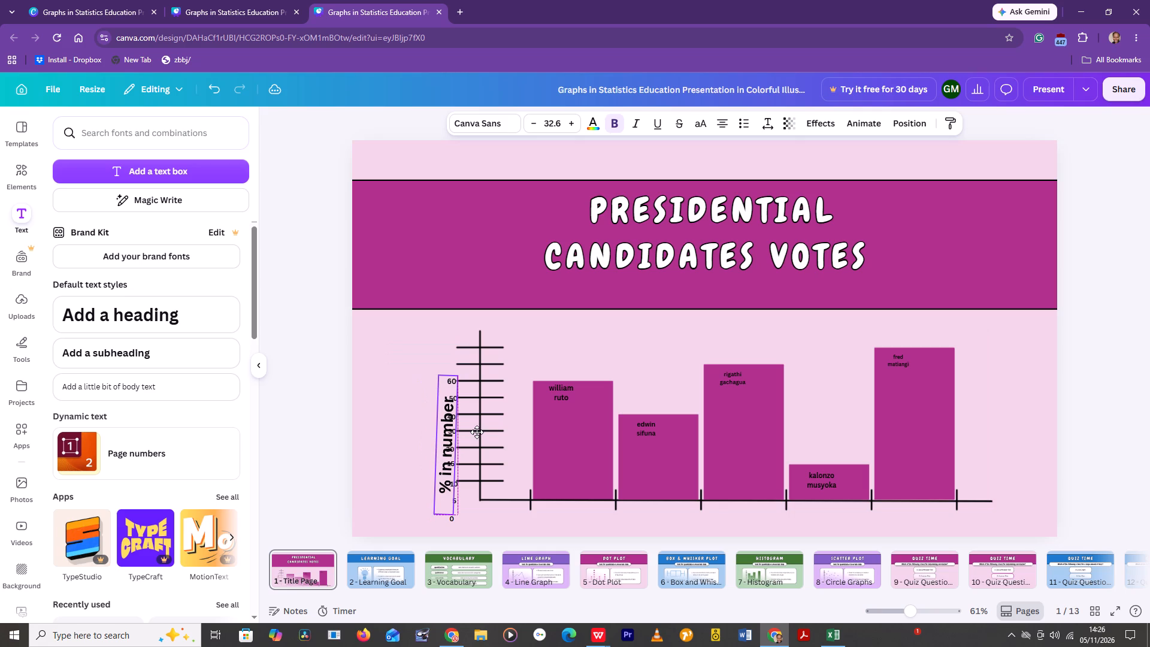
drag(477, 432, 472, 432)
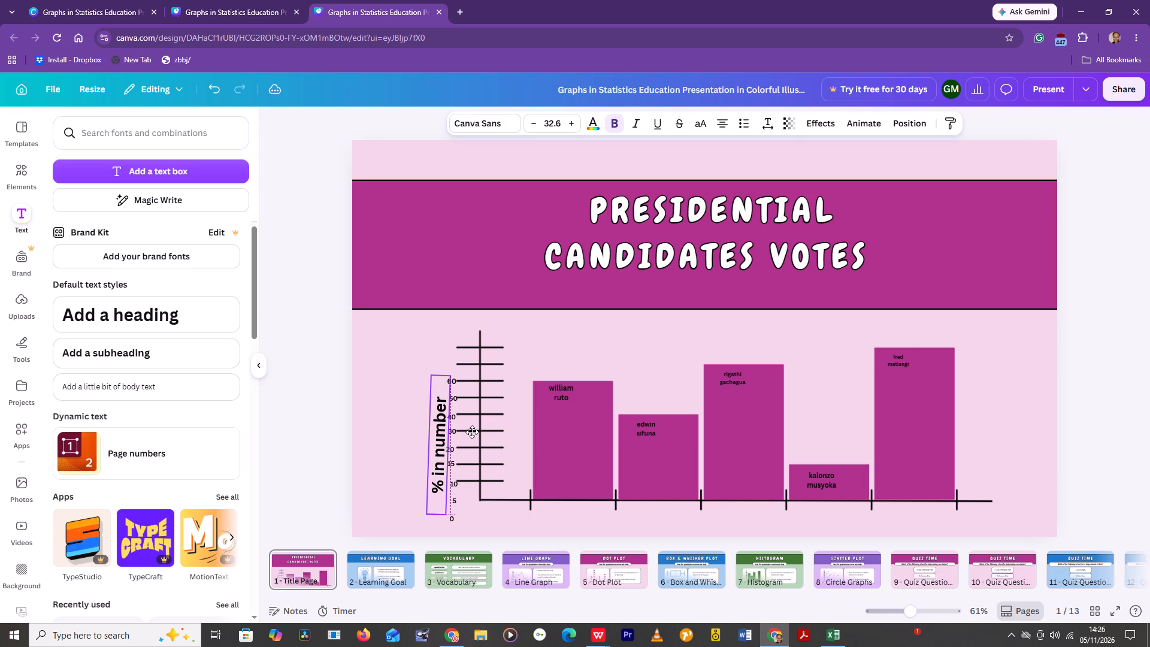
drag(472, 432, 468, 432)
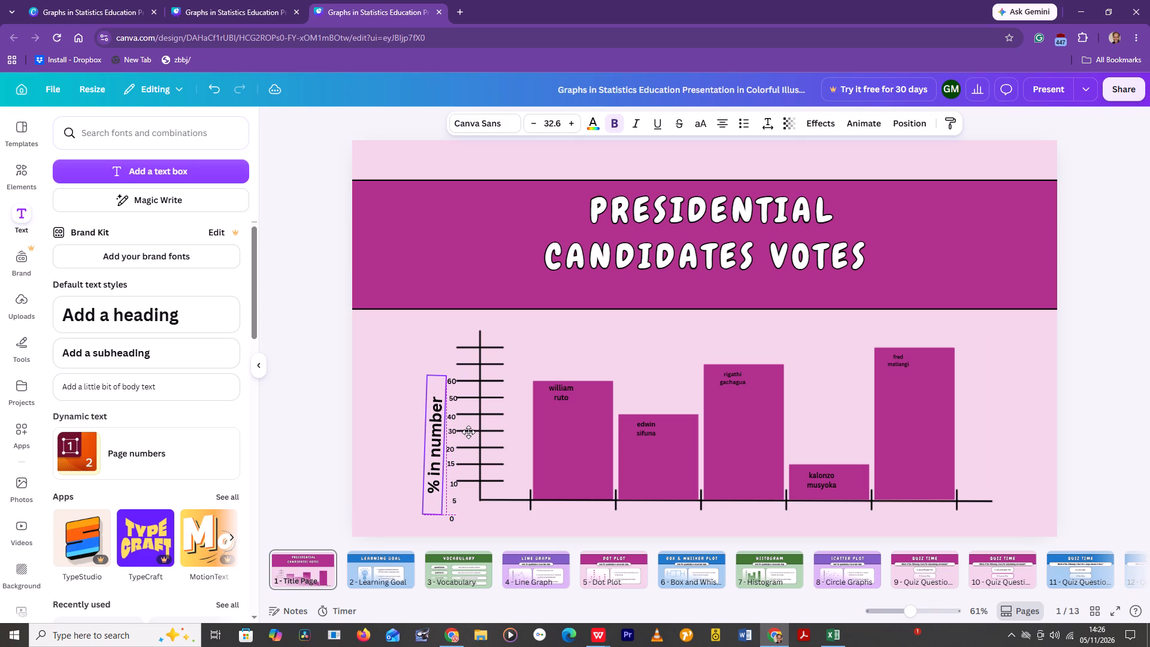
drag(468, 432, 467, 431)
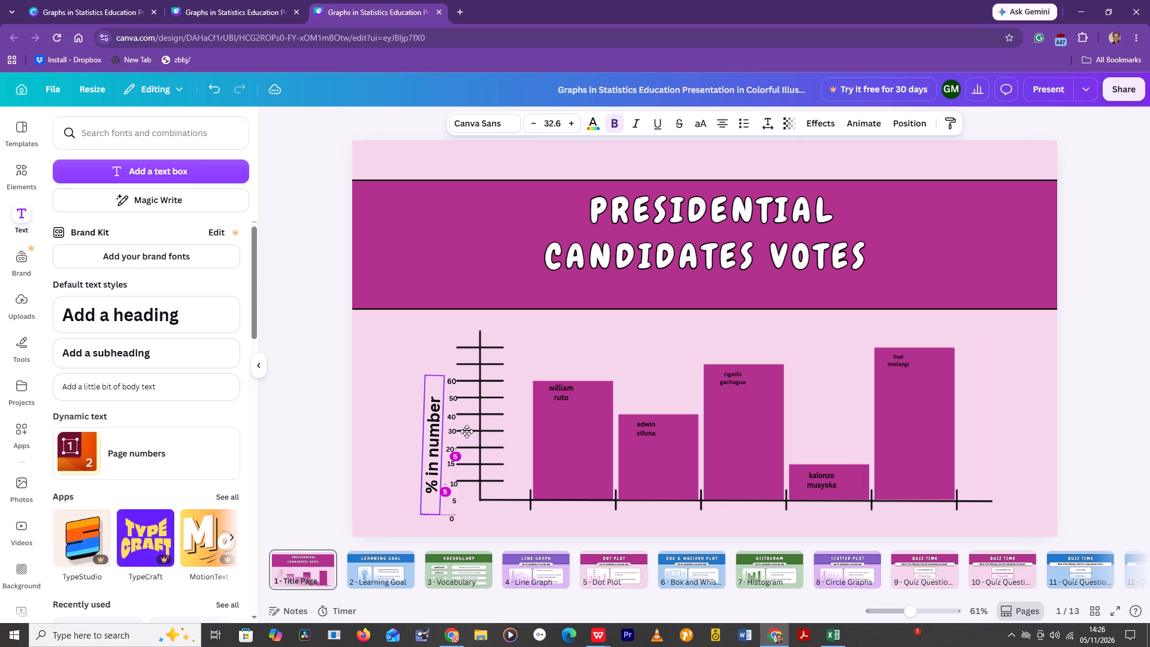
drag(467, 431, 464, 410)
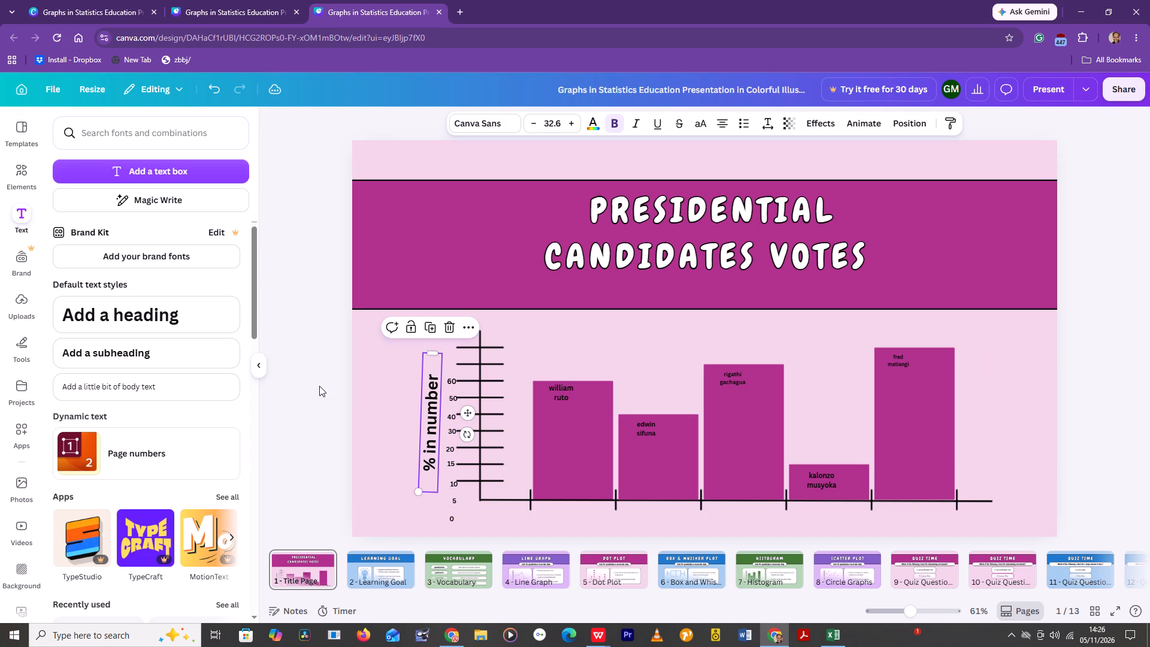
click(319, 386)
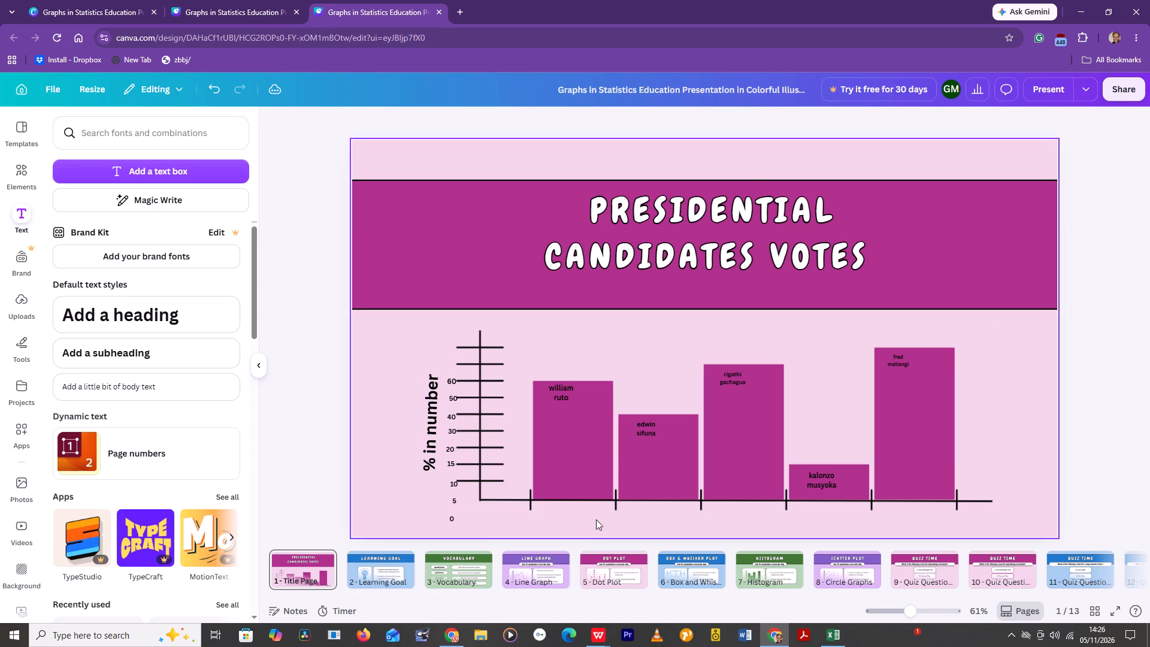
Add a default subheading text box and place it below the chart's horizontal axis, near the middle.
click(173, 354)
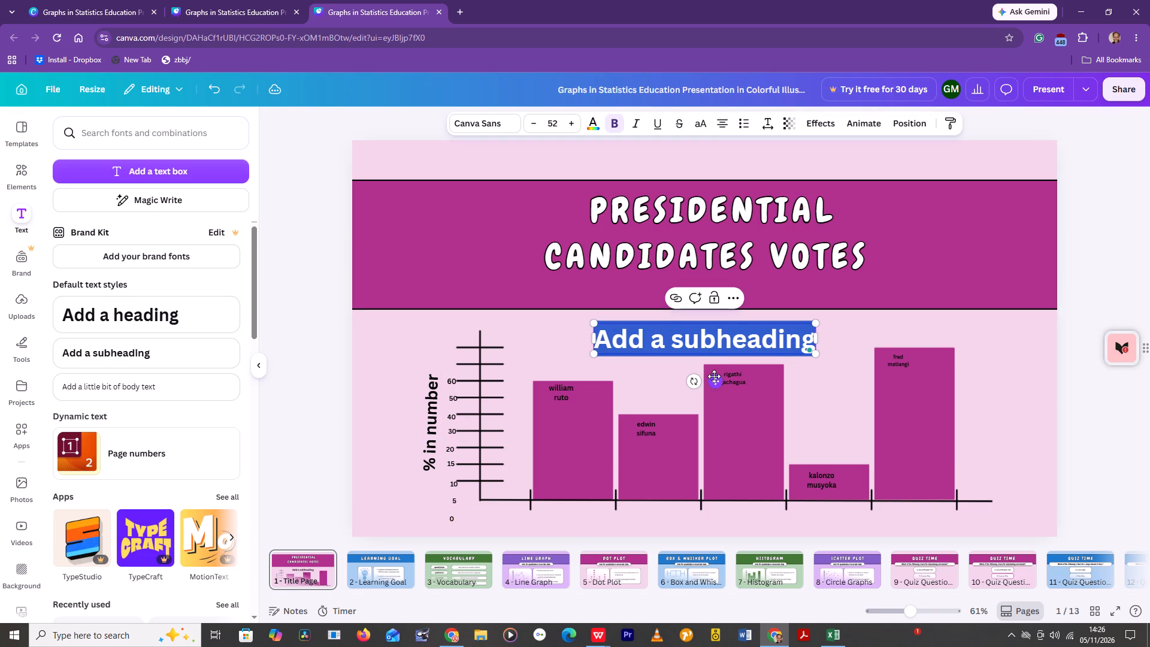
drag(714, 376, 690, 559)
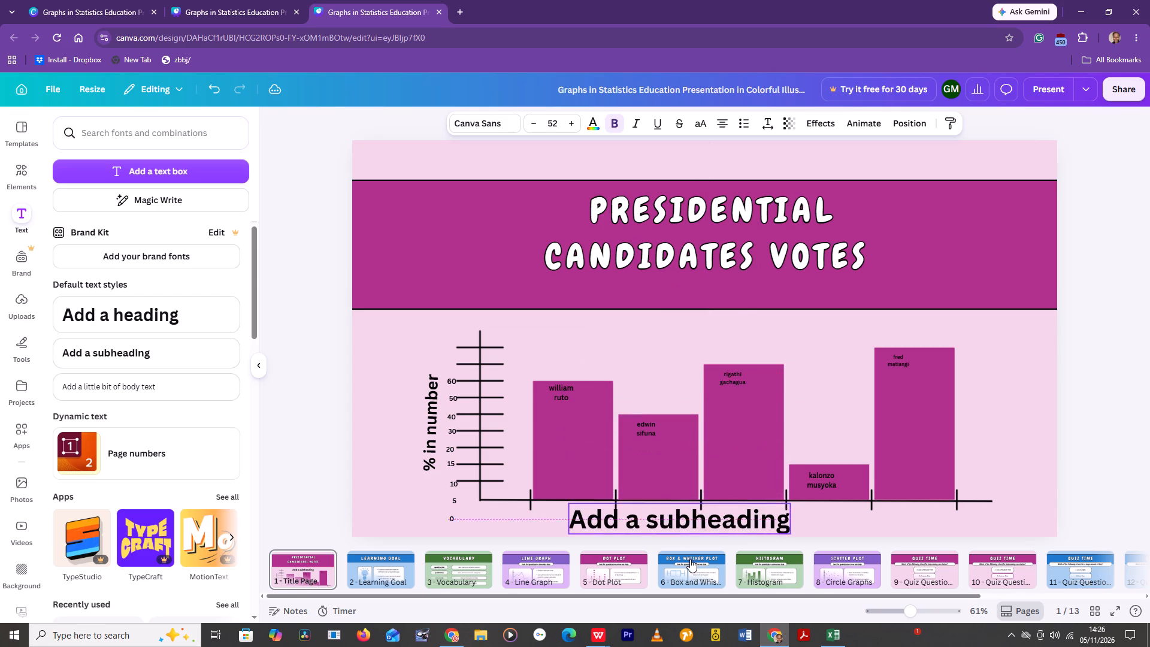
drag(690, 559, 693, 559)
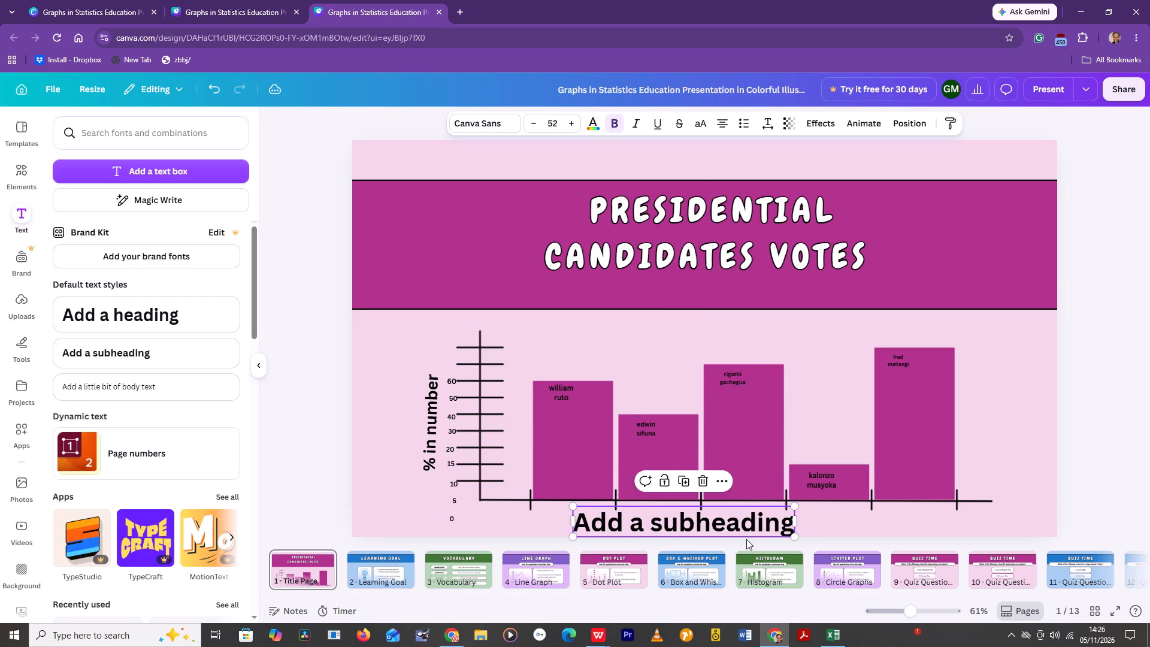
Replace the subheading text below the horizontal axis with "candidates names".
click(766, 517)
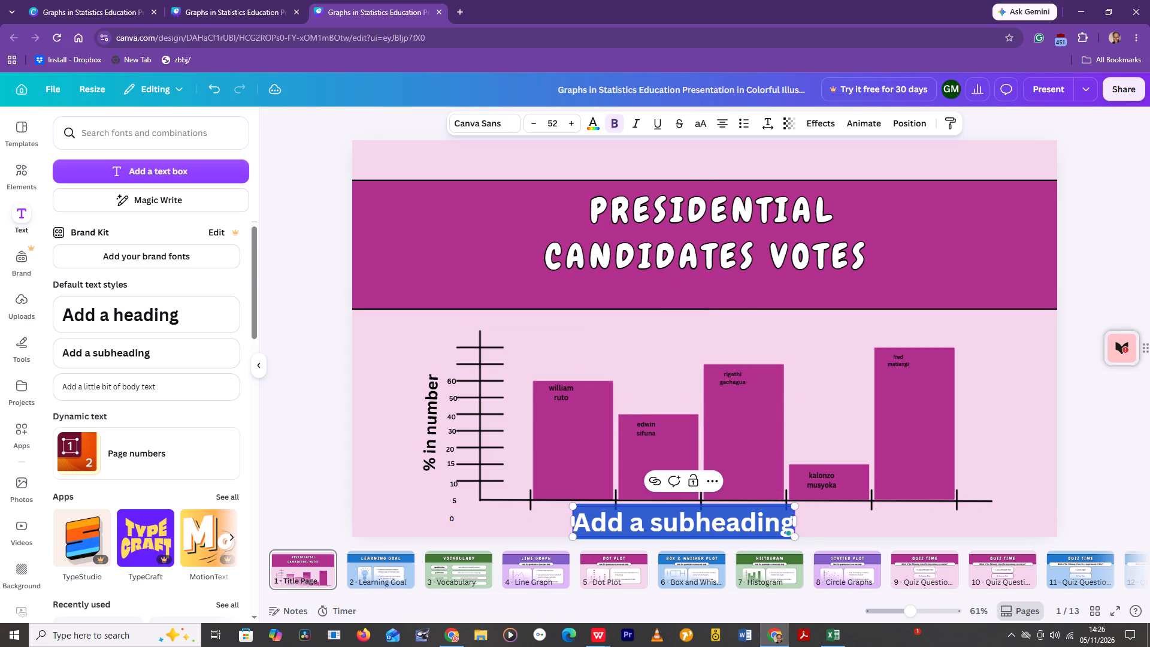
key(Delete)
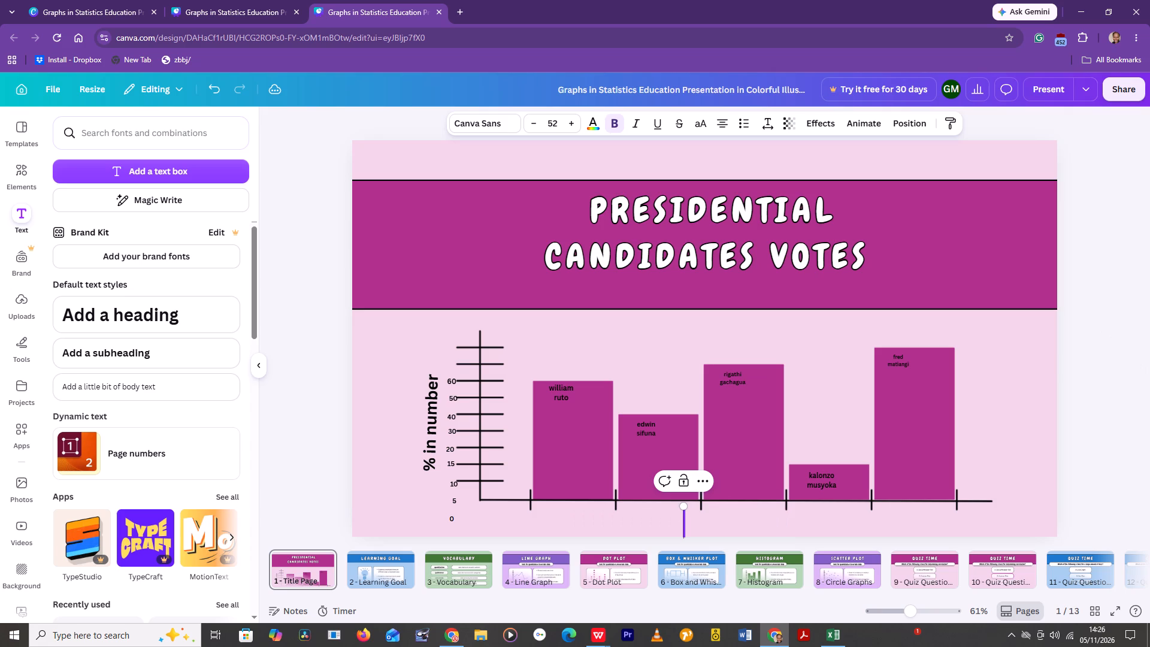
text(ca)
text(ndidates)
key(space)
text(name)
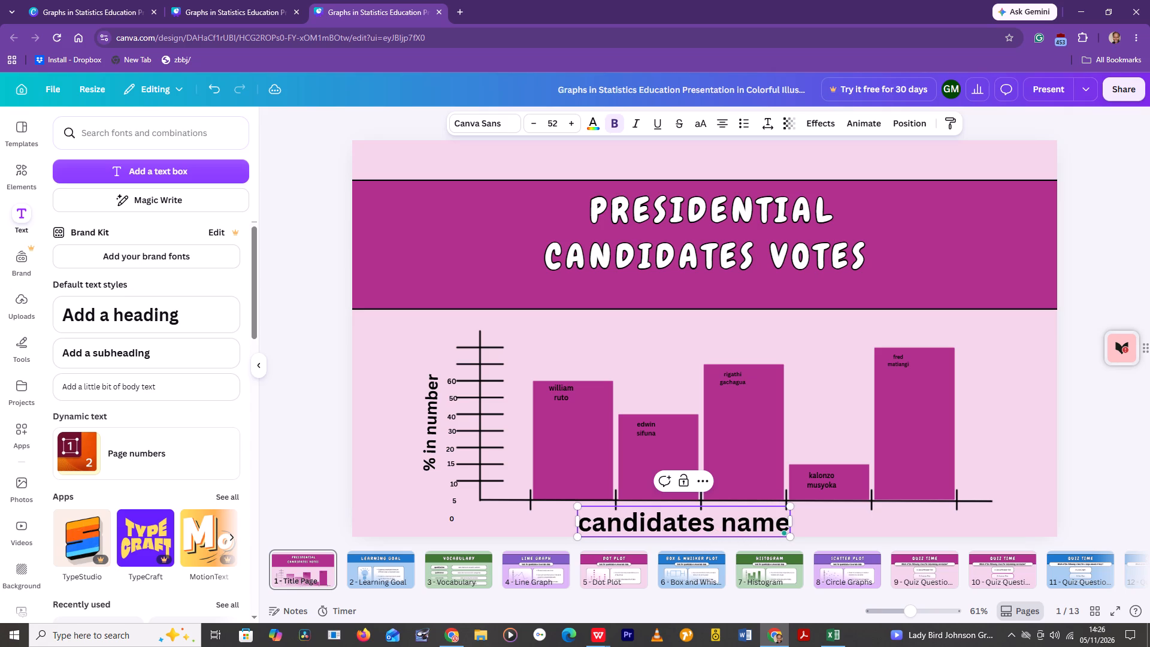
key(s)
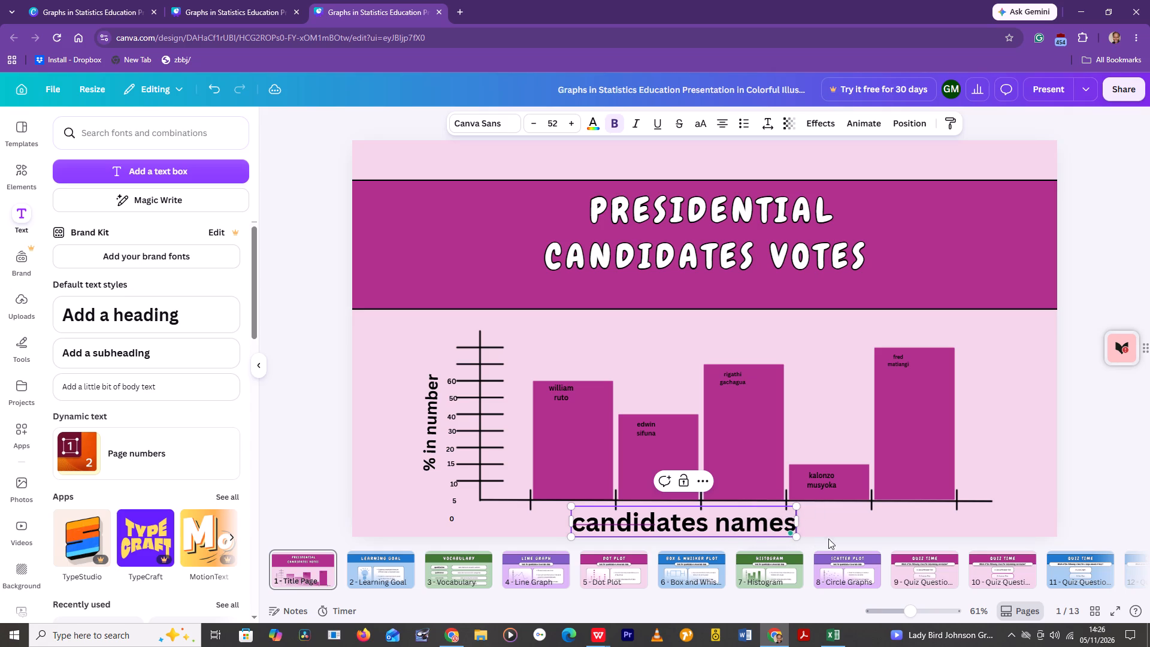
Resume editing the design with the "candidates names" text box selected.
click(764, 526)
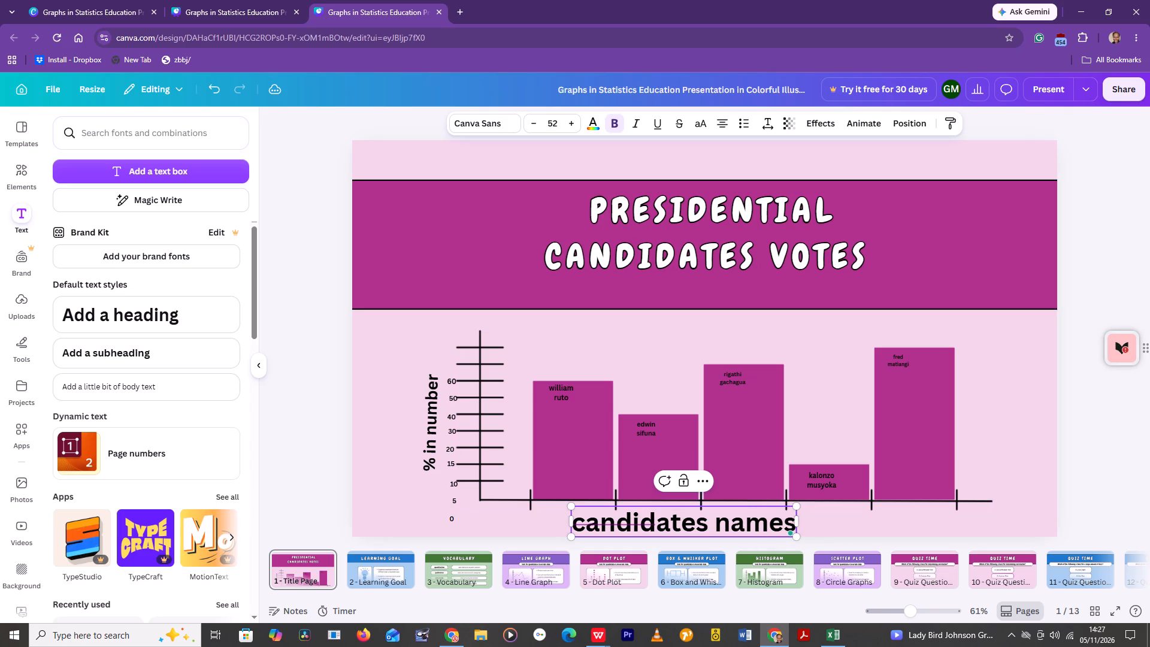
click(792, 522)
click(792, 522)
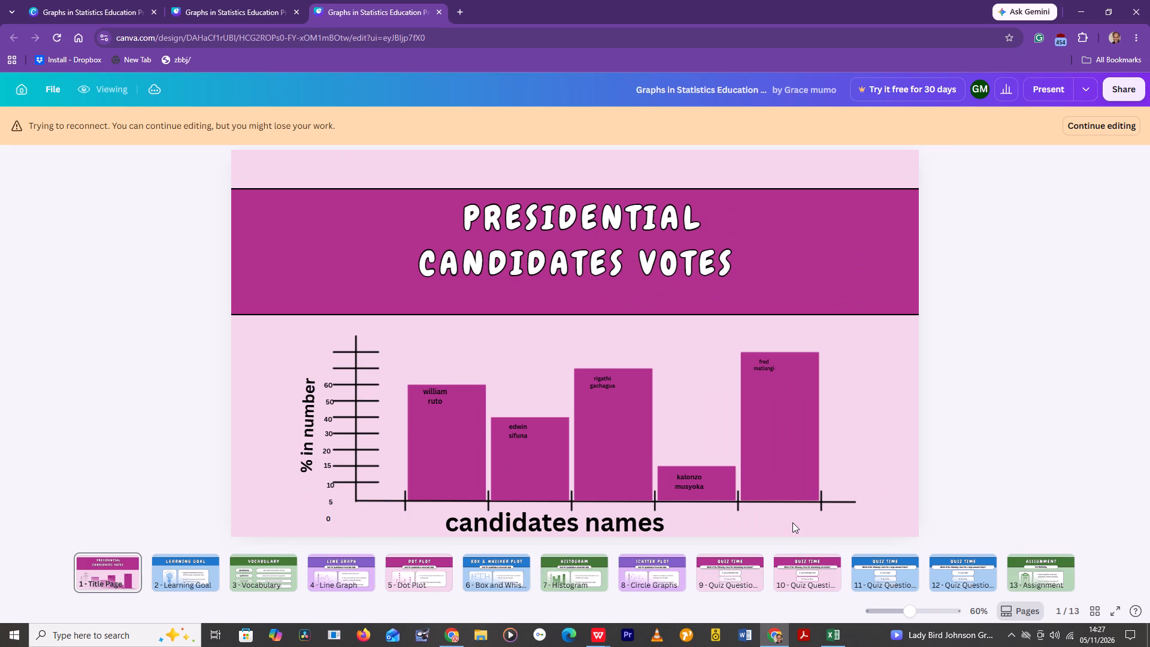
click(1127, 126)
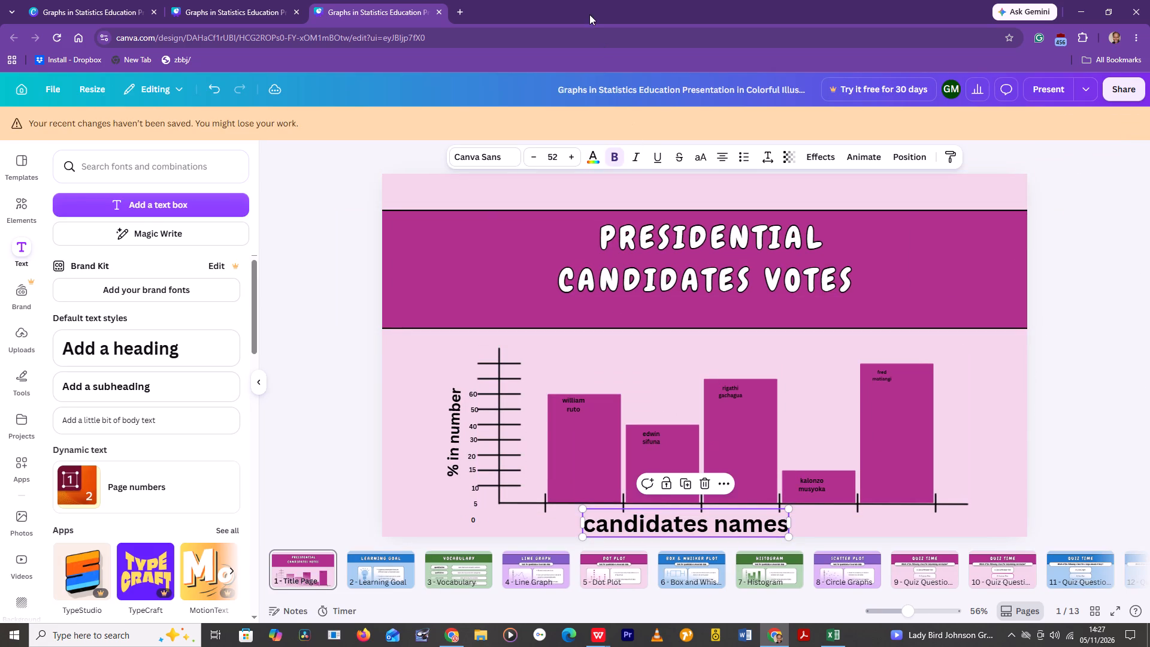
Reduce the font size of the "candidates names" axis title to 30.
click(537, 152)
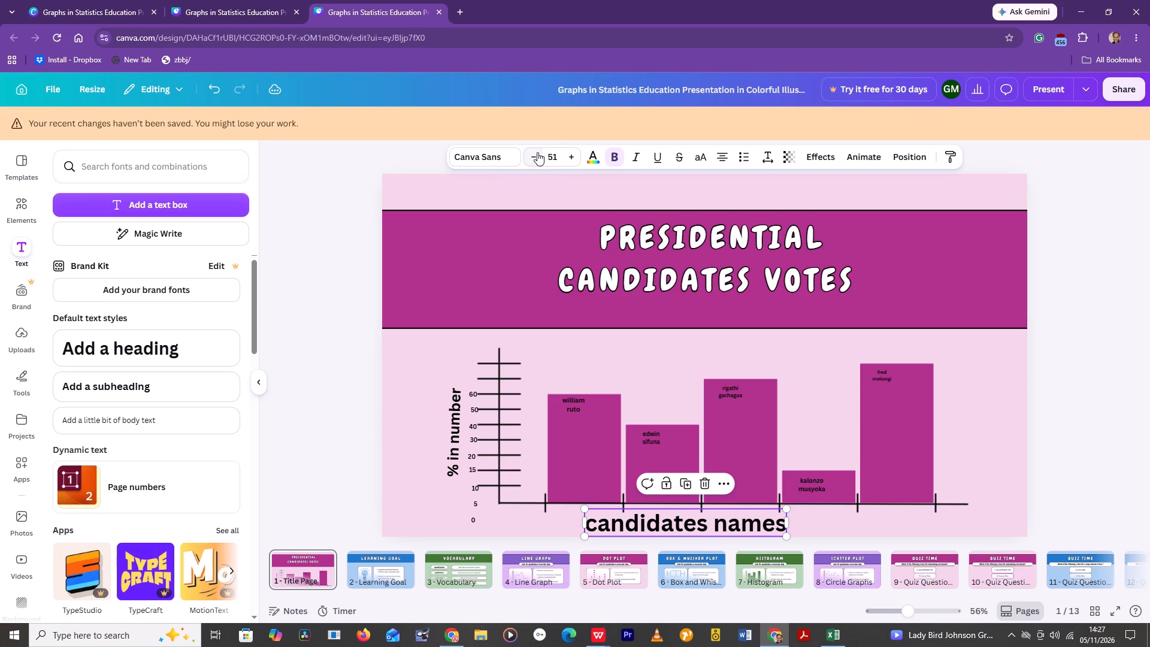
triple_click(537, 152)
triple_click(538, 152)
triple_click(541, 149)
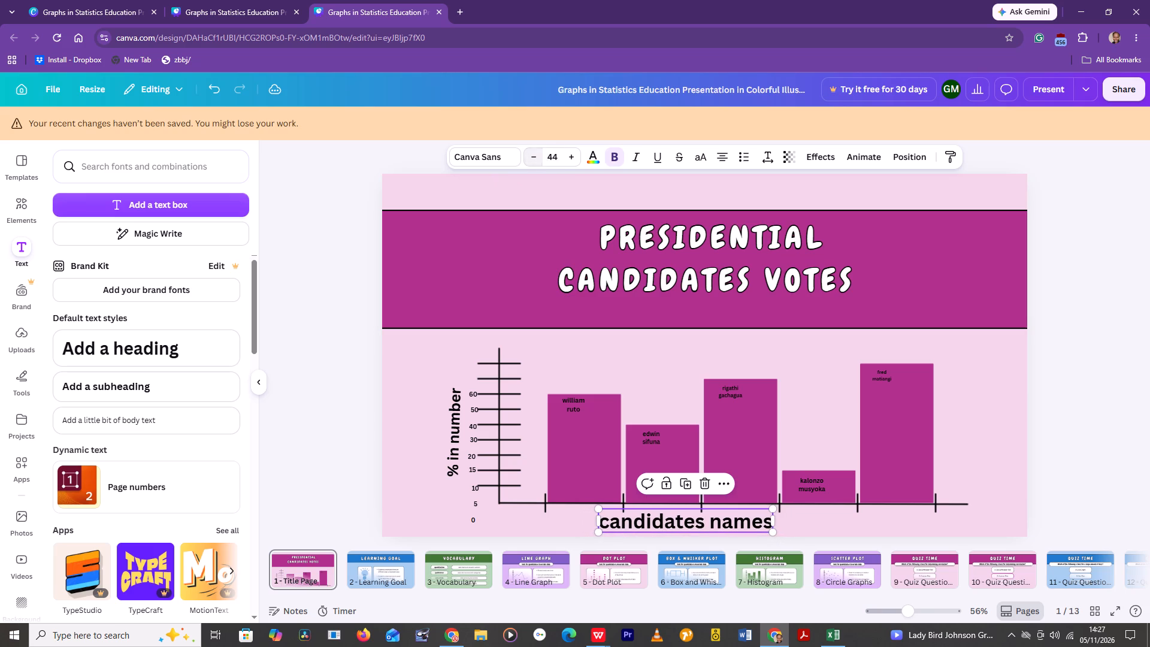
click(546, 146)
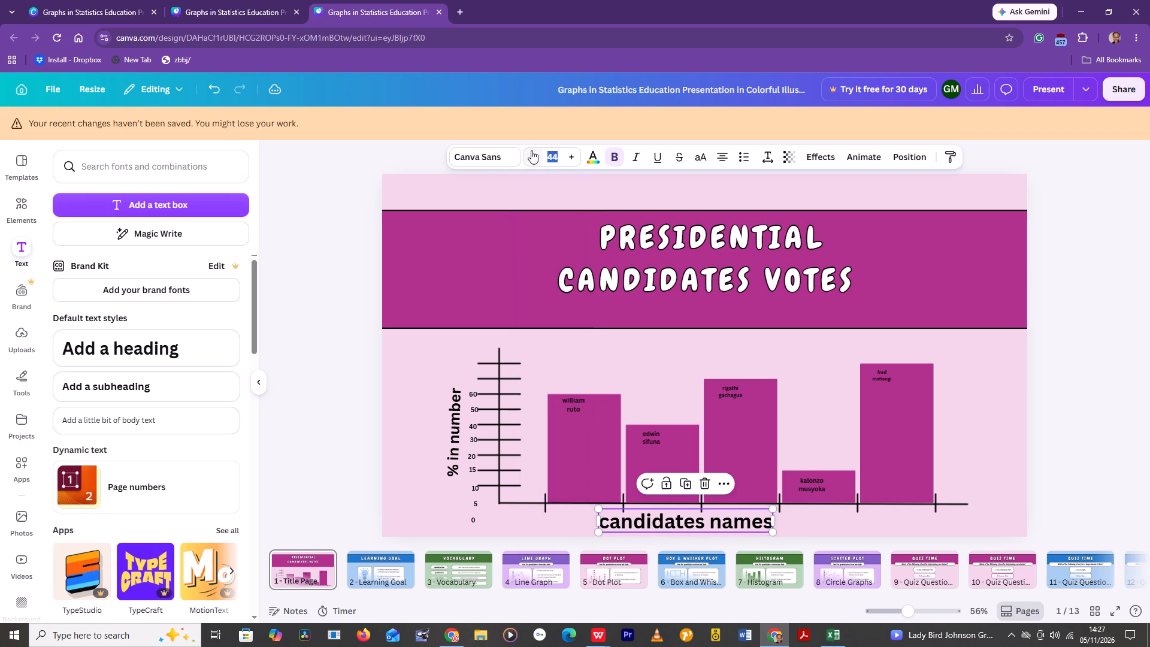
triple_click(531, 150)
click(531, 150)
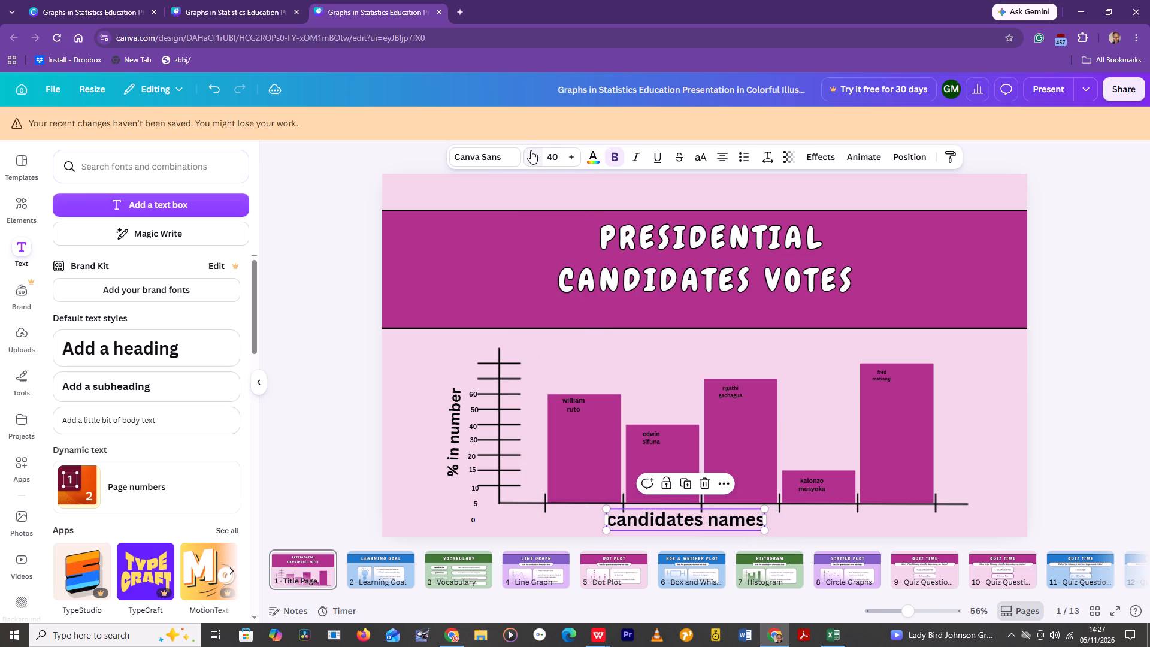
triple_click(531, 150)
triple_click(531, 150)
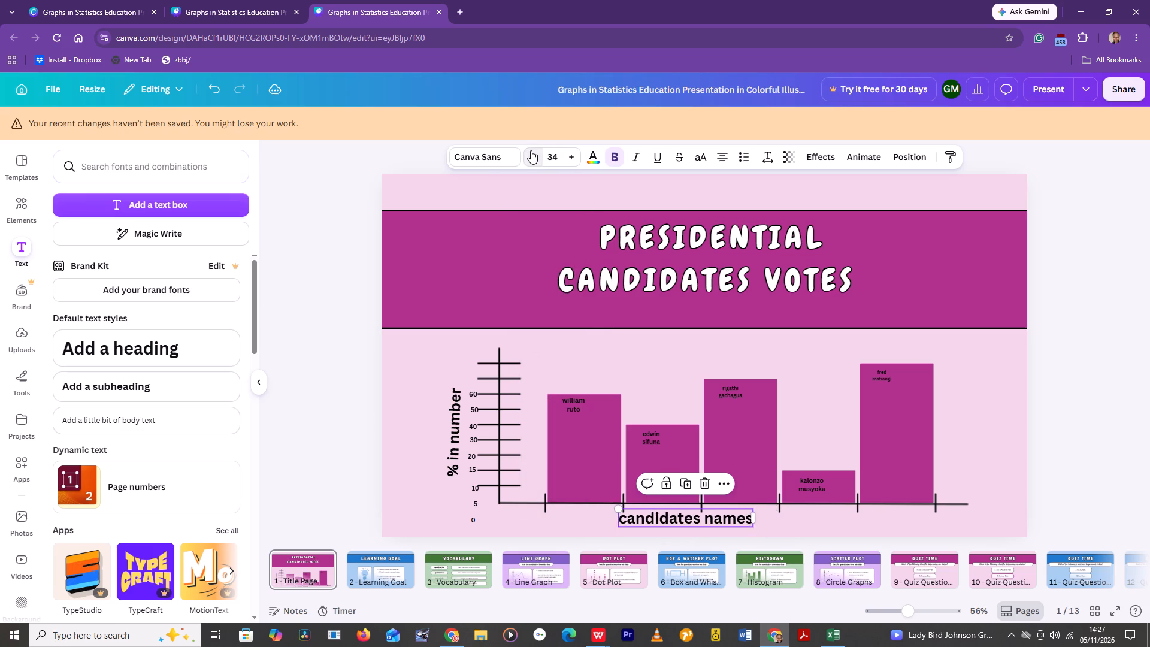
triple_click(531, 150)
click(531, 150)
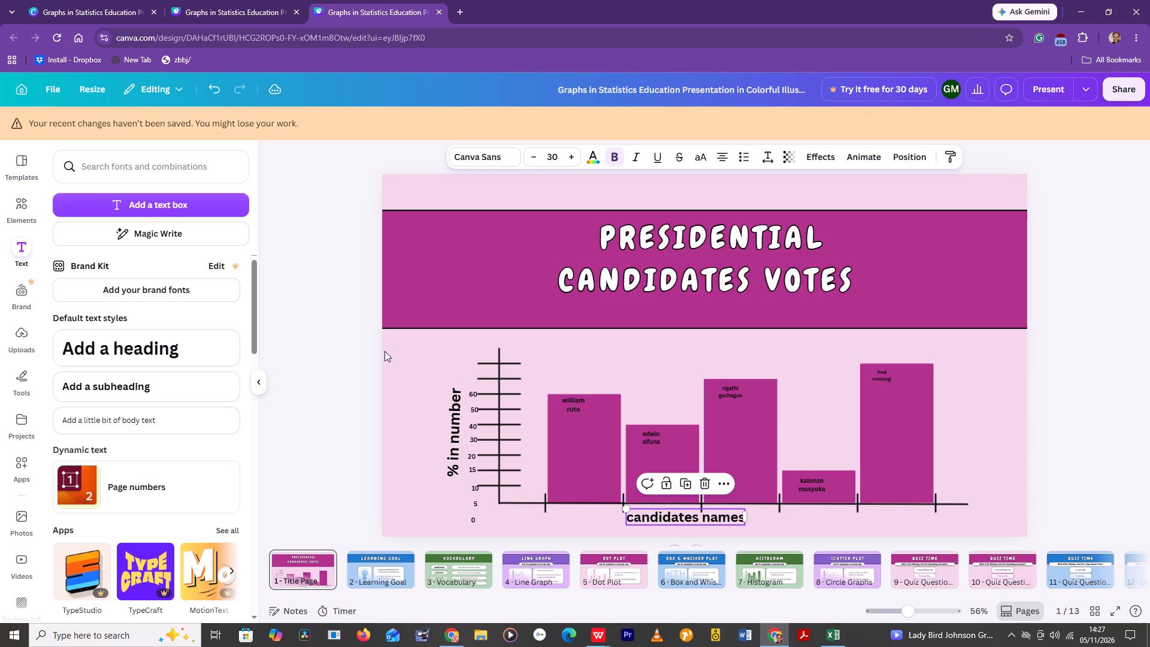
Reduce the font size of the "% in number" vertical axis title to 23.6.
click(446, 398)
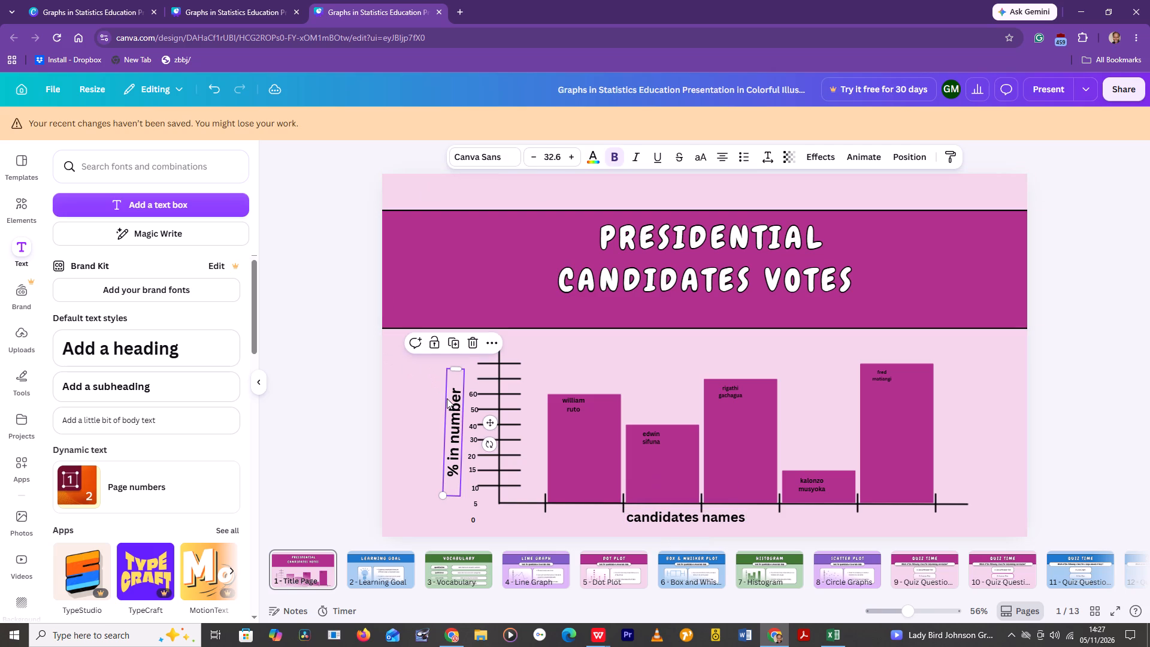
triple_click(534, 150)
triple_click(535, 150)
triple_click(535, 150)
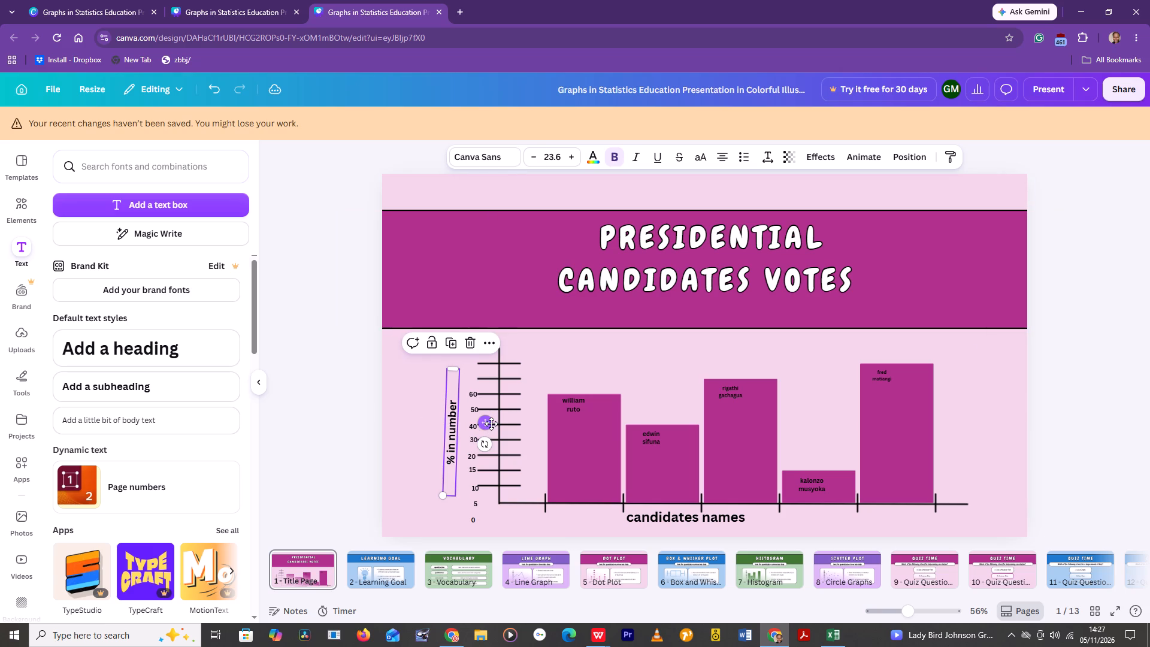
Nudge the "% in number" title closer to the vertical axis and straighten its rotation to -90°.
drag(491, 424, 497, 419)
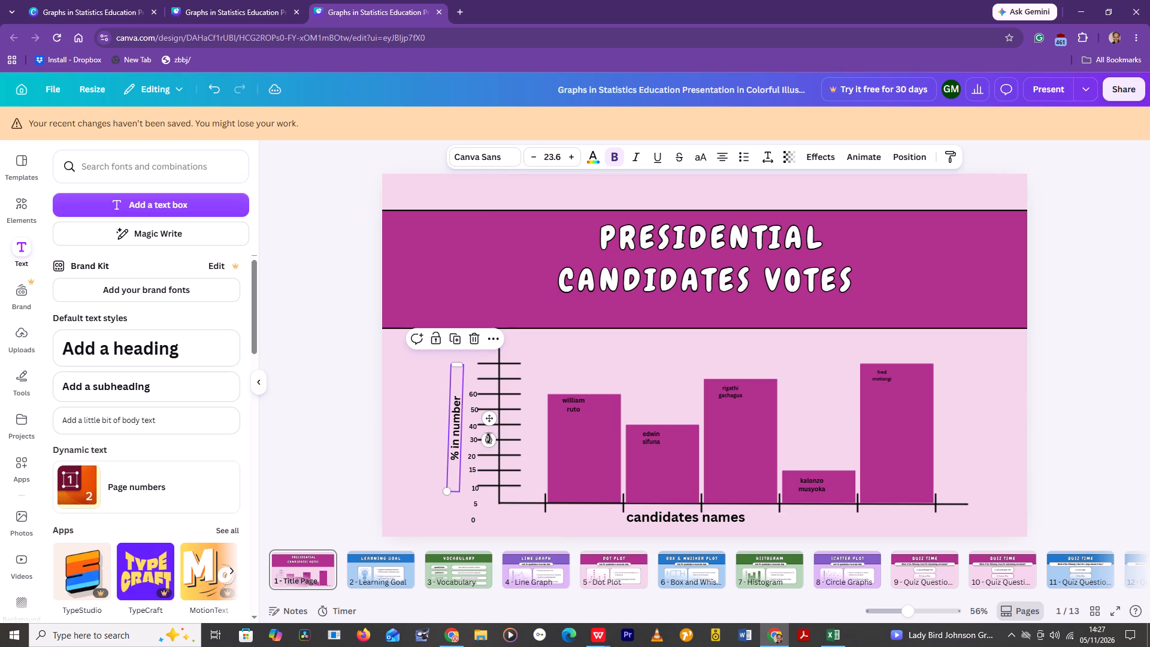
click(487, 446)
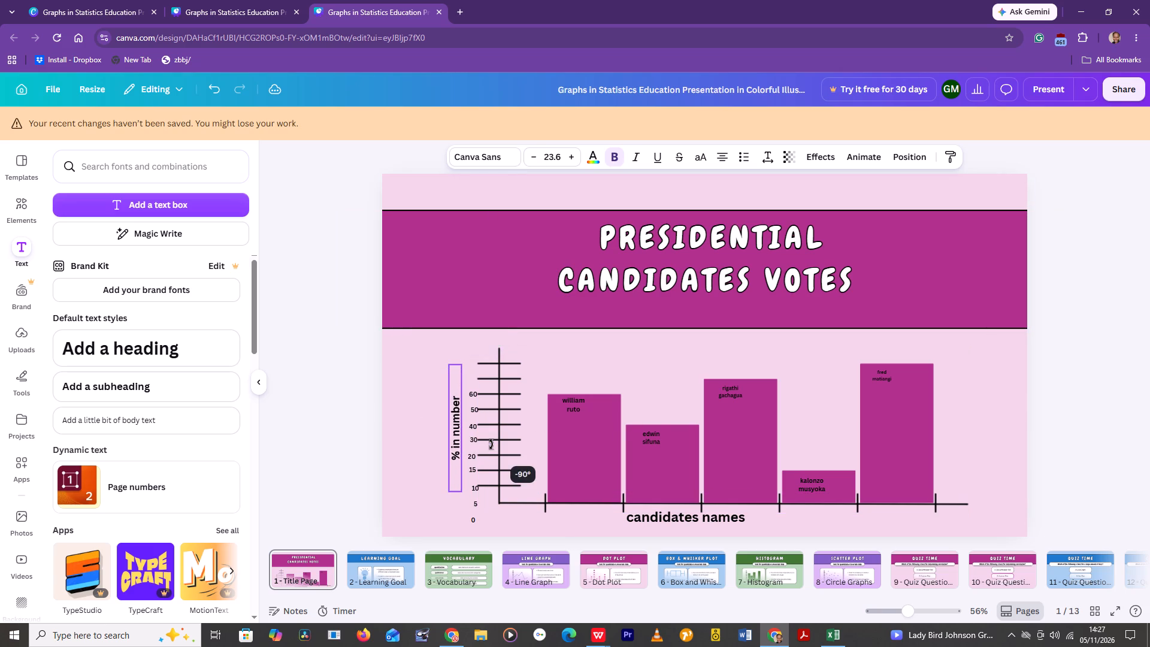
click(640, 358)
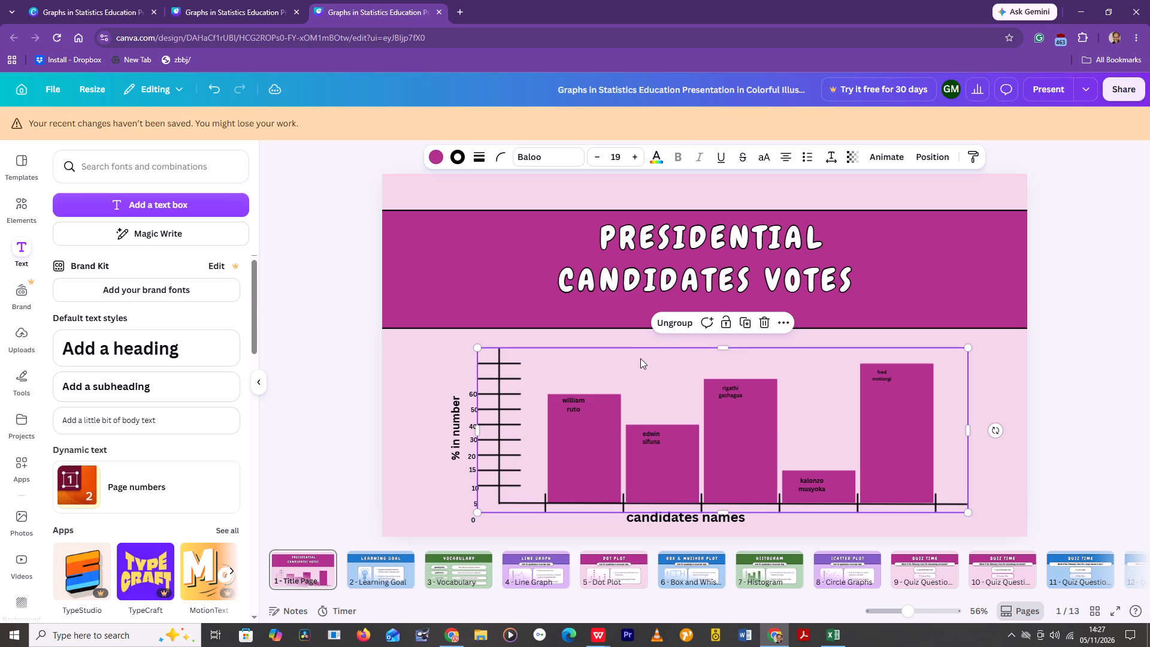
Capitalize the first letter of the horizontal axis title so it reads "Candidates names".
click(634, 522)
click(634, 516)
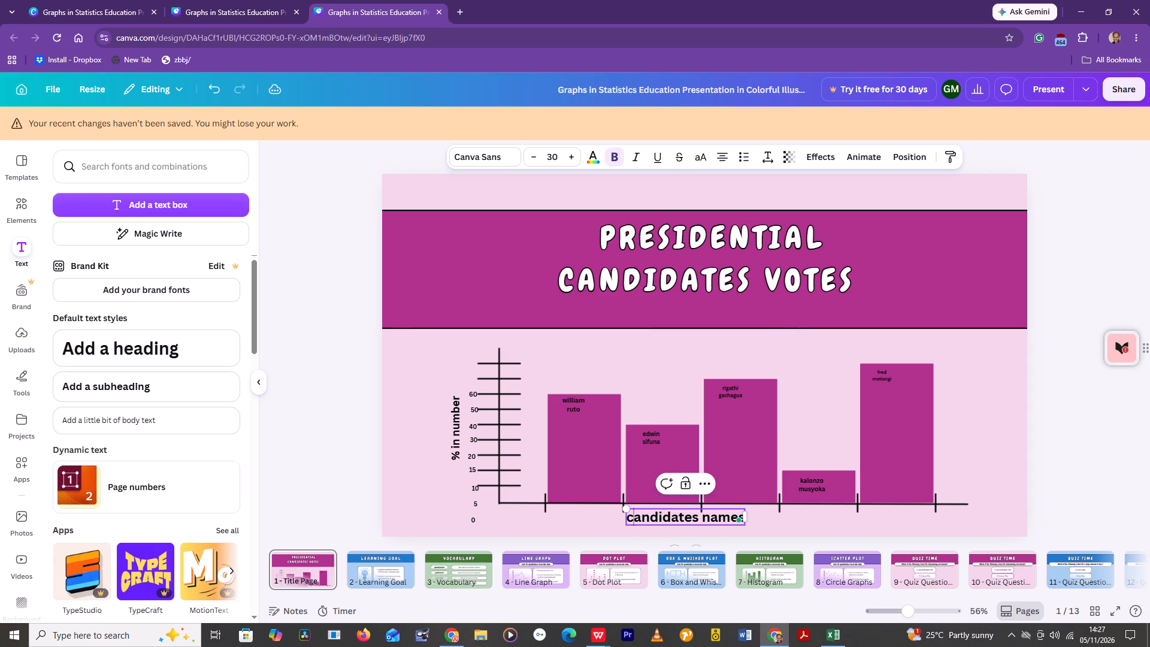
key(BackSpace)
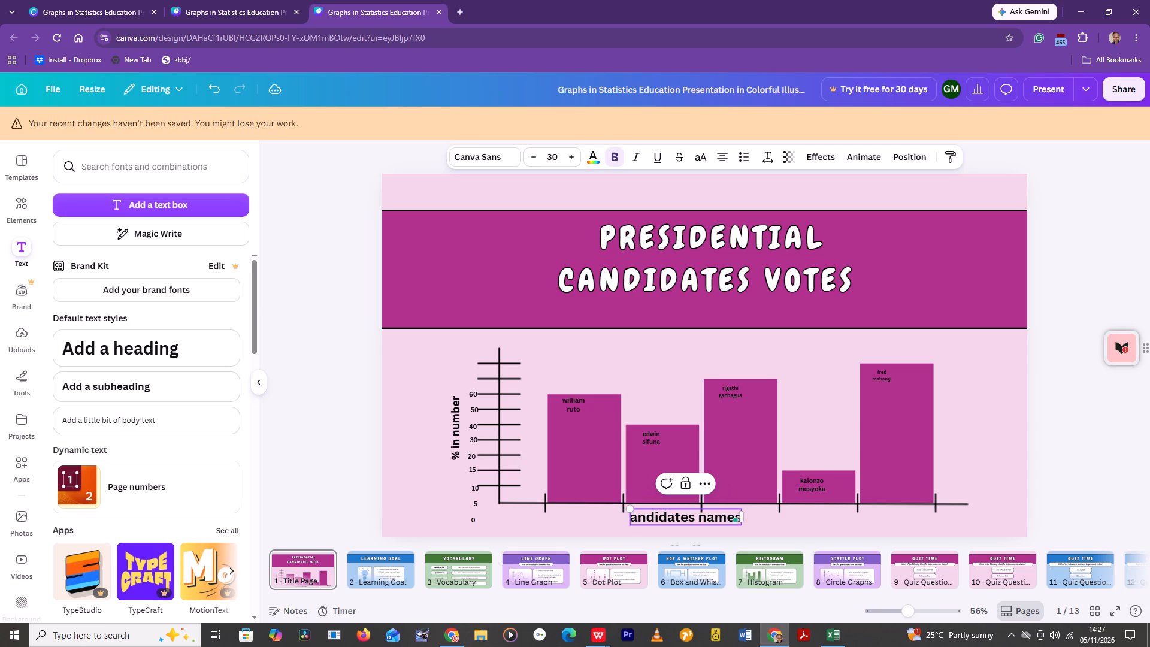
key(c)
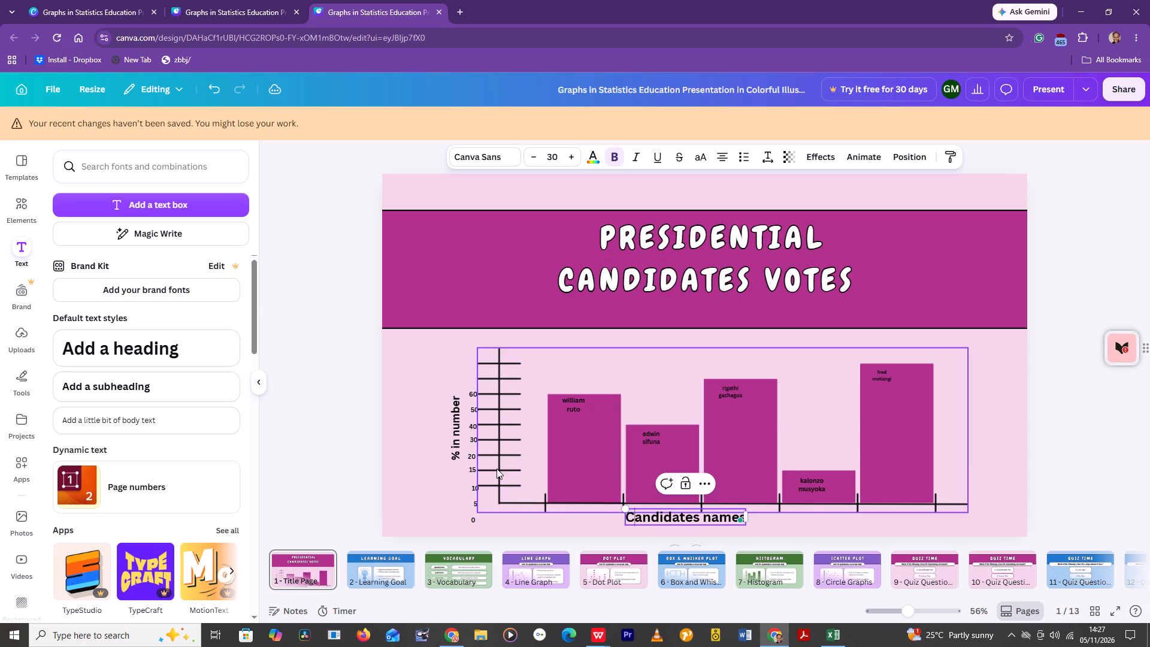
Capitalize the word "in" in the vertical axis title so it reads "% In number".
click(453, 440)
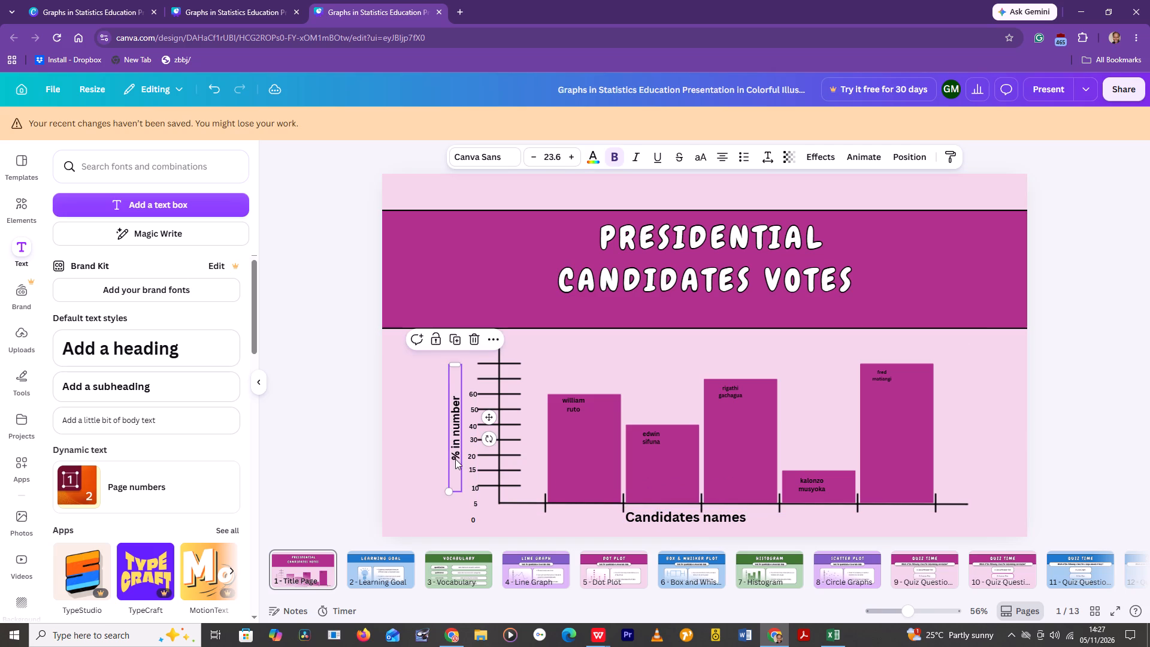
click(455, 388)
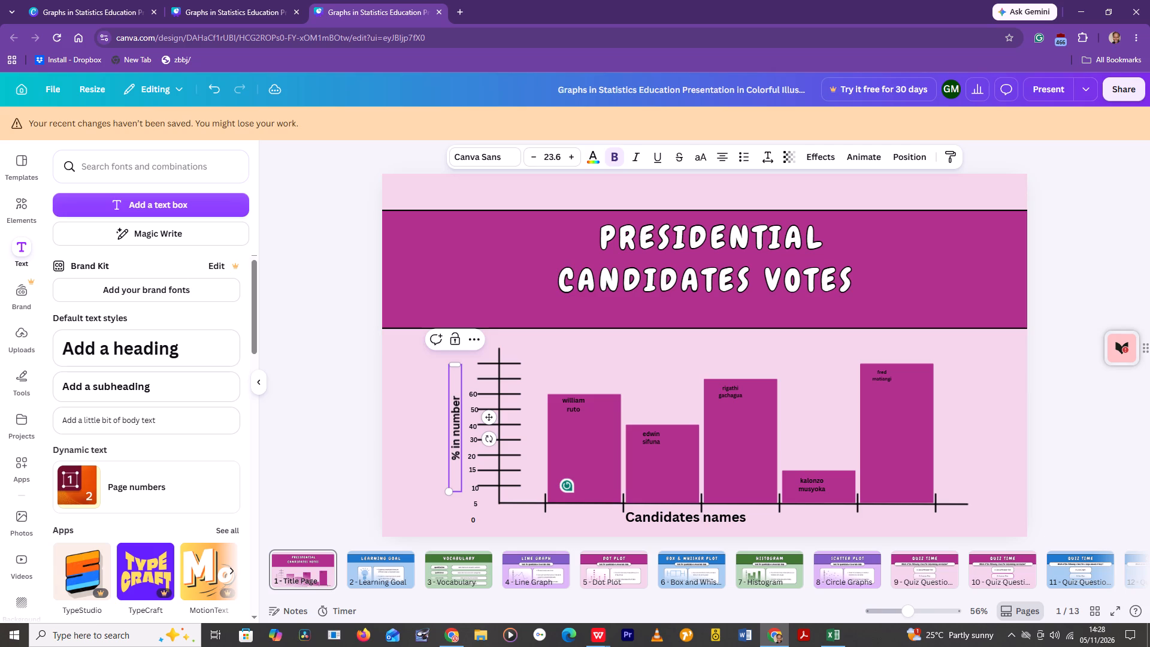
click(456, 448)
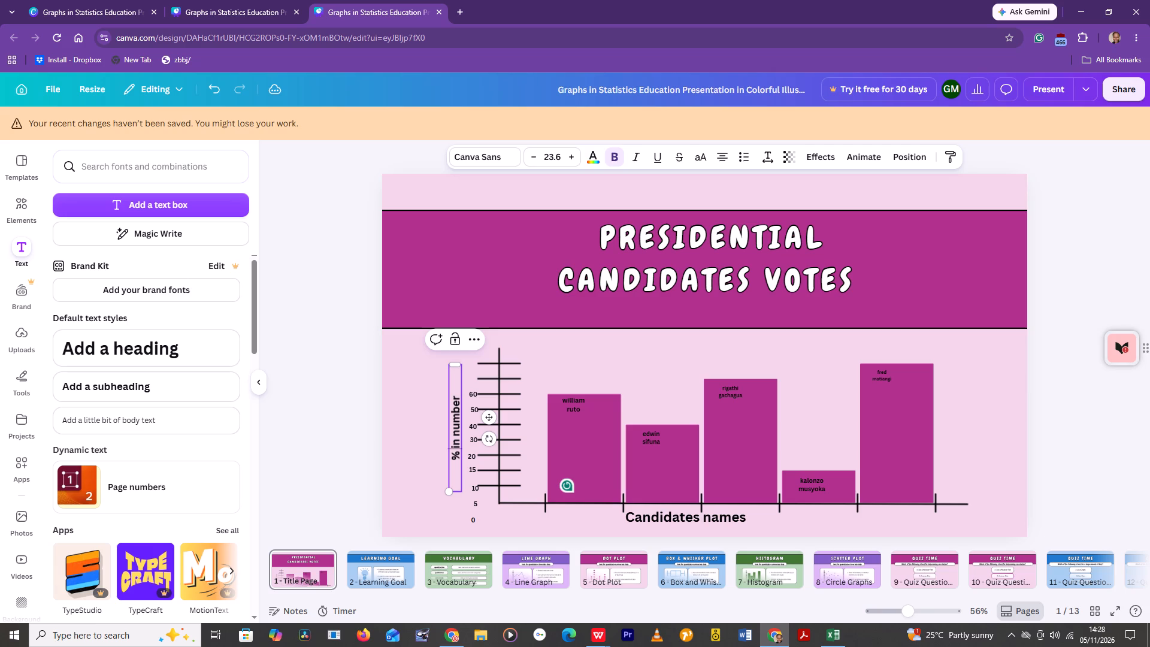
click(456, 438)
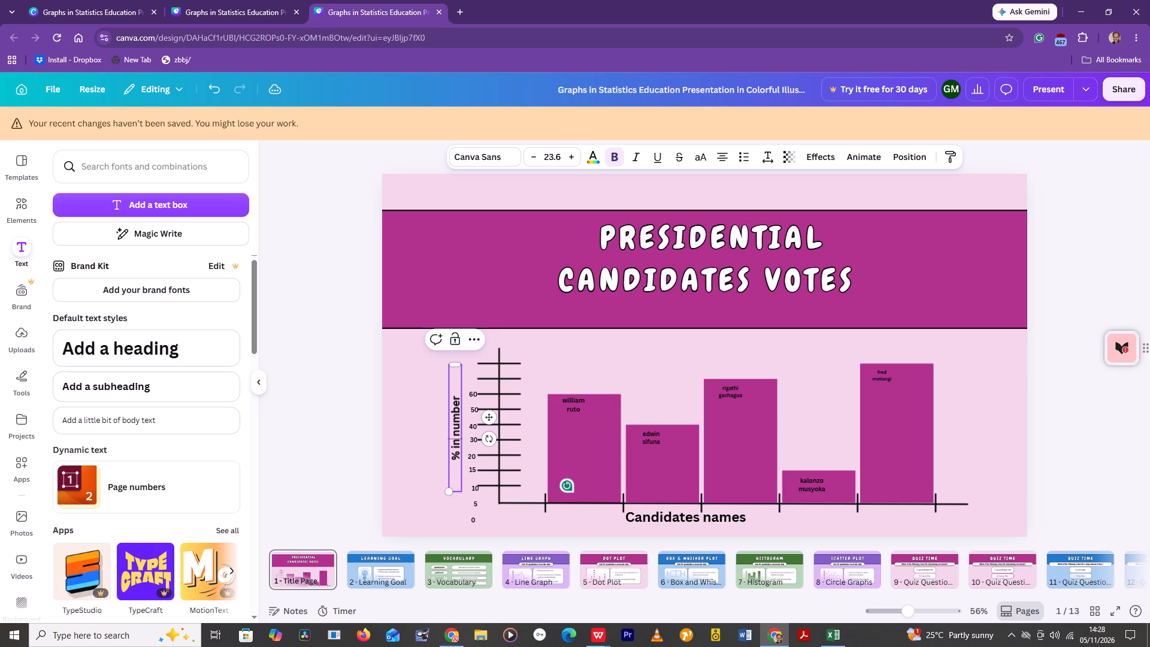
click(453, 443)
key(BackSpace)
key(i)
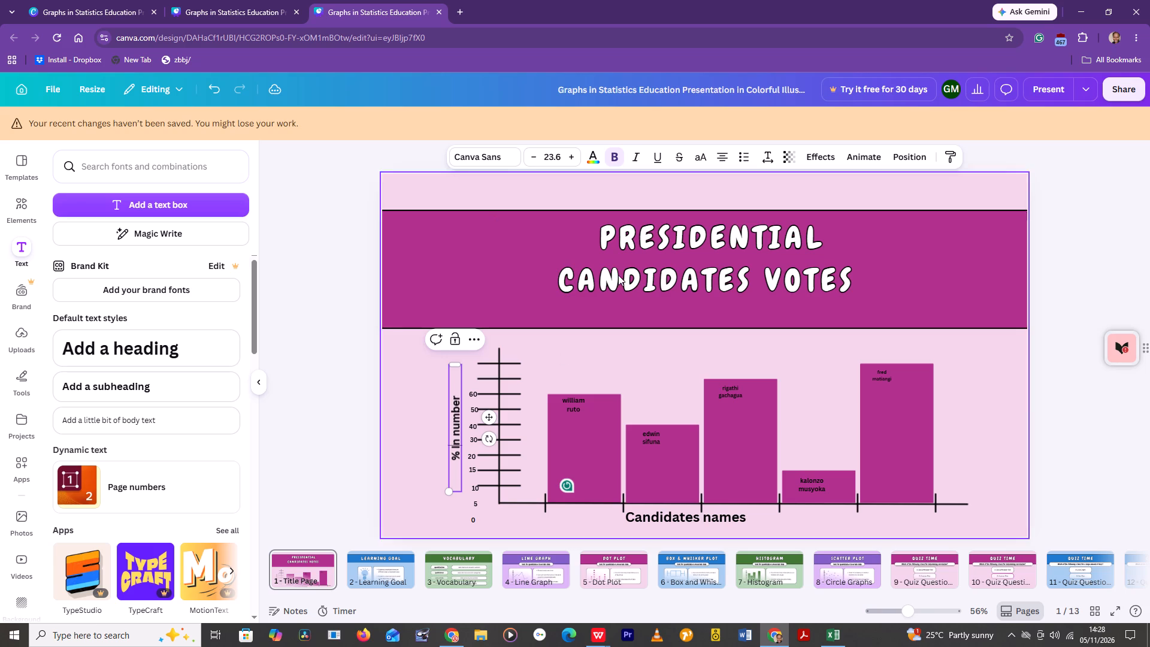
Capitalize the first name in the first bar's label so it reads "William ruto".
click(567, 399)
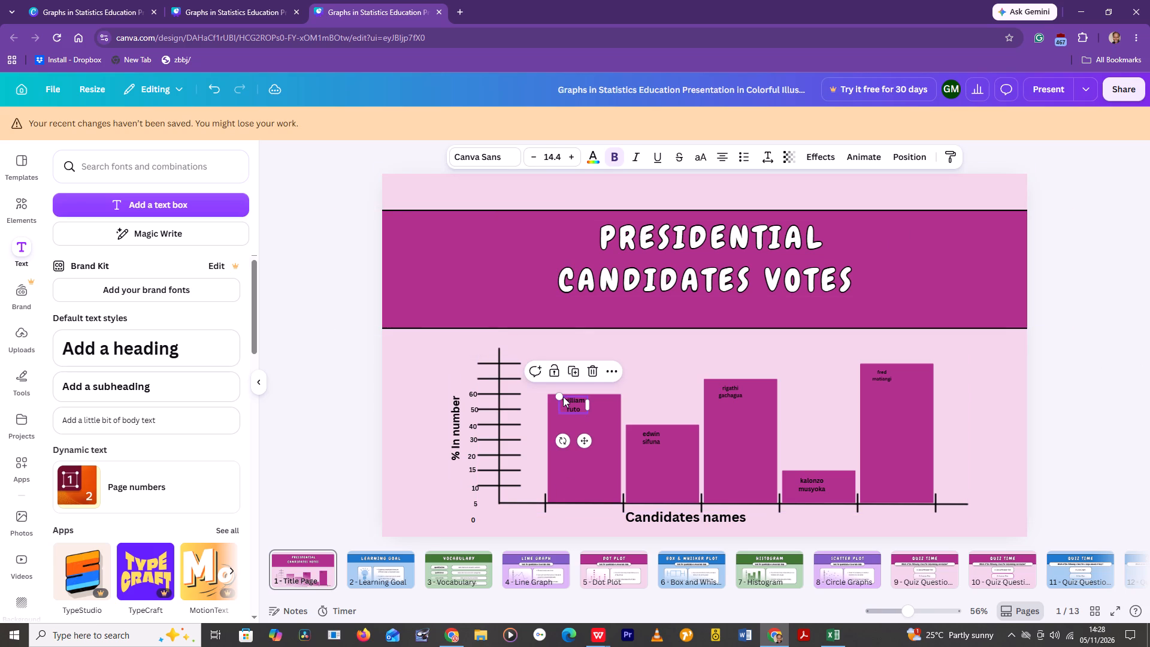
click(565, 400)
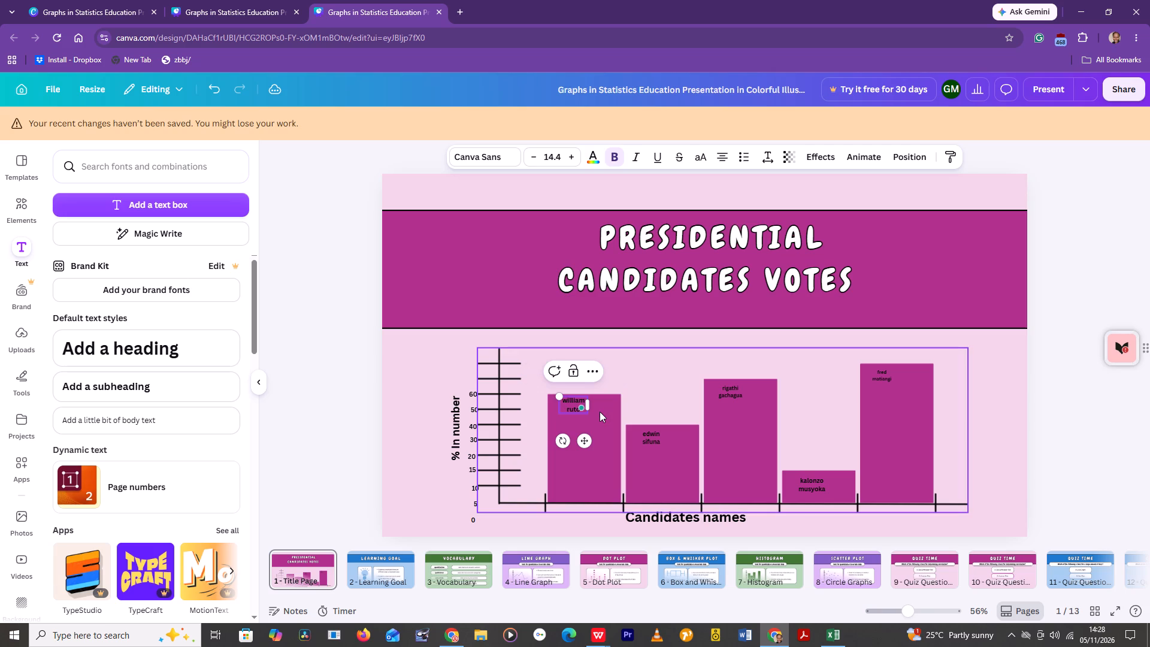
key(BackSpace)
key(w)
Capitalize the first name in the second bar's label so it reads "Edwin sifuna".
click(643, 437)
click(645, 432)
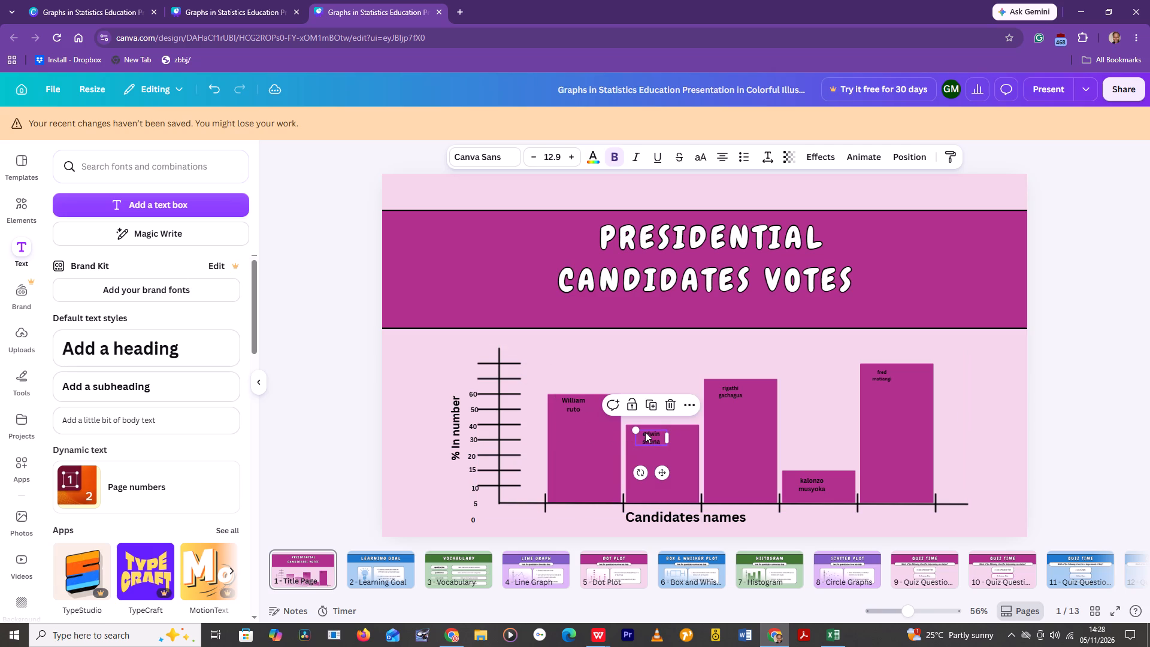
key(BackSpace)
key(e)
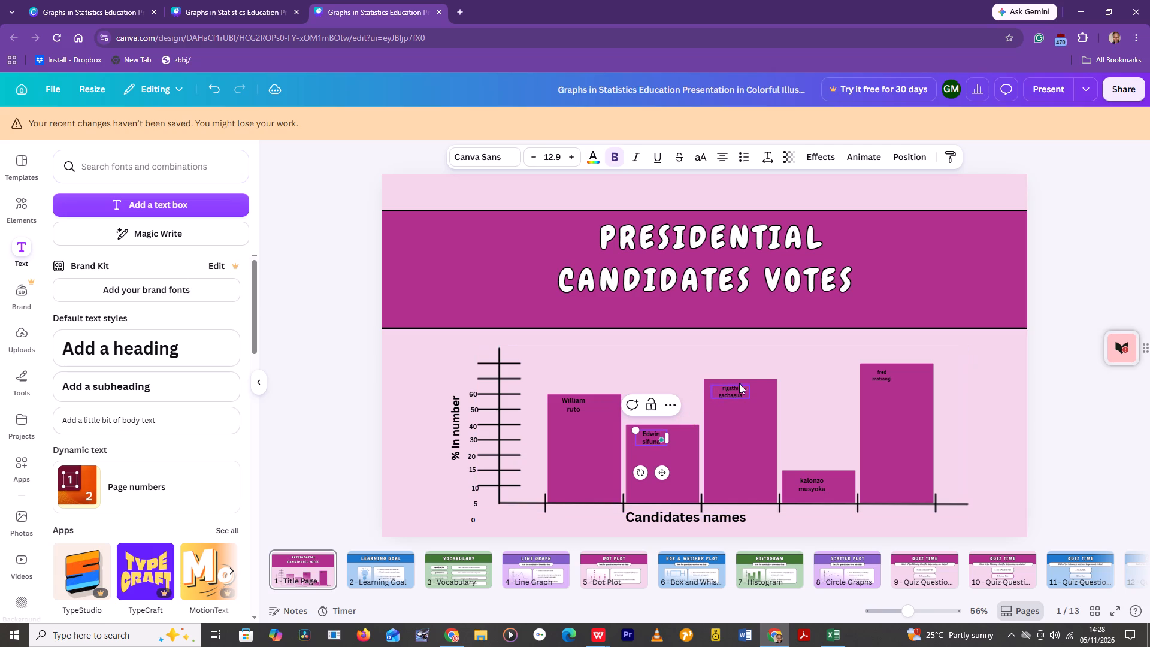
Capitalize the first letter of the first name in the third bar's label, replacing the lowercase r with R.
click(719, 390)
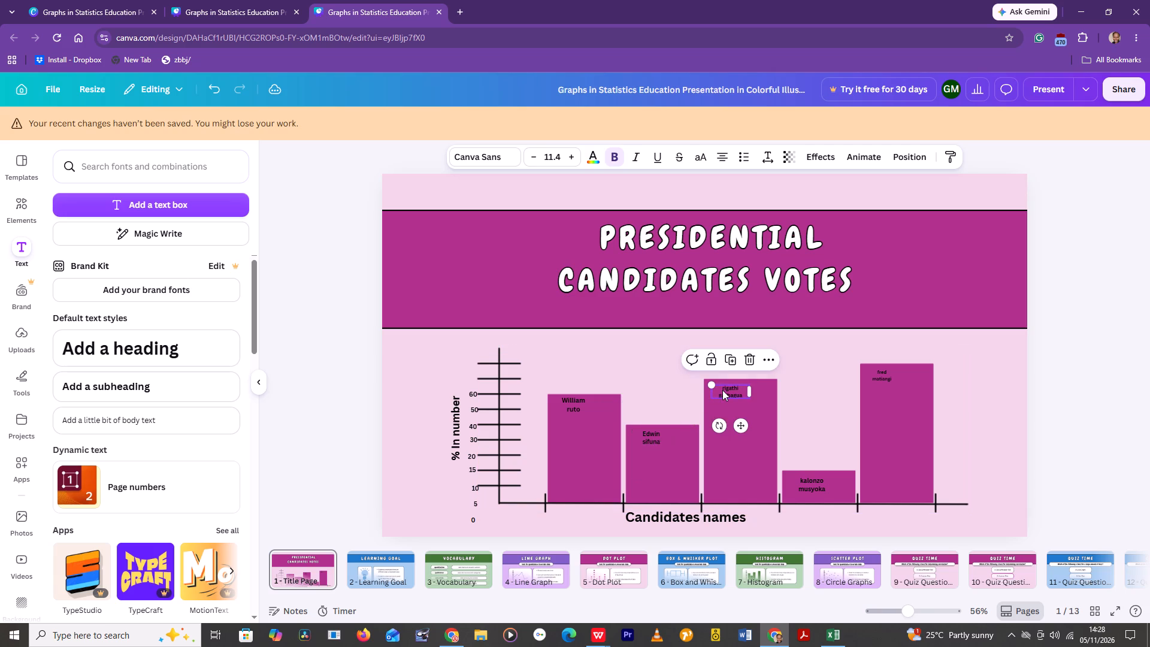
click(723, 390)
key(BackSpace)
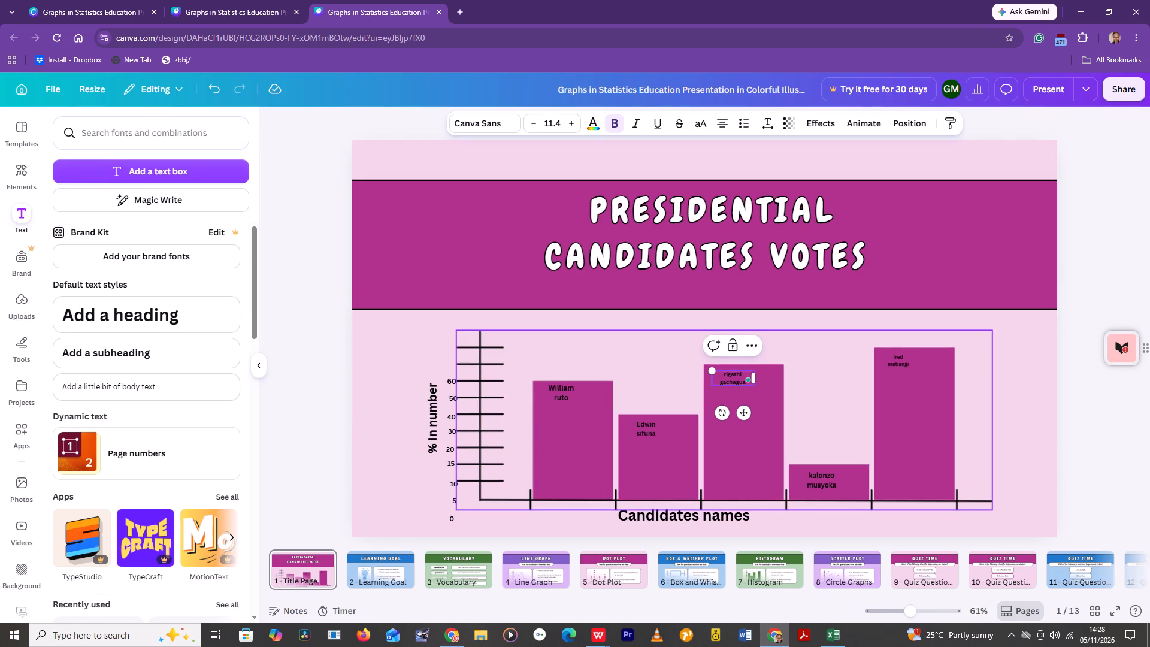
click(725, 373)
click(725, 373)
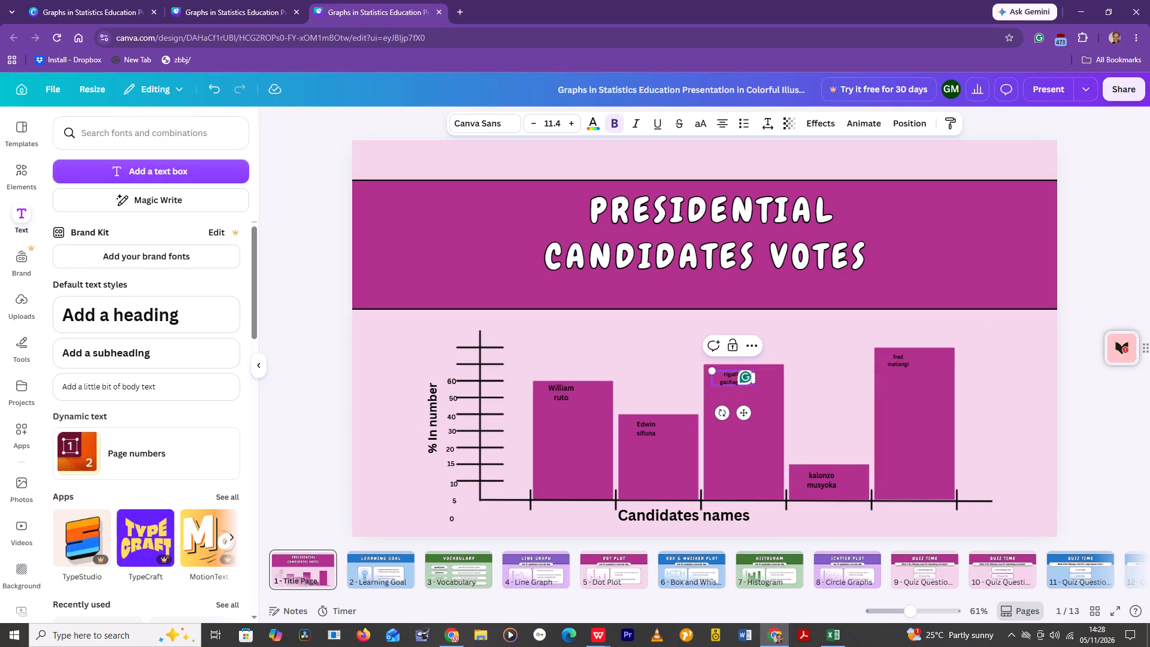
click(725, 379)
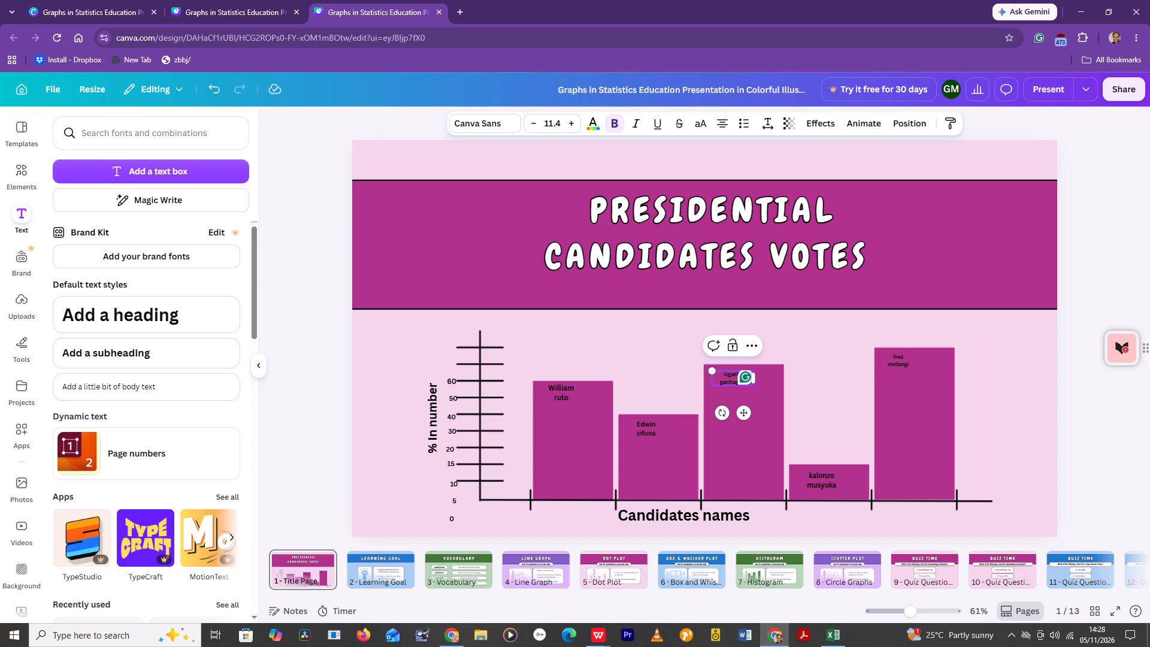
click(725, 372)
click(725, 372)
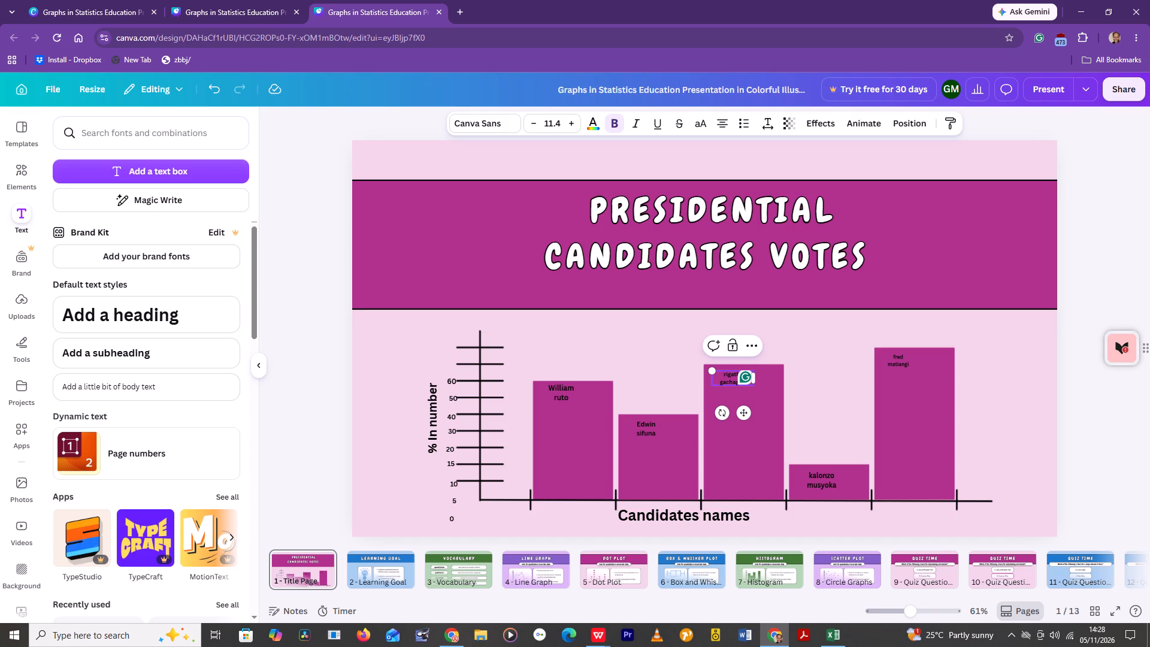
click(725, 374)
click(725, 374)
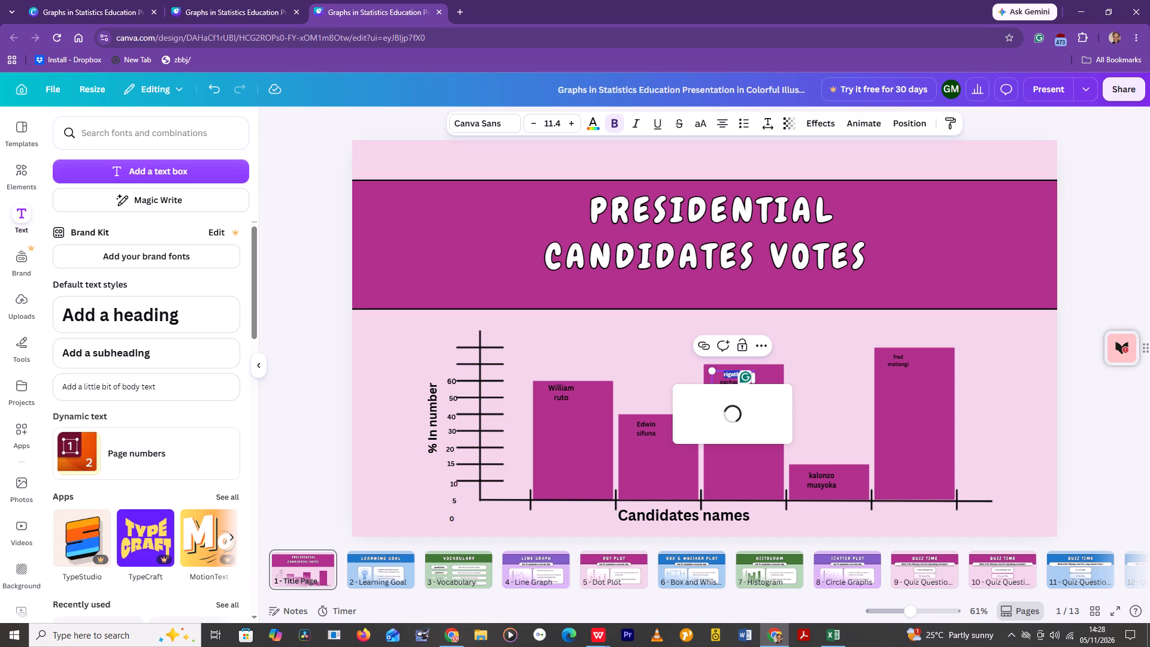
click(783, 345)
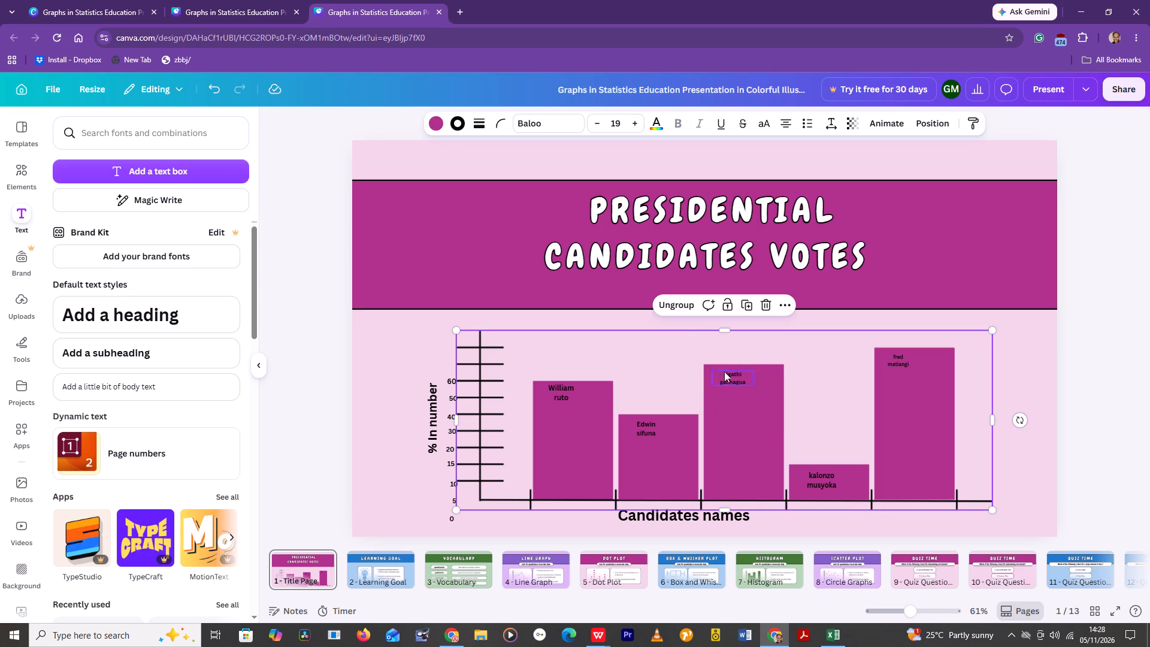
click(729, 372)
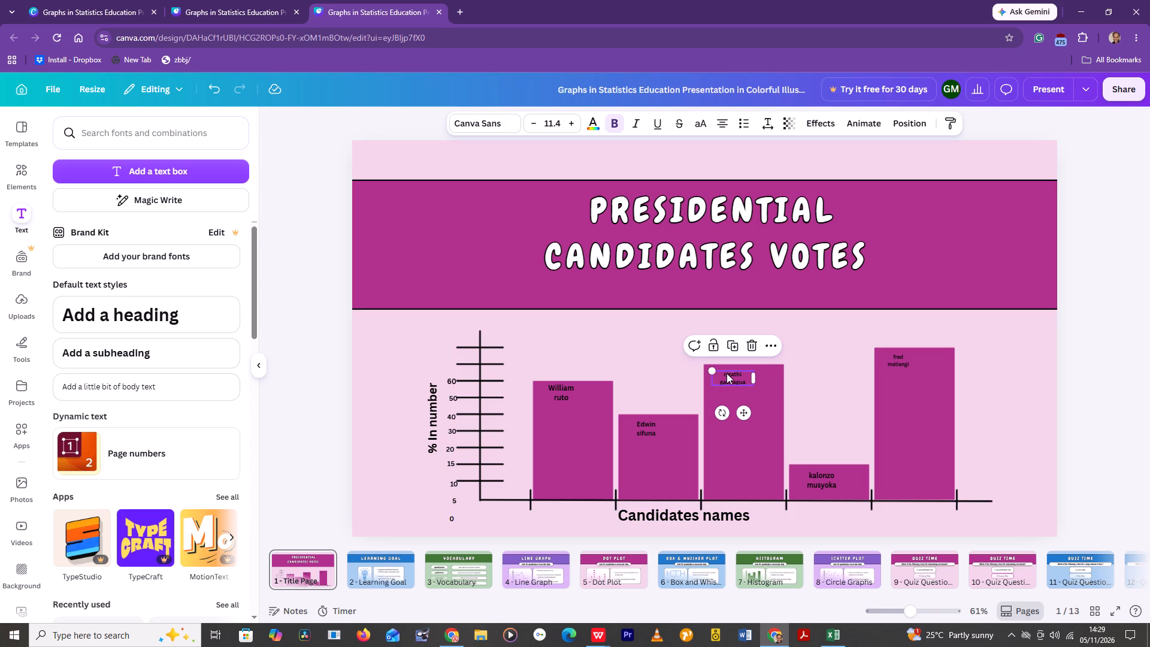
click(727, 373)
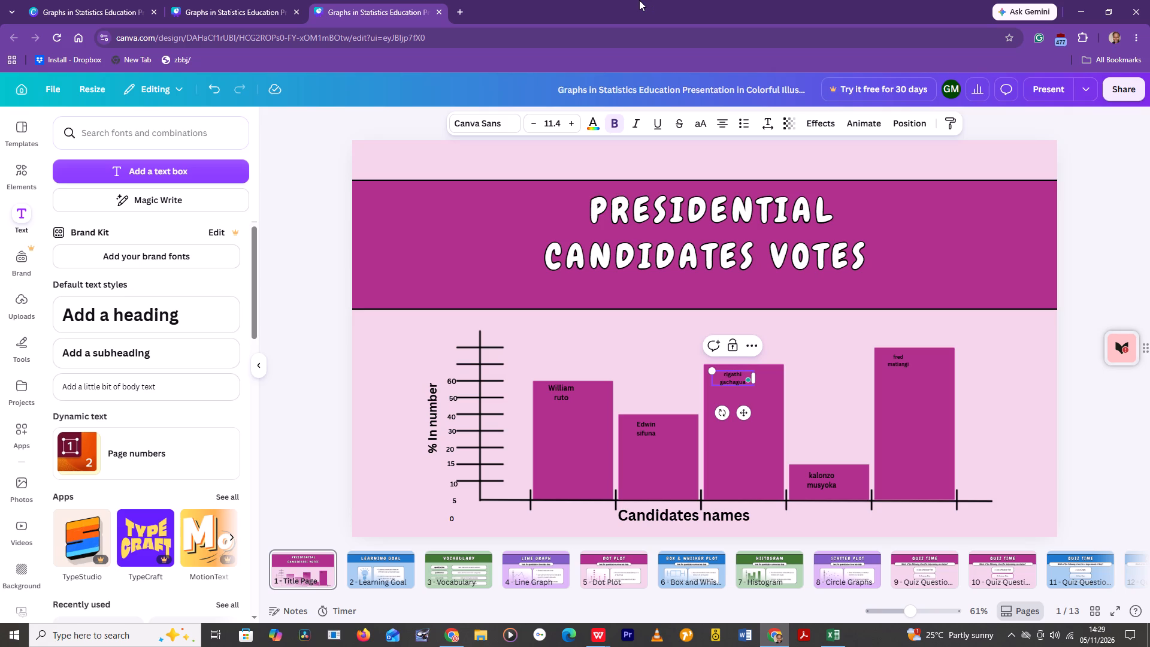
key(BackSpace)
key(r)
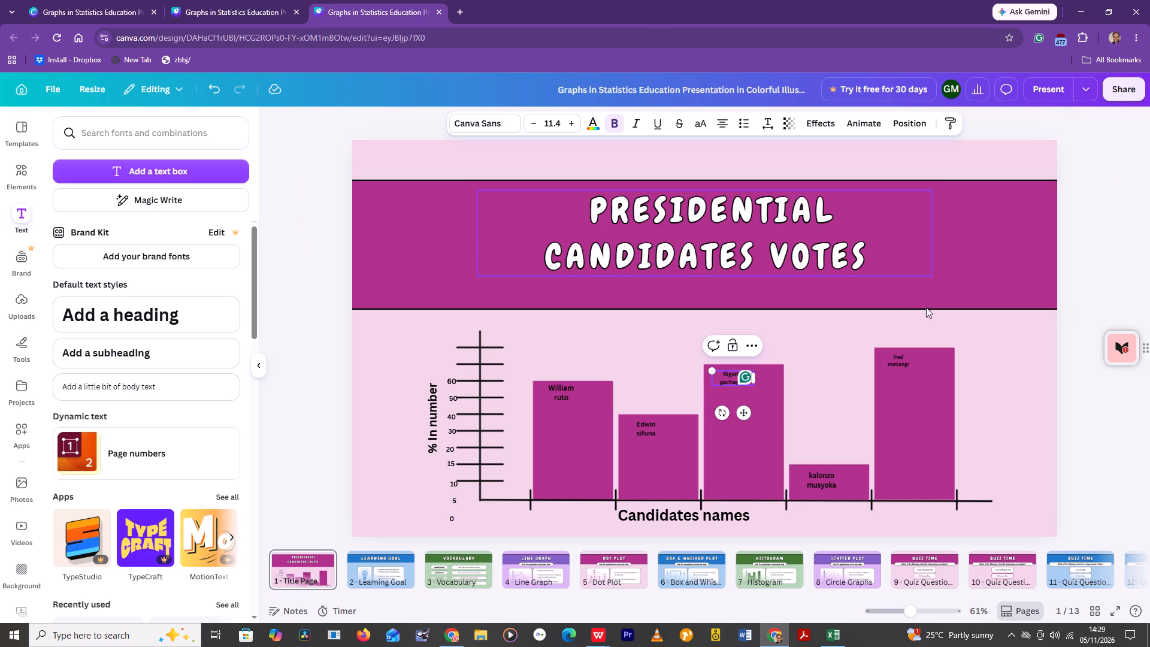
Capitalize the first name in the tallest bar's label so it starts with "Fred".
click(903, 359)
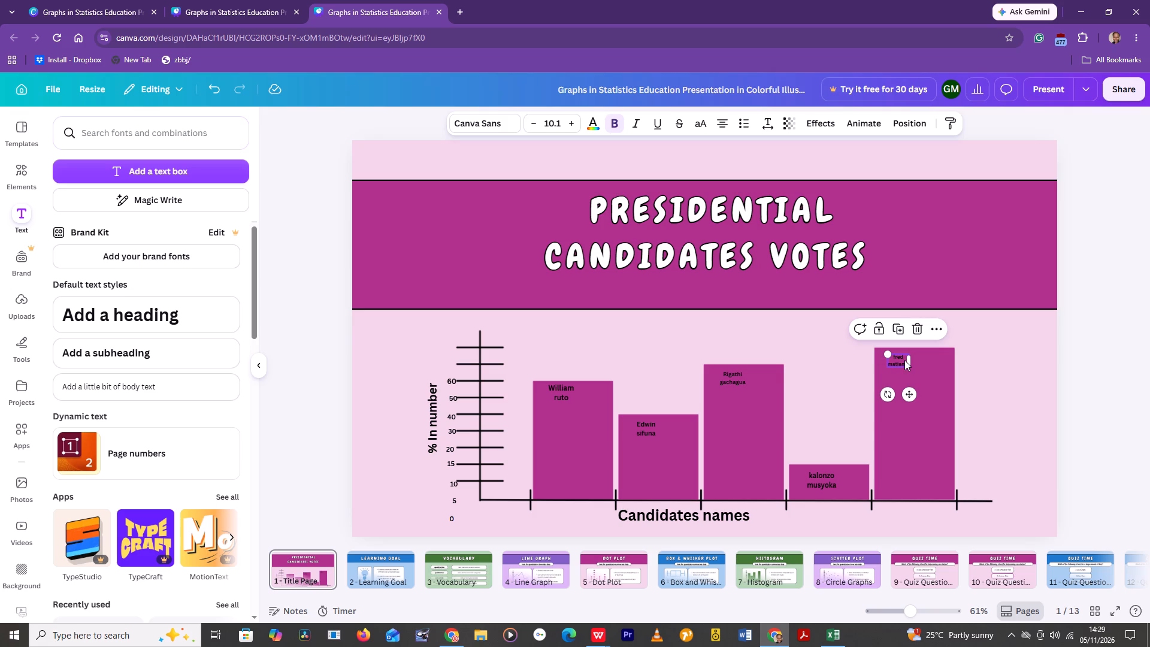
click(895, 359)
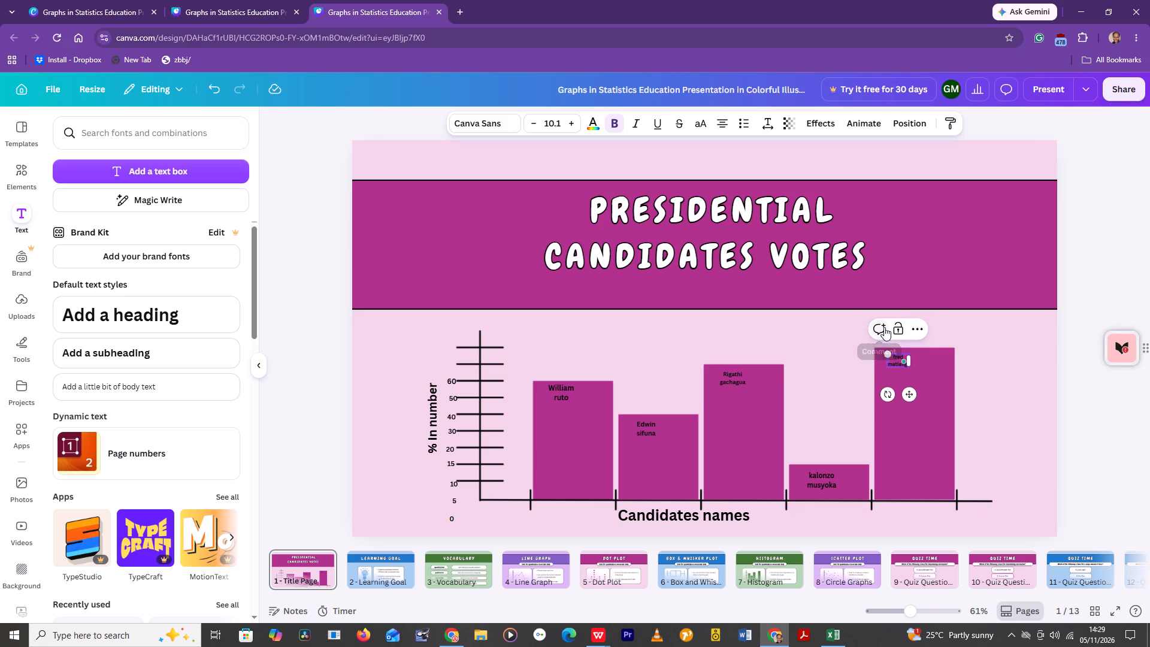
key(BackSpace)
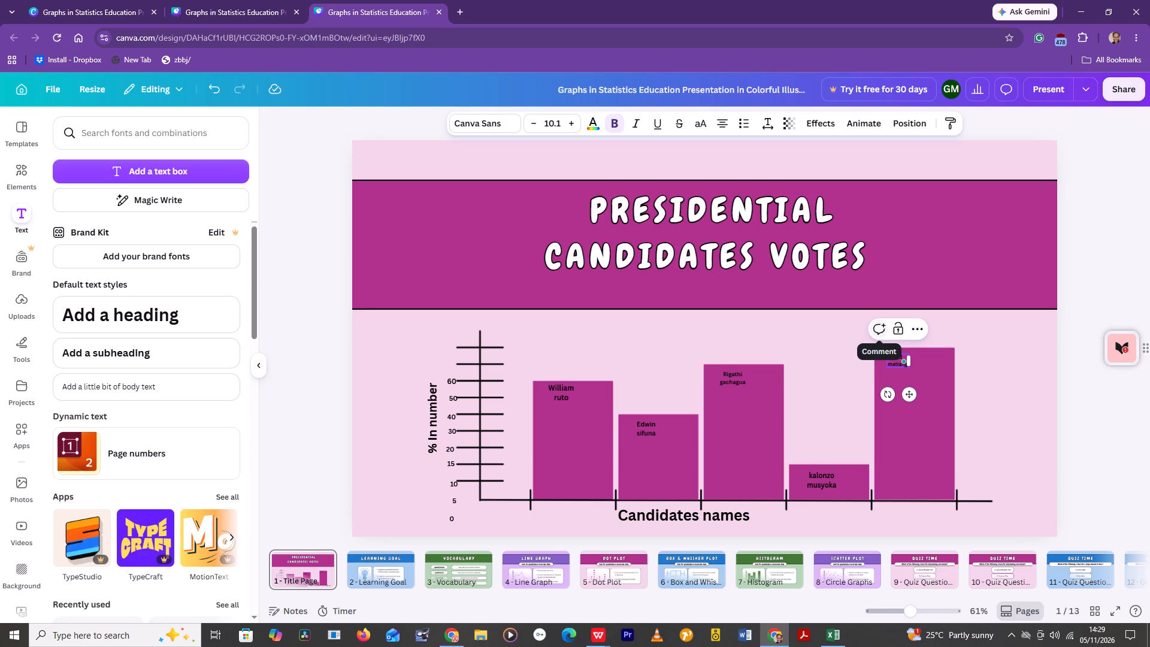
key(f)
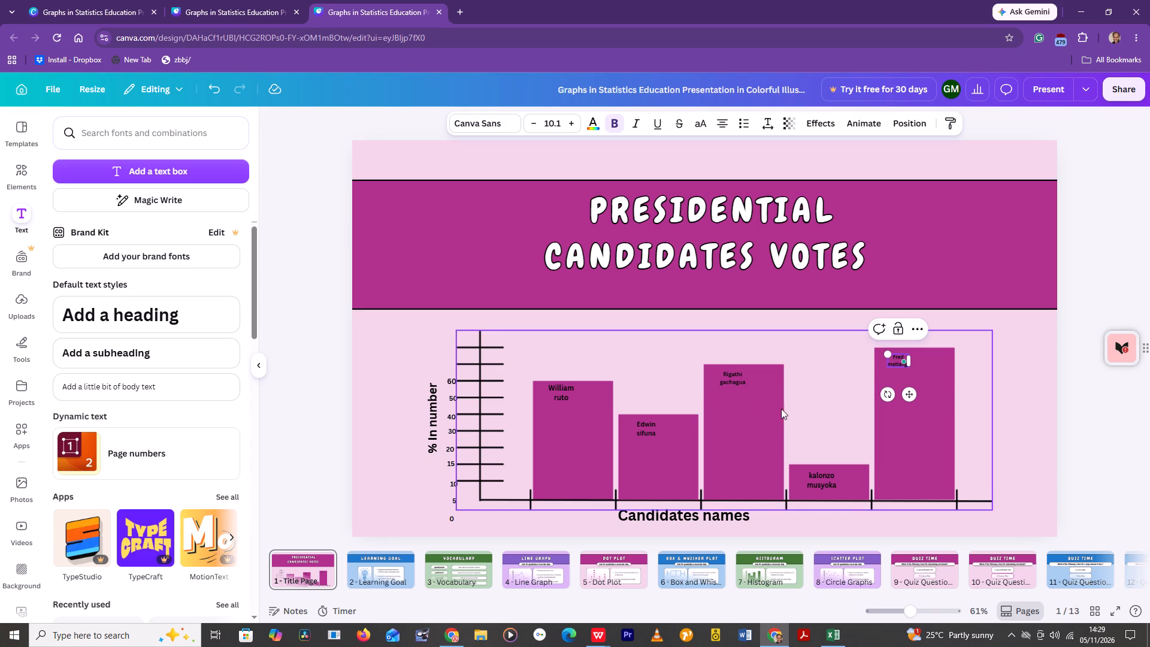
Capitalize the first name in the shortest bar's label so it starts with "Kalonzo".
click(807, 476)
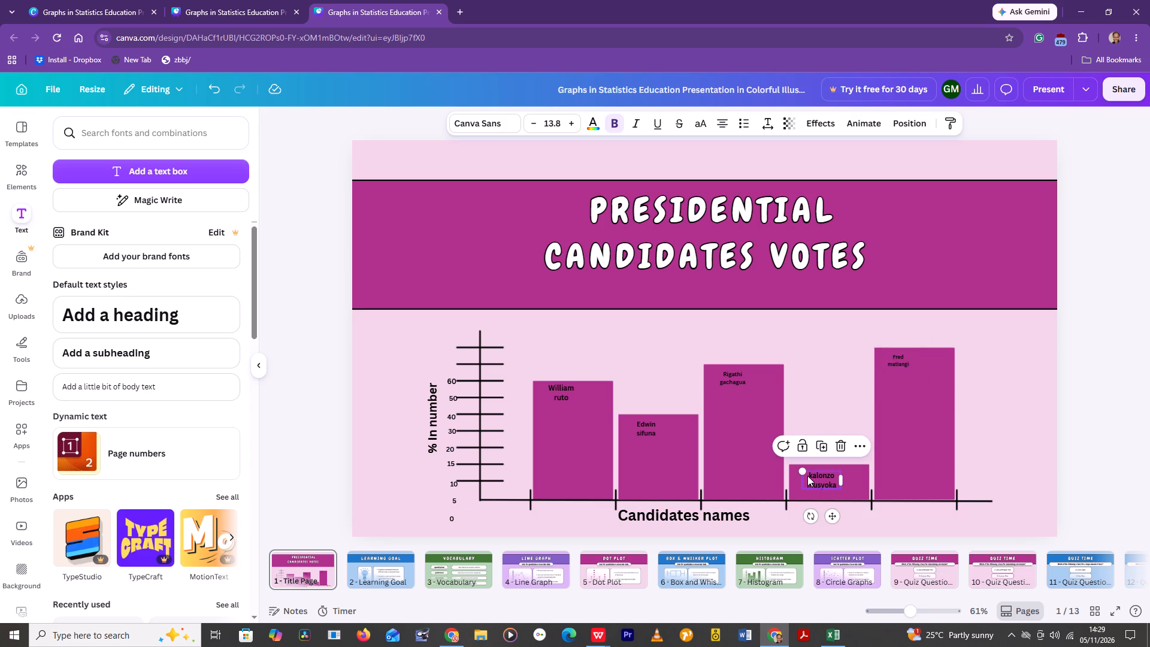
click(812, 474)
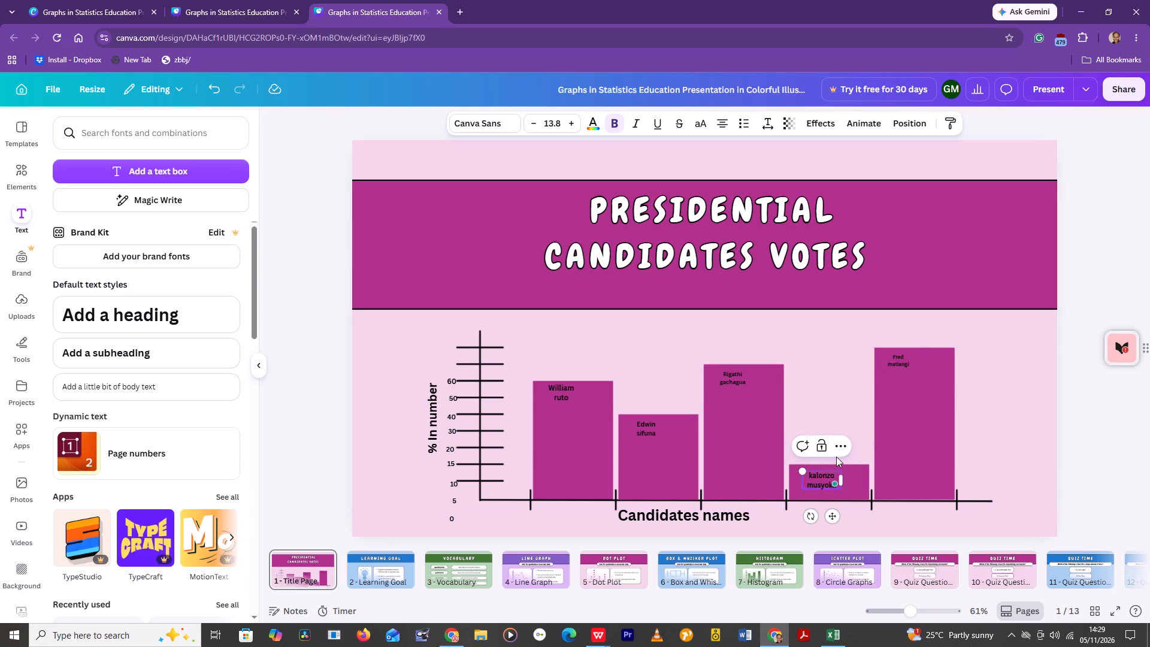
key(BackSpace)
key(k)
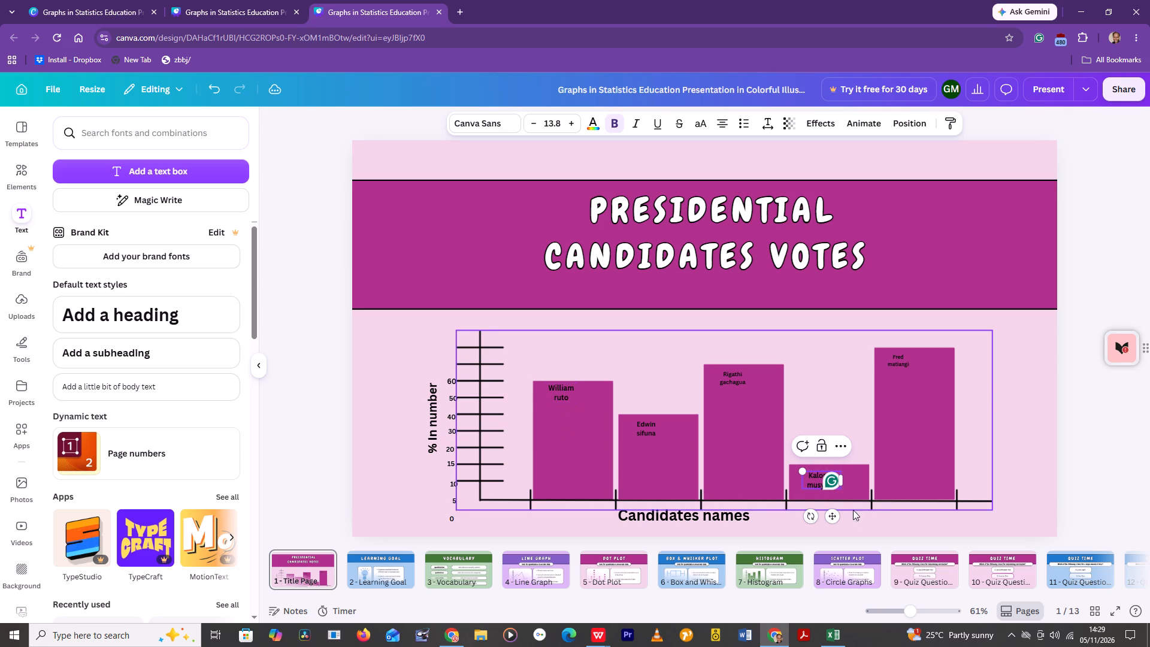
Reduce the "Candidates names" axis title to font size 28 and move it slightly lower beneath the horizontal axis.
click(716, 521)
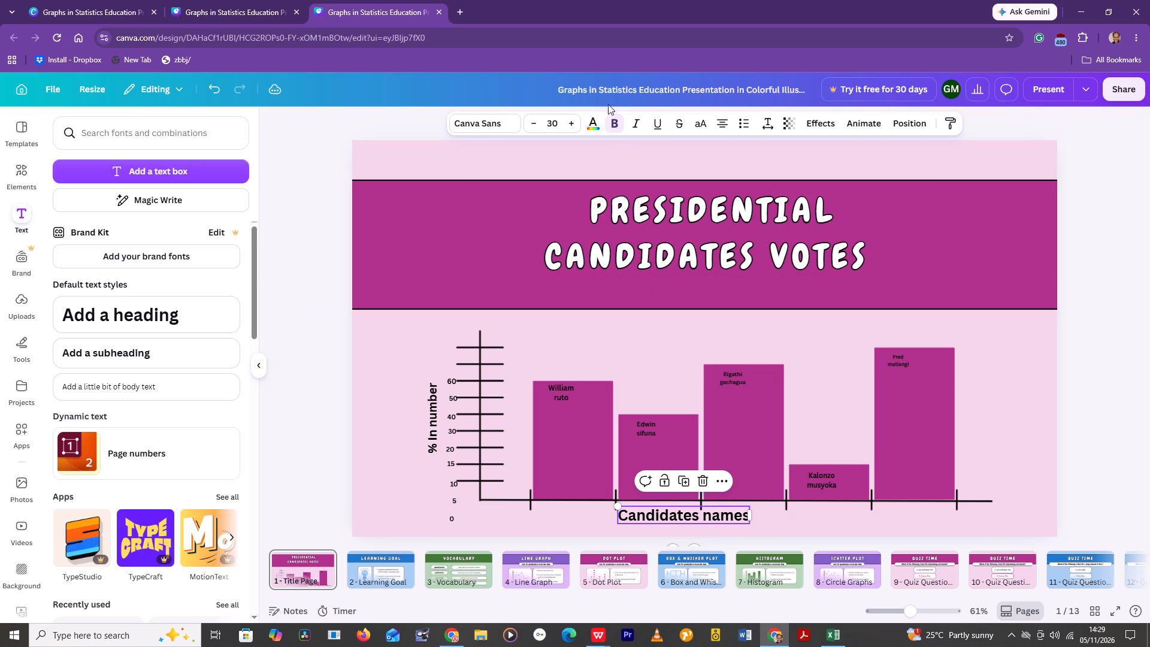
click(533, 122)
click(533, 122)
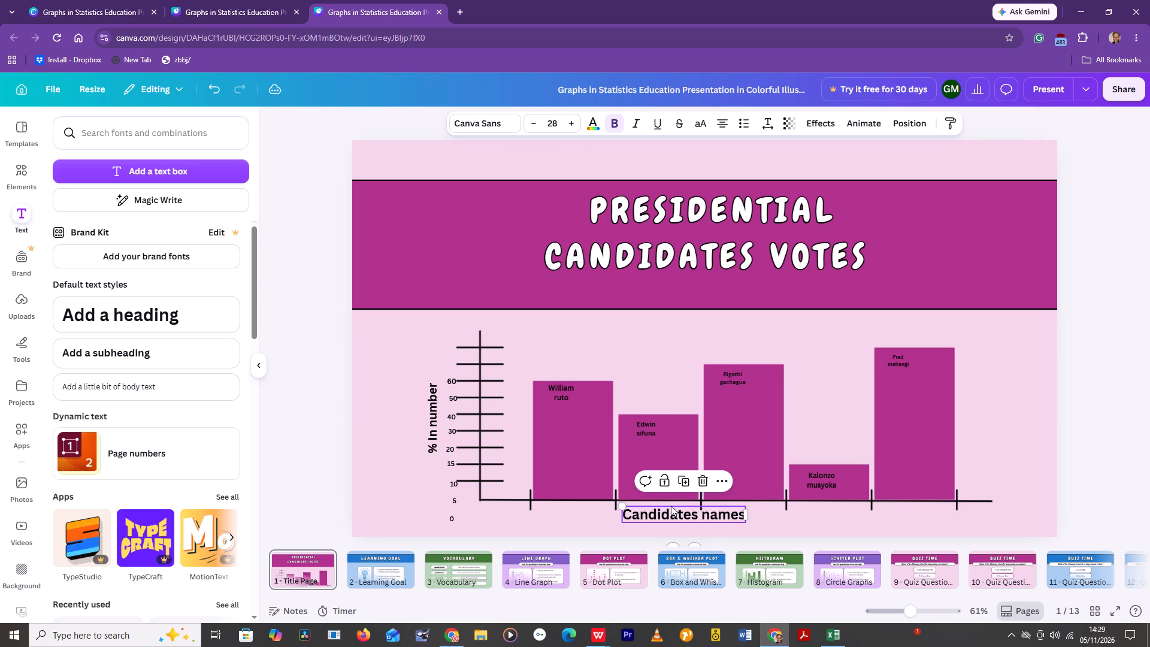
drag(677, 510, 683, 518)
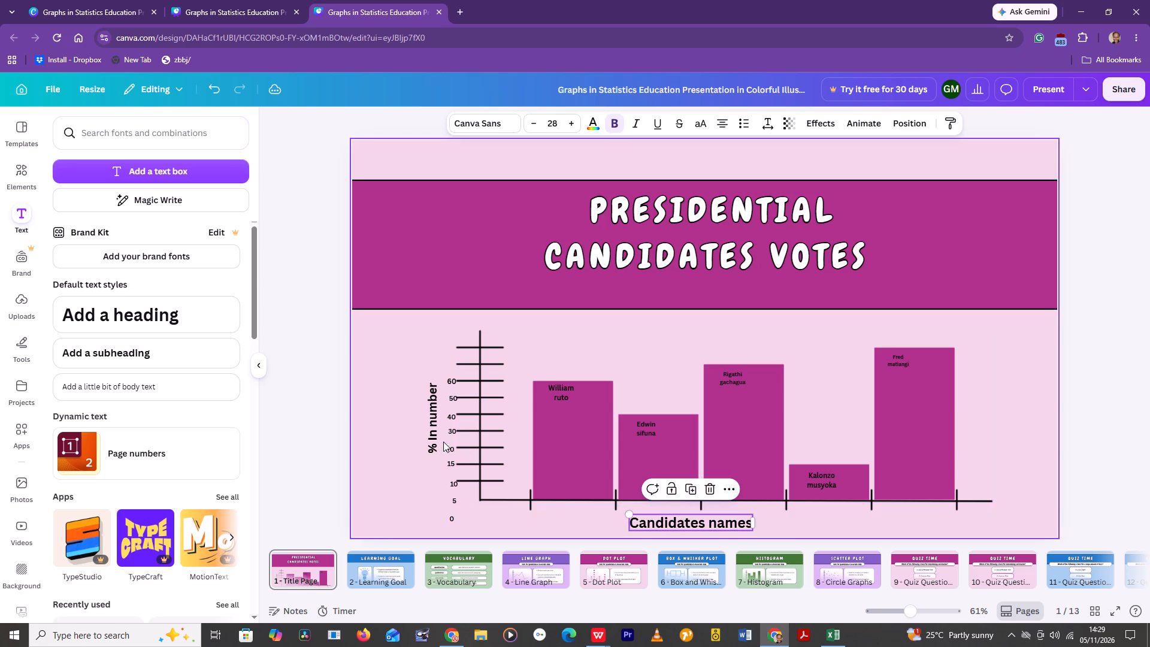
click(1101, 453)
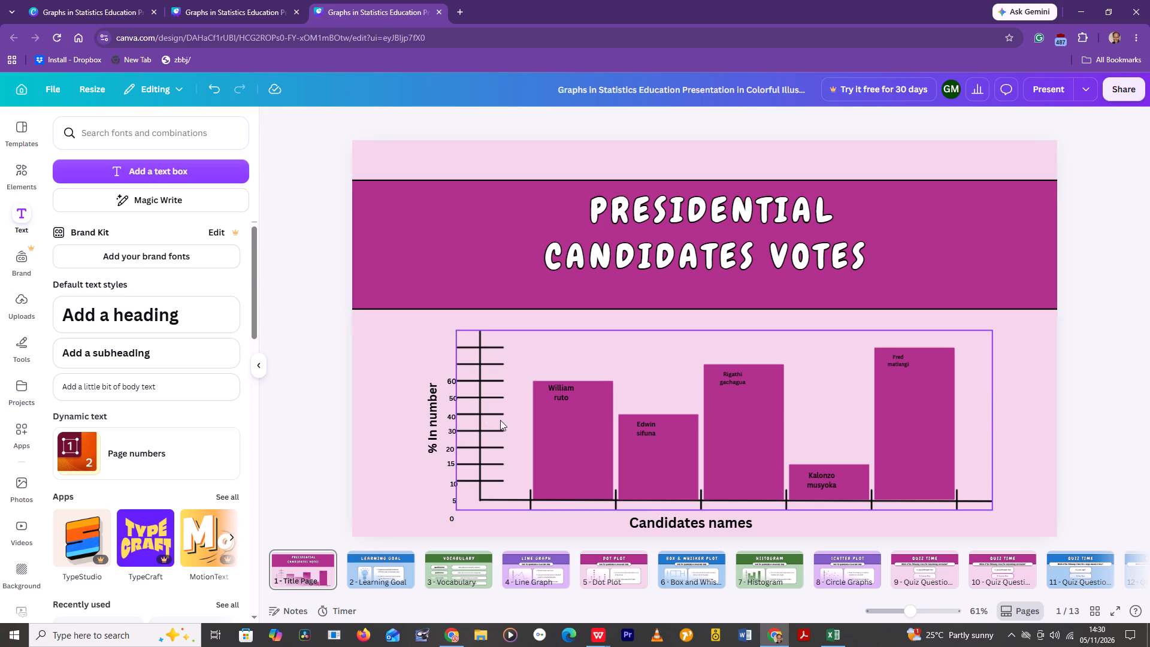
Move the grouped bar chart down and slightly left so the candidate labels sit above their bars and the axis numbers fall between the tick lines.
drag(509, 416, 509, 418)
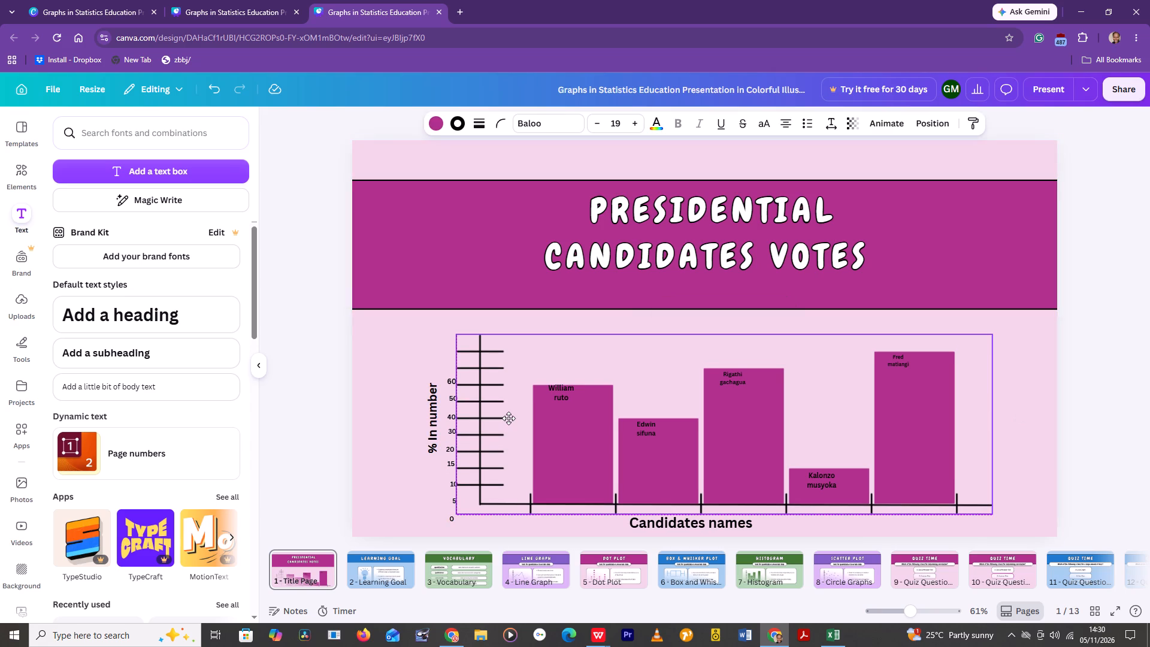
drag(509, 418, 504, 437)
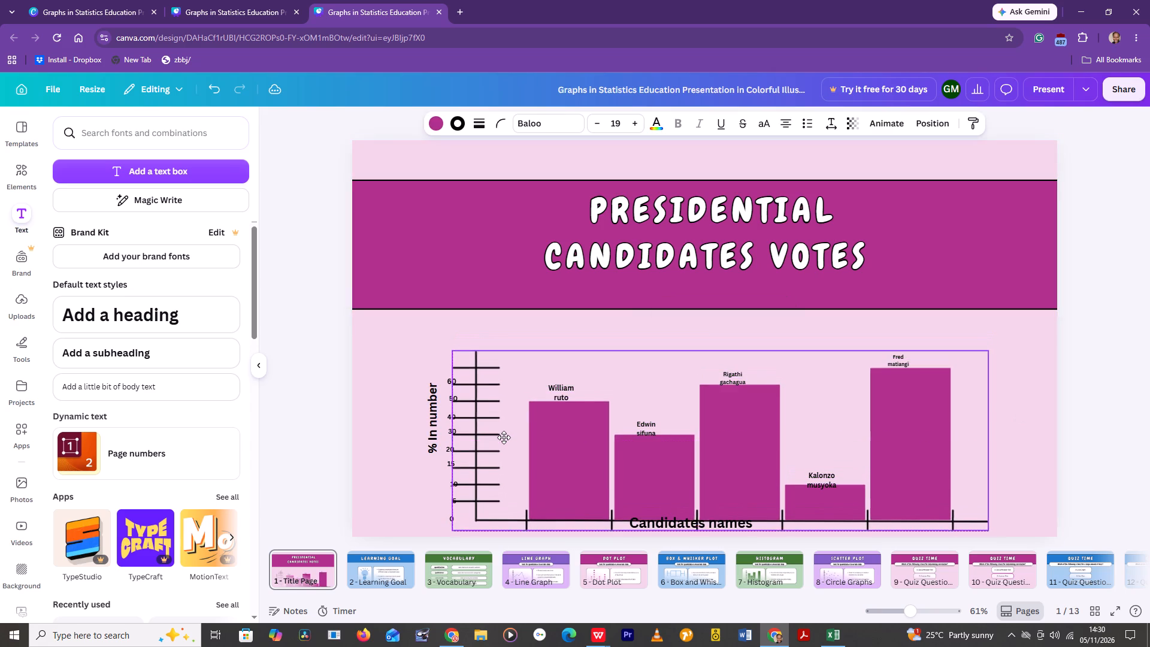
drag(504, 437, 501, 442)
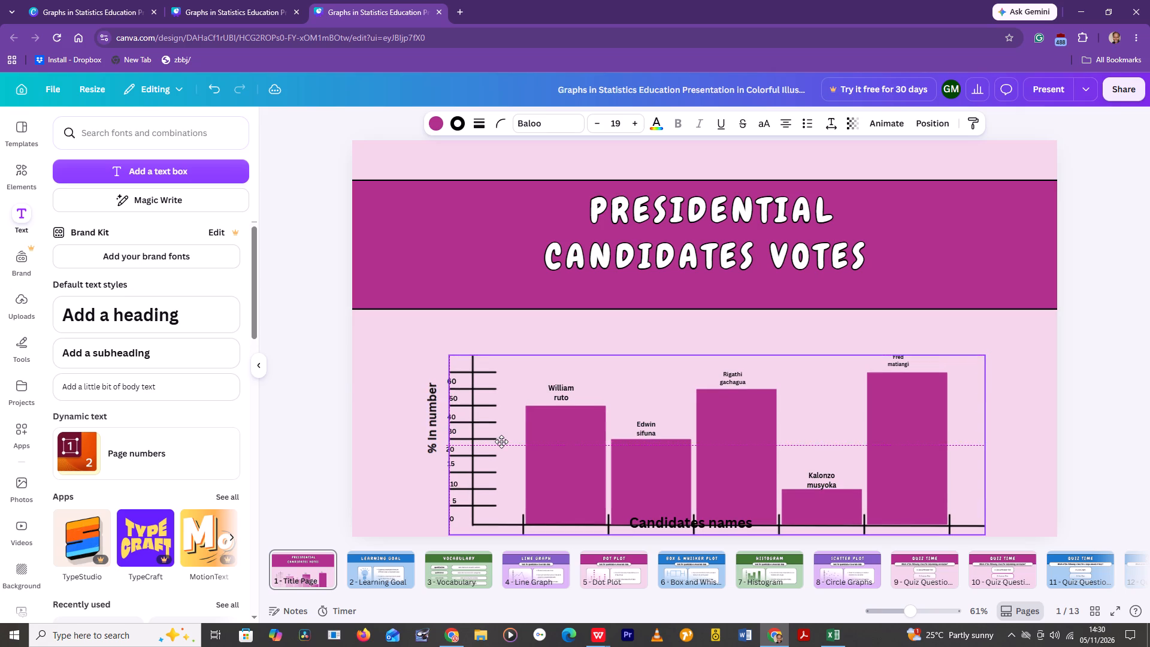
drag(501, 442, 495, 445)
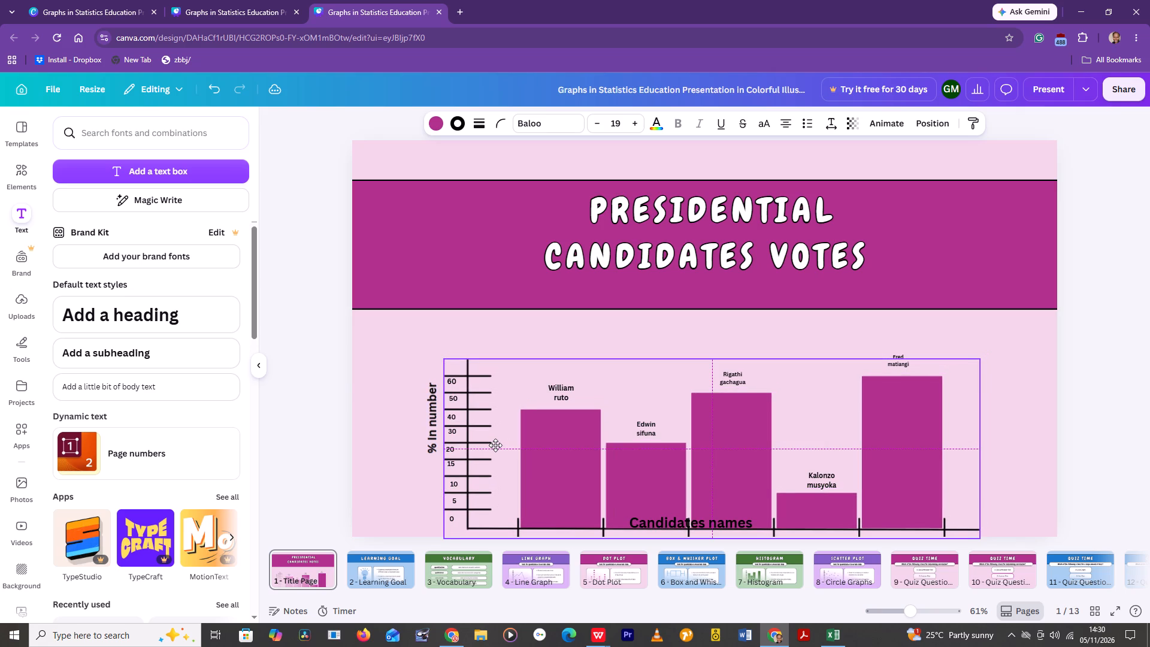
drag(495, 445, 491, 449)
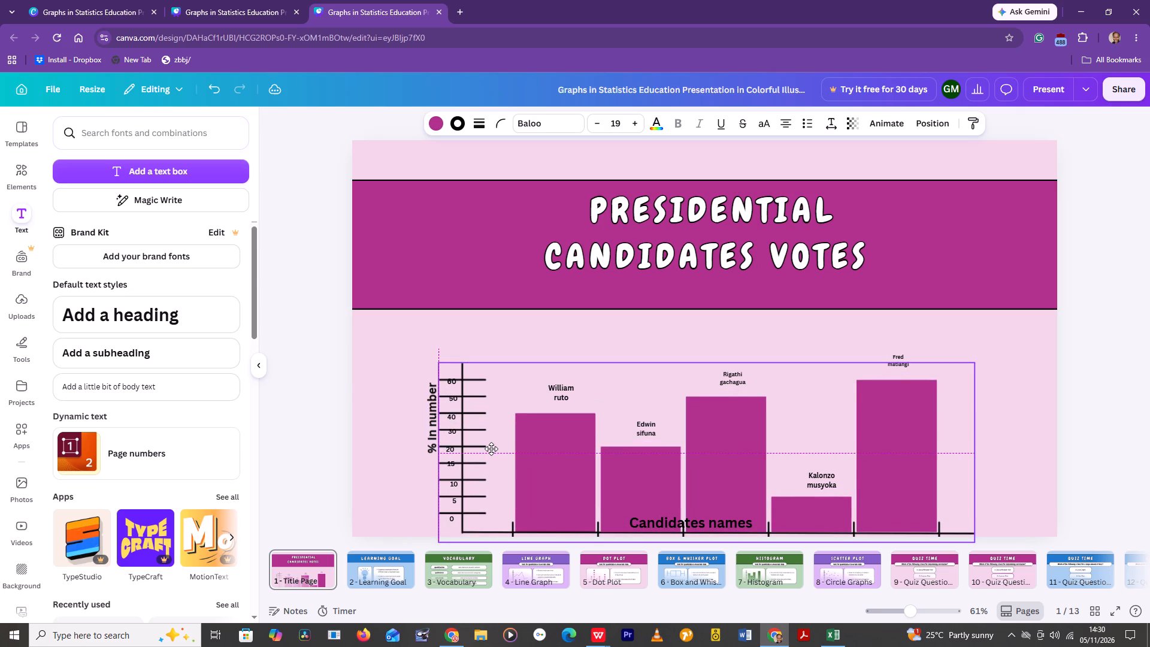
drag(491, 449, 489, 444)
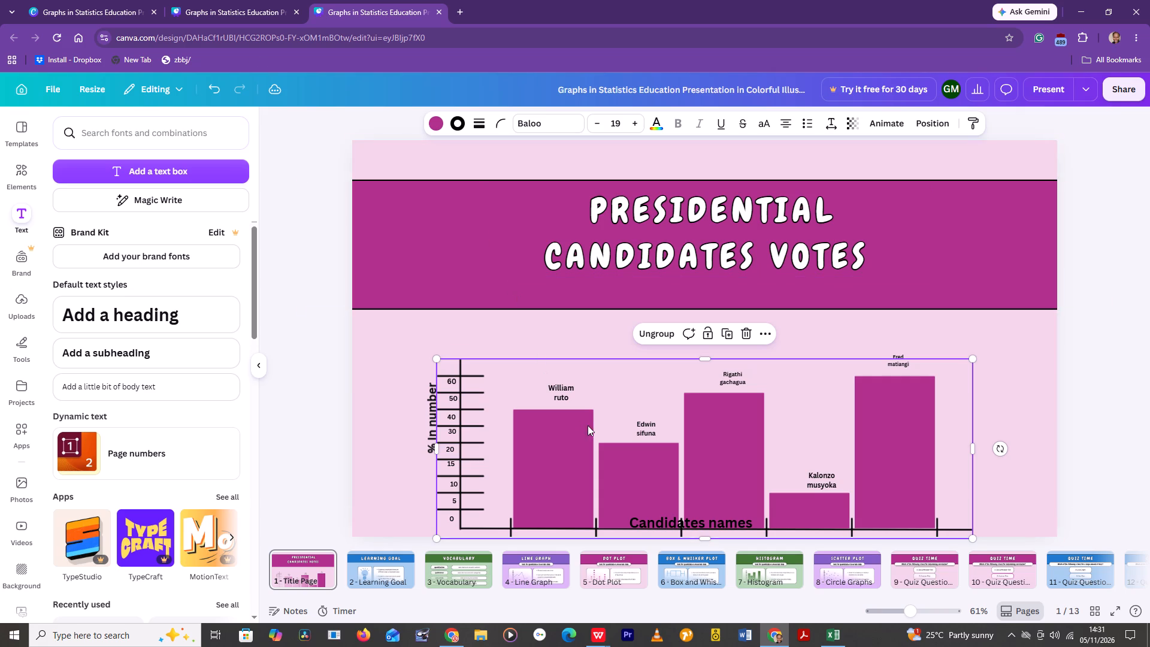
Capitalize the surname in the first bar's label so it reads "Ruto".
click(555, 395)
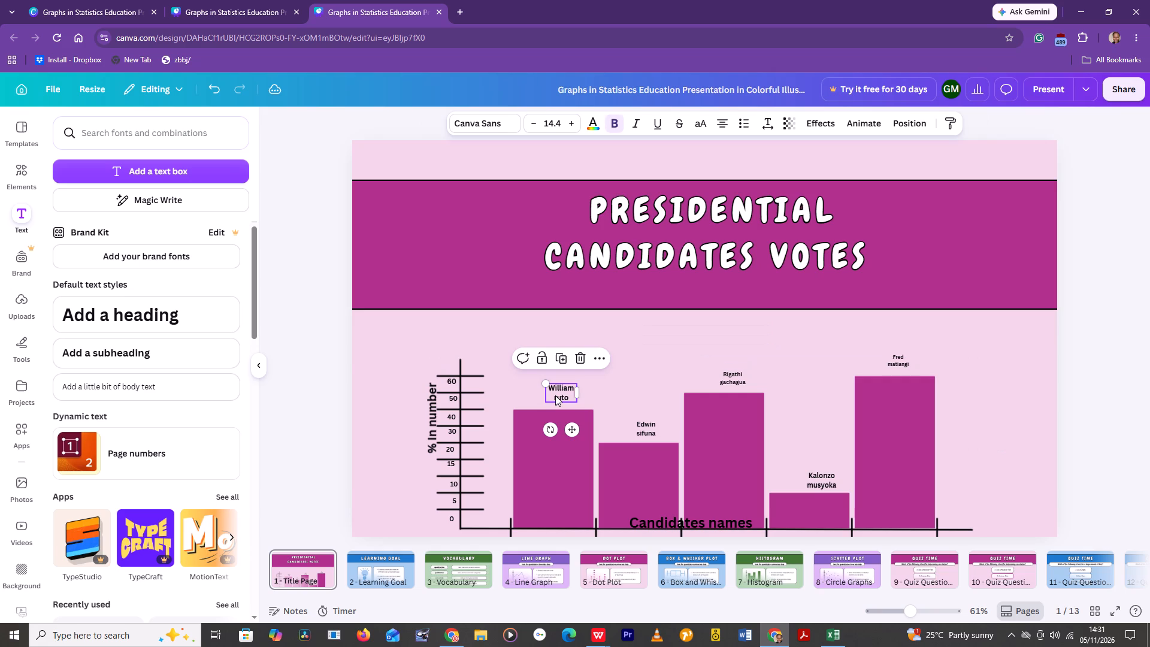
click(556, 397)
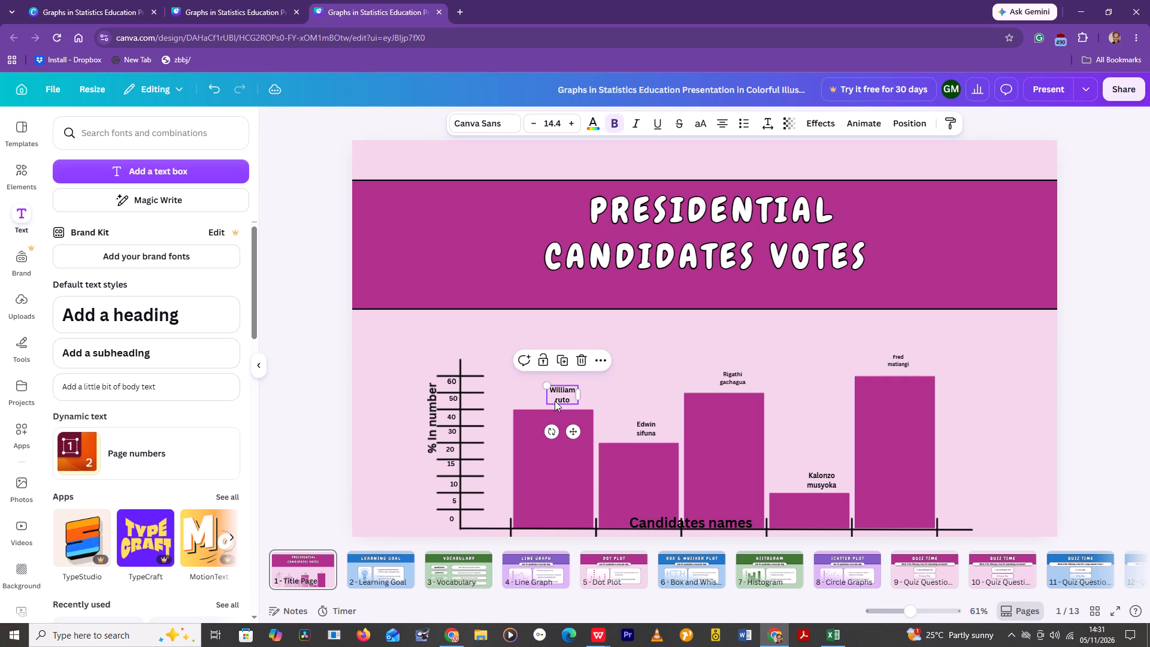
click(556, 400)
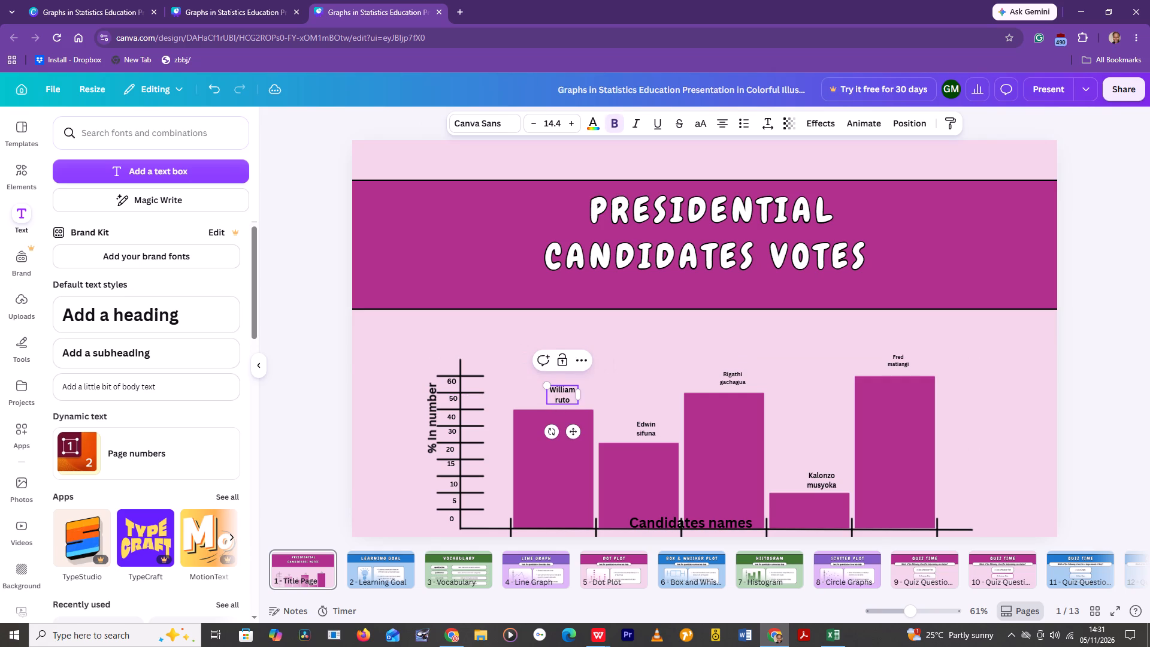
key(BackSpace)
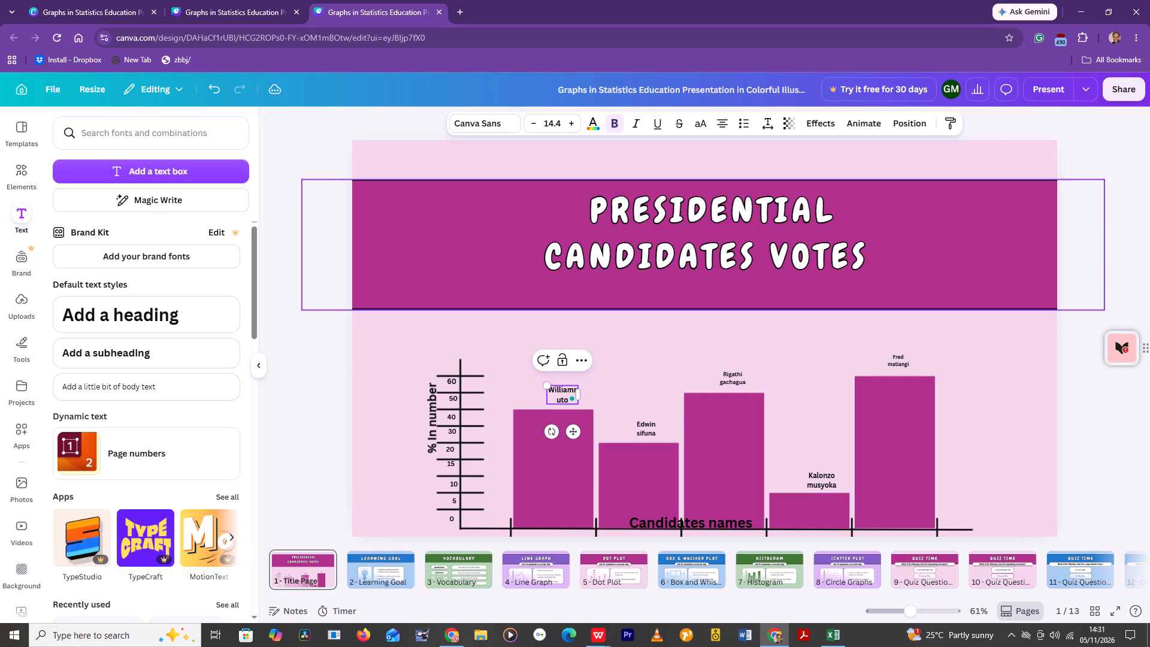
key(r)
key(BackSpace)
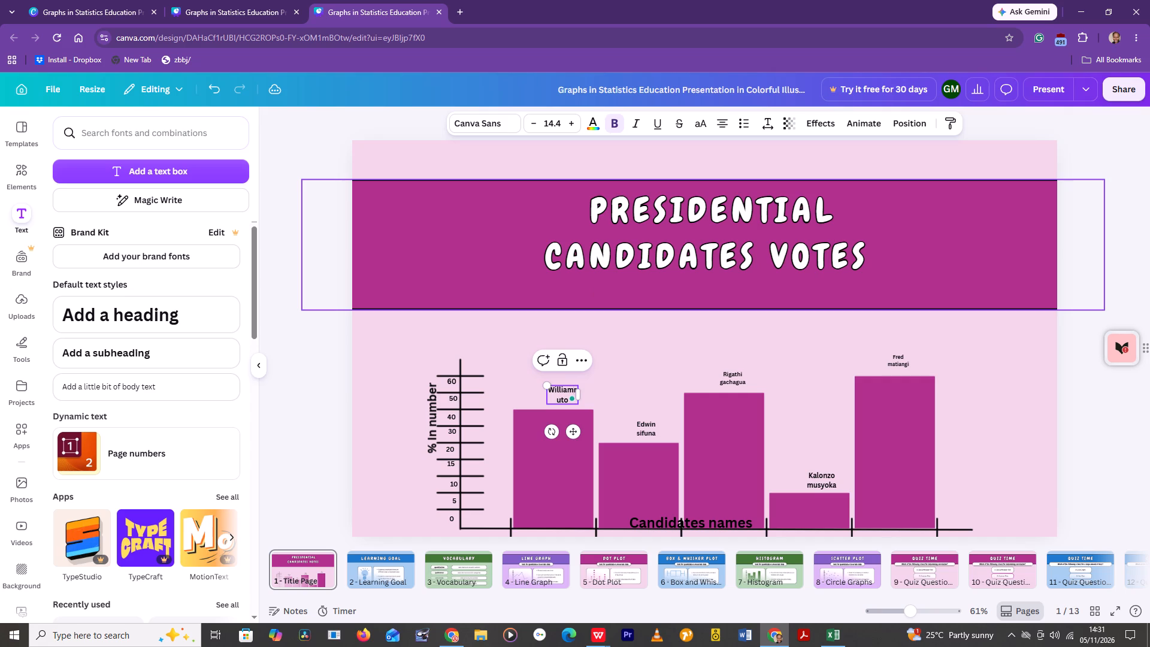
key(r)
key(BackSpace)
key(r)
click(557, 400)
key(BackSpace)
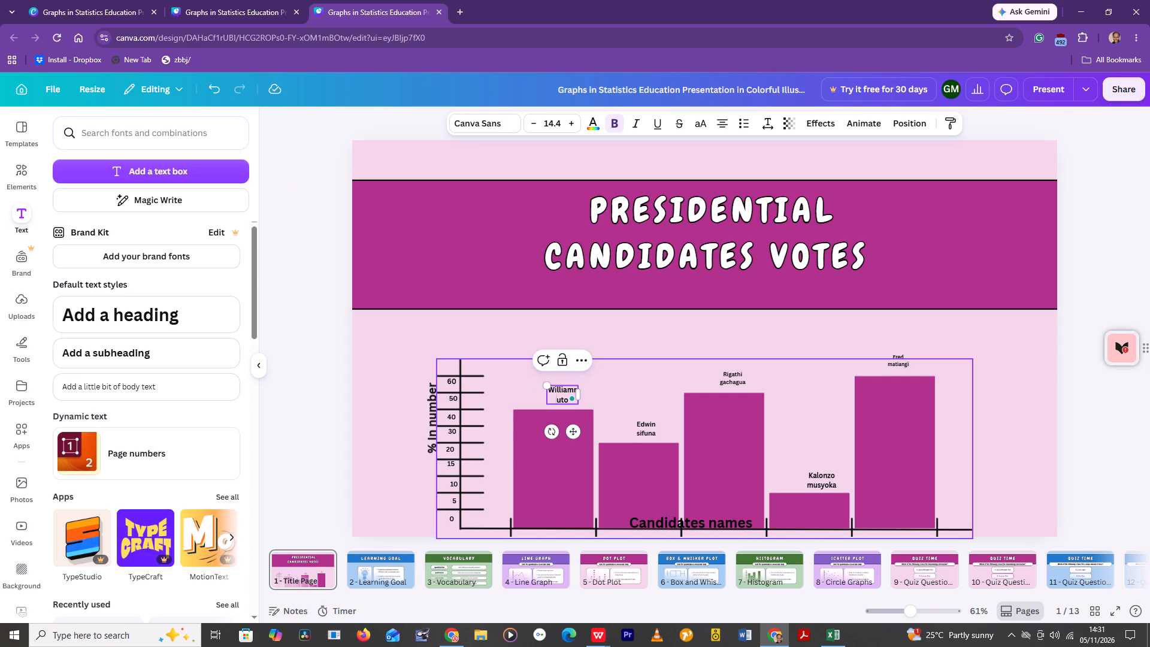
key(r)
key(BackSpace)
key(r)
Capitalize the surname in the second bar's label so it reads "Edwin Sifuna".
click(640, 437)
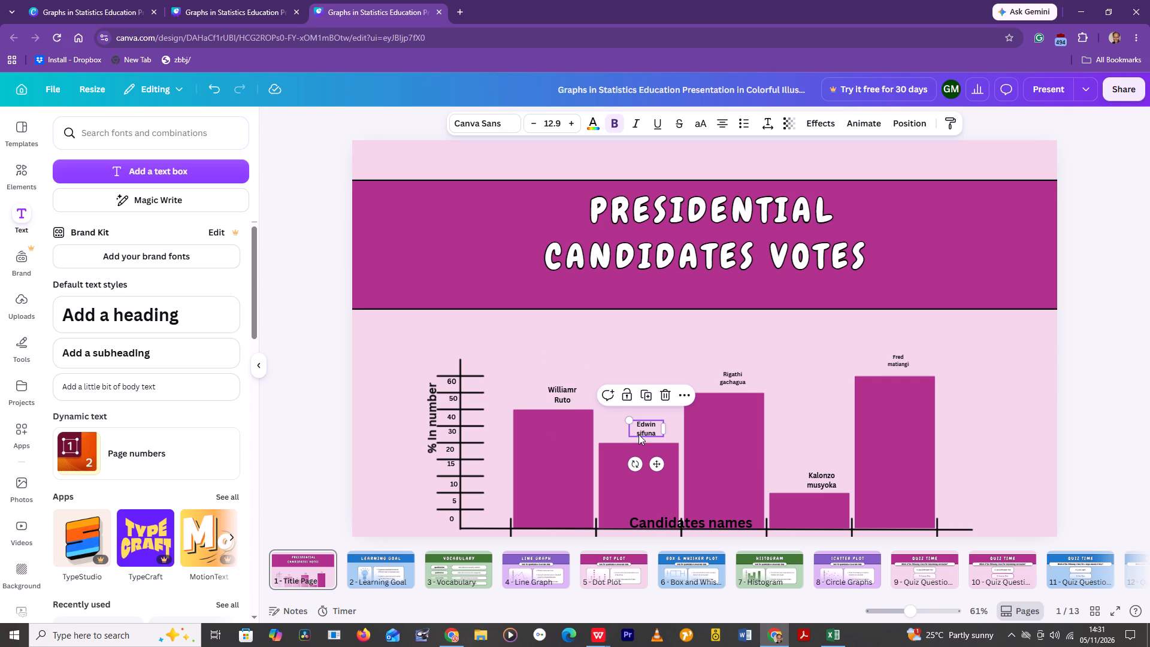
click(638, 434)
key(BackSpace)
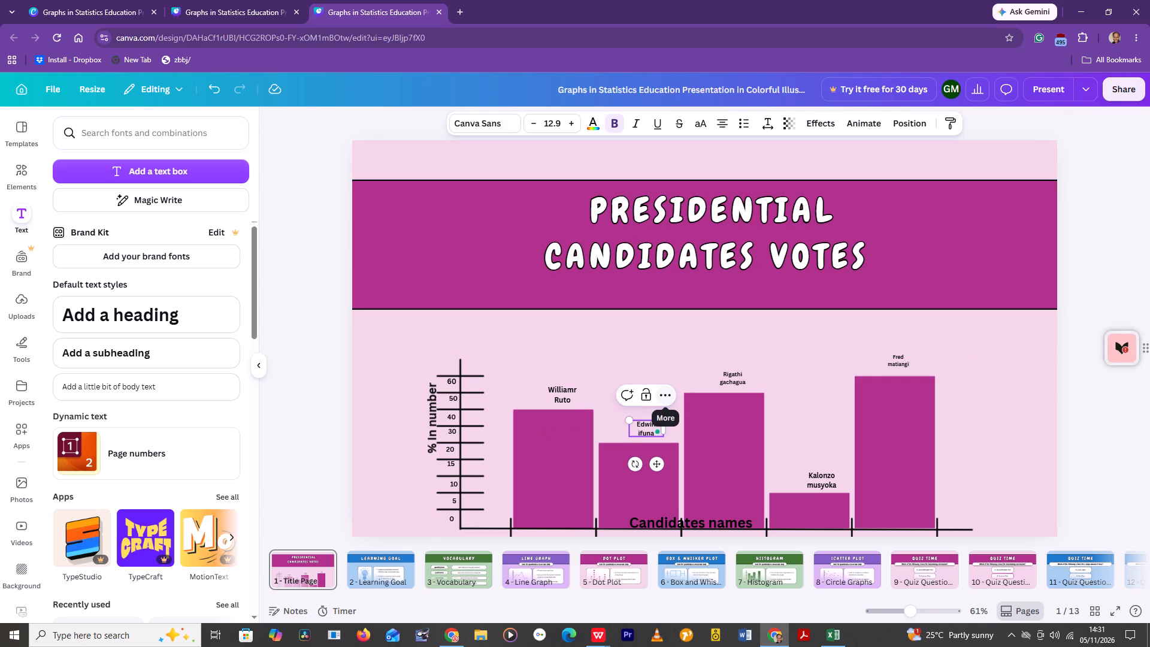
key(s)
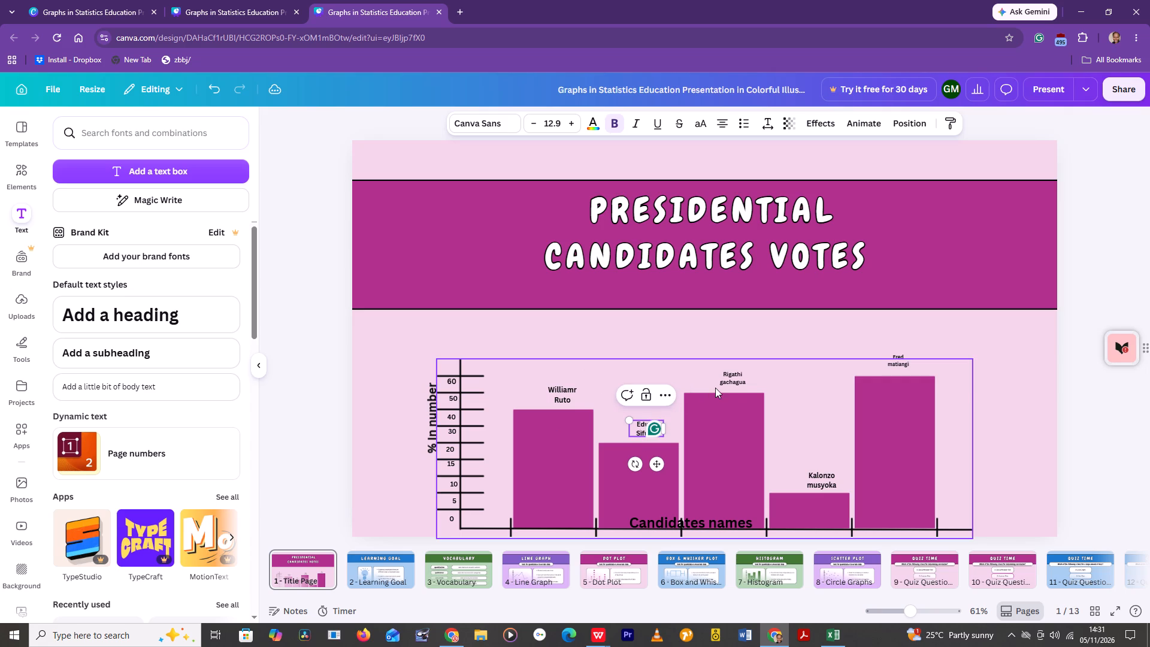
Capitalize the surname in the third bar's label so it reads "Rigathi Gachagua".
click(724, 383)
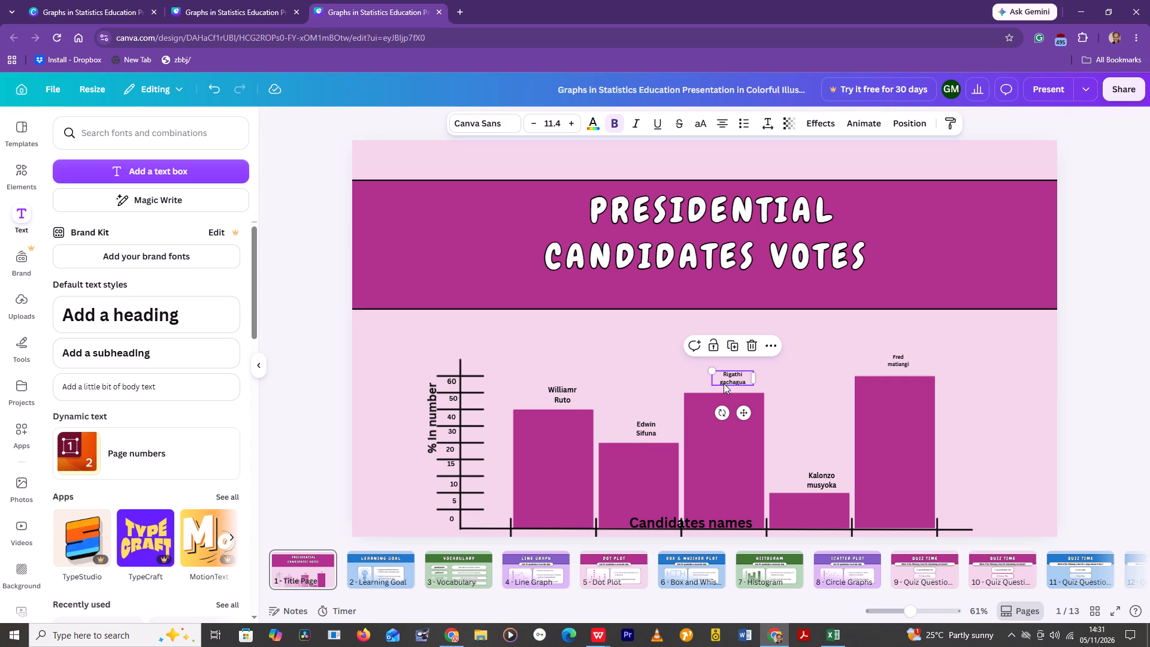
click(724, 383)
key(BackSpace)
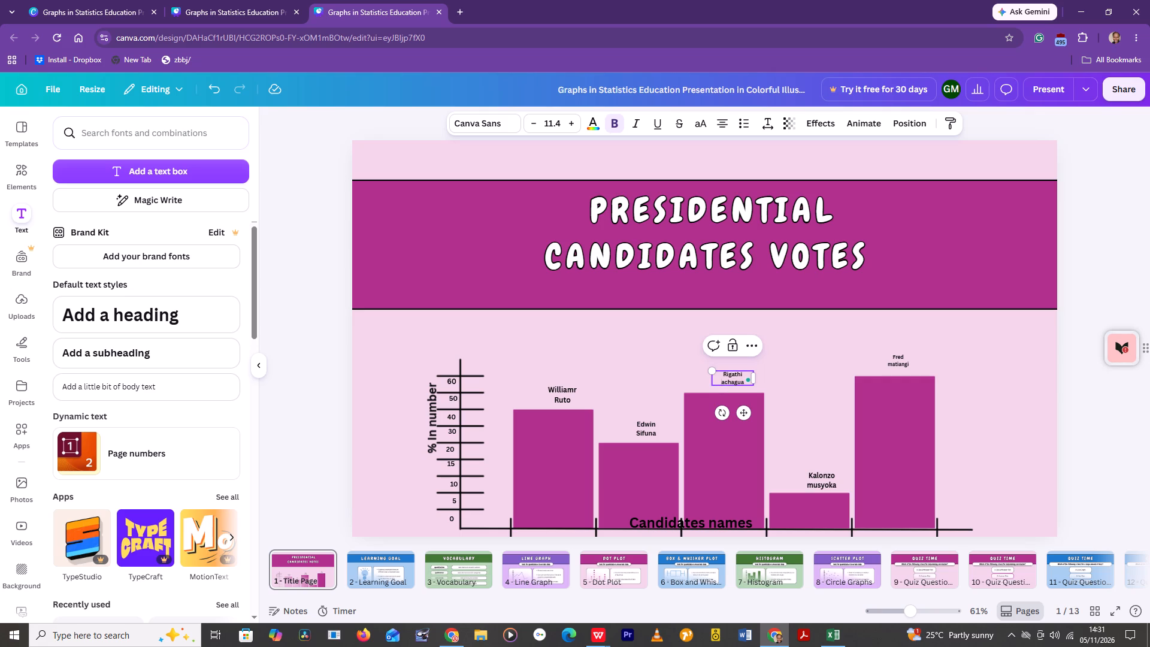
key(g)
Capitalize the surname in the shortest bar's label so it reads "Kalonzo Musyoka".
click(816, 486)
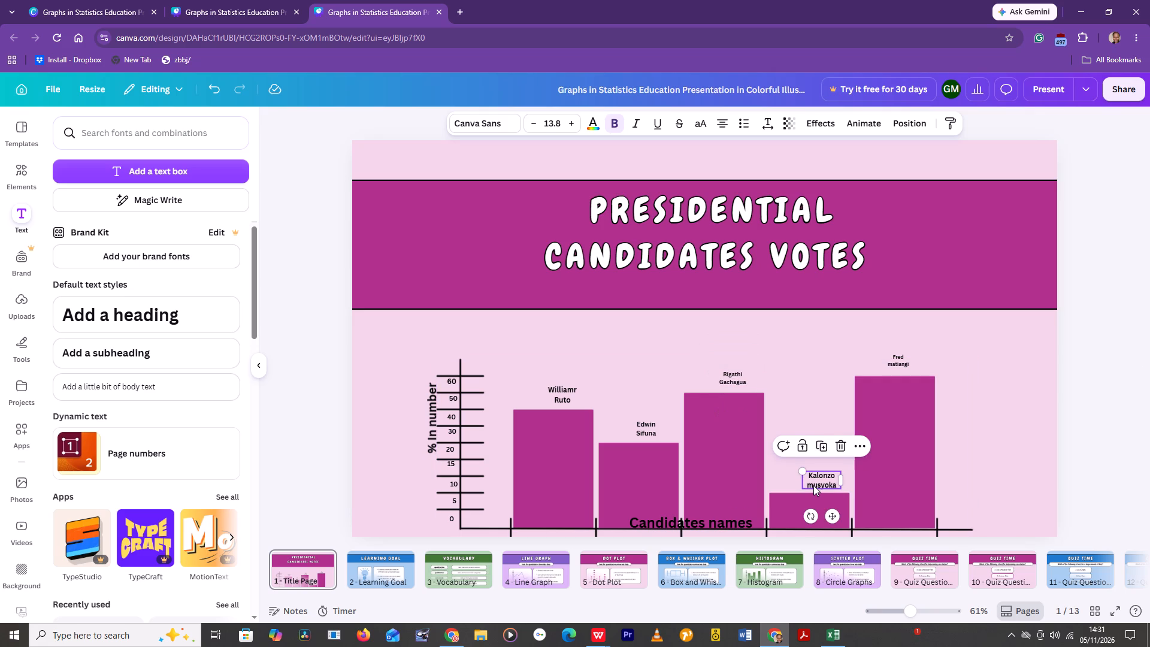
click(813, 485)
key(BackSpace)
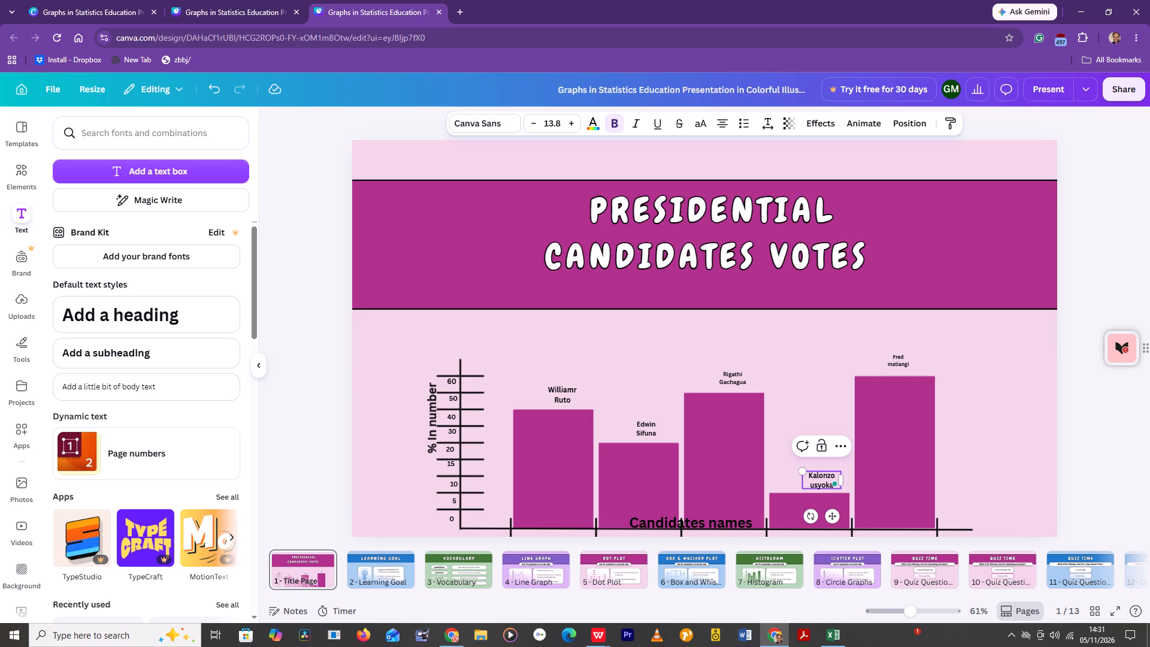
key(m)
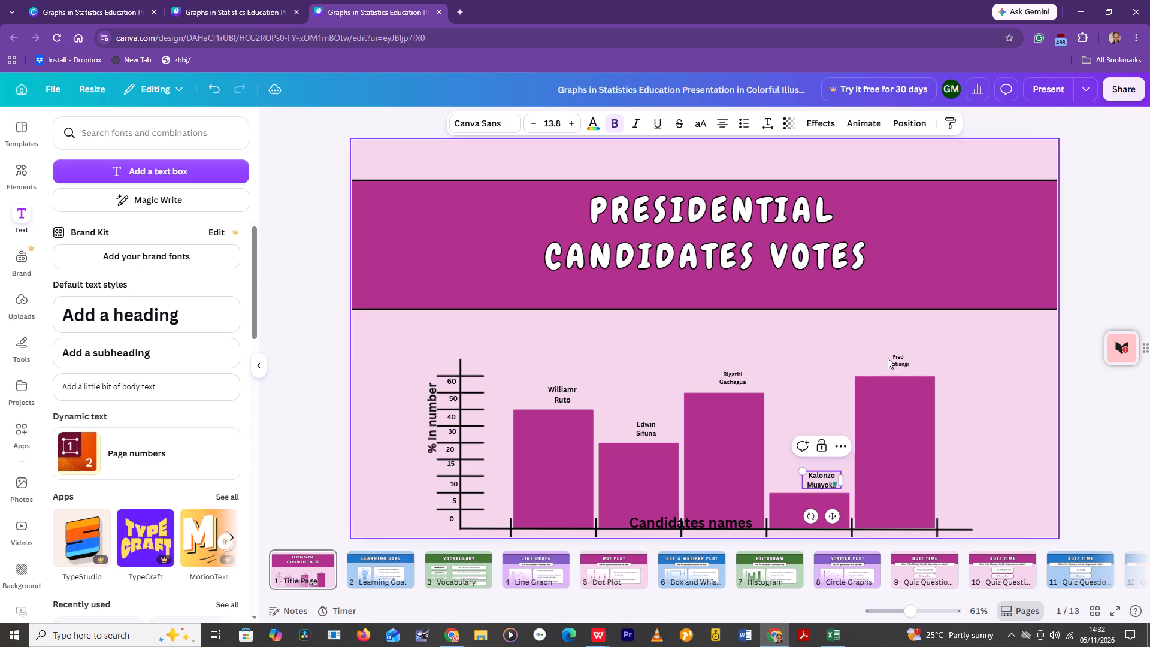
Capitalize the surname in the tallest bar's label so it reads "Fred Matiangi".
click(892, 365)
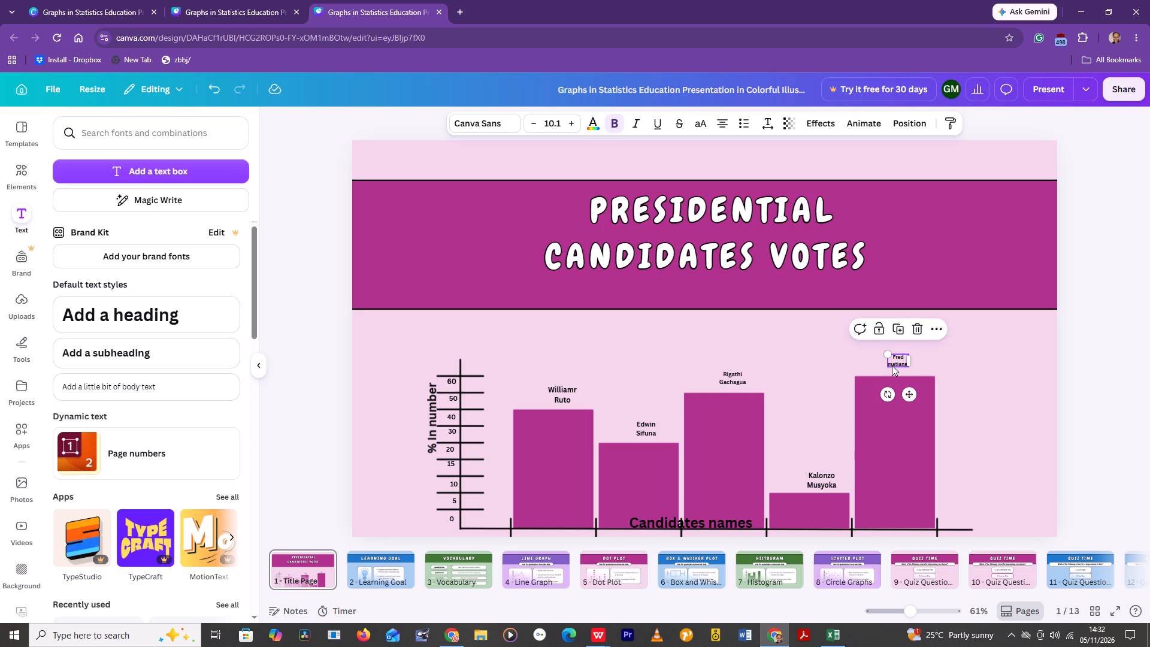
click(892, 365)
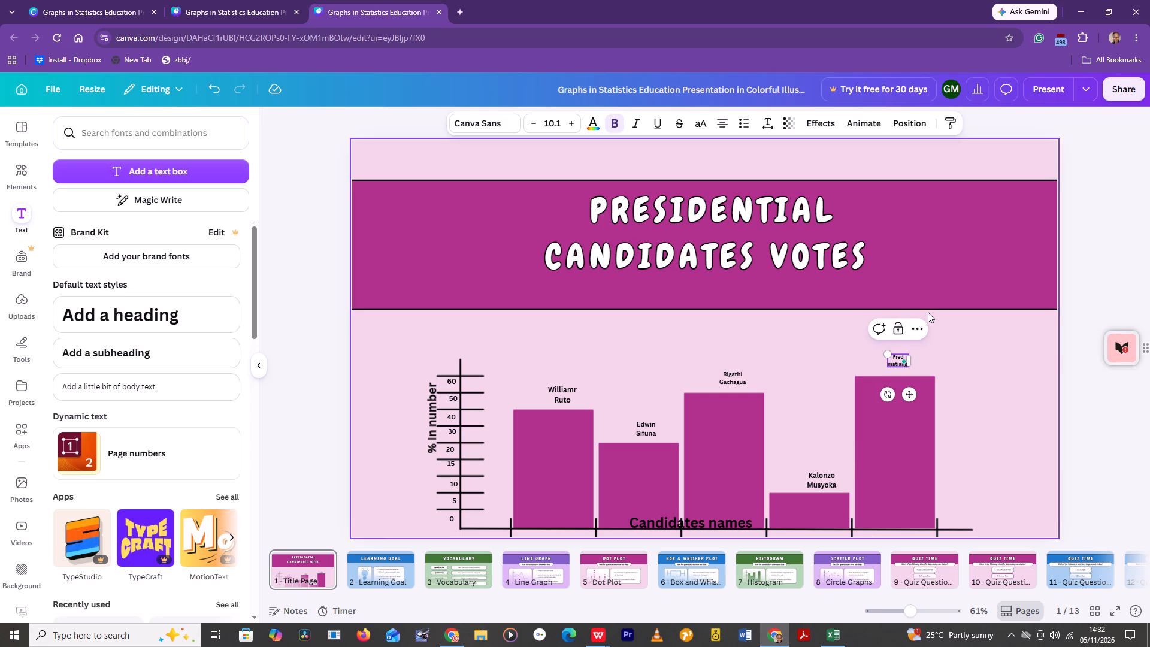
key(BackSpace)
key(m)
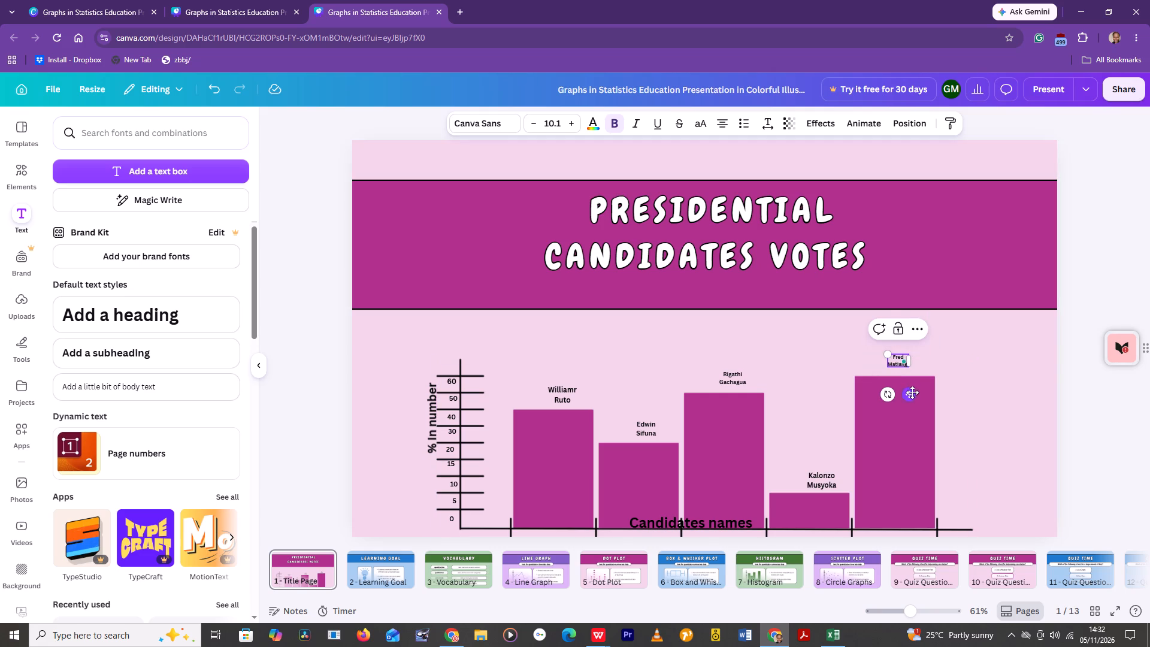
Move the "Fred Matiangi" label from above the tallest bar to inside its upper part.
drag(911, 393, 912, 423)
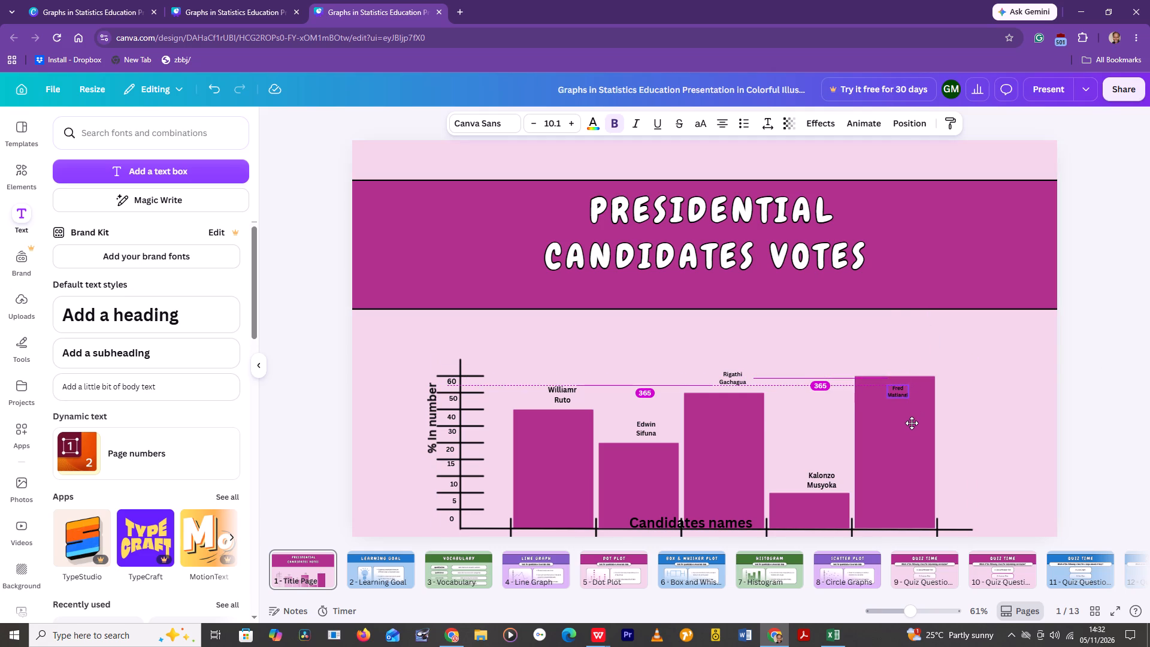
drag(912, 423, 907, 437)
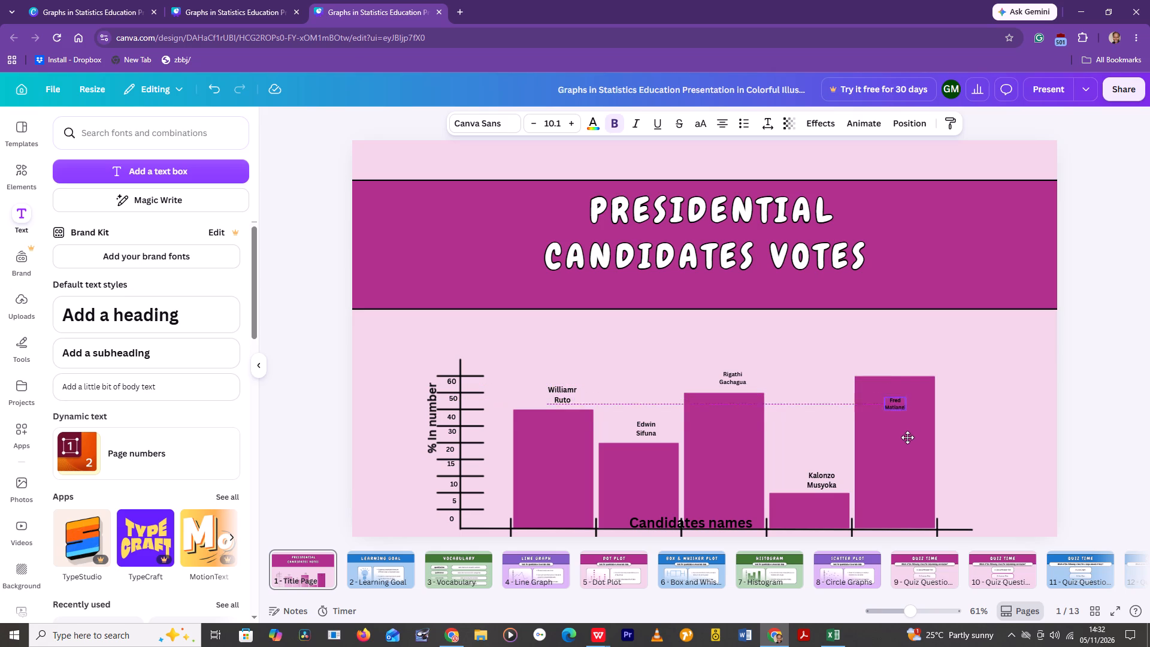
drag(907, 437, 906, 448)
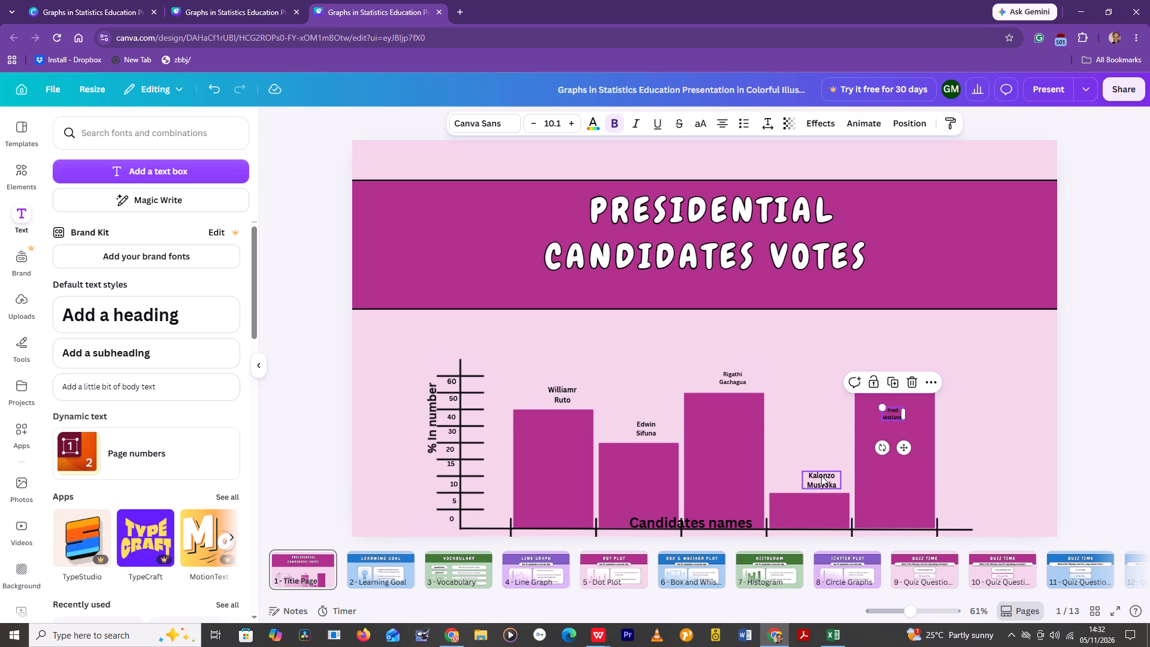
Move the "Kalonzo Musyoka" label down so it sits inside the shortest bar.
drag(821, 476, 822, 482)
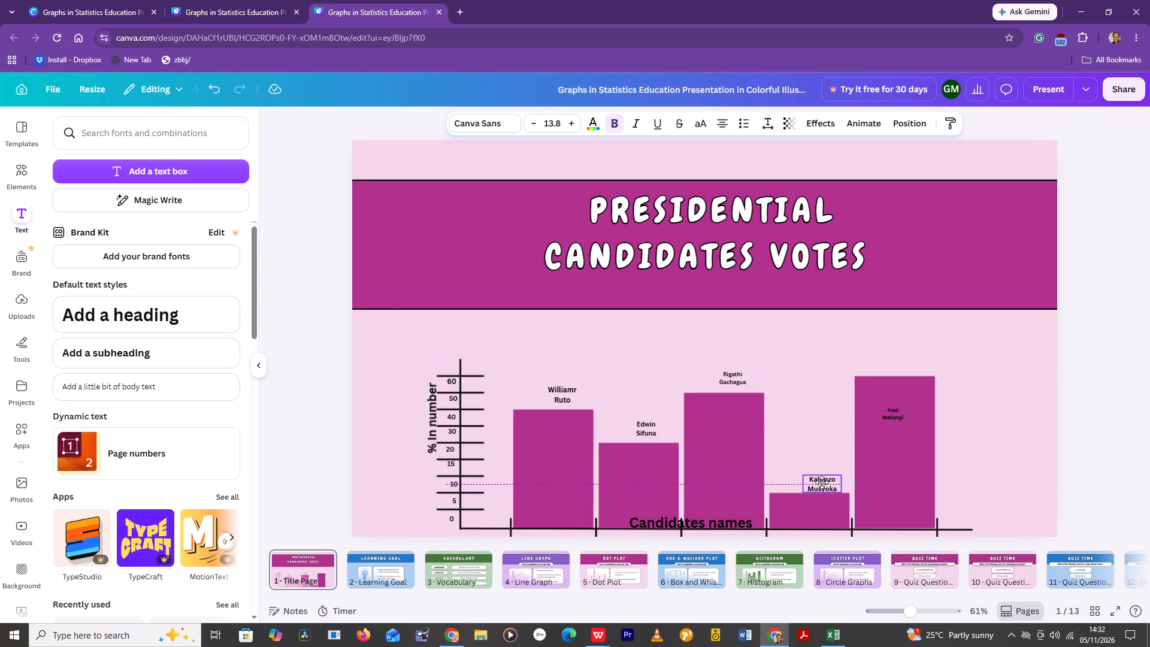
drag(822, 482, 818, 499)
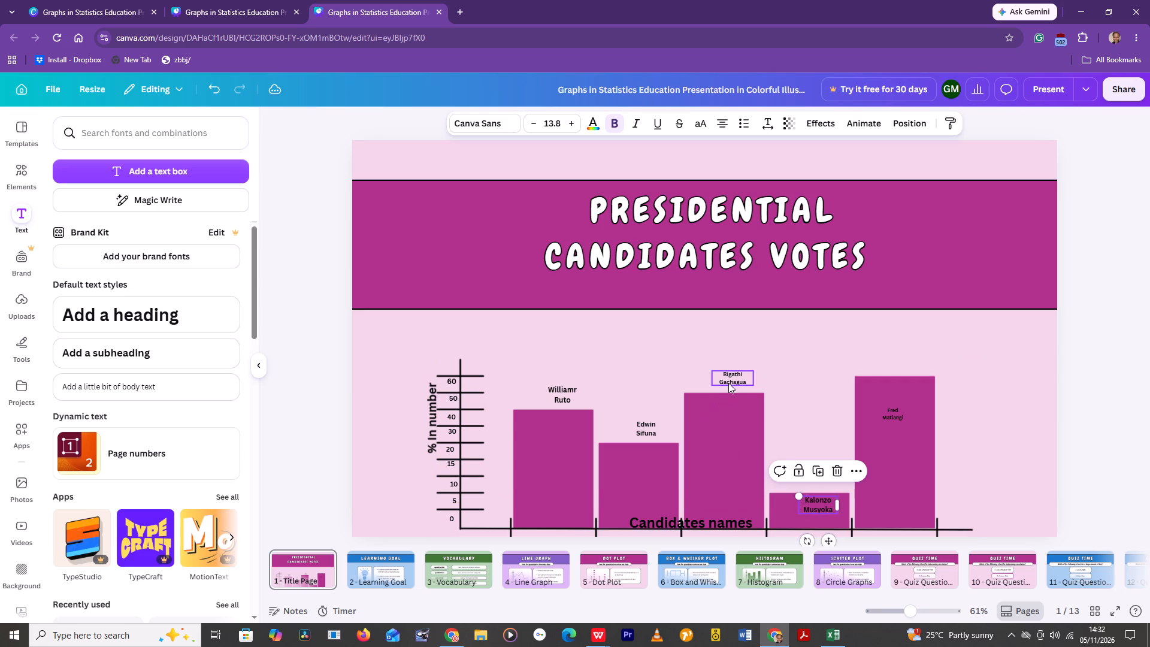
Move the "Rigathi Gachagua" label down into the upper part of the third bar.
click(729, 381)
drag(730, 377, 725, 403)
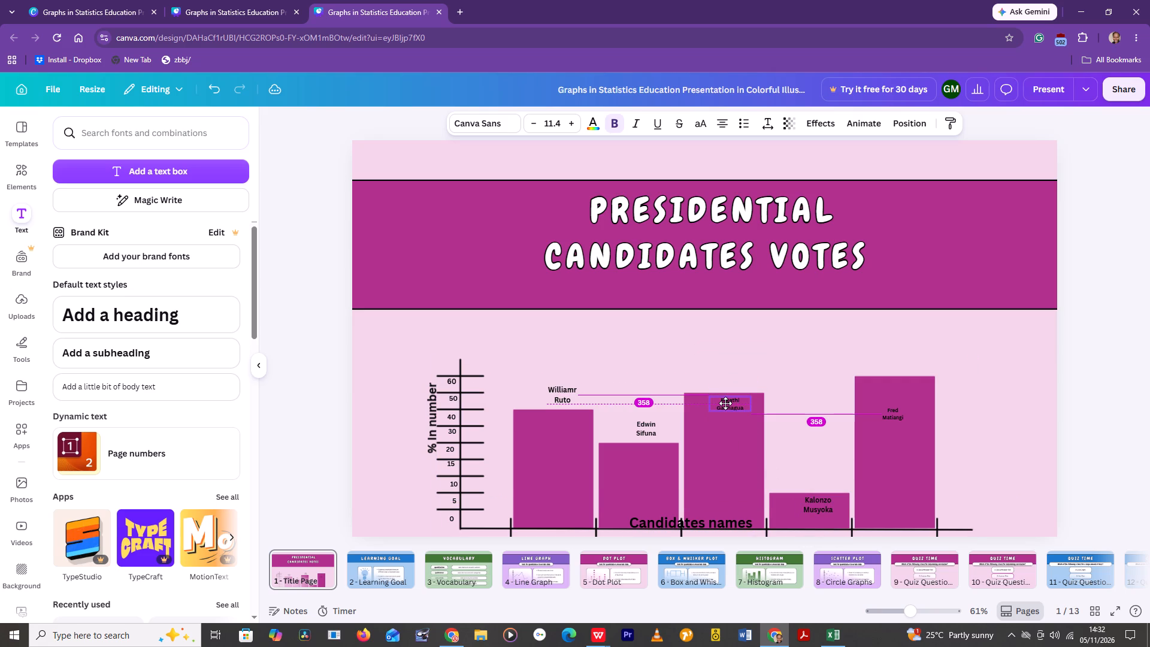
drag(725, 403, 725, 411)
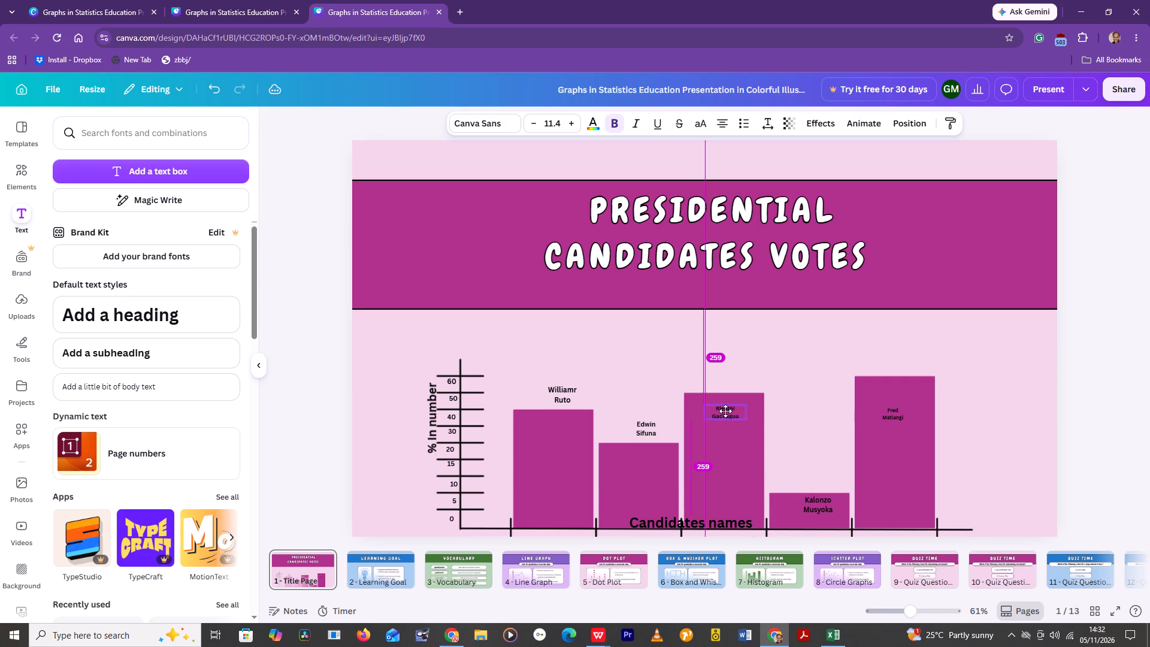
drag(725, 411, 725, 412)
Move the "Edwin Sifuna" label down so it sits just inside the top of the second bar.
drag(651, 421, 651, 426)
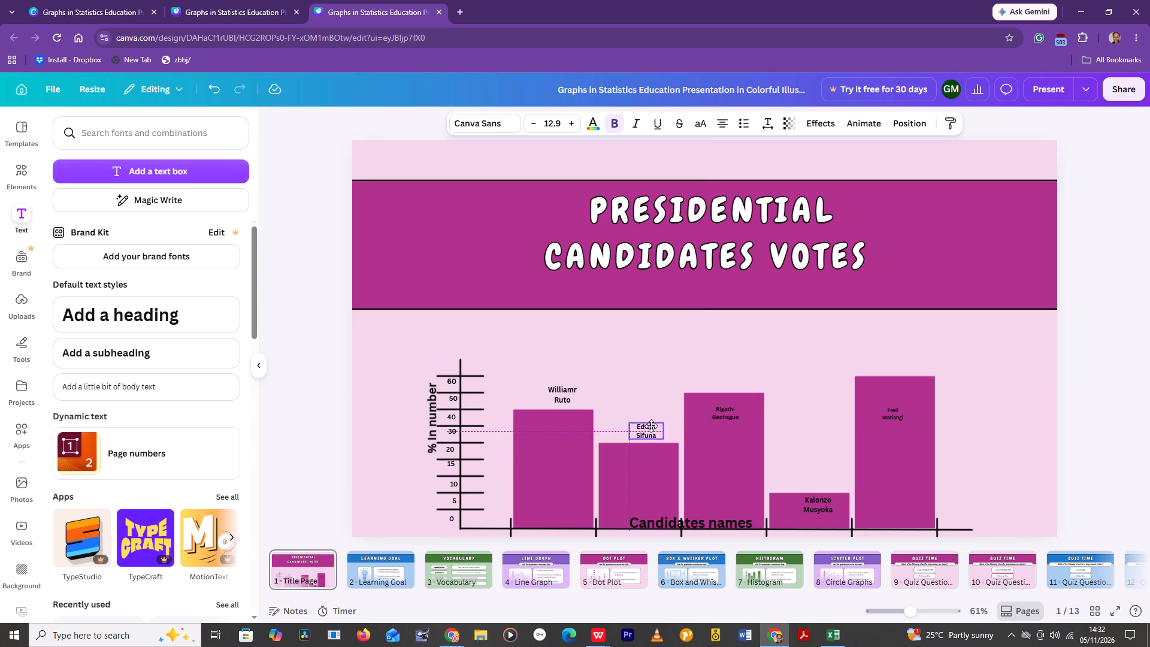
drag(651, 426, 647, 449)
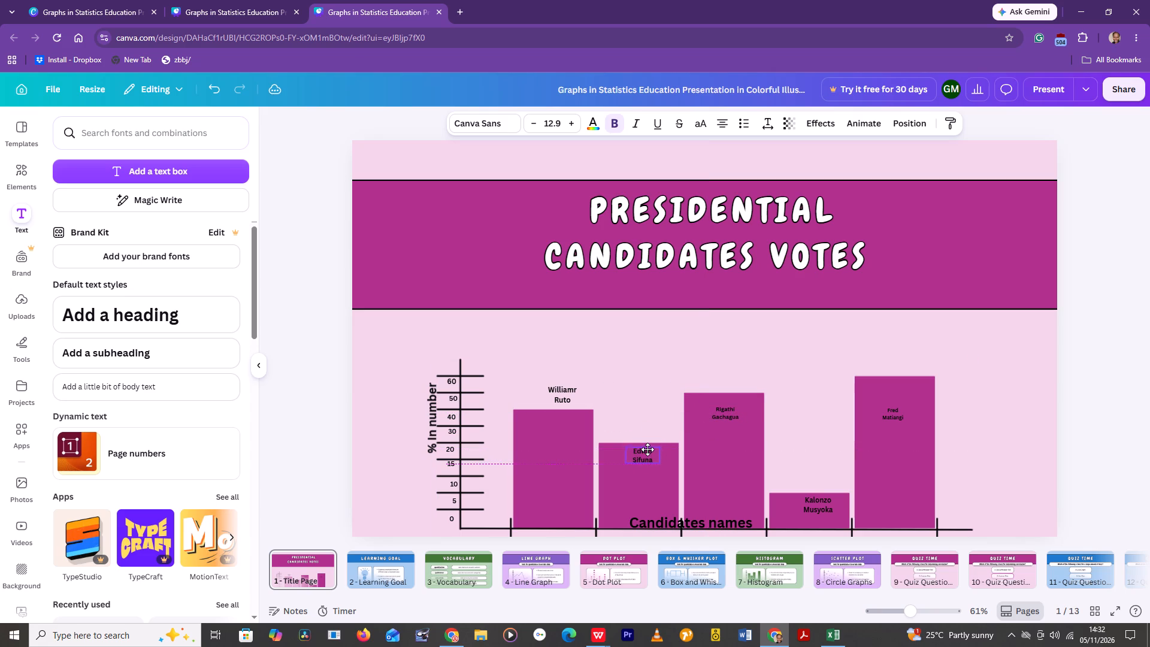
drag(647, 449, 647, 451)
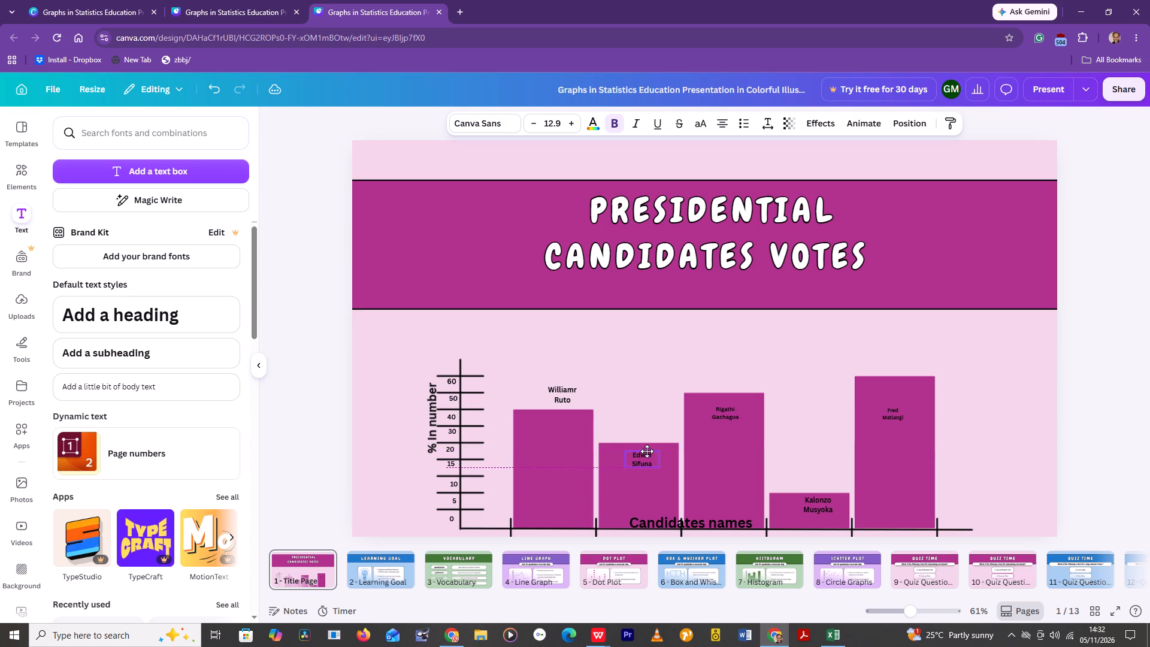
drag(647, 451, 649, 455)
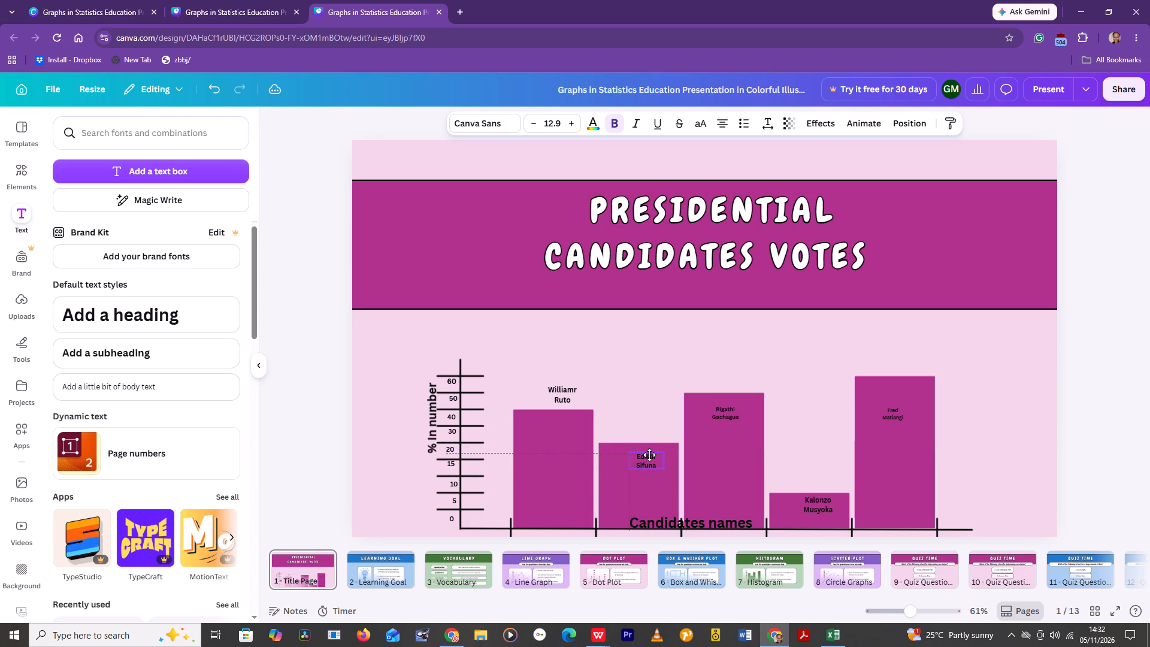
drag(649, 455, 650, 455)
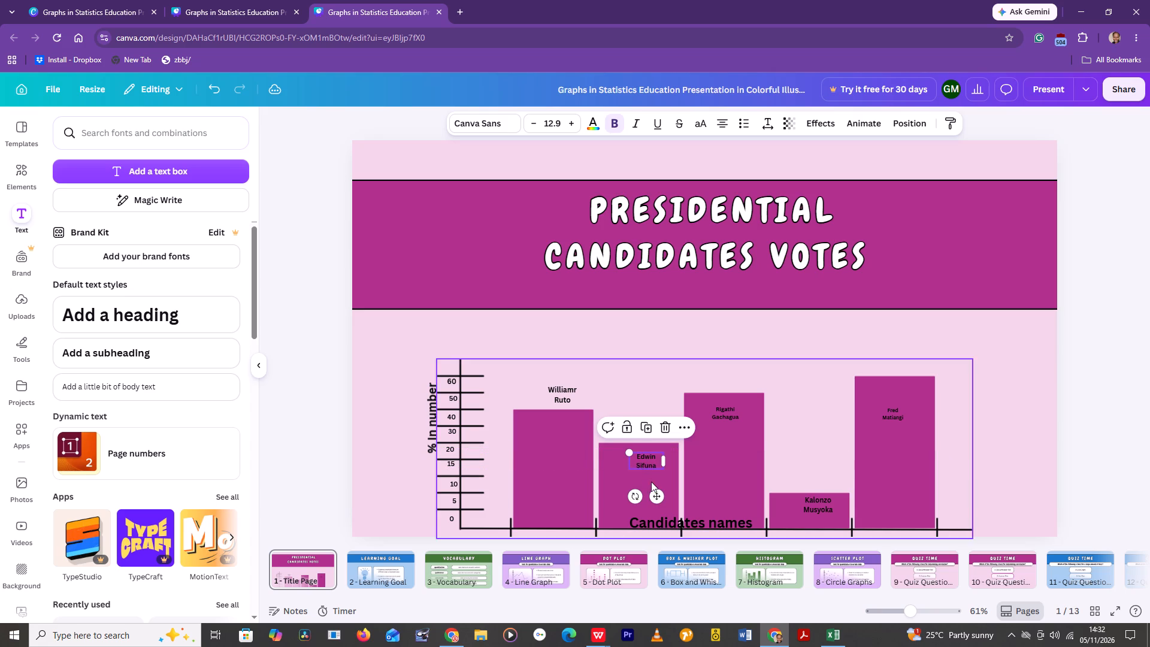
drag(655, 492, 655, 493)
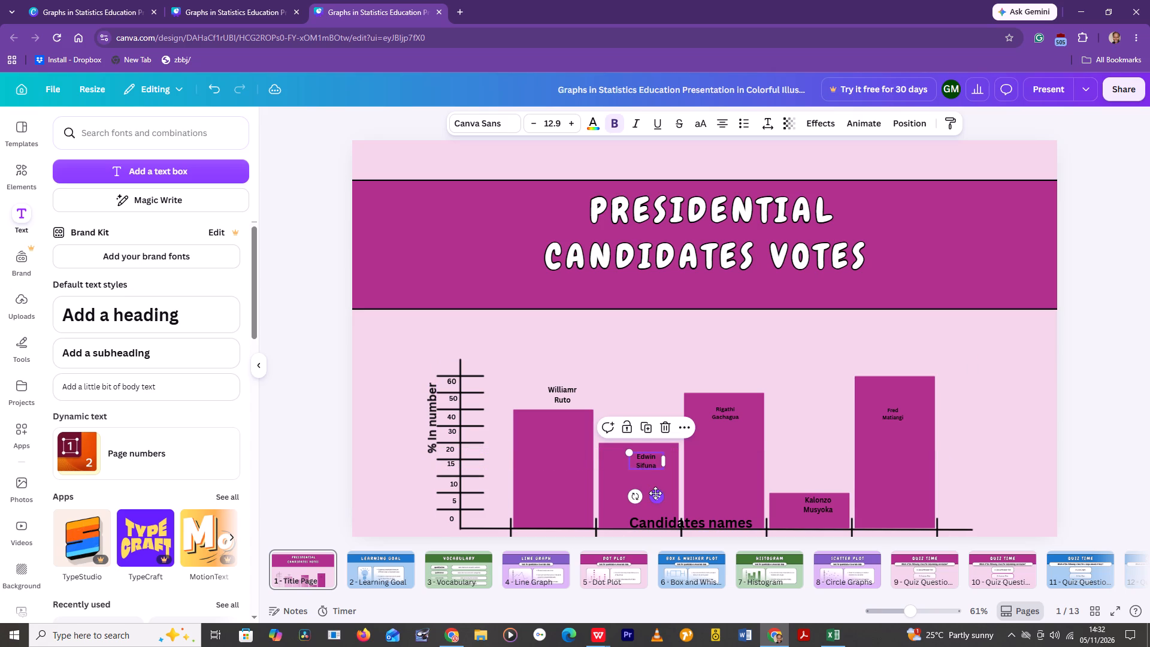
drag(655, 493, 648, 487)
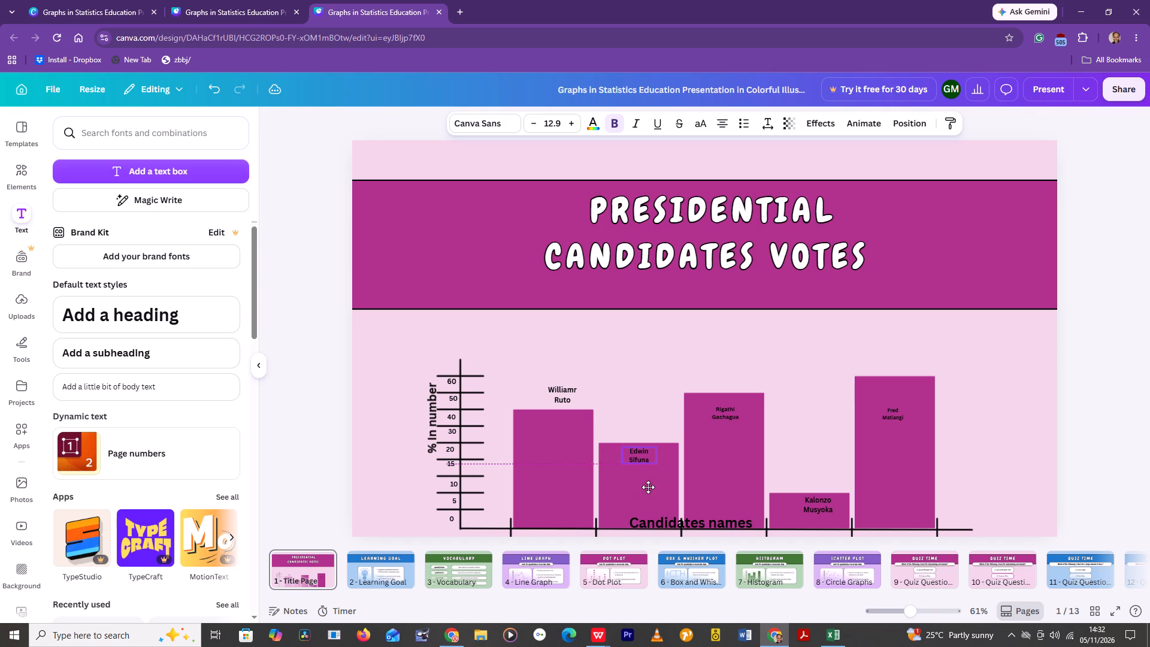
Widen the first bar's label to fit one line and correct its text to "William Ruto".
click(582, 389)
click(574, 388)
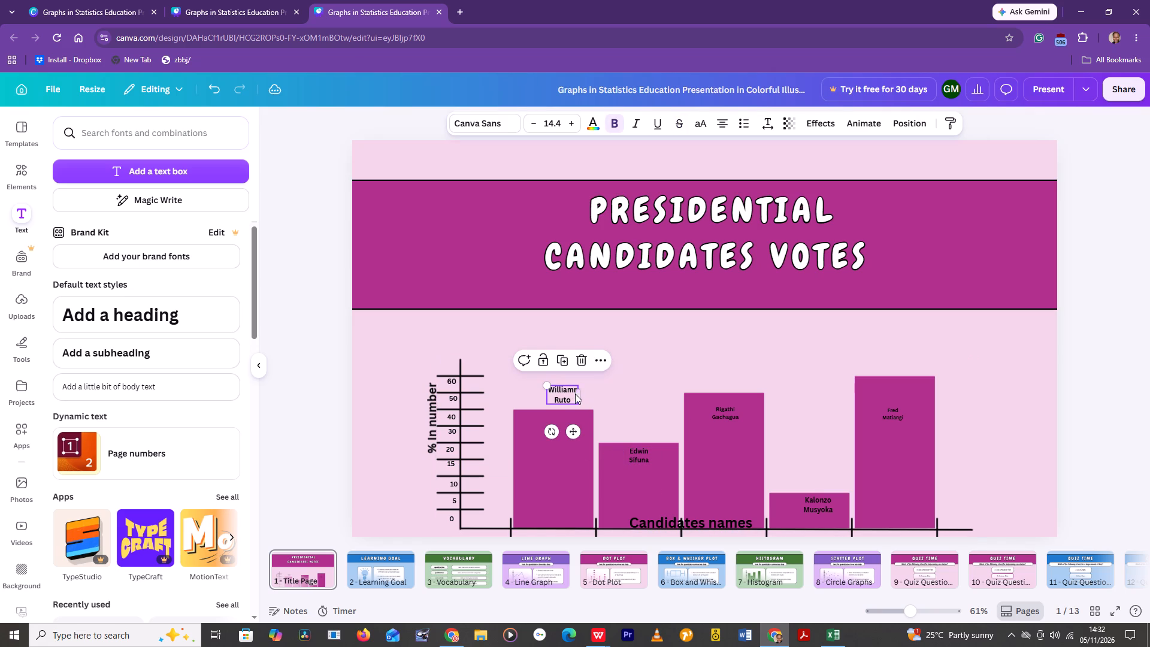
click(575, 394)
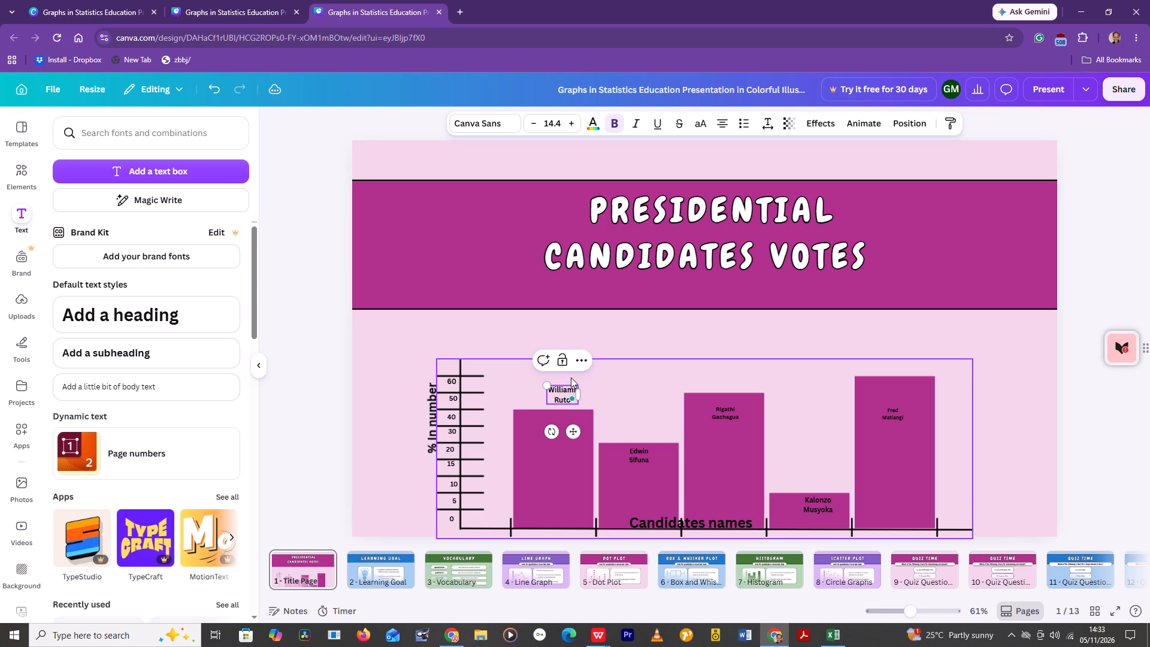
drag(572, 390, 573, 399)
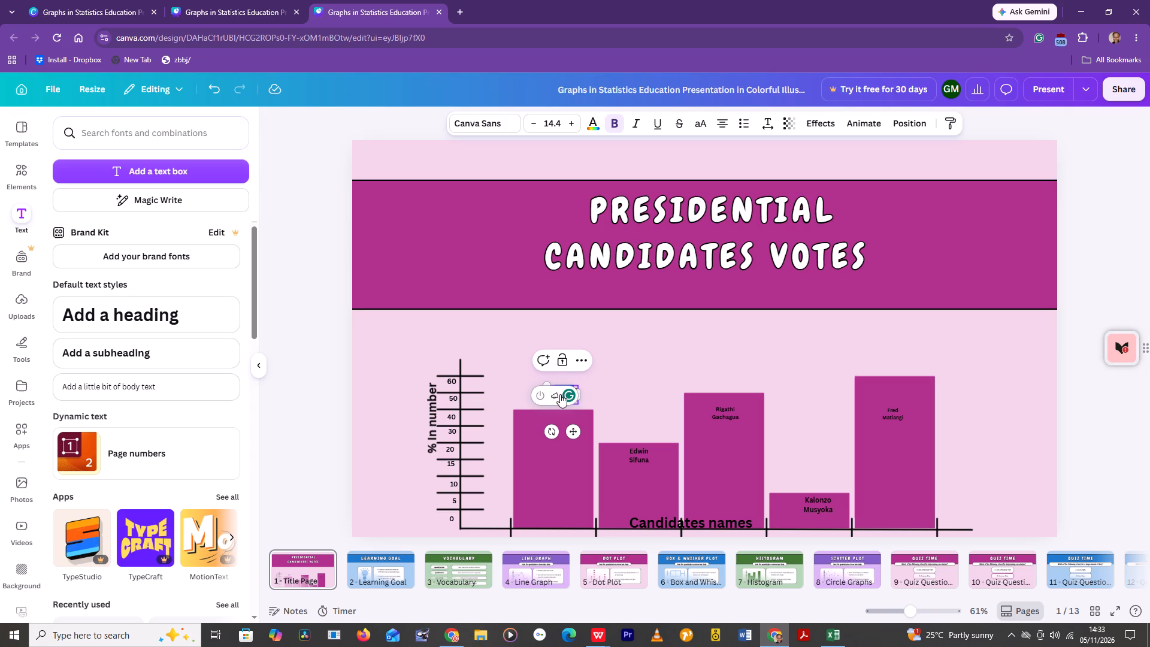
click(563, 392)
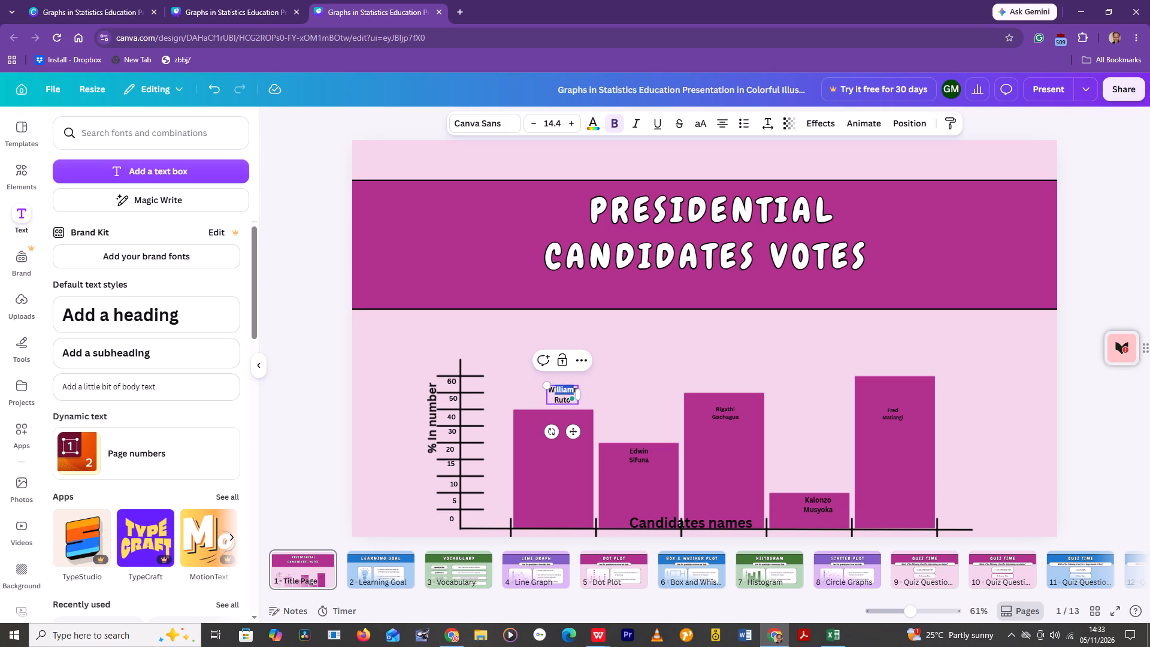
drag(583, 401, 596, 402)
drag(596, 402, 610, 404)
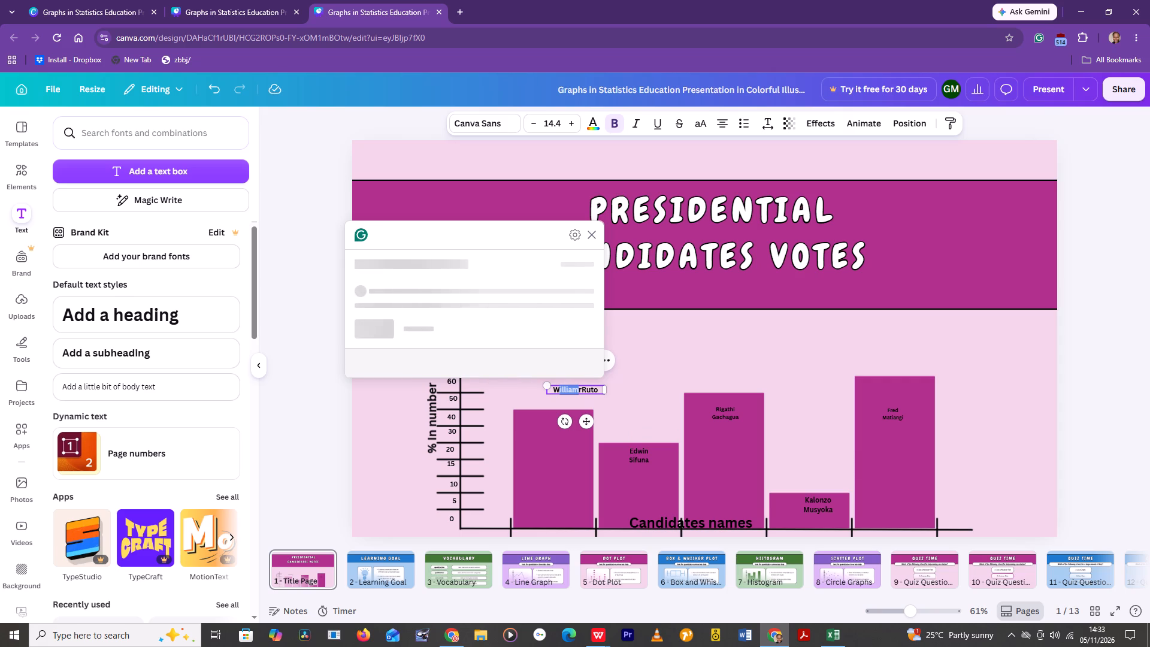
click(582, 390)
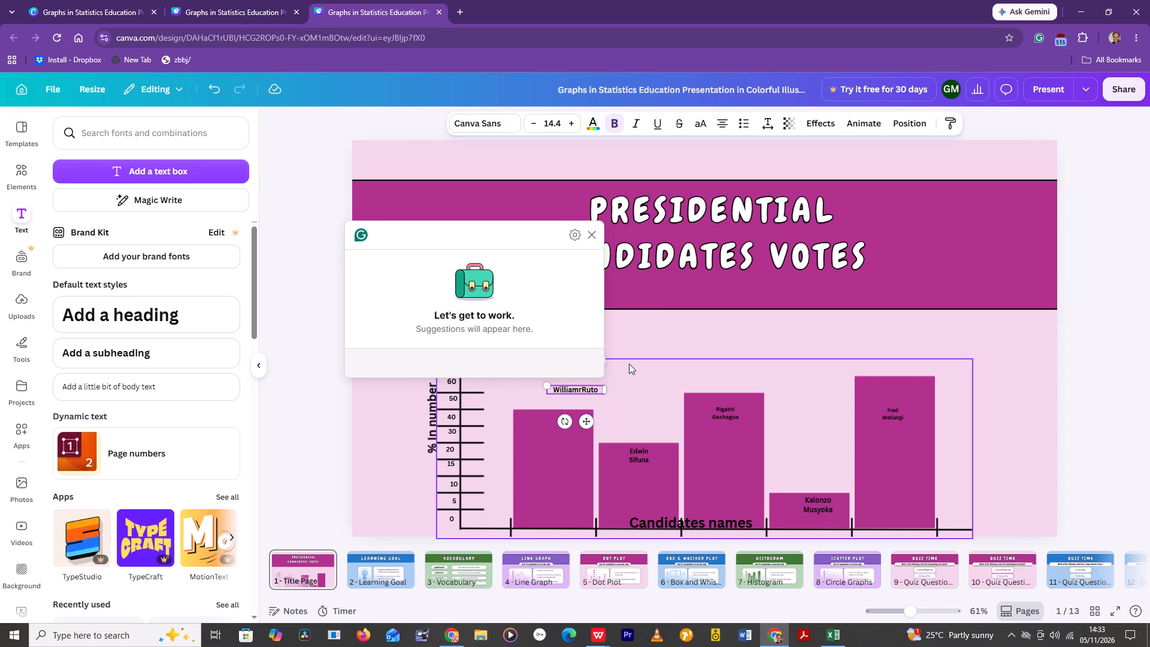
key(BackSpace)
key(space)
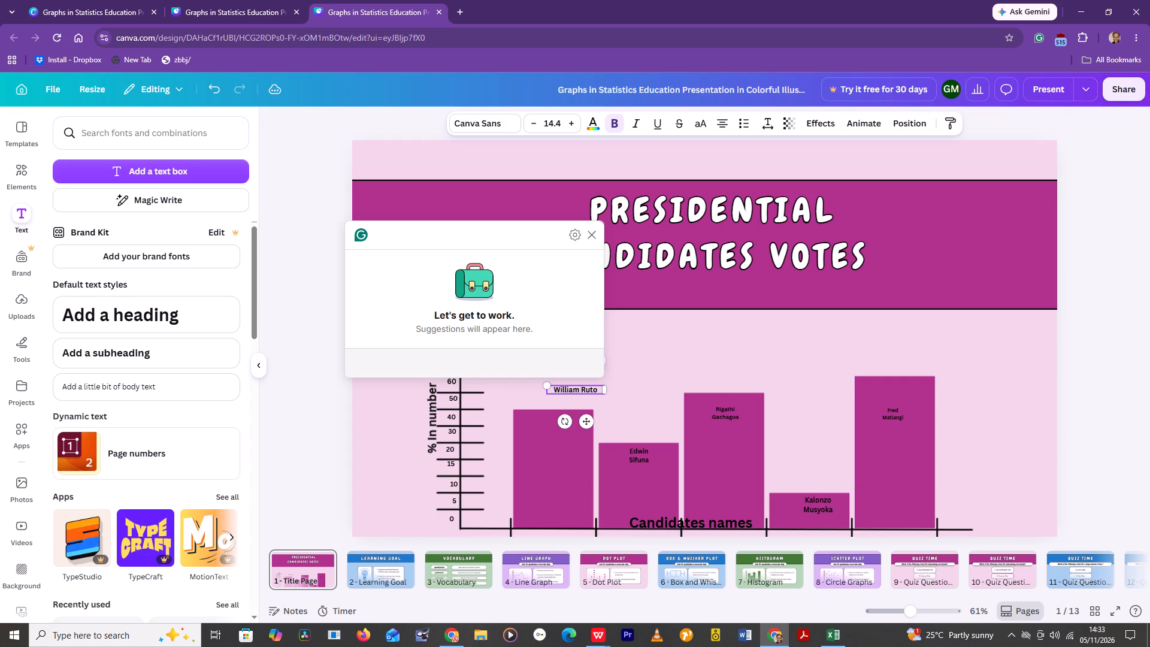
click(592, 392)
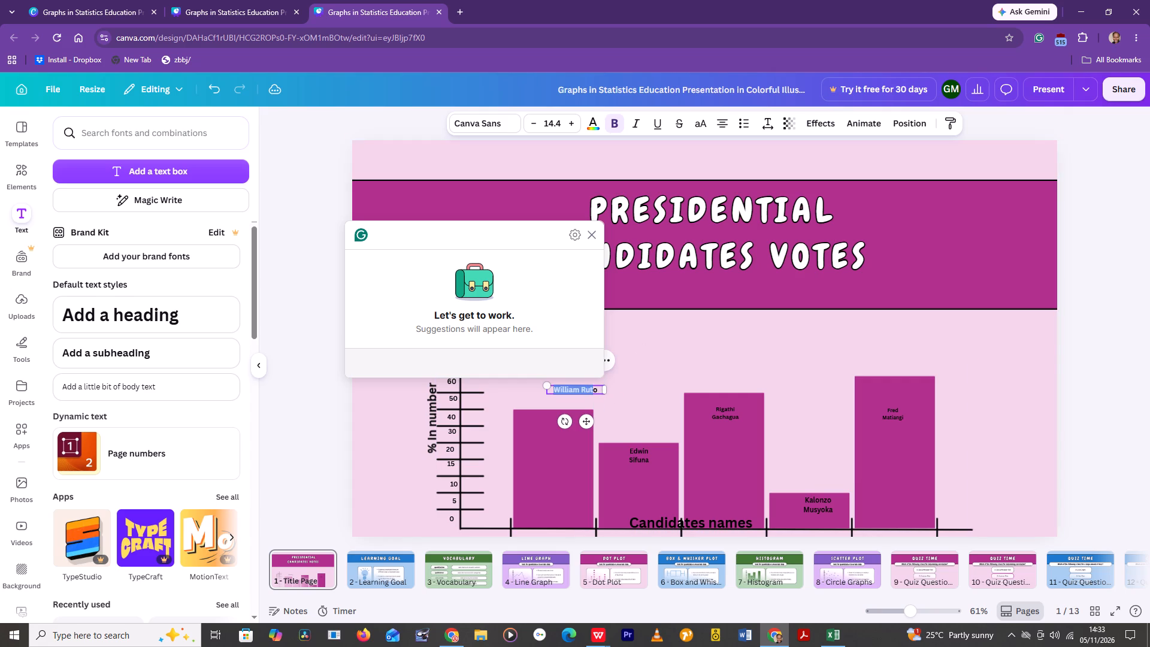
click(613, 392)
click(628, 385)
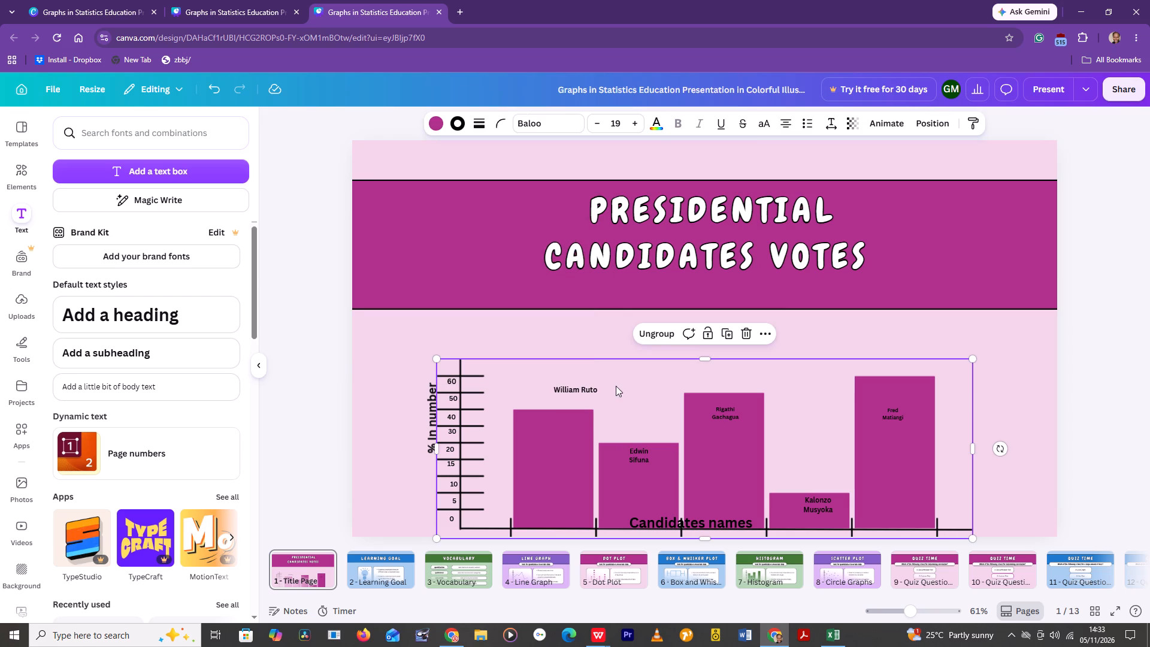
Narrow the "William Ruto" label so it wraps onto two lines, and place it inside the first bar.
click(589, 388)
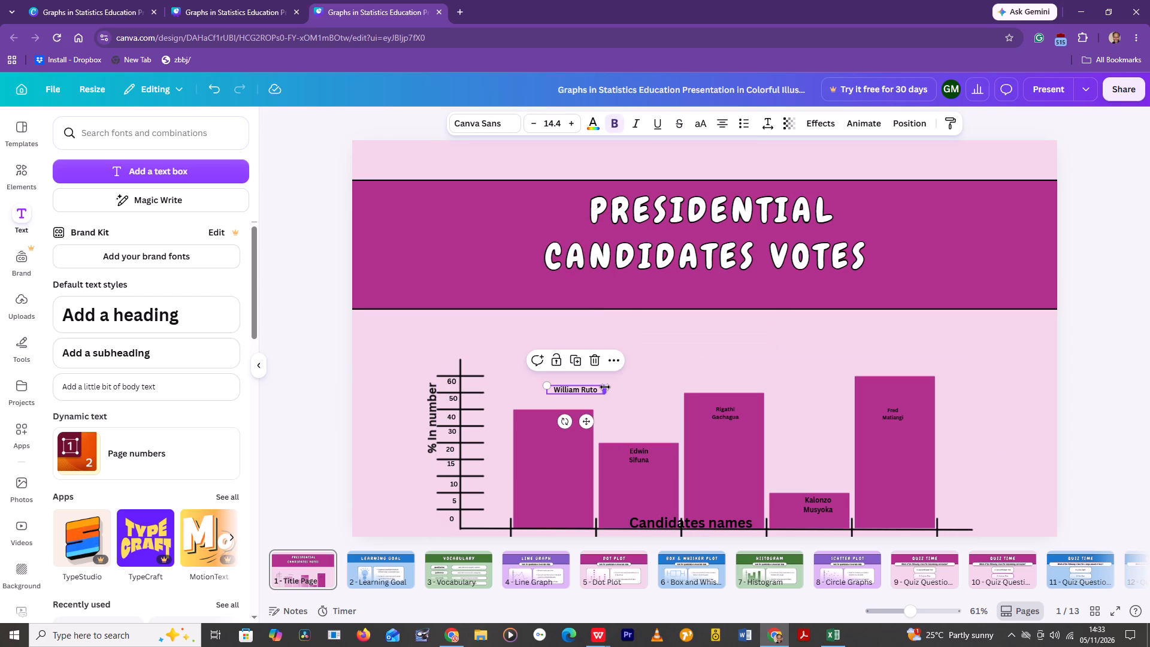
drag(605, 387, 601, 386)
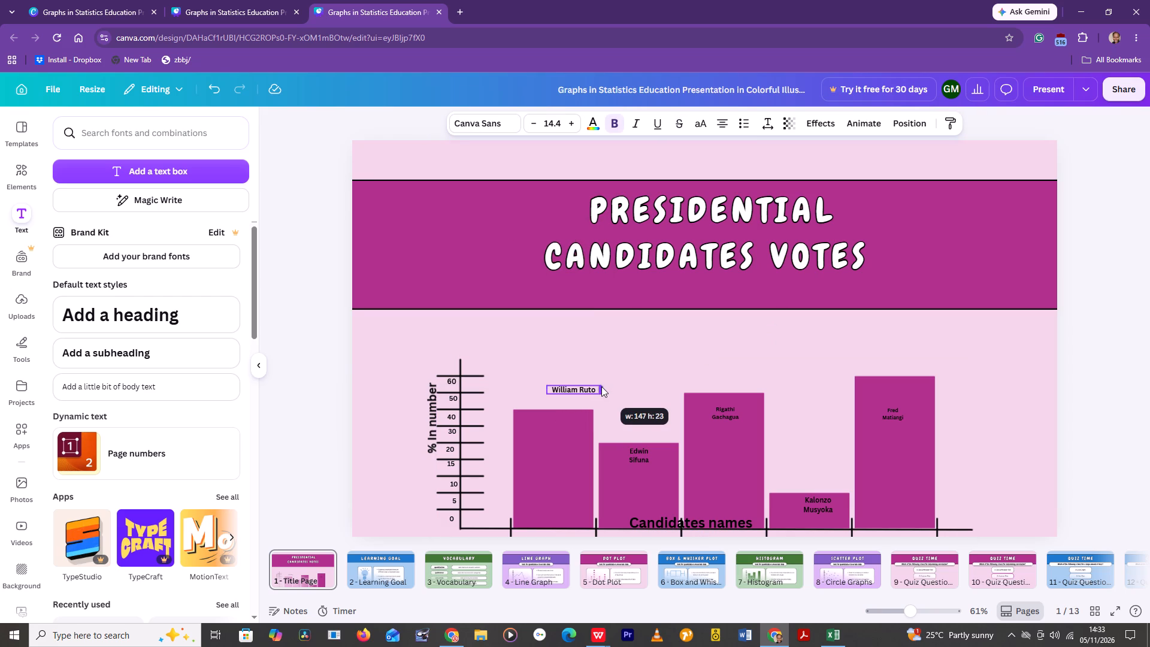
drag(601, 386, 590, 385)
drag(567, 386, 556, 409)
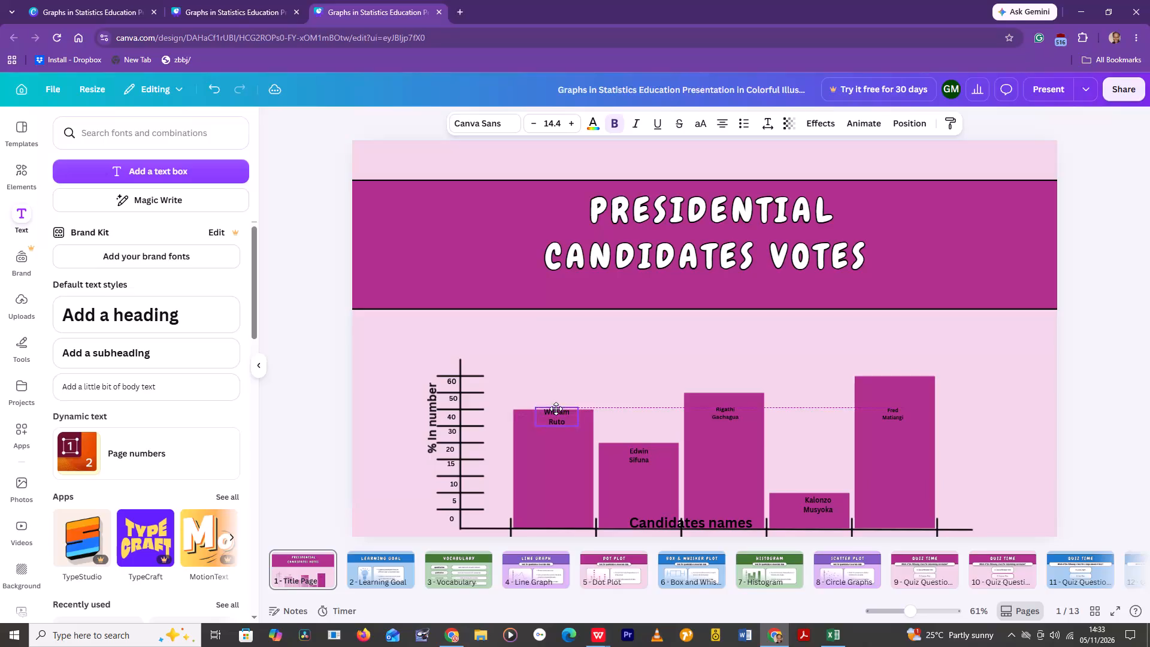
drag(556, 409, 538, 431)
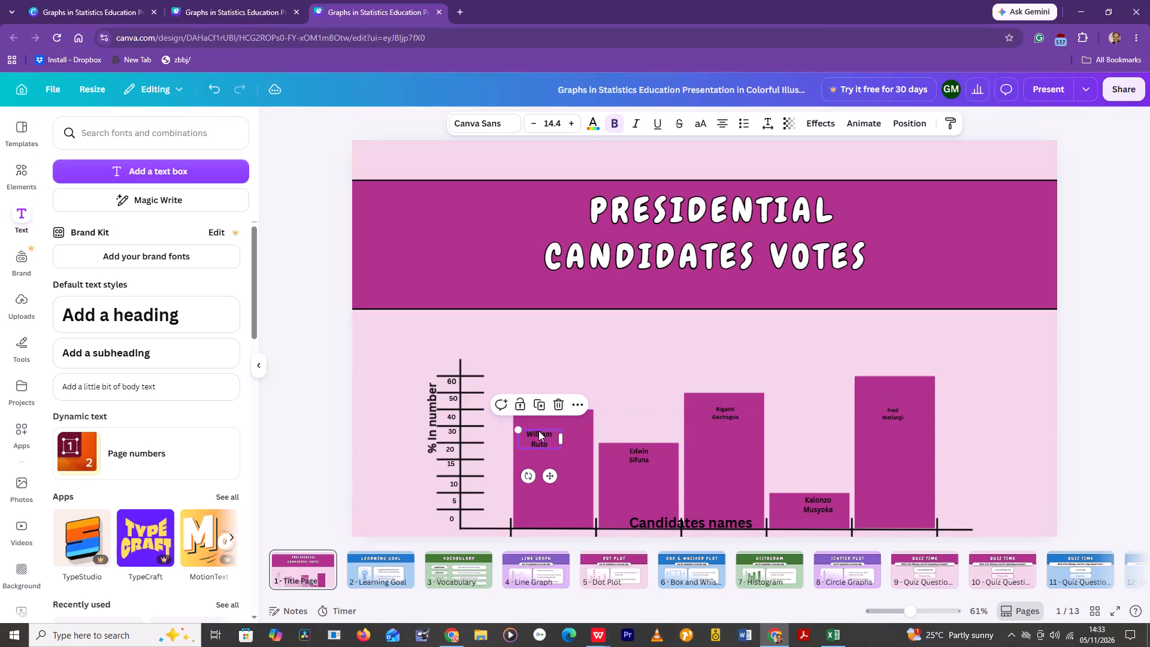
drag(538, 431, 546, 441)
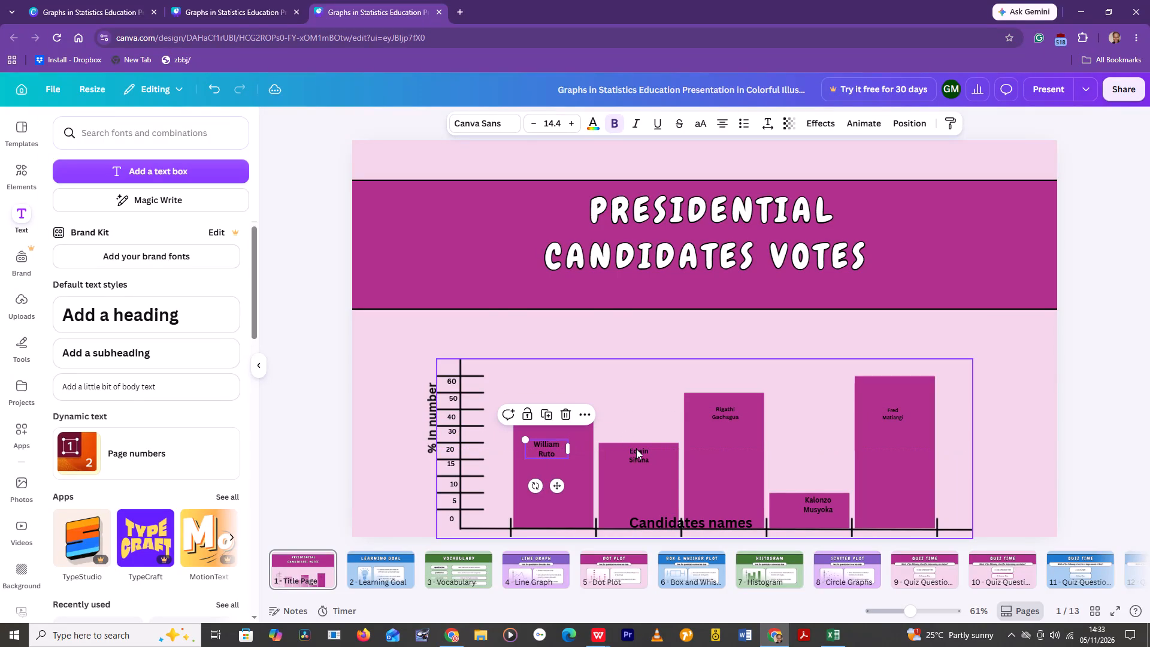
Move the "Fred Matiangi" label up to sit just inside the top of the fifth bar.
click(896, 410)
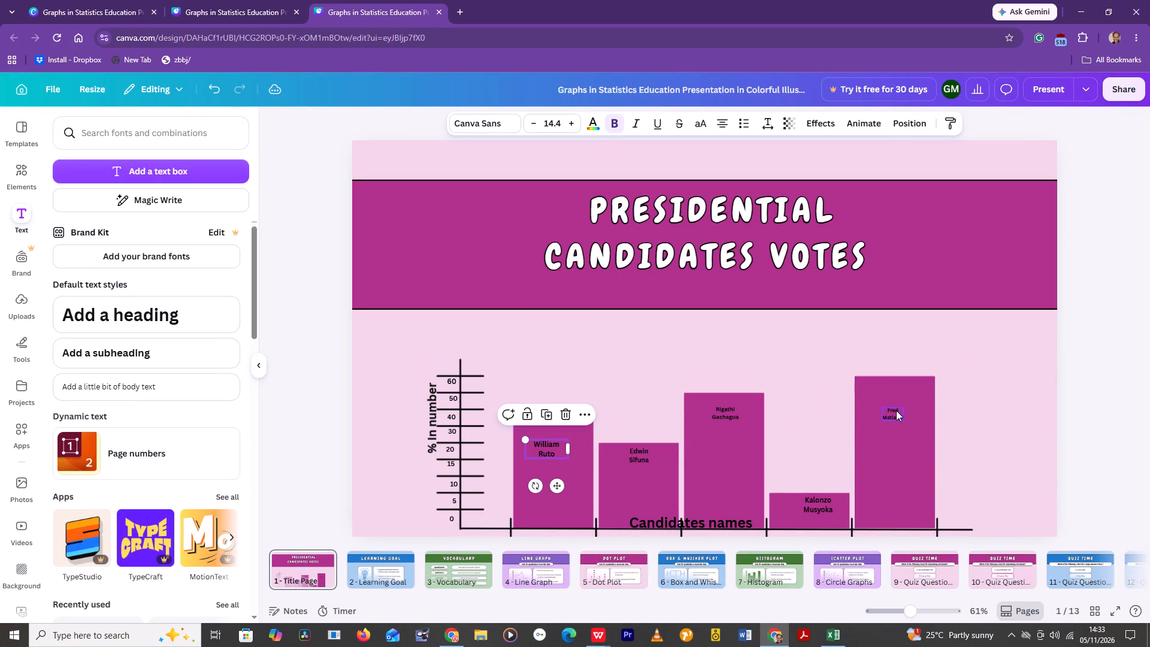
drag(896, 410, 900, 395)
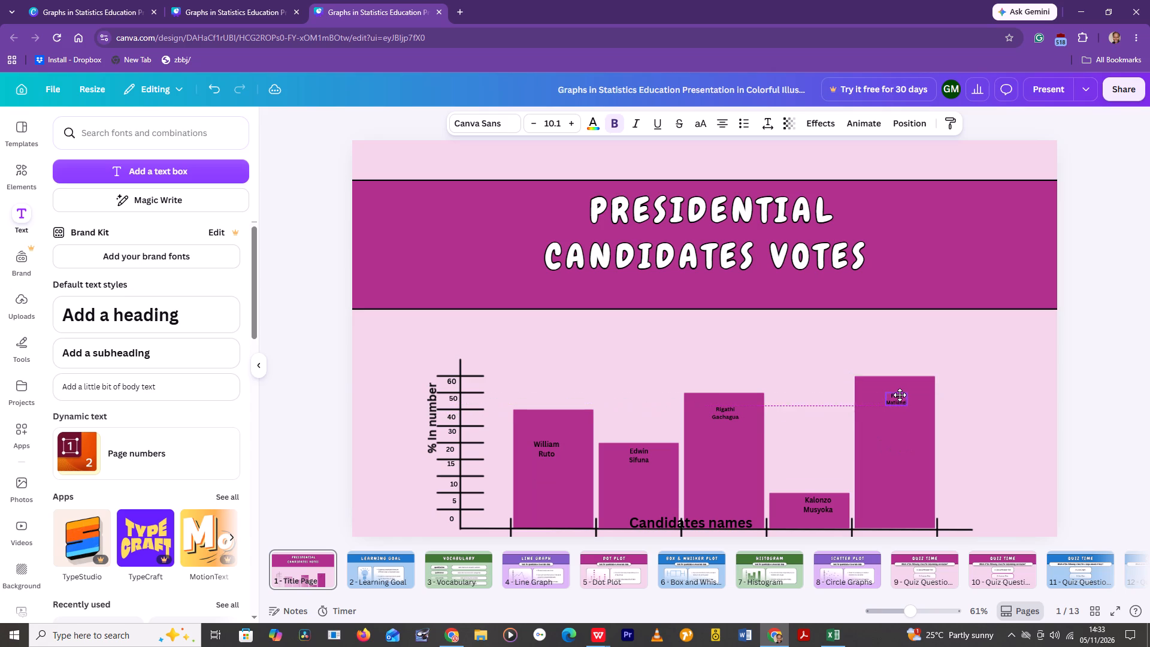
drag(900, 395, 902, 388)
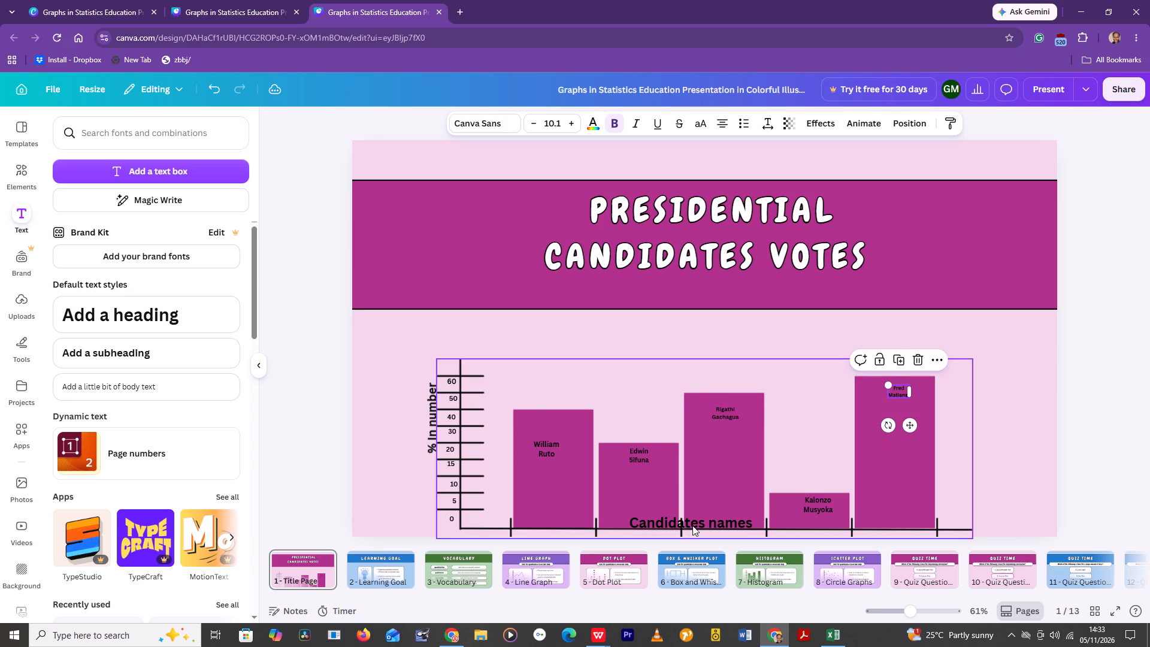
Move the "Candidates names" title down to the page's bottom edge and nudge the chart group slightly up.
drag(697, 519, 698, 528)
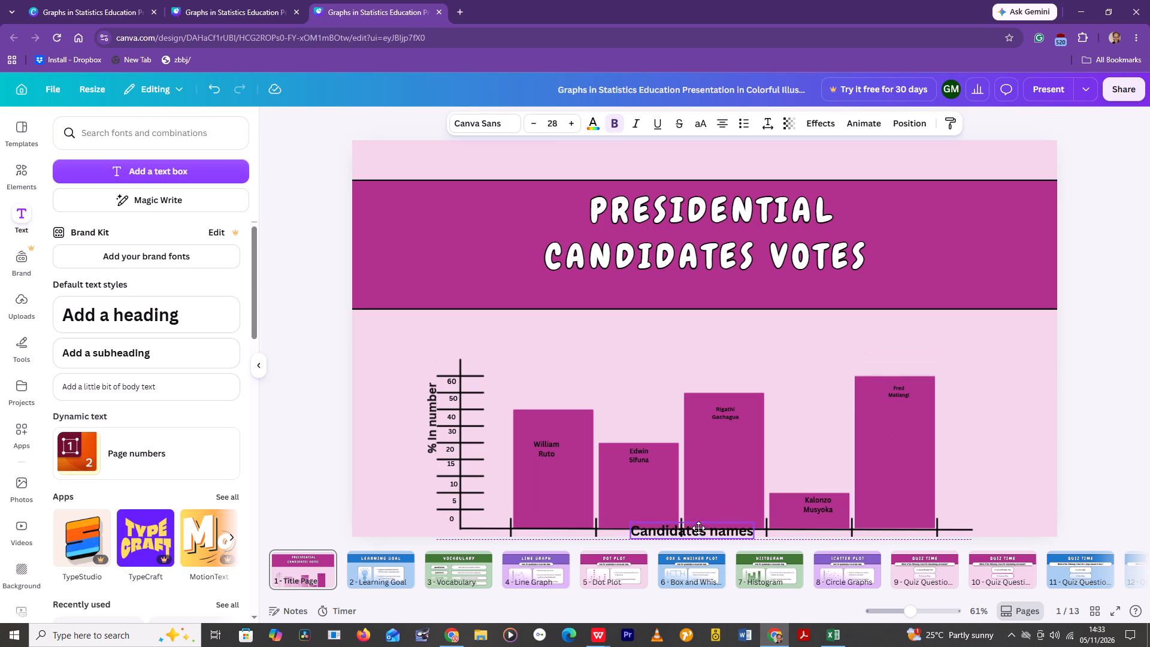
drag(698, 528, 698, 530)
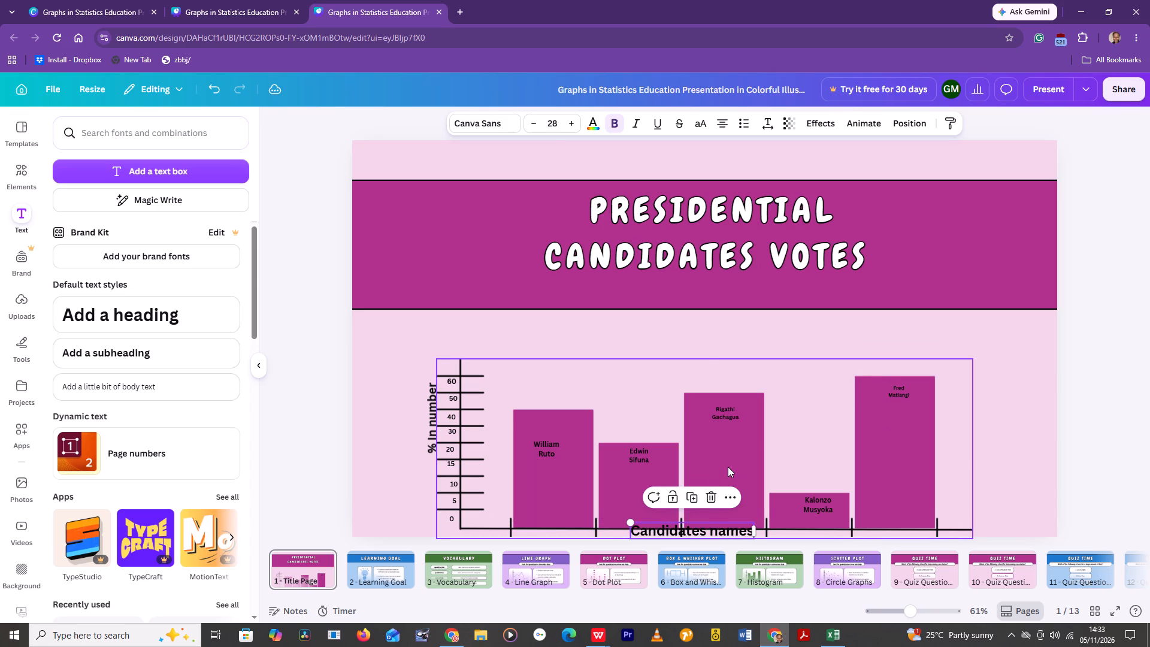
click(728, 467)
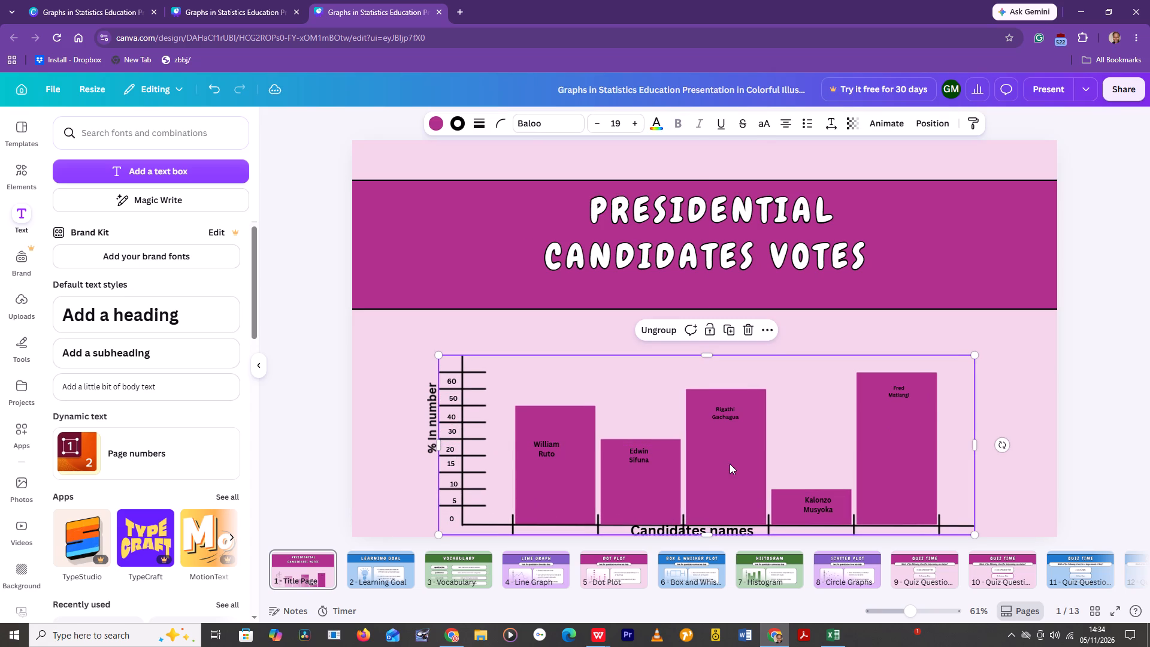
Shift the "% In number" axis title slightly down and outward, clear of the vertical axis tick marks.
click(429, 425)
drag(429, 425, 427, 428)
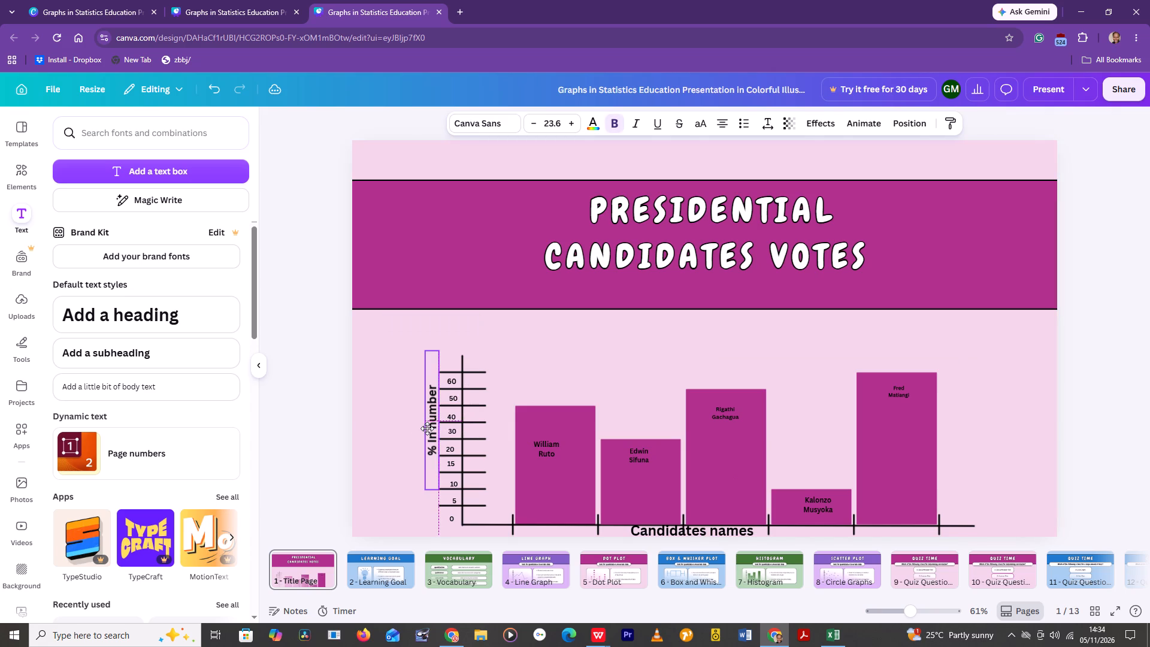
drag(427, 428, 425, 428)
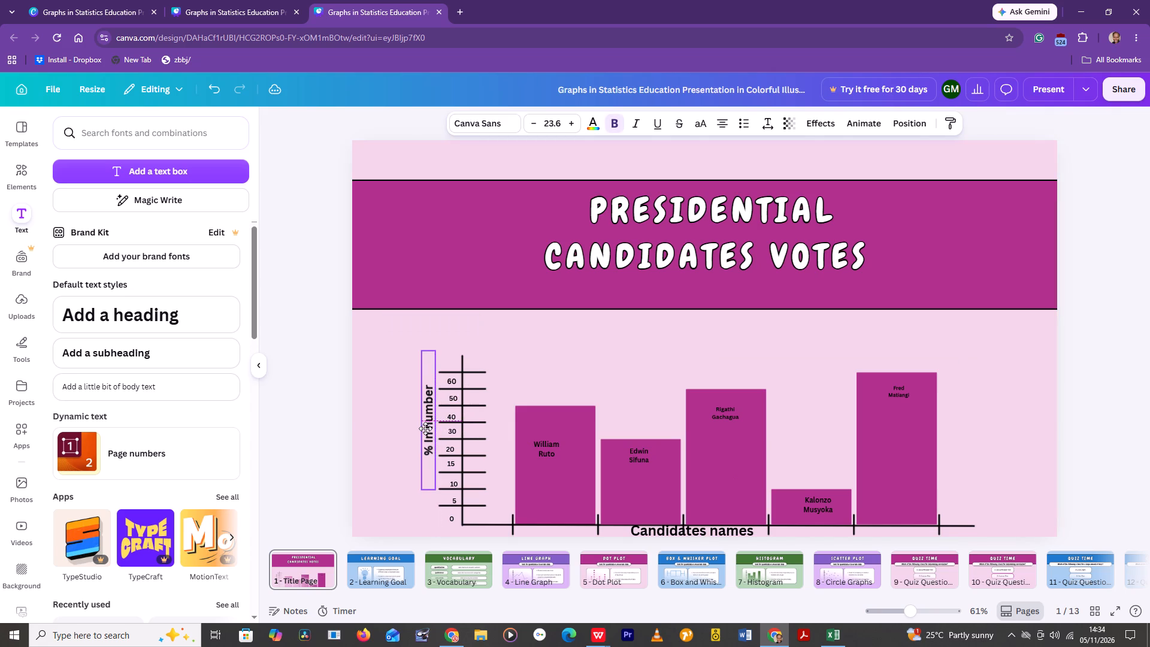
drag(425, 428, 425, 433)
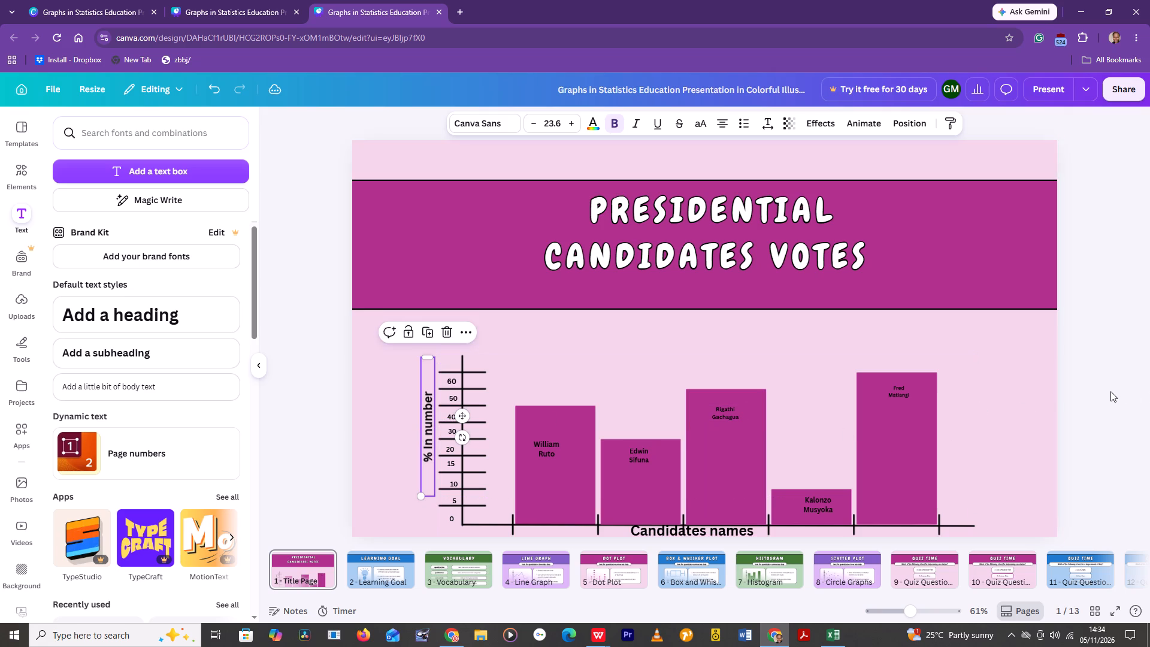
click(1107, 391)
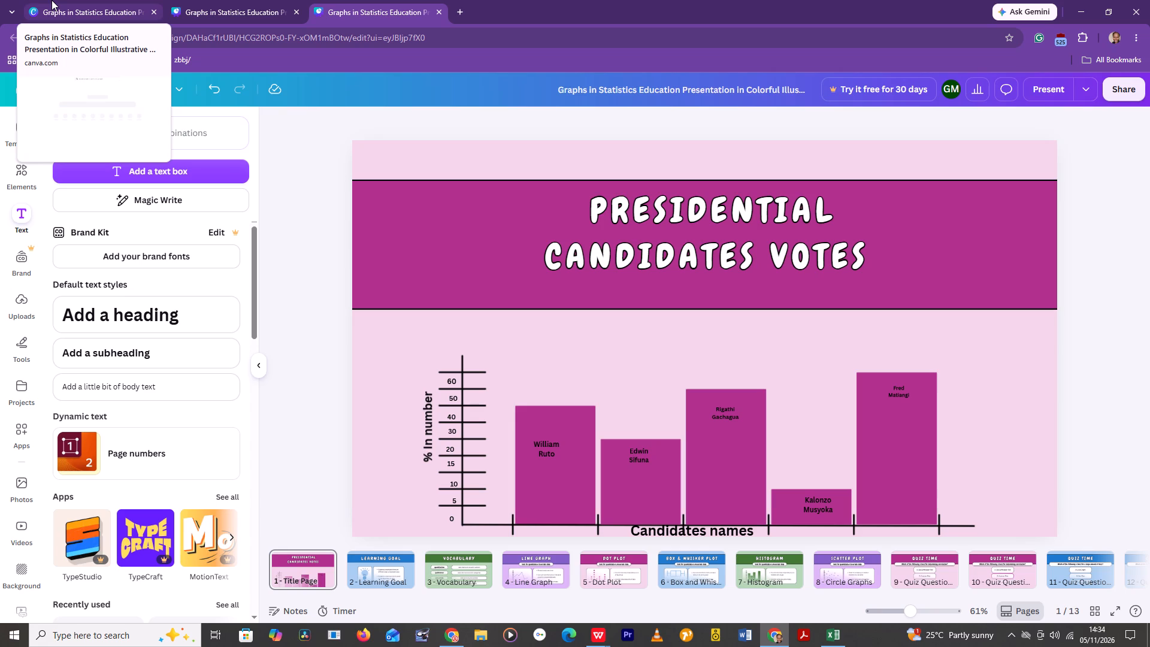
Shorten the first bar from its top edge to about the 15 level on the vertical axis.
click(528, 445)
click(650, 391)
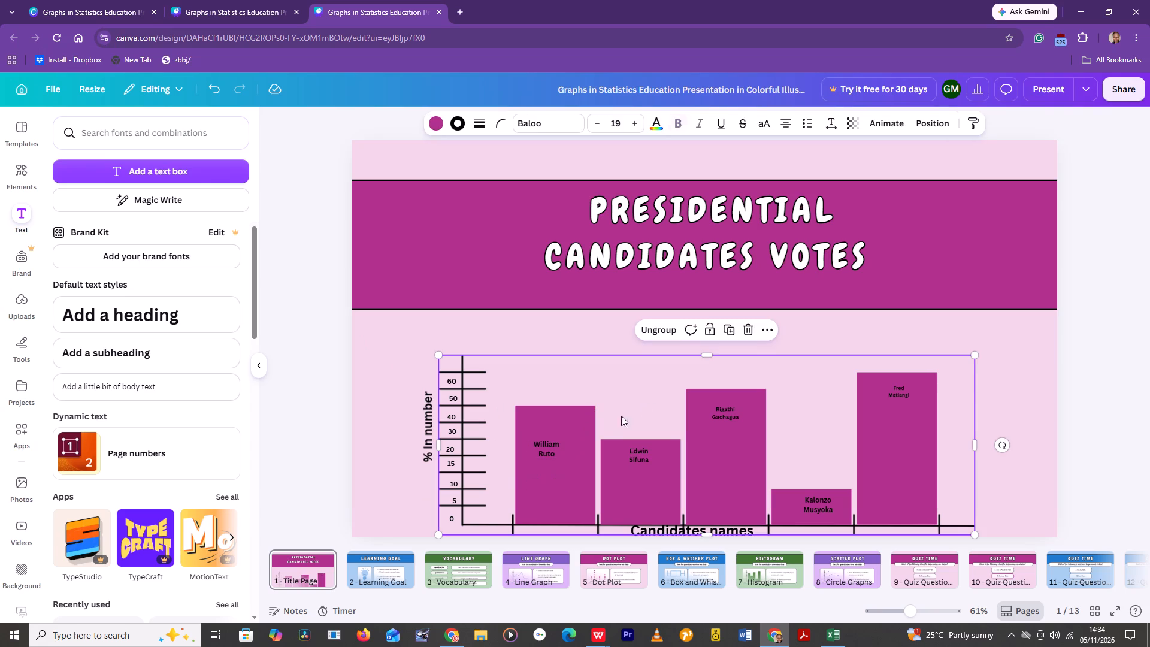
click(575, 477)
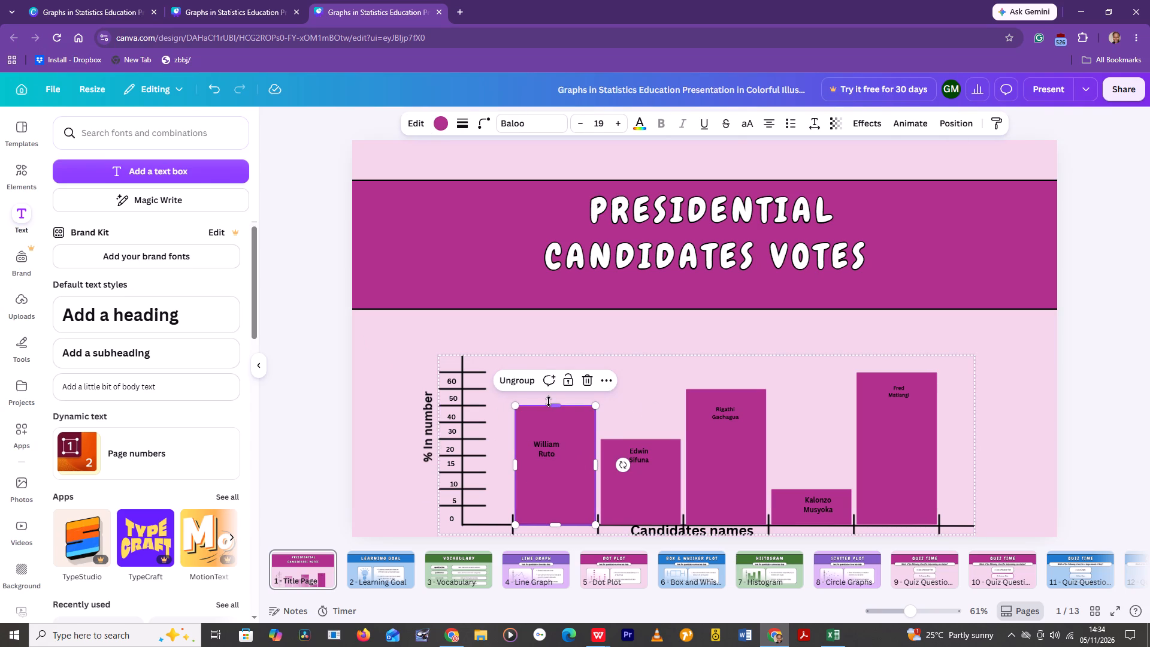
drag(550, 405, 550, 417)
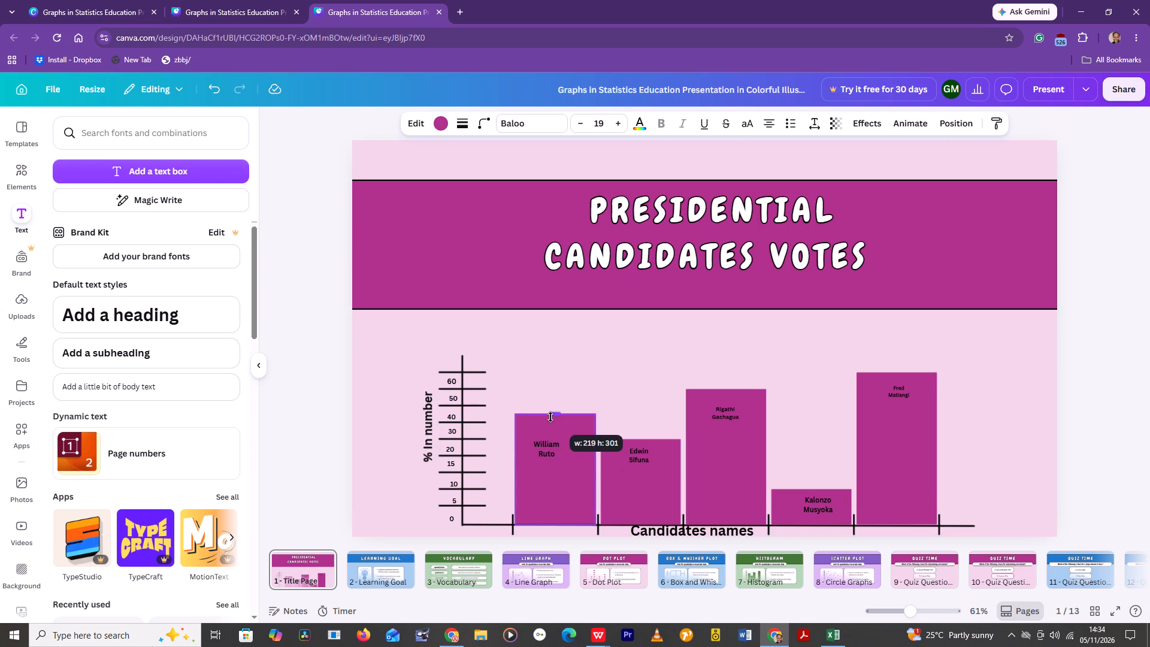
drag(550, 417, 549, 455)
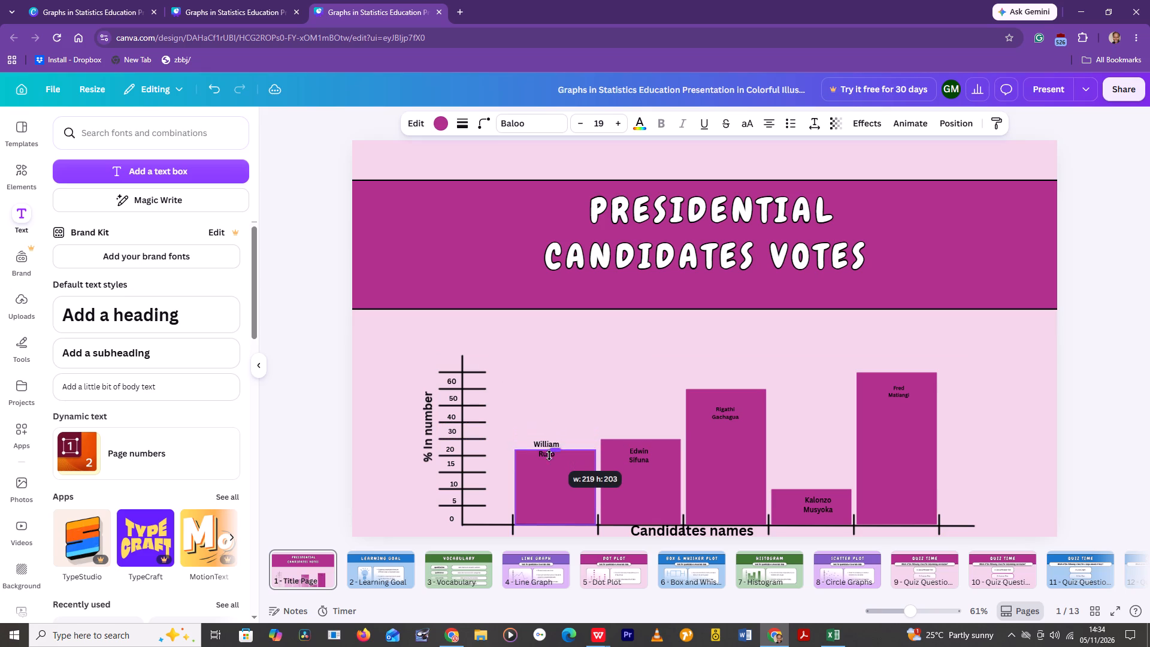
drag(549, 455, 551, 448)
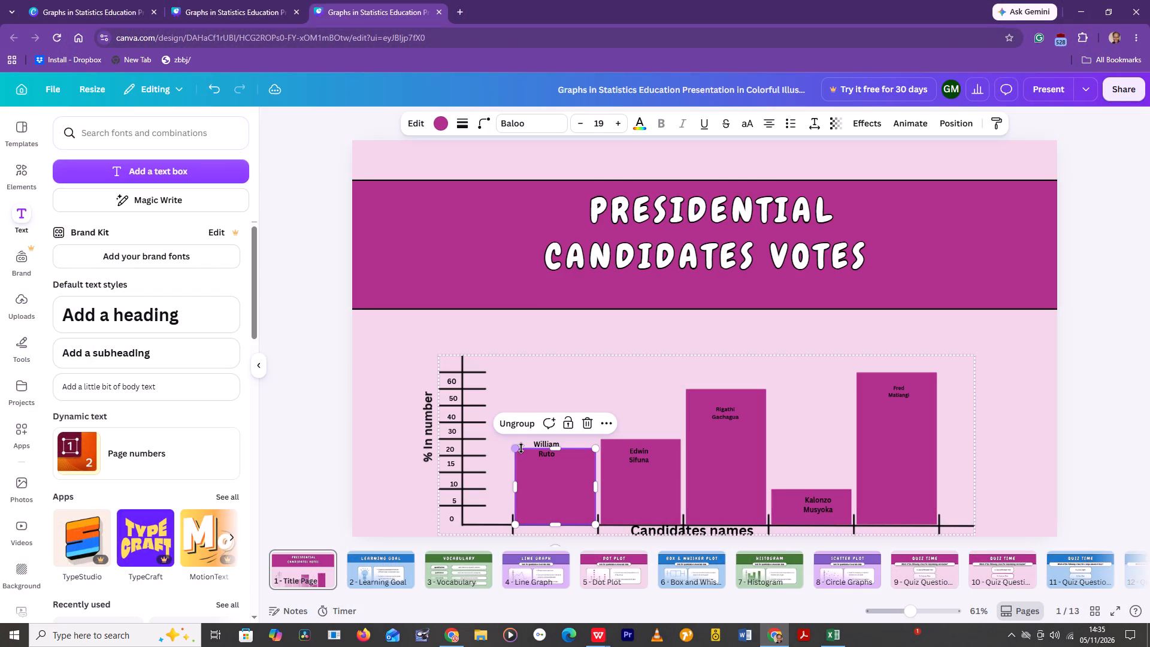
drag(557, 447, 557, 455)
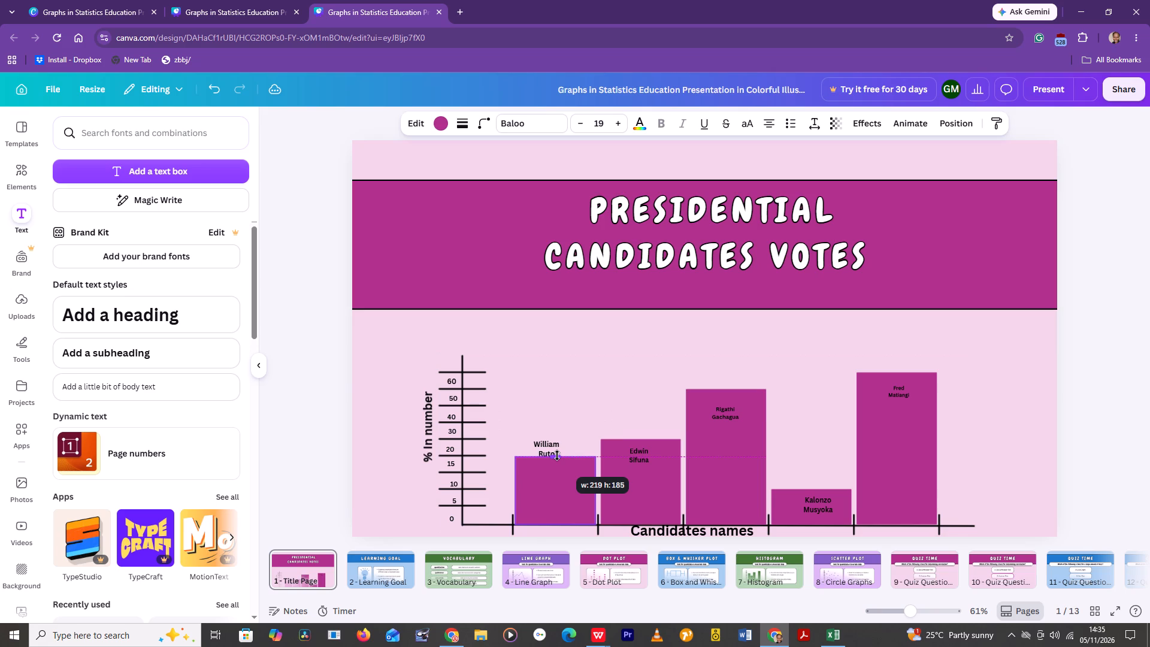
drag(557, 455, 558, 462)
Move the "William Ruto" label down so it sits inside the upper part of the shortened first bar.
click(541, 449)
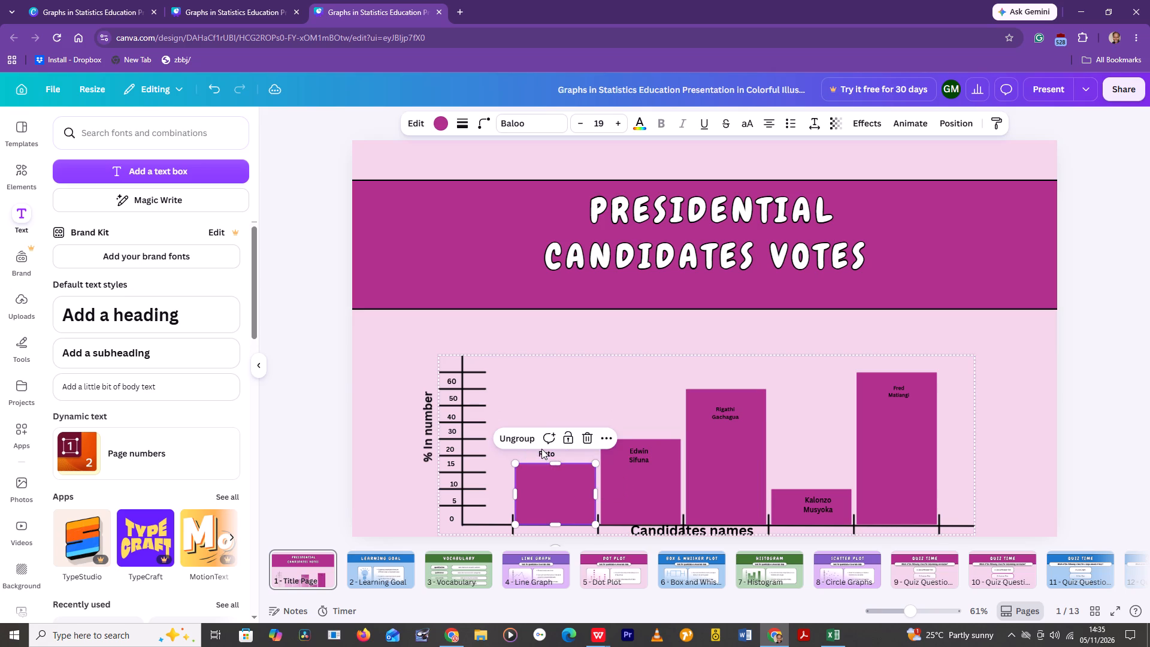
click(545, 451)
drag(546, 446, 546, 452)
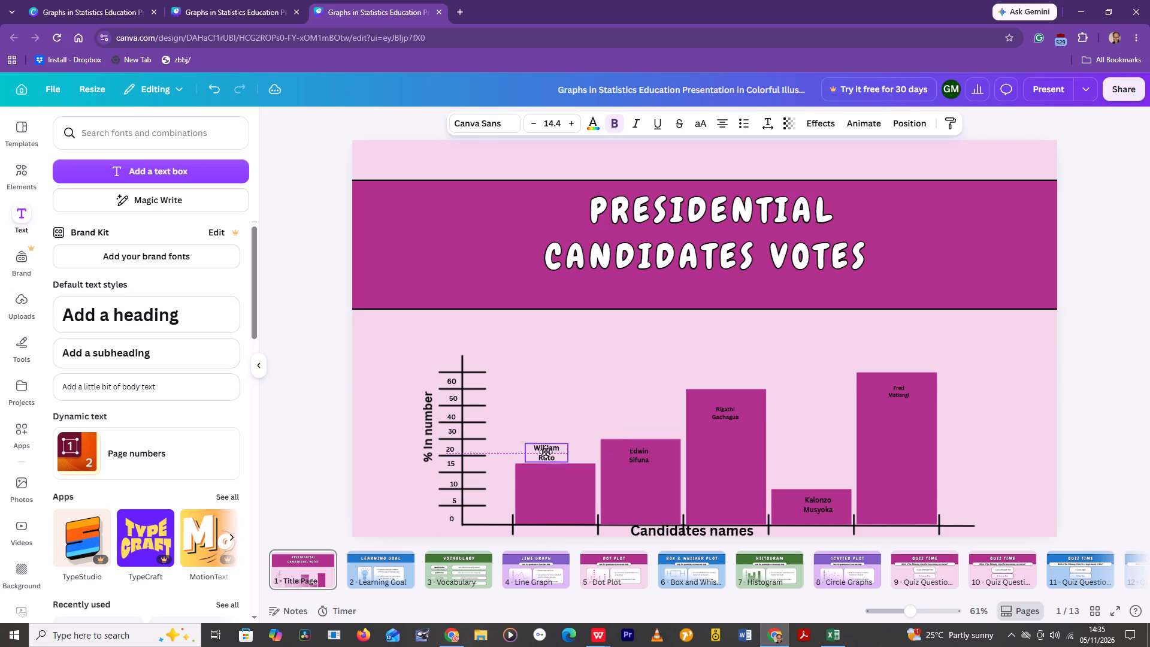
drag(546, 452, 546, 473)
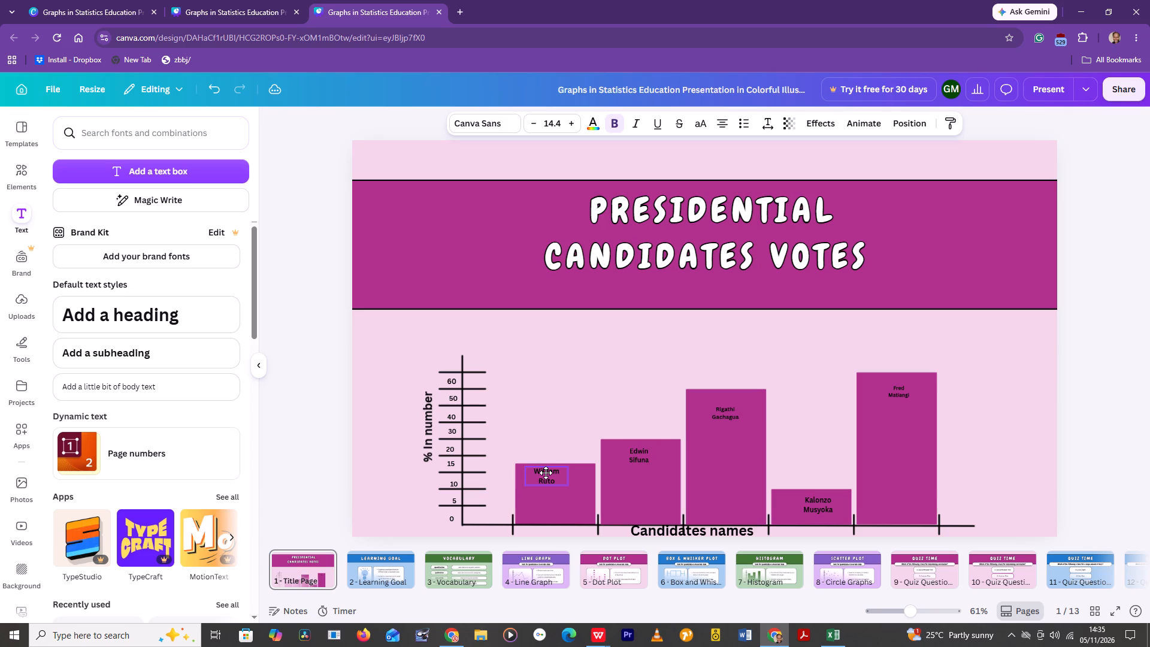
drag(546, 473, 548, 477)
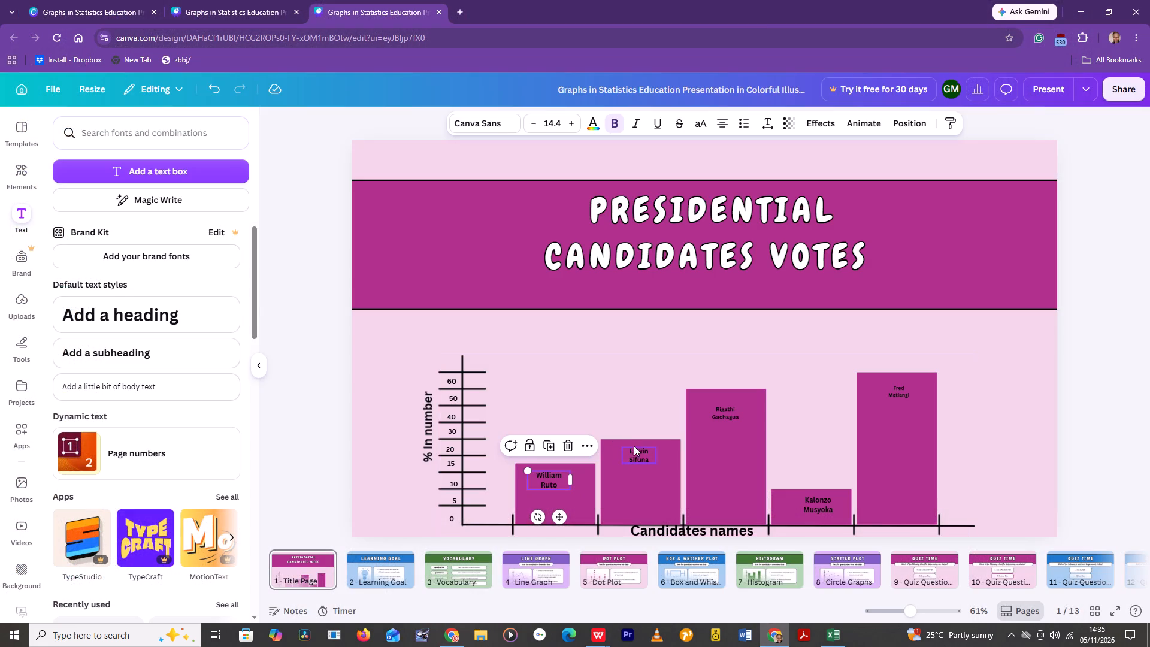
Shorten the second bar to about the 10 level and move the "Edwin Sifuna" label down inside it.
click(652, 478)
click(658, 479)
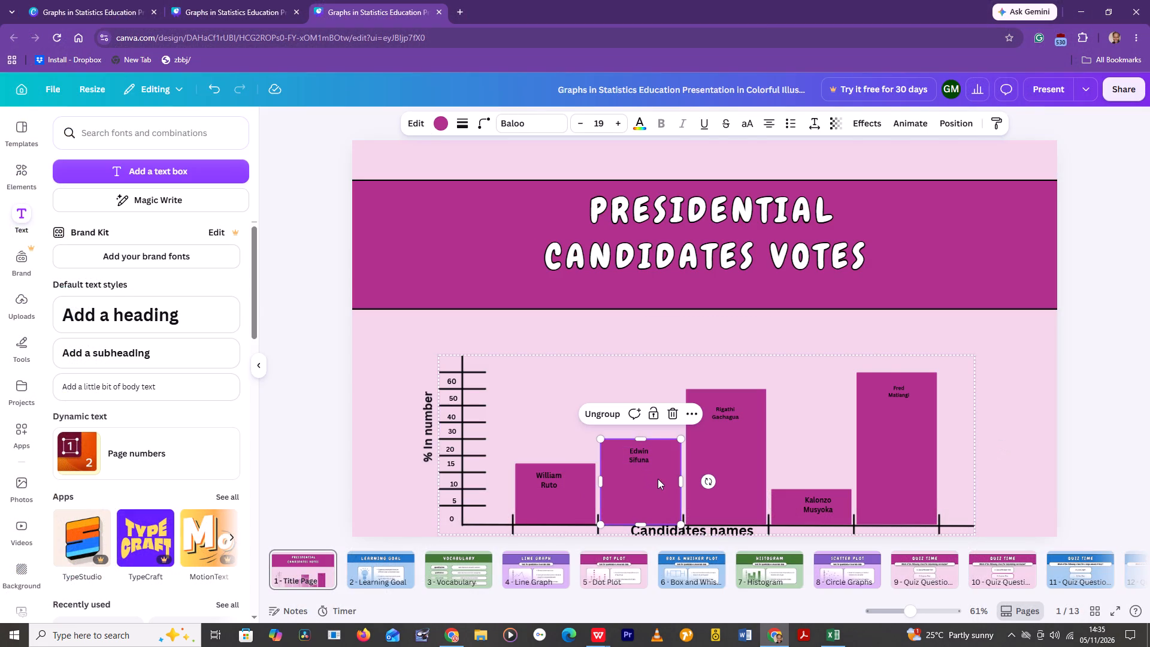
drag(642, 441, 642, 491)
click(635, 446)
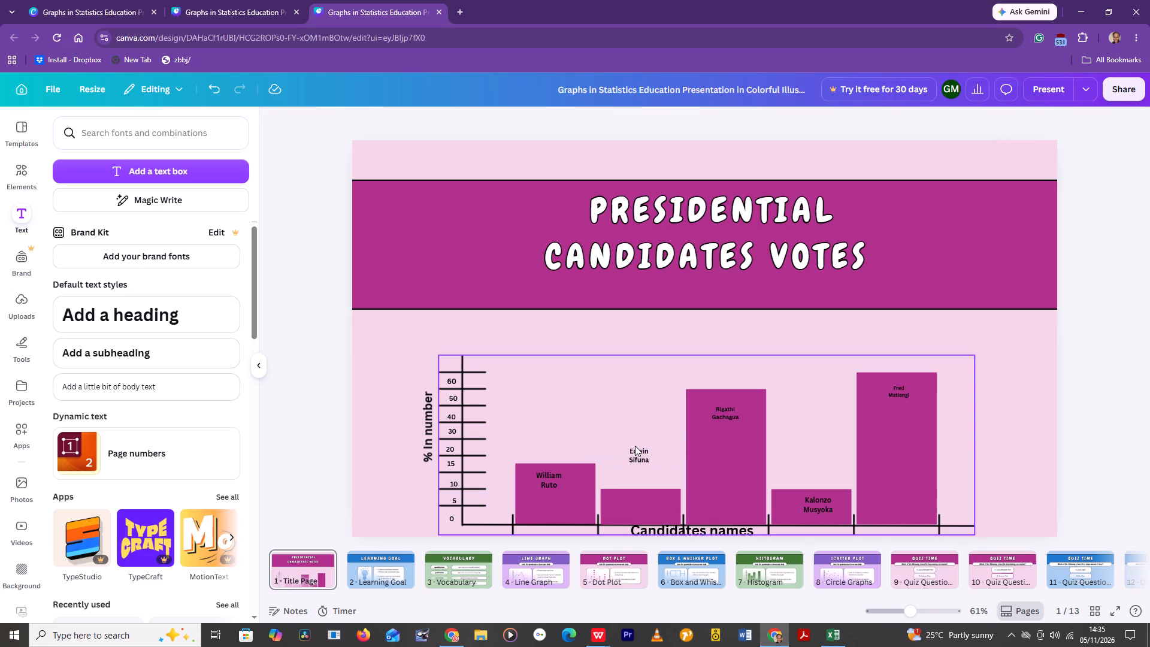
click(638, 458)
drag(638, 458, 638, 504)
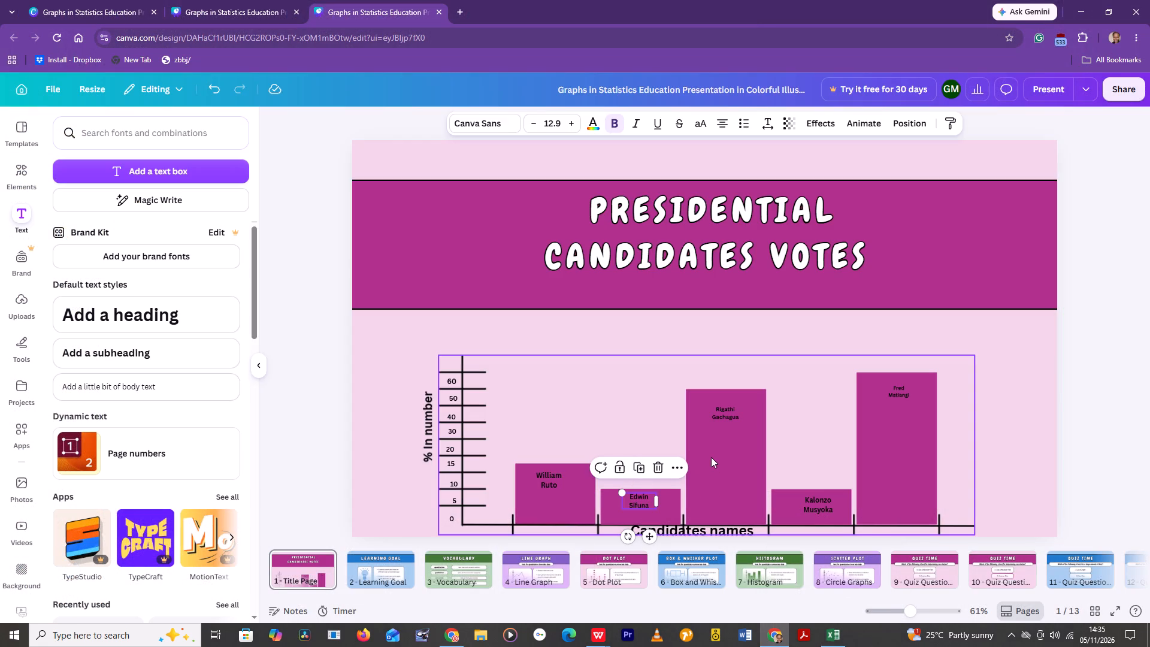
Shorten the third bar to about the 40 level and move the "Rigathi Gachagua" label down inside it.
click(750, 442)
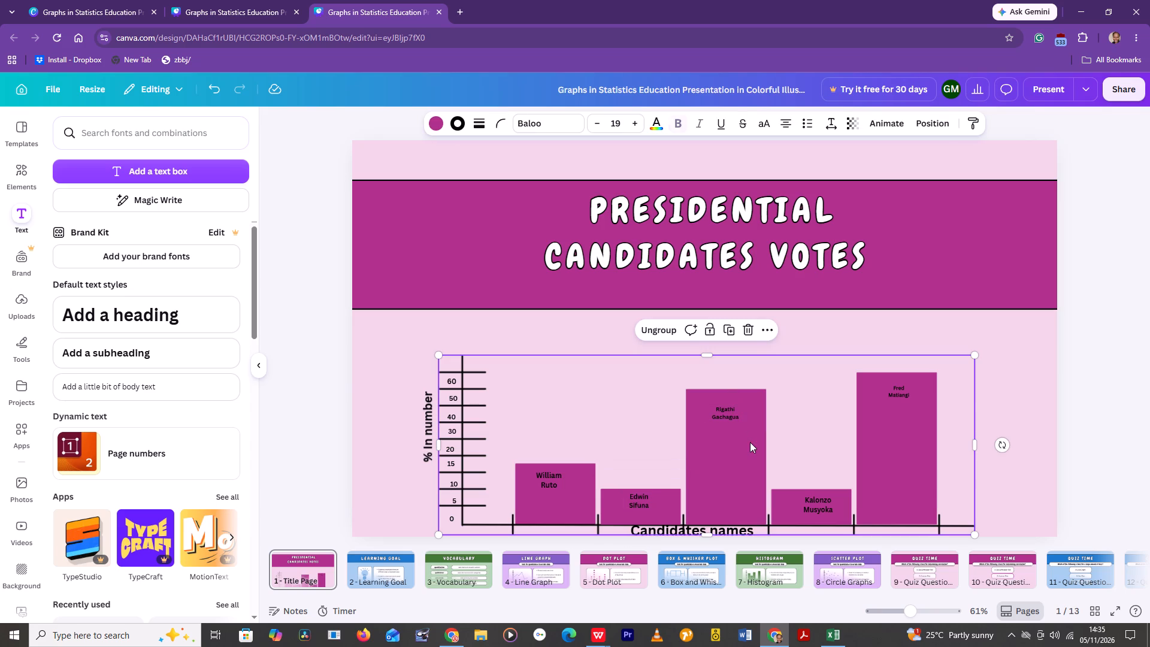
click(752, 445)
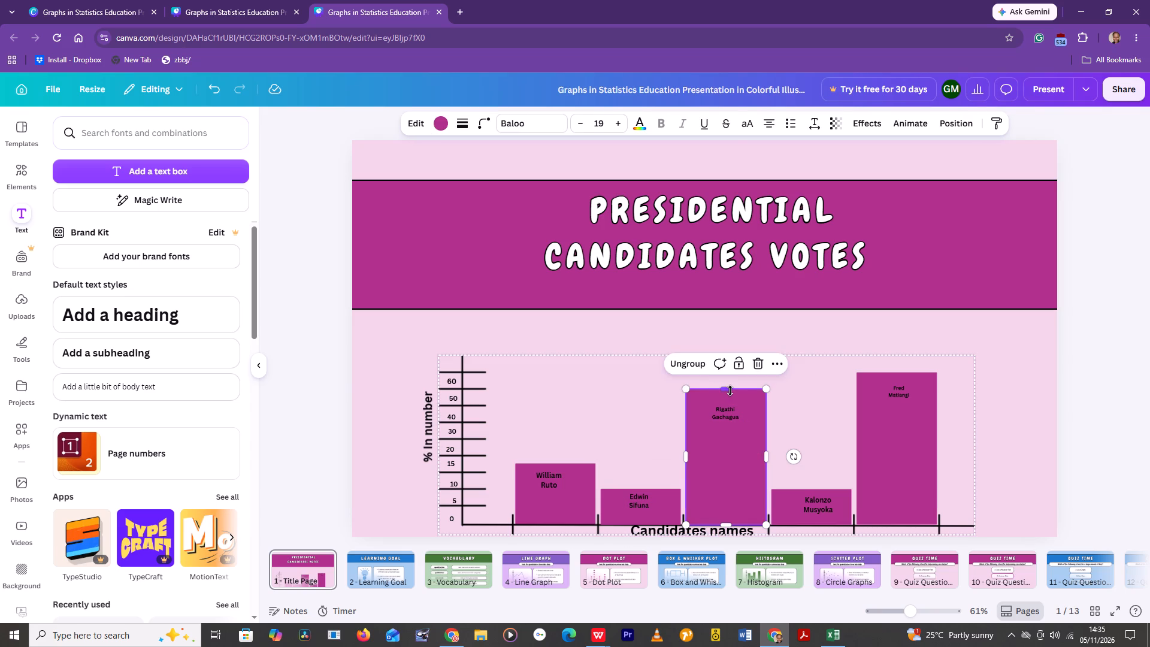
drag(730, 391, 730, 418)
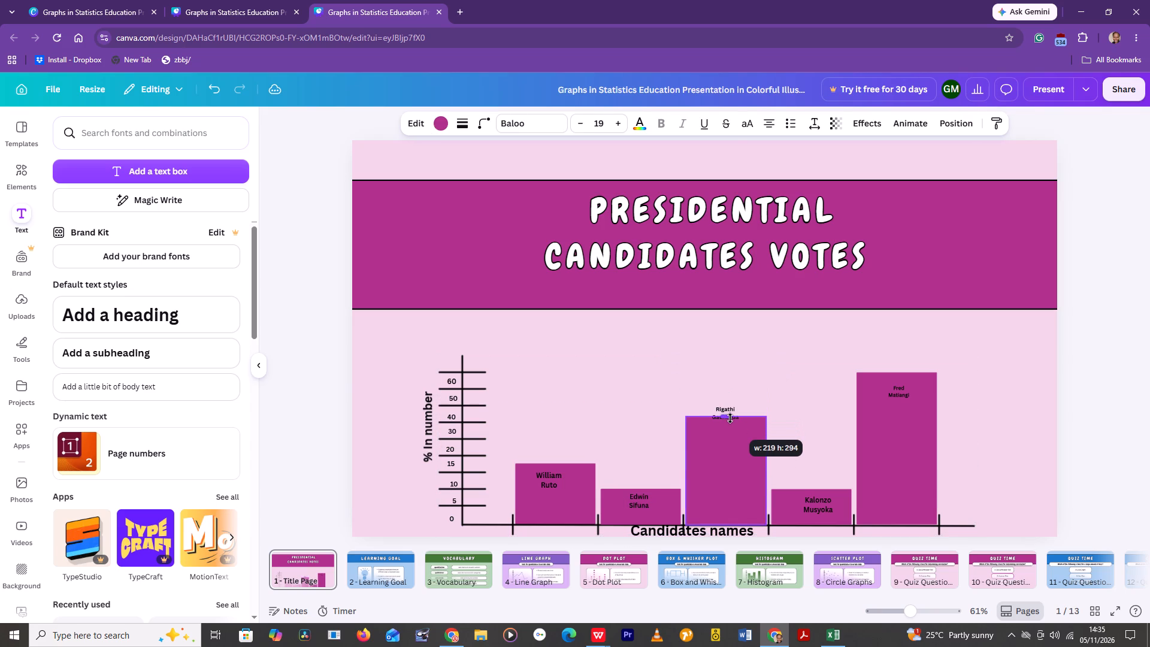
drag(730, 418, 730, 431)
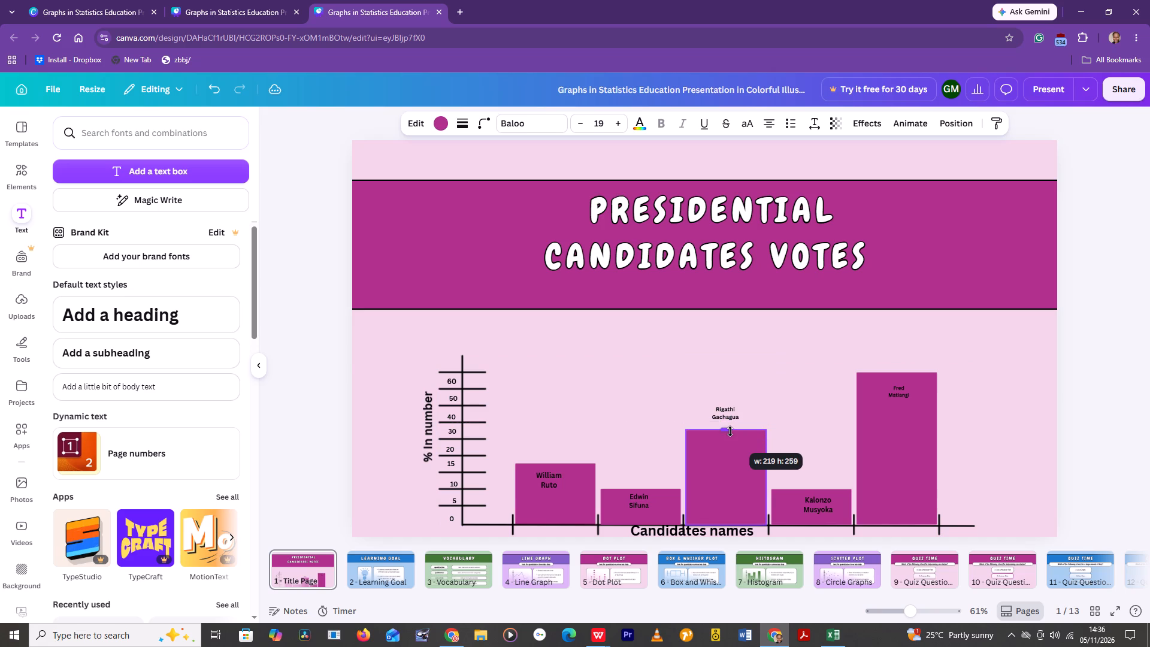
drag(730, 431, 730, 424)
click(725, 413)
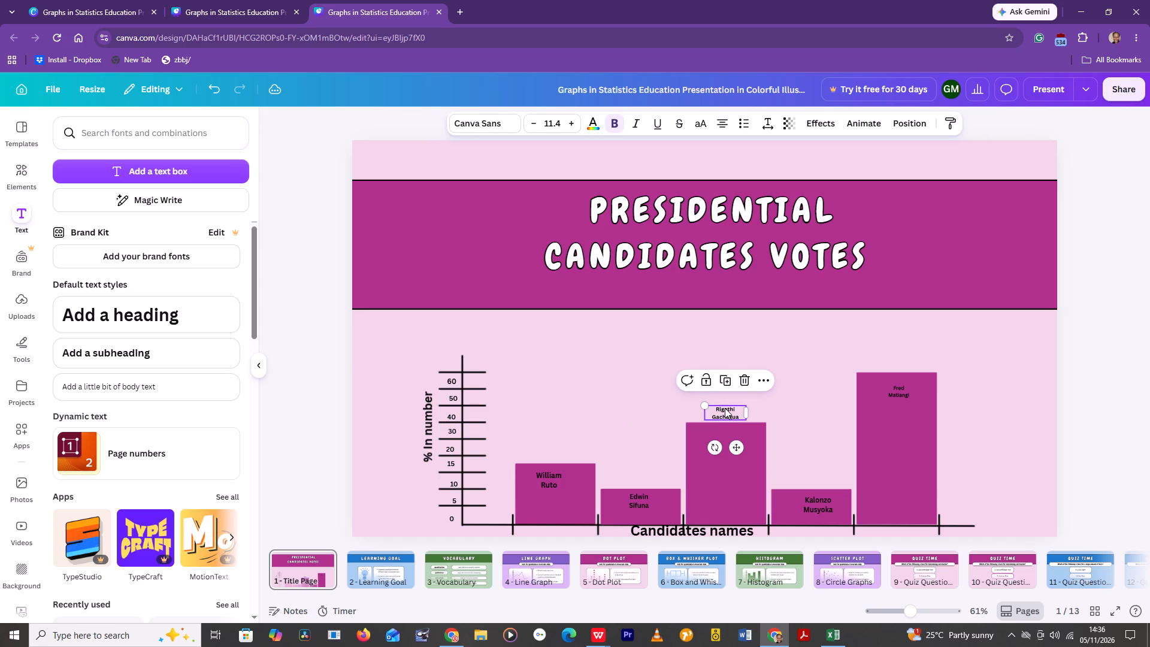
drag(725, 408, 725, 439)
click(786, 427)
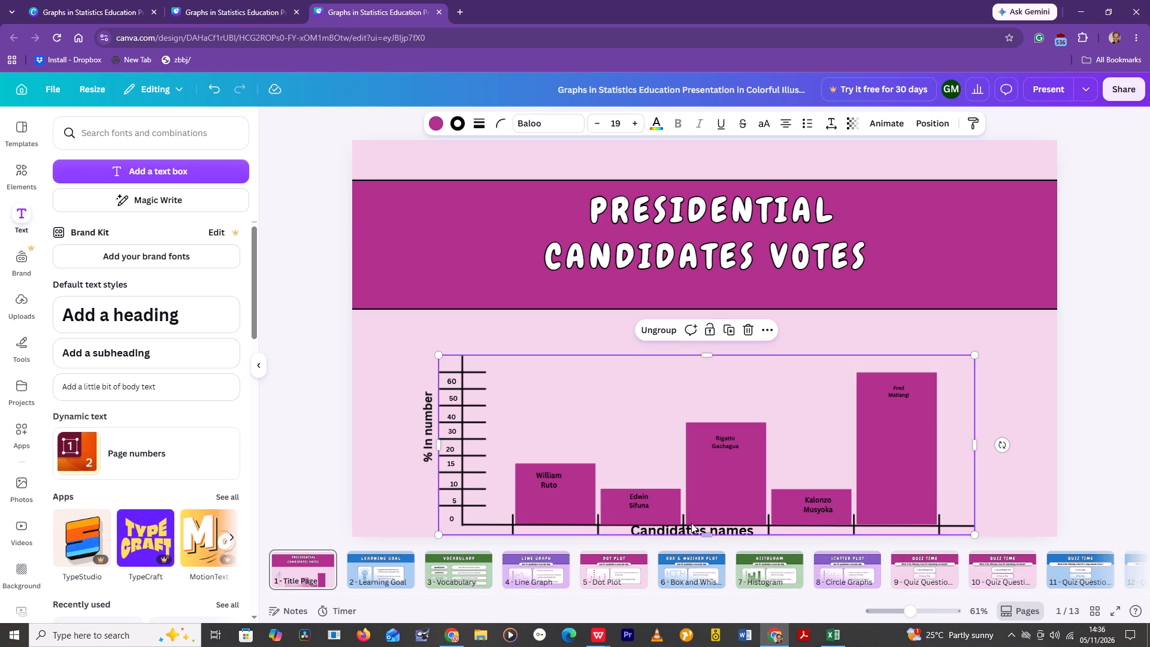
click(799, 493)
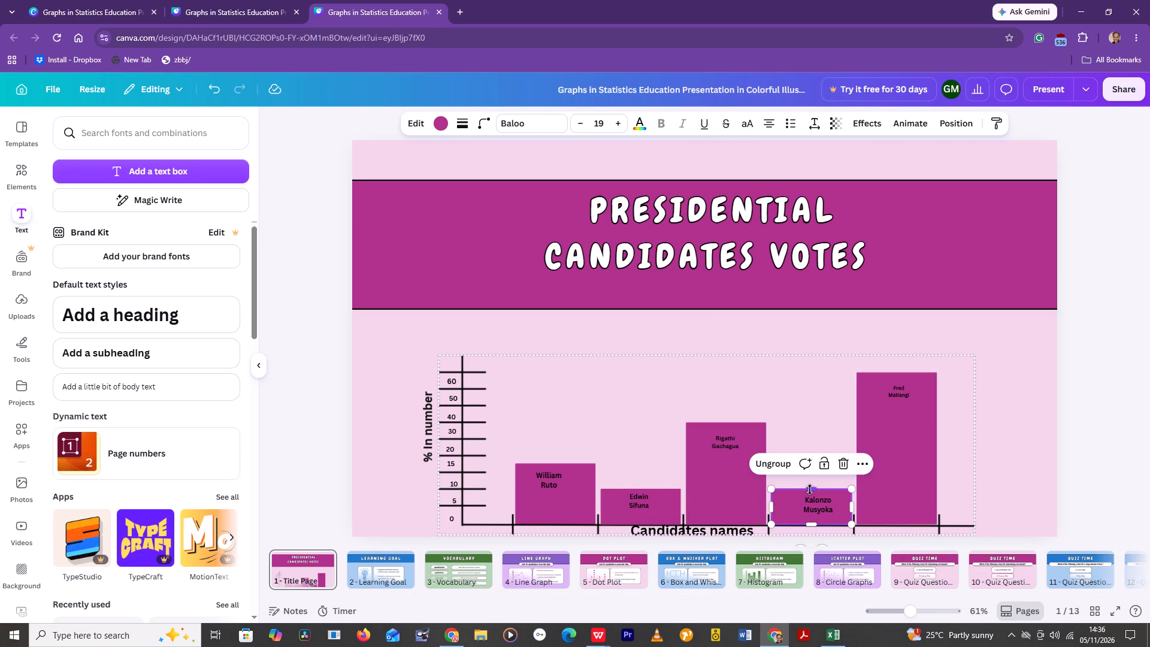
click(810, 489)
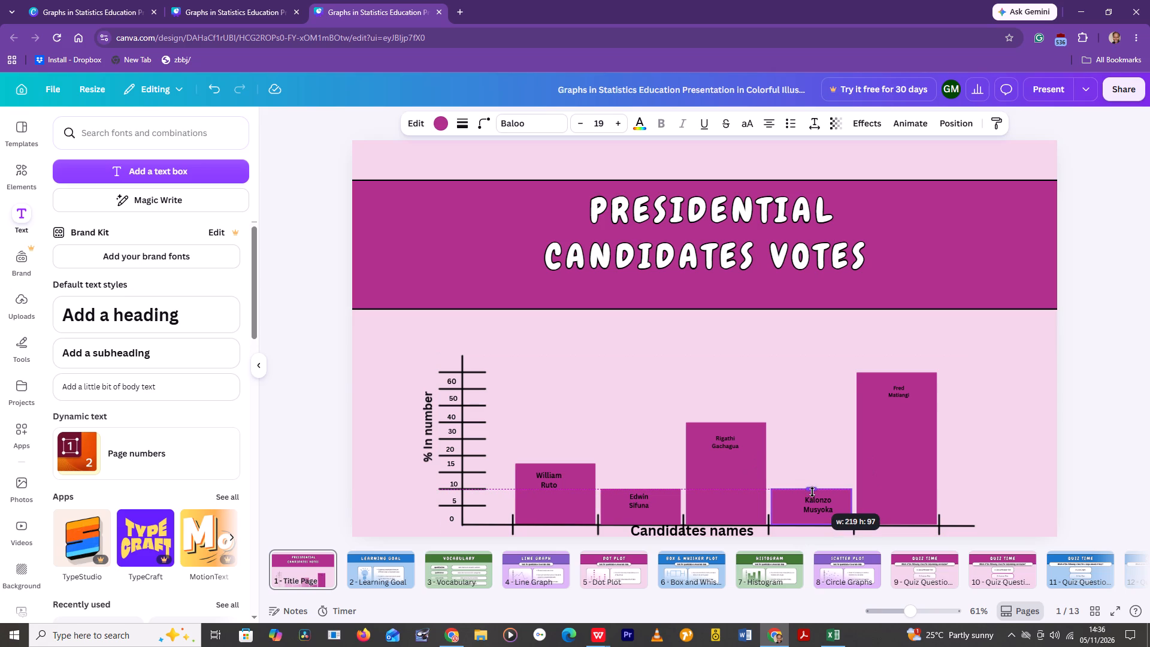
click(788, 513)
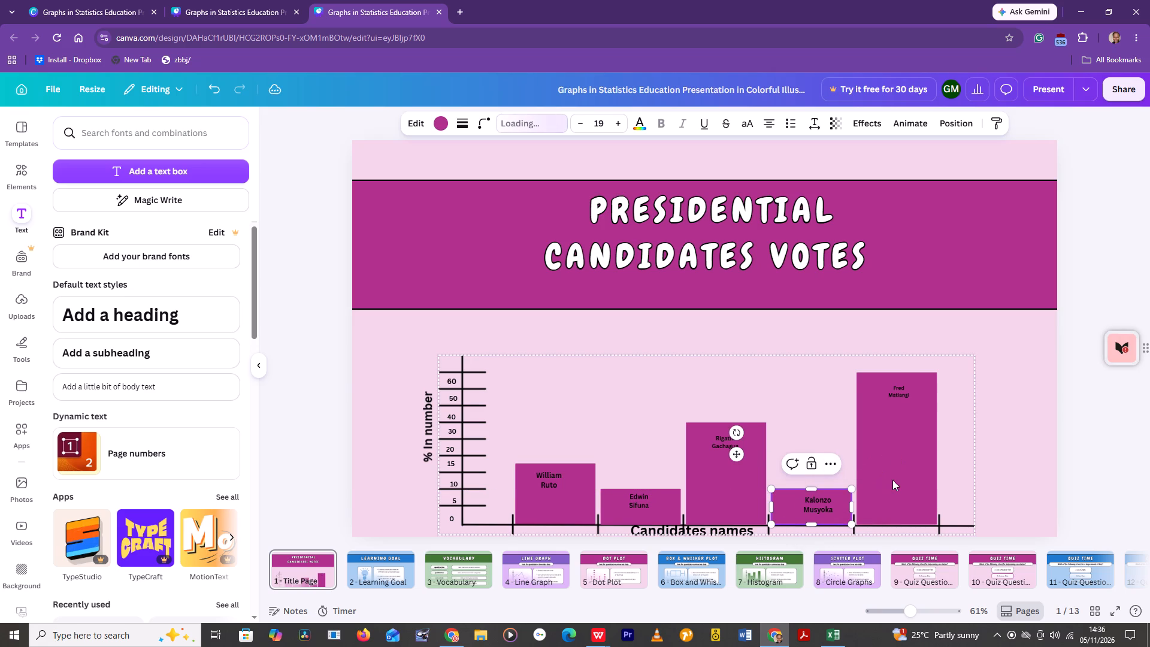
Shorten the fifth bar from its top edge to about the 50 level on the vertical axis.
click(892, 479)
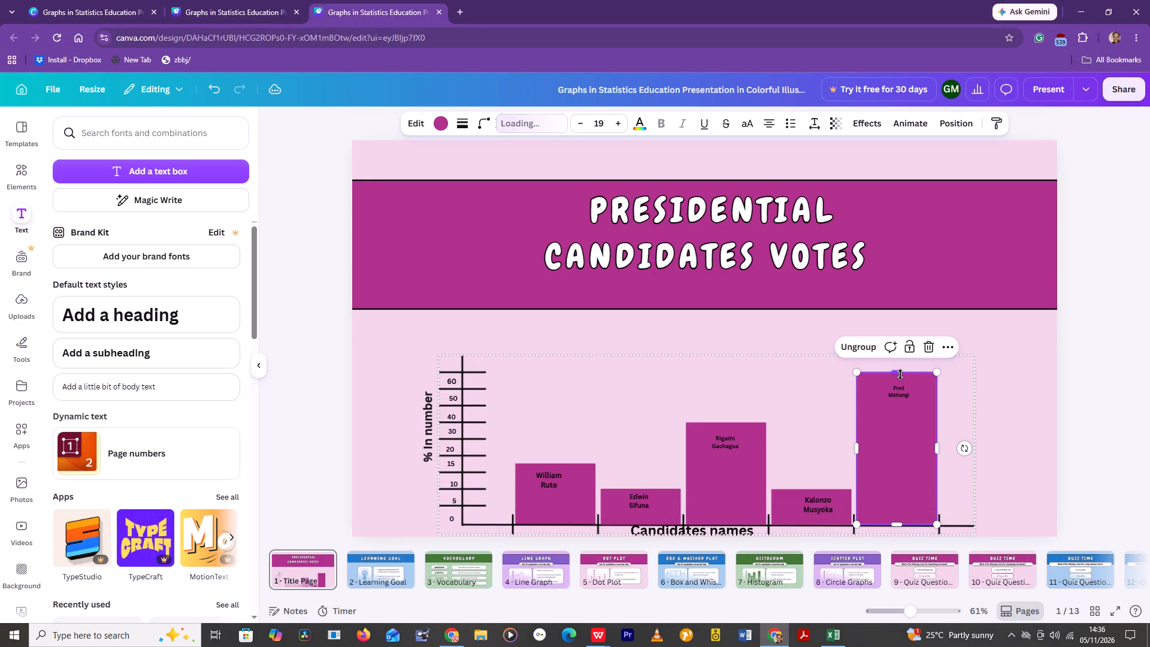
drag(897, 374, 898, 394)
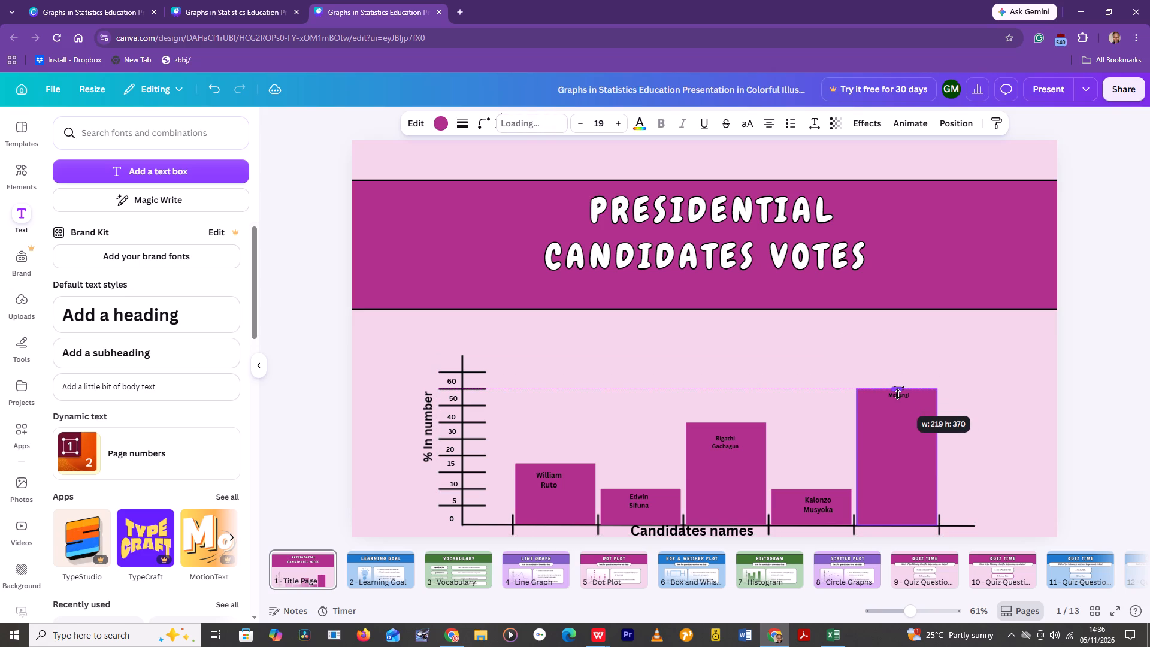
drag(898, 394, 894, 411)
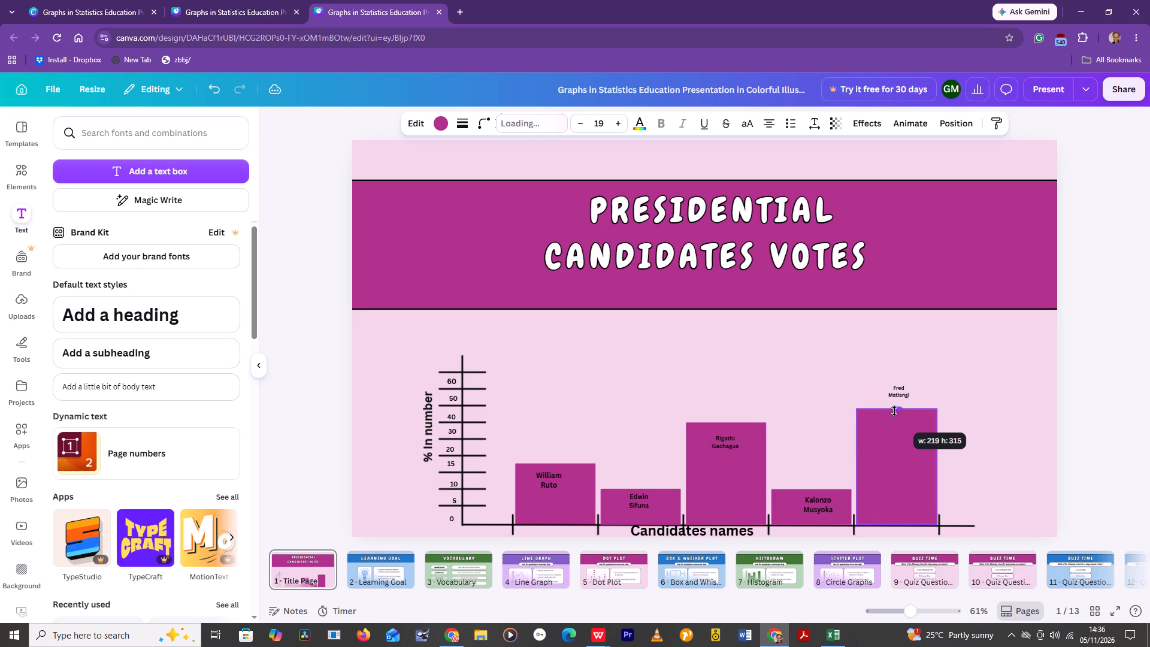
drag(894, 411, 894, 416)
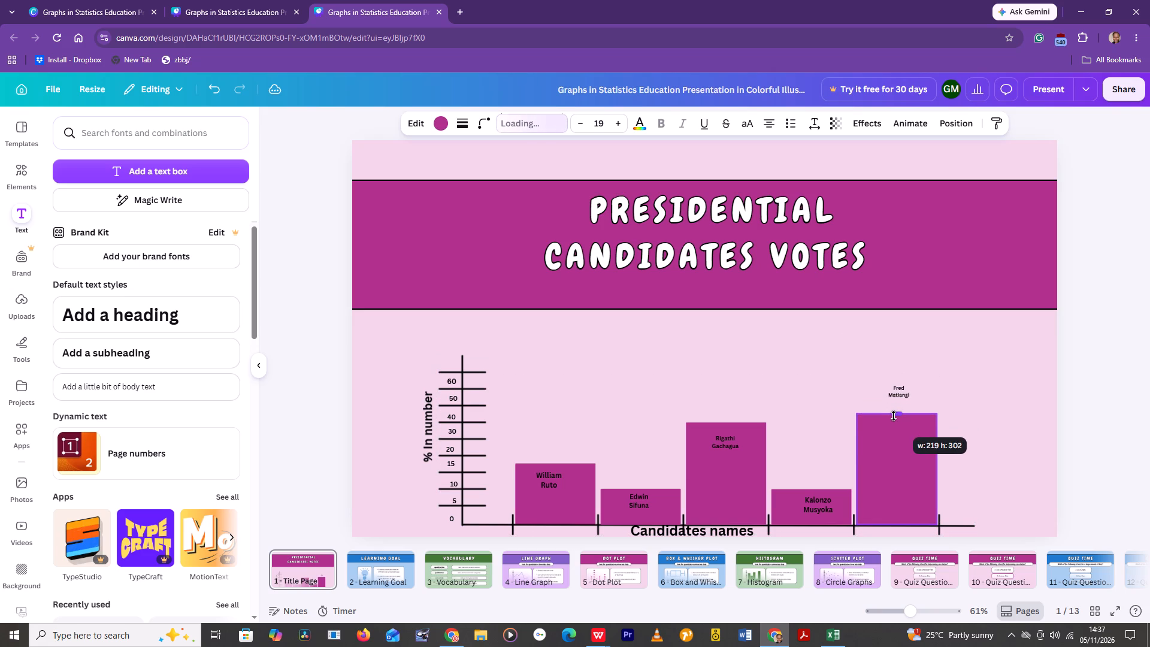
drag(894, 416, 892, 422)
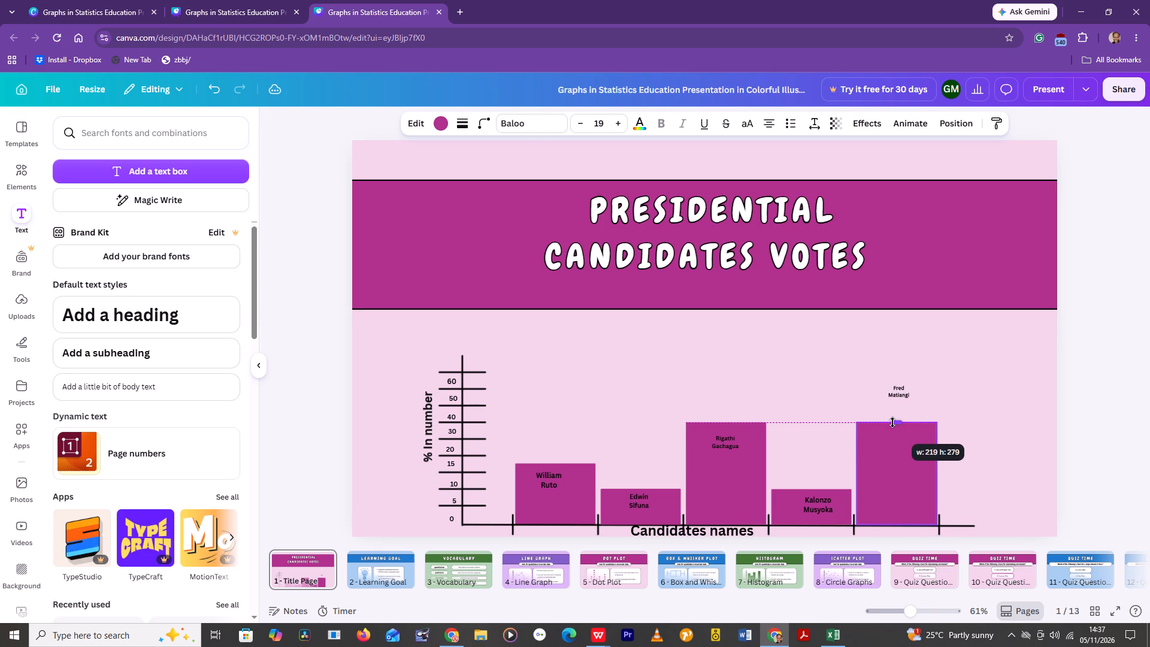
drag(892, 422, 892, 405)
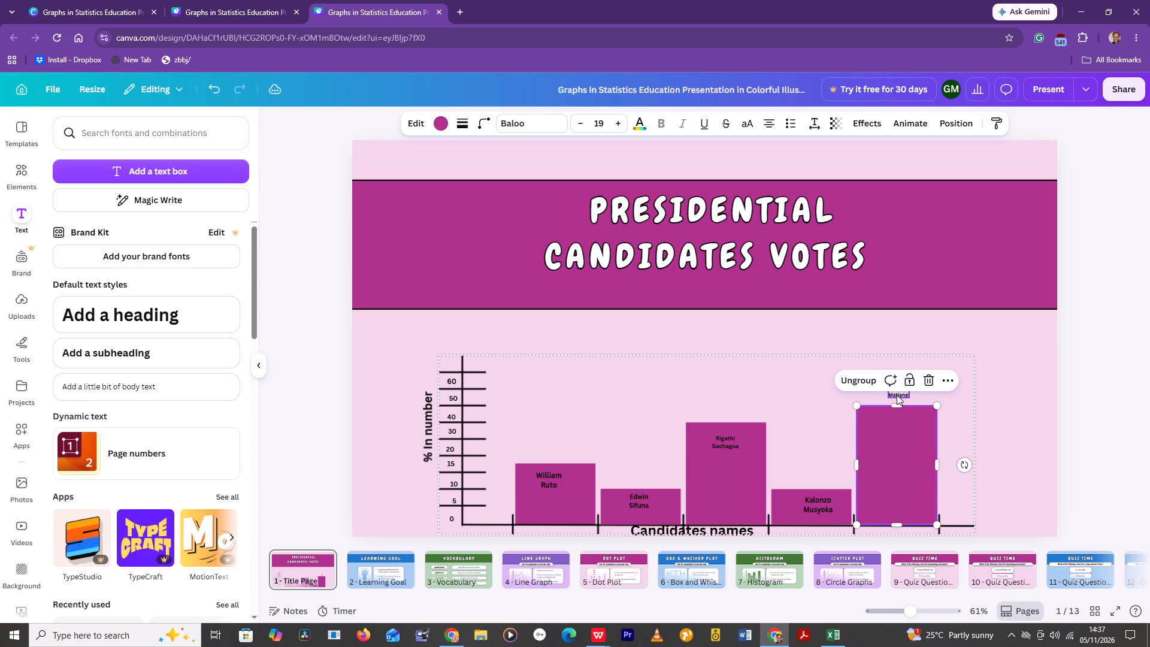
Move the "Fred Matiangi" label down so it sits inside the upper part of the fifth bar.
click(897, 395)
drag(897, 389, 900, 414)
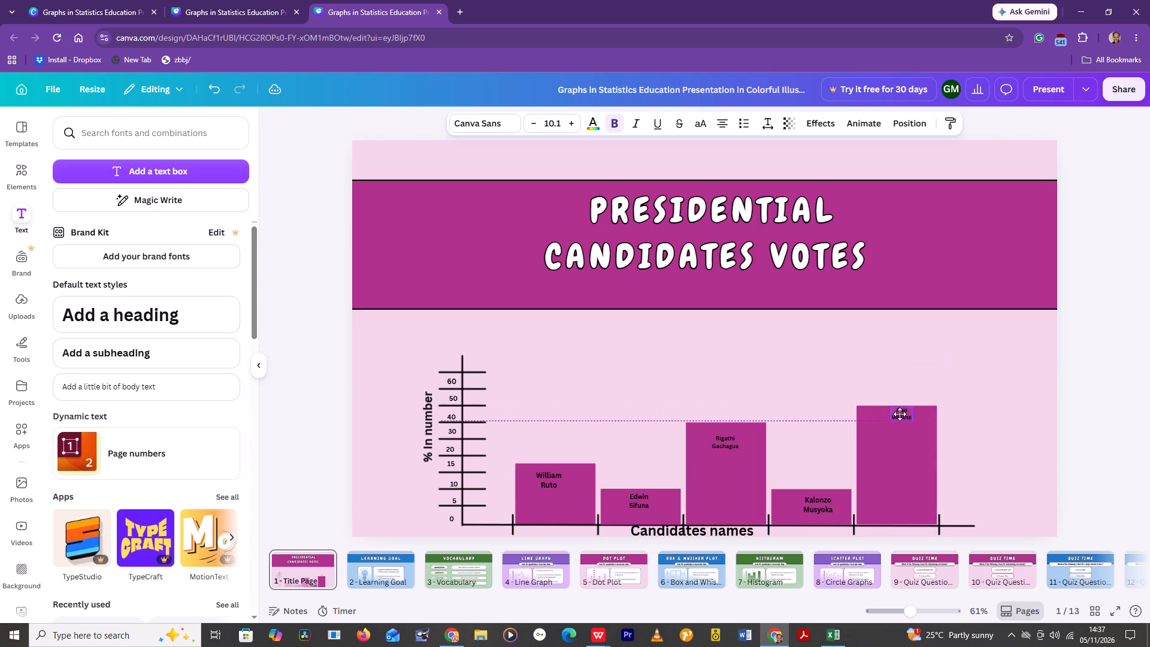
drag(900, 414, 899, 424)
click(979, 358)
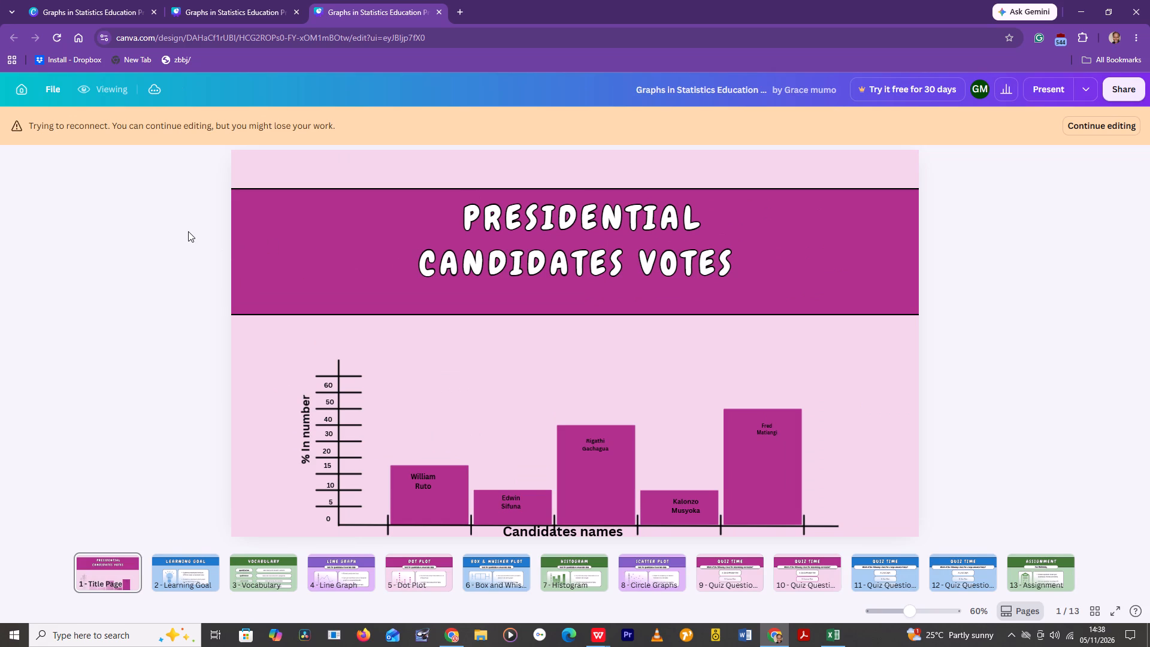
Resume editing the design from viewing mode.
scroll(188, 231, down, 1)
scroll(188, 231, up, 2)
click(1098, 119)
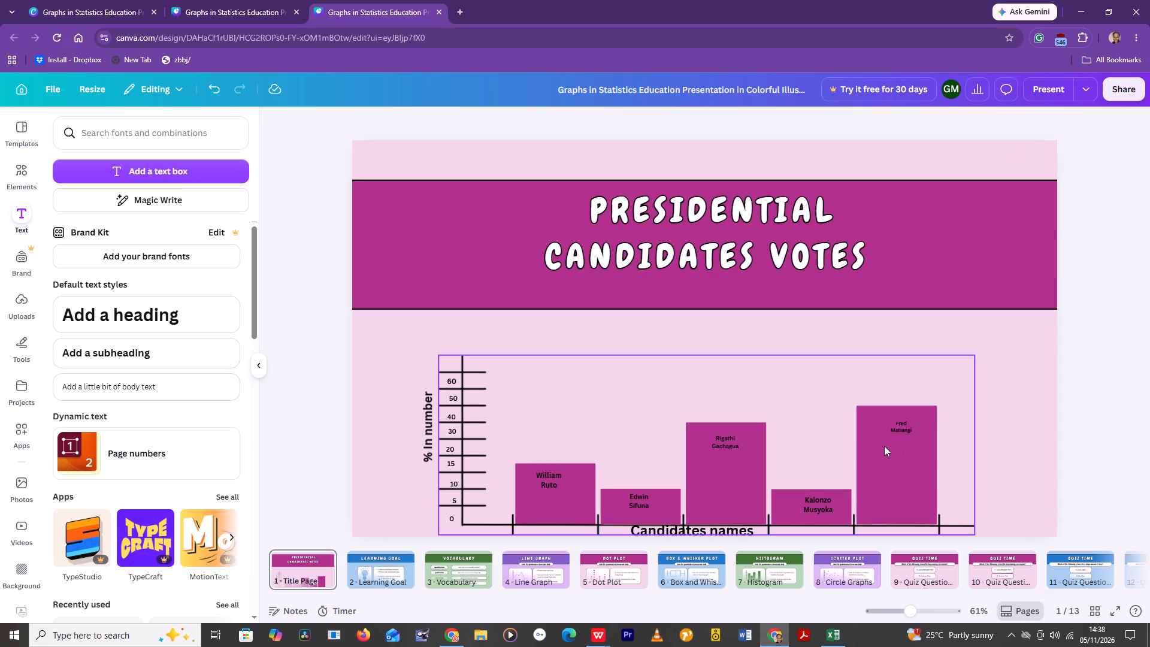
Set the font size of the "Presidential Candidates Votes" title to 70.
click(738, 267)
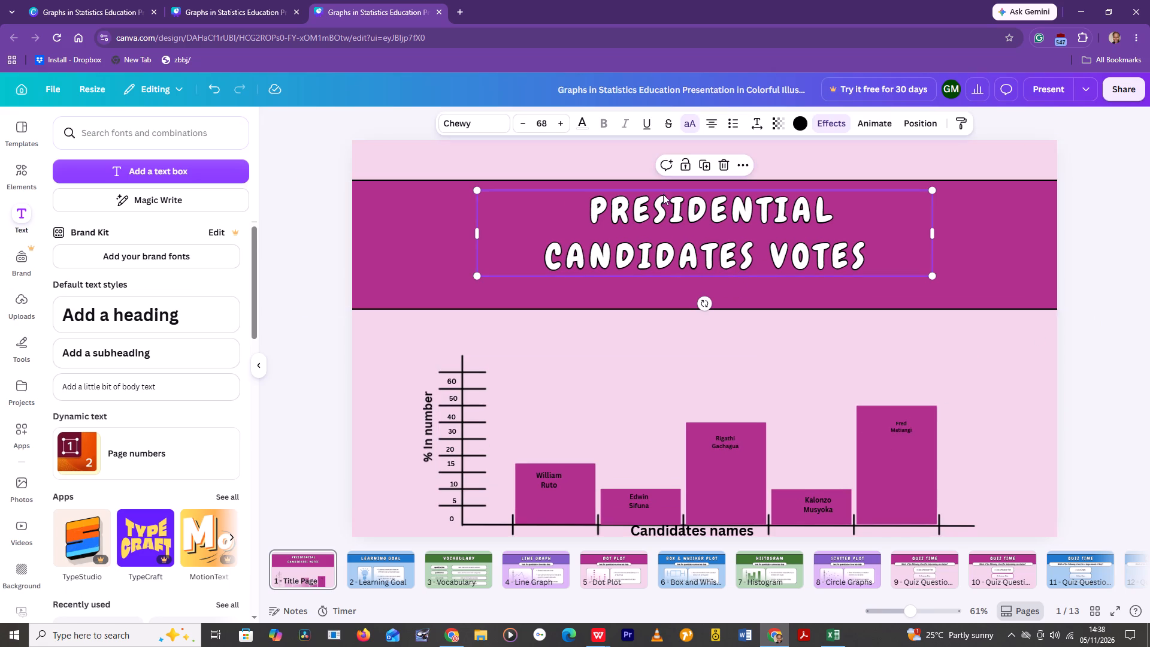
click(519, 121)
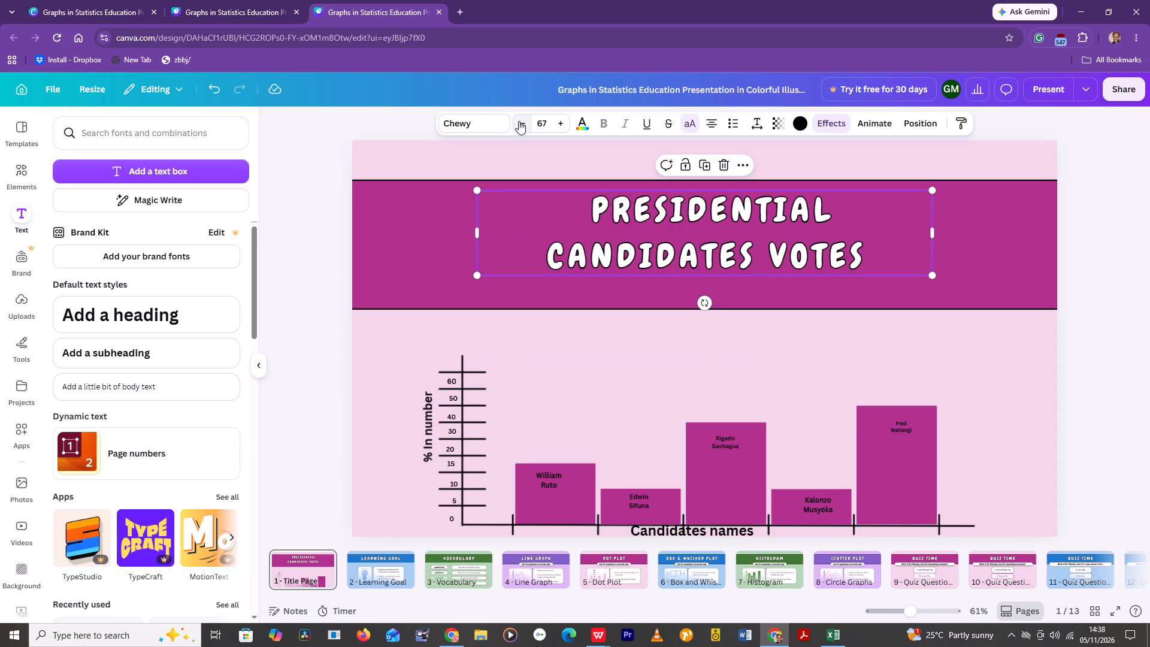
click(561, 123)
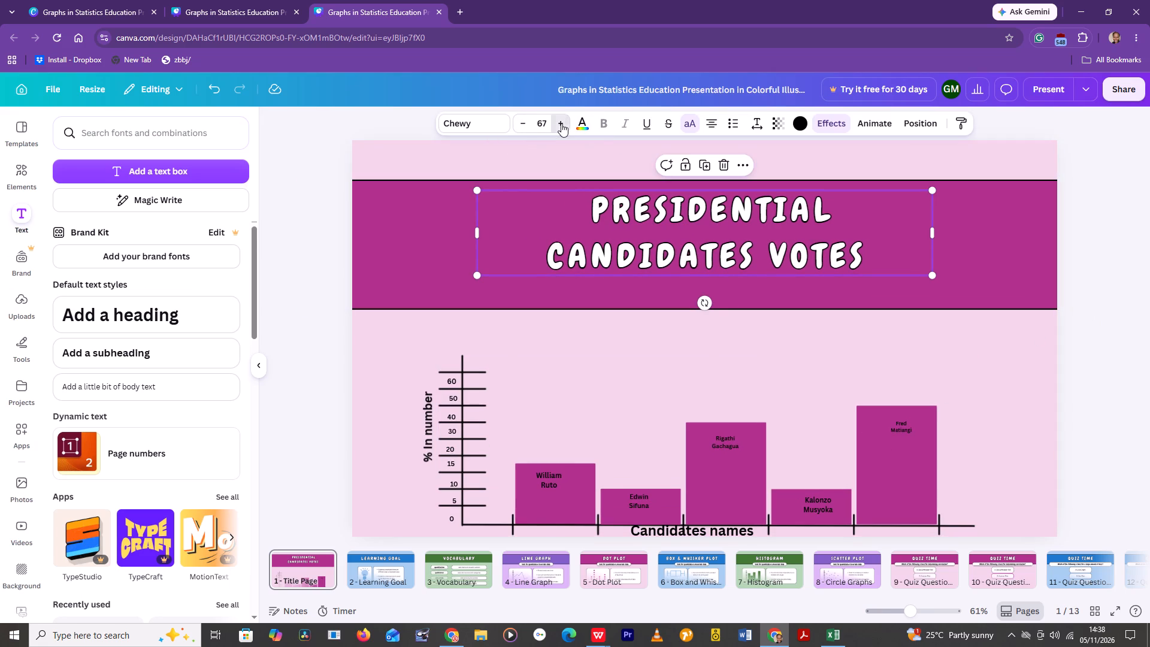
click(561, 123)
click(561, 123)
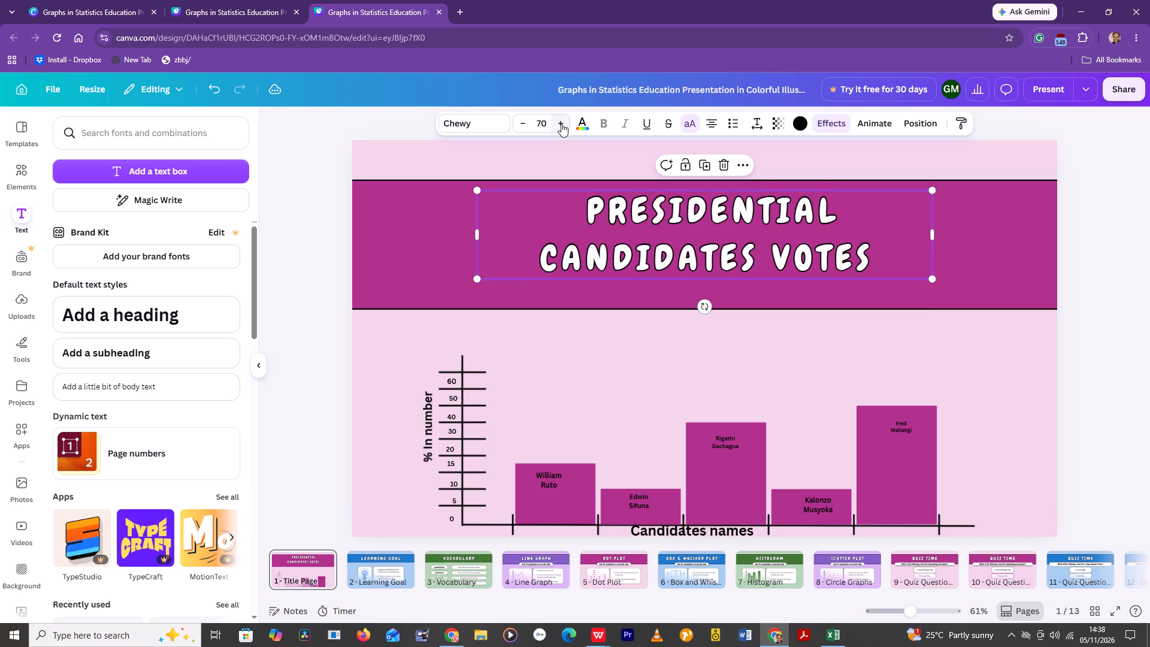
click(1080, 362)
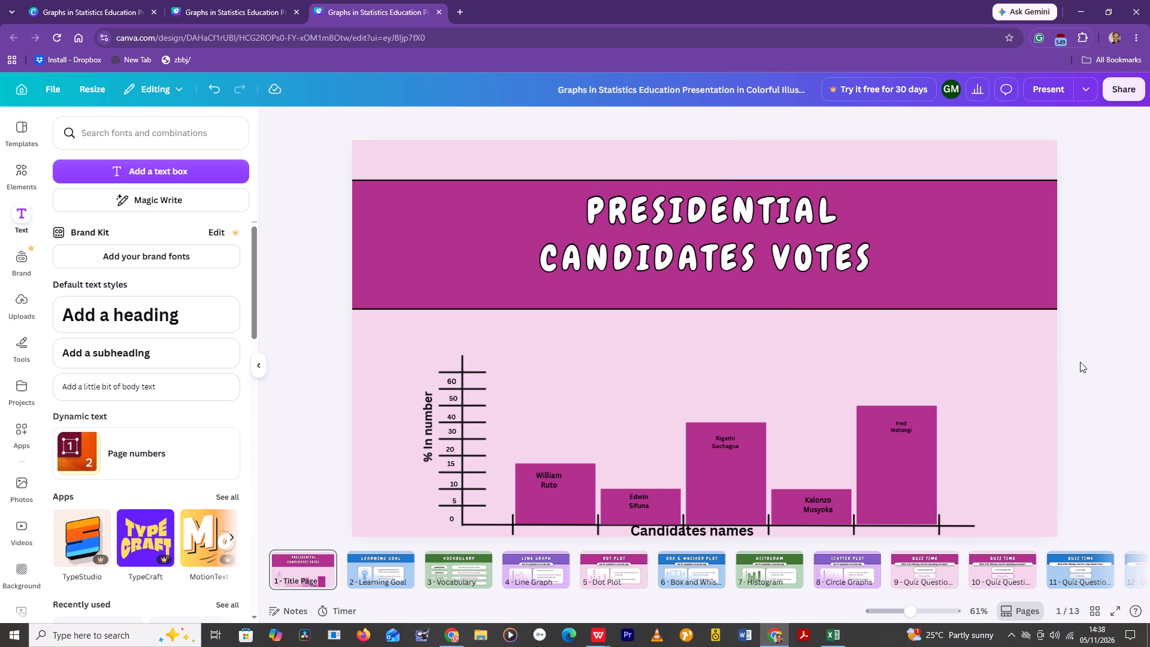
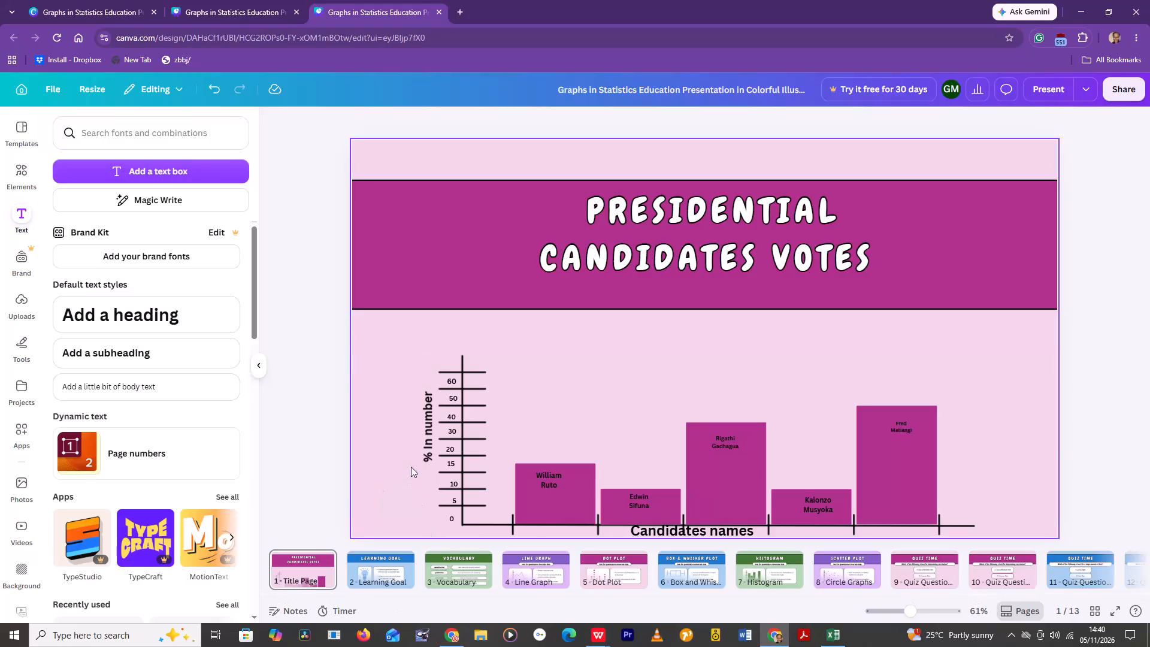
Shift the 15, 10 and 5 scale labels slightly right, closer to the vertical axis line.
click(455, 466)
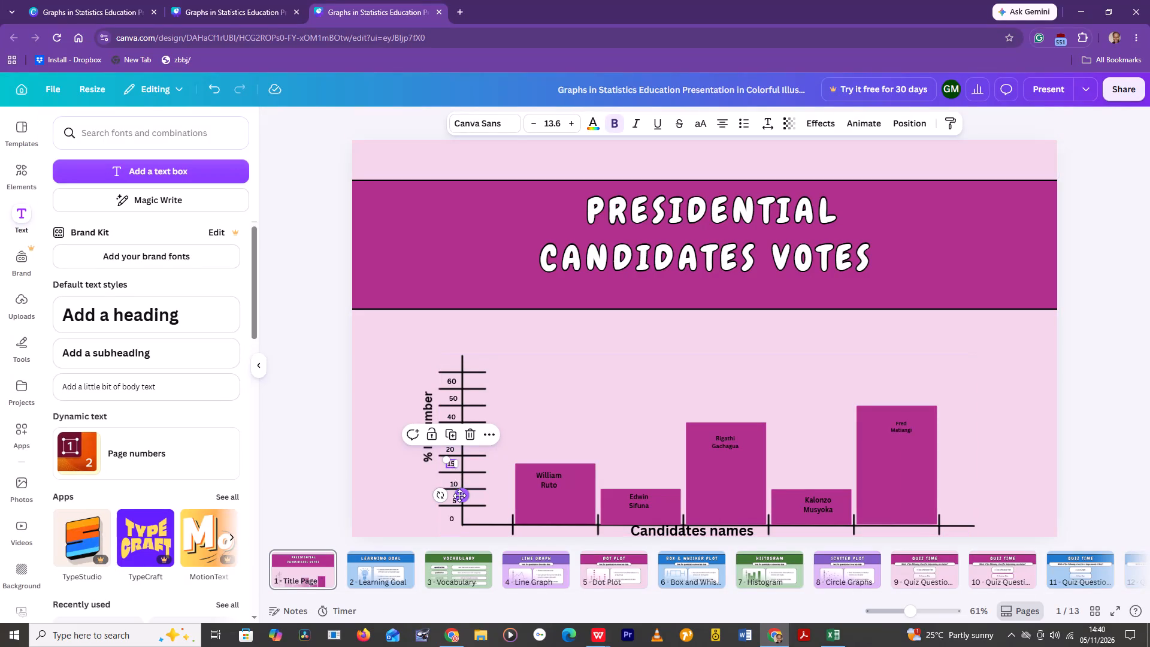
drag(459, 495, 465, 498)
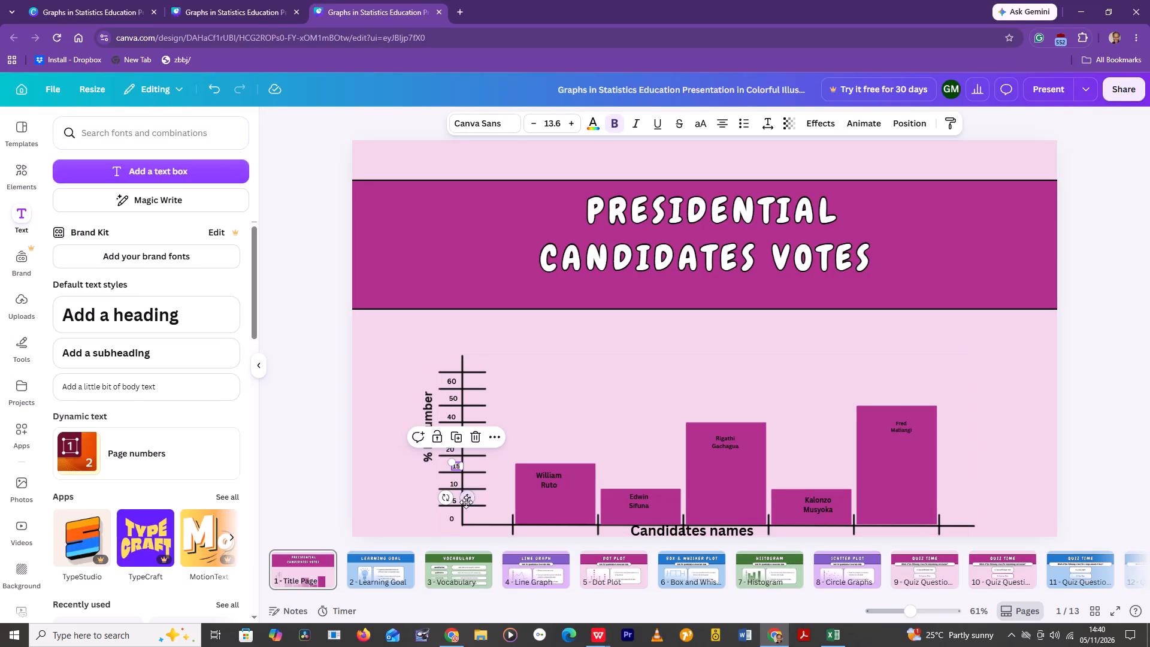
click(452, 483)
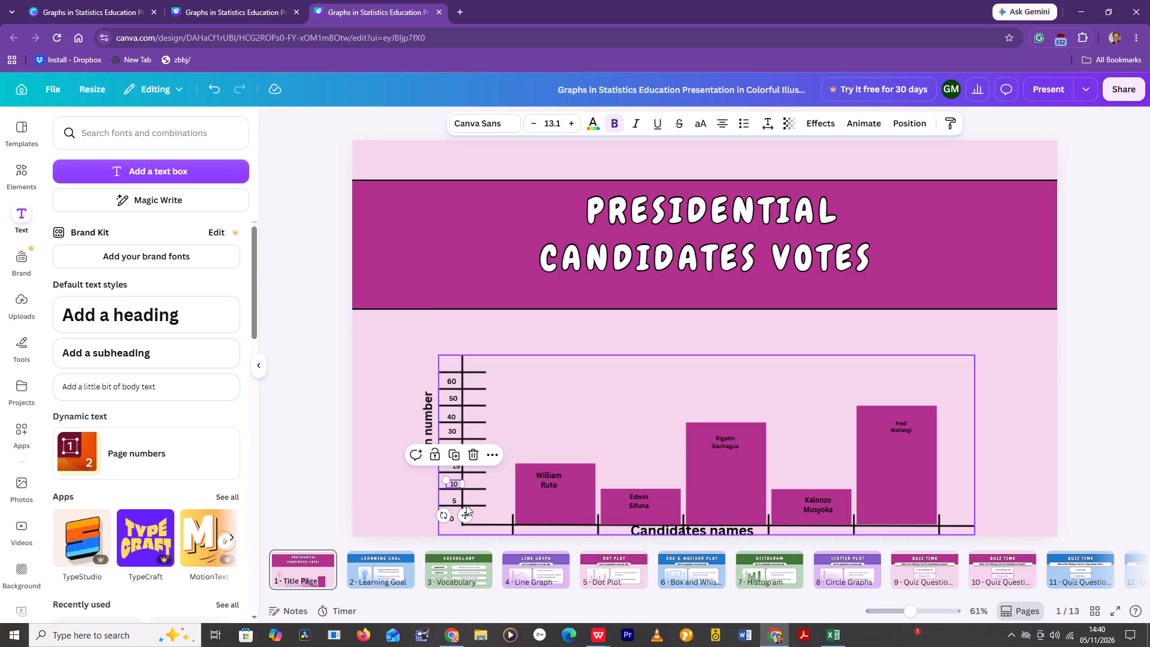
click(465, 513)
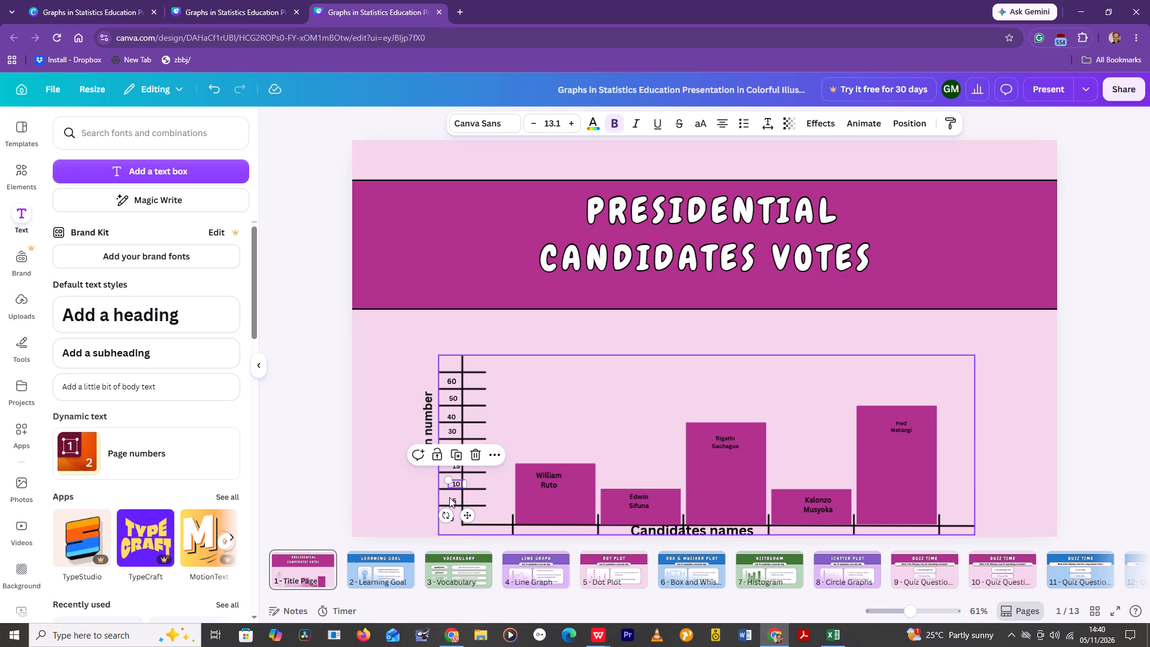
click(455, 498)
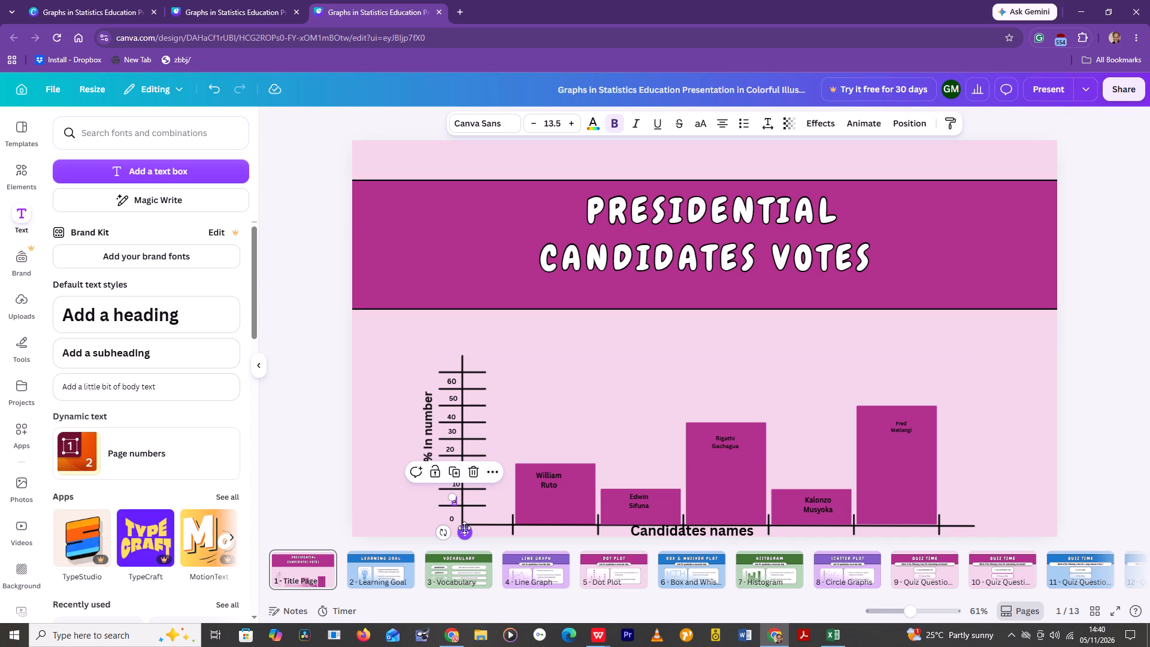
drag(465, 533, 471, 533)
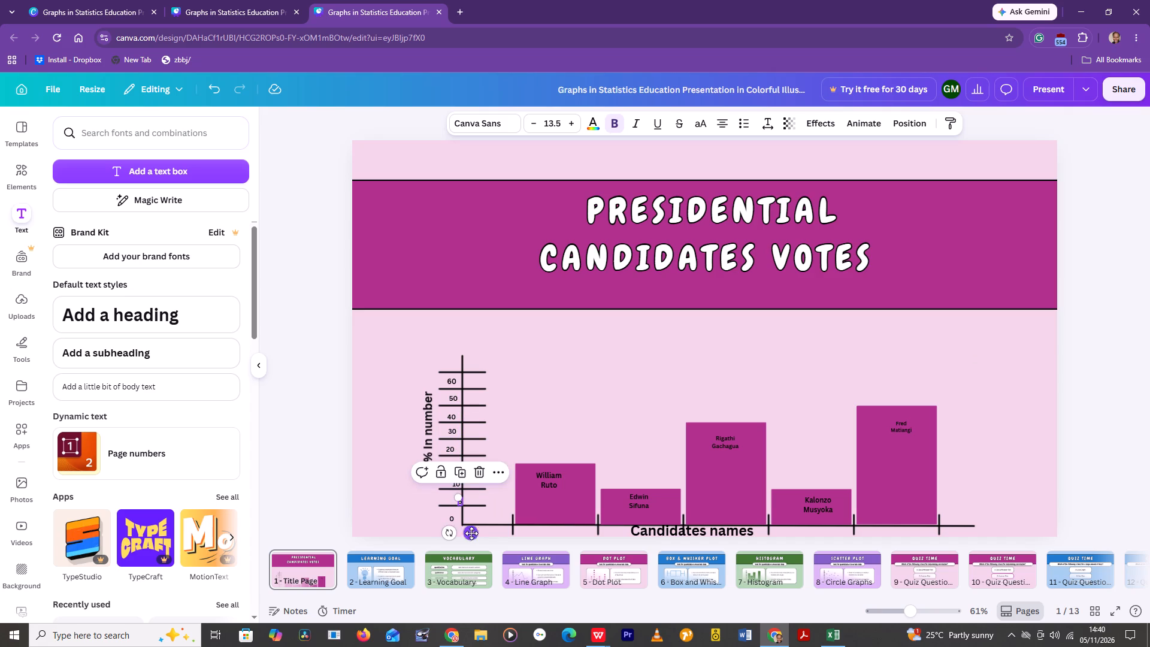
Move the 0 scale label right and slightly up so it sits by the axis line, just above the baseline.
click(449, 518)
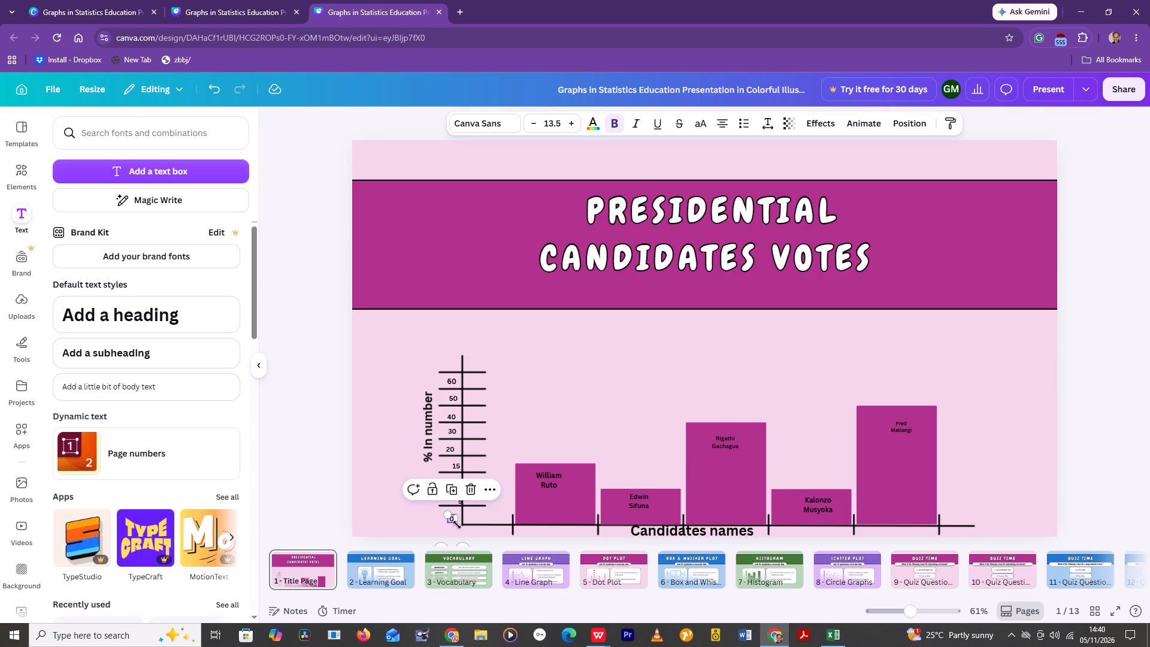
click(457, 525)
drag(463, 541, 473, 538)
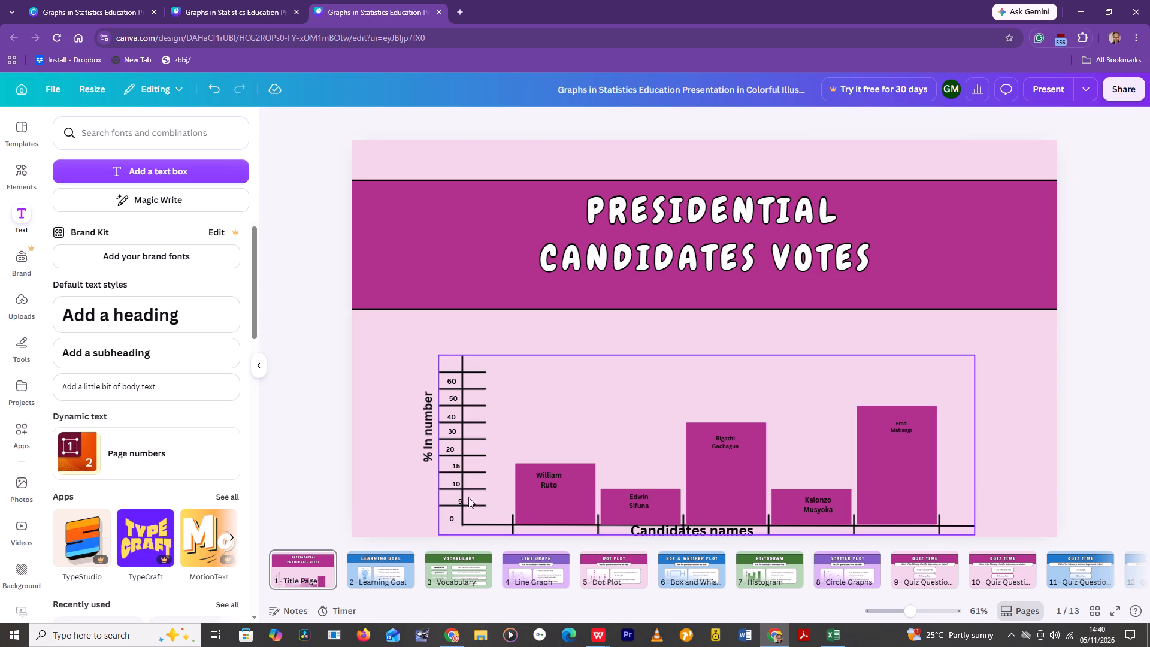
click(453, 519)
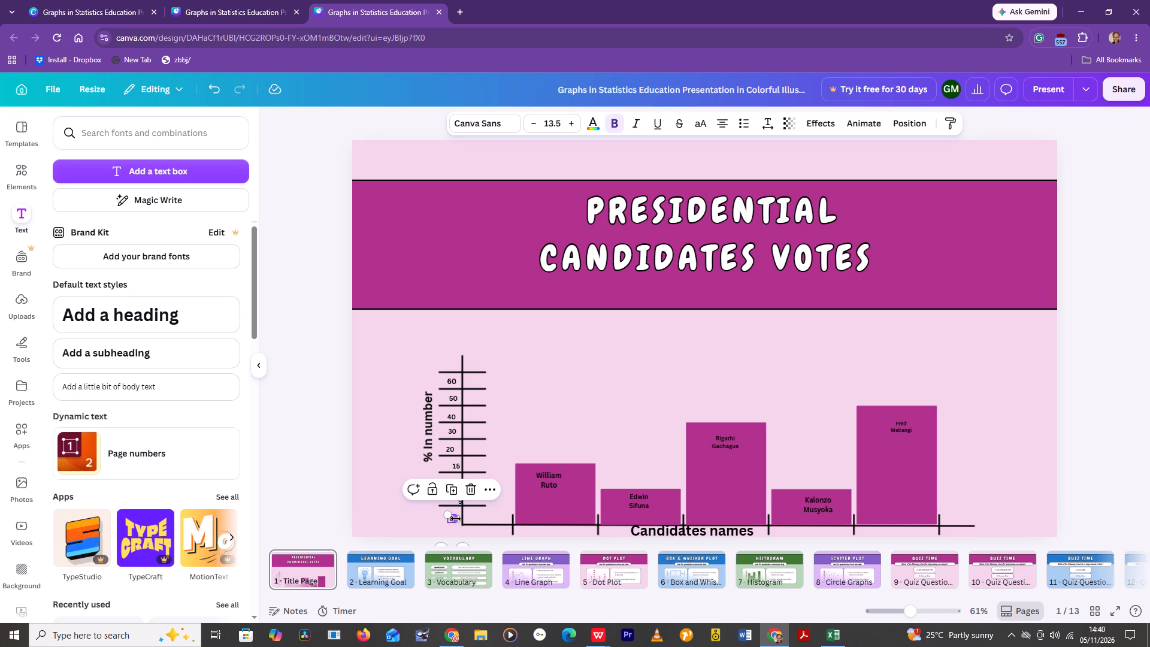
drag(456, 519, 462, 519)
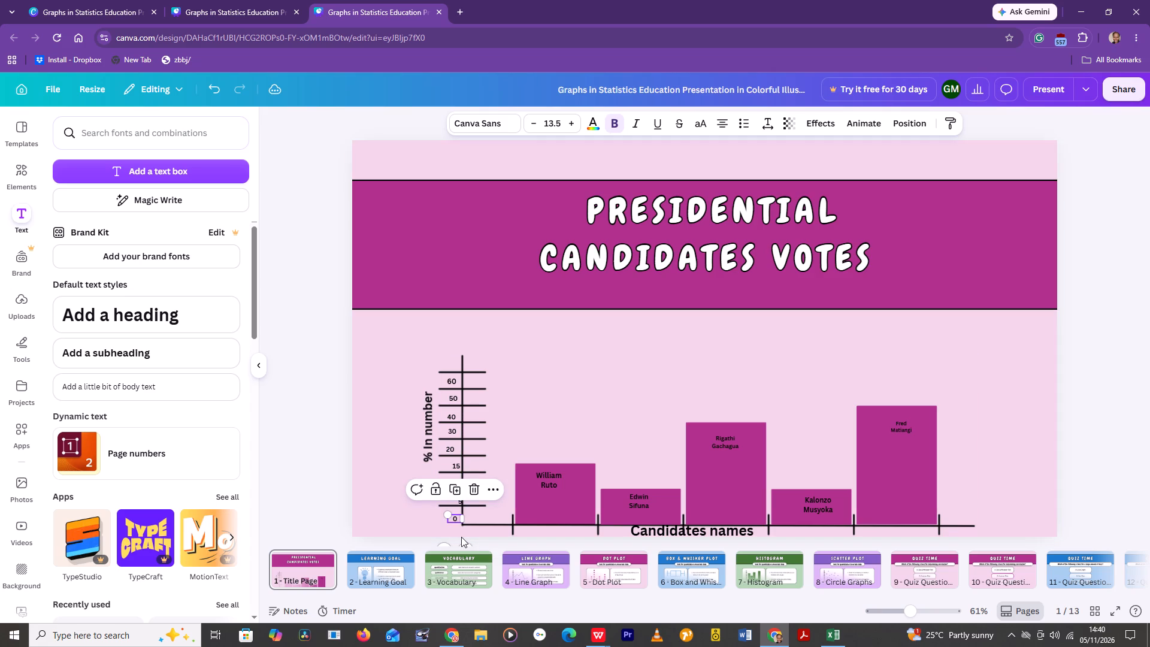
click(463, 545)
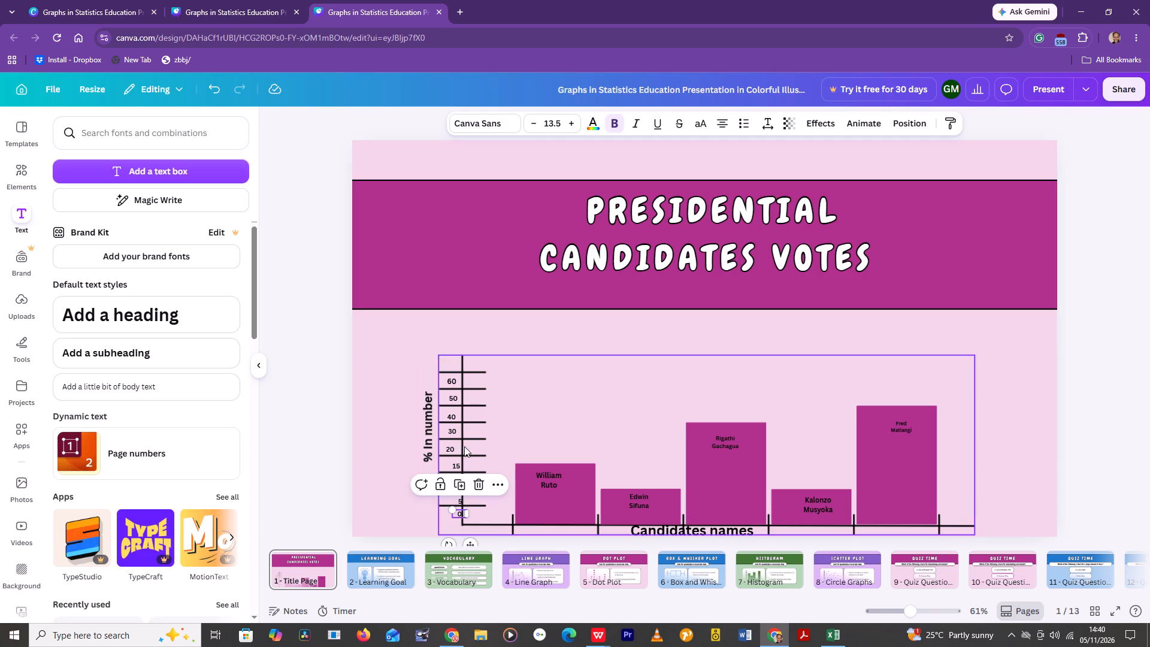
click(501, 429)
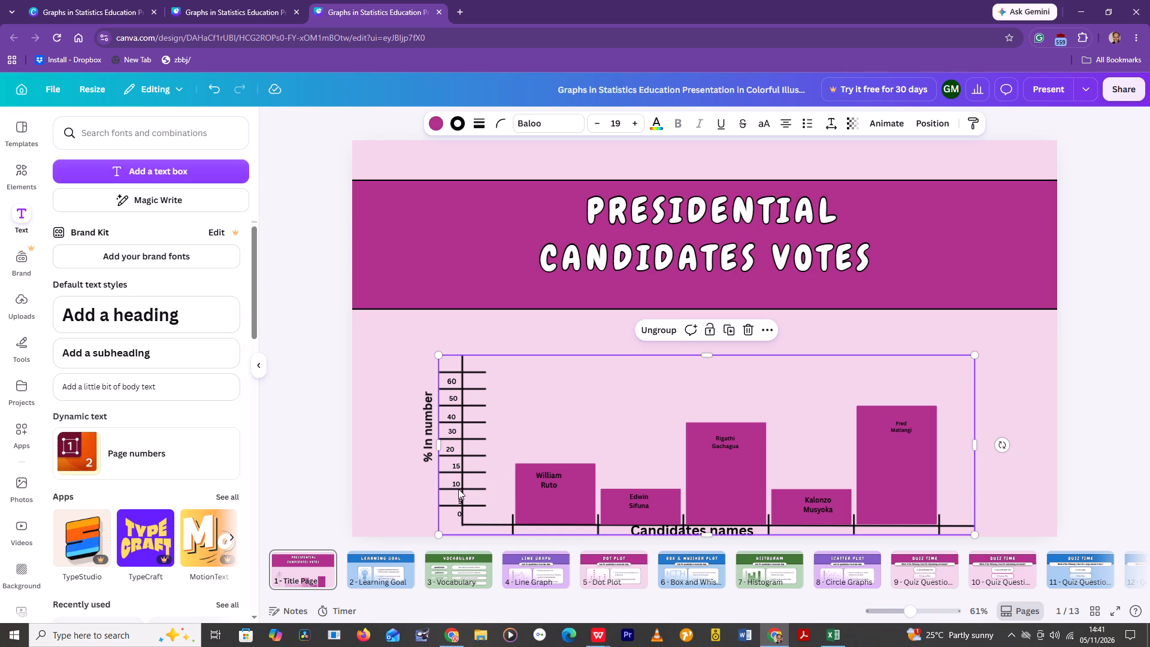
Move the 20 scale label right and slightly down beside the axis line, and nudge the 15 and 10 labels to line up with it.
click(449, 446)
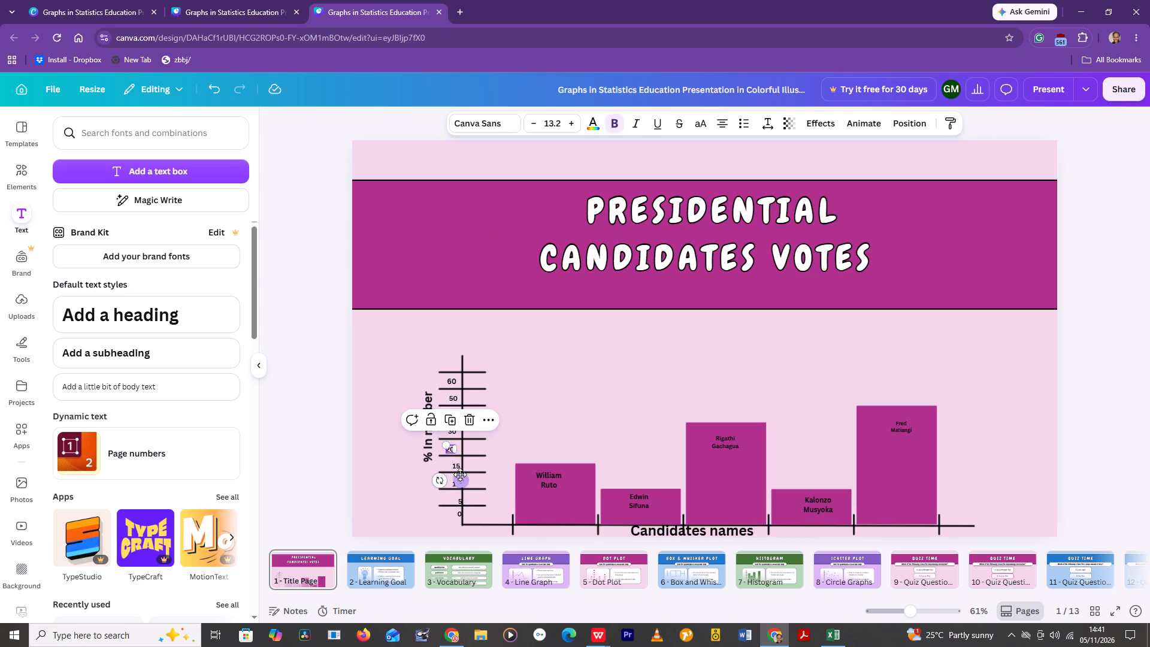
drag(461, 481, 465, 482)
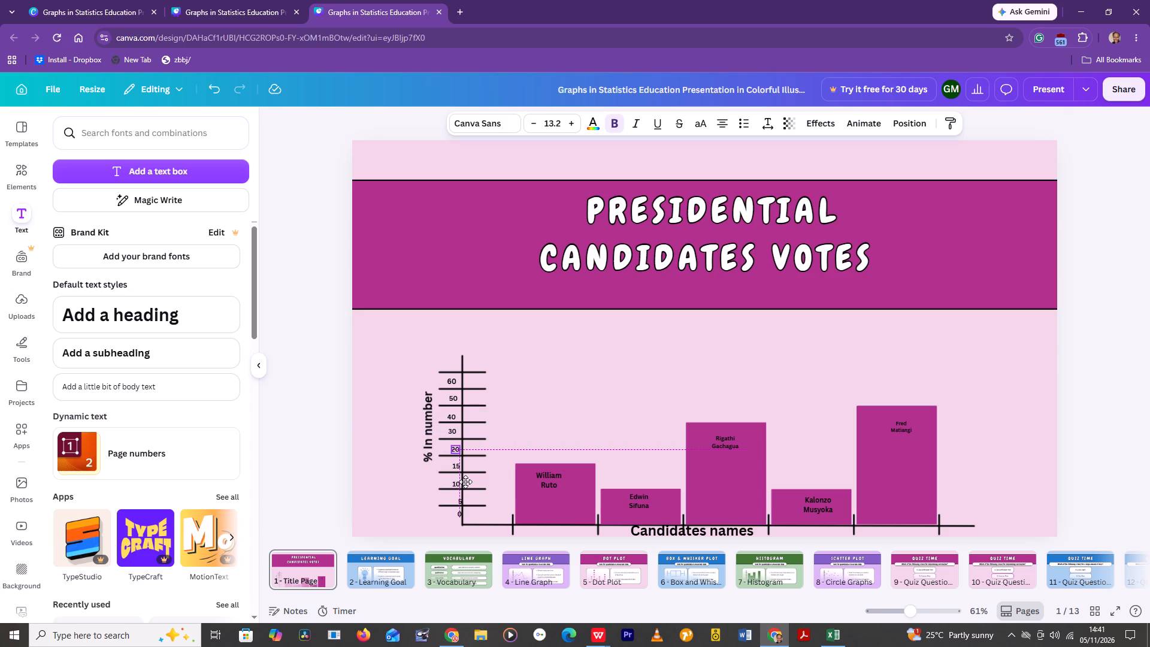
drag(465, 482, 468, 483)
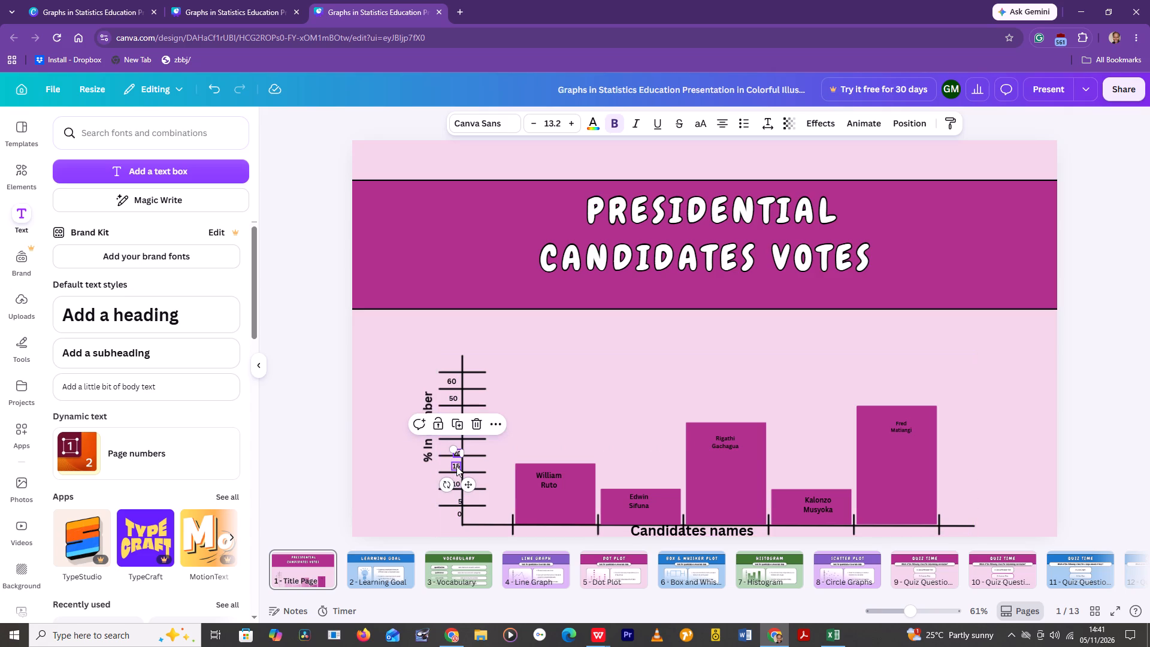
click(456, 466)
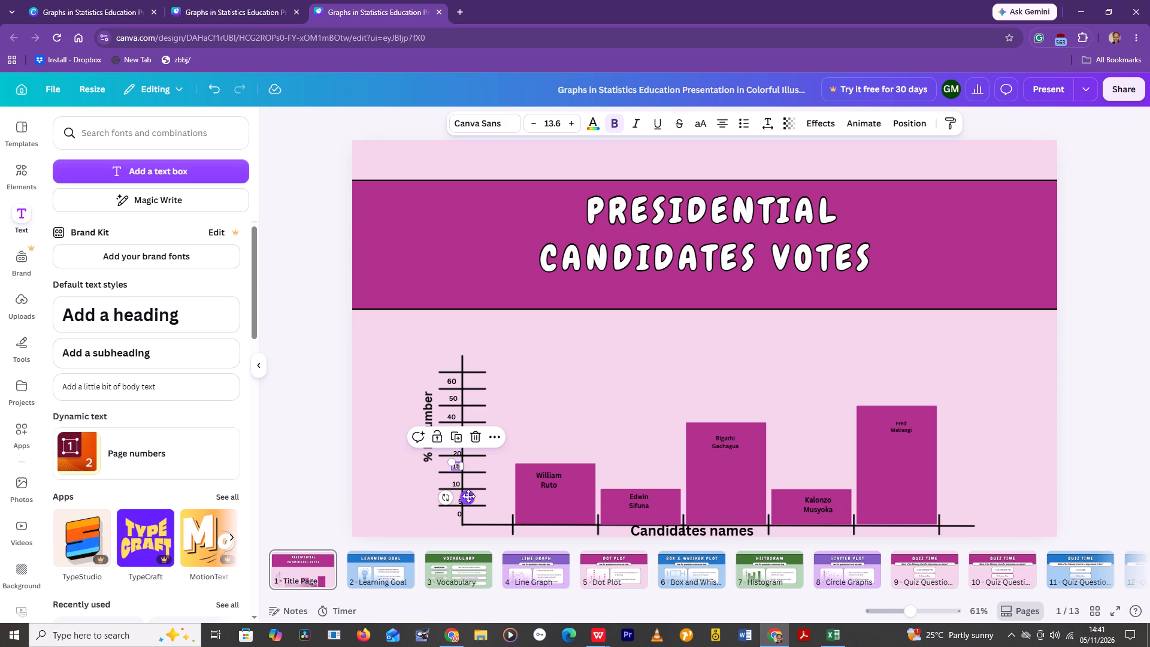
click(468, 496)
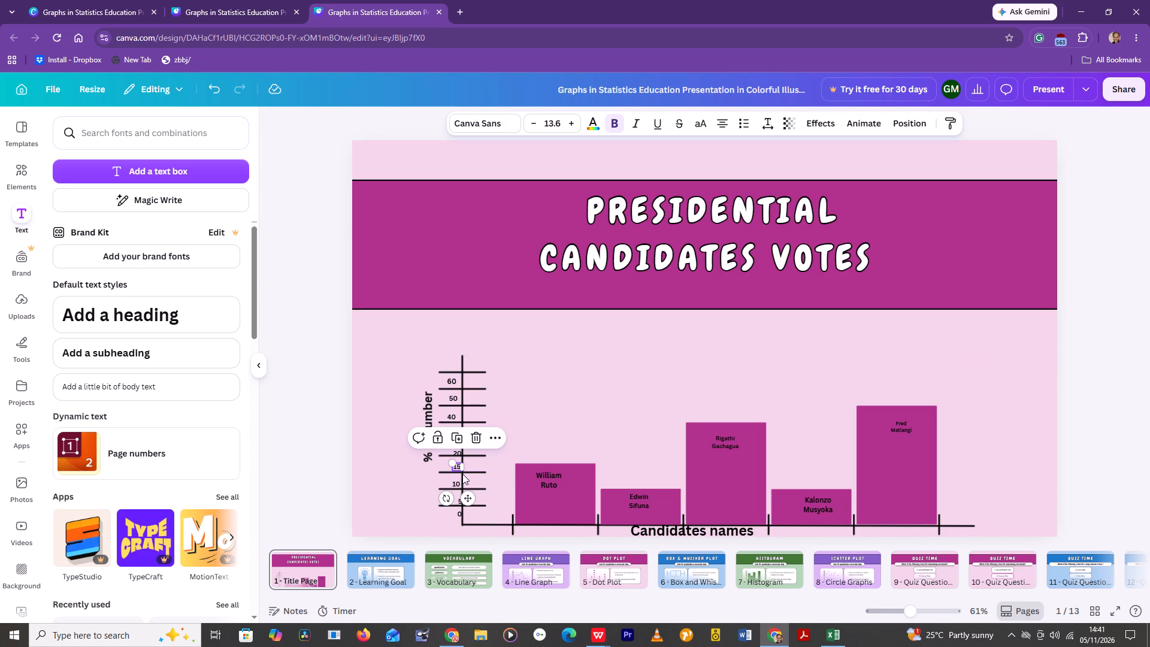
click(786, 506)
click(782, 491)
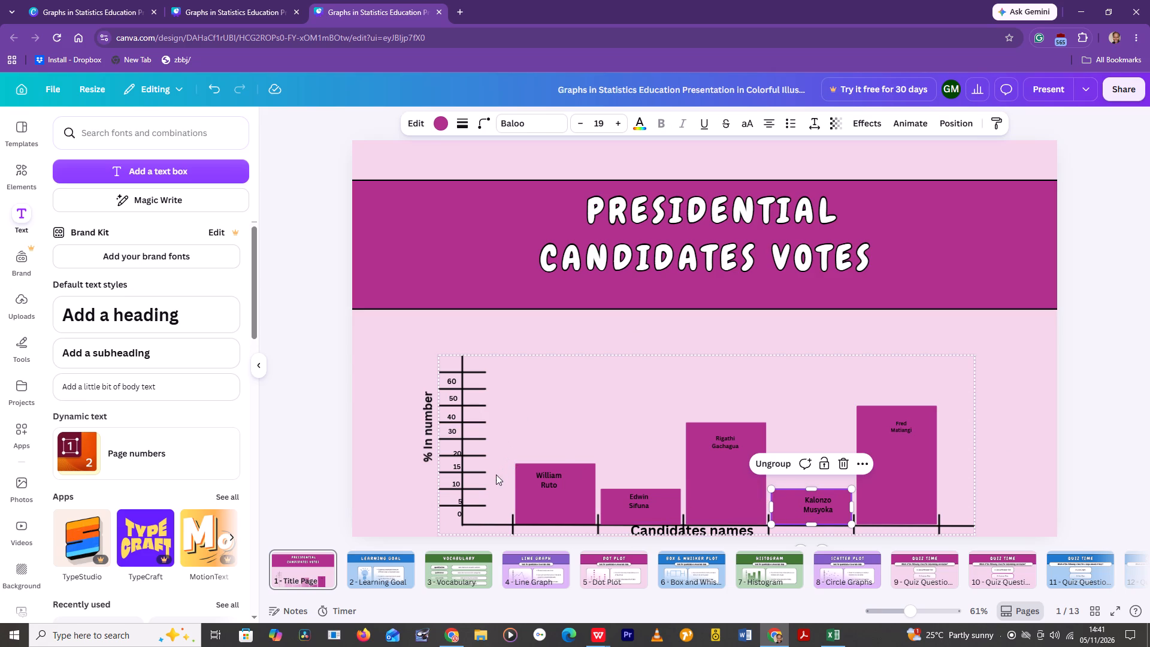
click(458, 483)
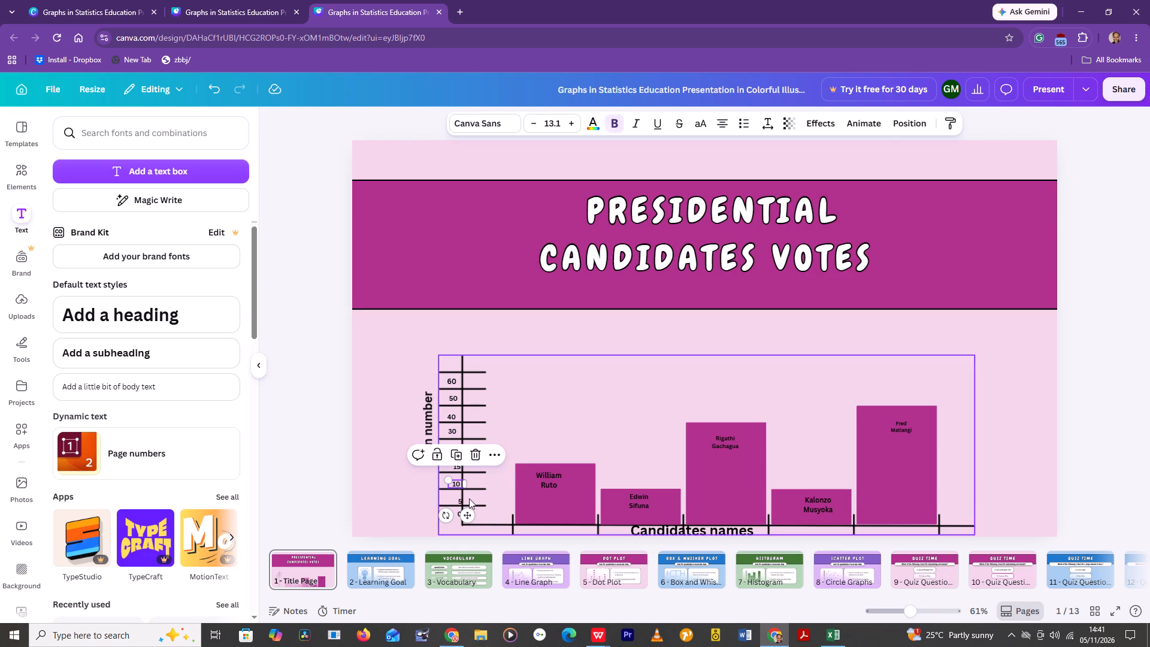
click(469, 516)
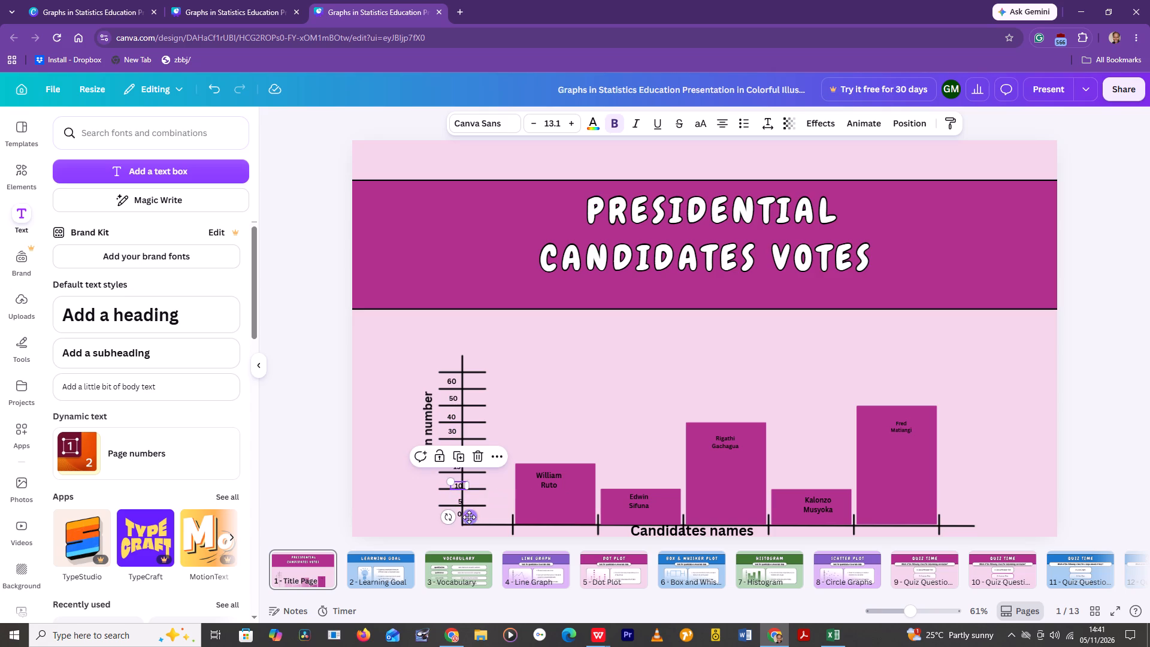
Reposition the 30 scale label against the vertical axis line, between the 40 and 20 labels.
click(450, 430)
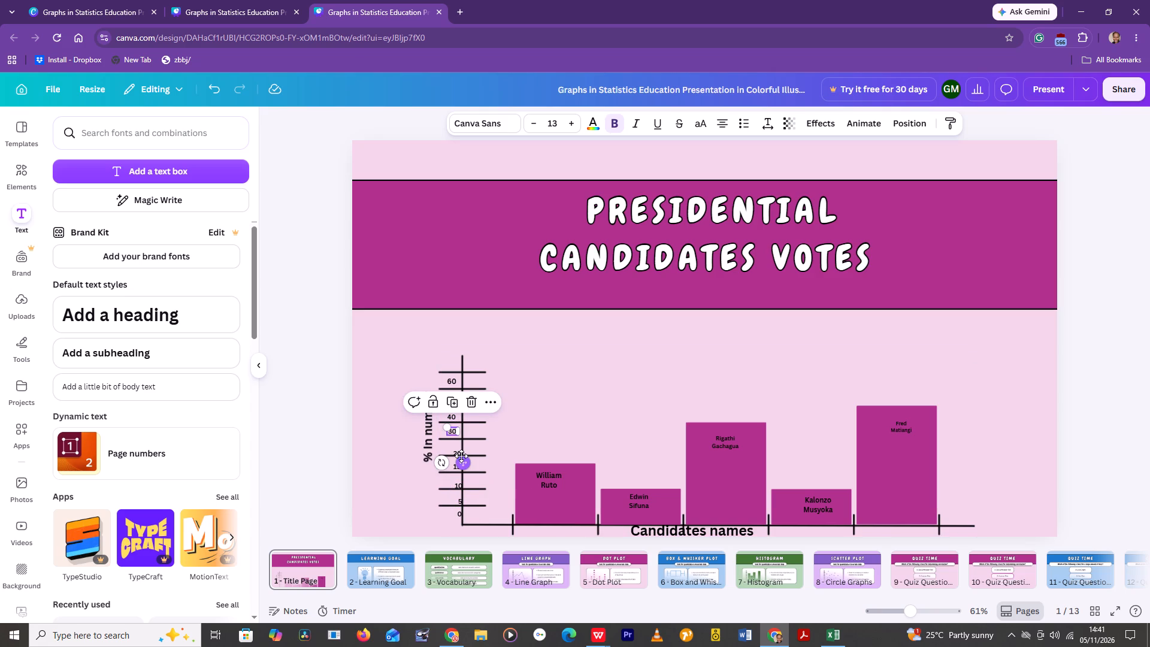
drag(464, 462, 467, 462)
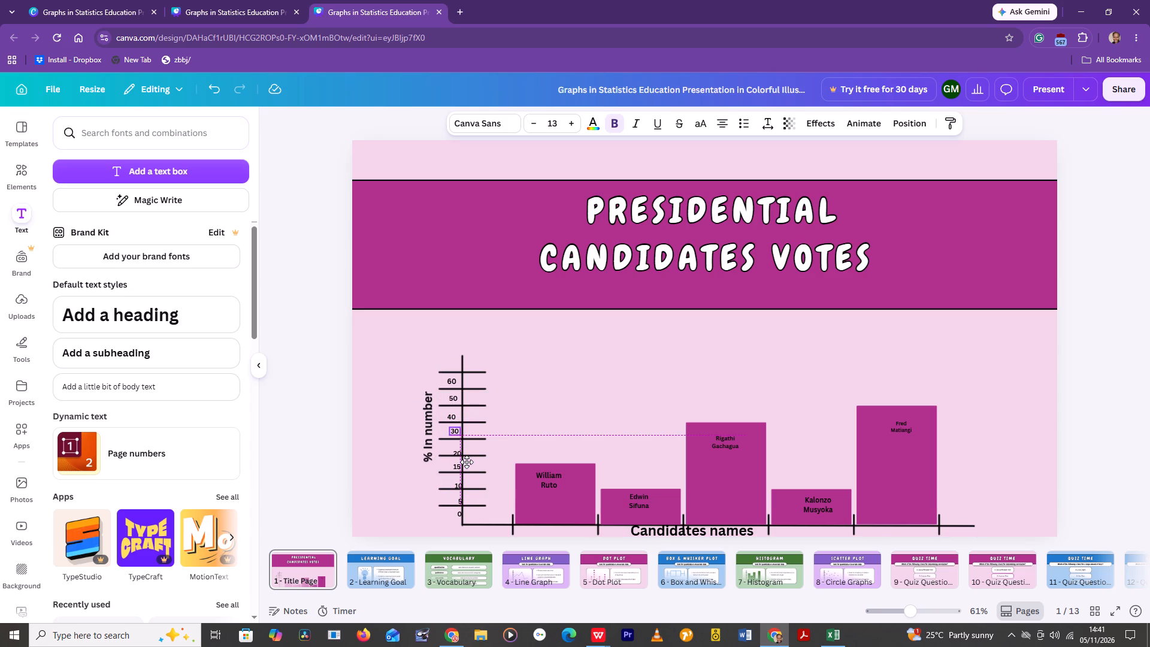
drag(467, 462, 471, 464)
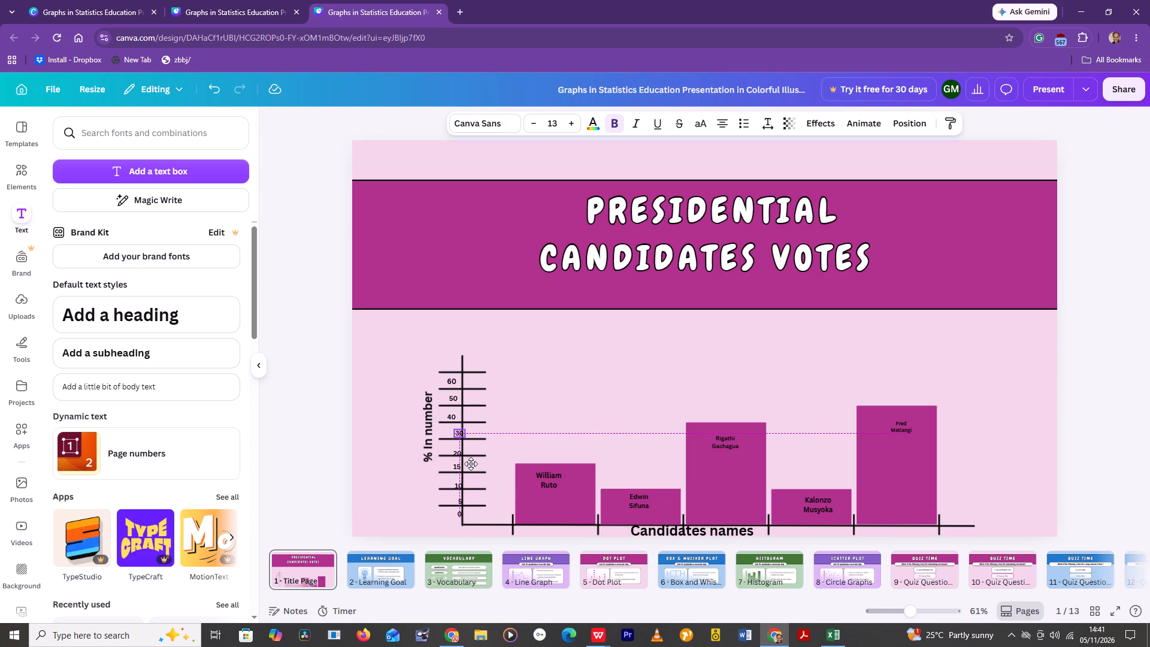
drag(471, 464, 455, 468)
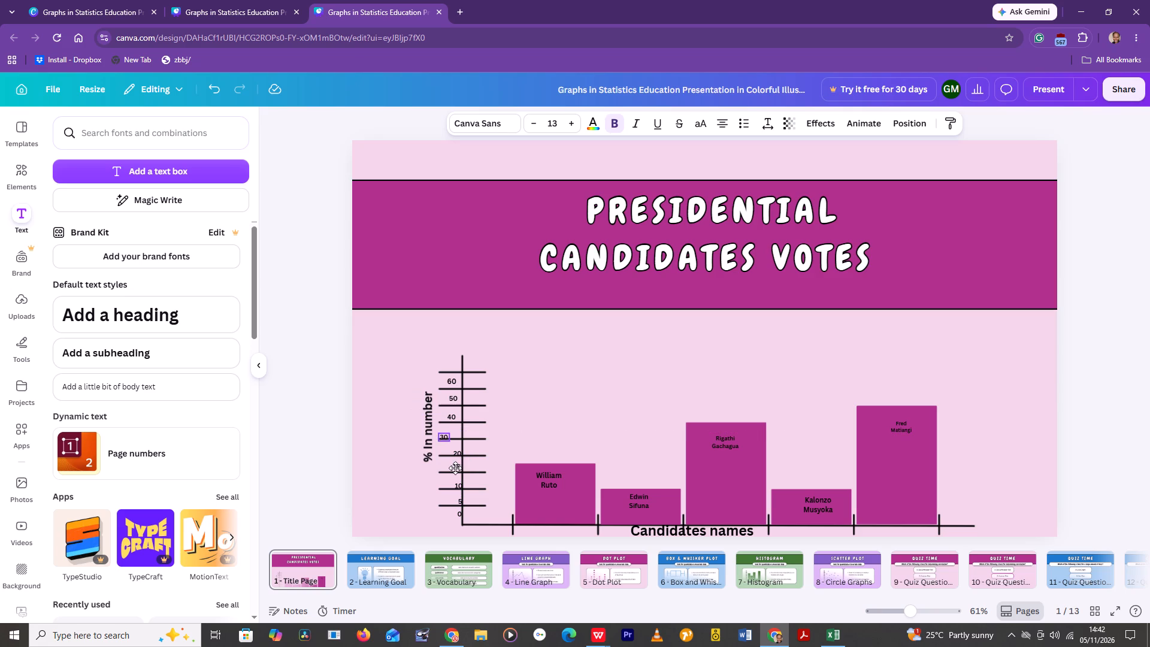
drag(455, 468, 459, 465)
drag(459, 465, 470, 465)
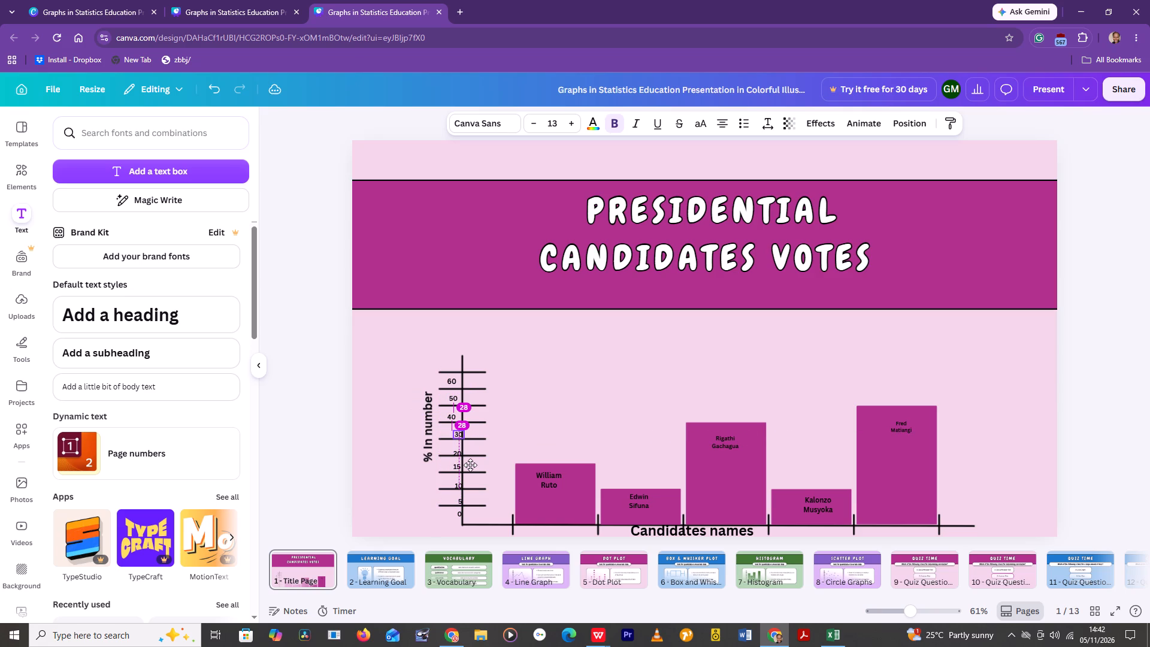
drag(470, 465, 471, 465)
drag(471, 465, 463, 463)
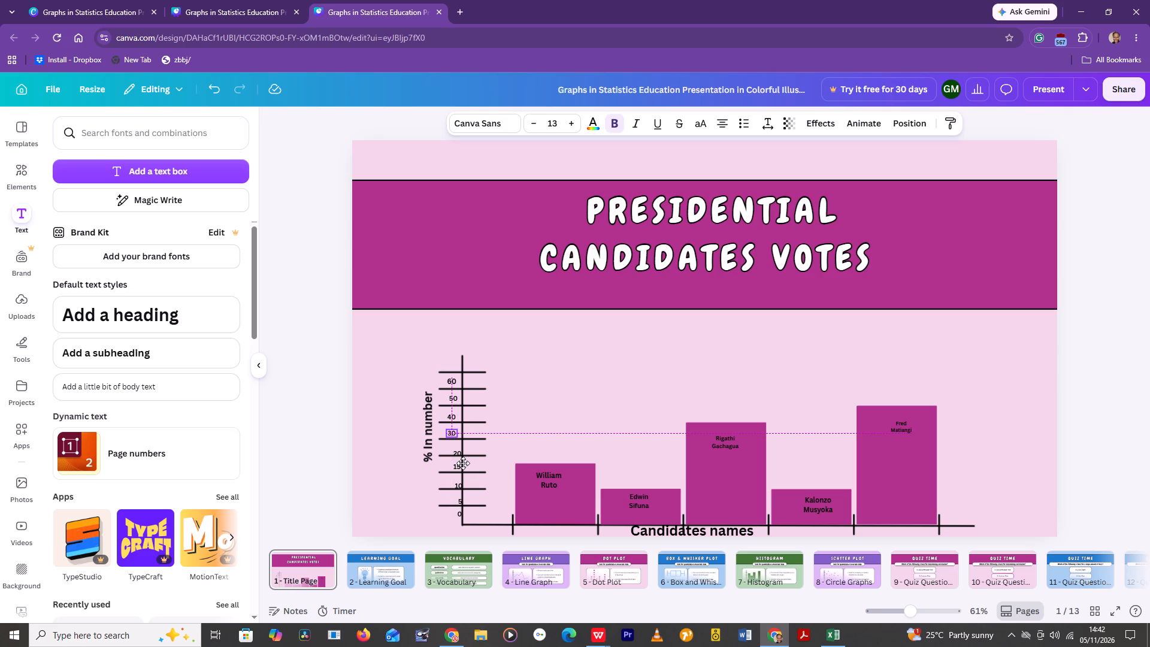
drag(463, 463, 470, 464)
click(550, 398)
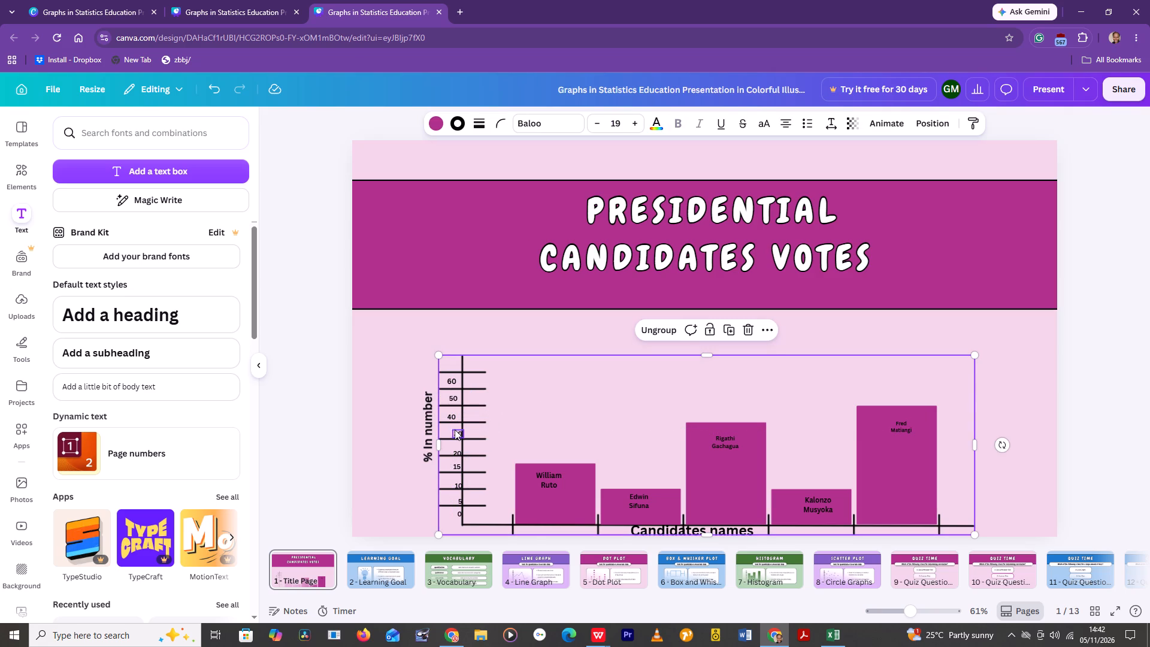
Shift the 40, 50 and 60 scale labels right so they line up with the lower labels against the vertical axis line.
click(453, 416)
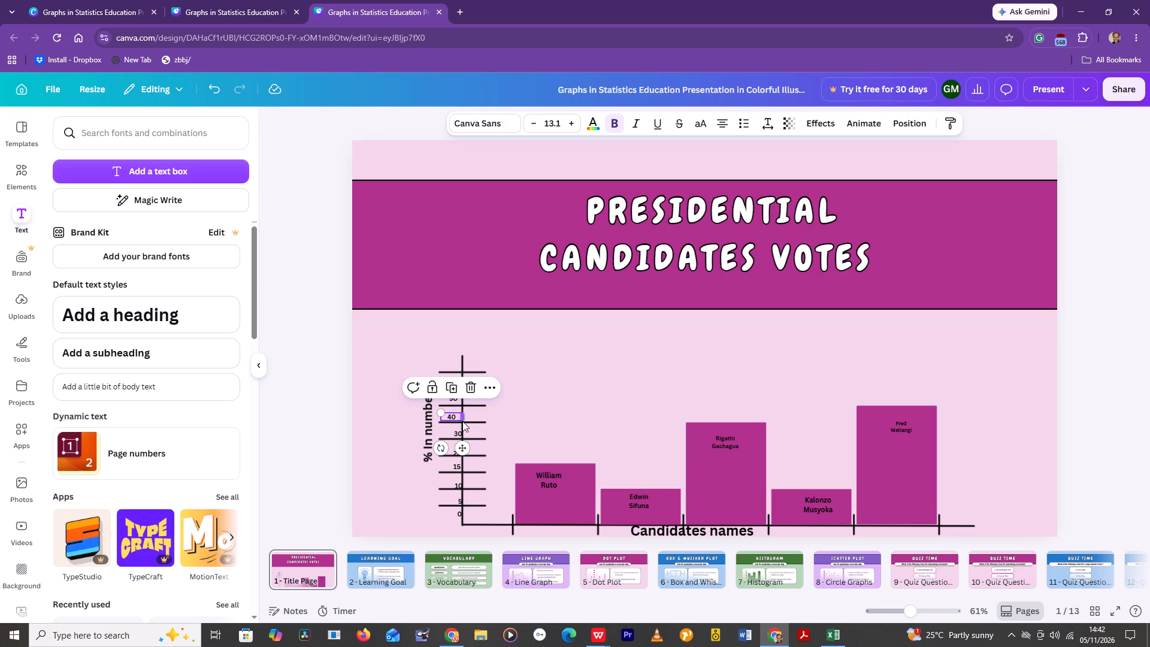
drag(462, 449, 469, 449)
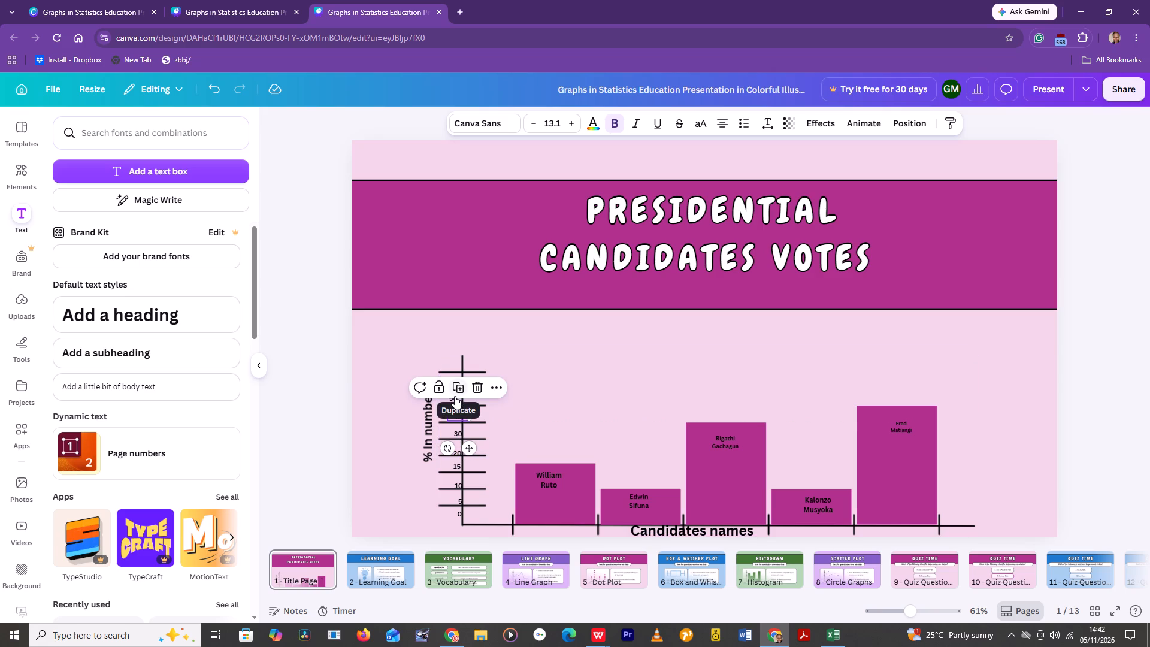
click(529, 398)
click(451, 394)
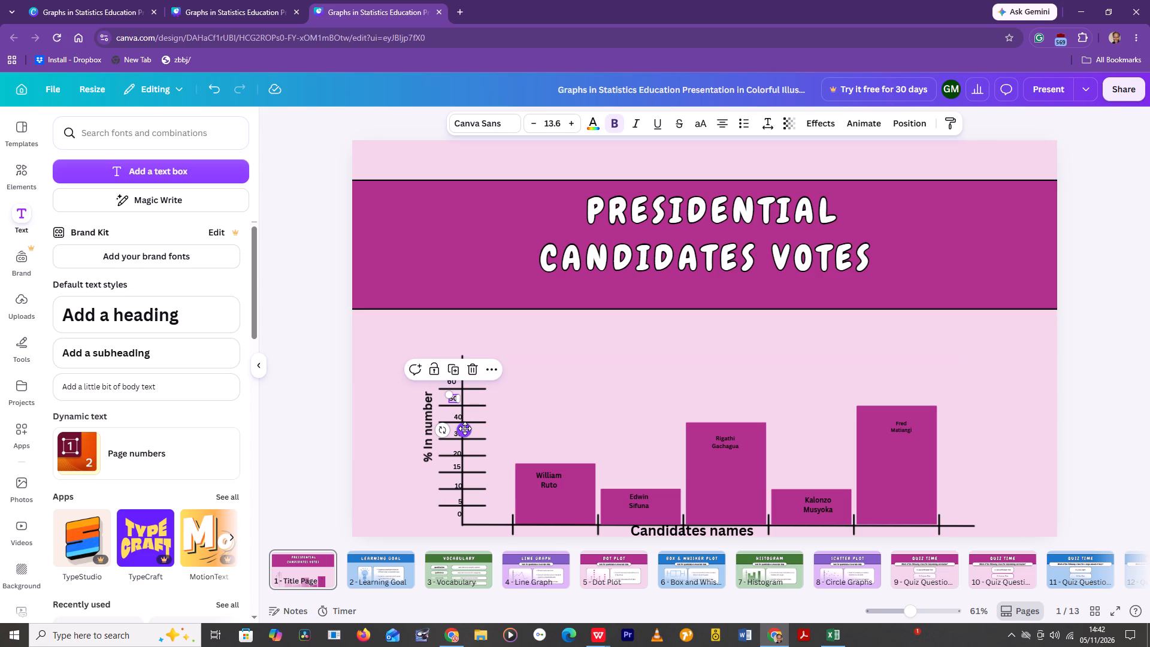
drag(465, 428, 470, 427)
click(454, 382)
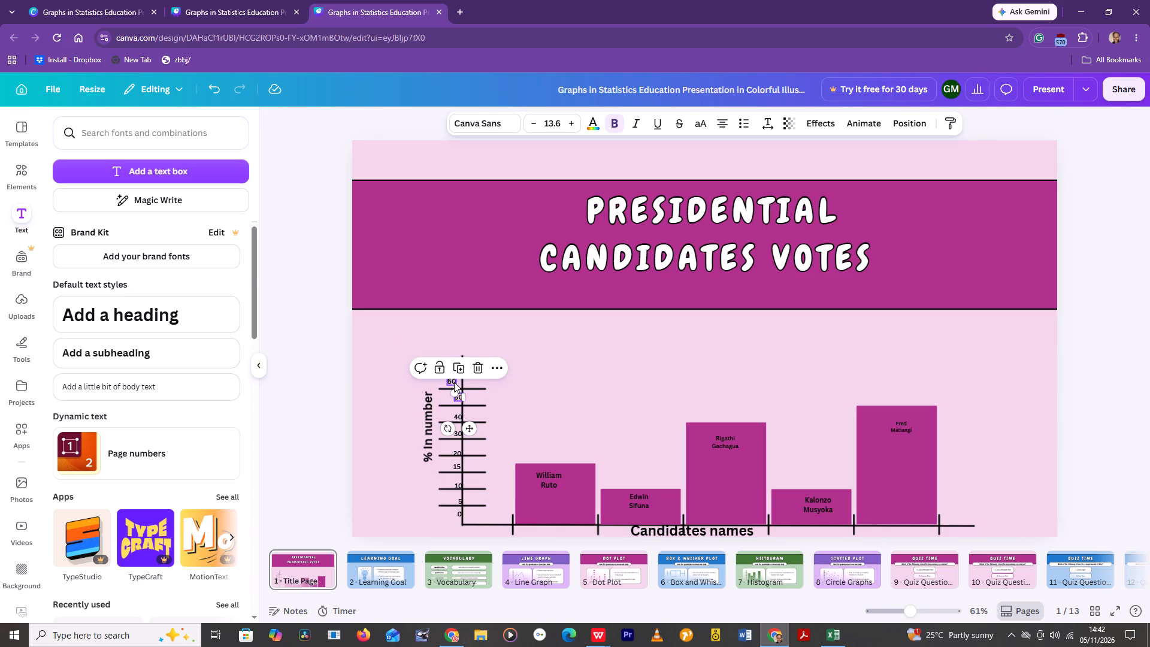
drag(463, 411, 468, 411)
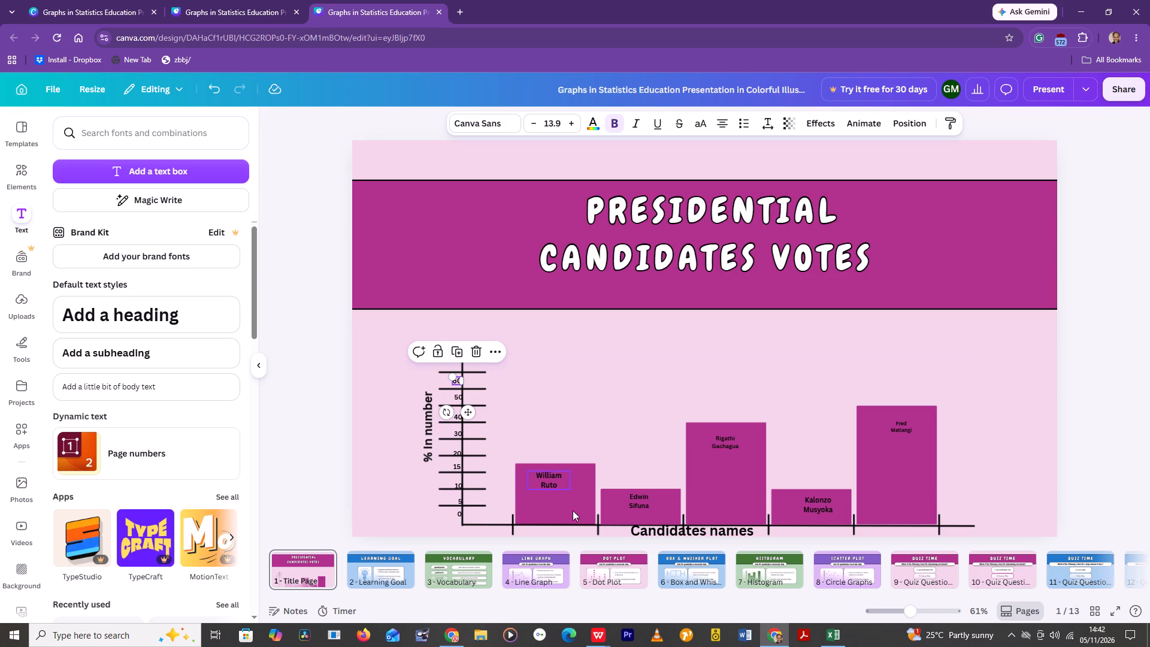
Raise the top of the Edwin Sifuna bar slightly so it sits just above the 10 mark.
click(658, 507)
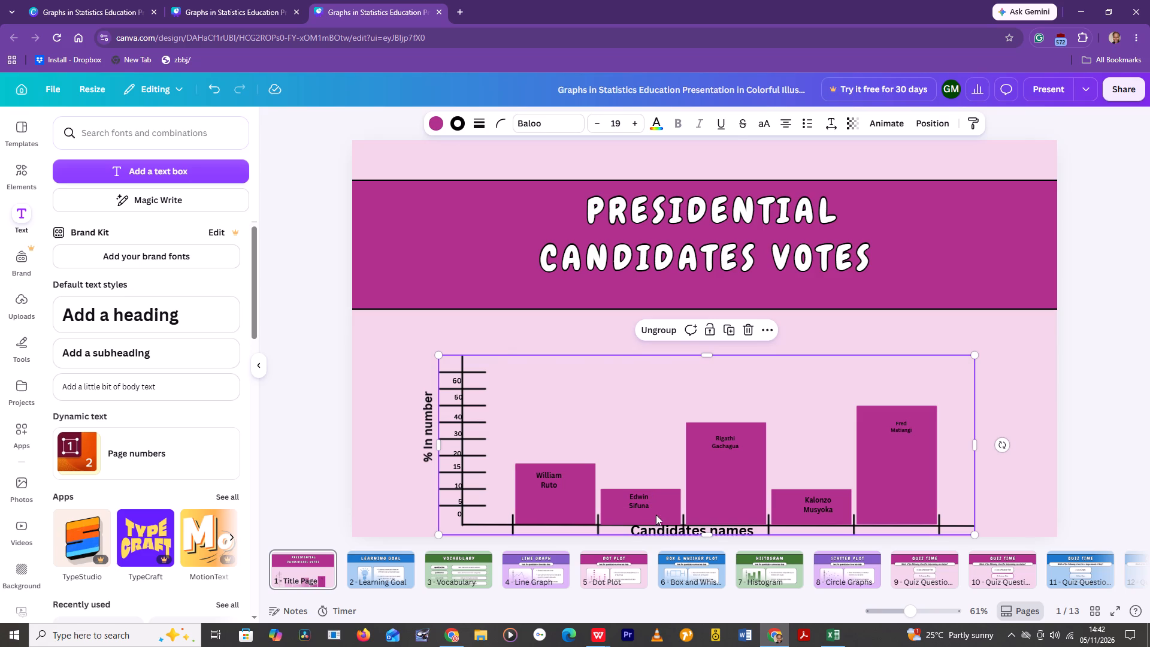
click(662, 515)
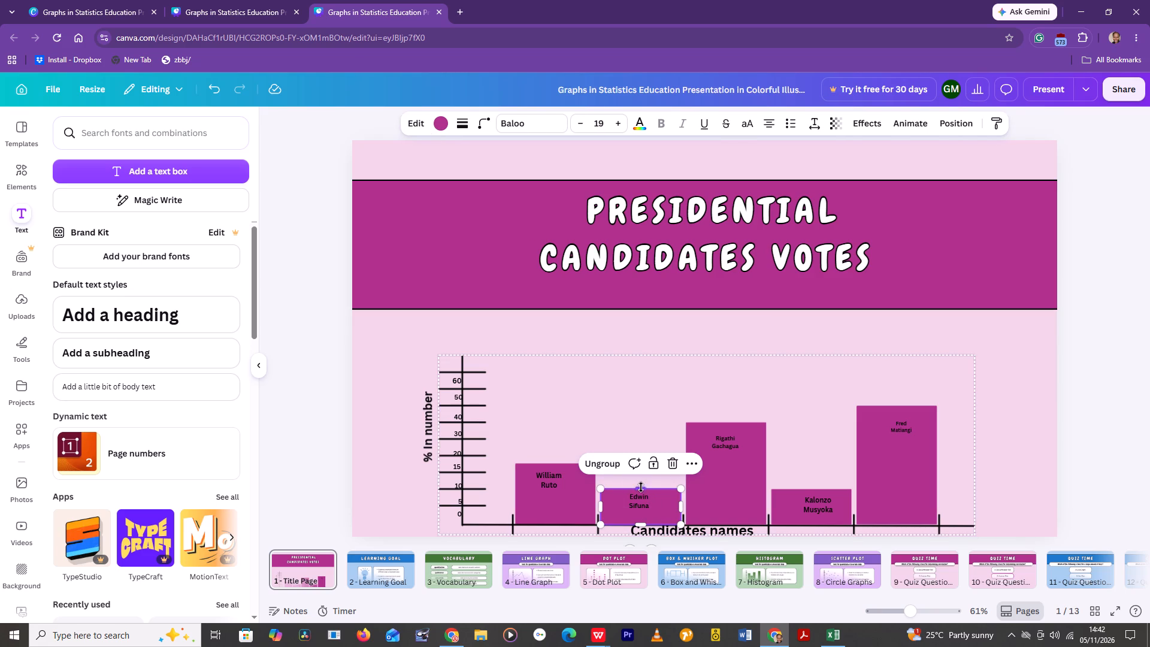
drag(642, 488, 644, 480)
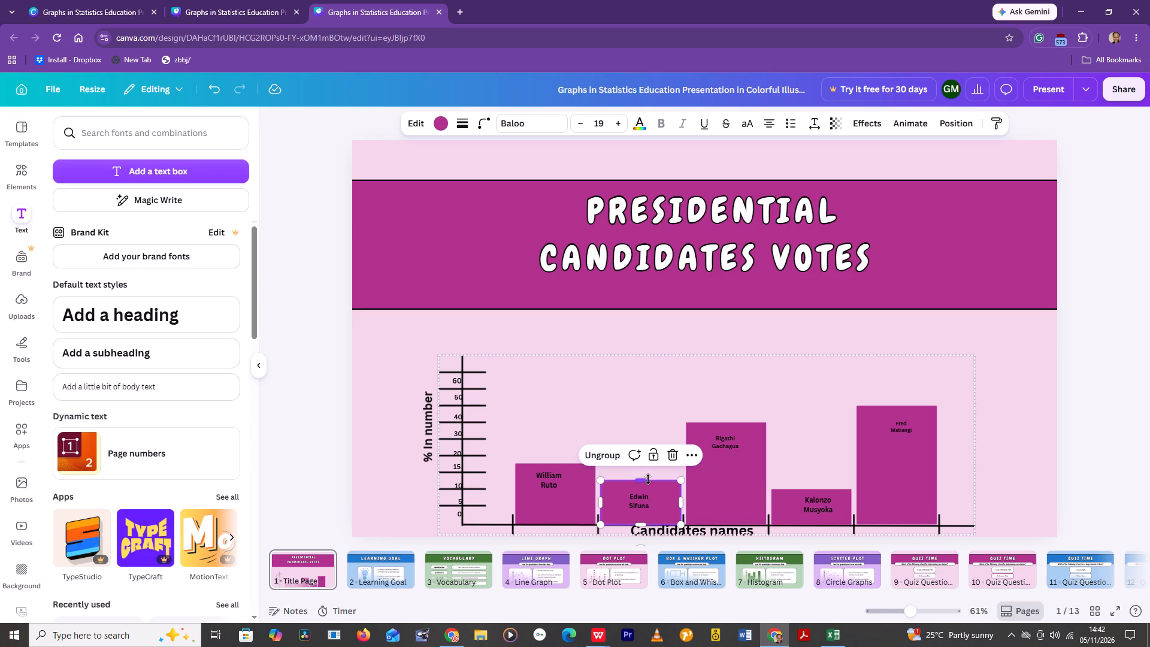
Lower the top of the Kalonzo Musyoka bar slightly so it sits between the 5 and 10 marks.
click(789, 515)
click(810, 488)
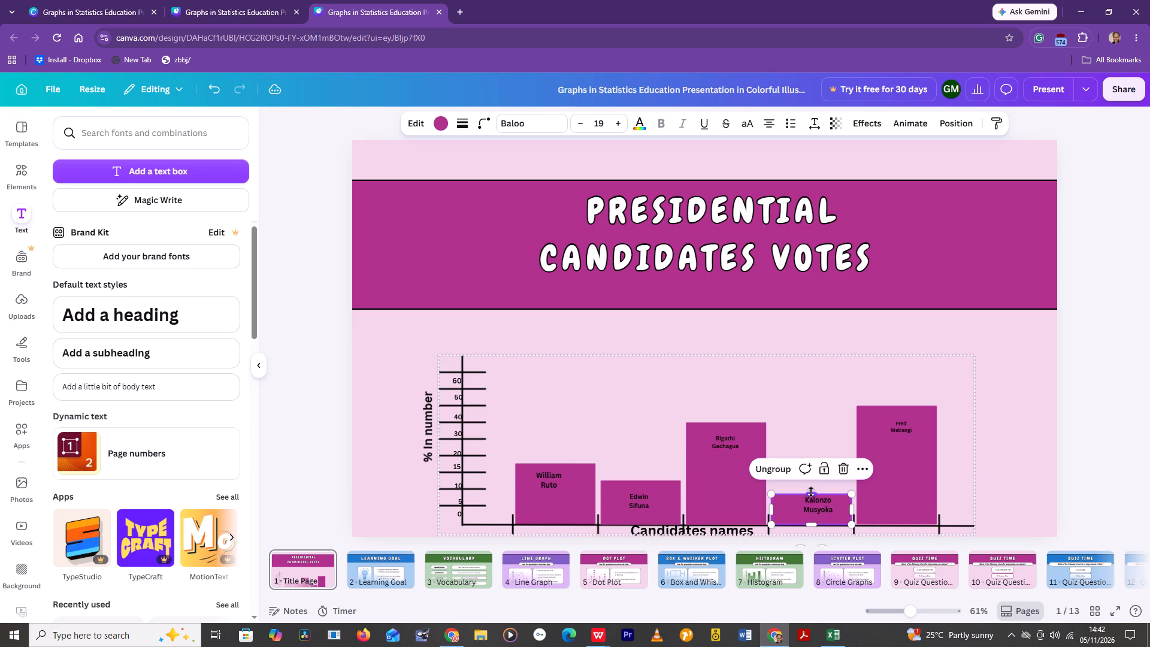
click(788, 399)
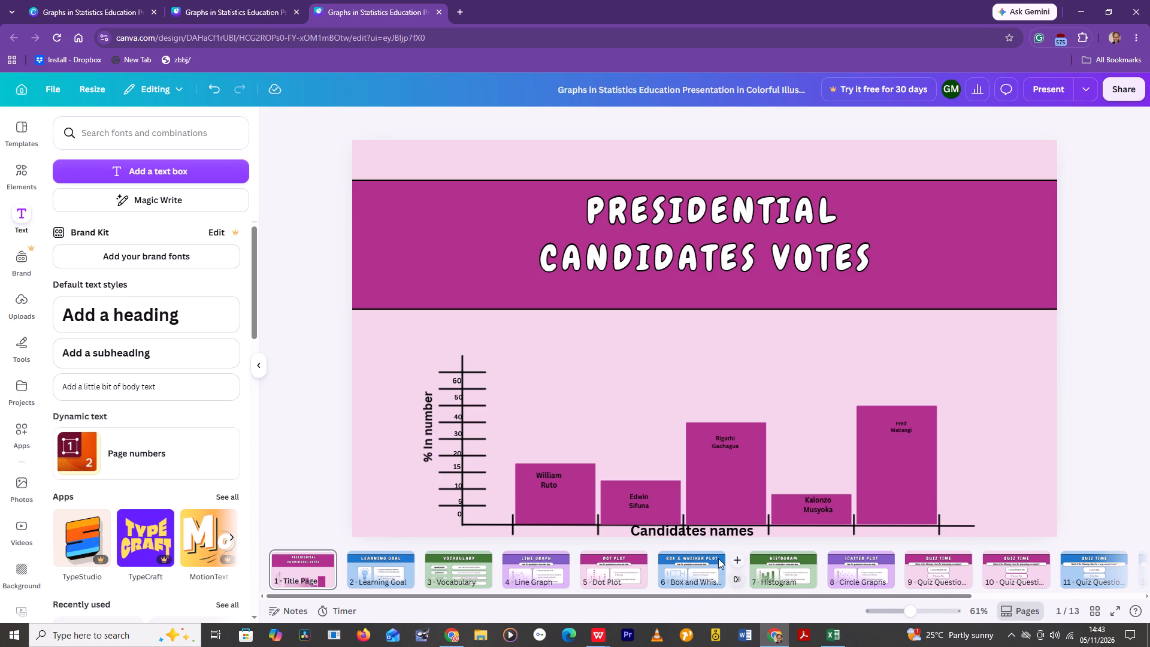
Lower the top of the Rigathi Gachagua bar slightly so it sits about level with the 30 scale label.
click(730, 470)
click(730, 470)
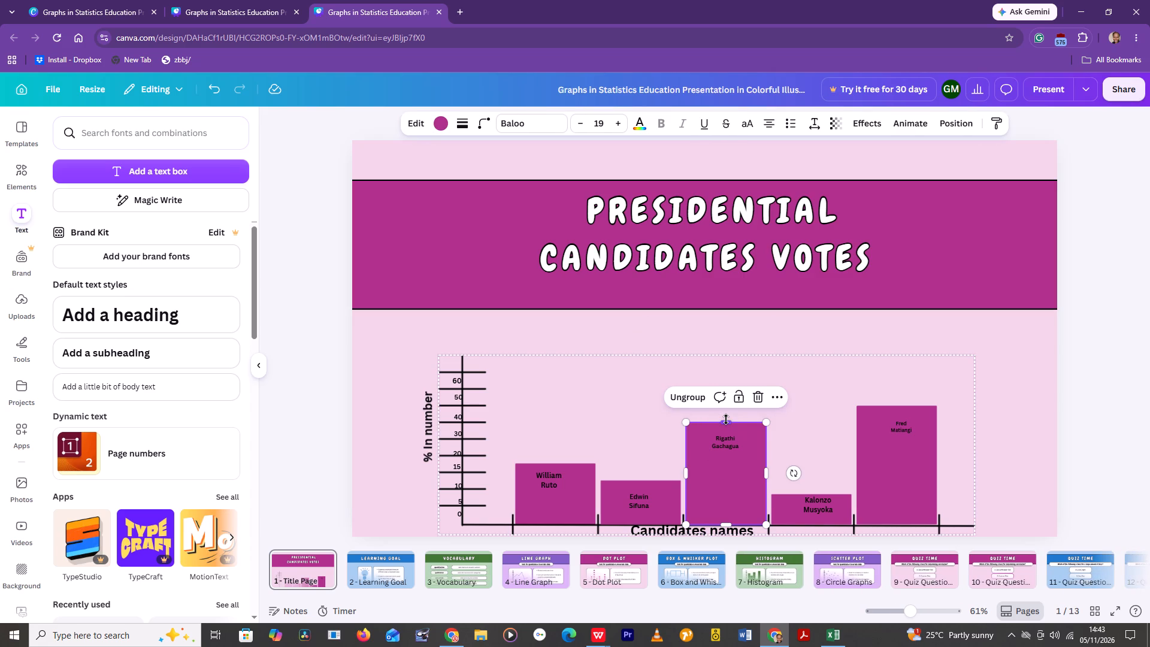
drag(726, 419, 728, 427)
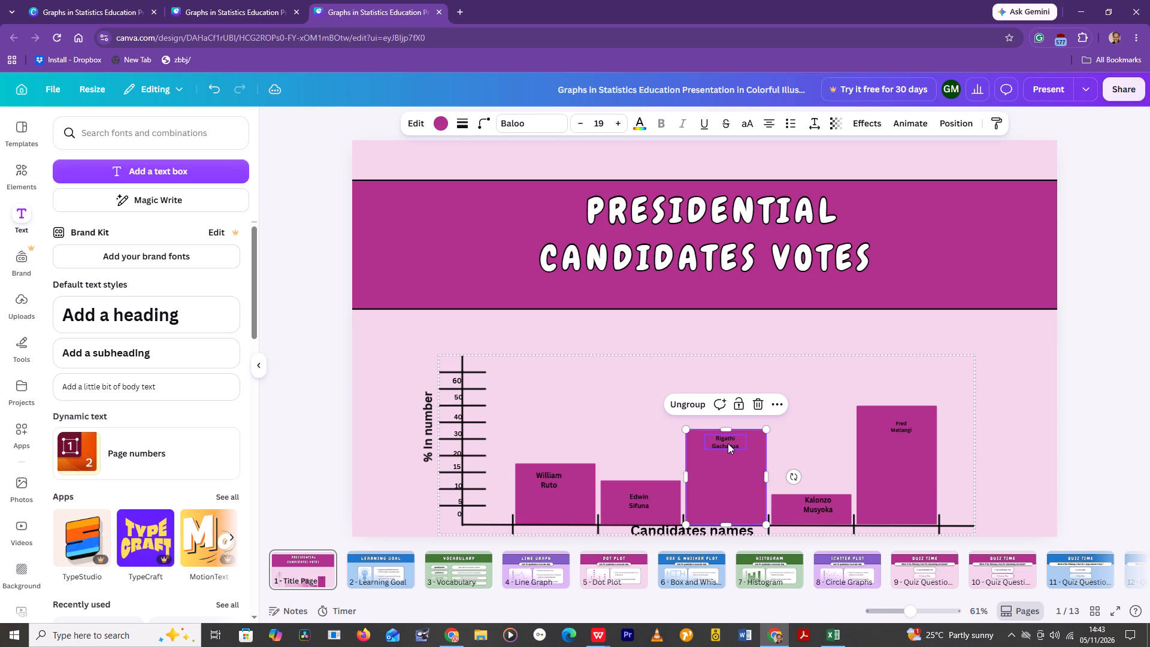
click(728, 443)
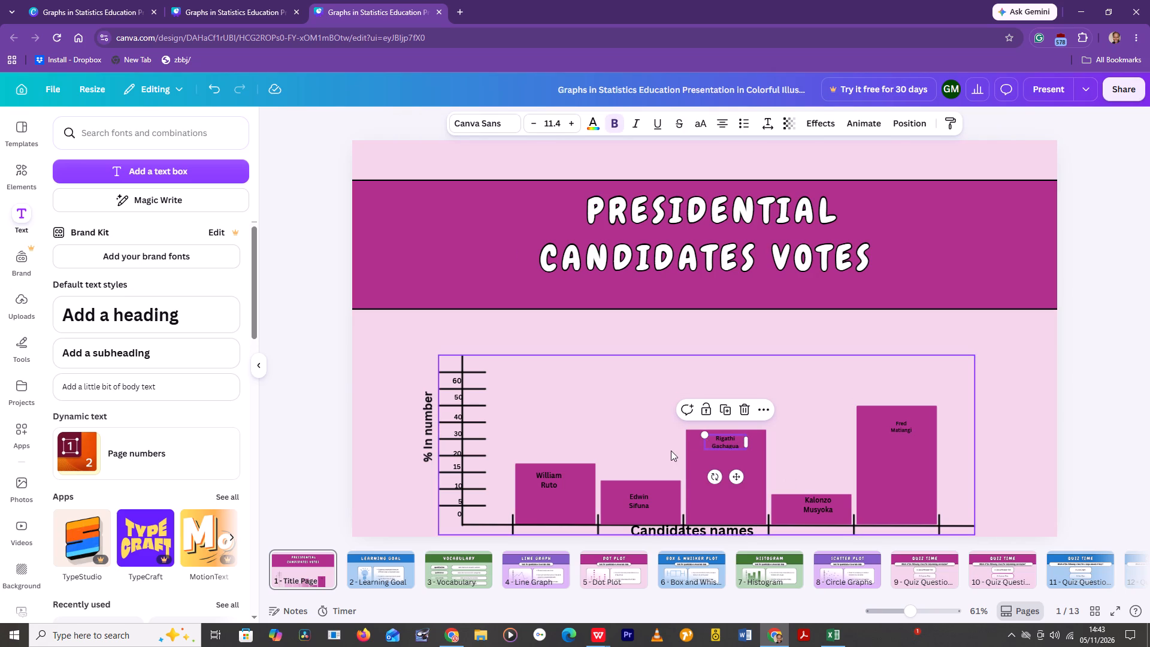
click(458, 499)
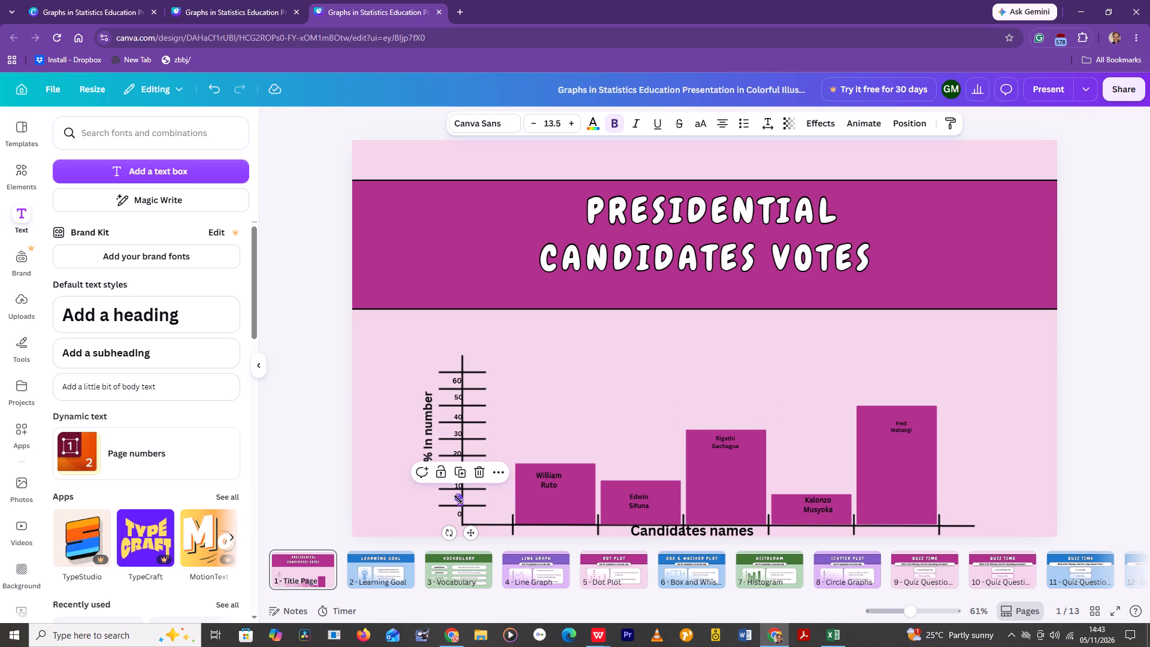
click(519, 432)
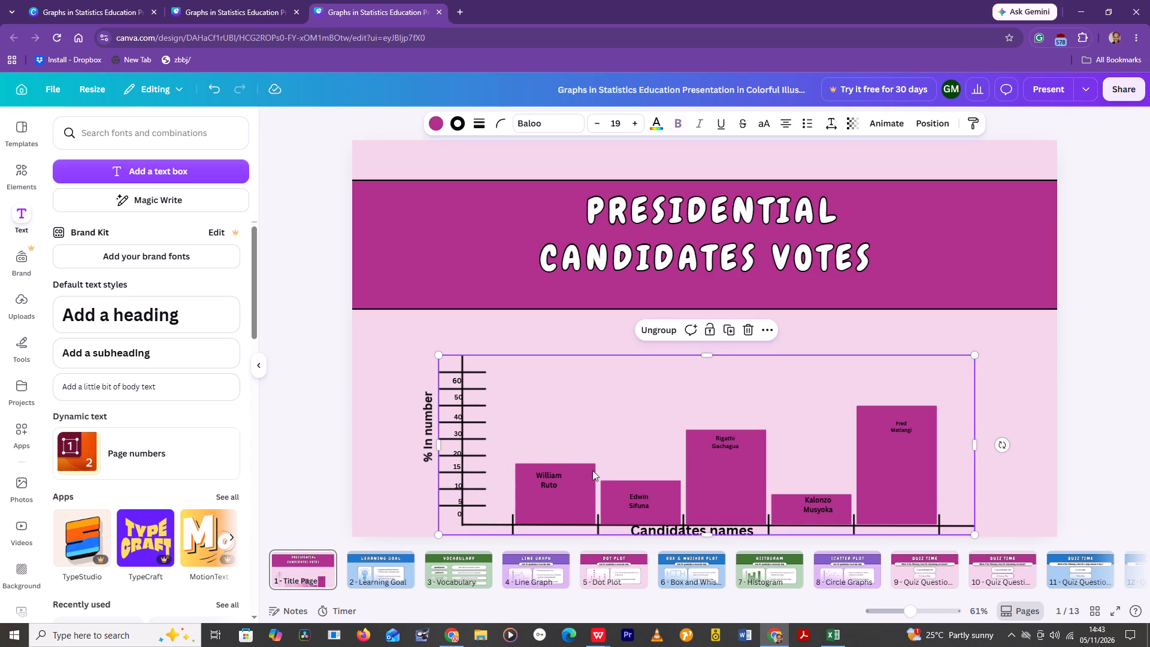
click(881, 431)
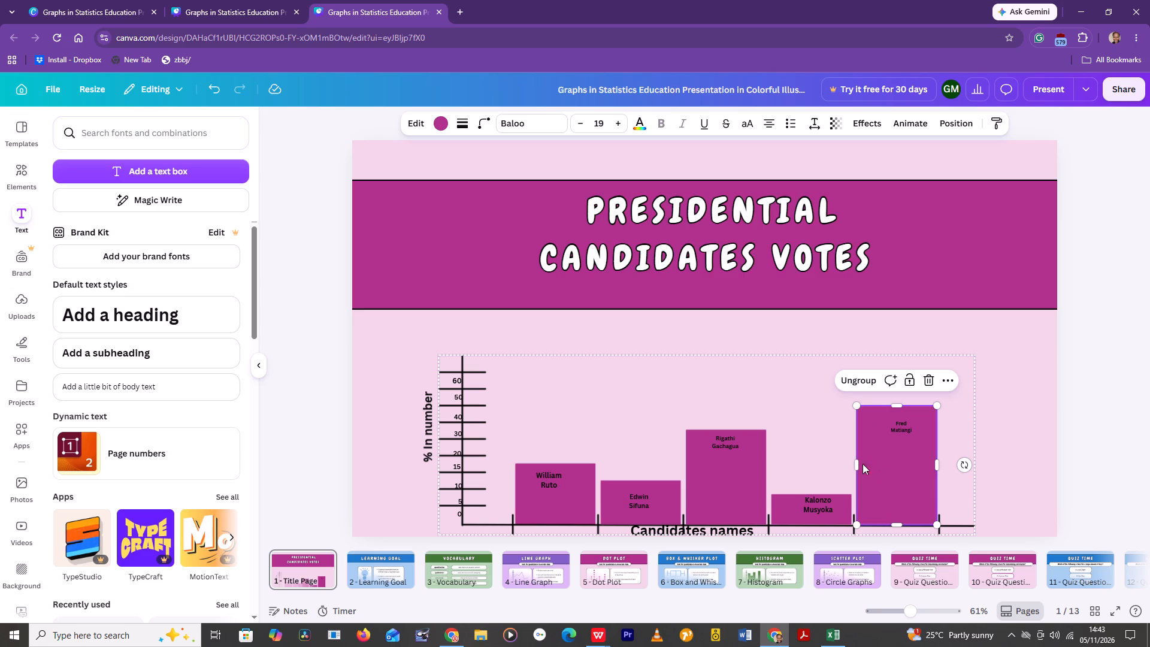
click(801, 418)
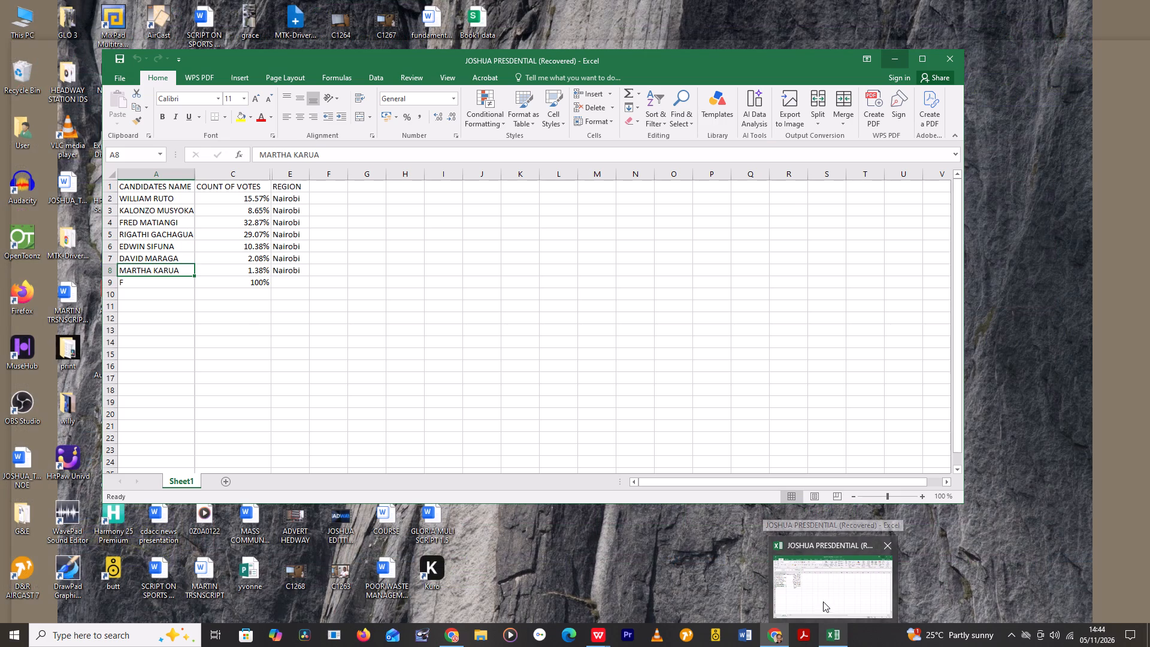
Switch to the Excel workbook to check the candidates' names and vote percentages, including Edwin Sifuna and Fred Matiangi, and return to the chart.
click(834, 640)
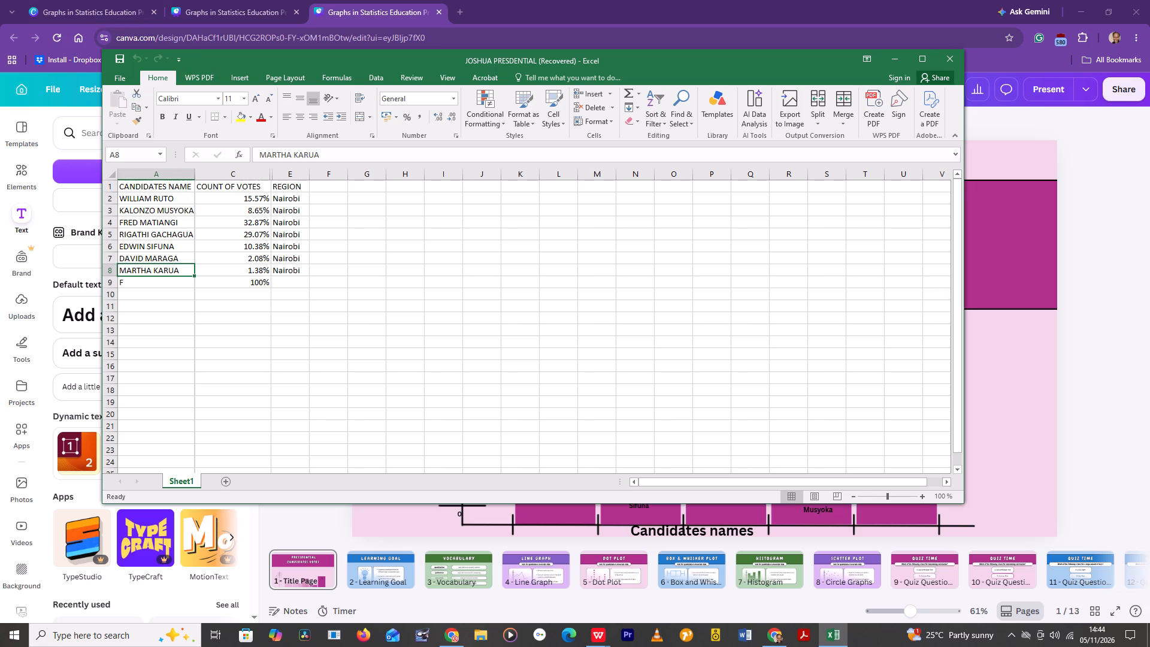
click(147, 246)
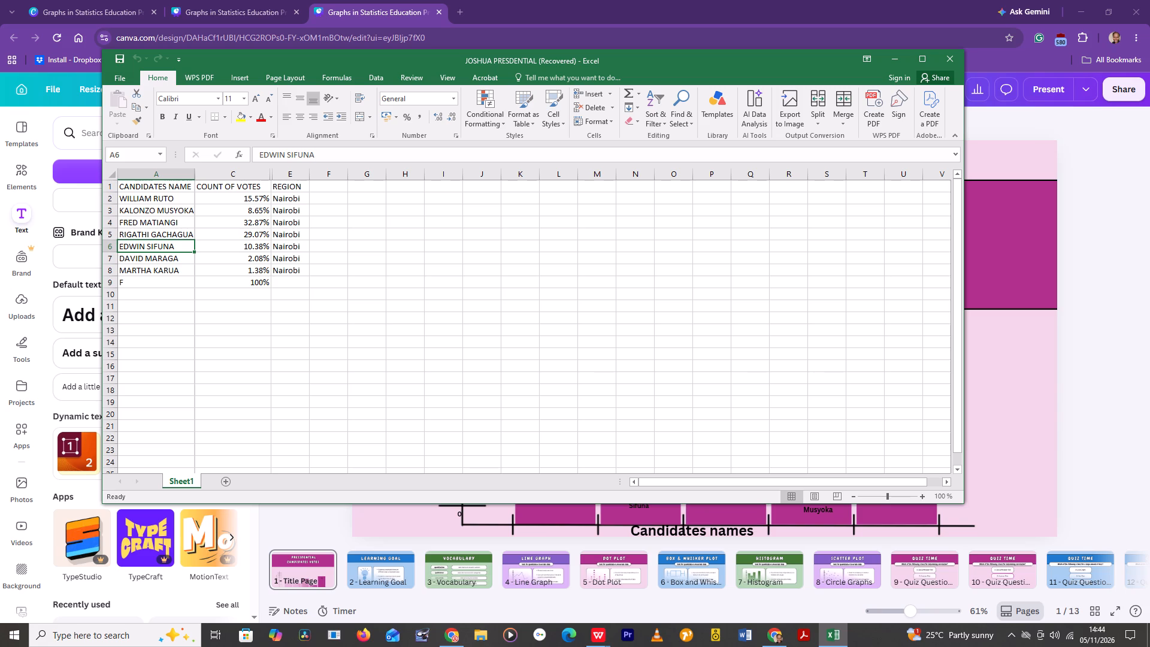
click(180, 220)
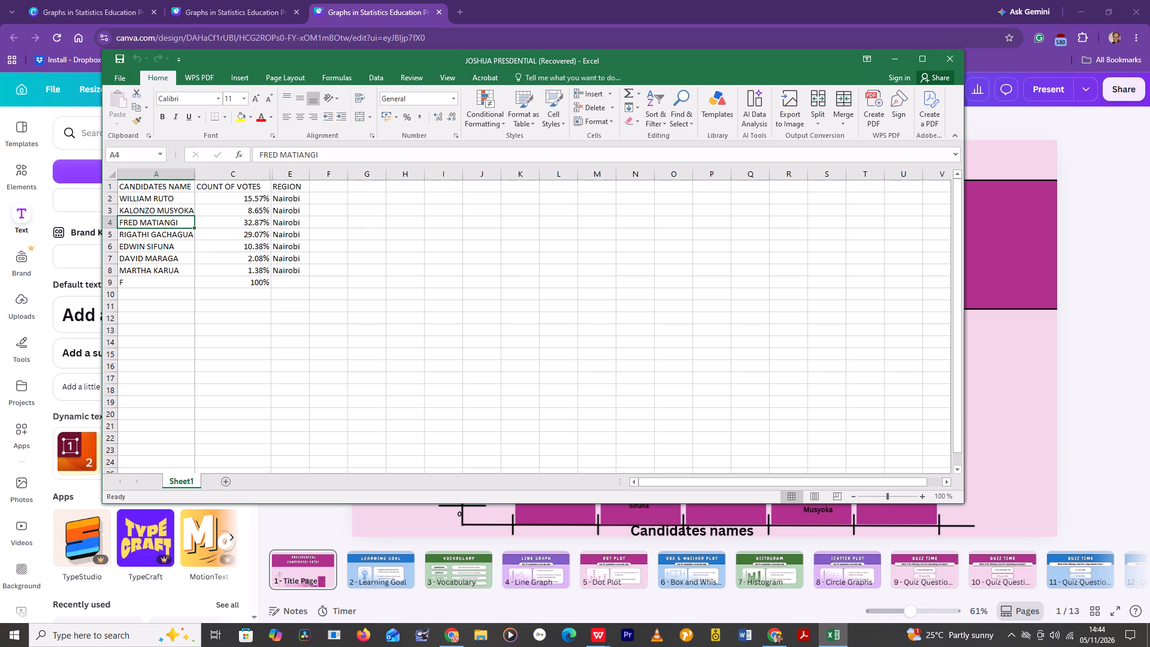
click(894, 61)
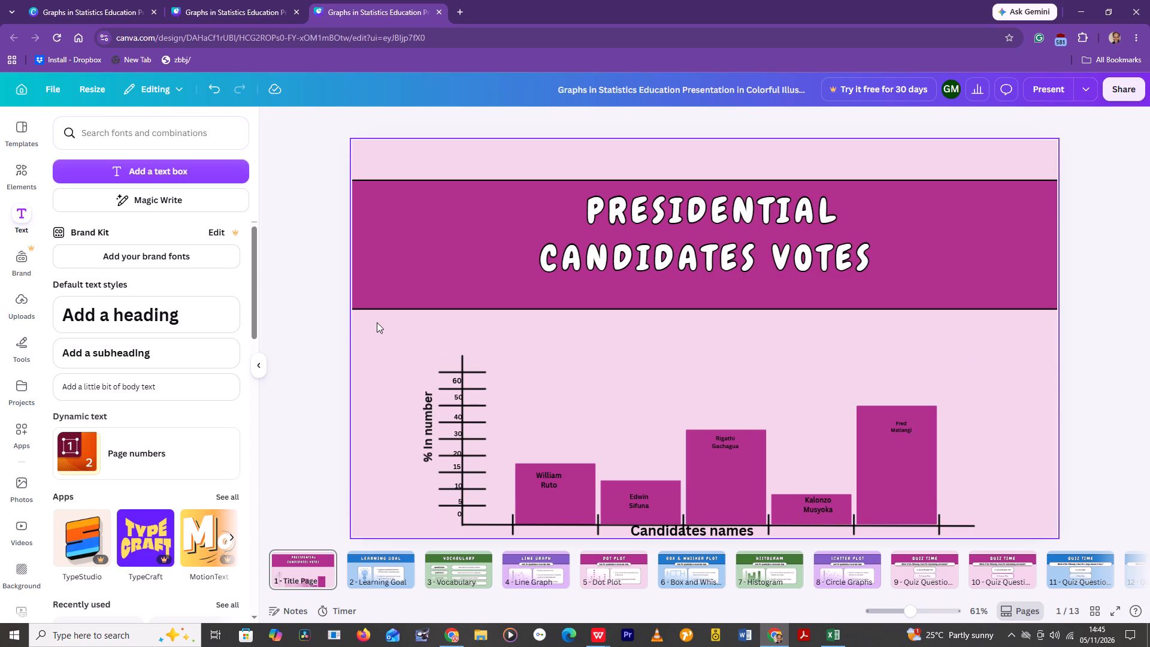
Select the William Ruto name label on the first bar of the chart.
click(553, 481)
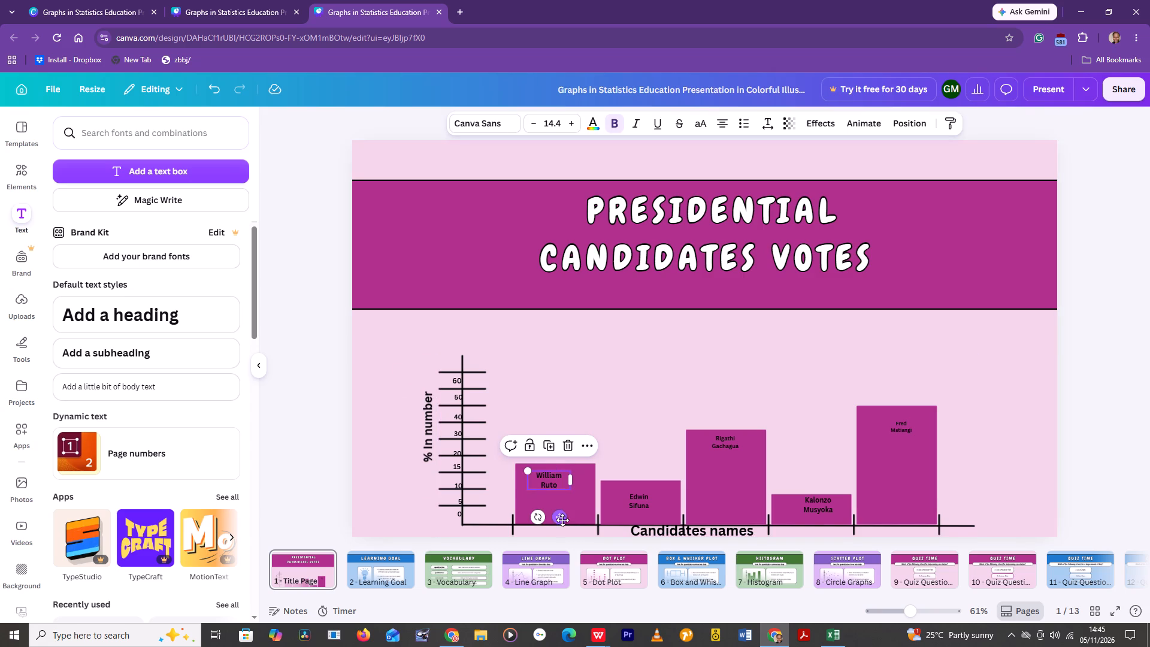
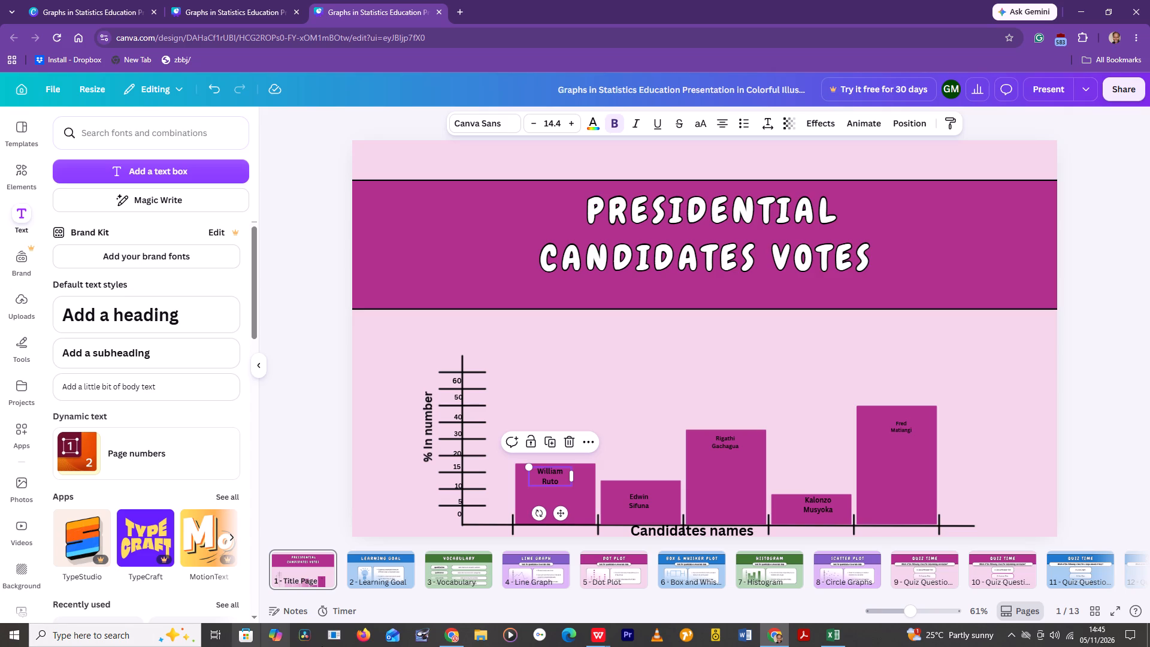
Look through the presentation's other pages, including the graph-type slides, the Quiz Time questions and the Assignment page.
scroll(719, 422, down, 9)
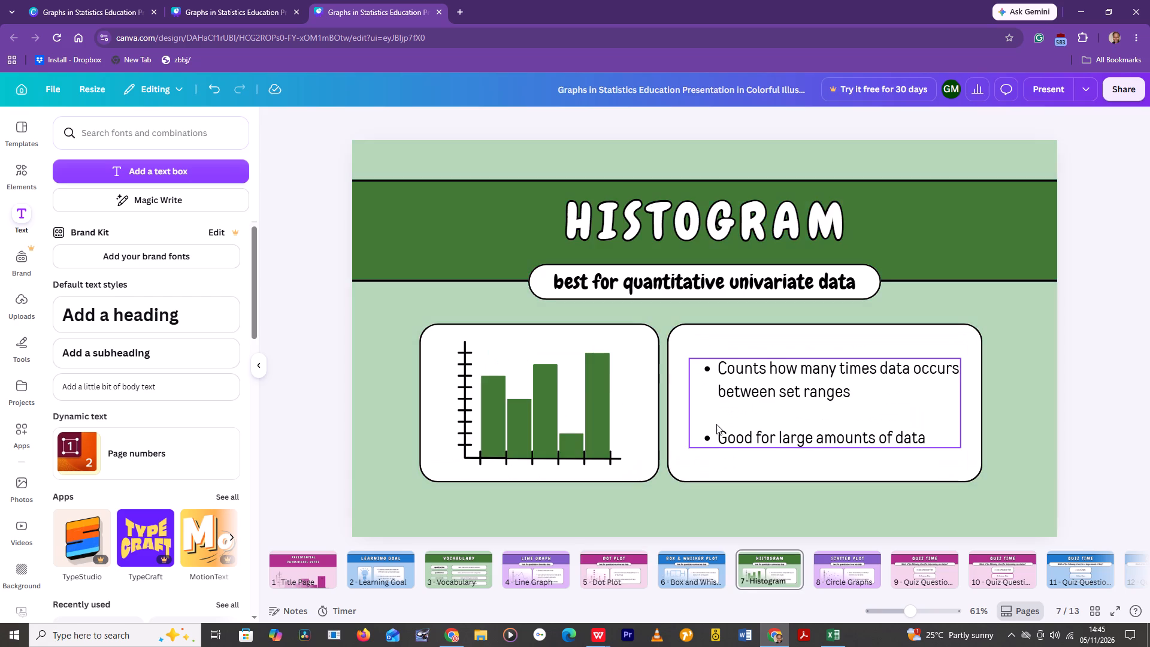
scroll(716, 424, down, 6)
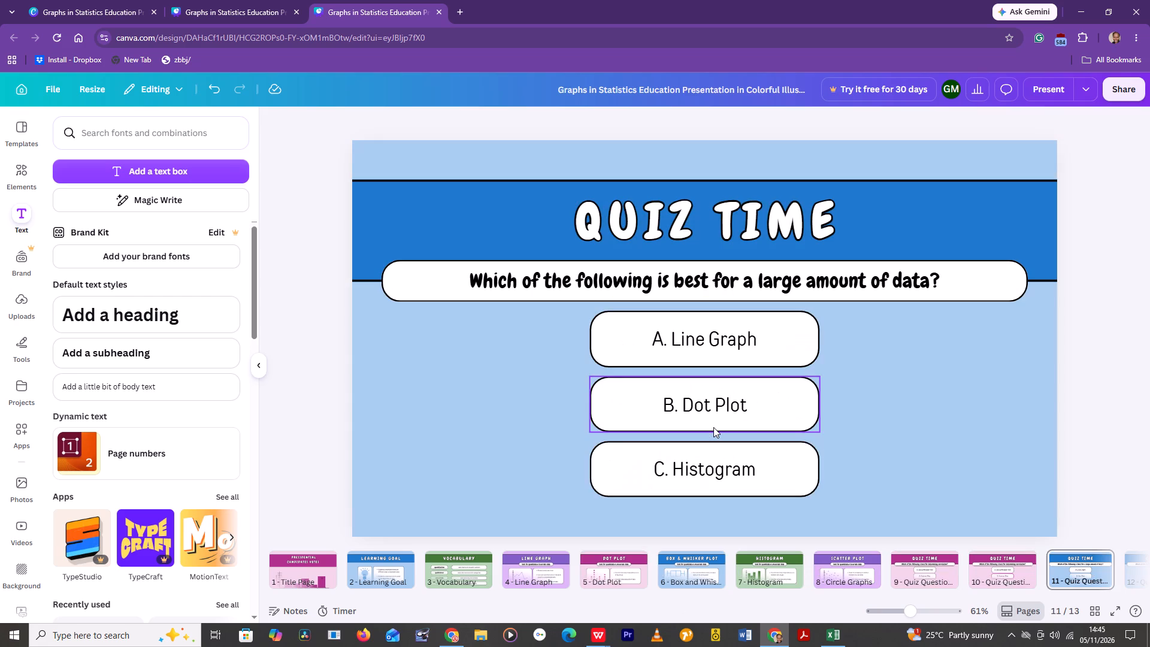
scroll(713, 427, down, 6)
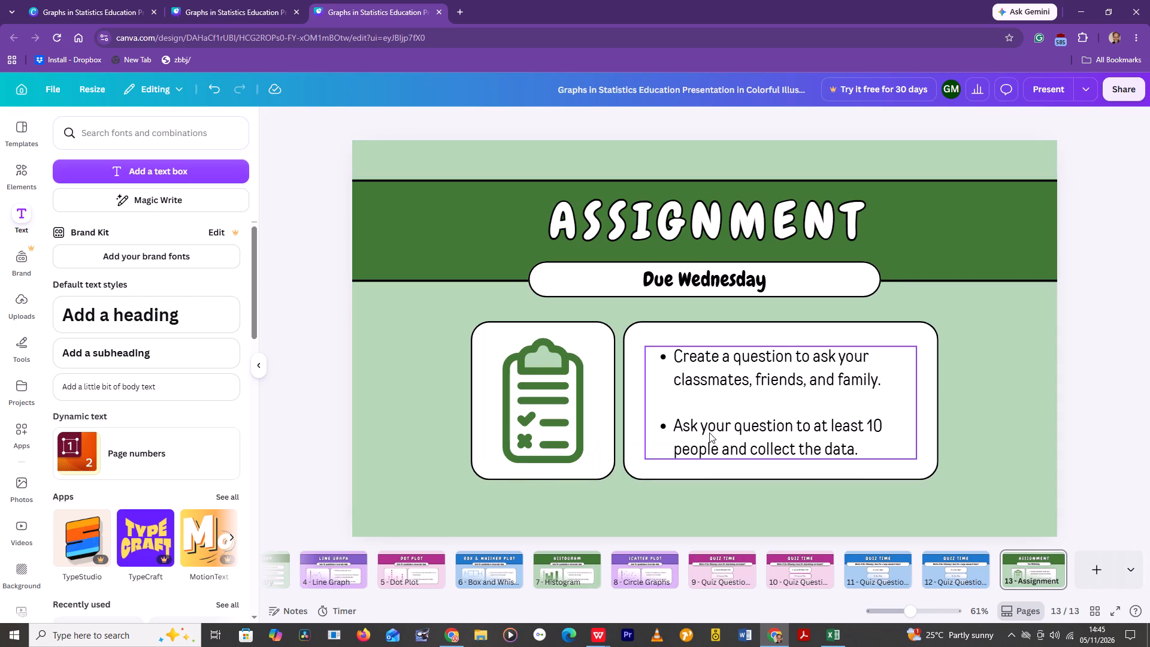
scroll(709, 433, down, 1)
scroll(709, 433, up, 9)
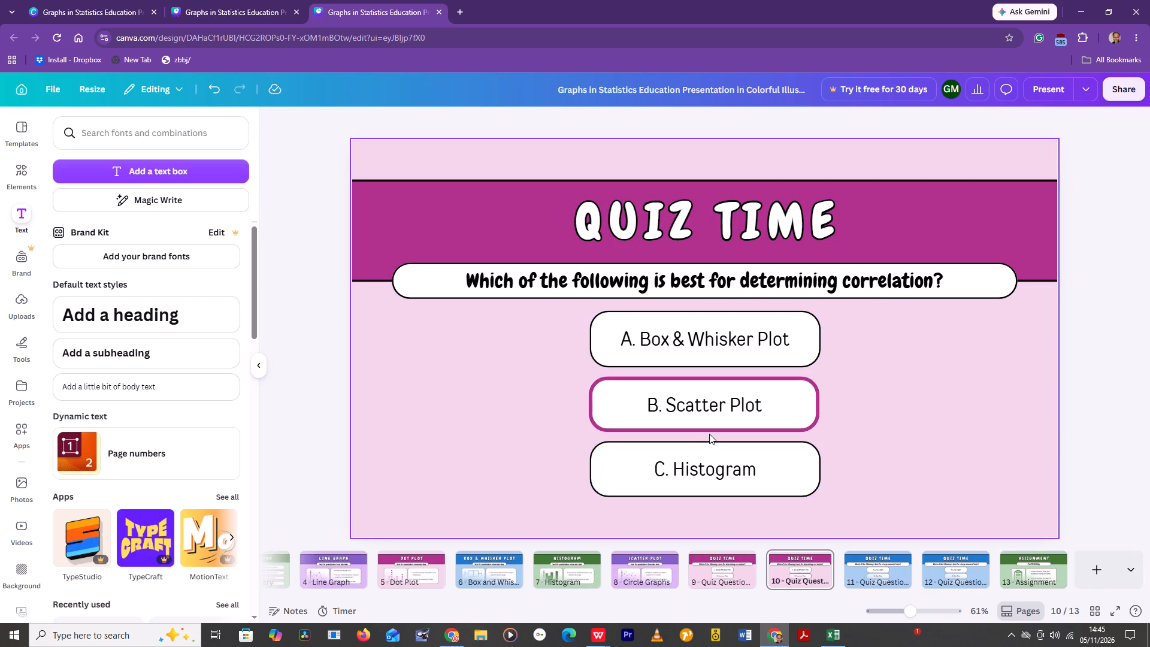
scroll(707, 436, up, 4)
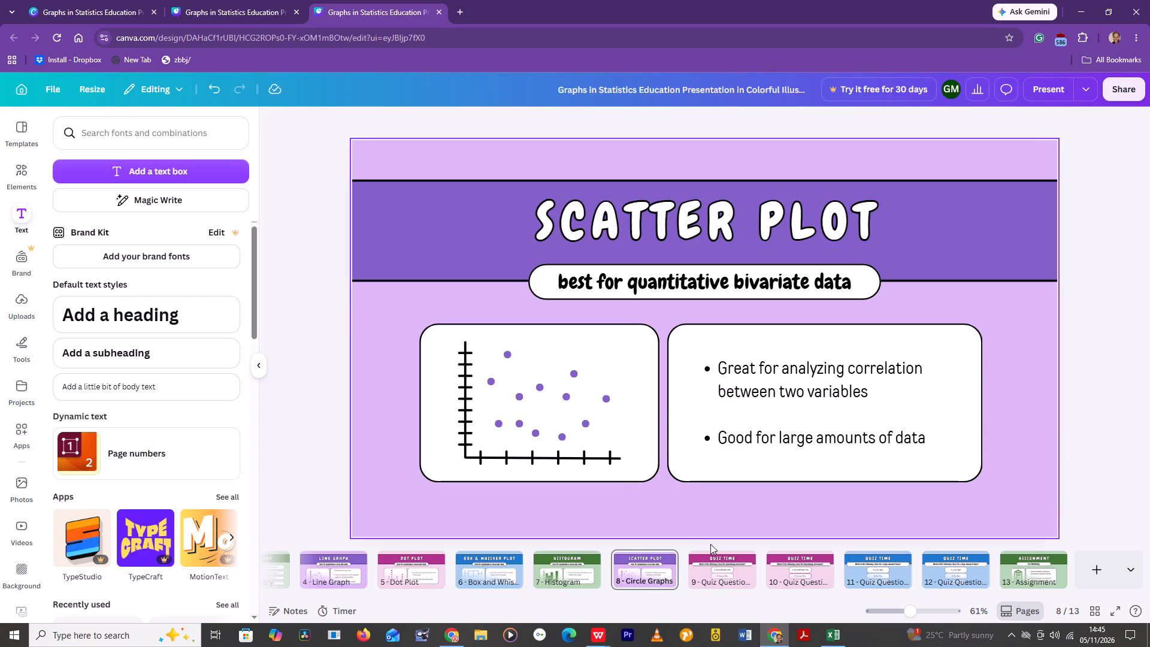
scroll(710, 557, up, 1)
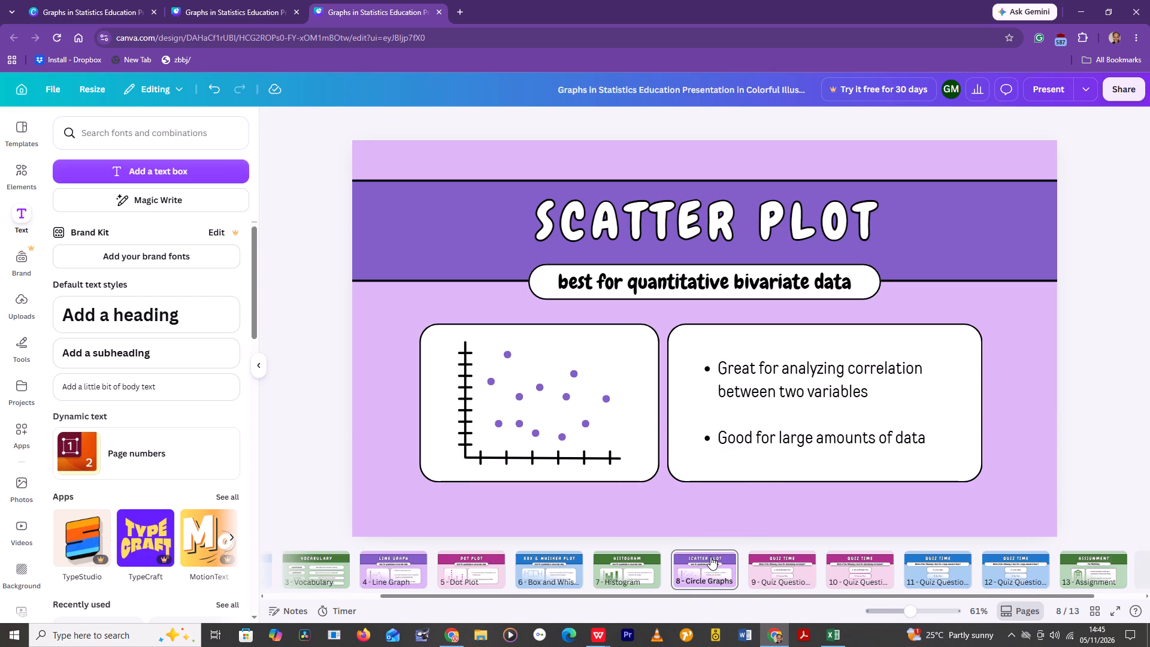
scroll(710, 557, down, 2)
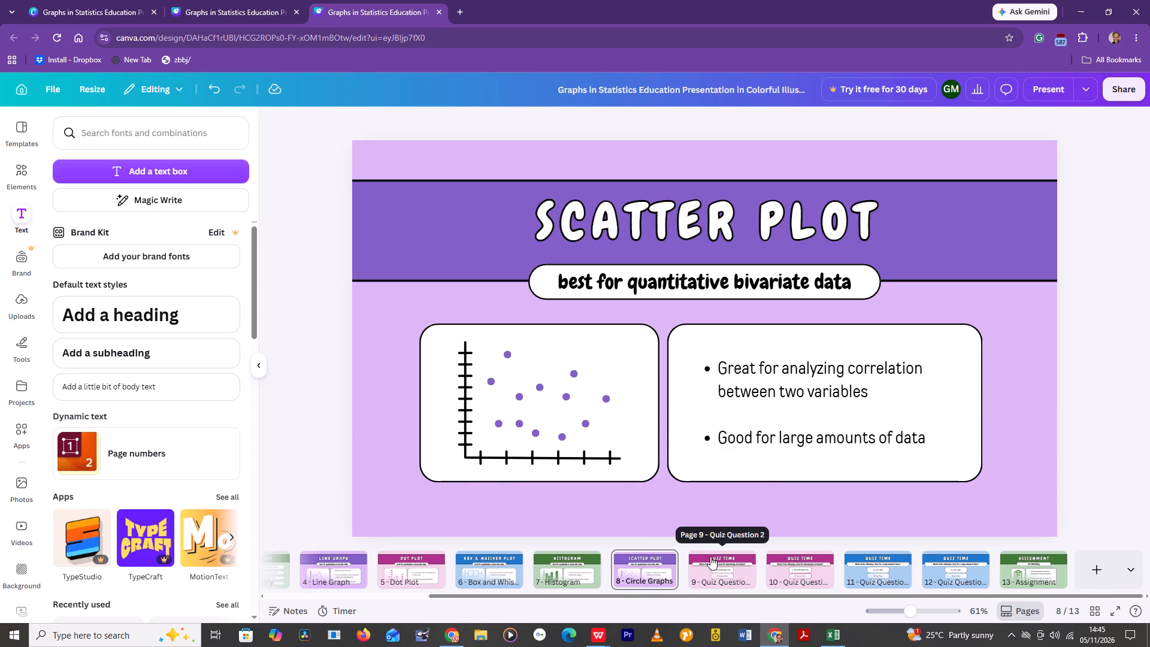
scroll(710, 557, down, 6)
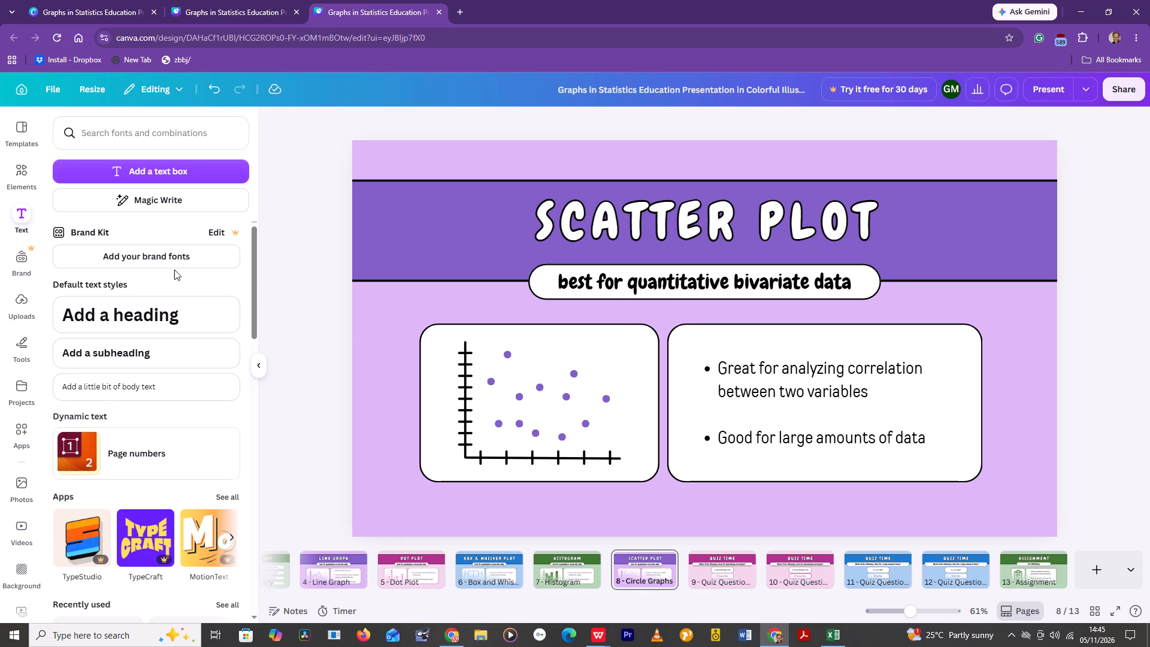
On the page 10 Quiz Time question about determining correlation, replace the answer A text with William Ruto, keeping the A. prefix.
scroll(685, 264, down, 5)
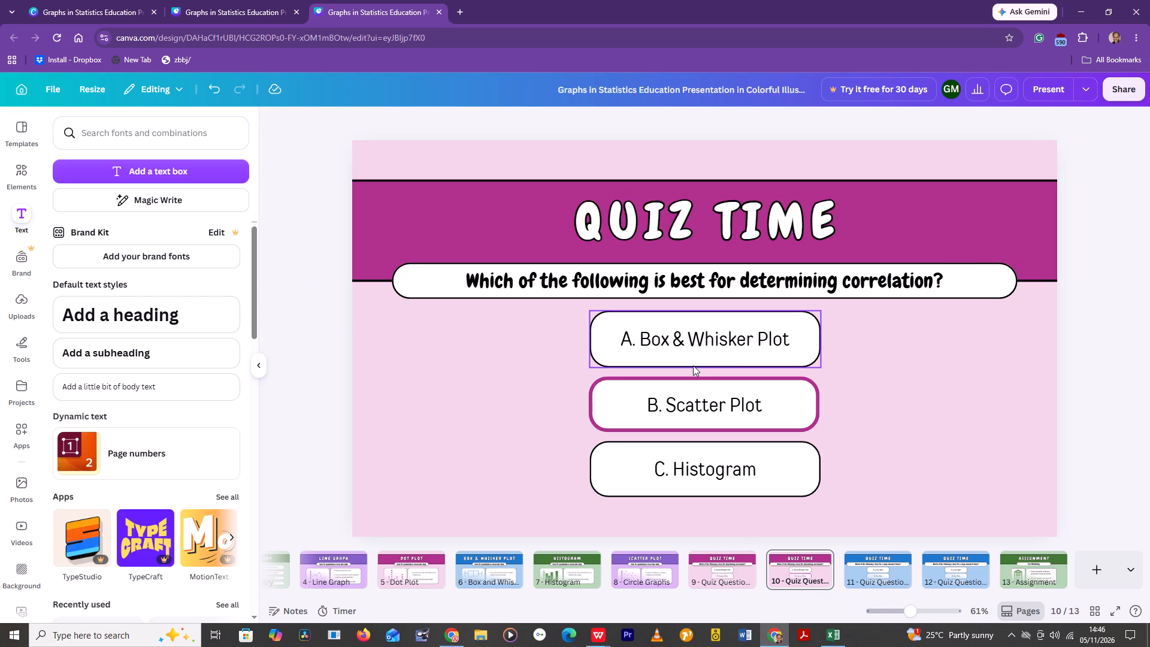
click(777, 337)
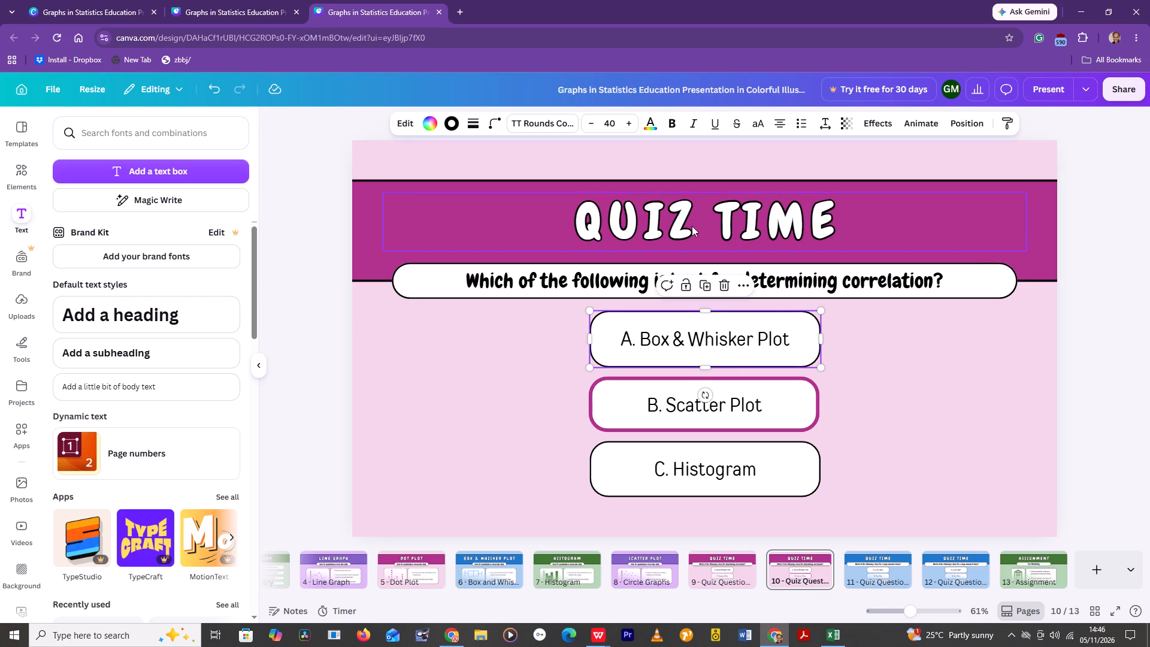
click(804, 334)
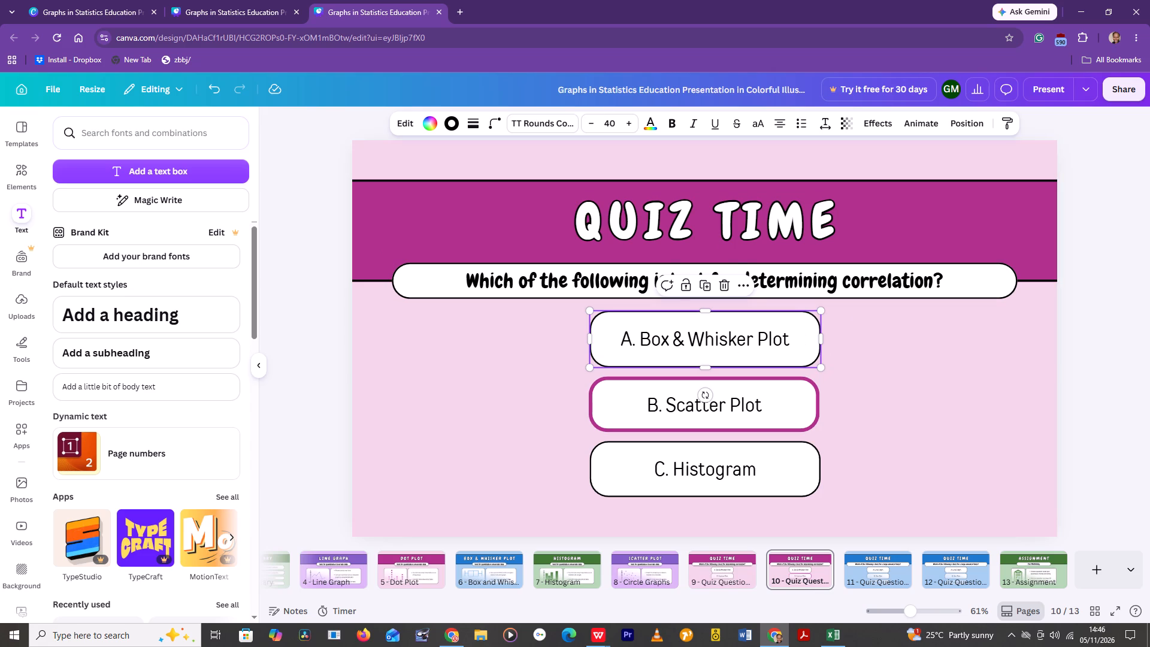
click(794, 328)
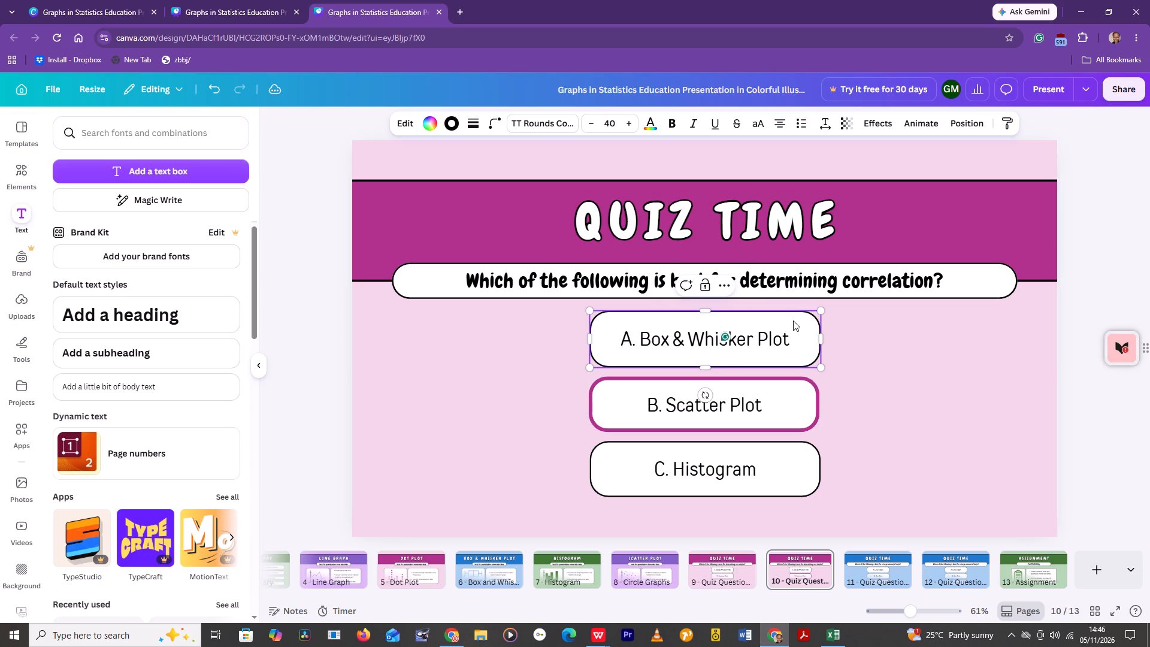
key(BackSpace)
key(BackSpace)
key(BackSpace)
key(BackSpace)
key(BackSpace)
key(BackSpace)
key(BackSpace)
key(BackSpace)
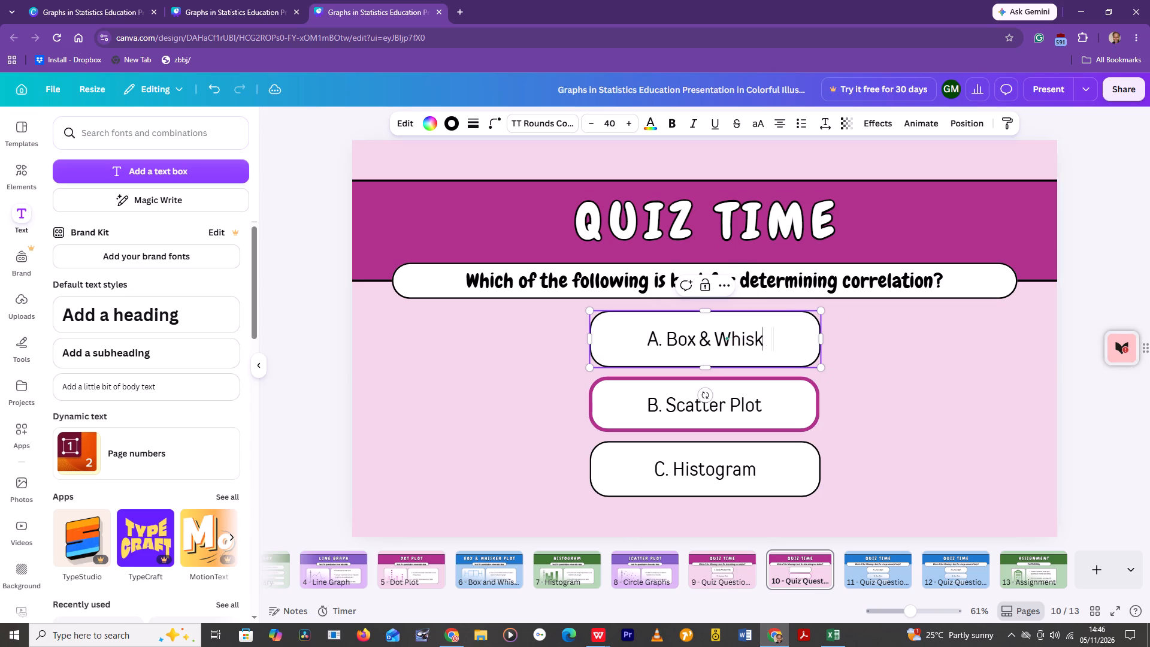
key(BackSpace)
key(BackSpace)
key(BackSpace)
key(BackSpace)
key(BackSpace)
key(BackSpace)
key(BackSpace)
key(BackSpace)
key(BackSpace)
key(BackSpace)
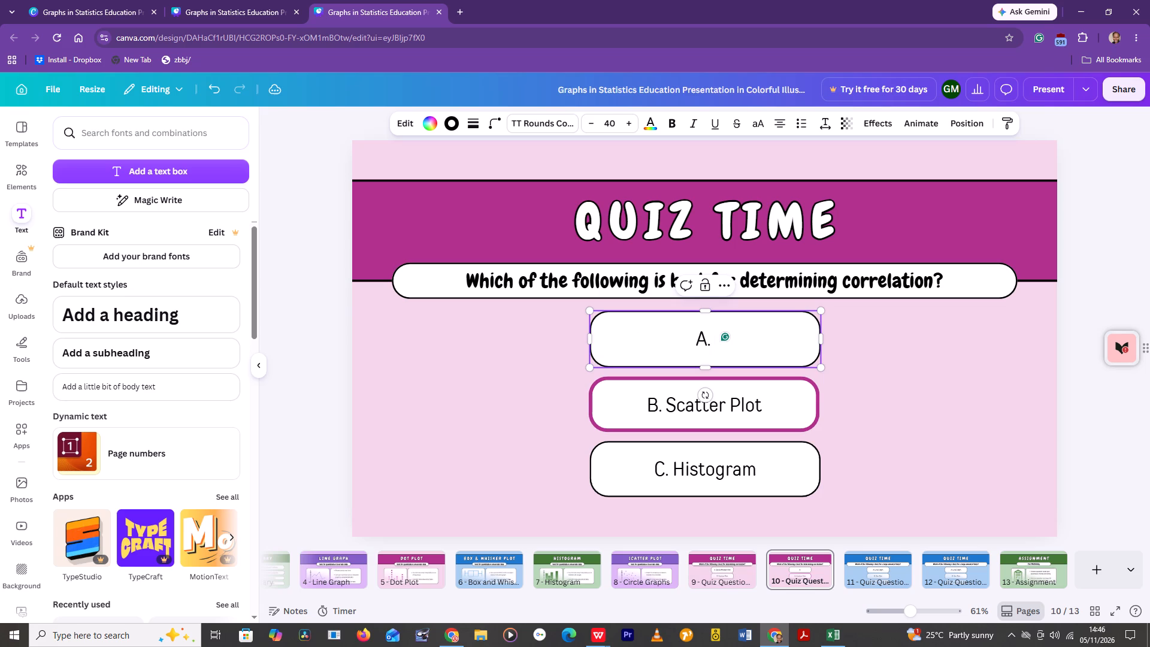
key(w)
key(i)
key(BackSpace)
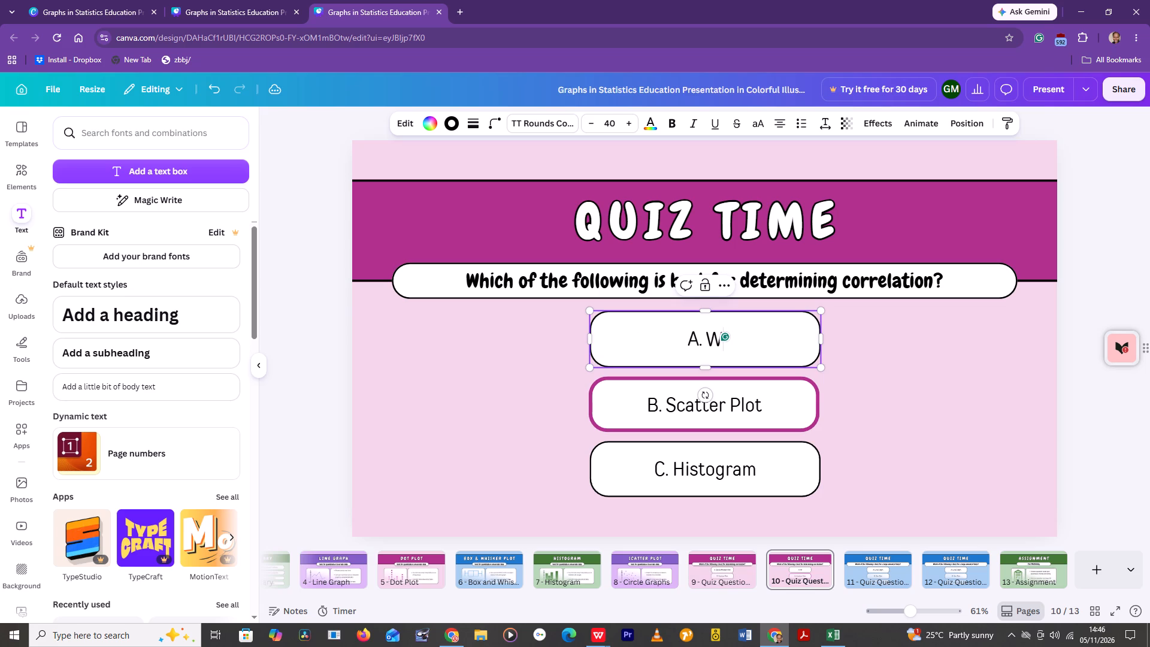
text(illiam)
key(space)
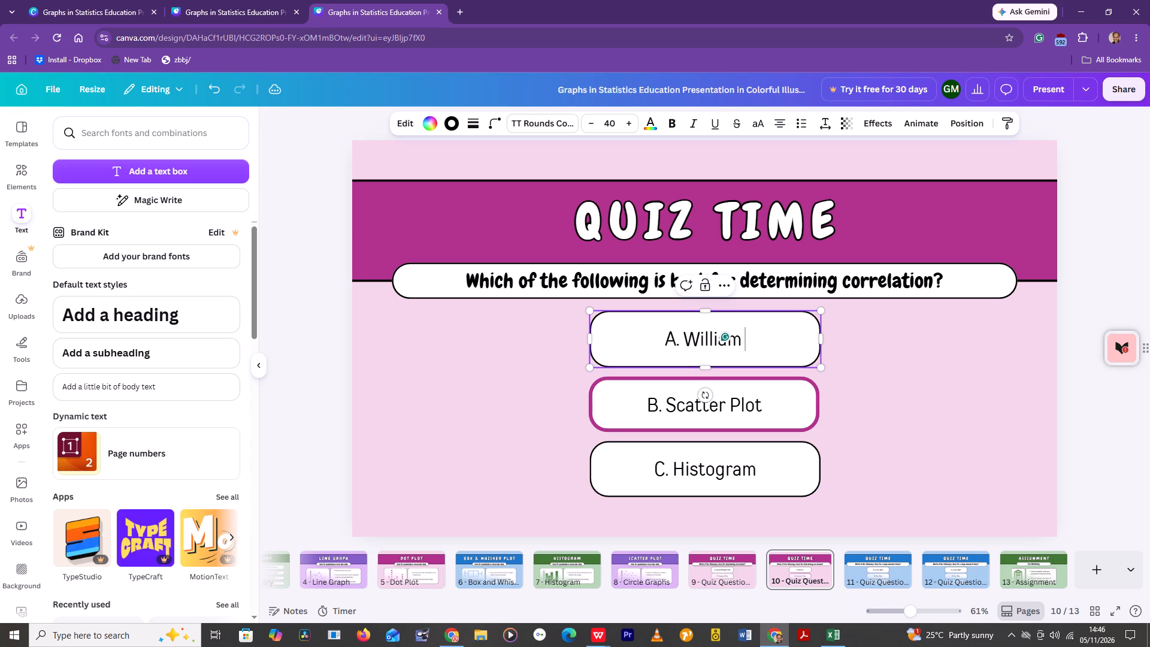
text(RUT)
key(BackSpace)
key(BackSpace)
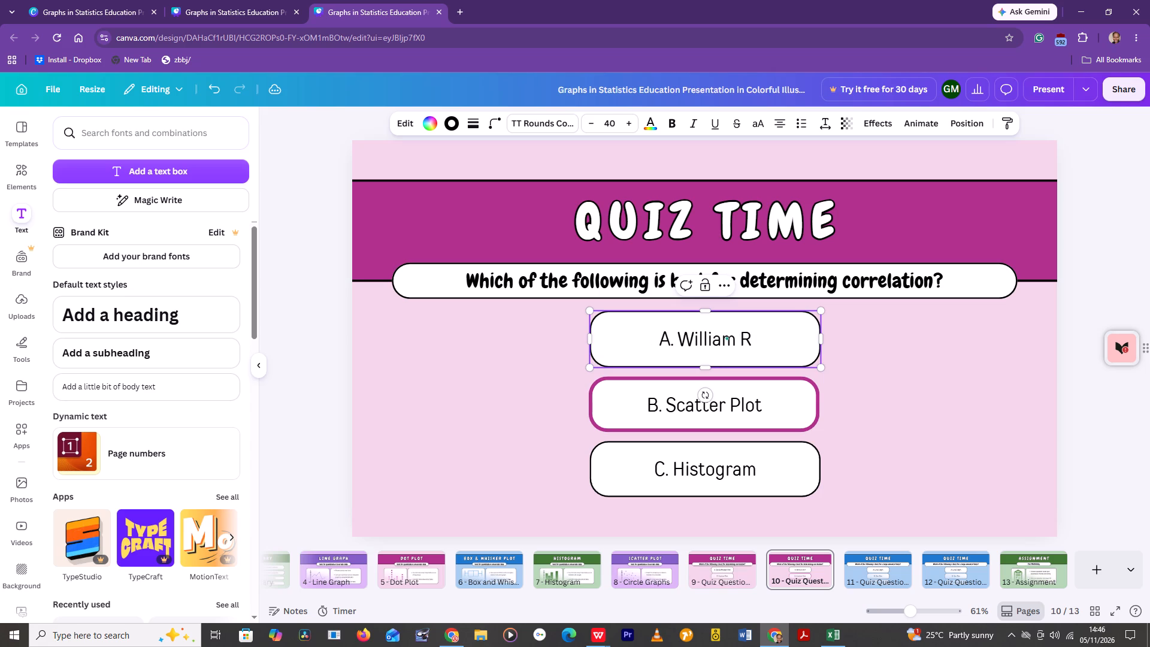
key(u)
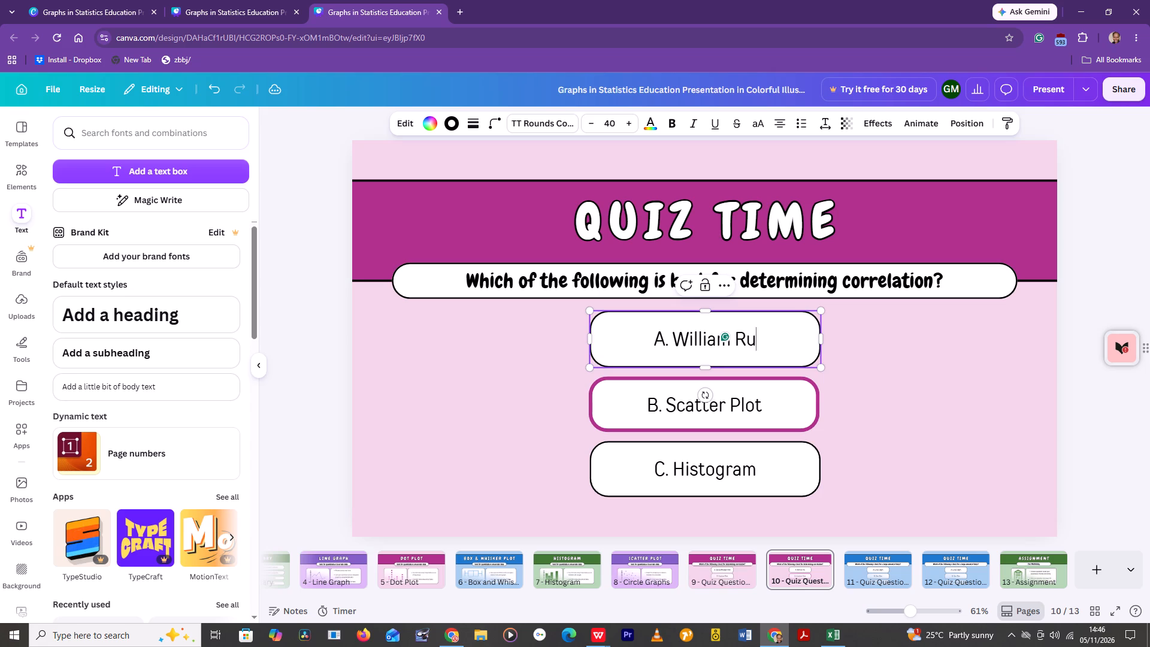
text(to)
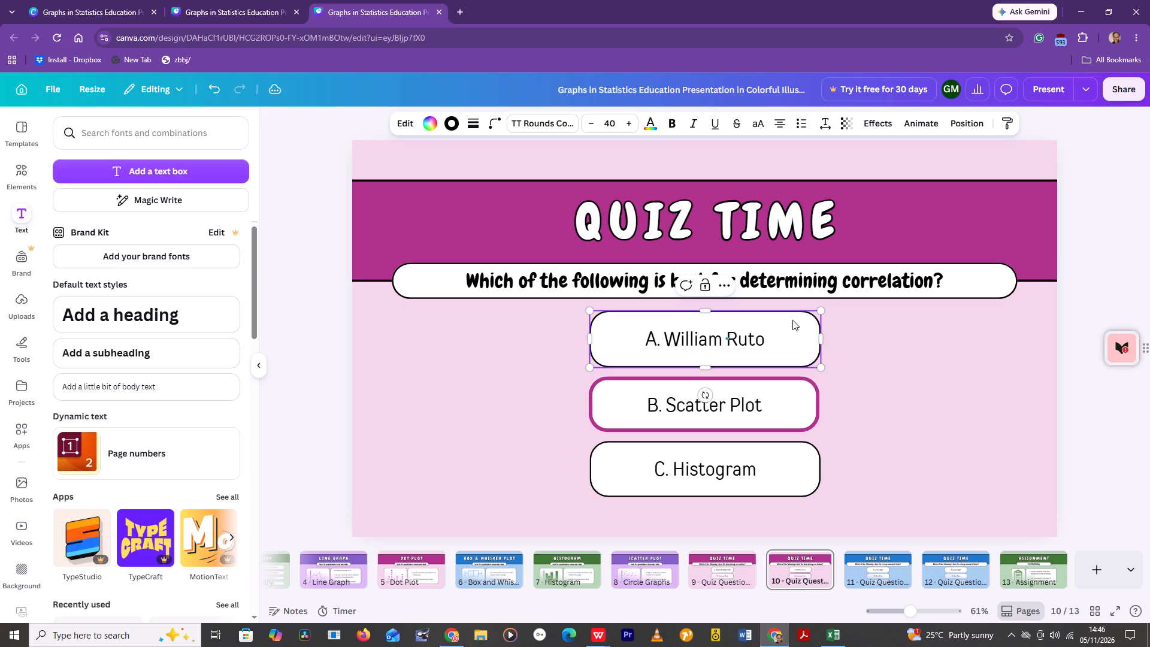
Replace the Scatter Plot text in answer B with Edwin Sifuna, keeping the B. prefix.
click(771, 403)
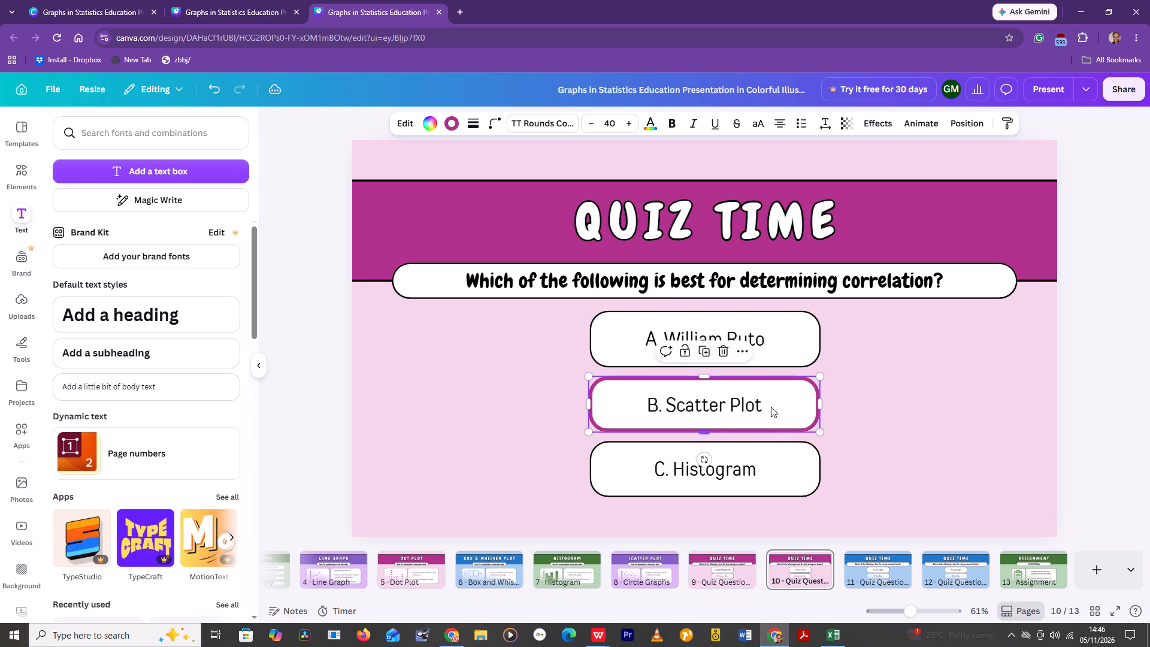
click(770, 398)
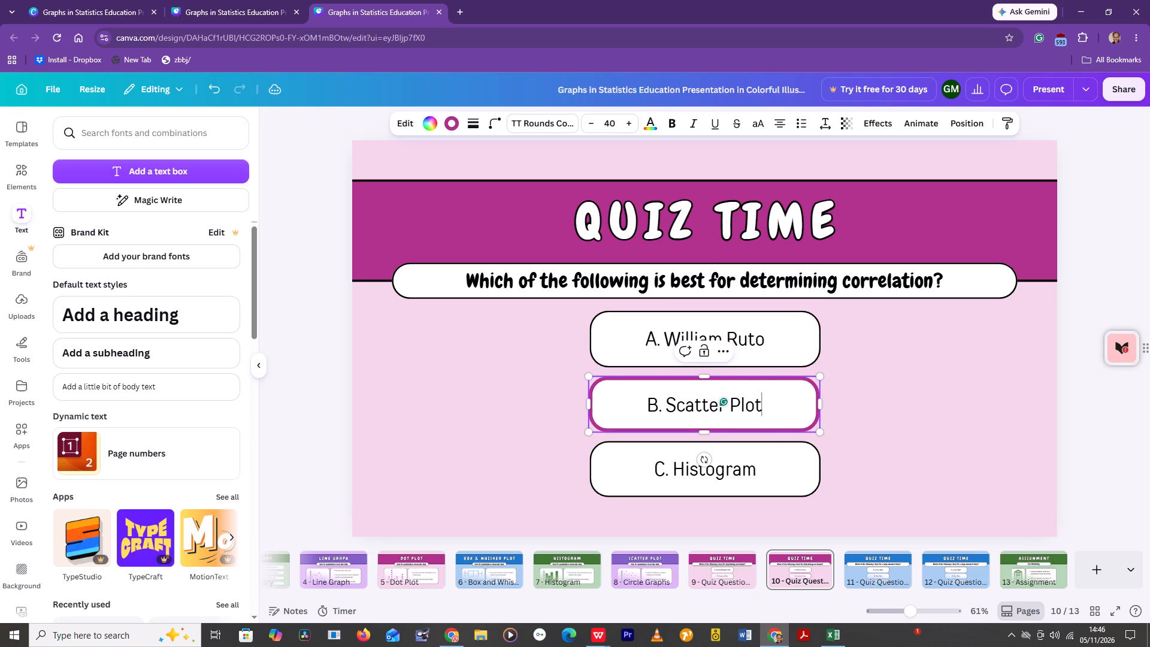
key(BackSpace)
key(BackSpace)
key(BackSpace)
key(BackSpace)
key(BackSpace)
key(BackSpace)
key(BackSpace)
key(BackSpace)
key(BackSpace)
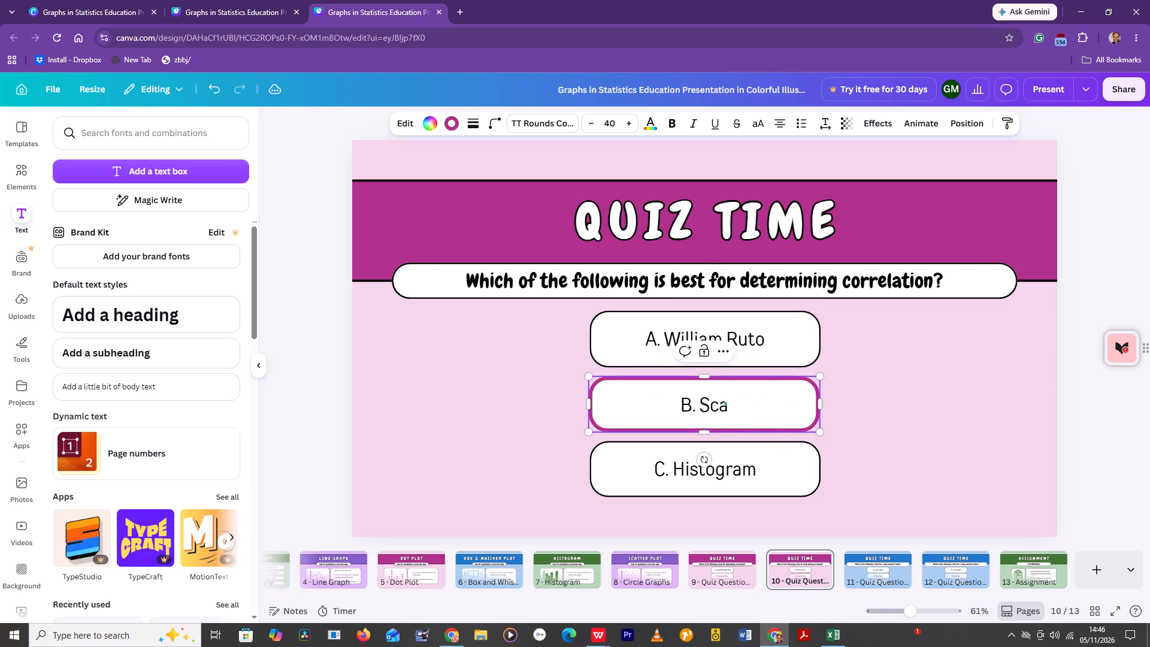
key(BackSpace)
key(BackSpace)
key(BackSpace)
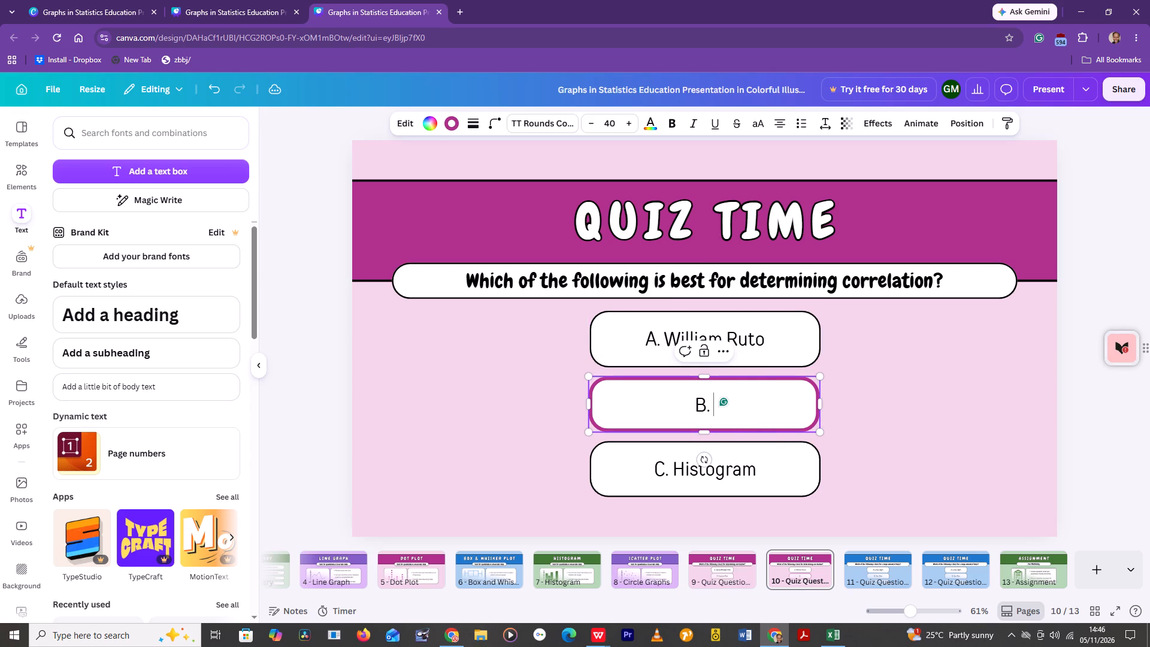
key(e)
key(BackSpace)
key(e)
text(dwin)
key(space)
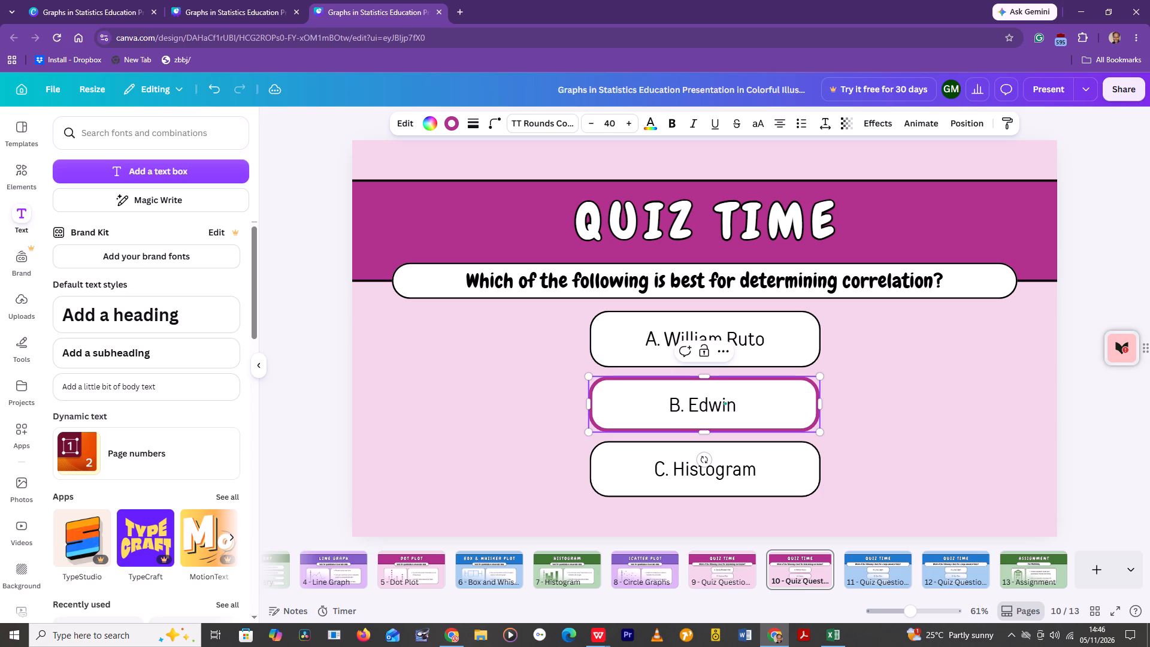
key(s)
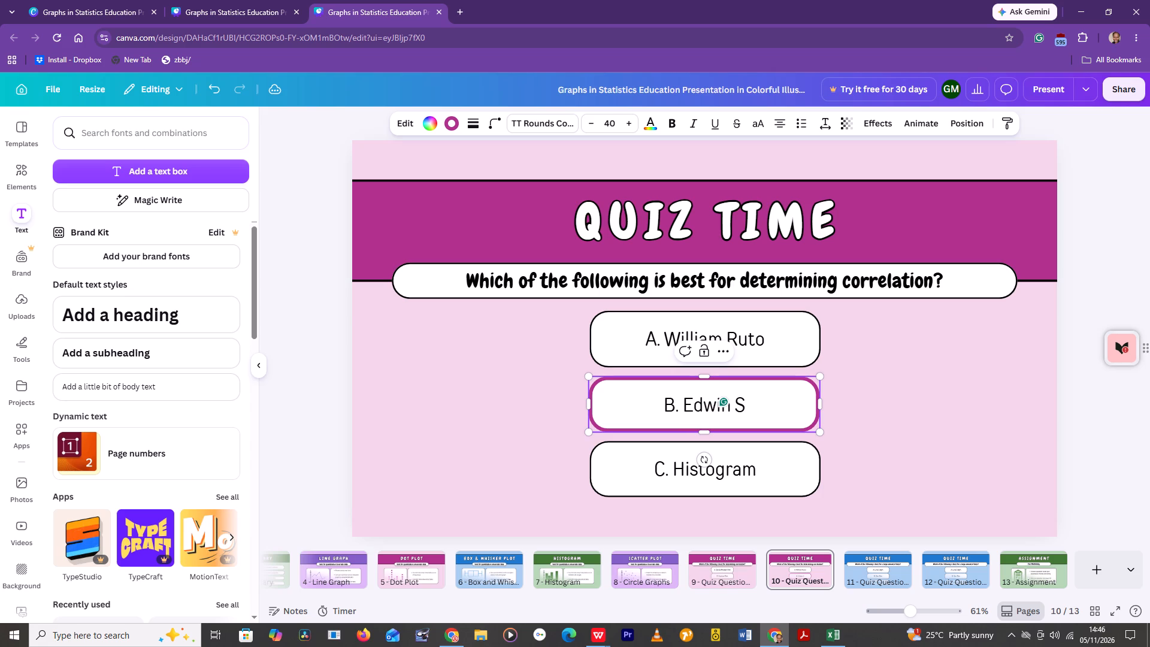
text(ifuna)
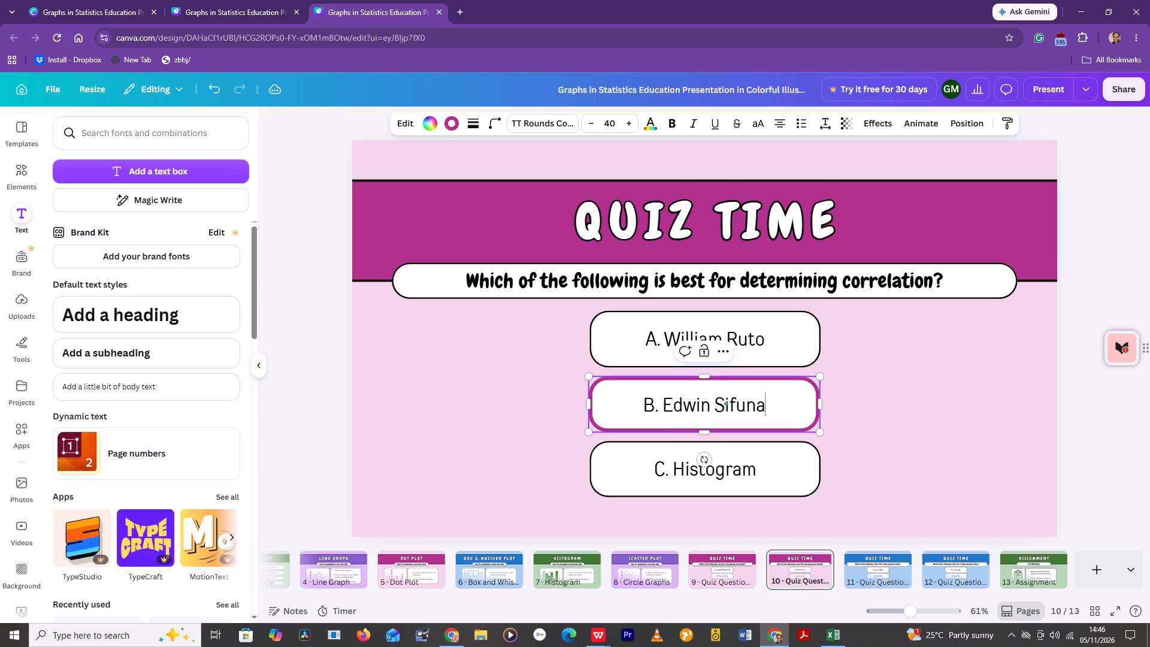
Replace the Histogram text in answer C with Rigathi Gachagua, keeping the C. prefix.
click(768, 462)
click(768, 467)
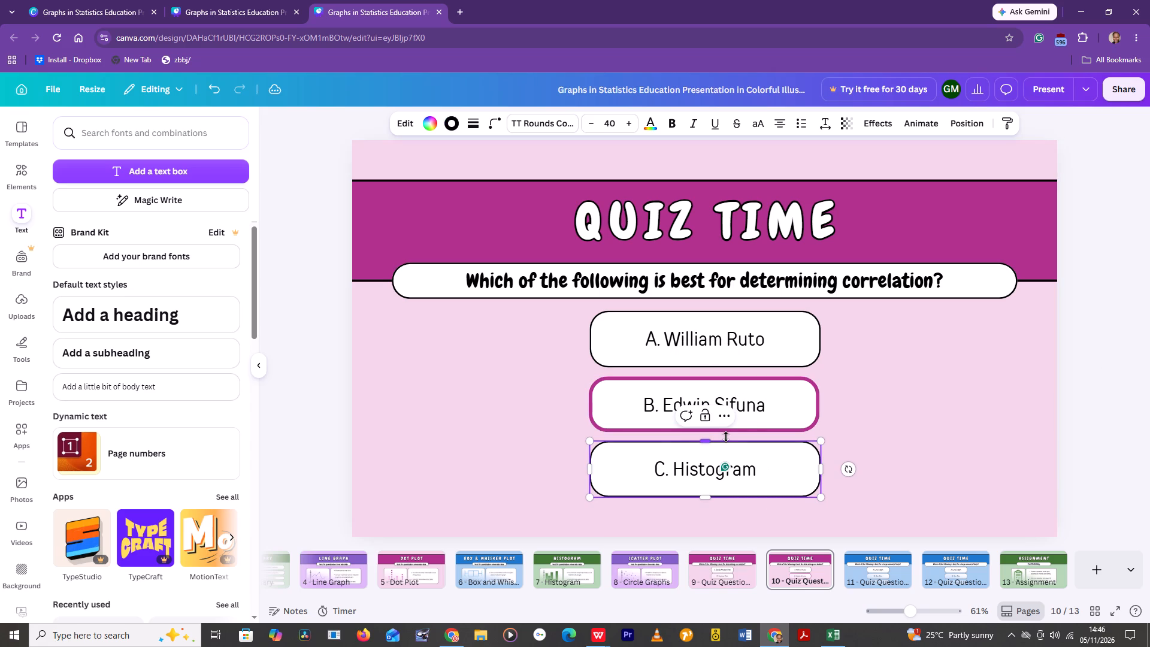
key(BackSpace)
key(BackSpace)
key(BackSpace)
key(BackSpace)
key(BackSpace)
key(BackSpace)
key(BackSpace)
key(BackSpace)
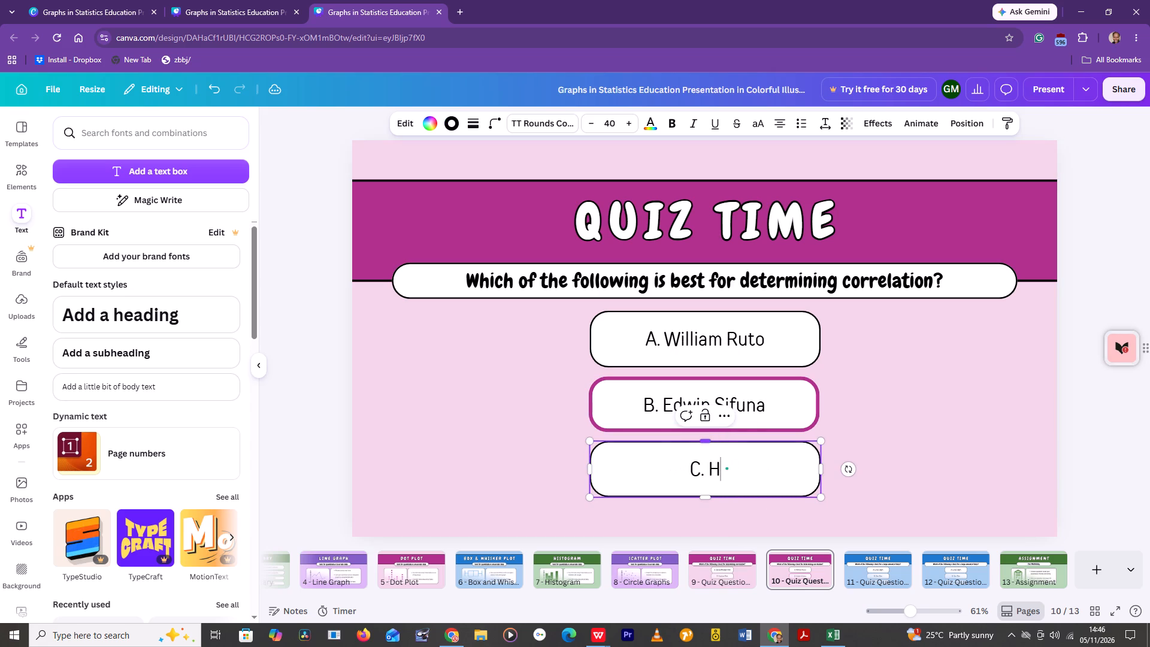
key(BackSpace)
key(i)
text(gathi)
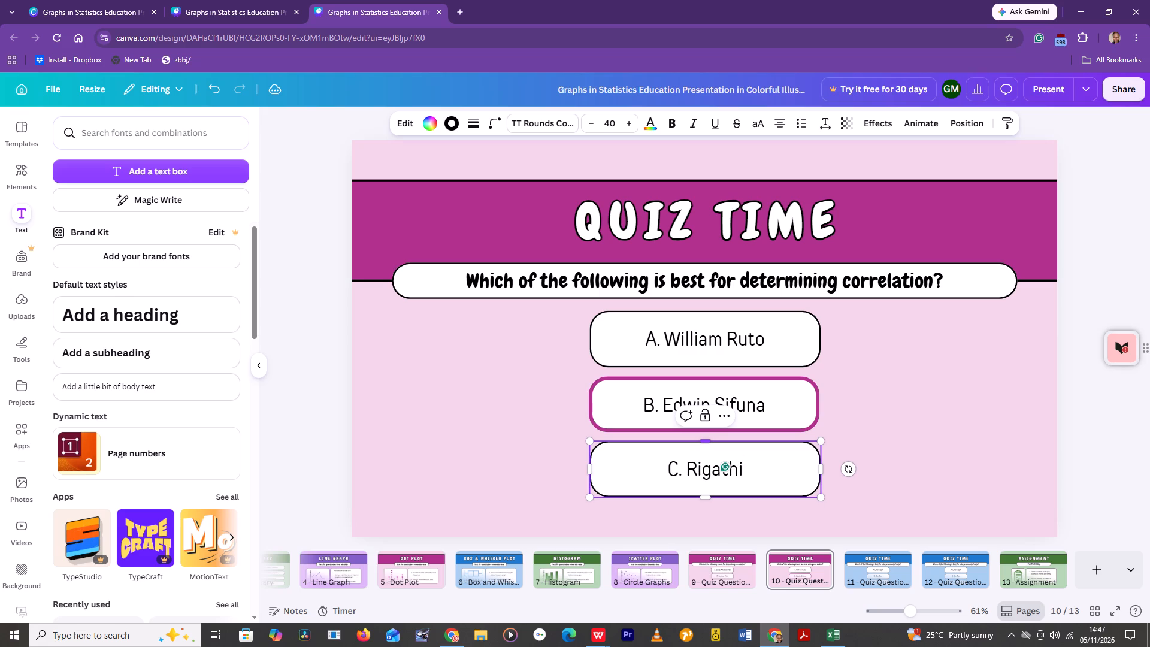
key(space)
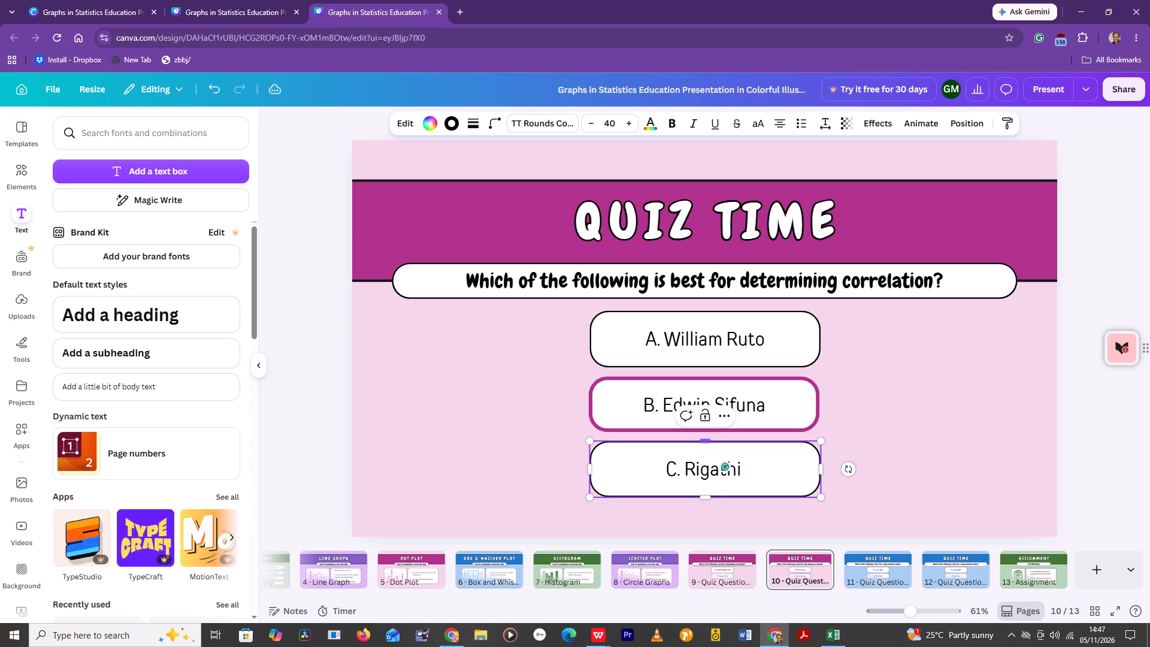
key(g)
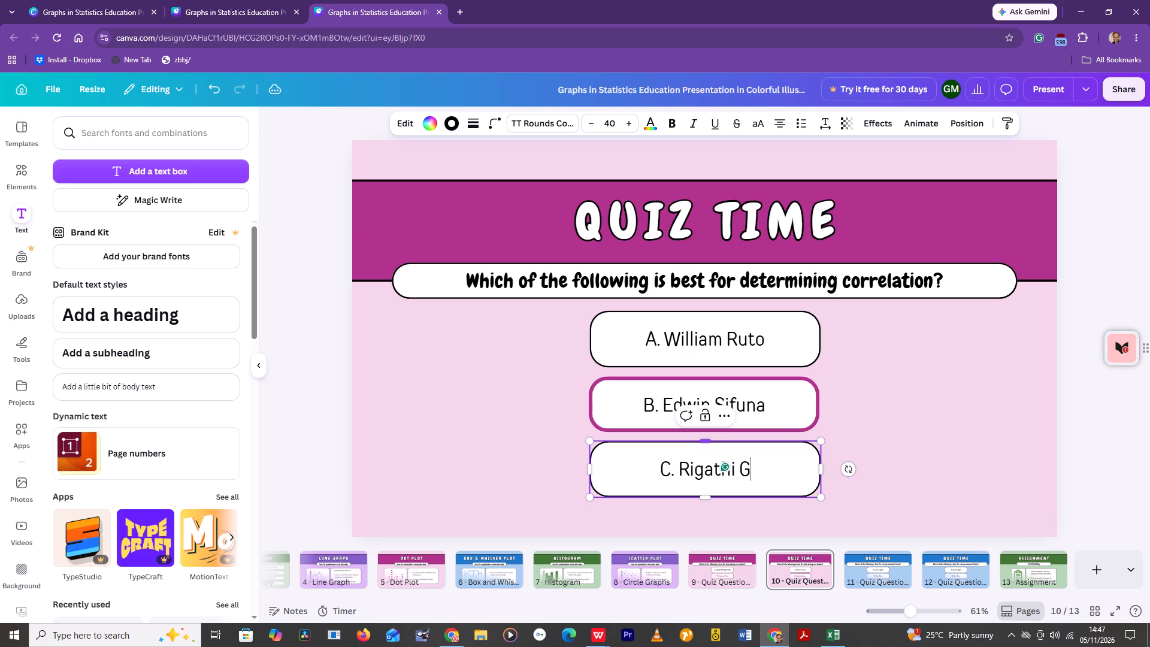
key(a)
text(cha)
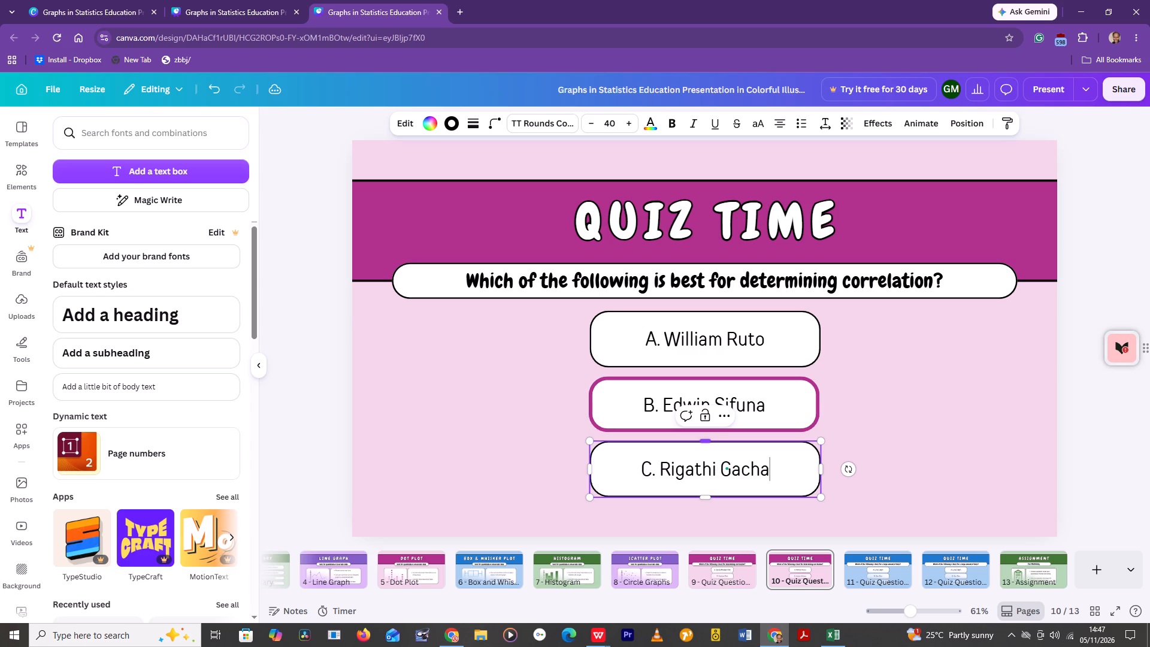
text(gua)
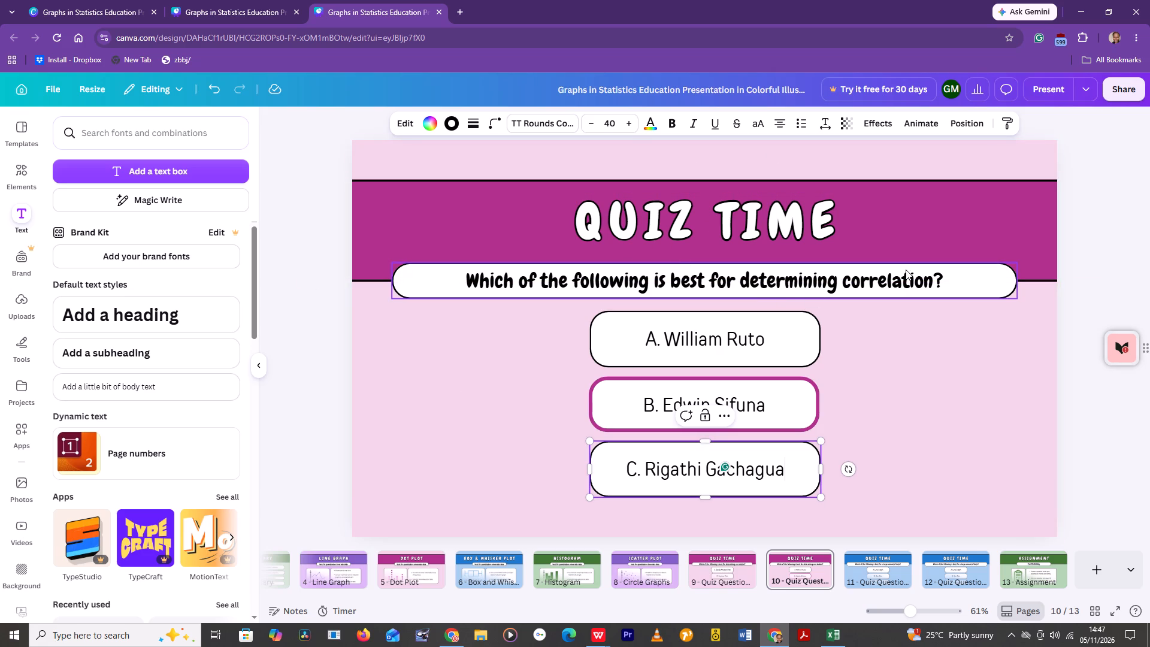
Change the end of the page 10 question so it reads "Which of the following is best presdential candidate?" and save the design.
click(956, 283)
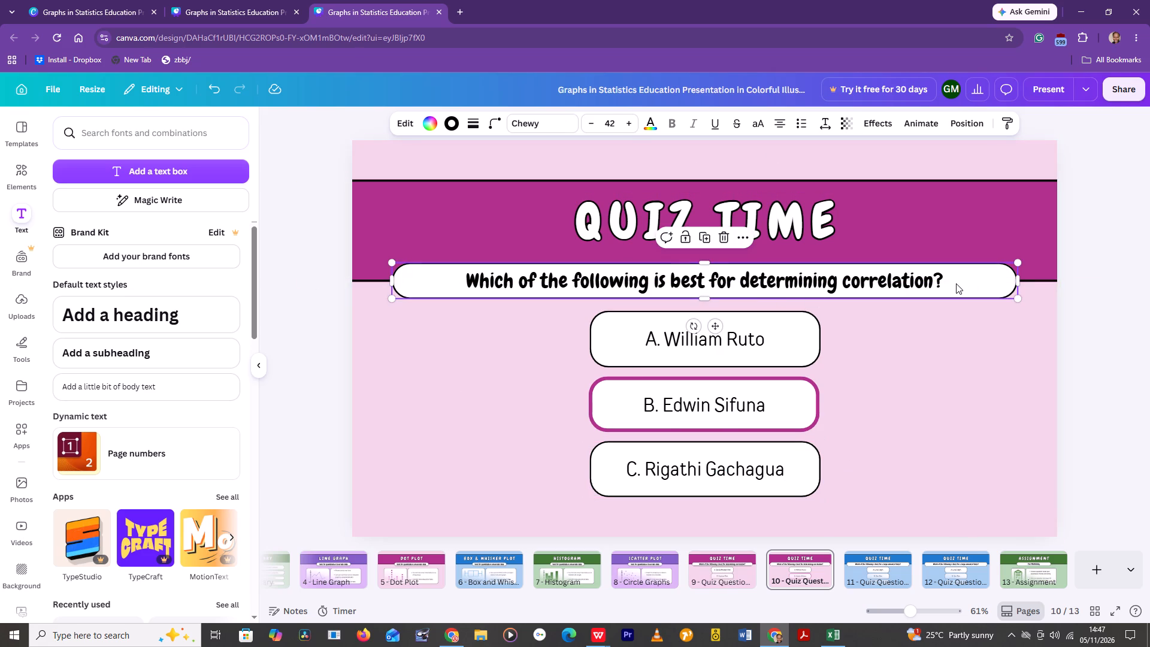
click(956, 283)
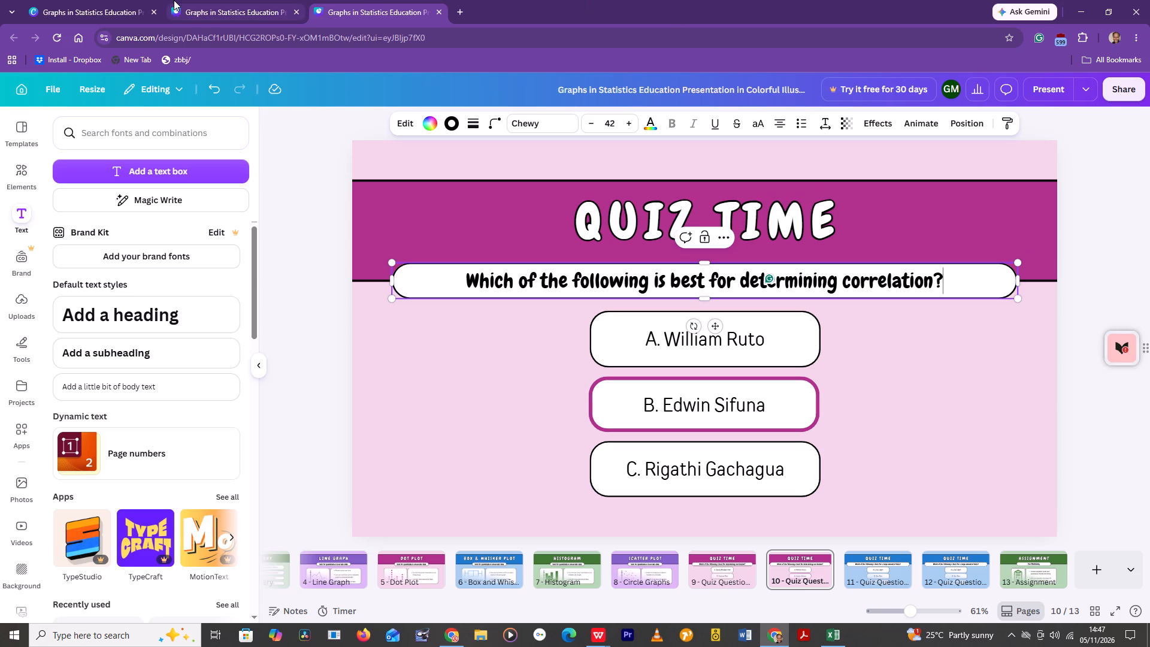
key(BackSpace)
key(BackSpace)
key(BackSpace)
key(BackSpace)
key(BackSpace)
key(BackSpace)
key(BackSpace)
key(BackSpace)
key(BackSpace)
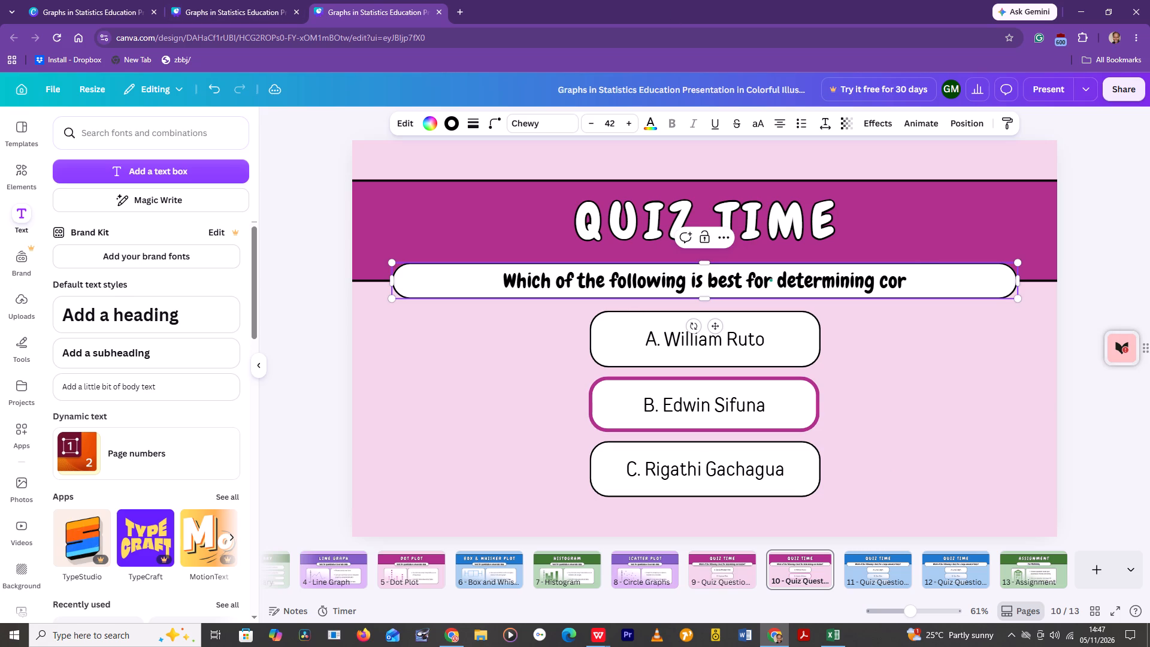
key(BackSpace)
key(BackSpace)
key(BackSpace)
key(BackSpace)
key(BackSpace)
key(BackSpace)
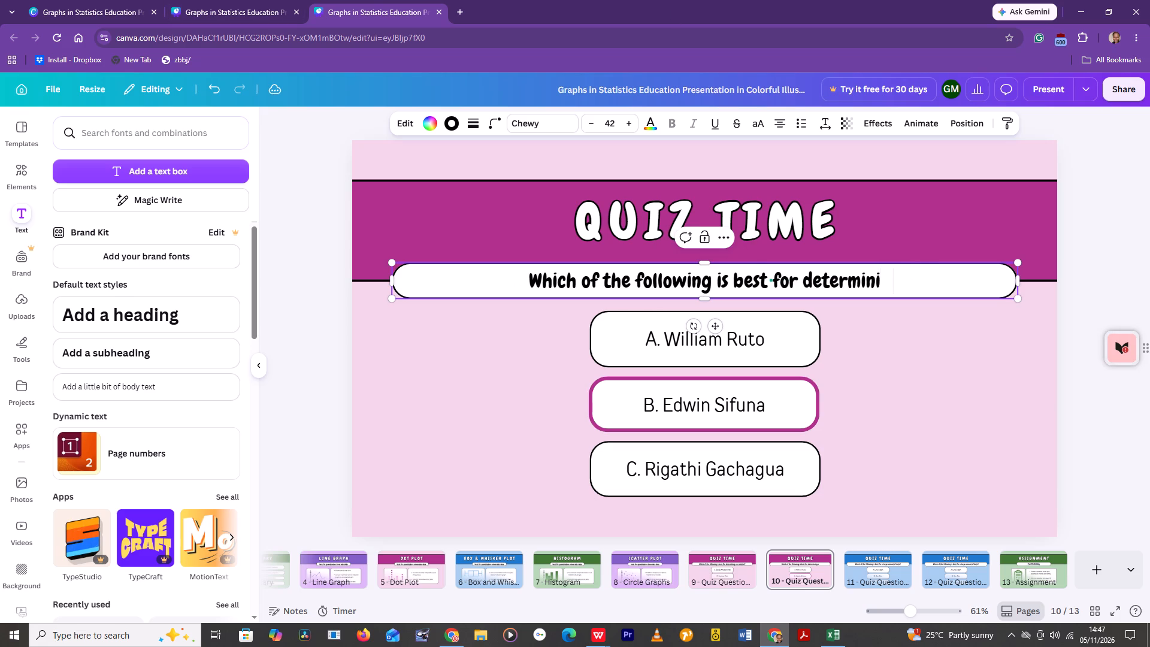
key(BackSpace)
key(BackSpace)
key(BackSpace)
key(BackSpace)
key(BackSpace)
key(BackSpace)
key(BackSpace)
key(BackSpace)
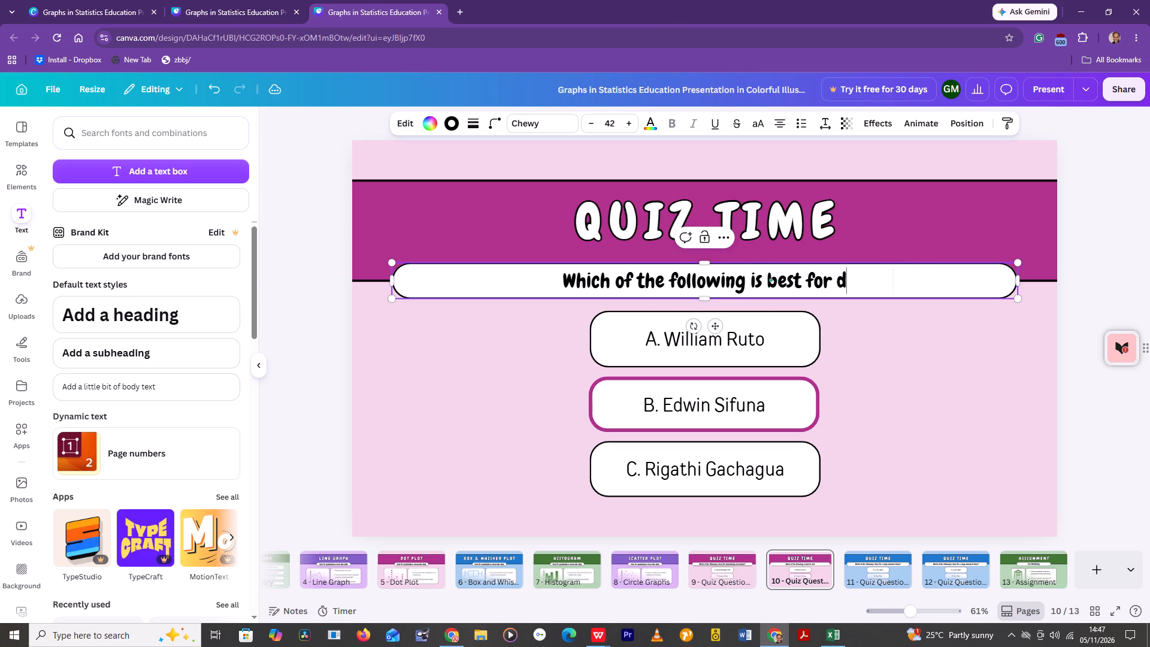
key(BackSpace)
key(BackSpace)
key(BackSpace)
key(BackSpace)
key(BackSpace)
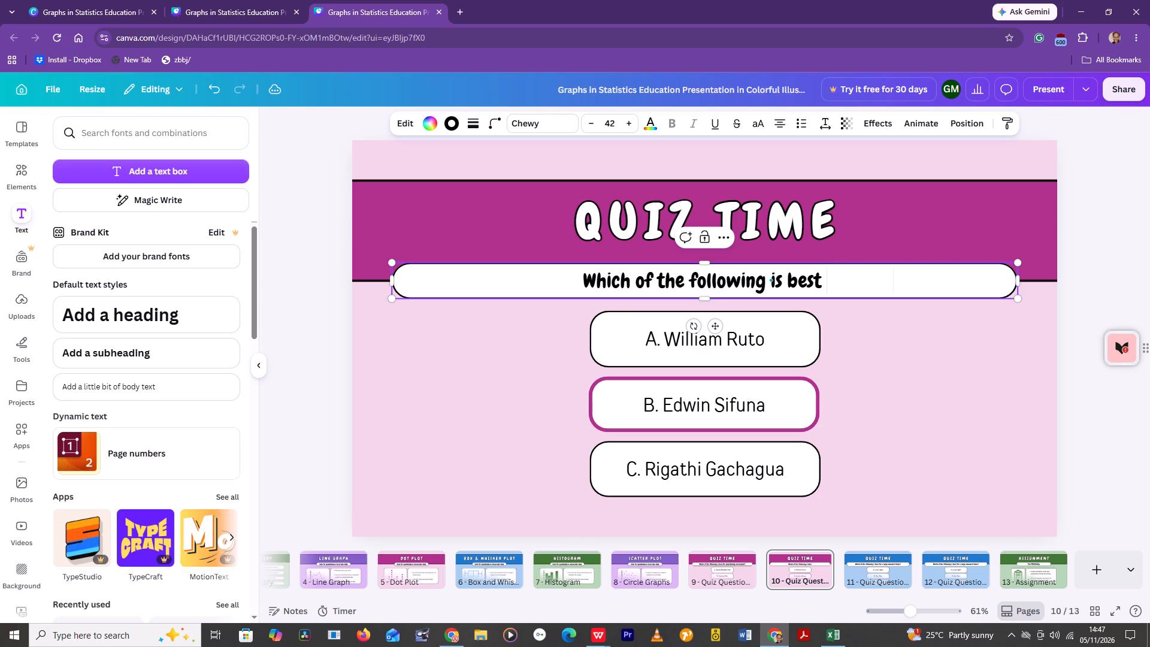
key(p)
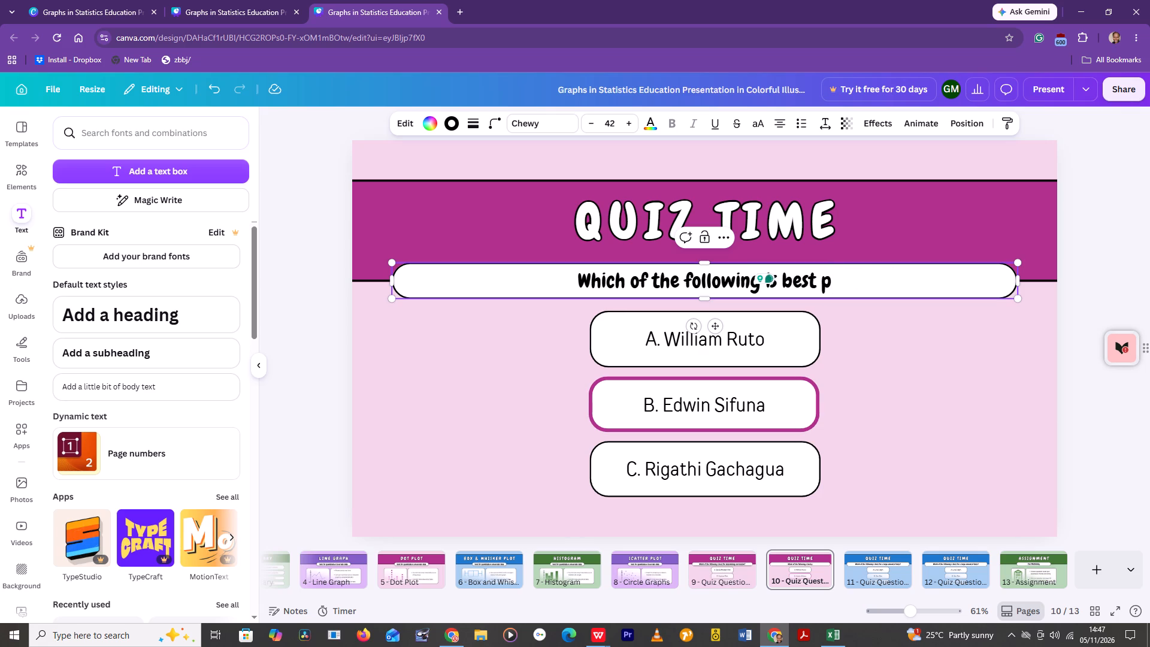
text(res)
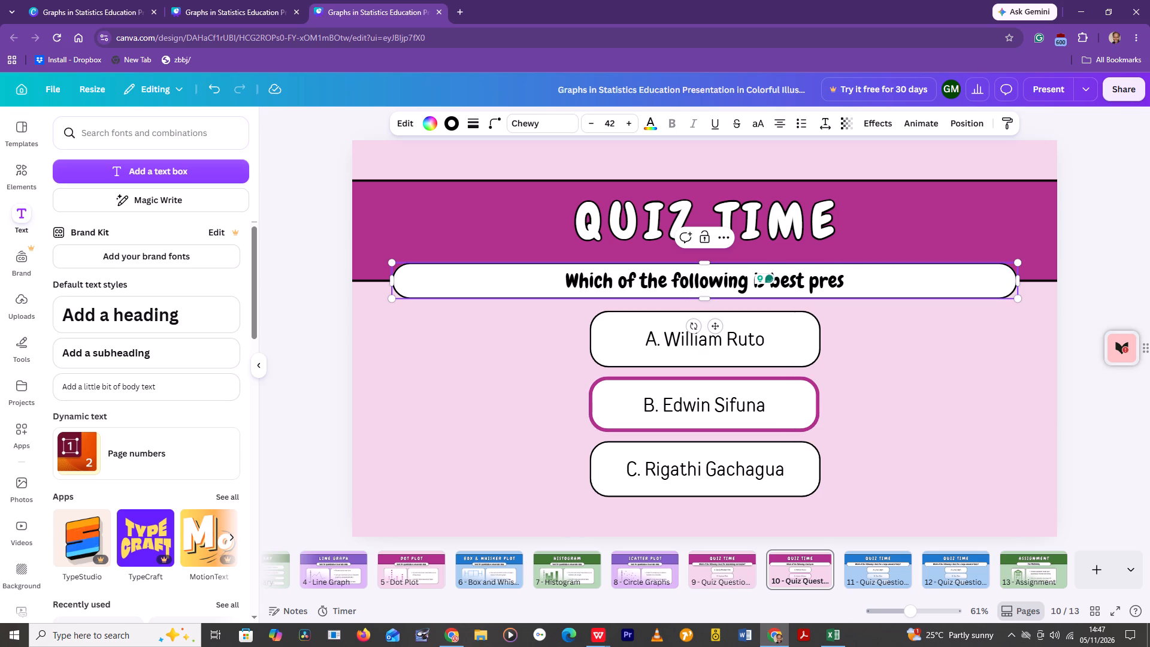
text(dential)
key(space)
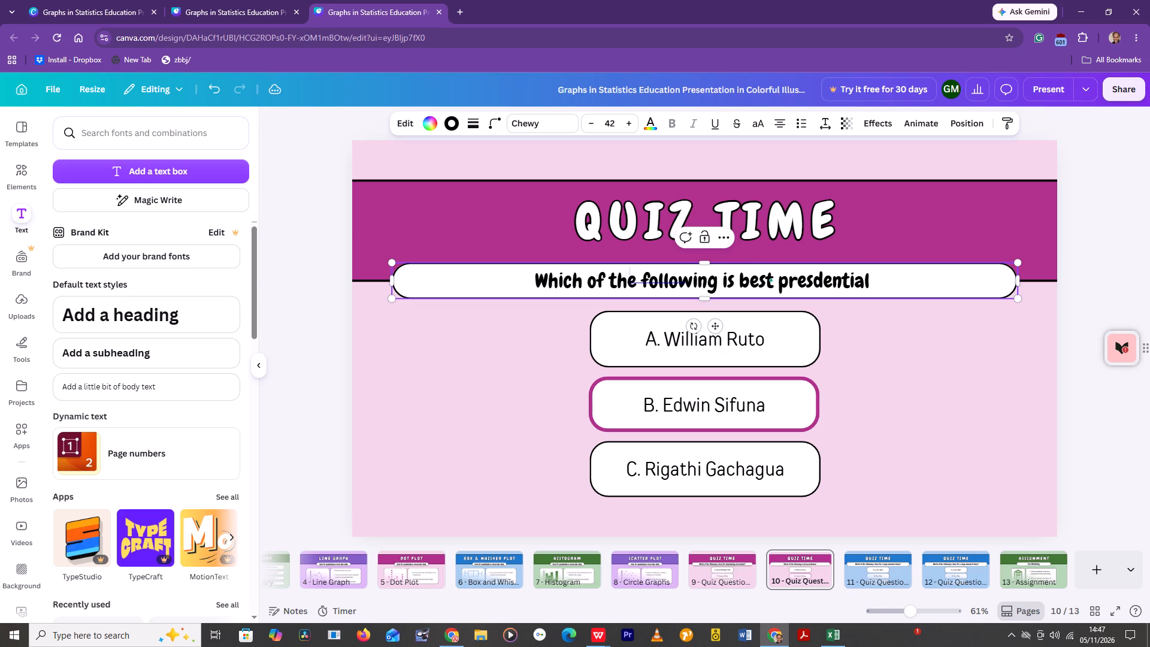
text(can)
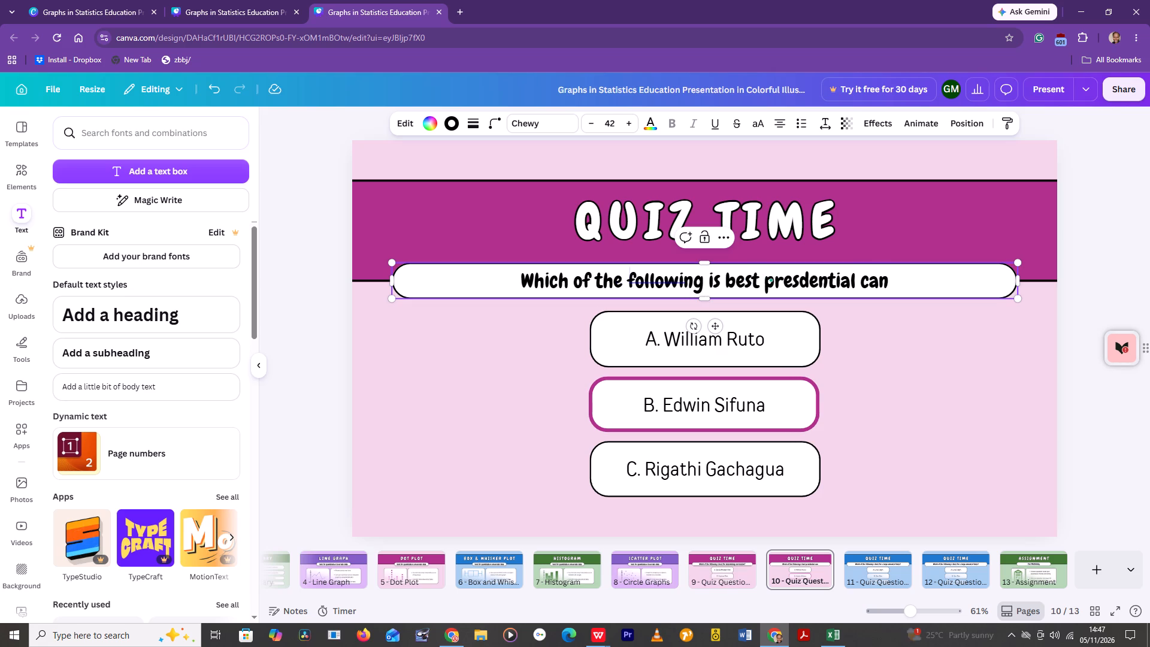
text(di)
text(date)
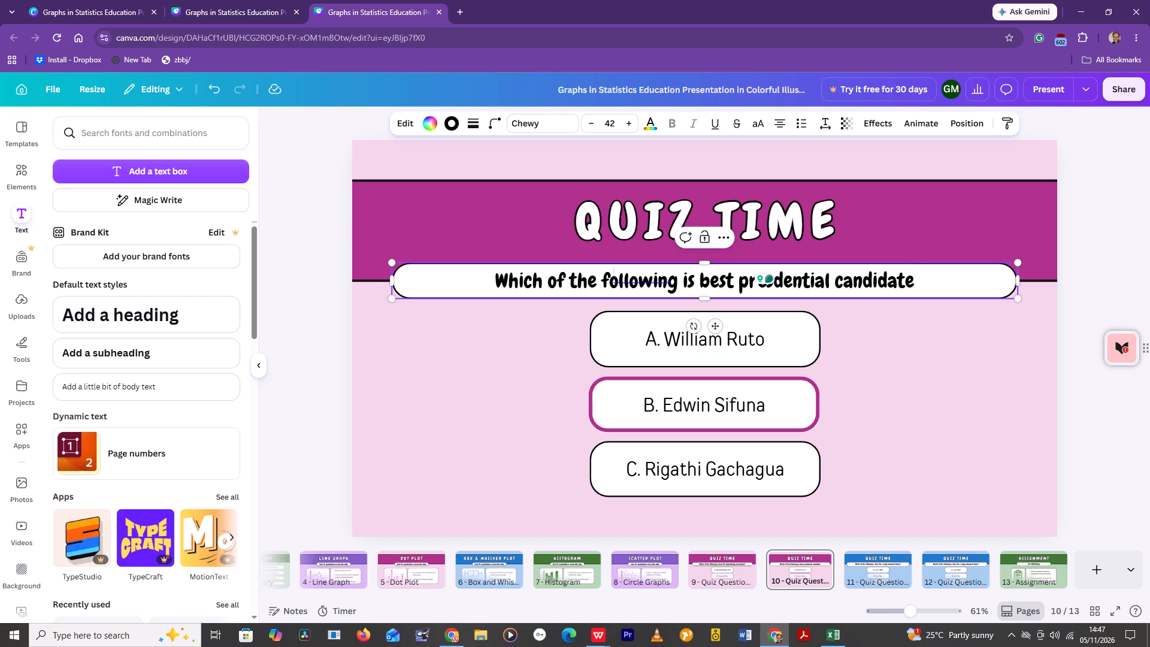
key(shift+question)
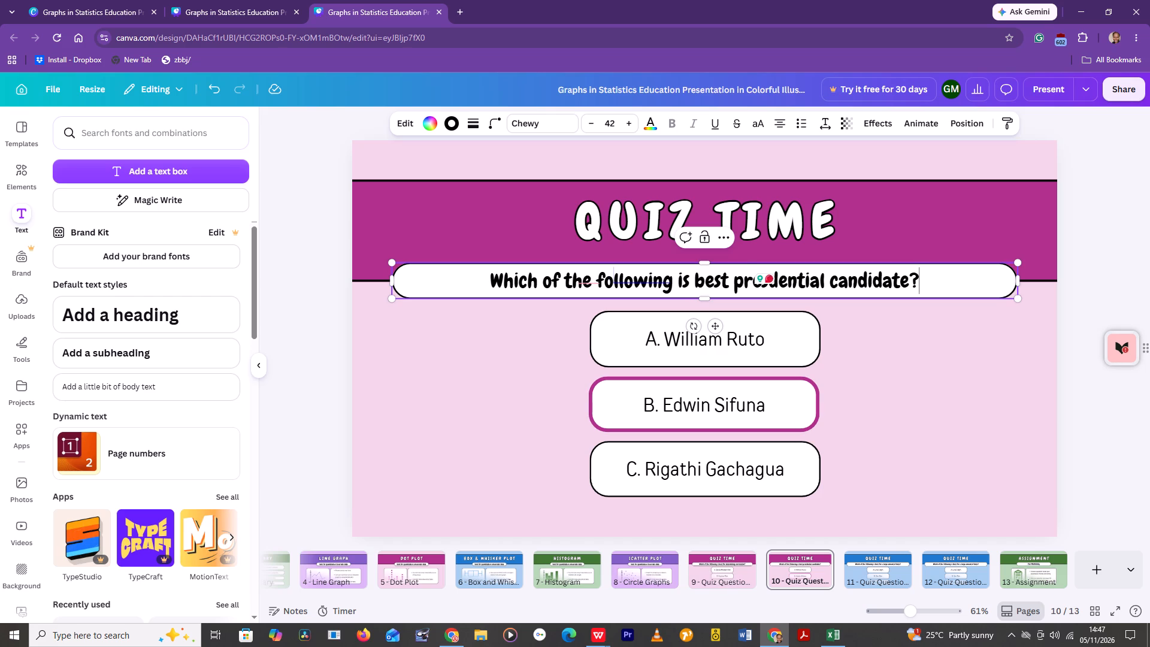
key(ctrl+s)
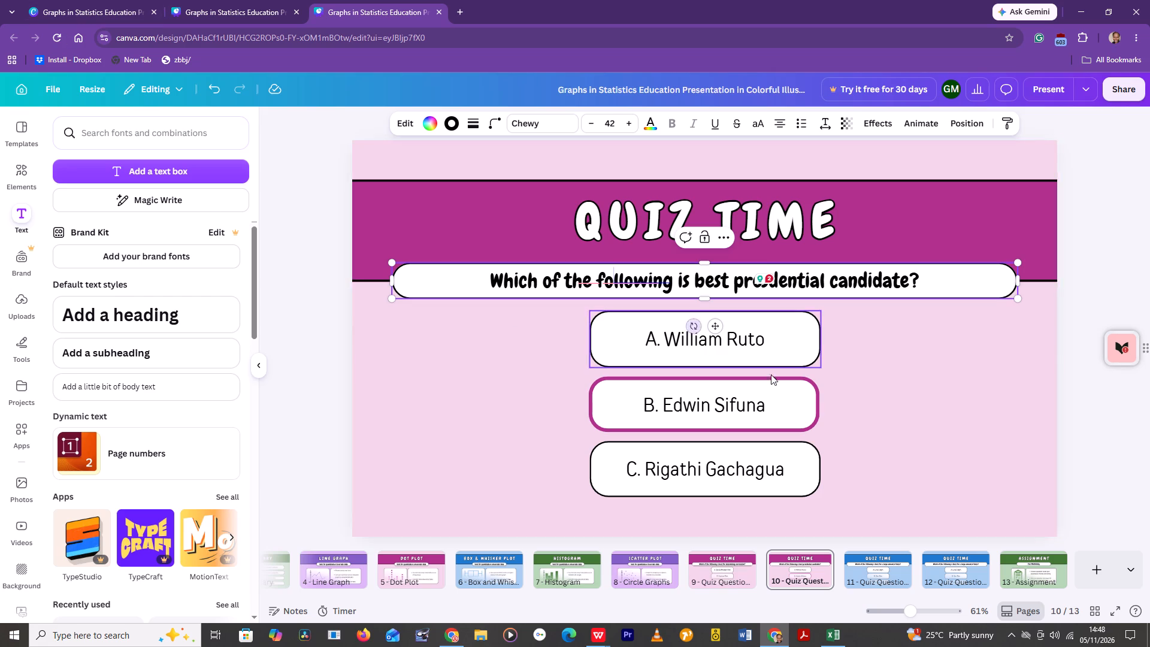
click(829, 382)
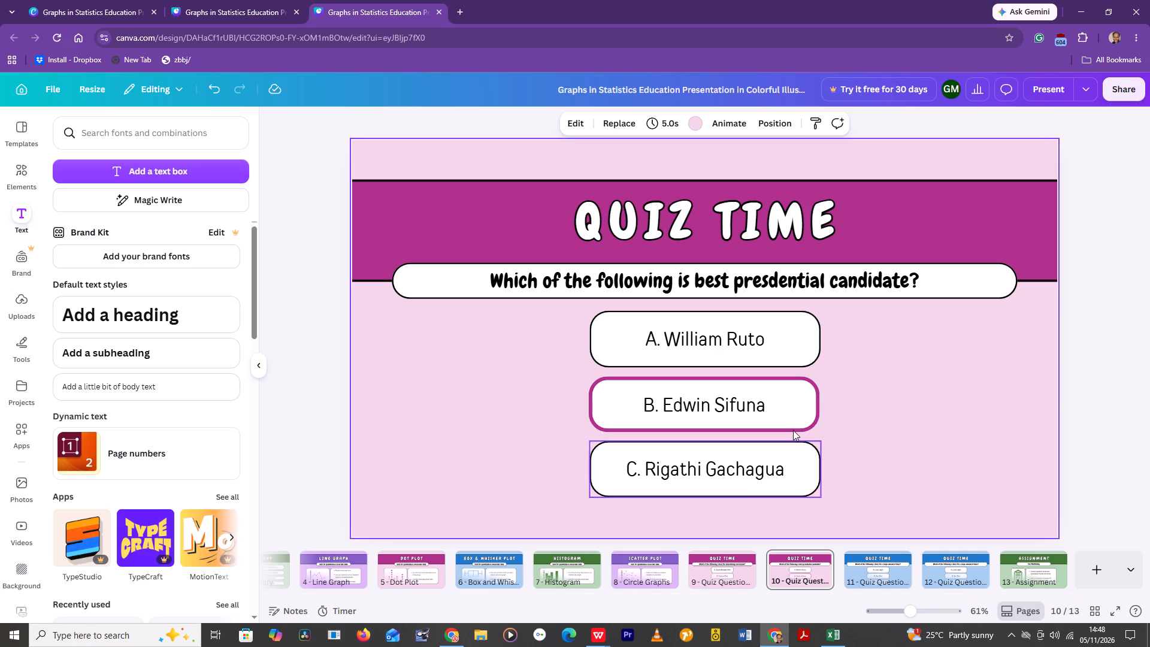
Look through the remaining Quiz Time pages up to the Assignment page.
scroll(789, 429, down, 3)
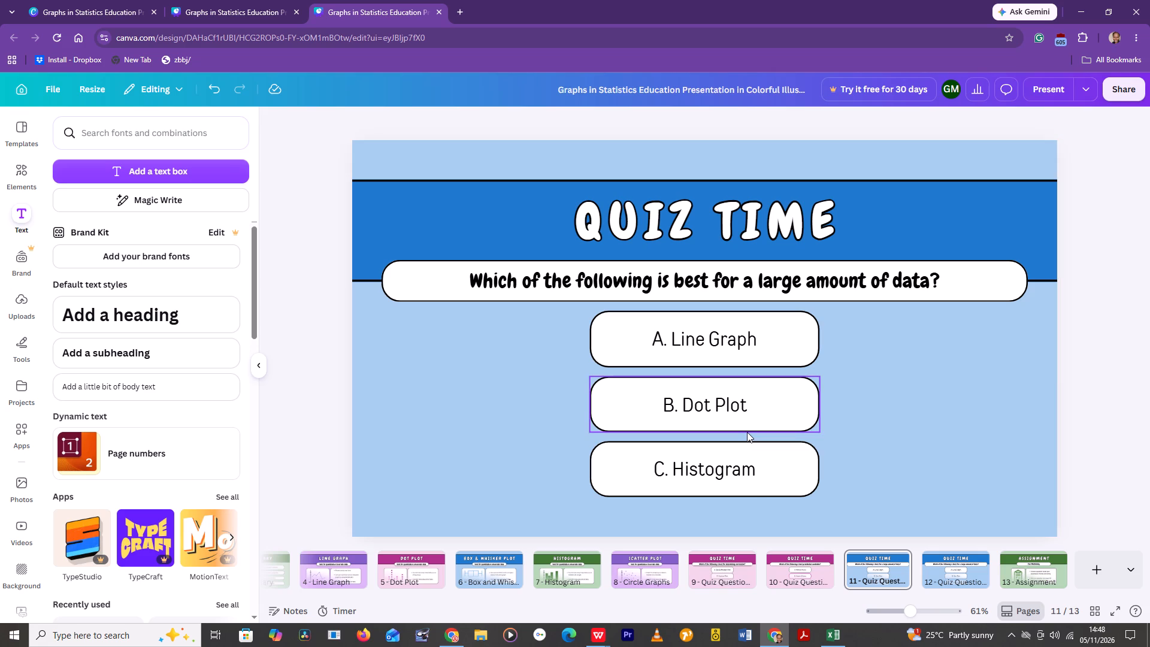
scroll(747, 432, down, 2)
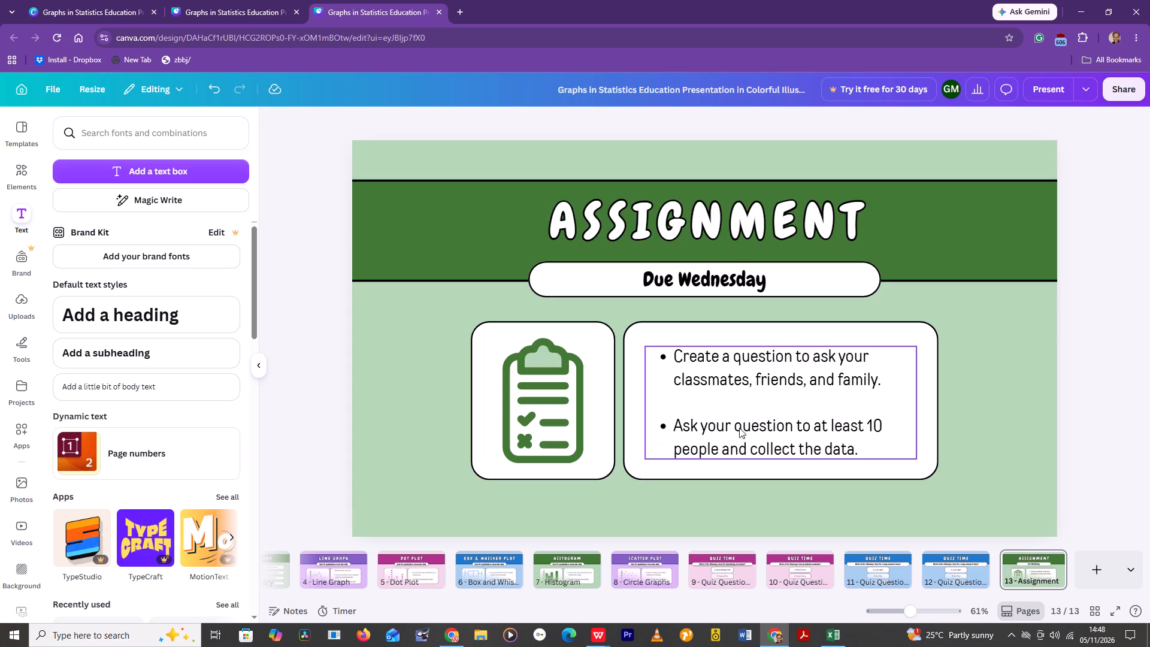
scroll(739, 428, down, 9)
scroll(782, 427, up, 2)
scroll(782, 427, down, 3)
scroll(782, 427, up, 2)
scroll(782, 427, down, 3)
Review the pages back to the Presidential Candidates Votes chart, and forward again to the edited quiz question on page 10.
scroll(782, 427, up, 11)
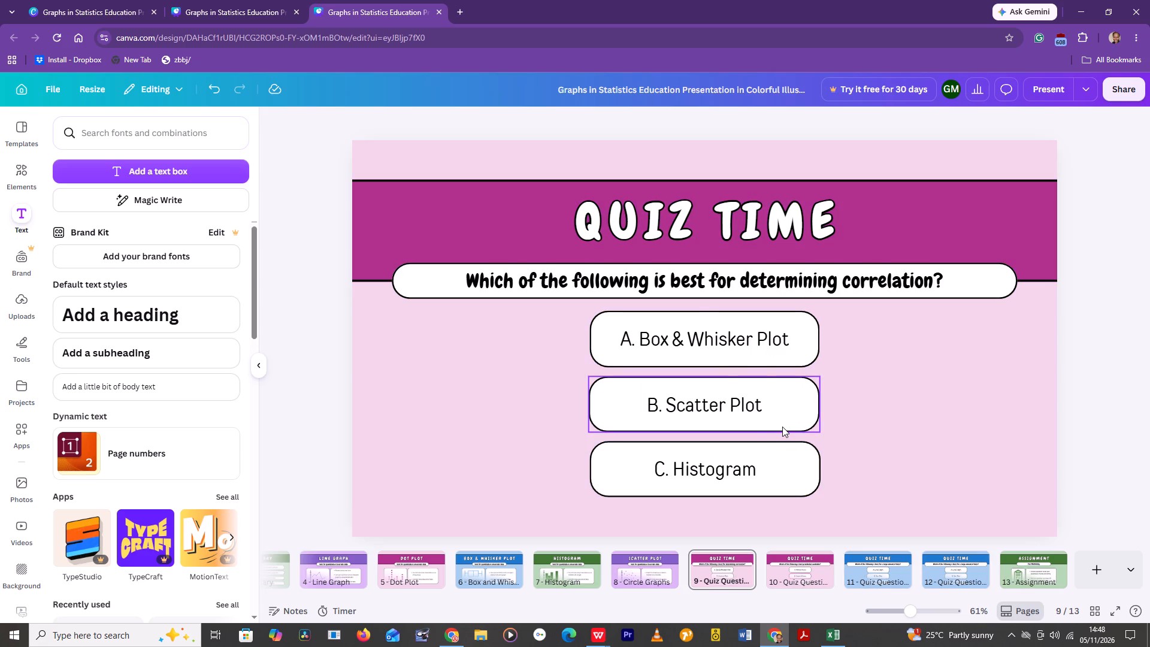
scroll(782, 427, up, 3)
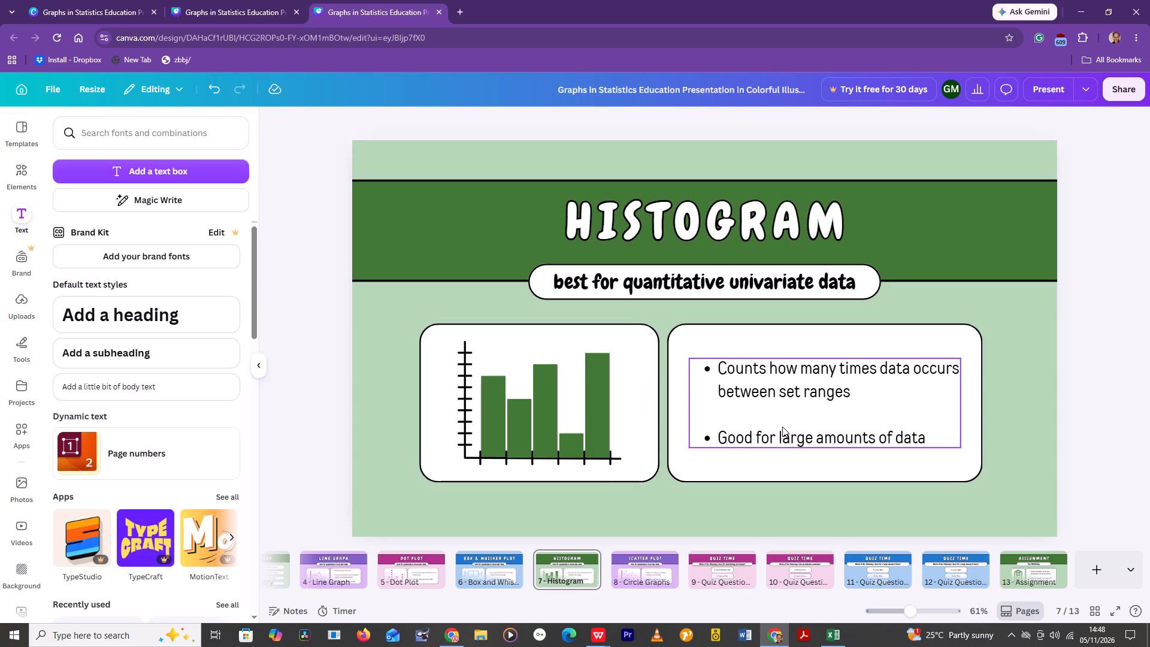
scroll(782, 427, up, 3)
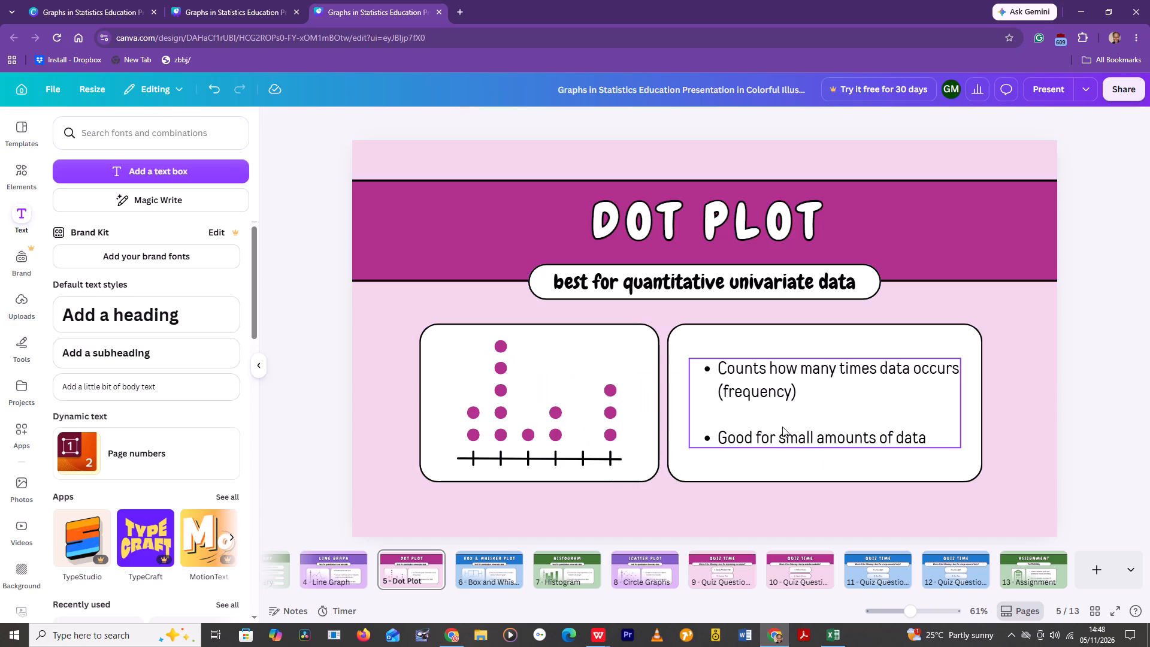
scroll(782, 427, up, 5)
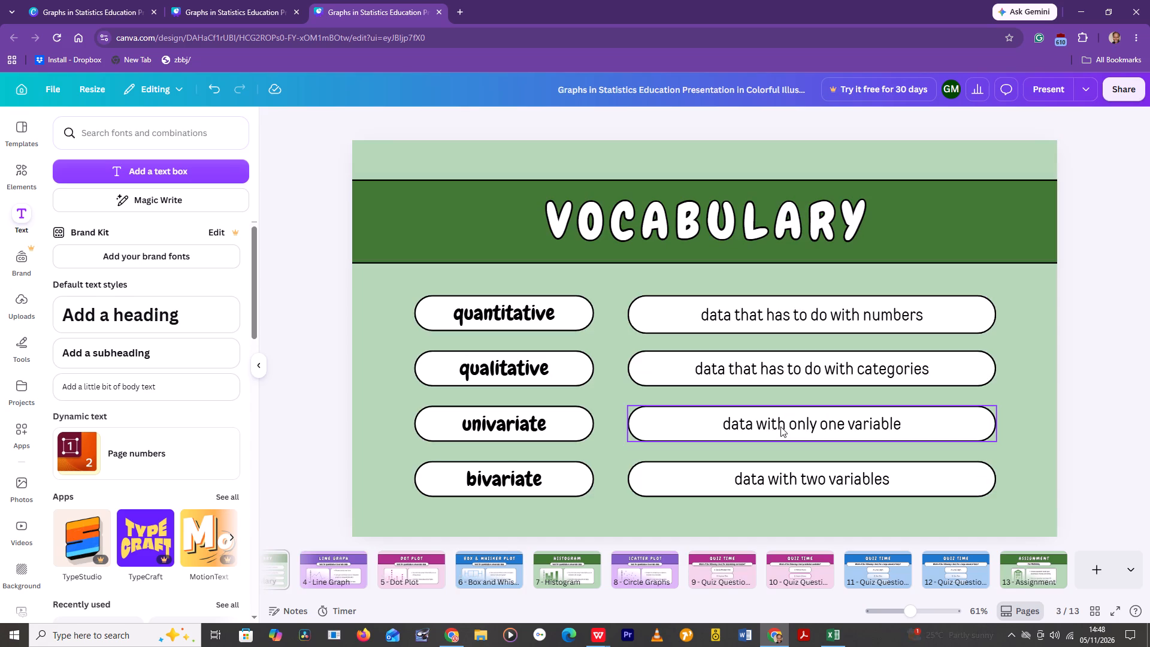
scroll(779, 427, up, 3)
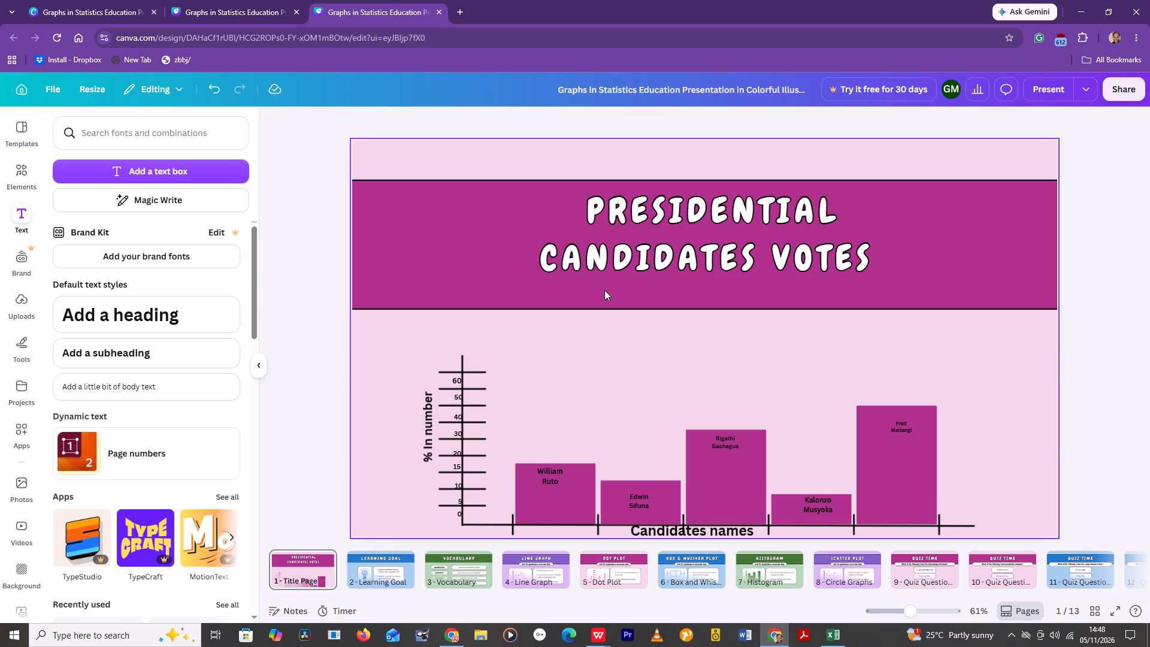
scroll(580, 344, down, 7)
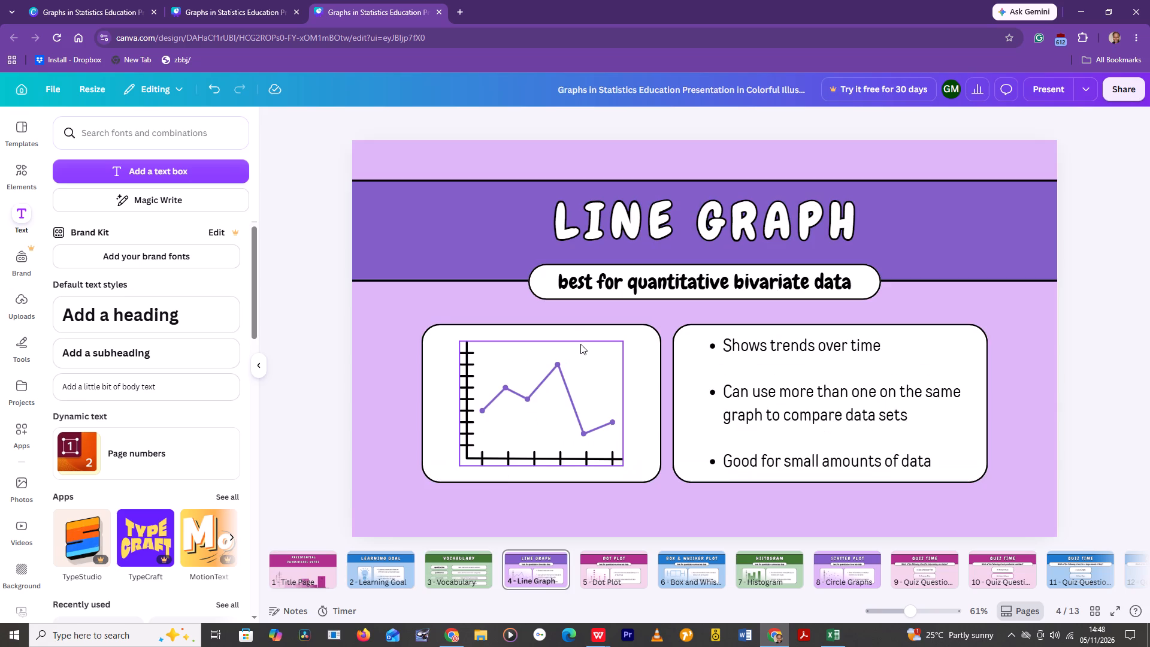
scroll(580, 344, down, 6)
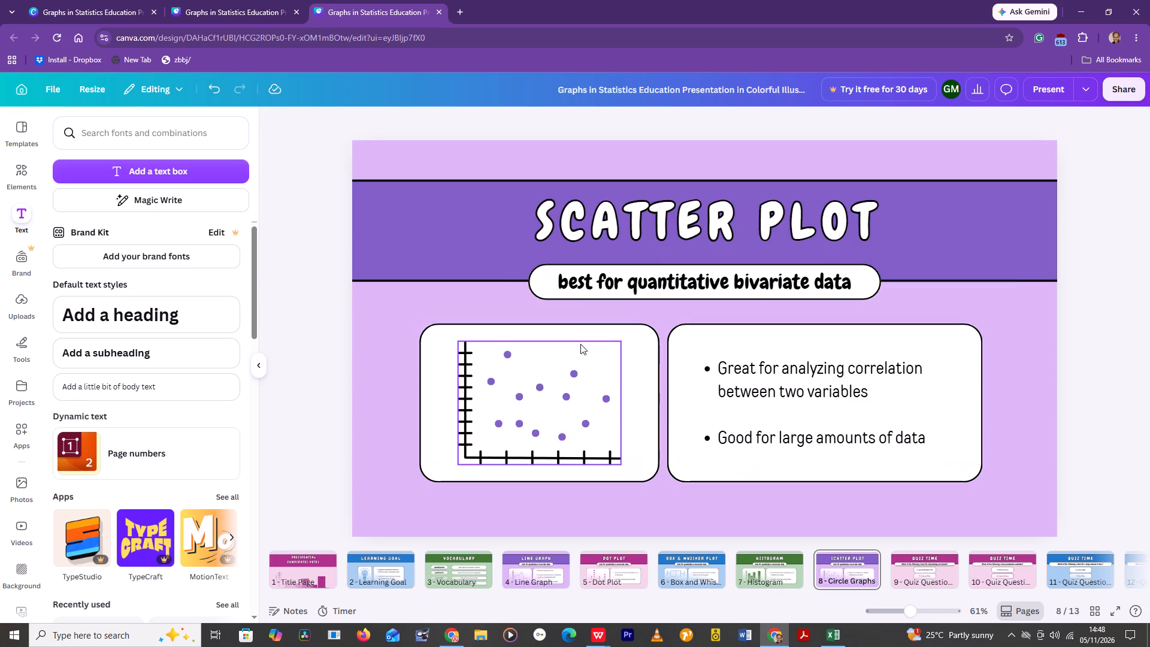
scroll(580, 344, down, 3)
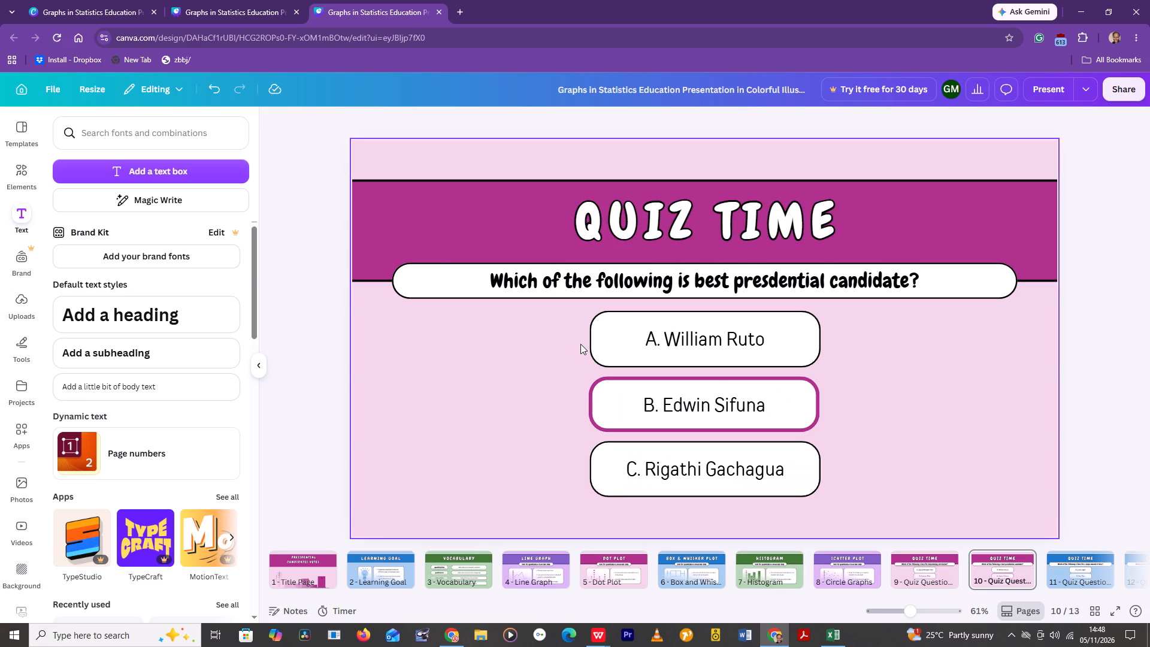
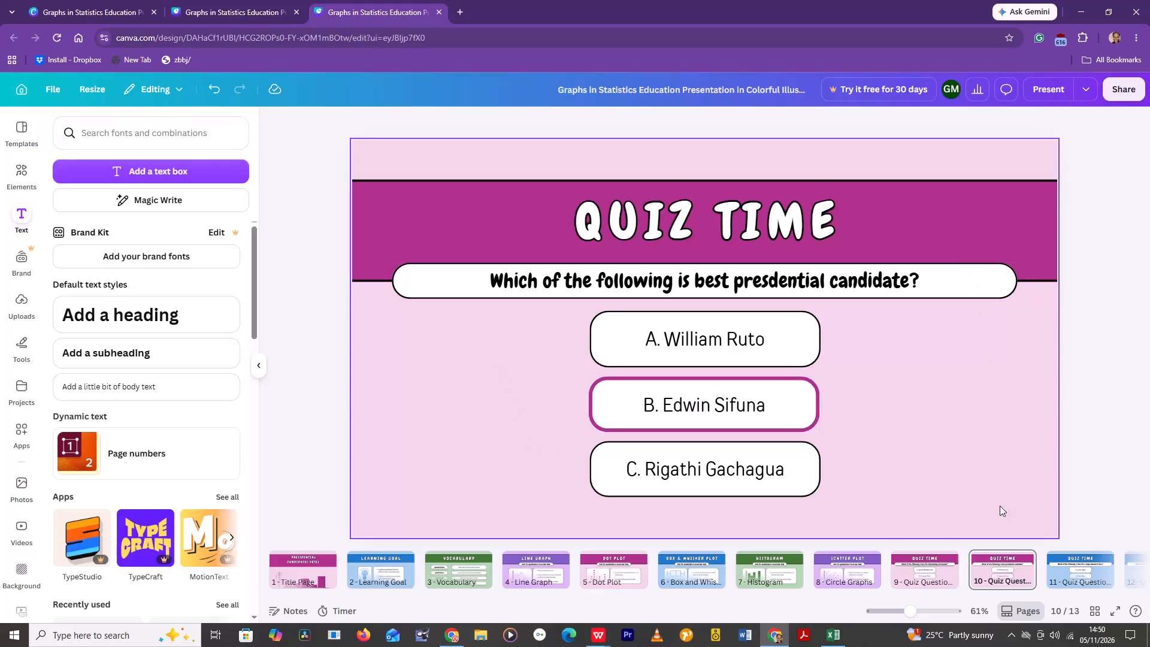
Look through the remaining Quiz Time pages up to the Assignment page.
scroll(967, 415, down, 1)
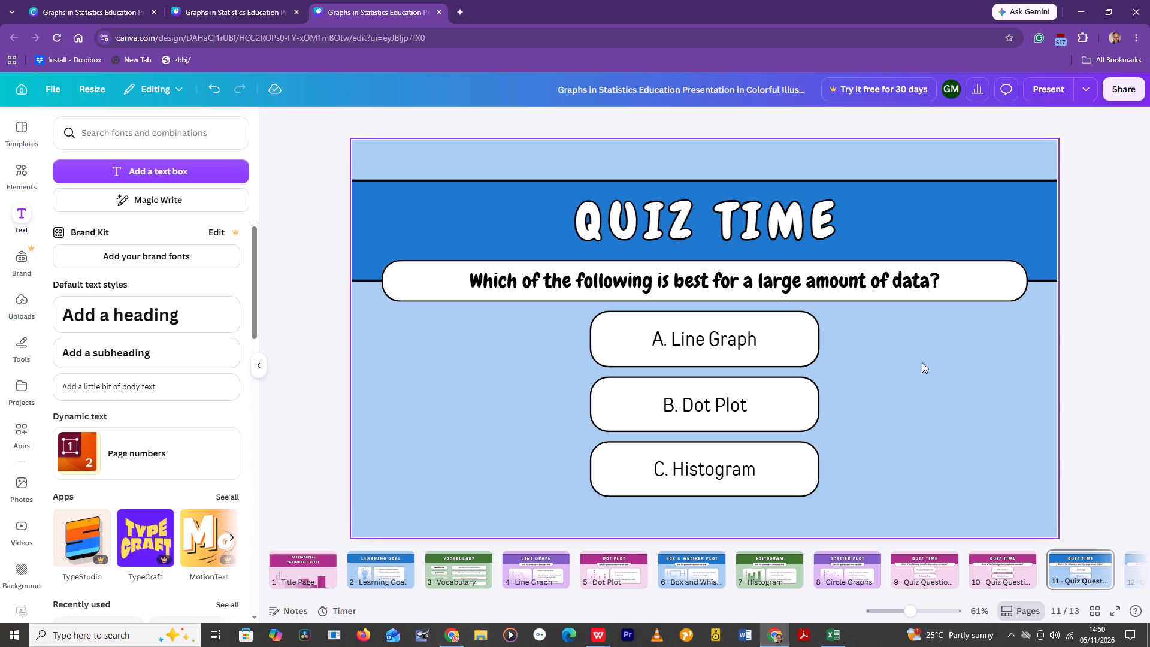
scroll(891, 348, down, 5)
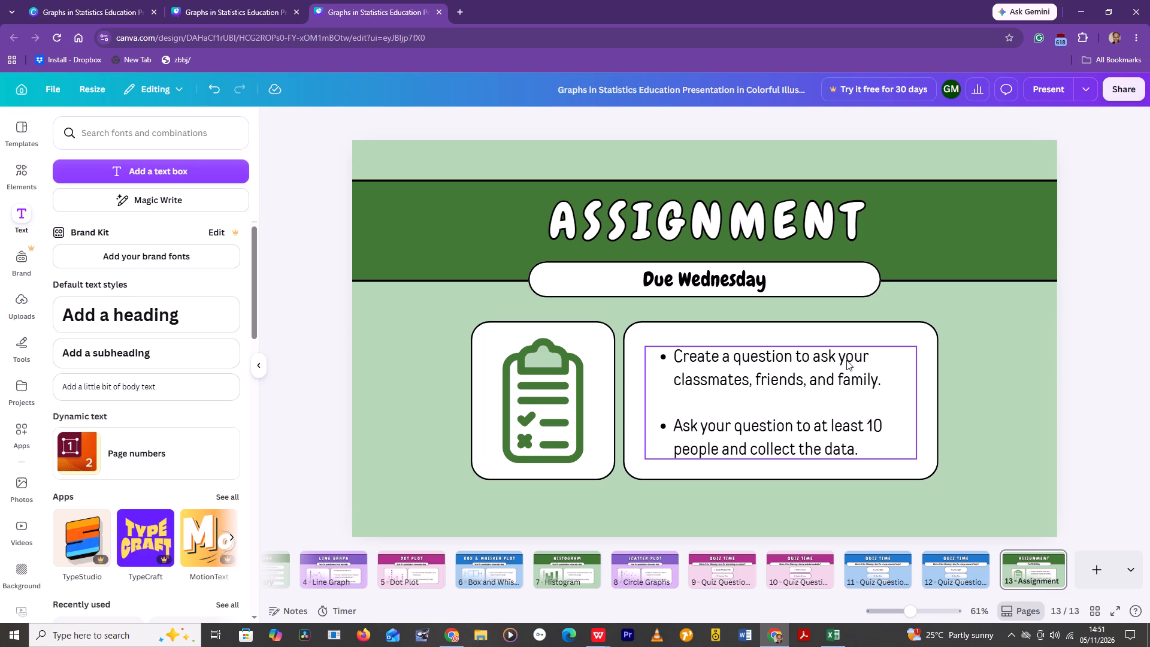
scroll(871, 356, down, 8)
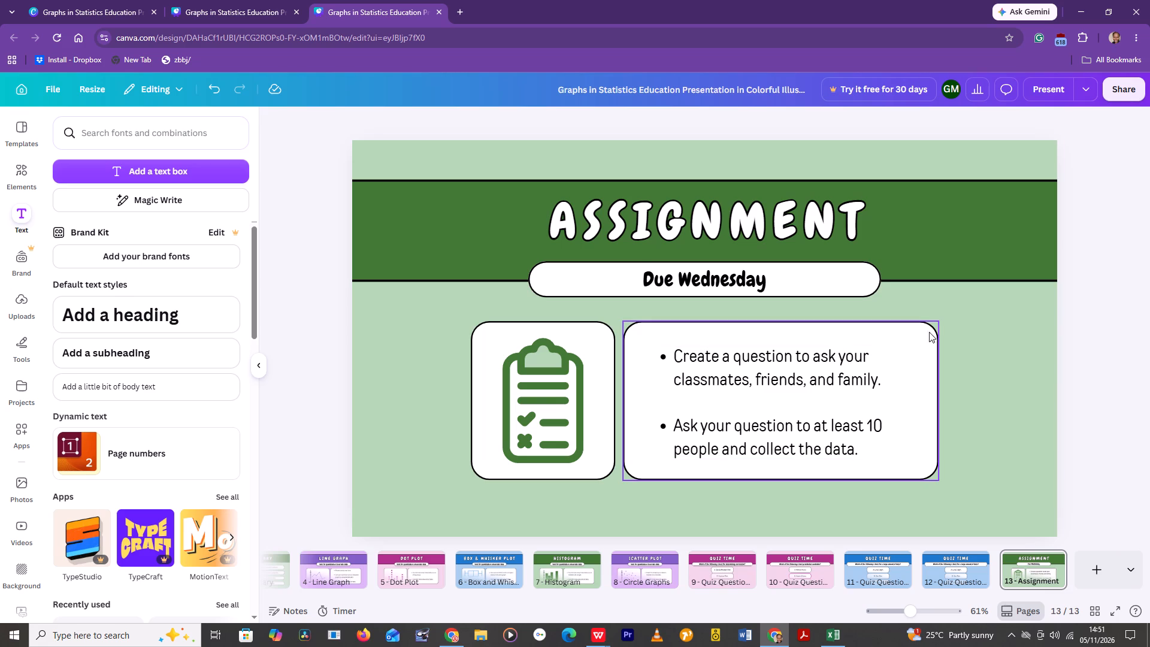
Review the pages back past the Histogram page, and forward again to the presidential candidate question on page 10.
scroll(1002, 338, up, 6)
scroll(1002, 338, down, 1)
scroll(1002, 338, up, 8)
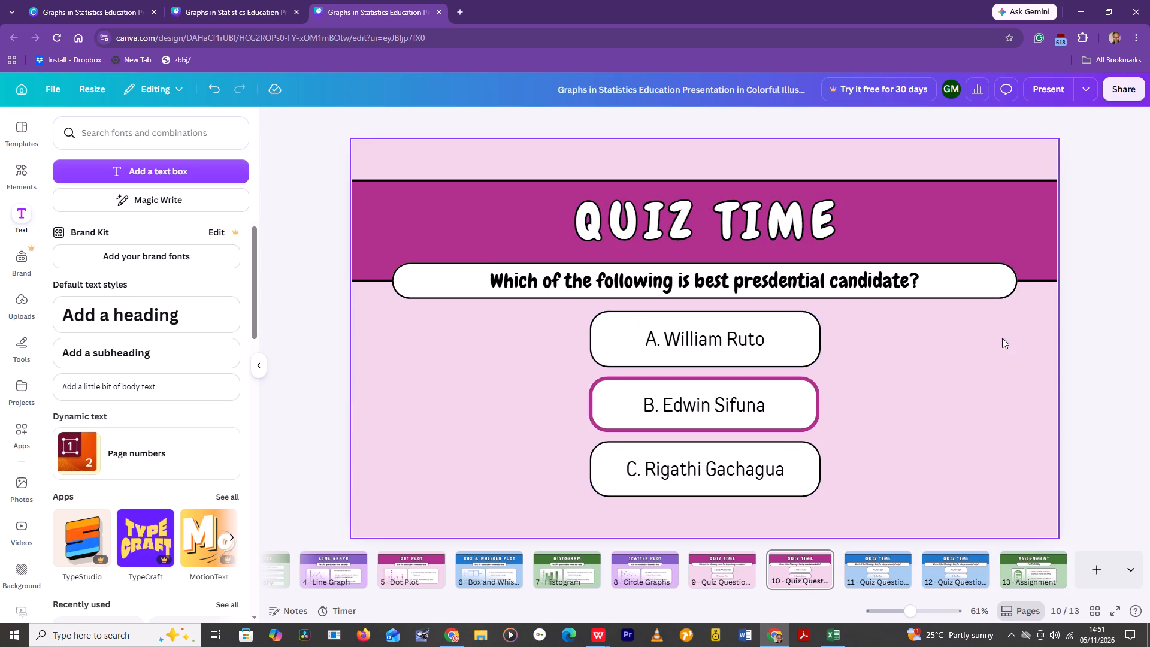
scroll(1001, 338, up, 9)
scroll(999, 338, down, 1)
scroll(999, 338, up, 1)
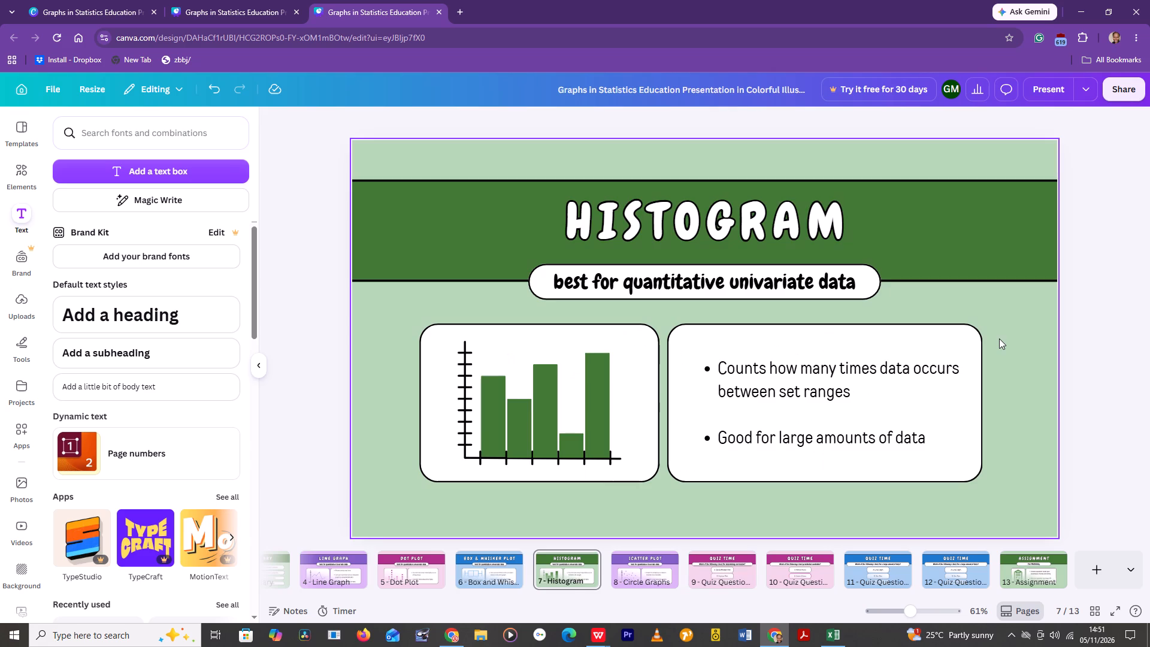
scroll(999, 338, up, 17)
scroll(998, 331, down, 7)
scroll(998, 331, up, 1)
scroll(998, 331, down, 3)
scroll(997, 331, up, 1)
scroll(996, 330, down, 3)
scroll(989, 328, up, 1)
scroll(989, 328, down, 2)
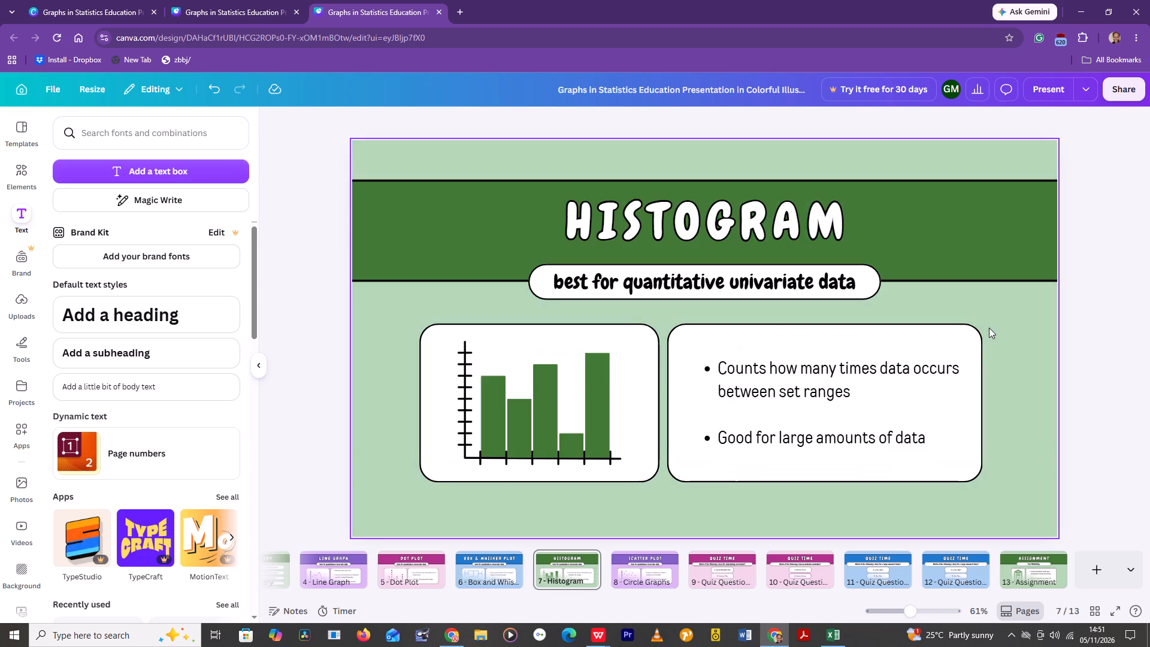
scroll(989, 328, down, 1)
scroll(987, 328, up, 1)
scroll(987, 328, down, 1)
scroll(987, 328, up, 1)
scroll(987, 328, down, 1)
scroll(987, 328, up, 1)
scroll(987, 328, down, 5)
scroll(987, 328, up, 1)
scroll(987, 328, down, 1)
scroll(987, 328, up, 1)
scroll(987, 328, down, 3)
scroll(987, 328, up, 1)
scroll(987, 328, down, 1)
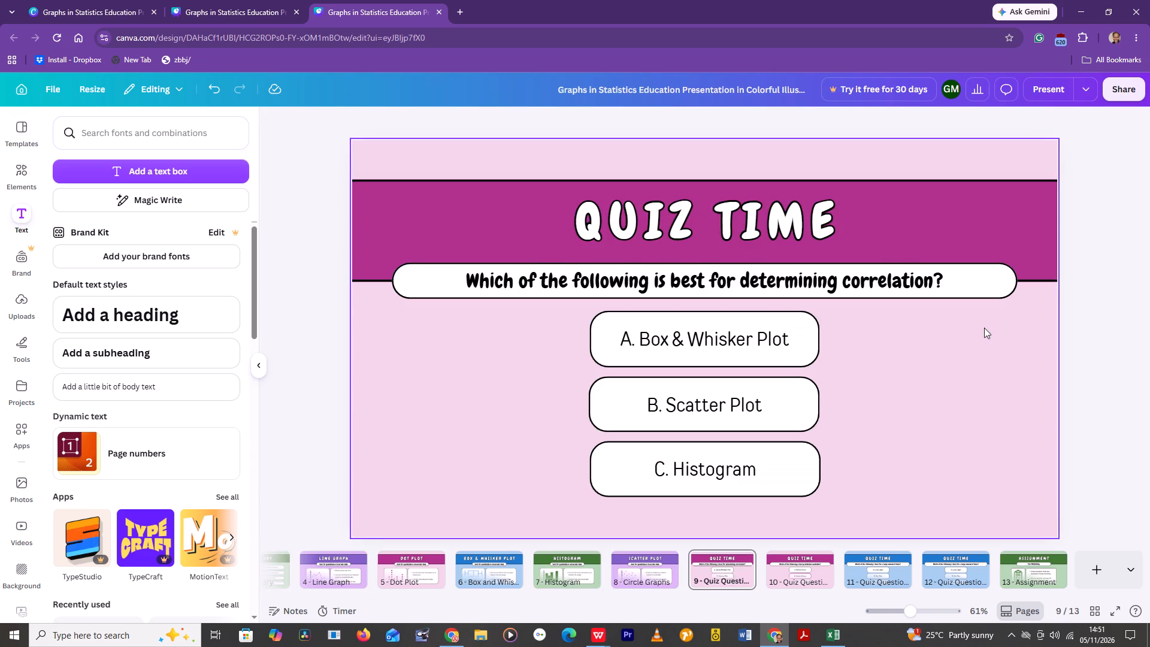
scroll(984, 327, down, 4)
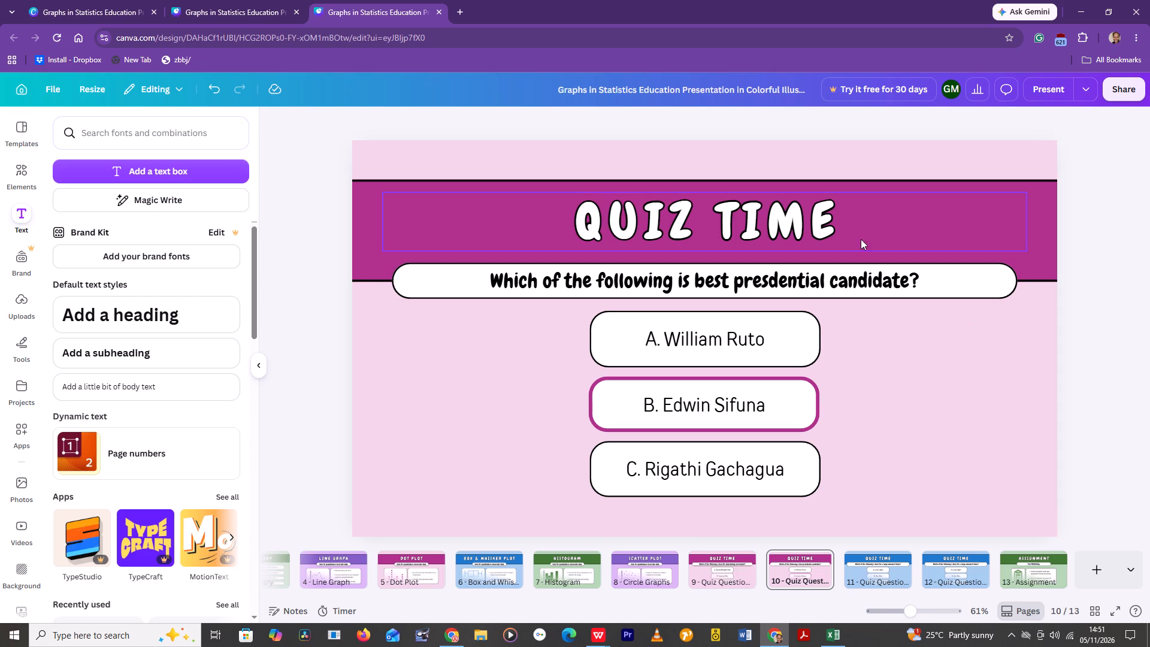
Set the font size of page 10's Quiz Time title to 99 and of its question text to 41.
click(846, 215)
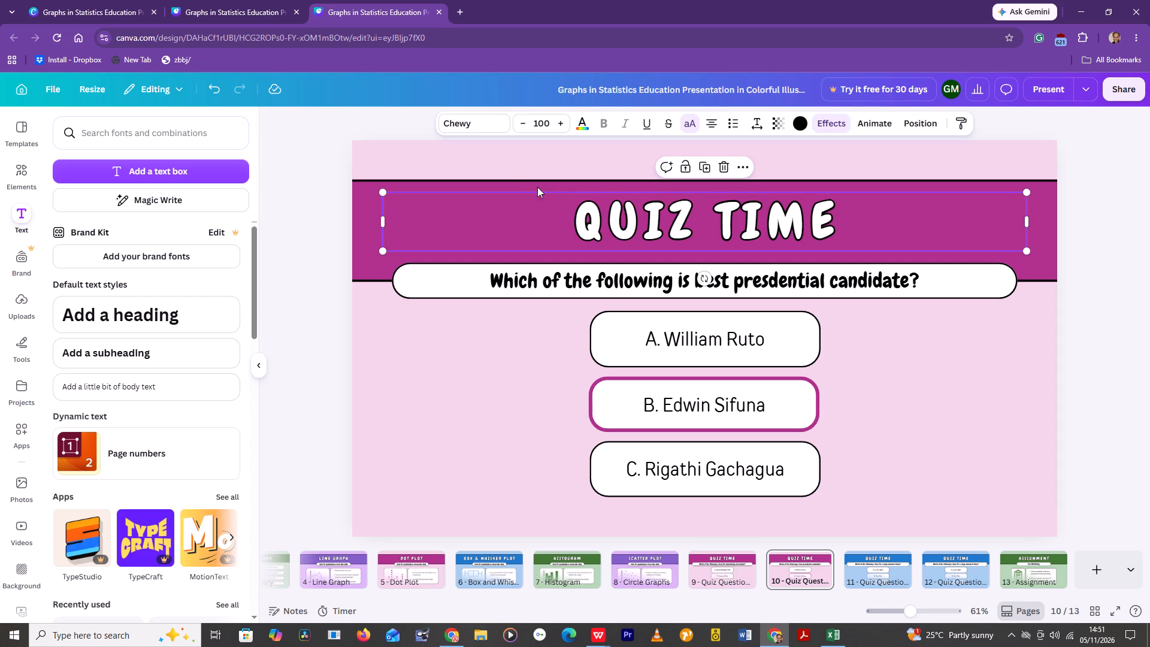
click(519, 120)
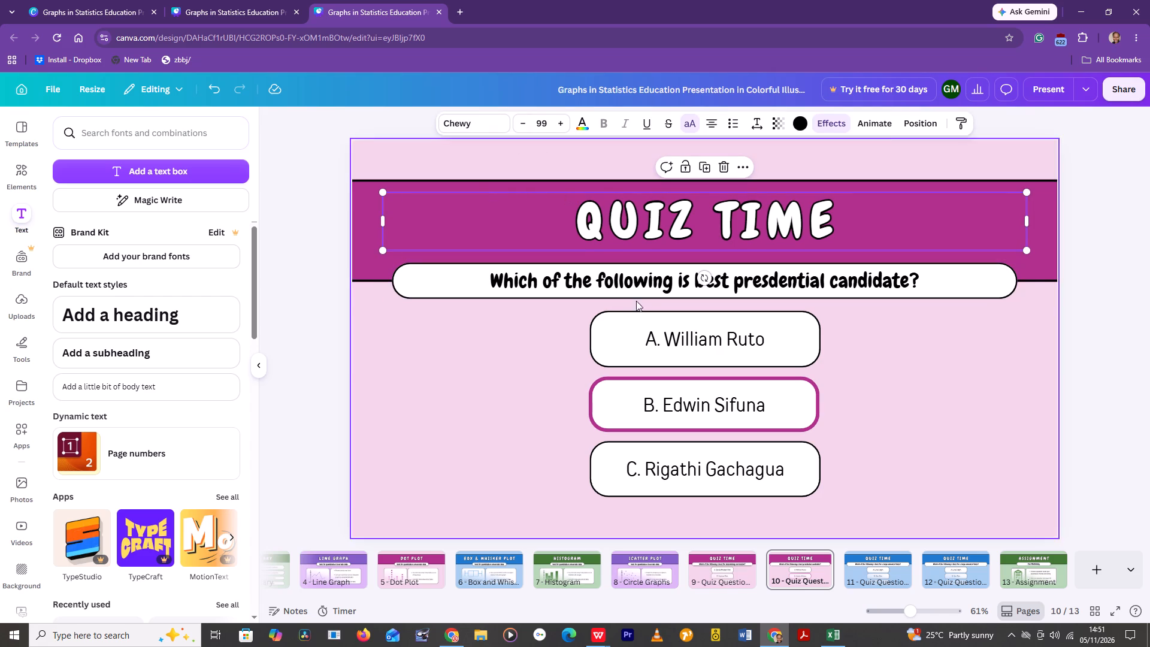
click(671, 285)
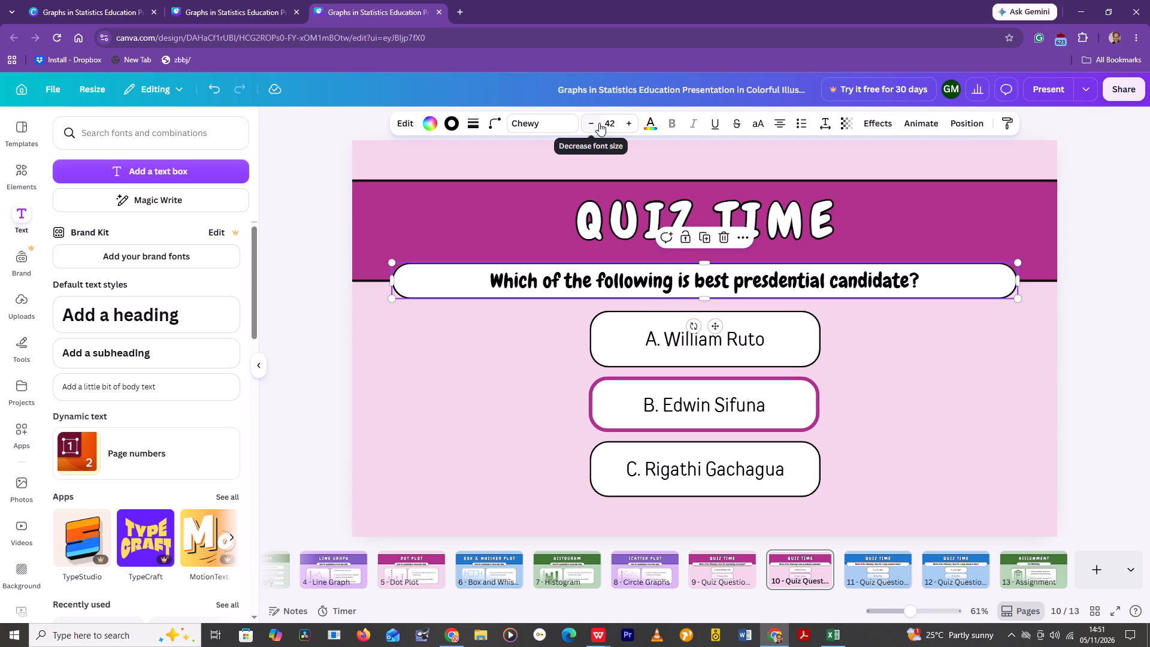
click(595, 120)
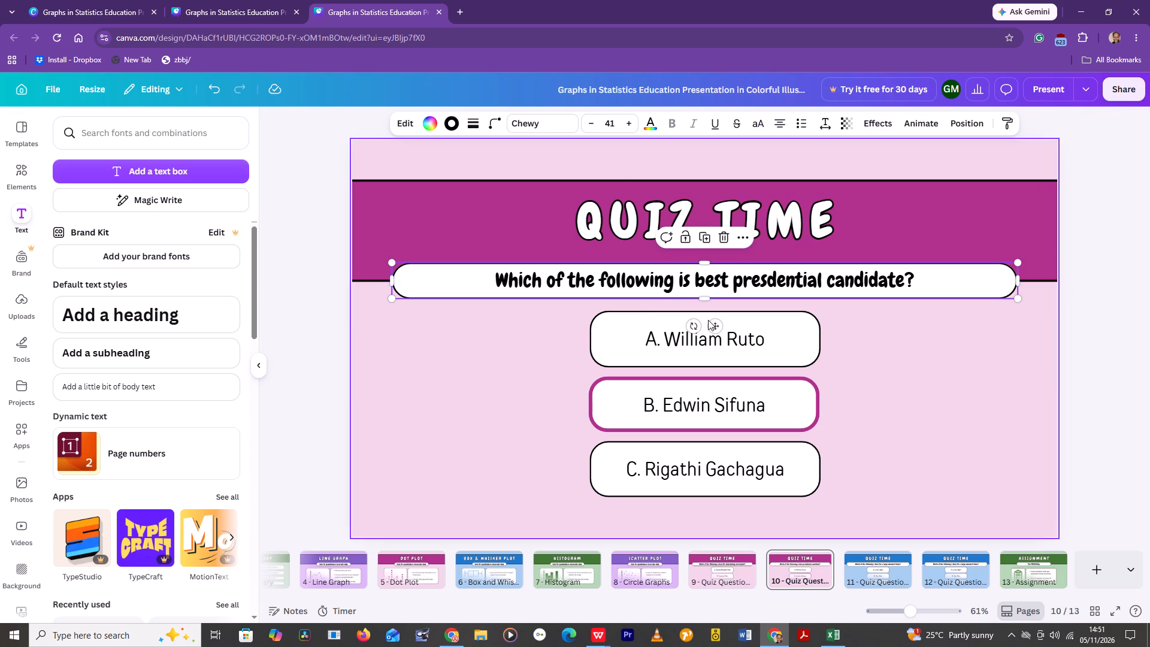
Set the text of answers A, B and C on page 10 to font size 37.
click(713, 343)
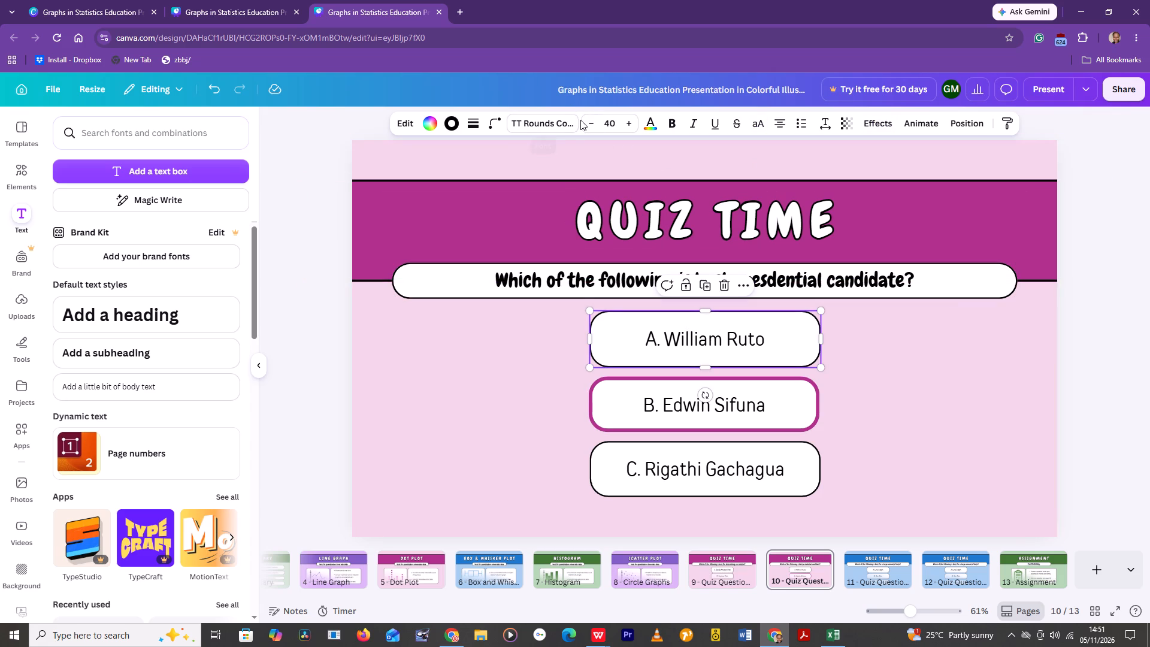
click(593, 120)
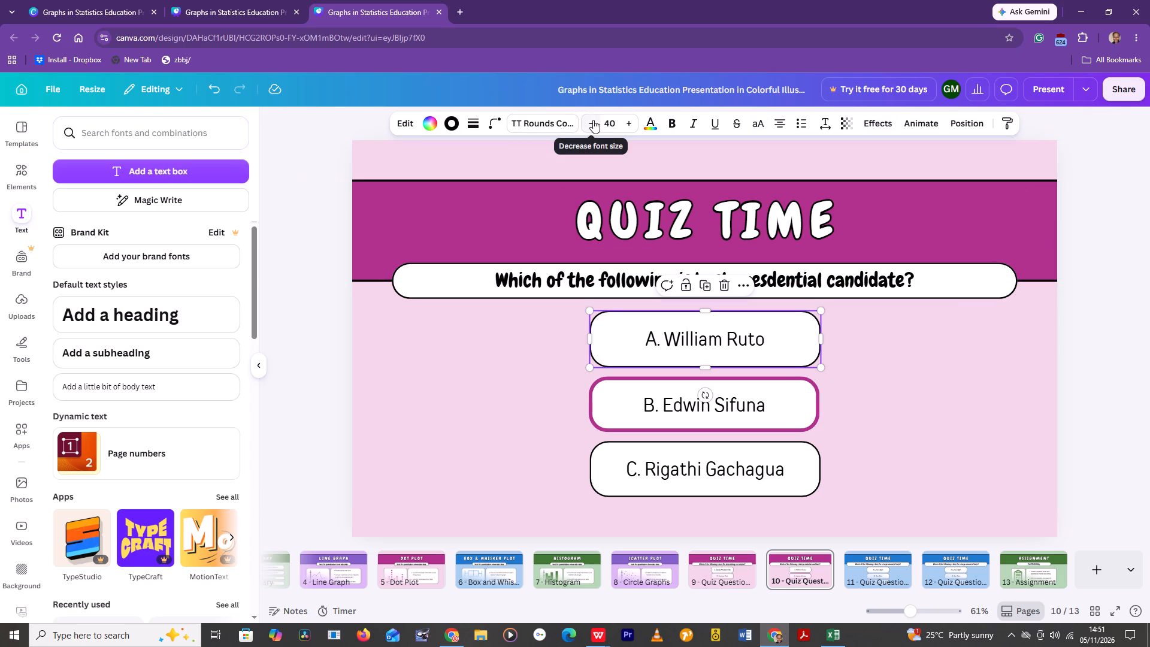
click(594, 120)
click(594, 120)
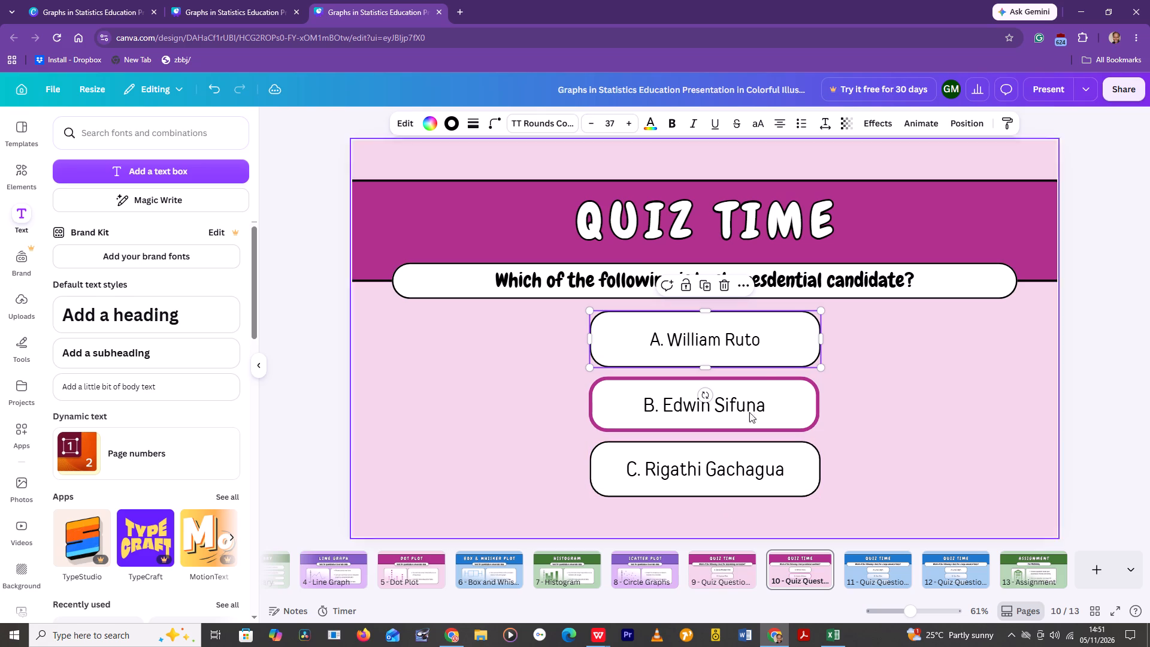
click(768, 410)
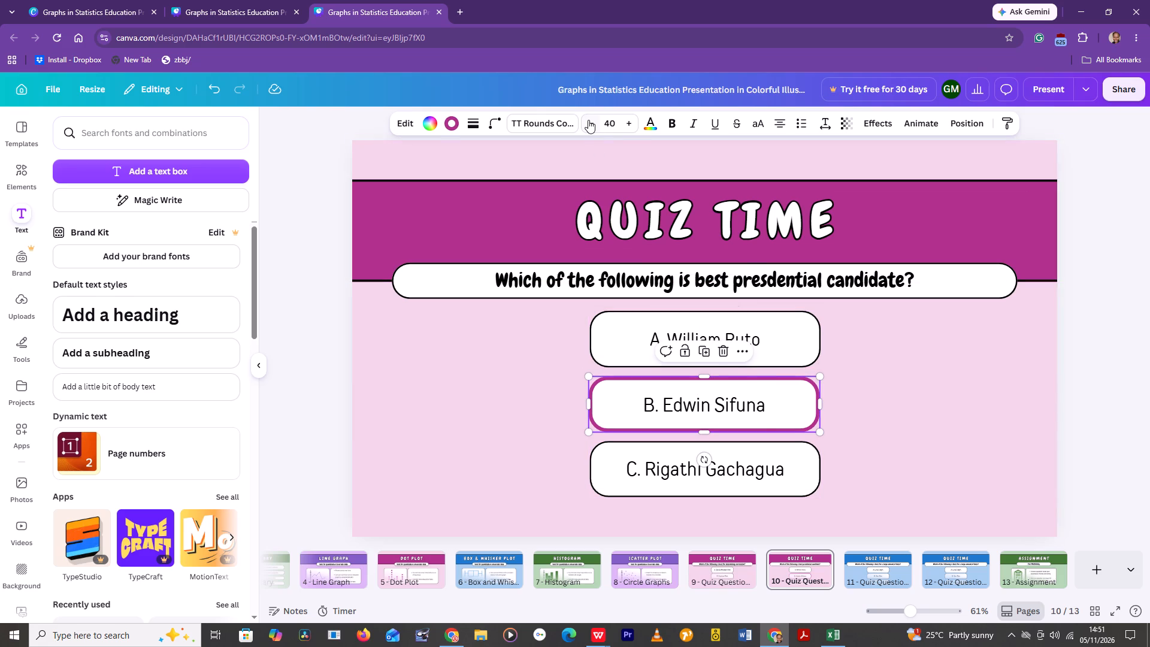
click(588, 120)
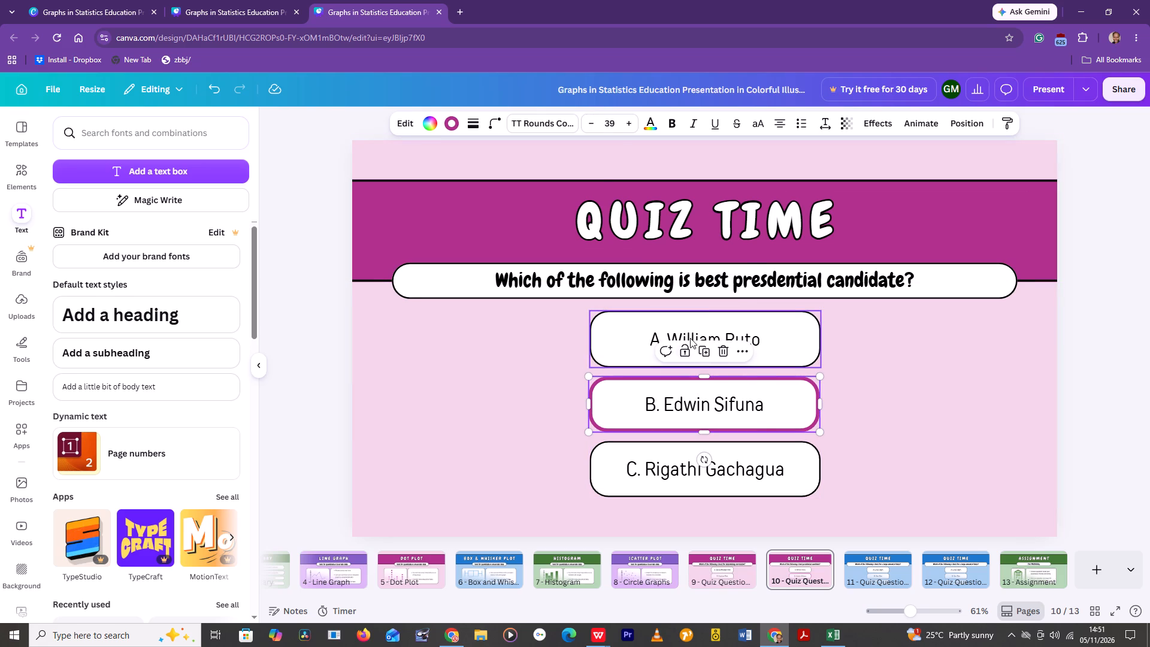
click(691, 334)
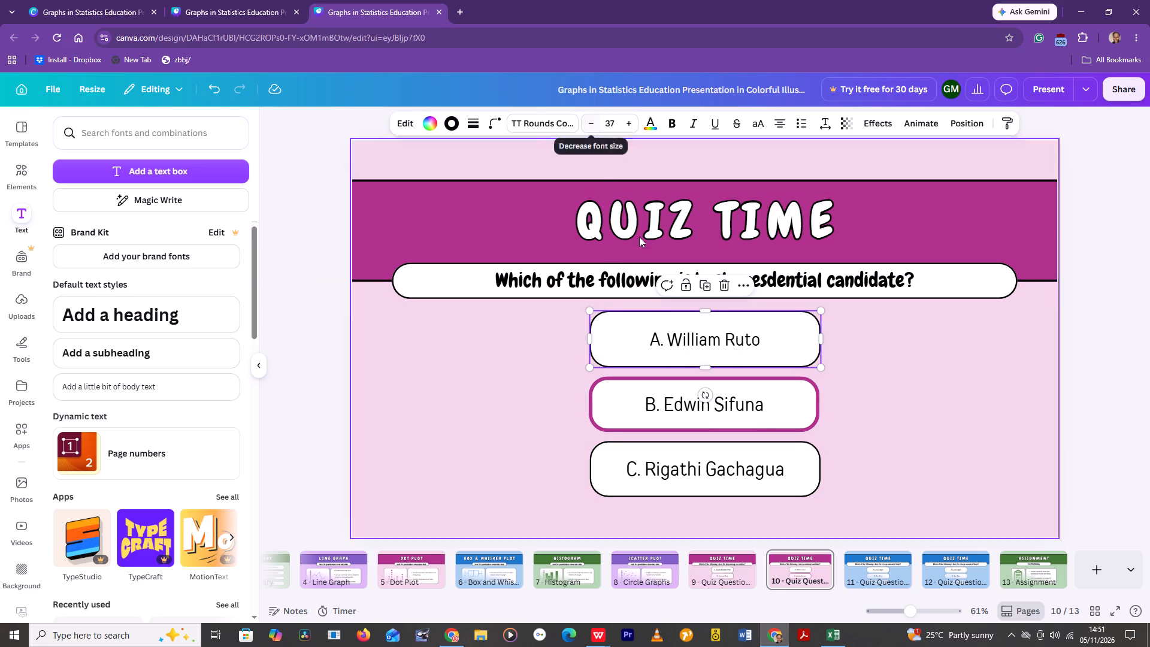
click(697, 406)
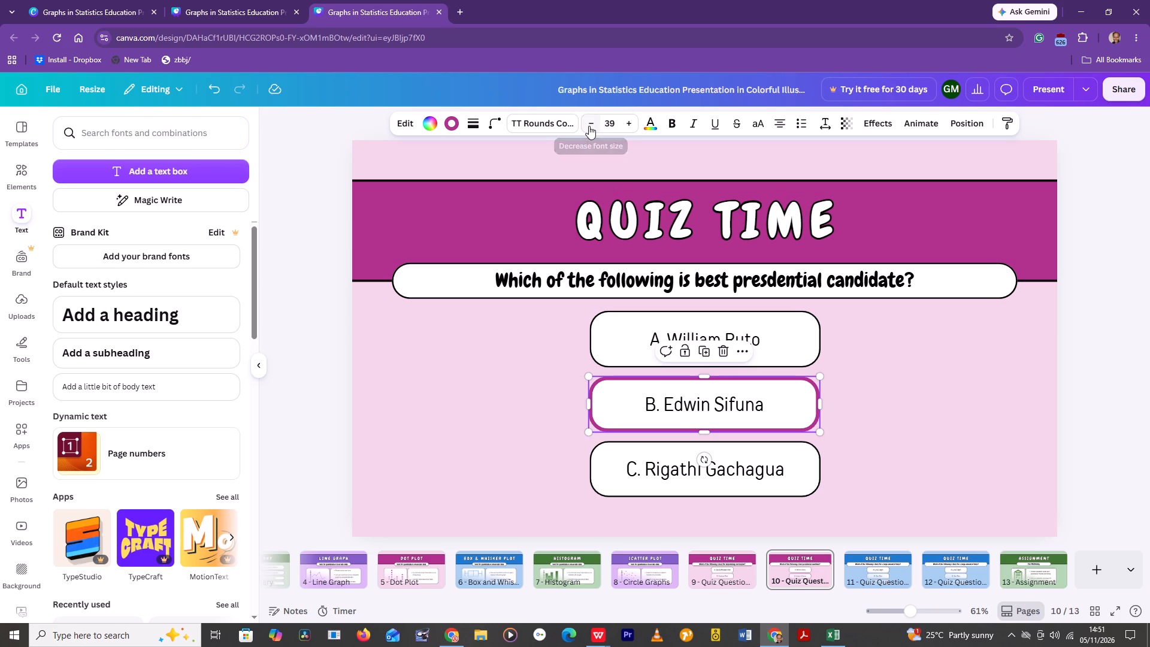
click(589, 126)
click(589, 126)
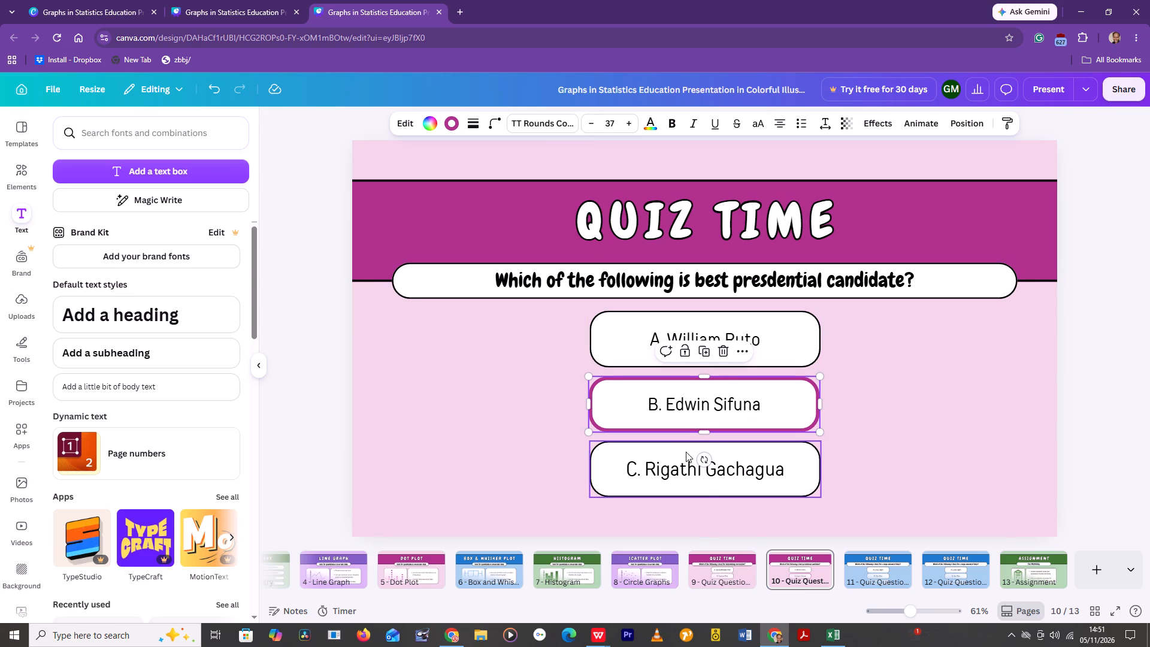
click(688, 455)
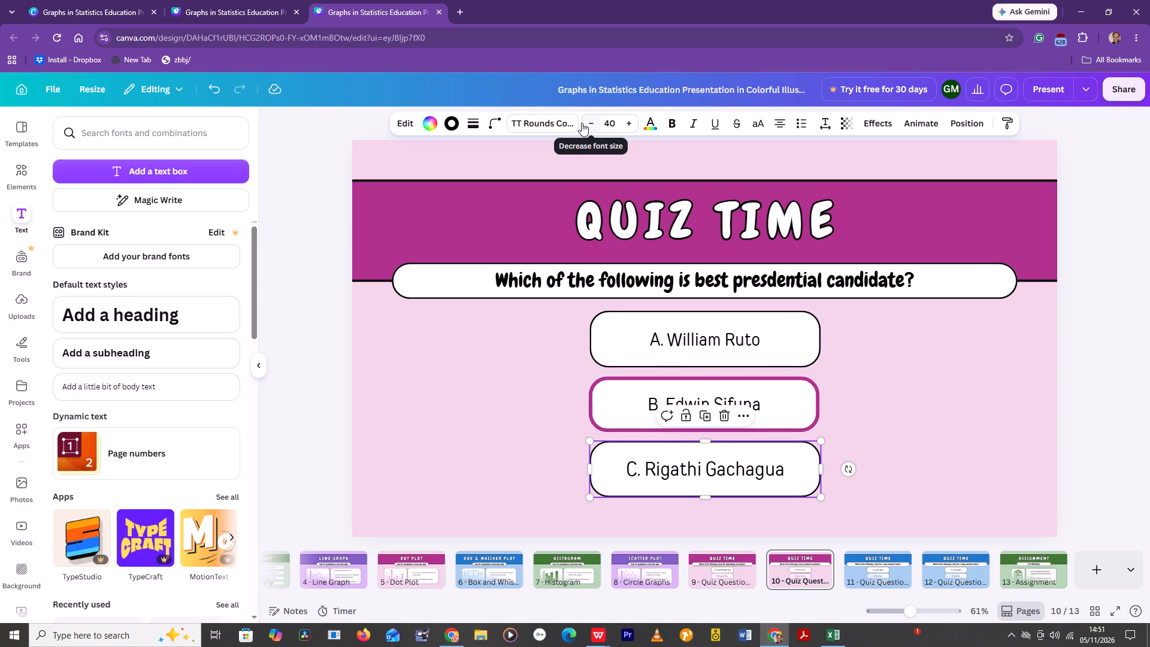
click(589, 120)
double_click(589, 120)
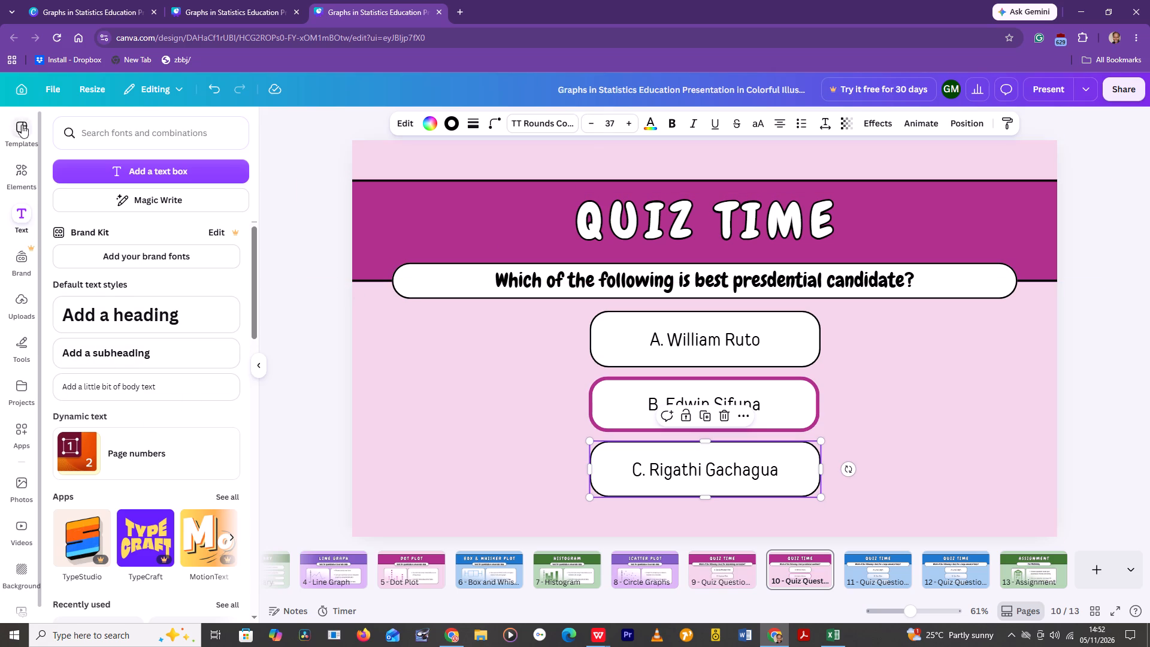
Download all pages of the presentation as a PDF with the Digital preset, and dismiss the completed download notice.
click(53, 86)
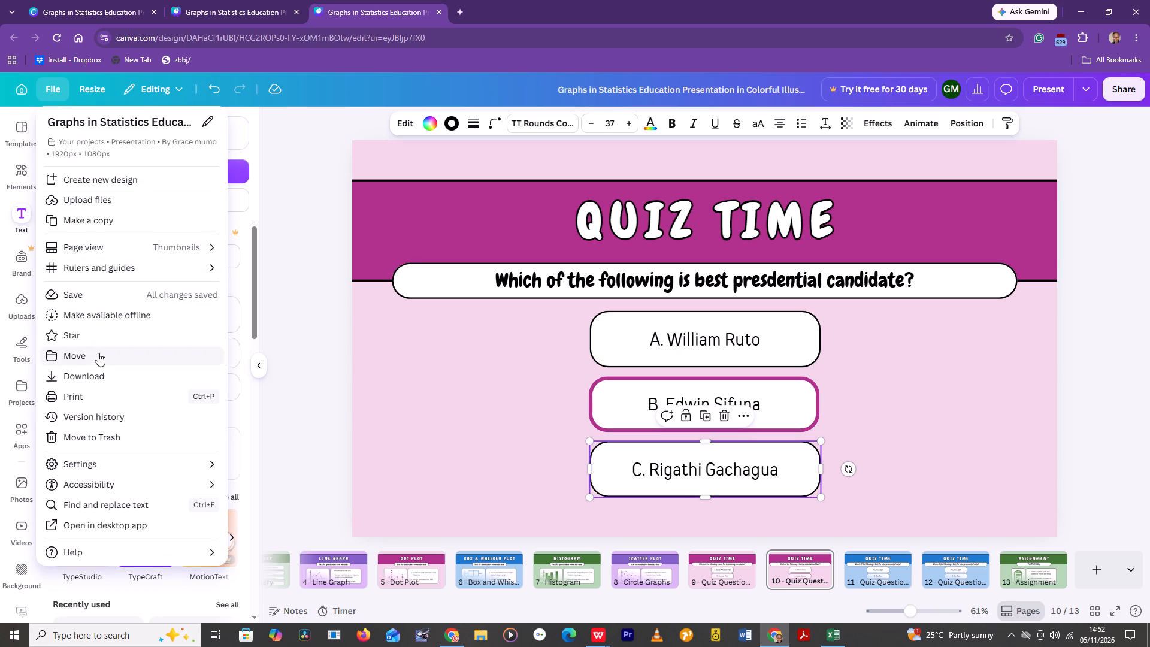
click(103, 378)
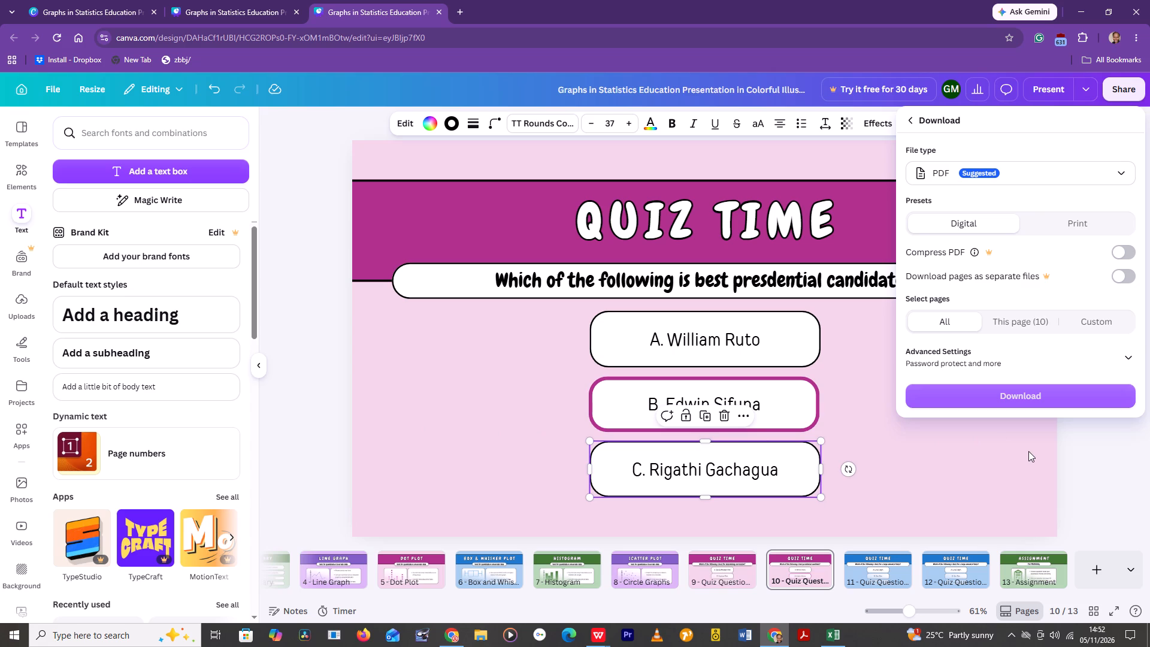
click(1072, 392)
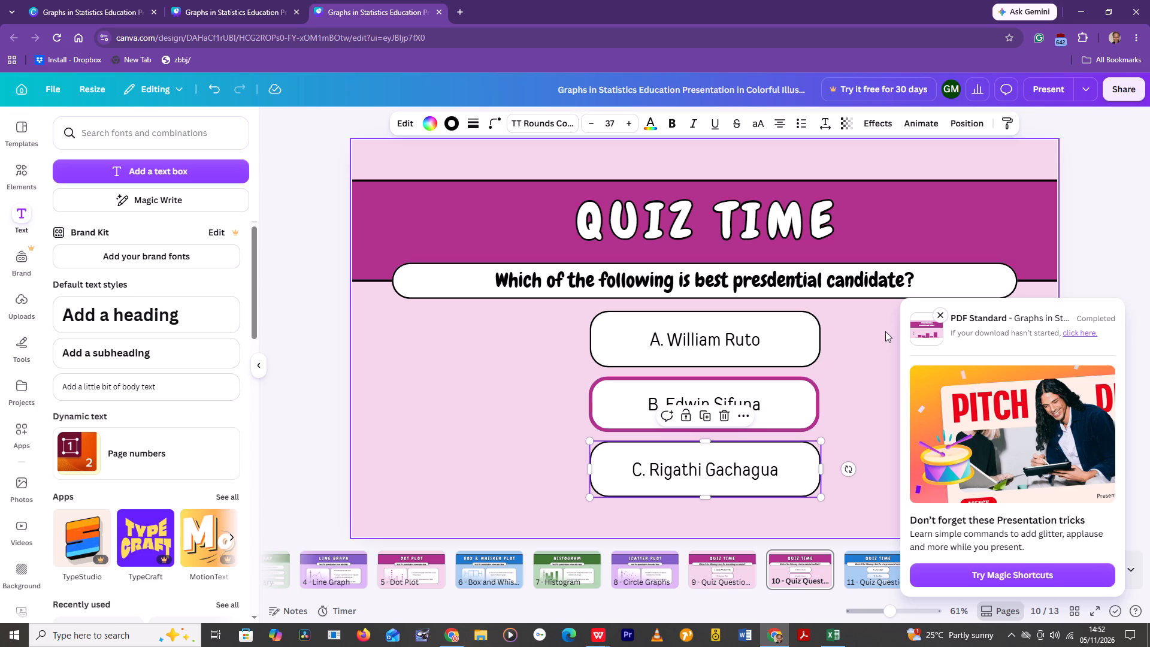
click(939, 312)
Review the pages from the page 10 quiz question back to the Presidential Candidates Votes chart on page 1.
scroll(903, 356, up, 1)
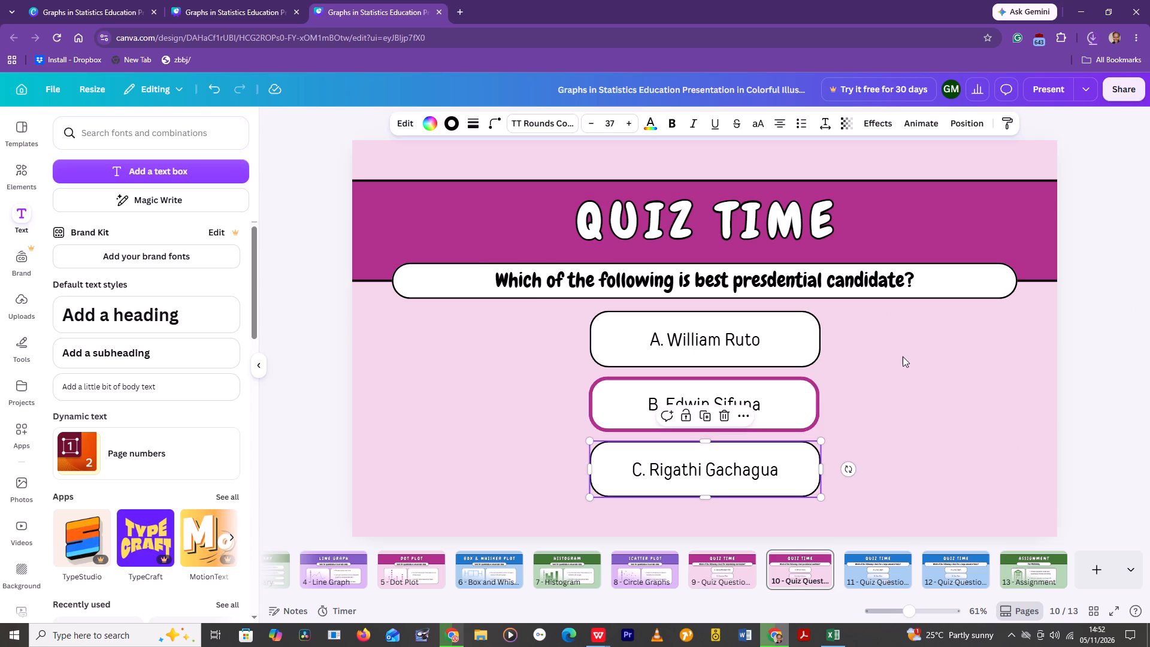
scroll(903, 356, up, 7)
scroll(886, 358, down, 1)
scroll(886, 358, up, 11)
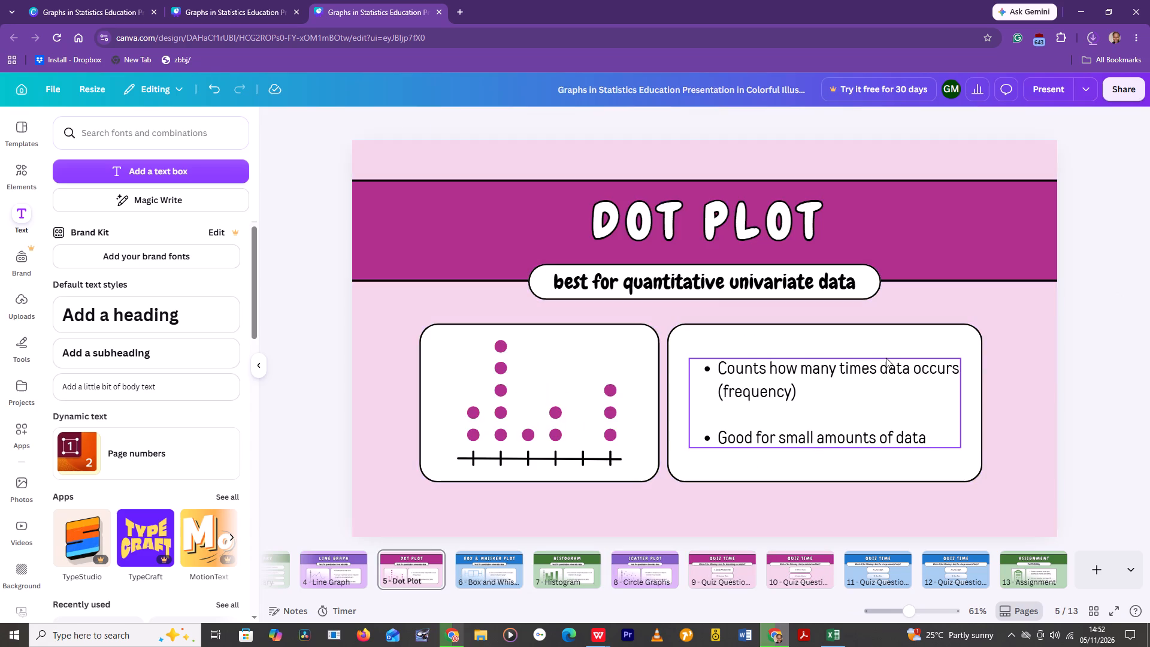
scroll(886, 358, up, 14)
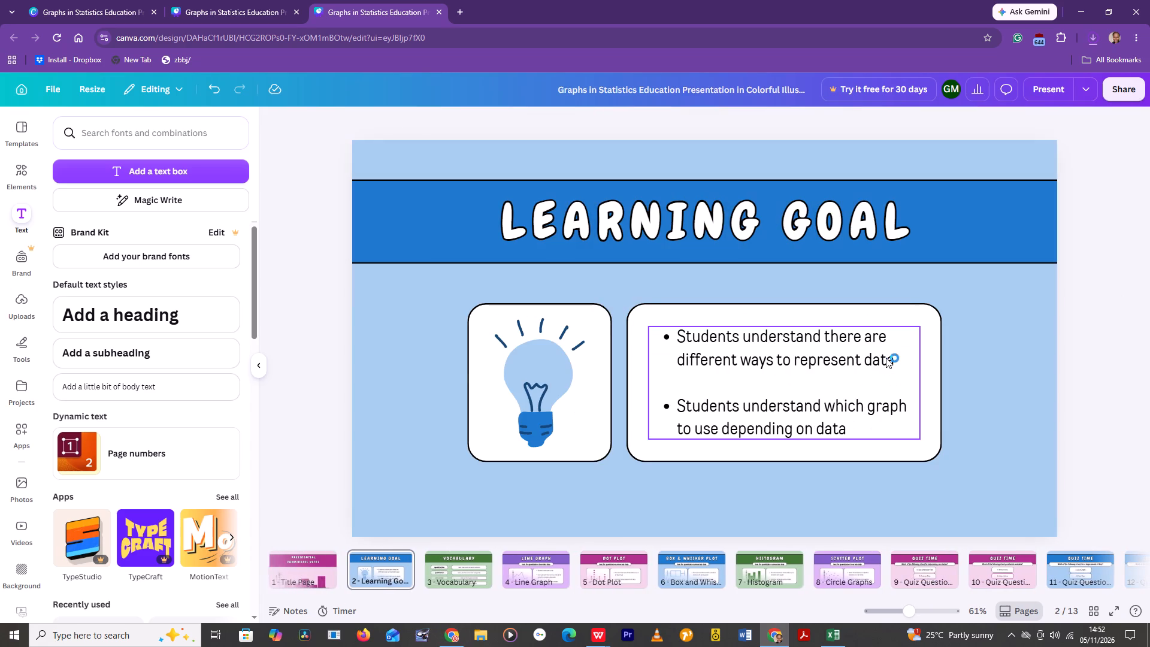
scroll(886, 358, up, 5)
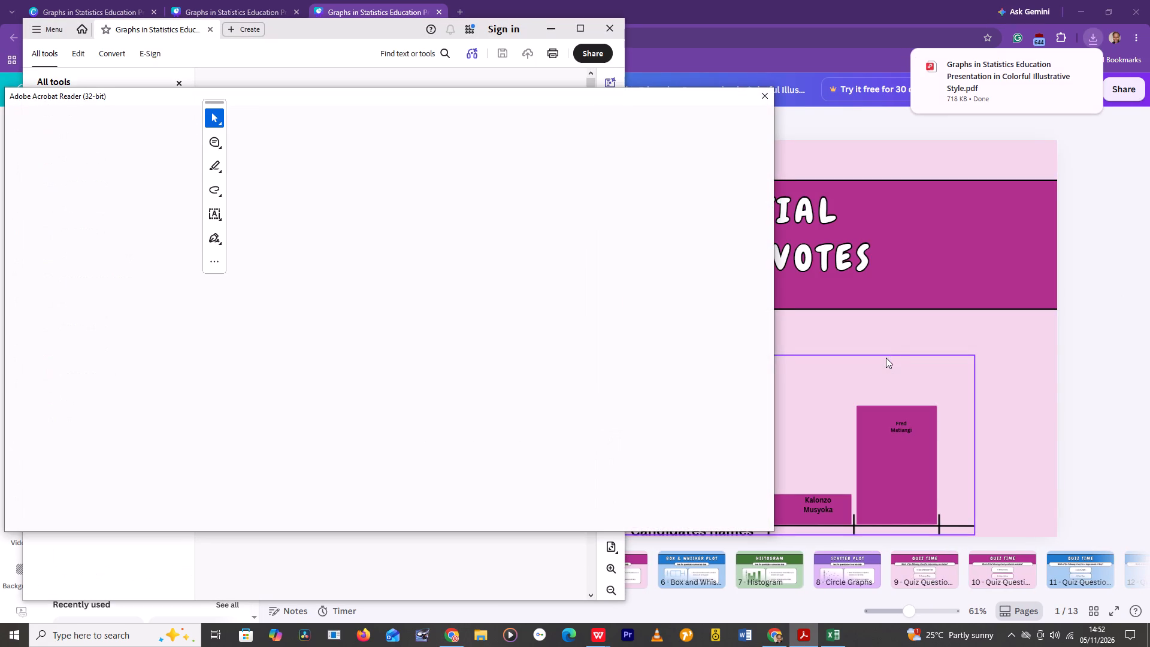
Close the blank Acrobat Reader dialog and the downloaded PDF's window to return to the Canva design.
click(767, 96)
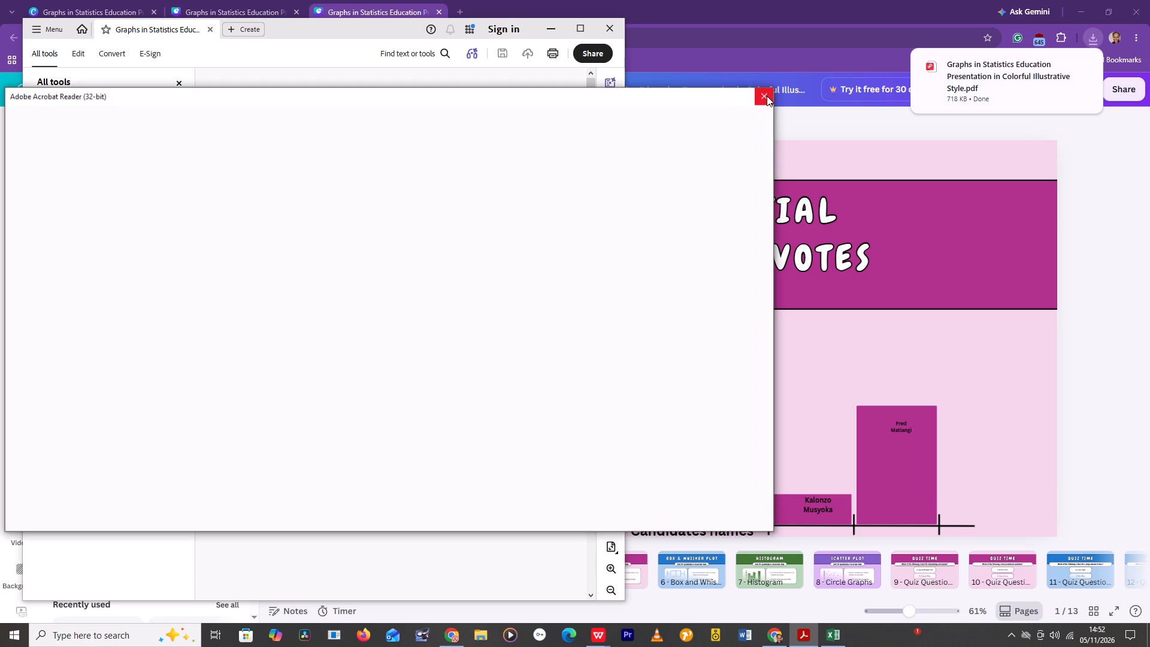
click(767, 96)
click(767, 96)
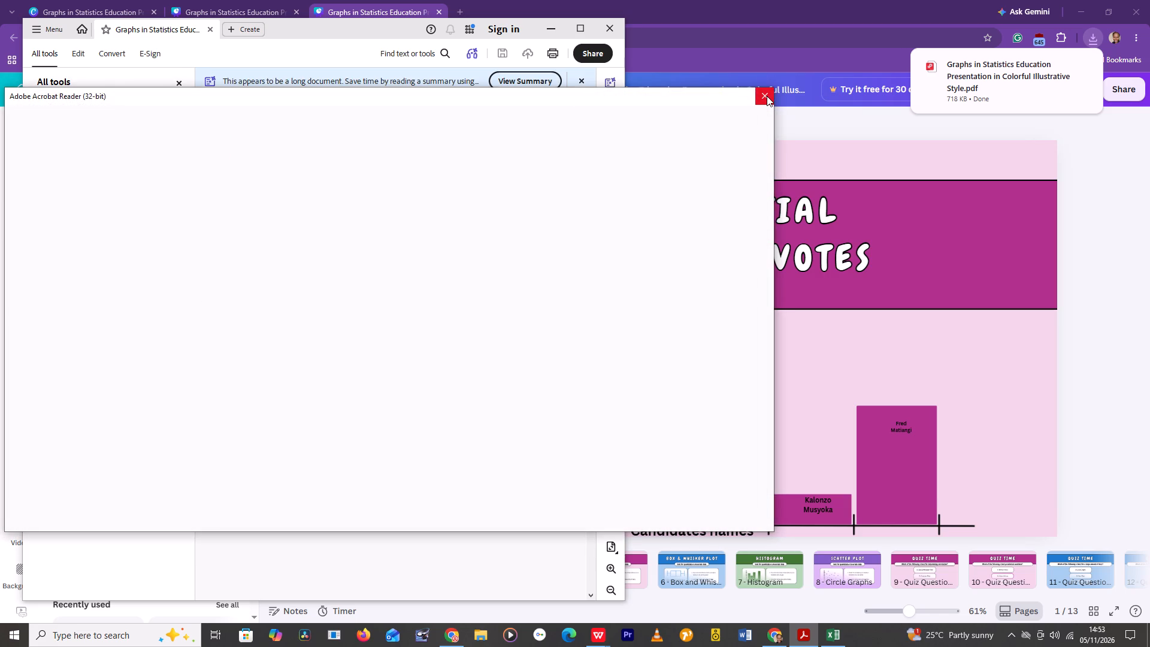
click(767, 96)
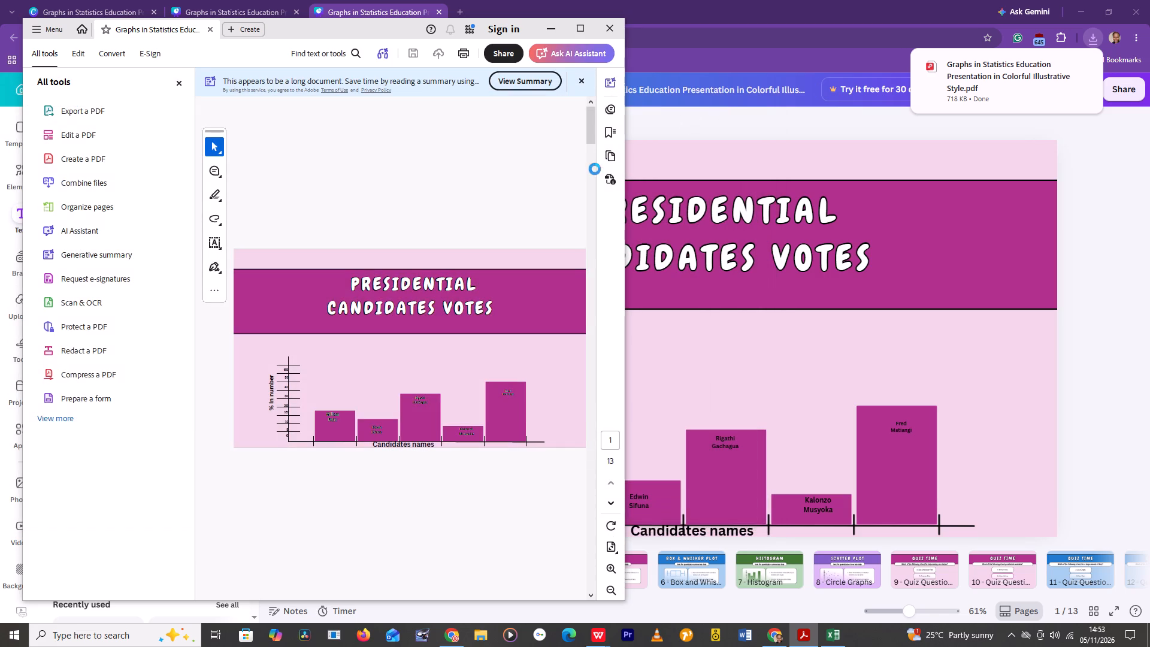
click(611, 27)
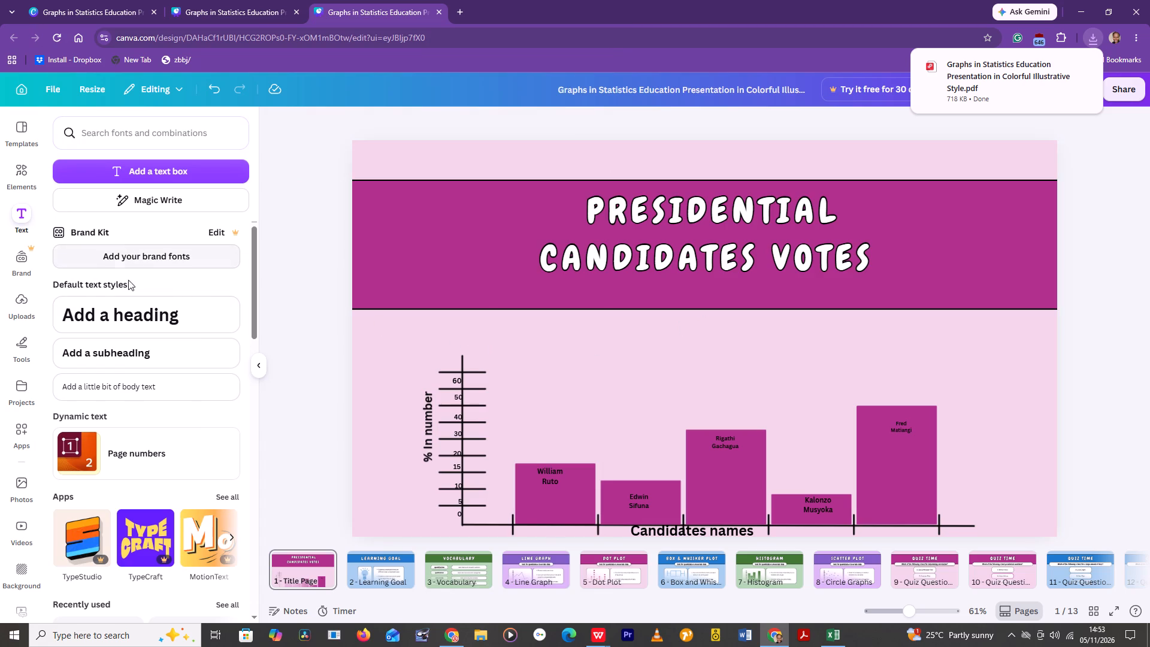
Download all pages of the presentation again as a PDF with the Digital preset.
click(57, 87)
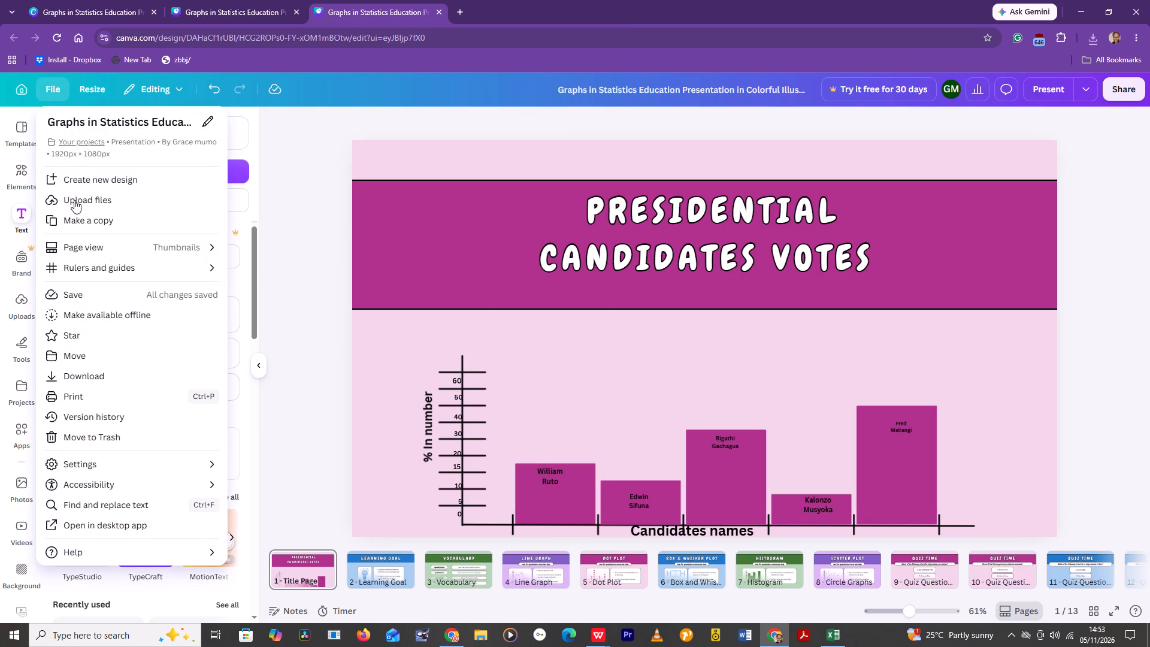
click(103, 374)
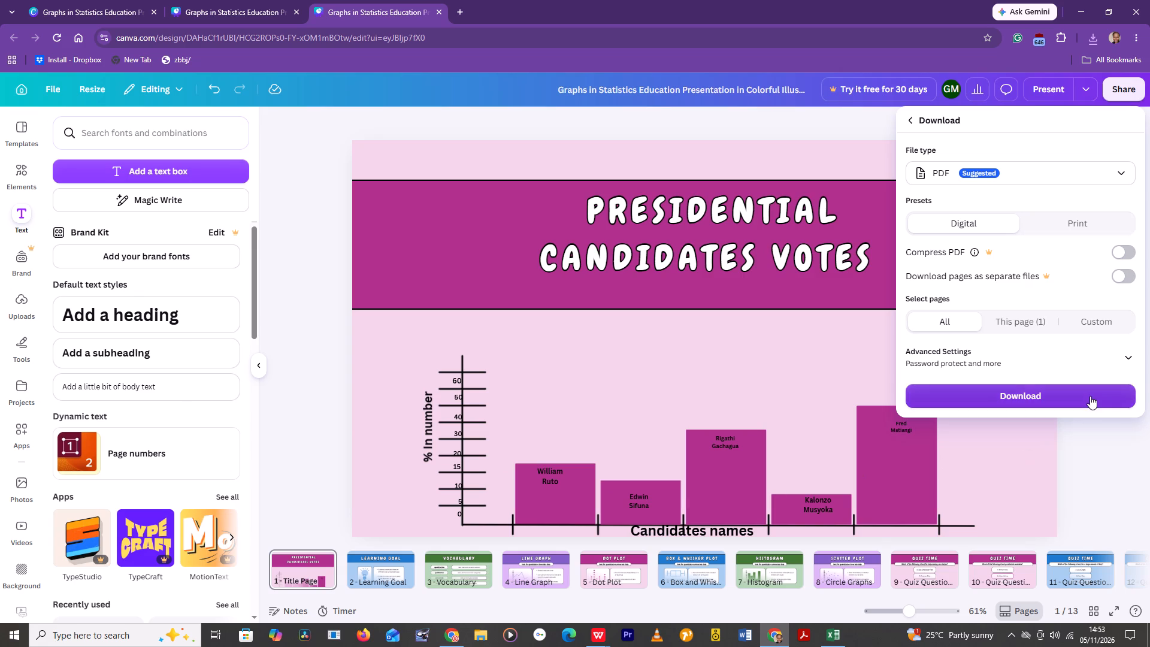
click(1090, 396)
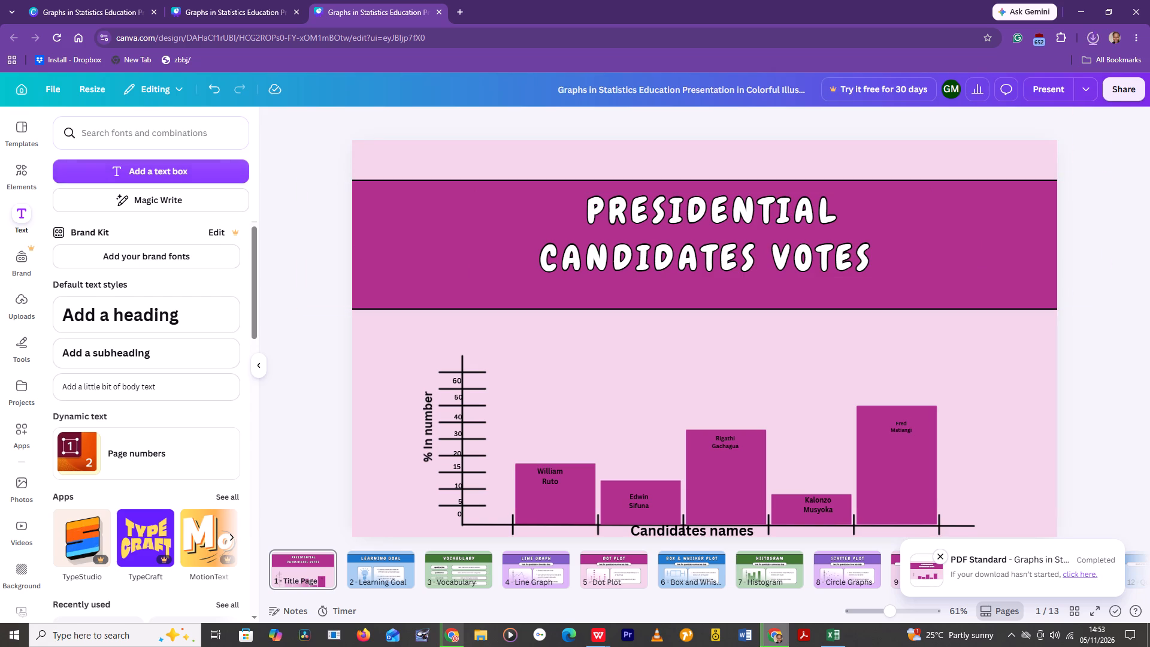
Minimize the browser windows and open the Downloads folder in File Explorer.
click(1074, 6)
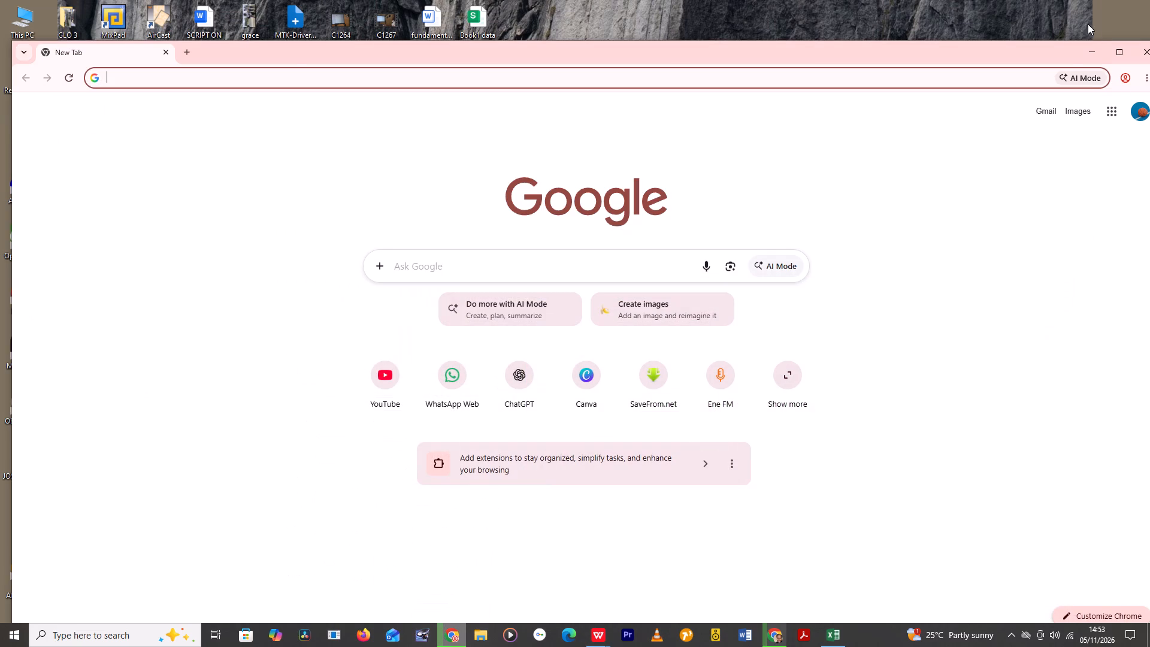
click(1090, 49)
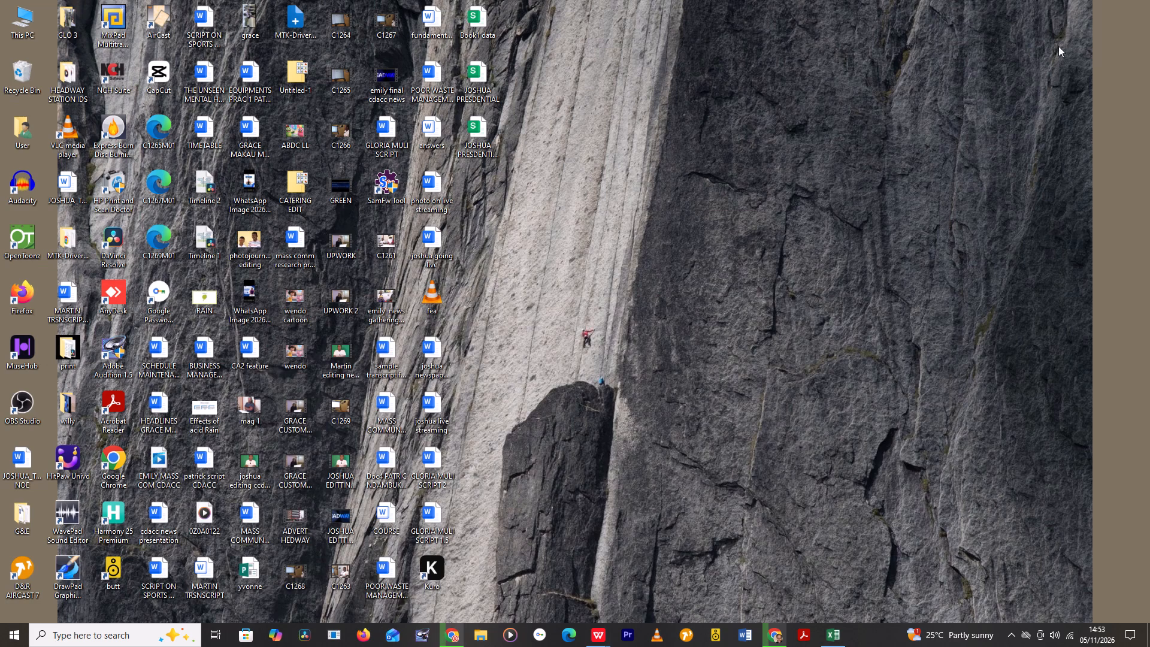
click(488, 641)
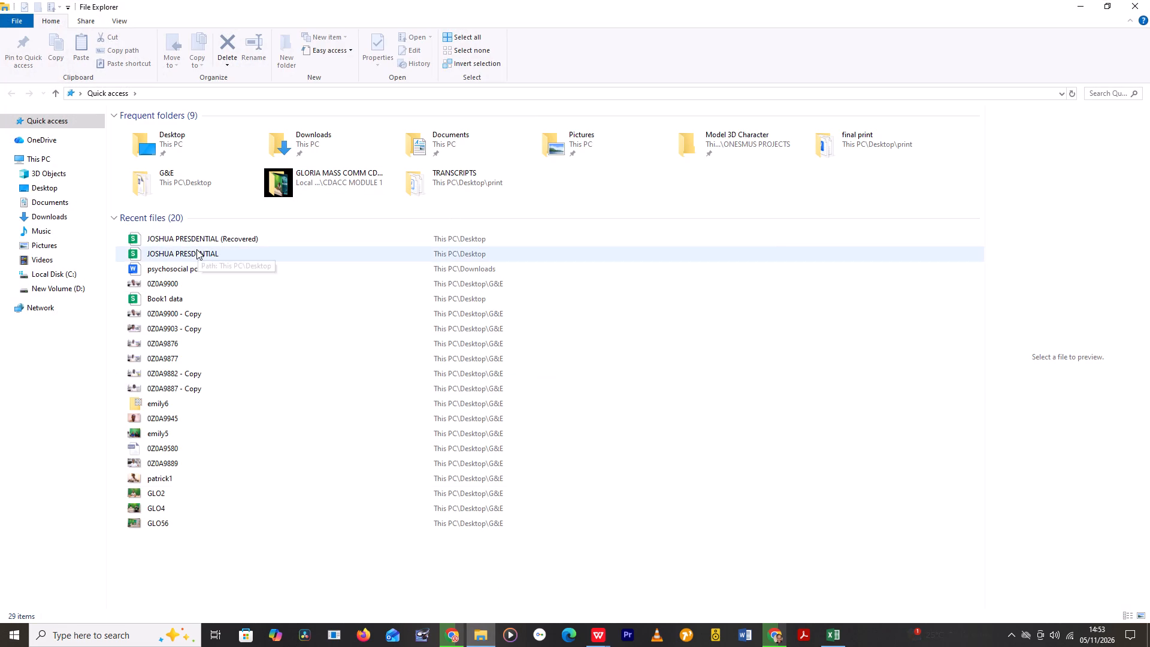
click(57, 217)
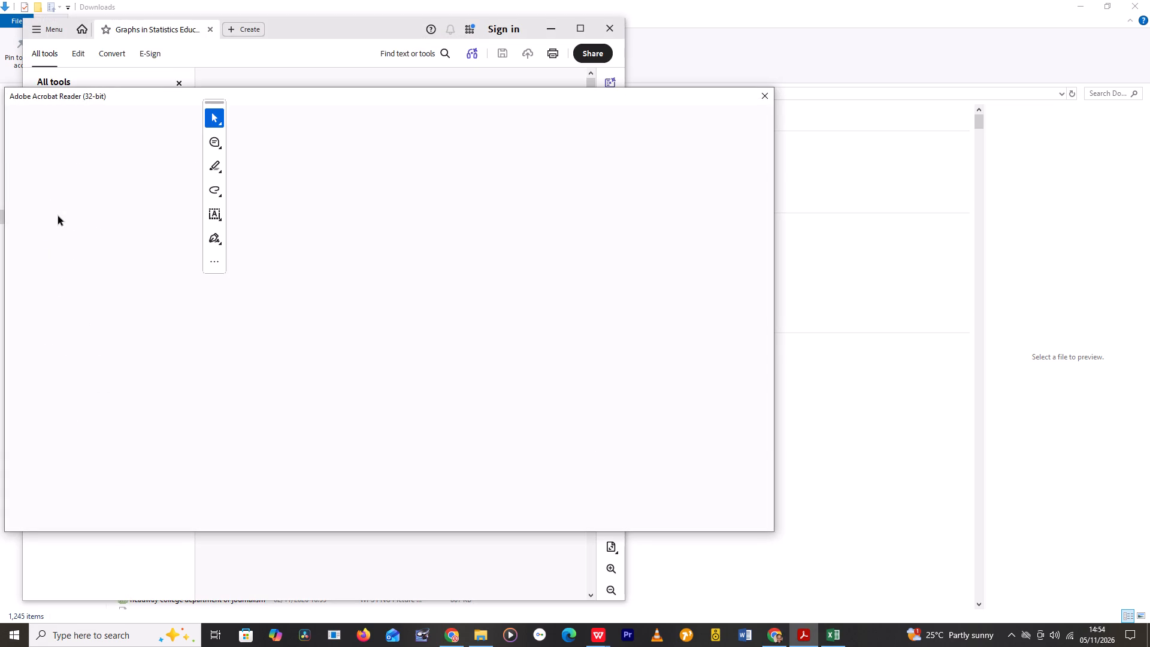
Close the Acrobat Reader sign-in dialog and the PDF's window, return to the Canva design and dismiss the downloads list.
click(772, 95)
click(768, 94)
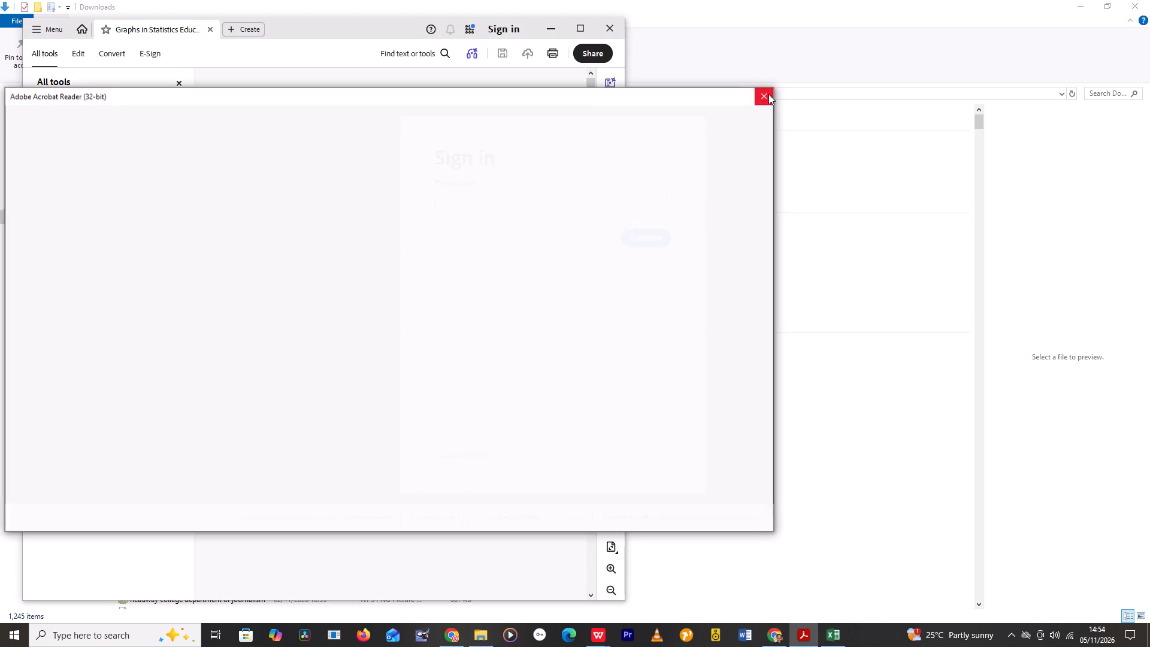
click(766, 94)
click(766, 94)
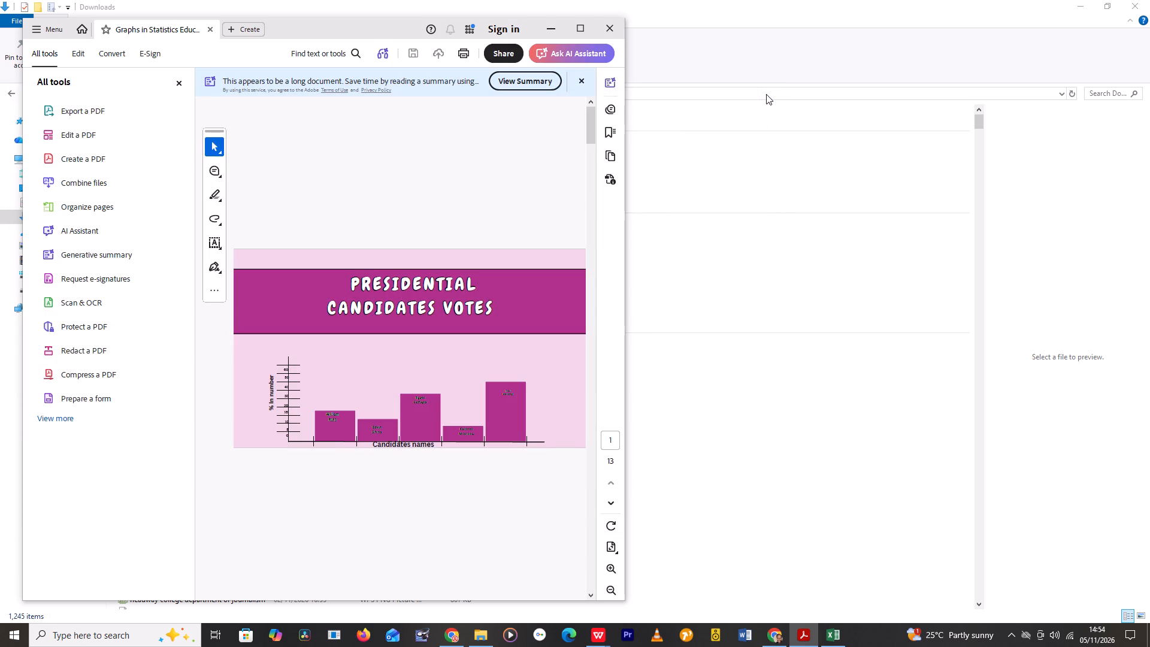
click(610, 26)
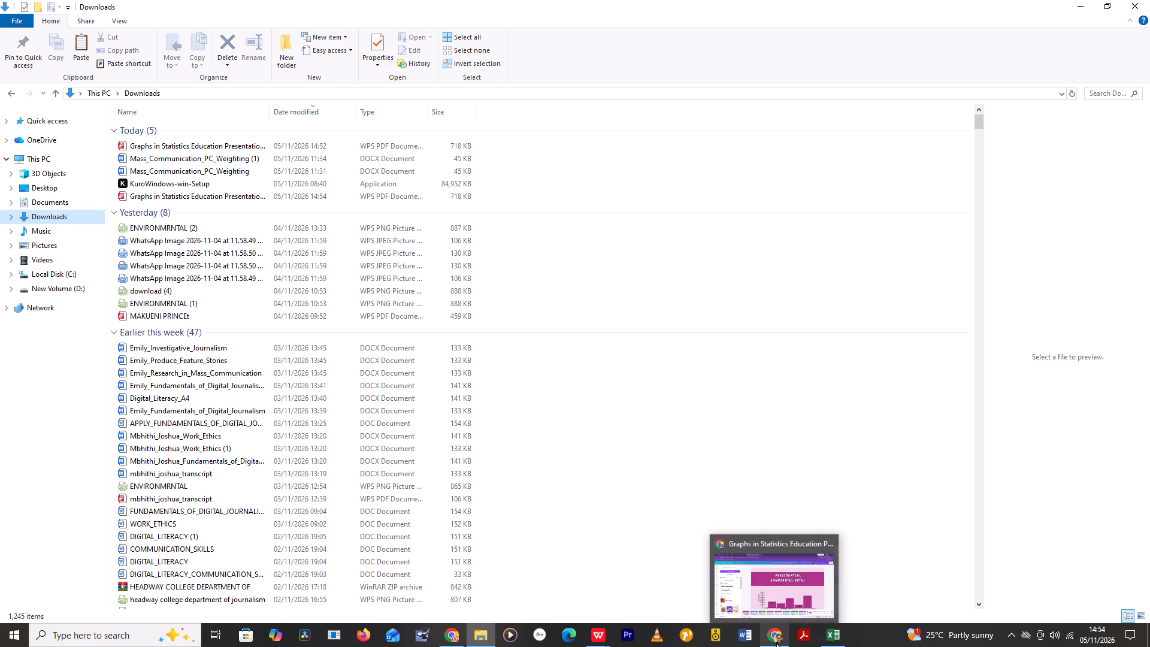
click(803, 600)
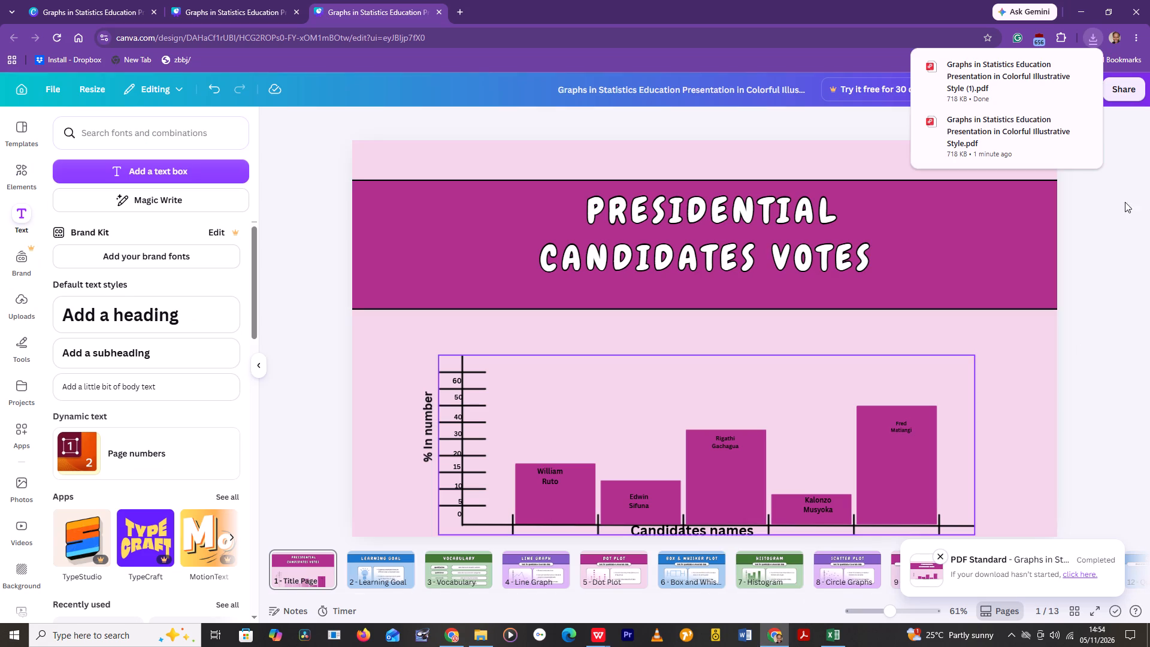
click(1103, 300)
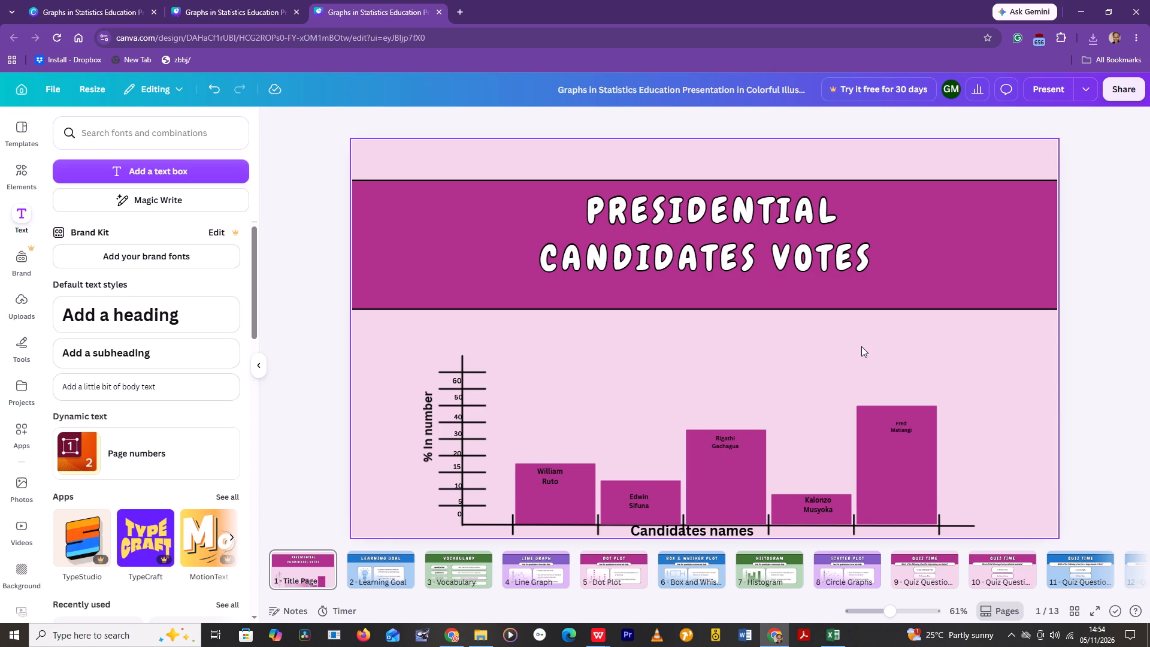
Delete the text of the first bullet, about different ways to represent data, on the Learning Goal page.
scroll(874, 343, down, 1)
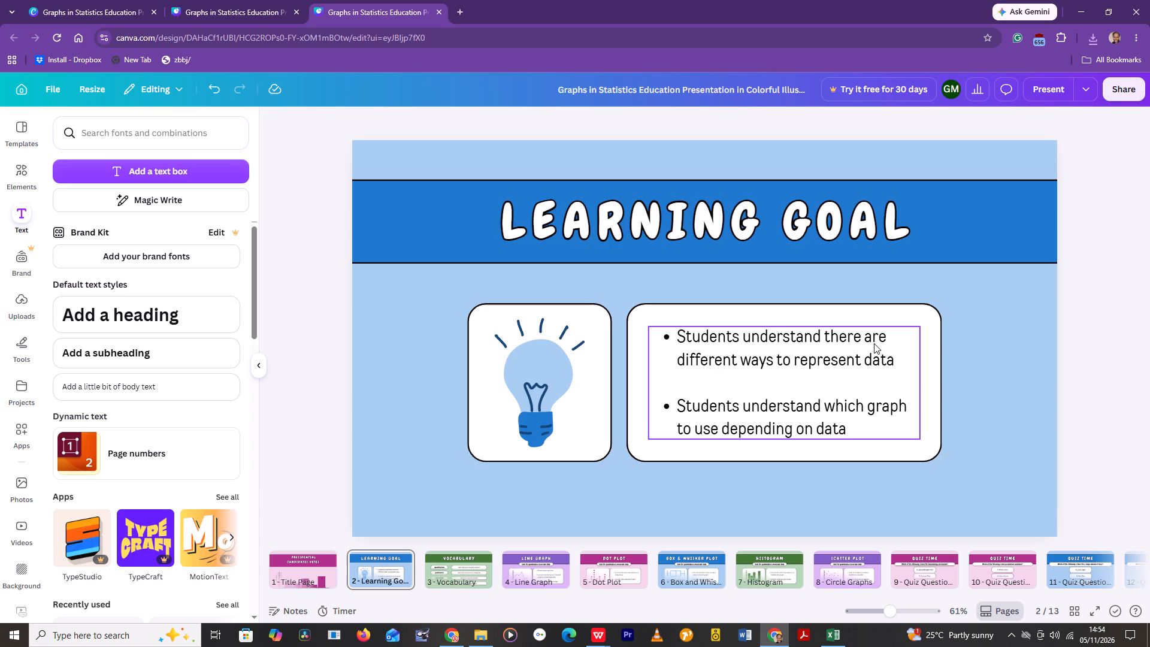
scroll(874, 343, up, 2)
scroll(874, 343, down, 3)
click(900, 361)
click(900, 361)
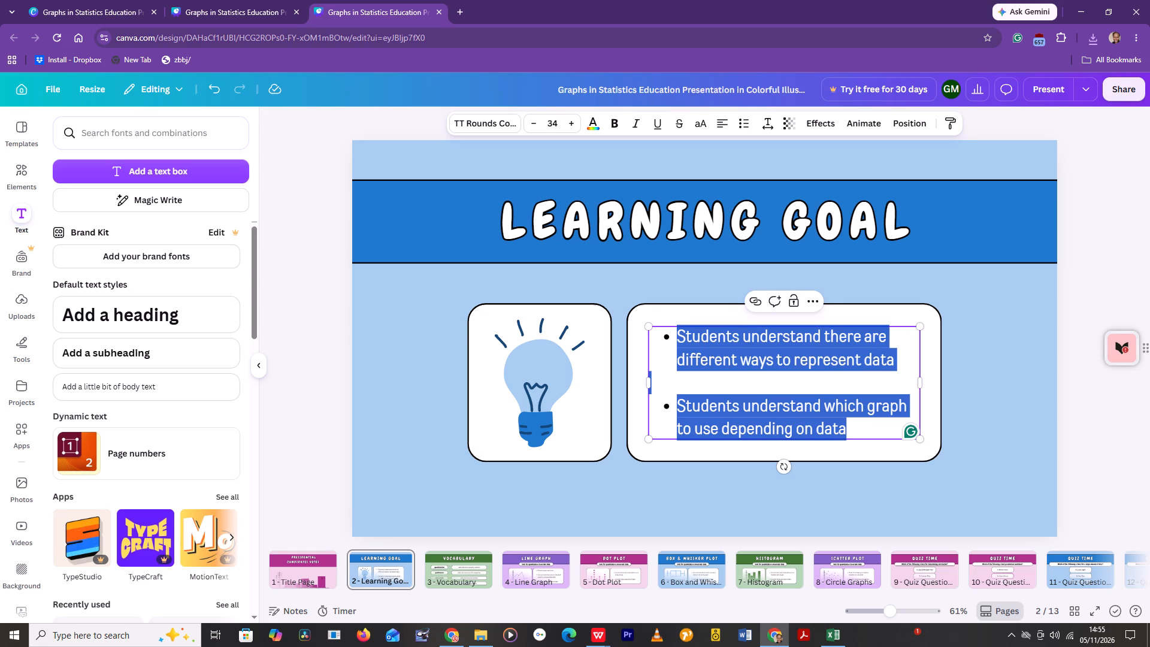
click(900, 361)
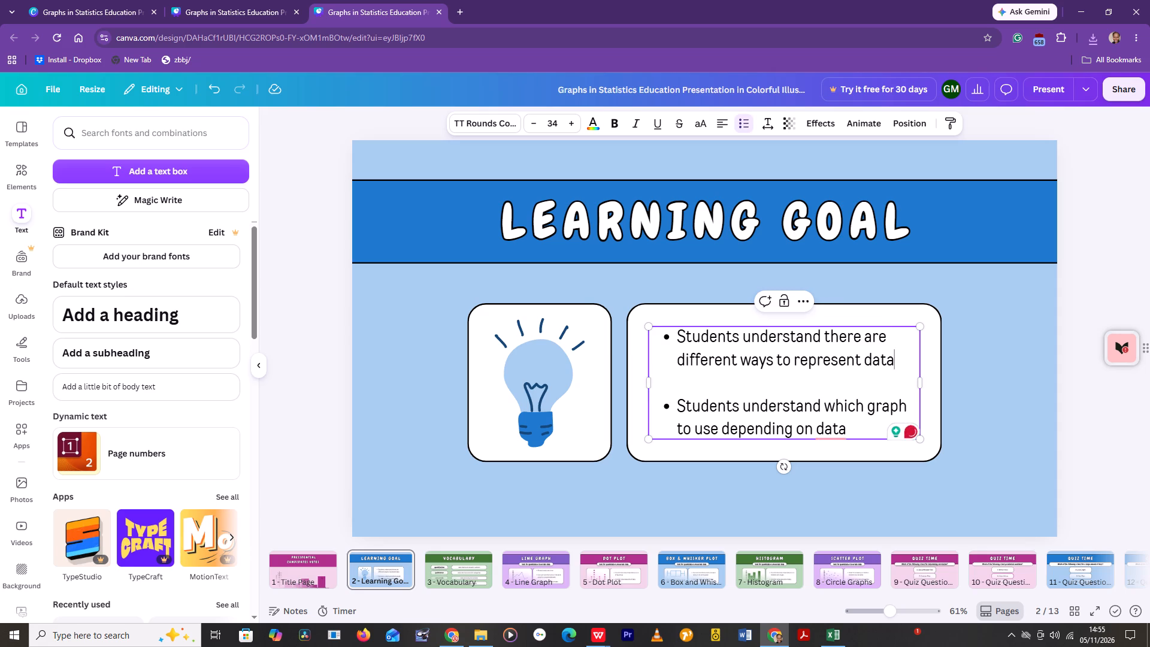
key(BackSpace)
key(BackSpace)
key(BackSpace)
key(BackSpace)
key(BackSpace)
key(BackSpace)
key(BackSpace)
key(BackSpace)
key(BackSpace)
key(BackSpace)
key(BackSpace)
key(BackSpace)
key(BackSpace)
key(BackSpace)
key(BackSpace)
key(BackSpace)
key(BackSpace)
key(BackSpace)
key(BackSpace)
key(BackSpace)
key(BackSpace)
key(BackSpace)
key(BackSpace)
key(BackSpace)
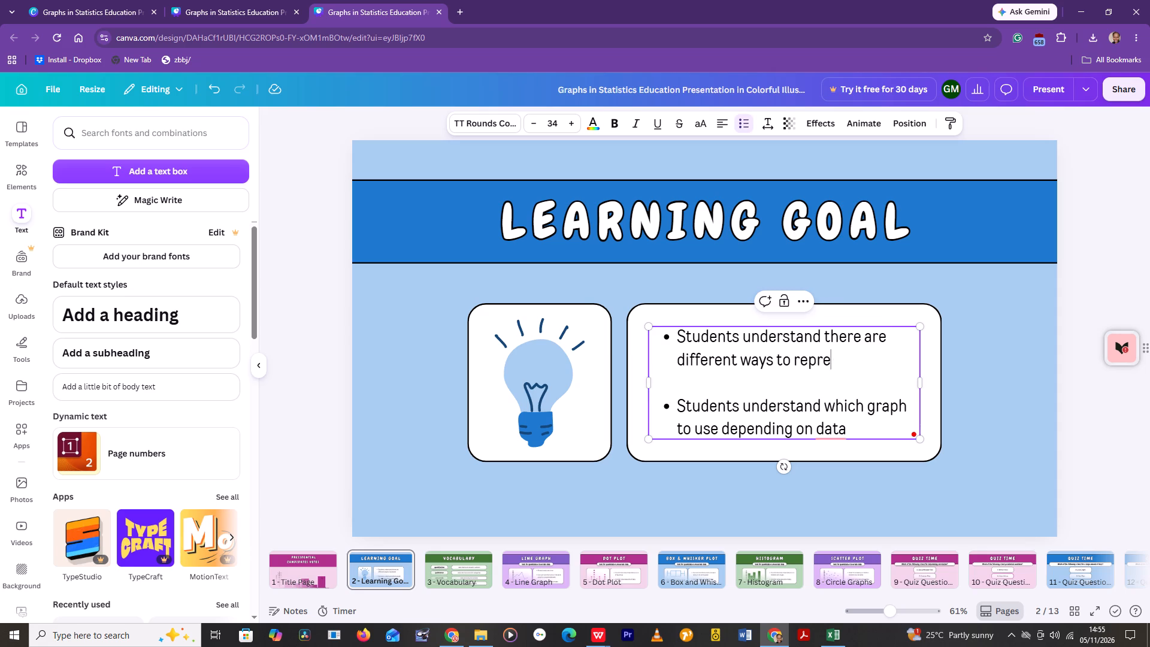
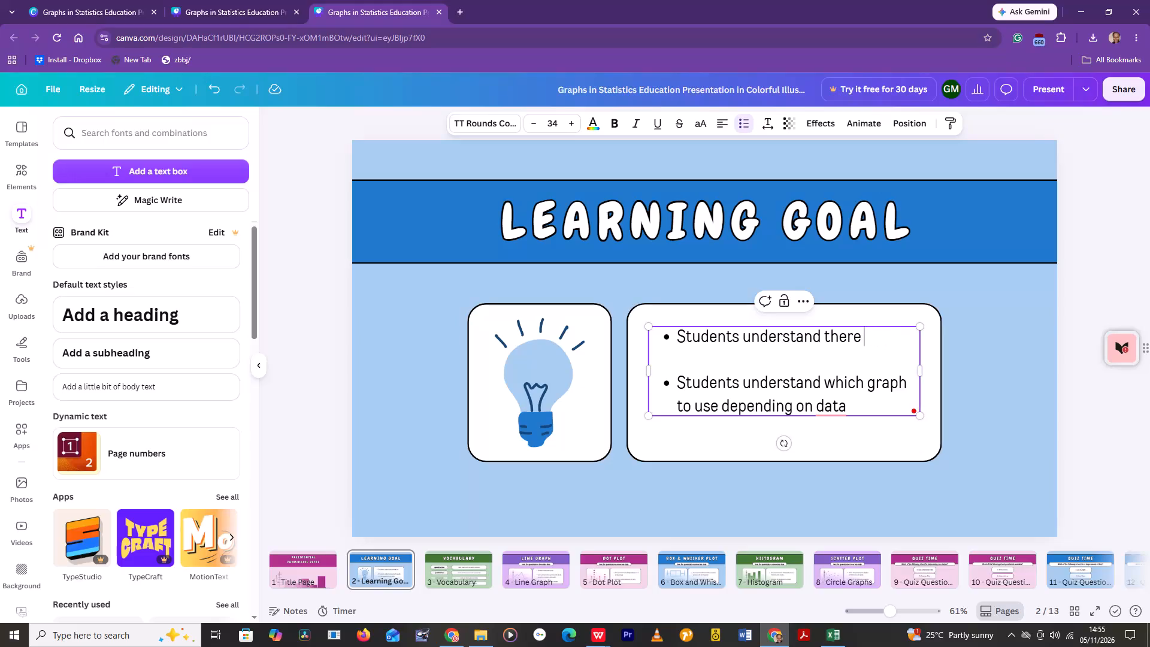
Delete the remaining text "Students understand there" from the first bullet on the Learning Goal page.
key(BackSpace)
key(BackSpace)
key(BackSpace)
key(BackSpace)
key(BackSpace)
key(BackSpace)
key(BackSpace)
key(BackSpace)
key(BackSpace)
key(BackSpace)
key(BackSpace)
key(BackSpace)
key(BackSpace)
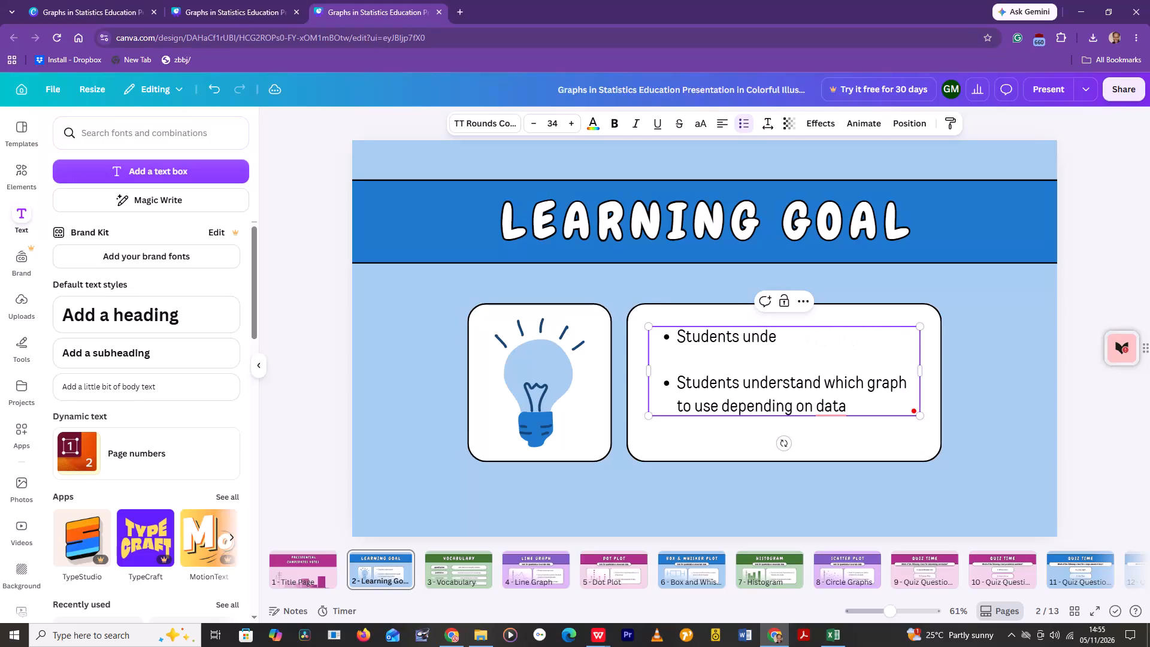
key(BackSpace)
key(BackSpace)
key(BackSpace)
key(BackSpace)
key(BackSpace)
key(BackSpace)
key(BackSpace)
key(BackSpace)
key(BackSpace)
key(BackSpace)
key(BackSpace)
key(BackSpace)
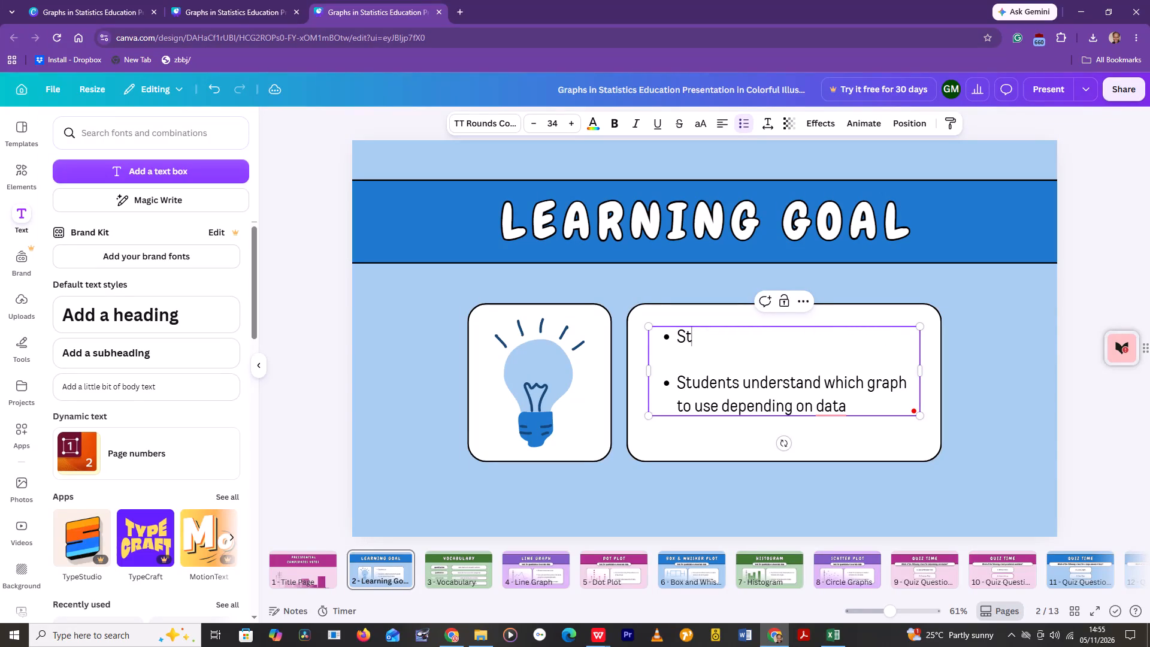
key(BackSpace)
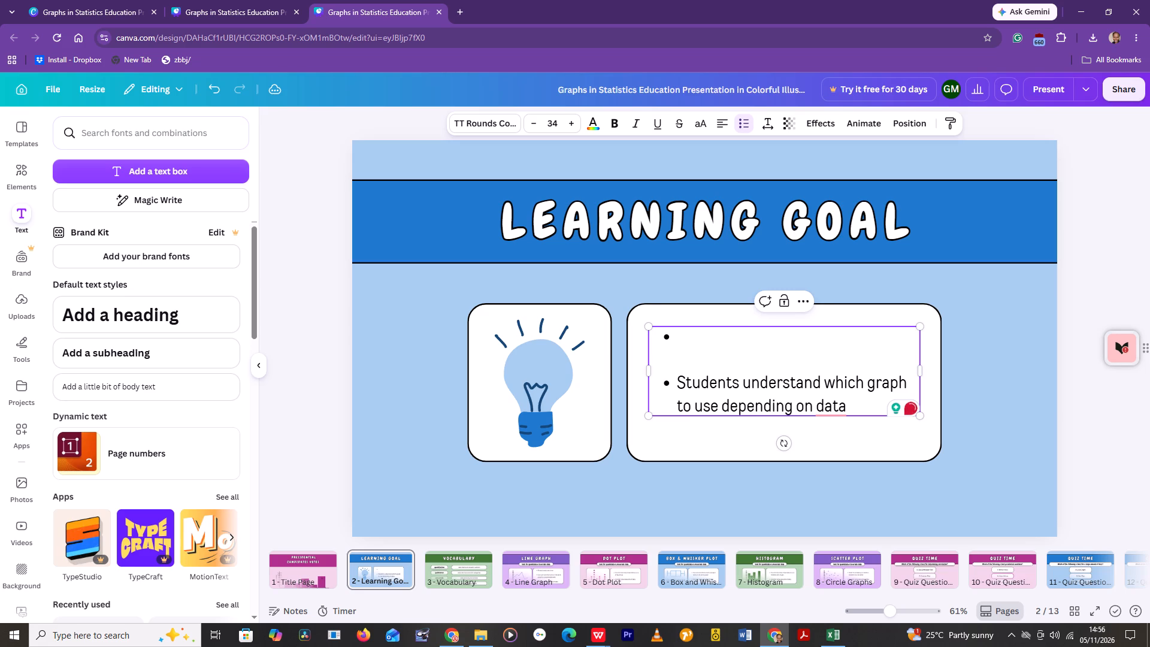
Write "why do you are the best candidates to lead kenya?" as the first bullet on the Learning Goal page.
key(w)
key(h)
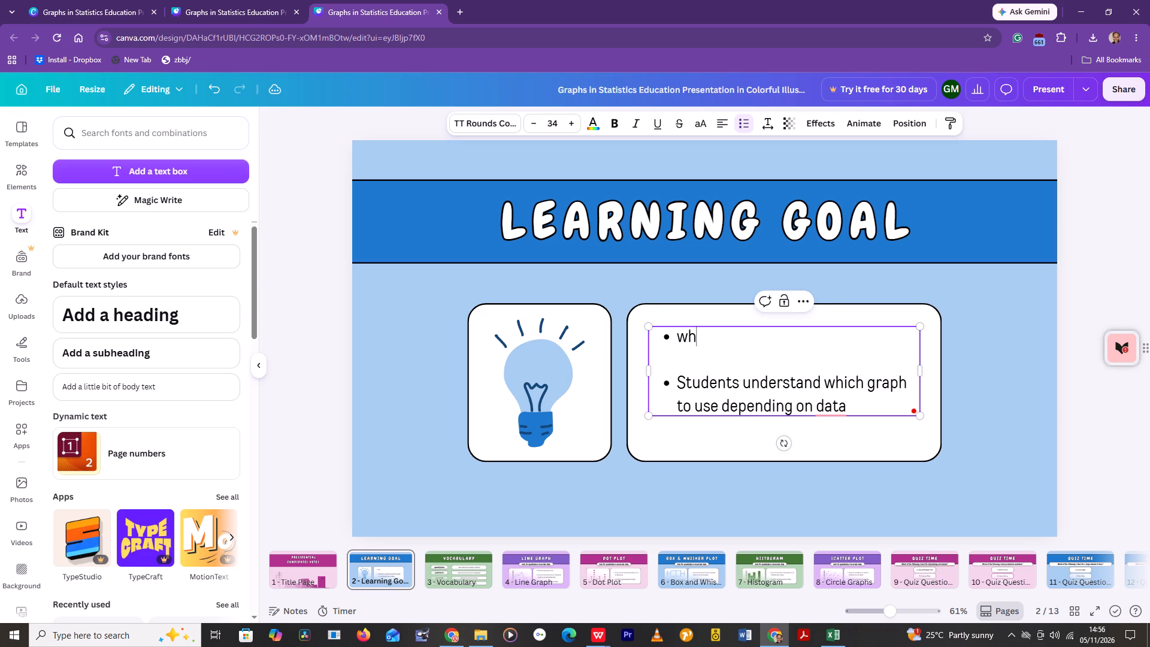
text(y)
key(space)
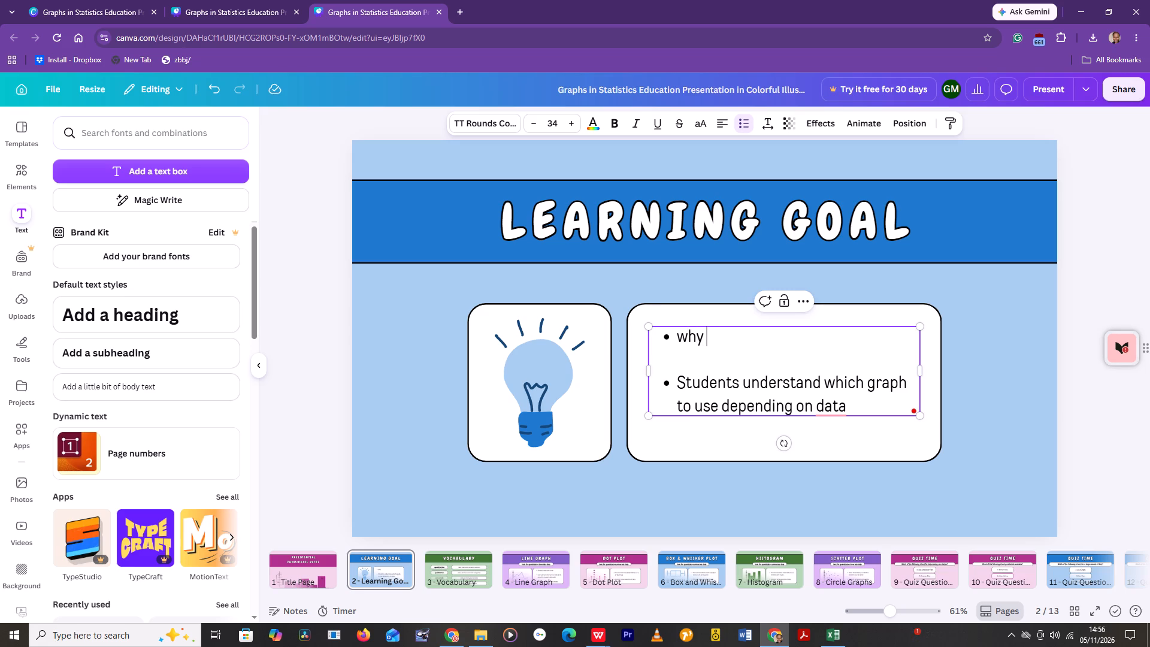
text(do you)
key(space)
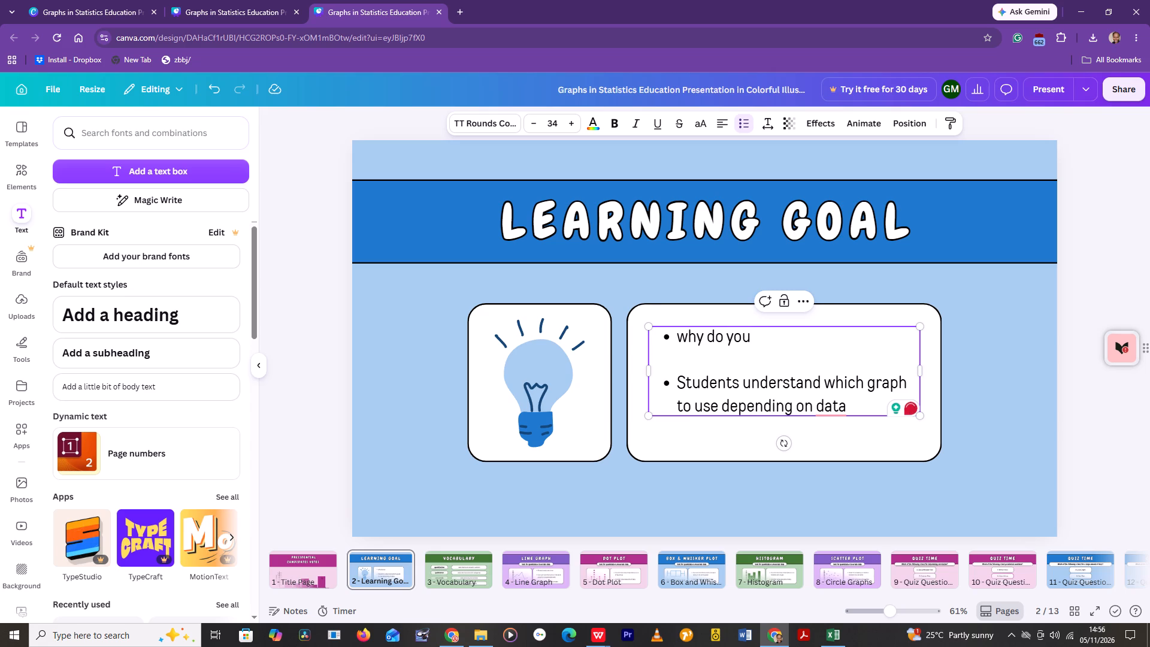
text(are)
key(space)
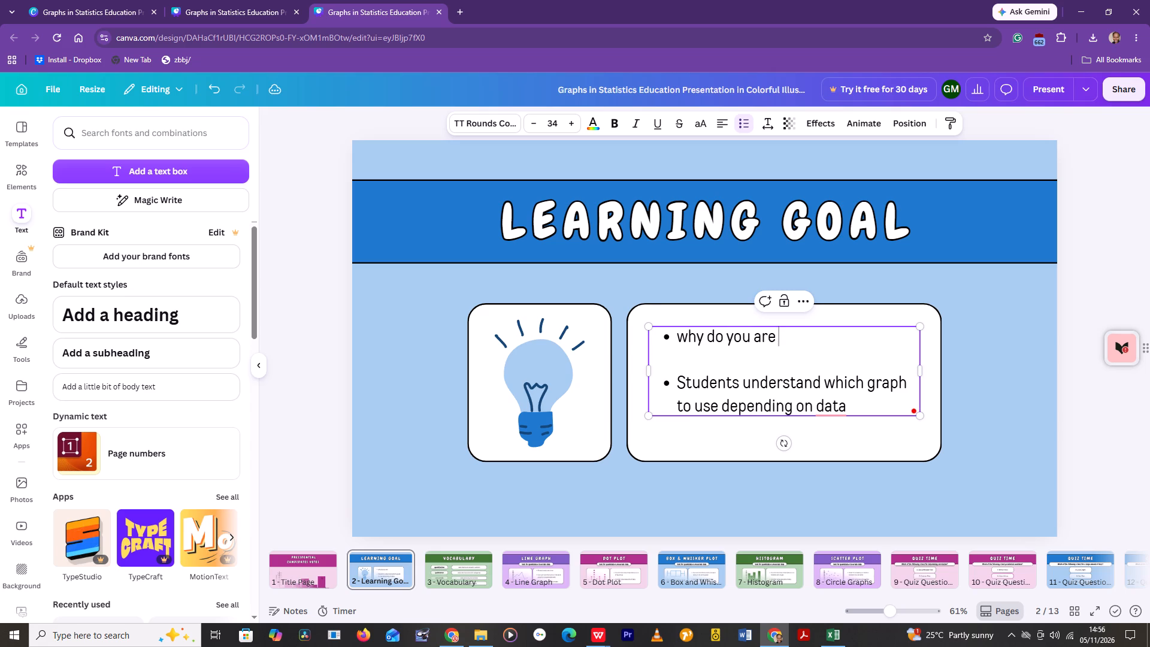
text(the)
key(space)
text(best)
key(space)
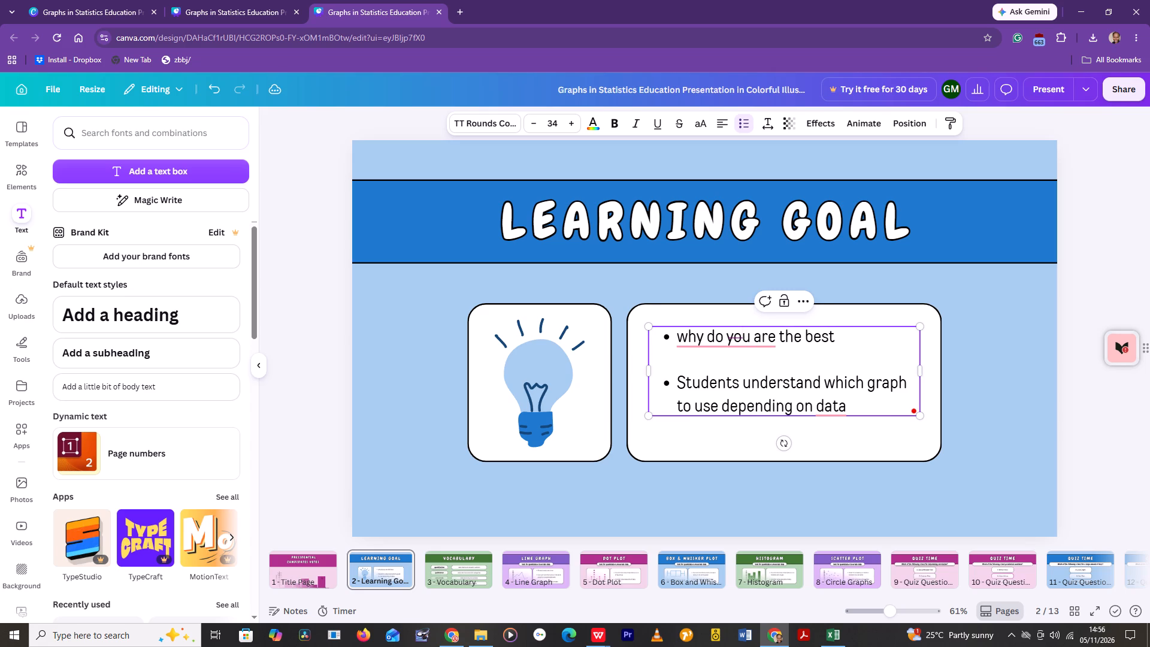
text(ca)
text(ndi)
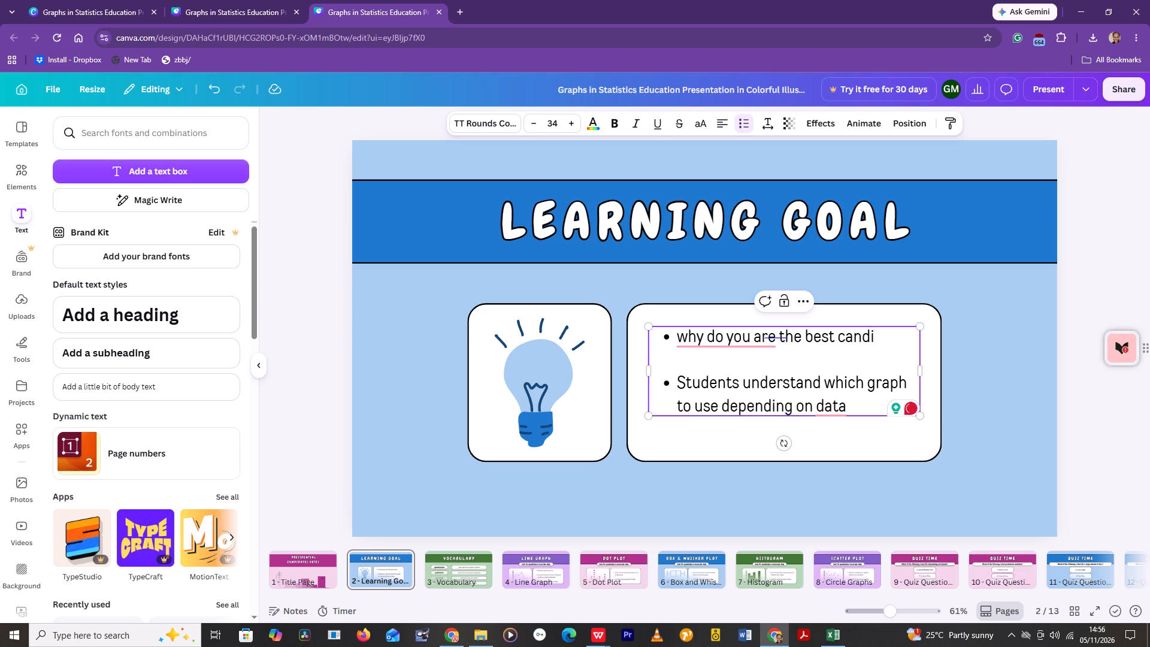
text(dates)
key(space)
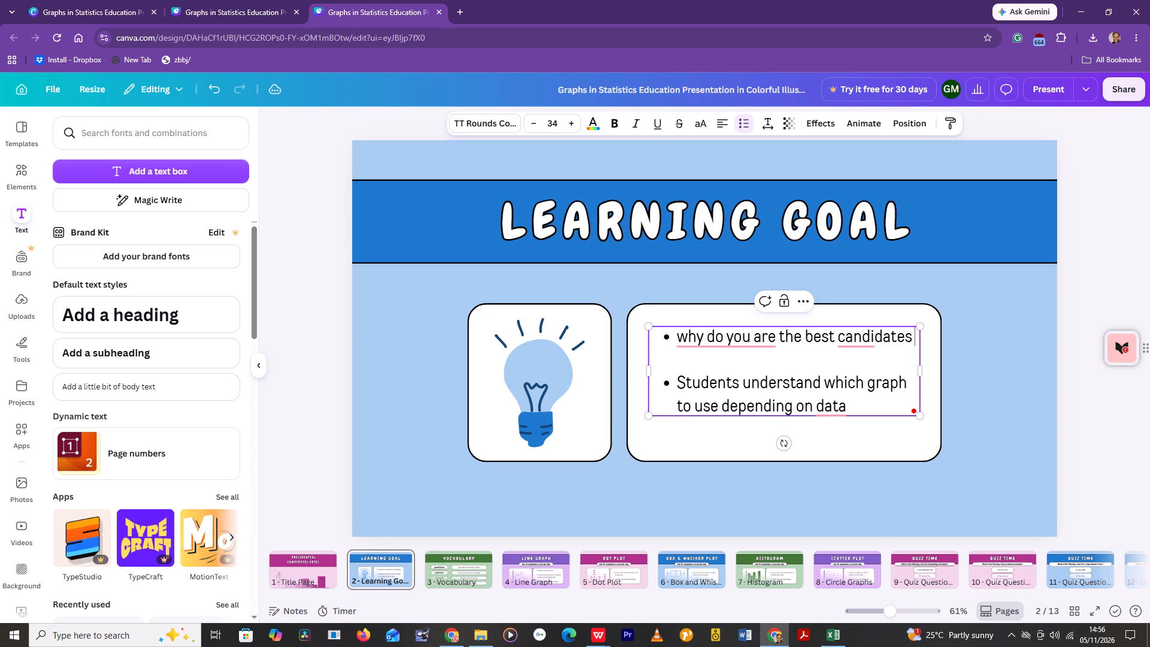
text(to)
key(space)
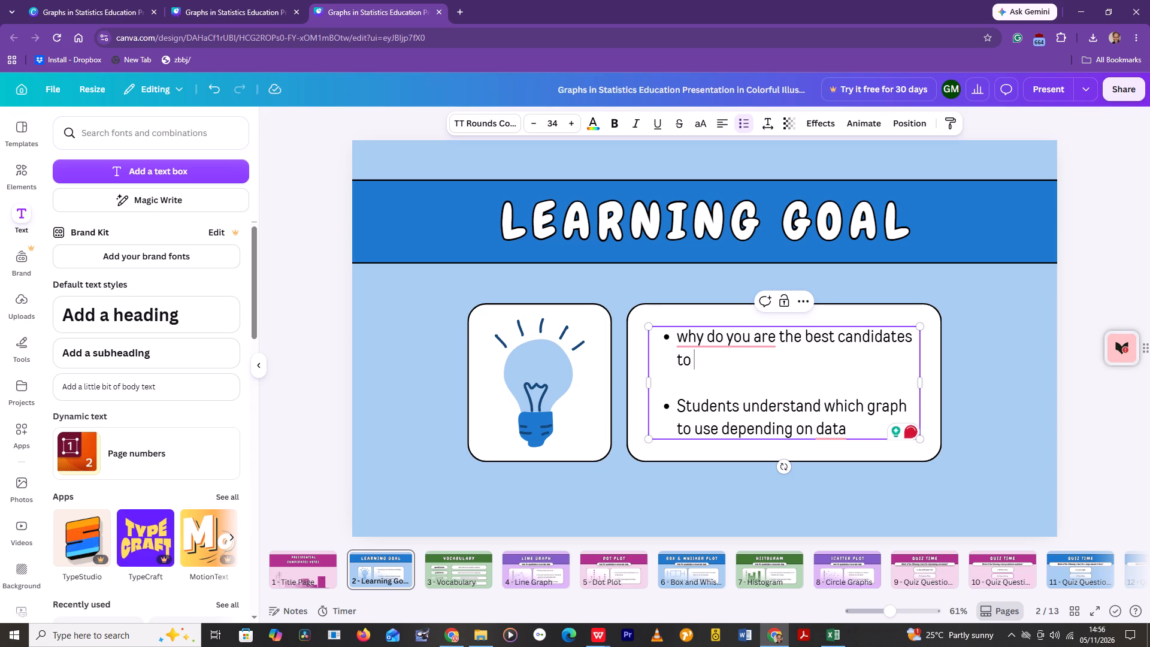
text(lead)
key(space)
text(kenya)
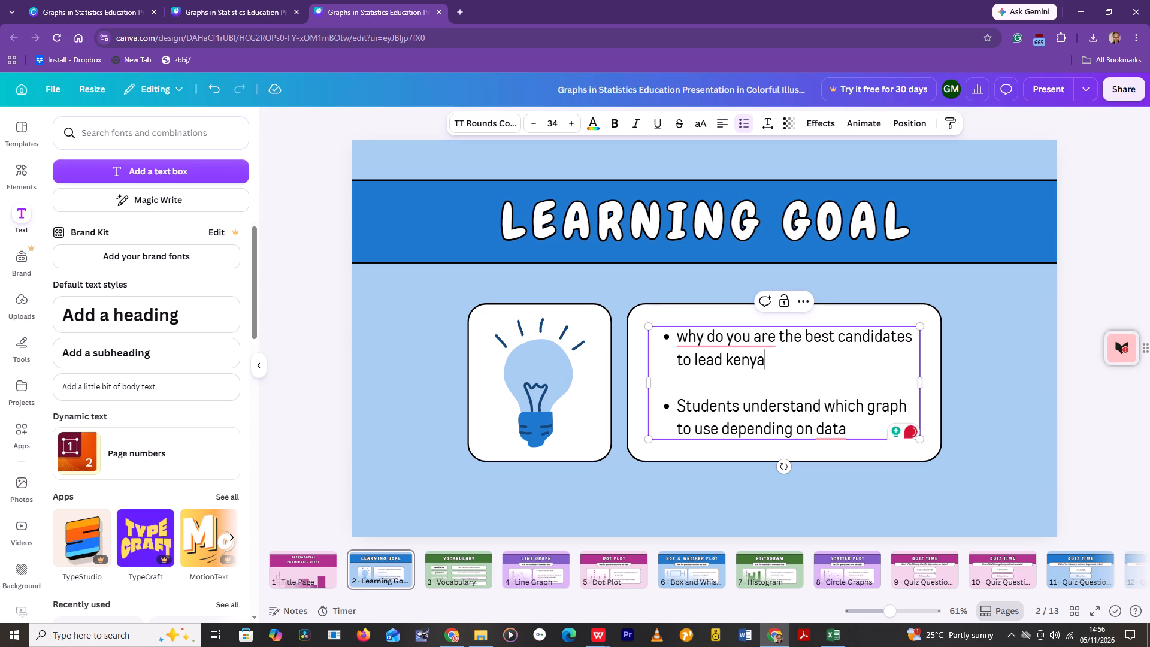
key(shift+question)
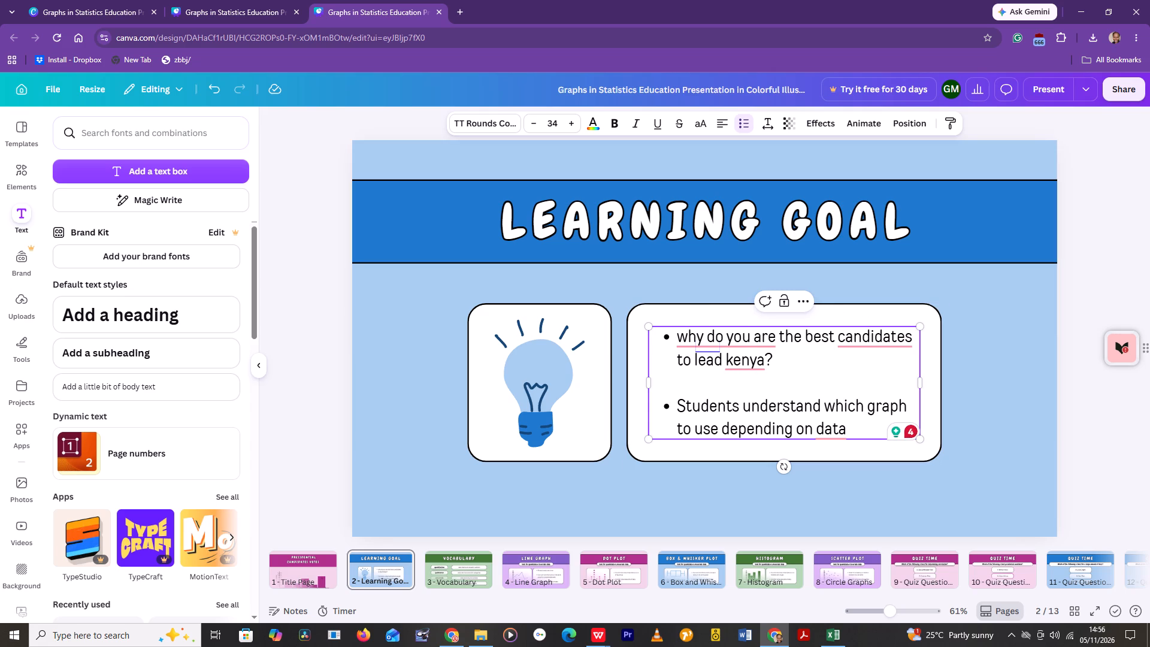
Accept the Grammarly corrections in the first bullet, capitalizing "Kenya" and rephrasing the opening as "Why are you".
click(743, 390)
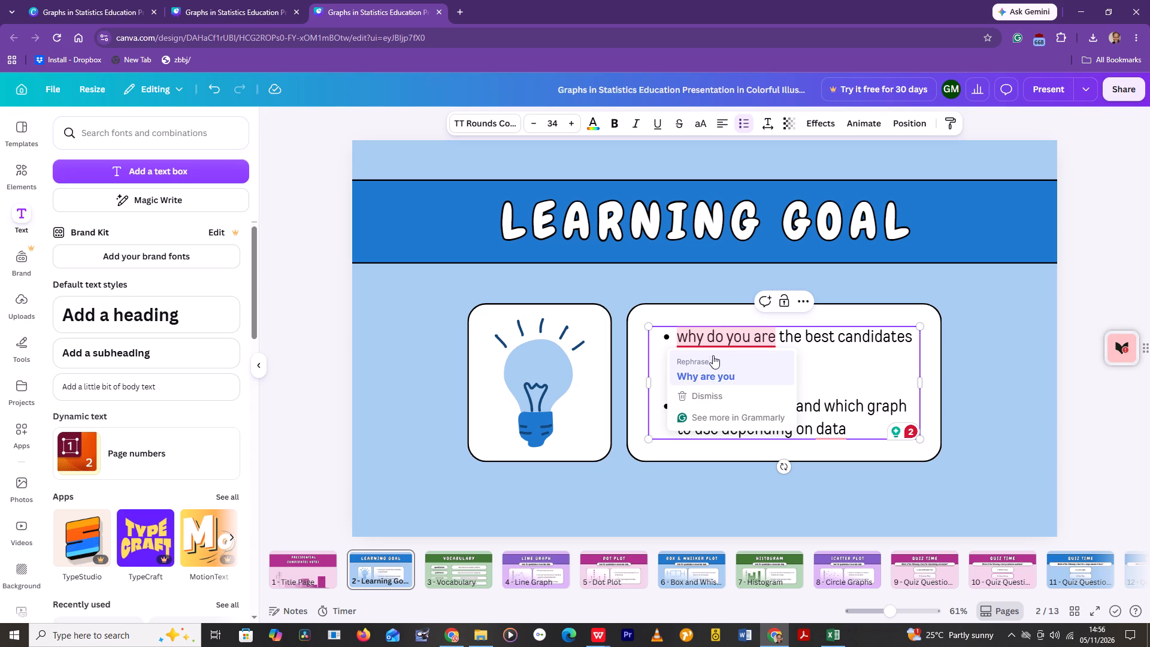
click(712, 364)
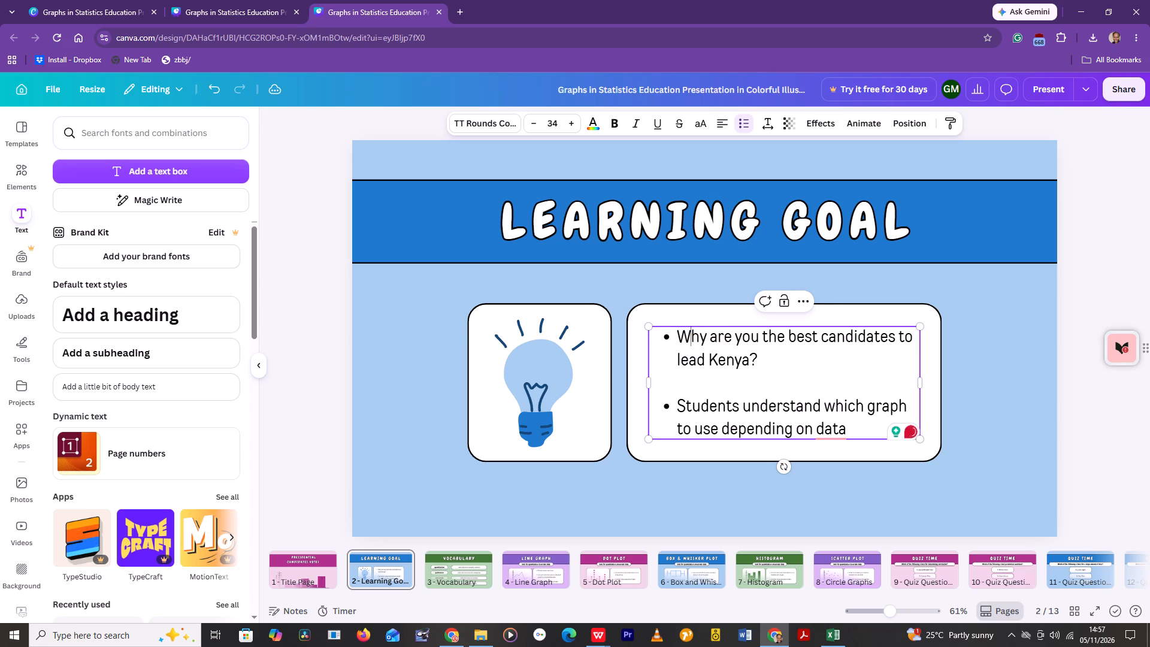
Delete the text of the second bullet, about which graph to use depending on data, keeping its empty bullet.
click(857, 432)
key(Delete)
key(Delete)
key(Delete)
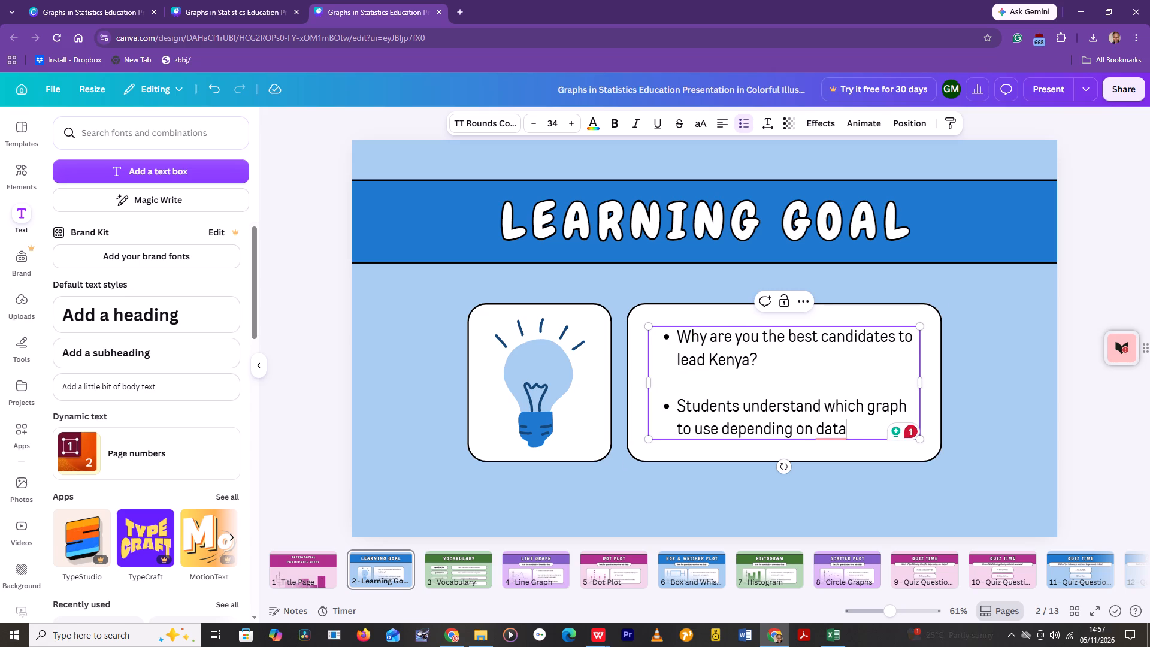
key(BackSpace)
key(BackSpace)
key(BackSpace)
key(BackSpace)
key(BackSpace)
key(BackSpace)
key(BackSpace)
key(BackSpace)
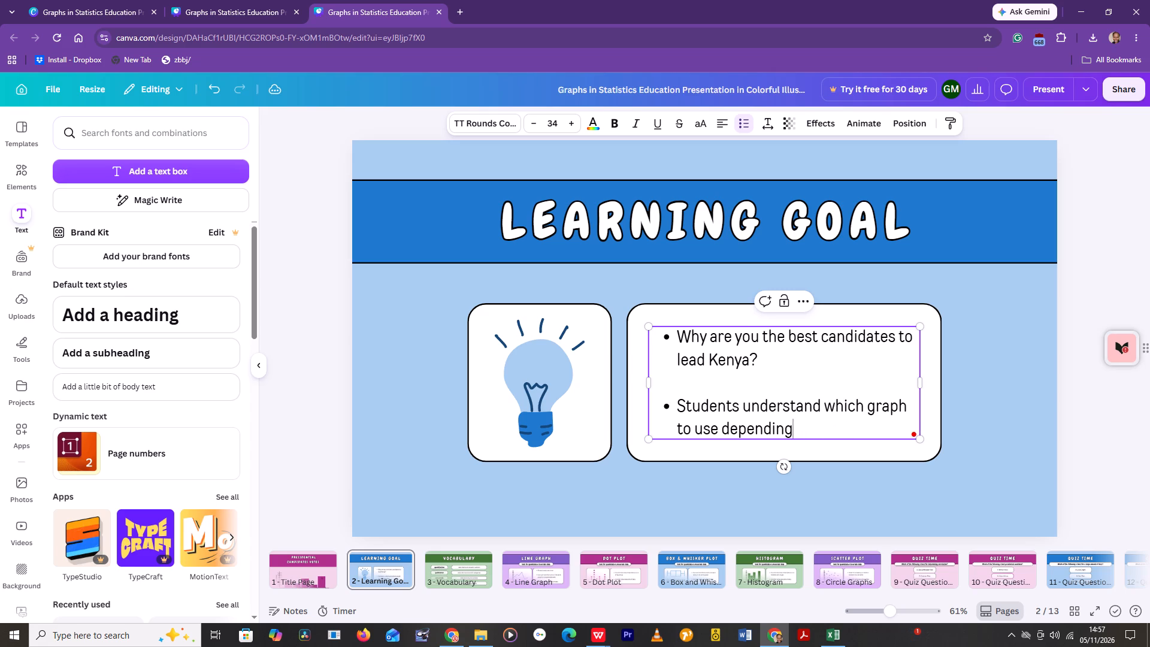
key(BackSpace)
key(BackSpace)
key(BackSpace)
key(BackSpace)
key(BackSpace)
key(BackSpace)
key(BackSpace)
key(BackSpace)
key(BackSpace)
key(BackSpace)
key(BackSpace)
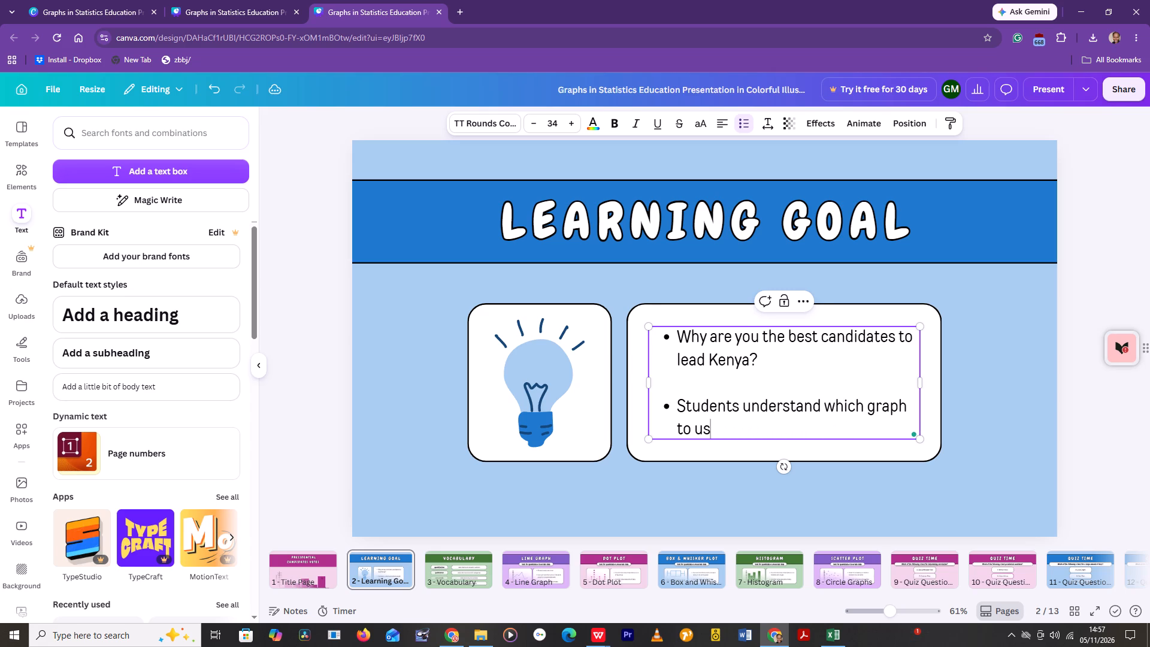
key(BackSpace)
key(BackSpace)
key(BackSpace)
key(BackSpace)
key(BackSpace)
key(BackSpace)
key(BackSpace)
key(BackSpace)
key(BackSpace)
key(BackSpace)
key(BackSpace)
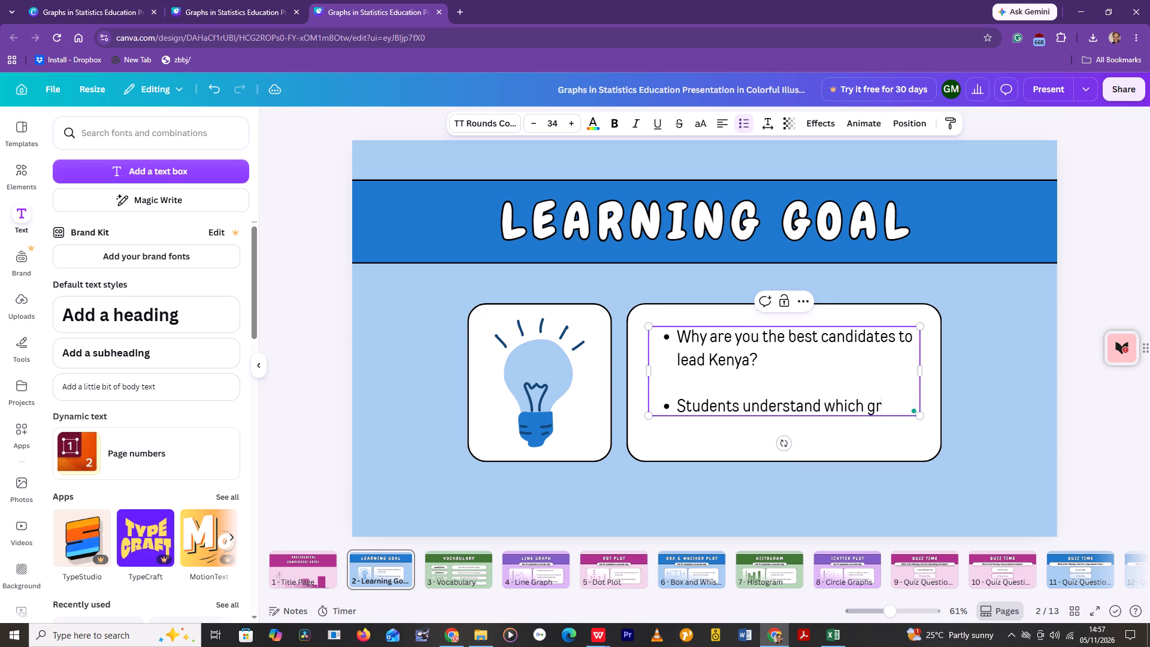
key(BackSpace)
key(BackSpace)
key(BackSpace)
key(BackSpace)
key(BackSpace)
key(BackSpace)
key(BackSpace)
key(BackSpace)
key(BackSpace)
key(BackSpace)
key(BackSpace)
key(BackSpace)
key(BackSpace)
key(BackSpace)
key(BackSpace)
key(BackSpace)
key(BackSpace)
key(BackSpace)
key(BackSpace)
key(BackSpace)
key(BackSpace)
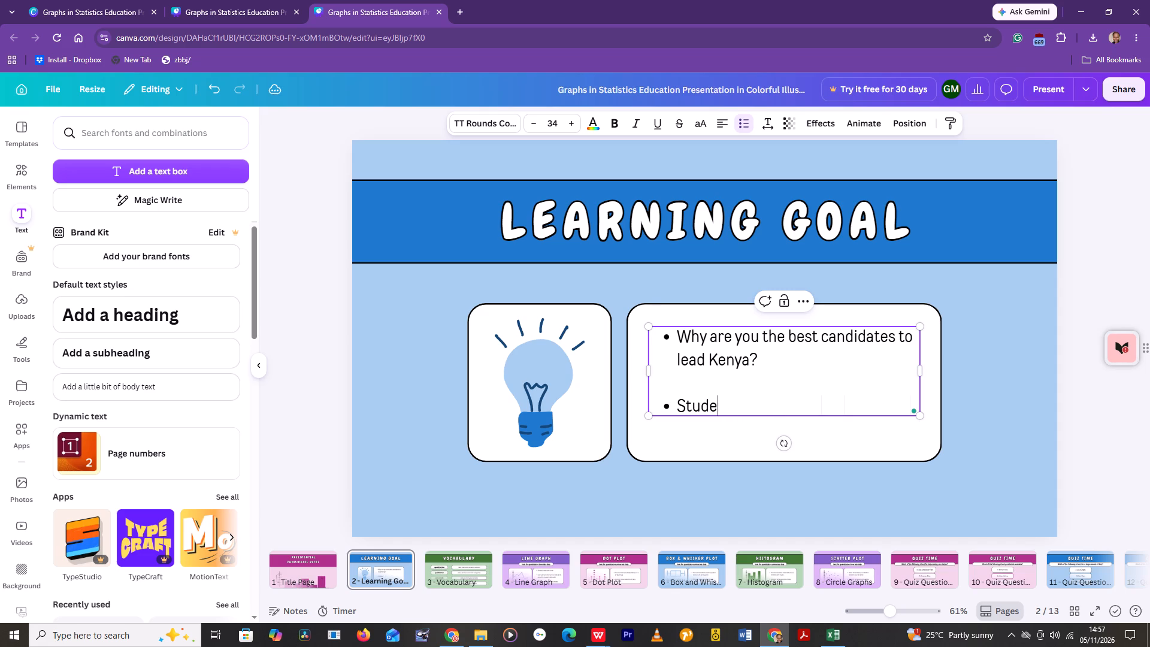
key(BackSpace)
key(BackSpace)
key(BackSpace)
key(BackSpace)
key(BackSpace)
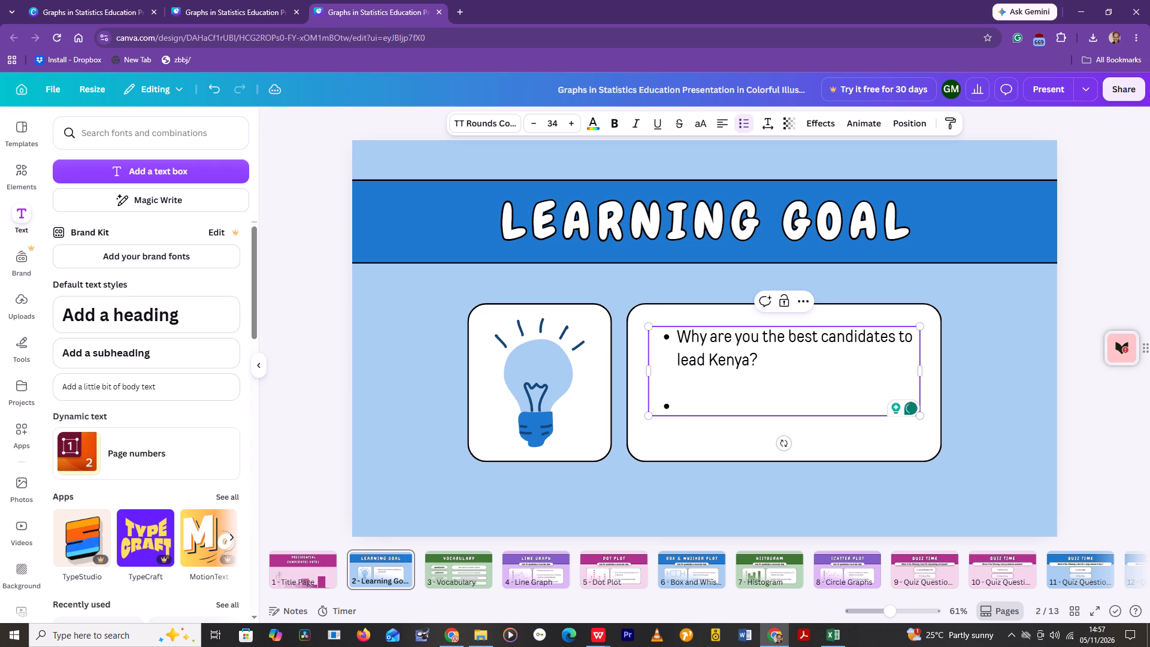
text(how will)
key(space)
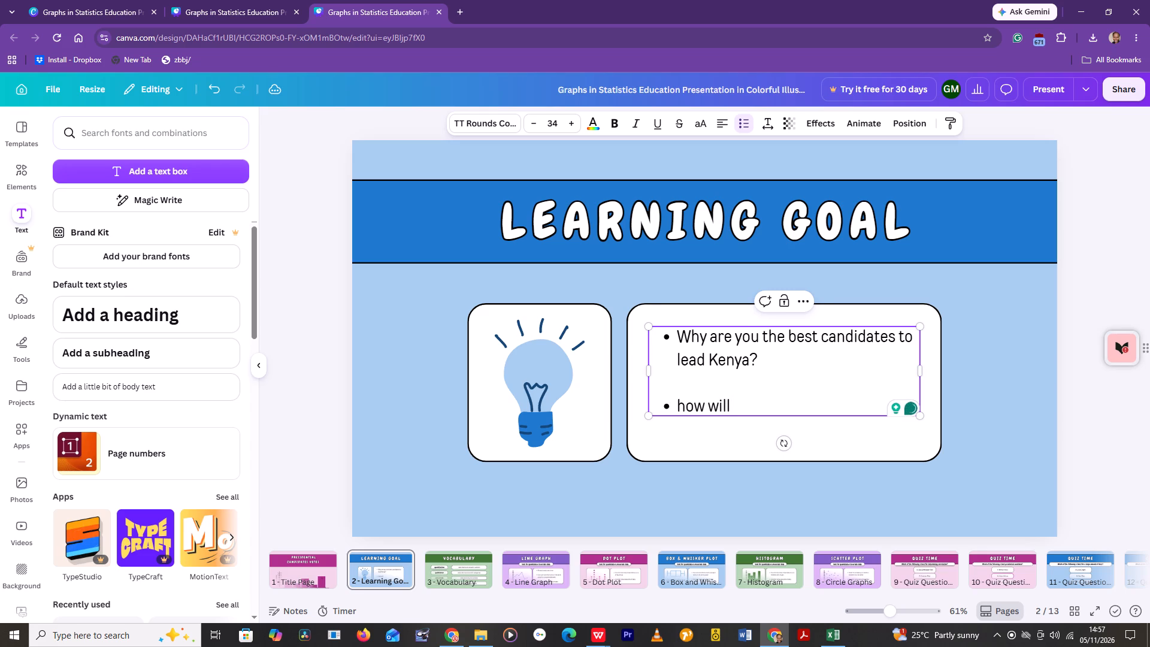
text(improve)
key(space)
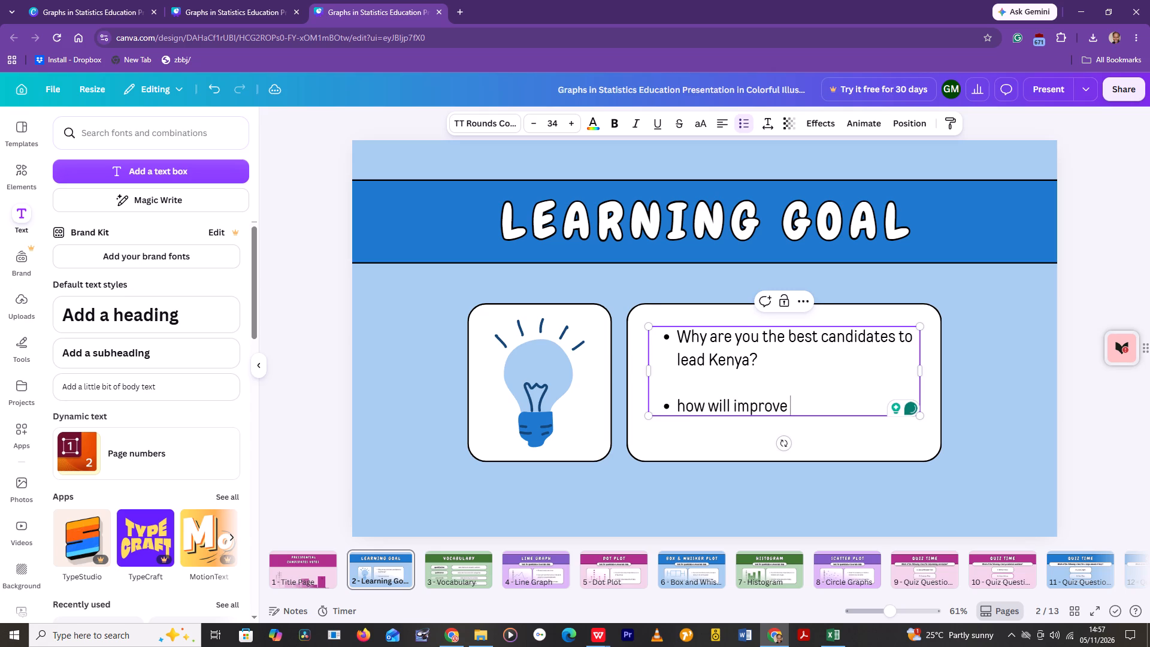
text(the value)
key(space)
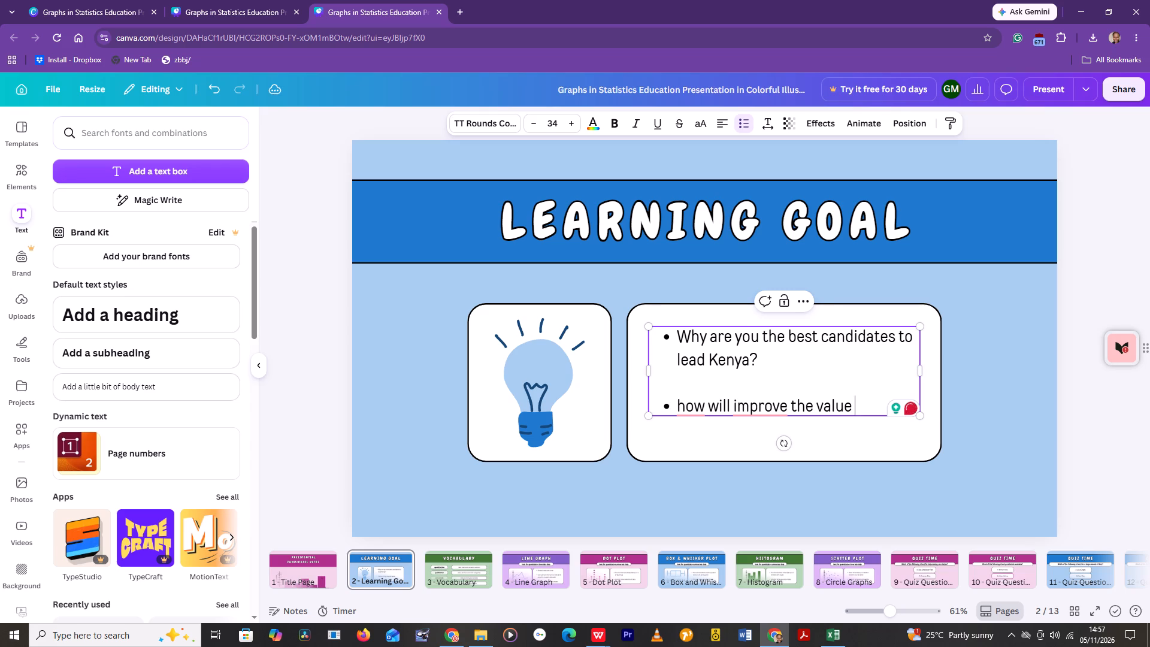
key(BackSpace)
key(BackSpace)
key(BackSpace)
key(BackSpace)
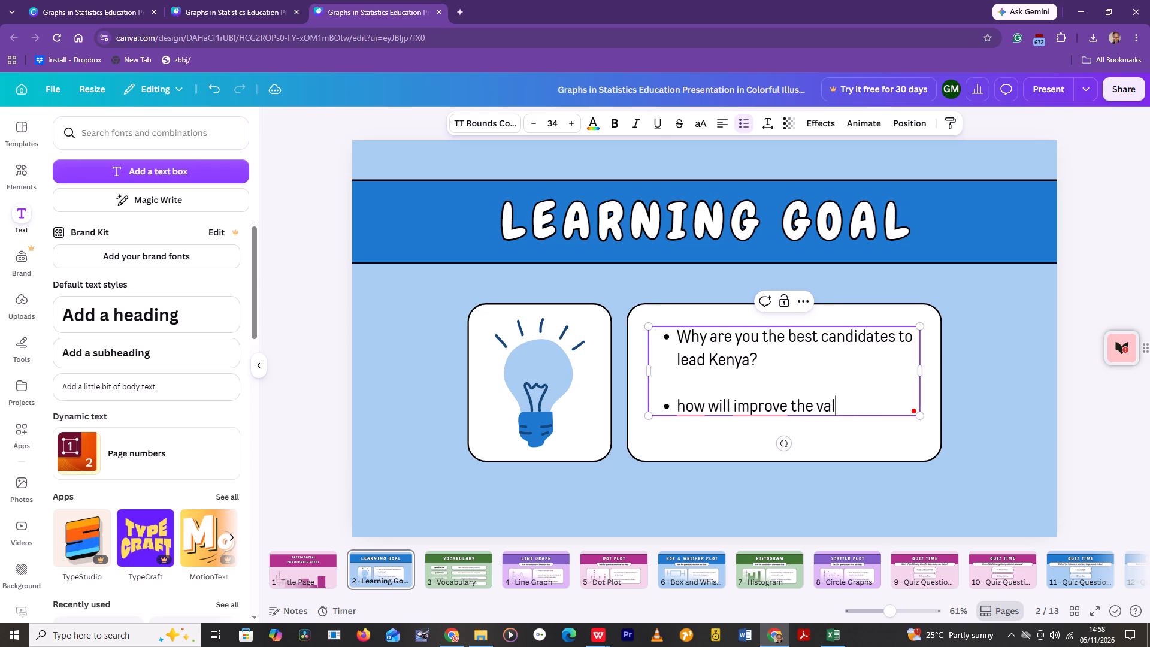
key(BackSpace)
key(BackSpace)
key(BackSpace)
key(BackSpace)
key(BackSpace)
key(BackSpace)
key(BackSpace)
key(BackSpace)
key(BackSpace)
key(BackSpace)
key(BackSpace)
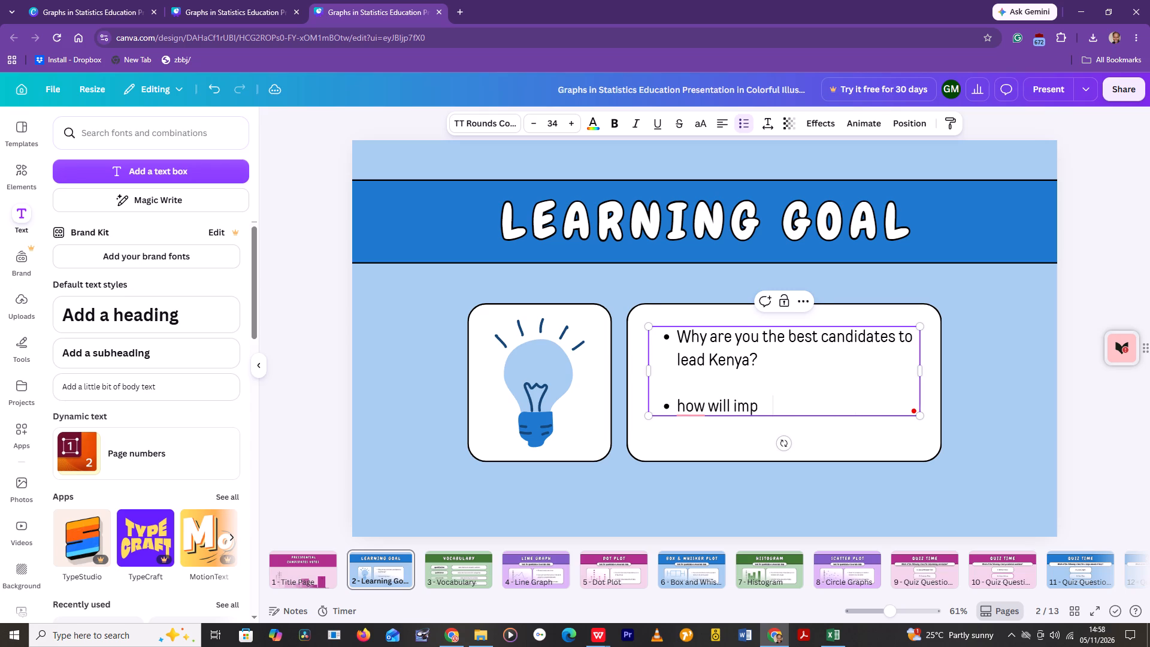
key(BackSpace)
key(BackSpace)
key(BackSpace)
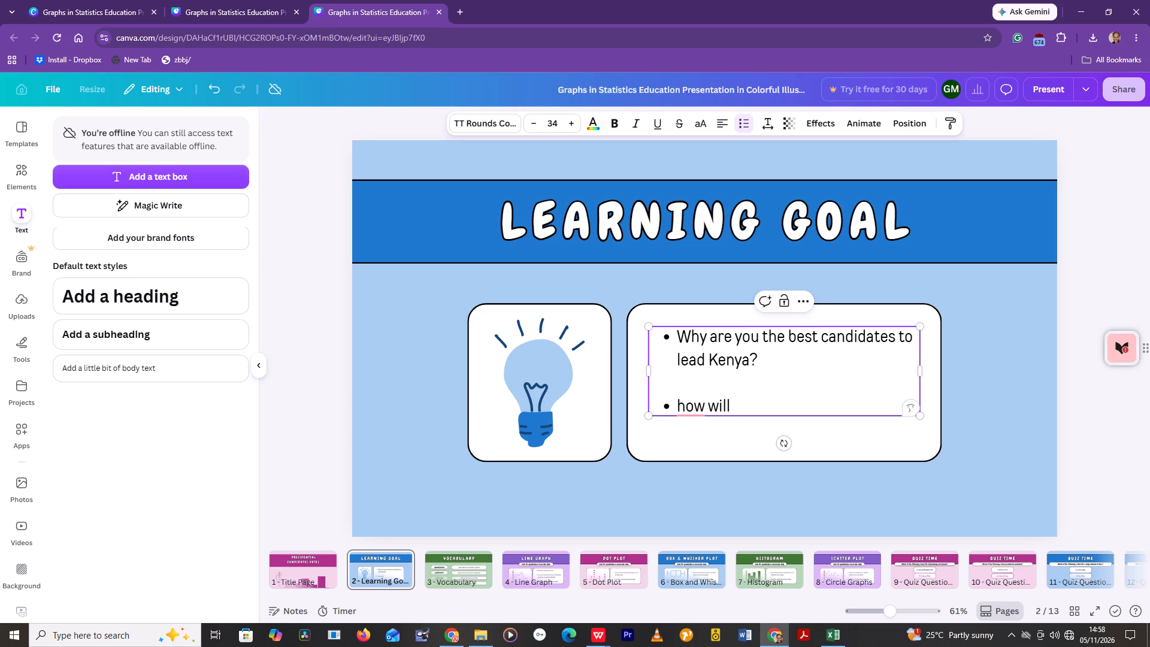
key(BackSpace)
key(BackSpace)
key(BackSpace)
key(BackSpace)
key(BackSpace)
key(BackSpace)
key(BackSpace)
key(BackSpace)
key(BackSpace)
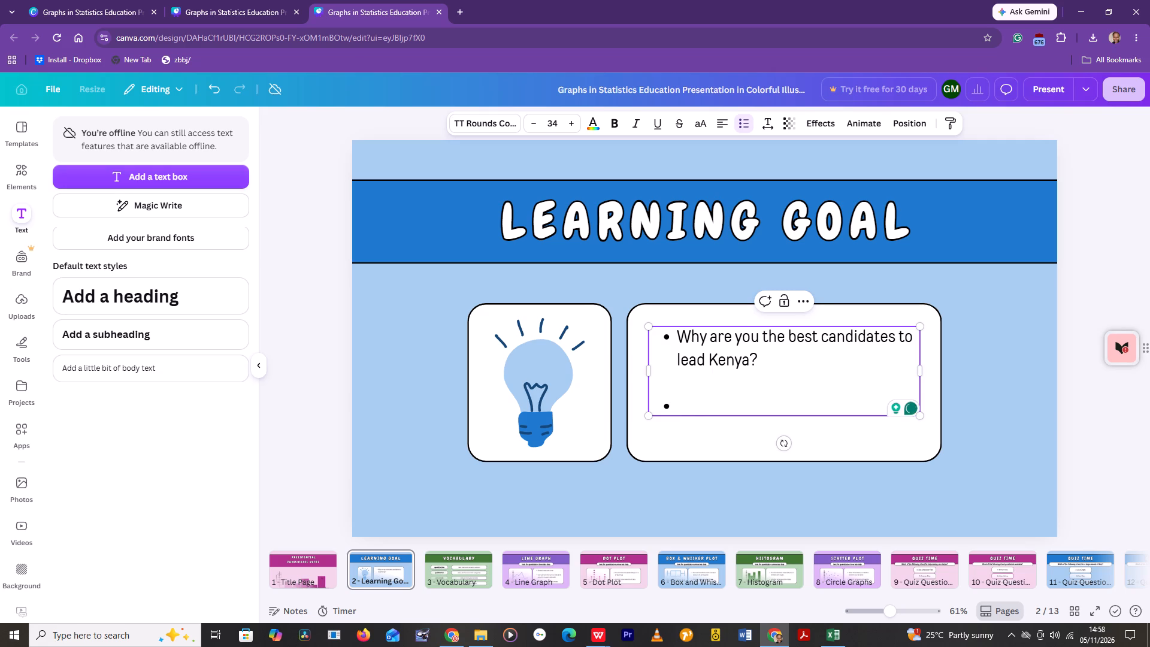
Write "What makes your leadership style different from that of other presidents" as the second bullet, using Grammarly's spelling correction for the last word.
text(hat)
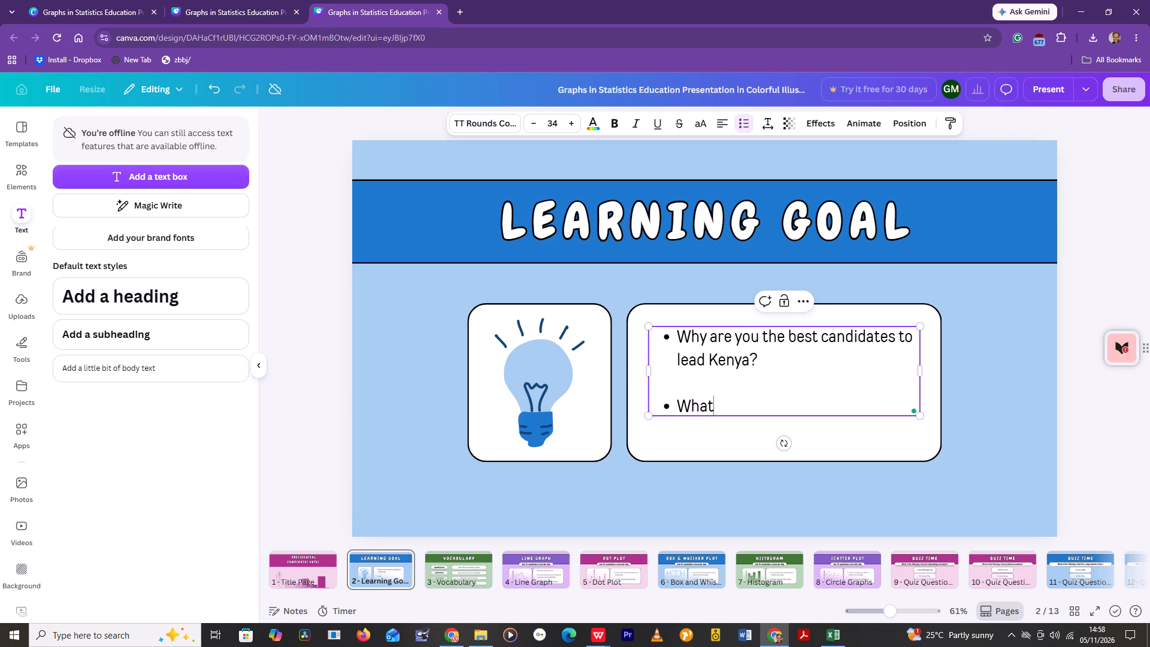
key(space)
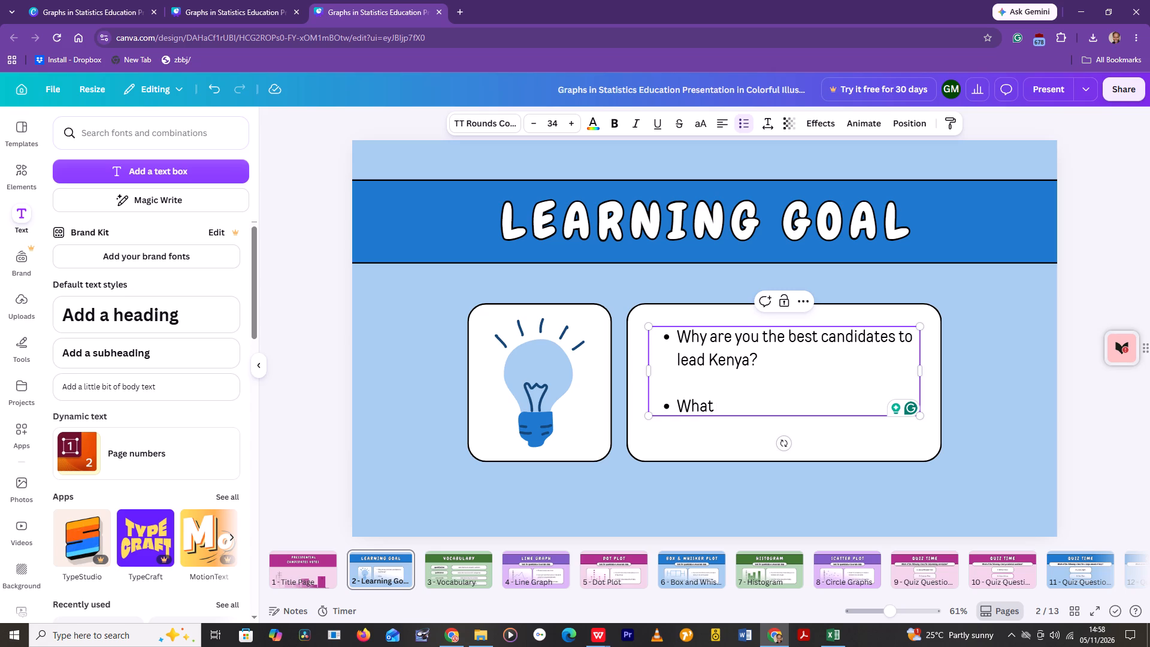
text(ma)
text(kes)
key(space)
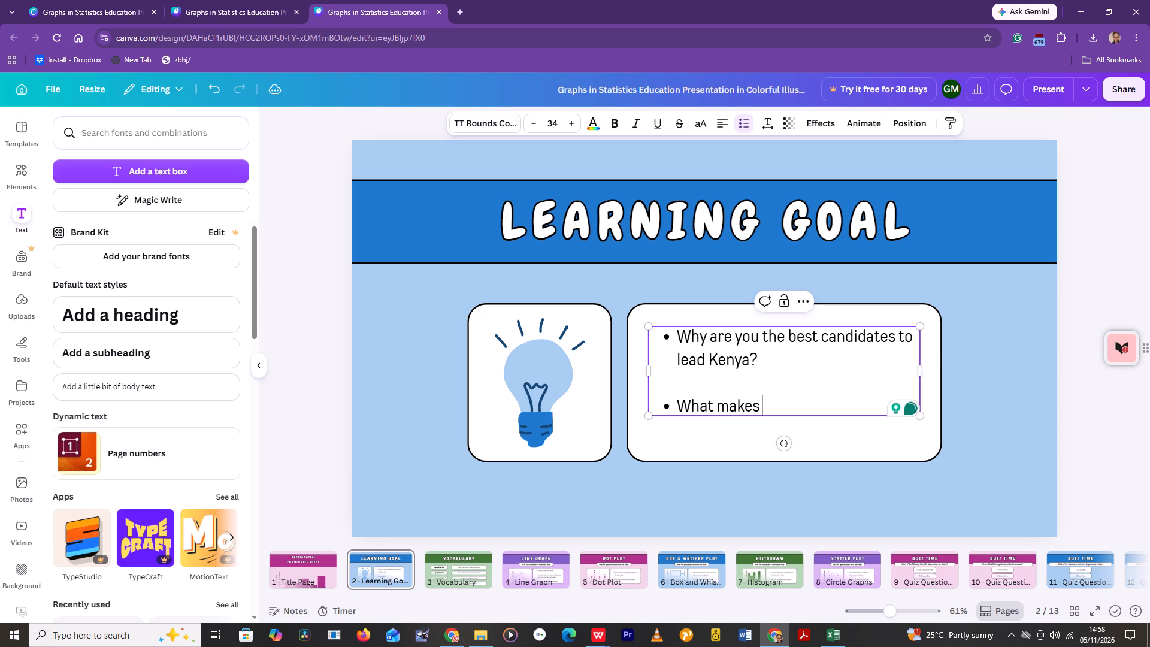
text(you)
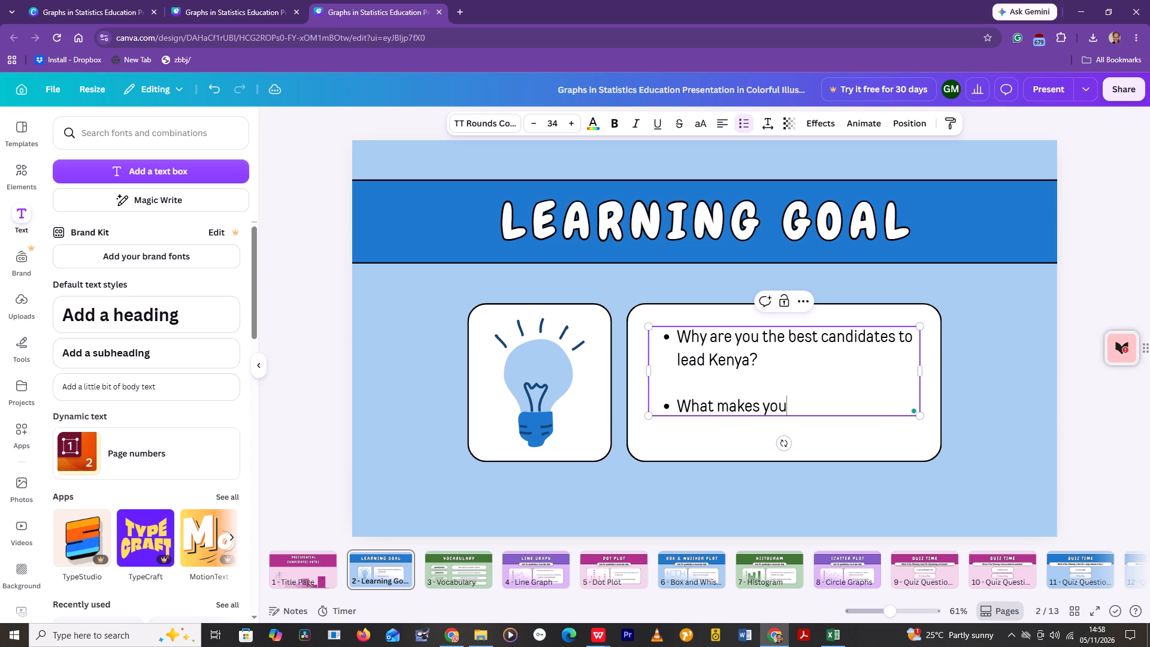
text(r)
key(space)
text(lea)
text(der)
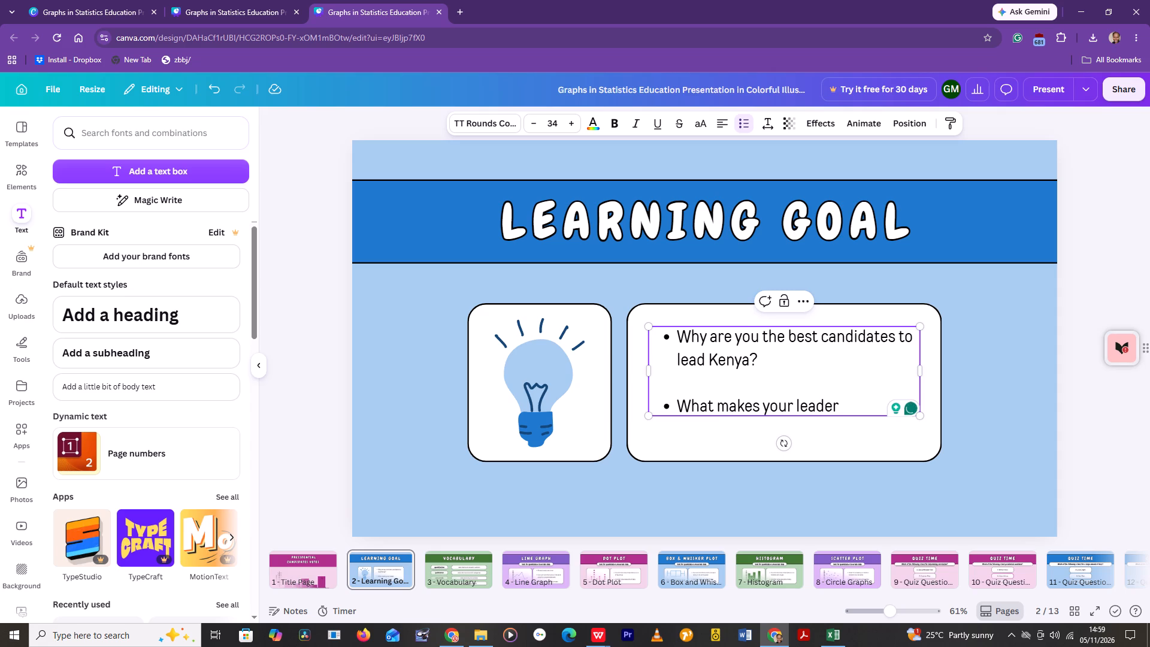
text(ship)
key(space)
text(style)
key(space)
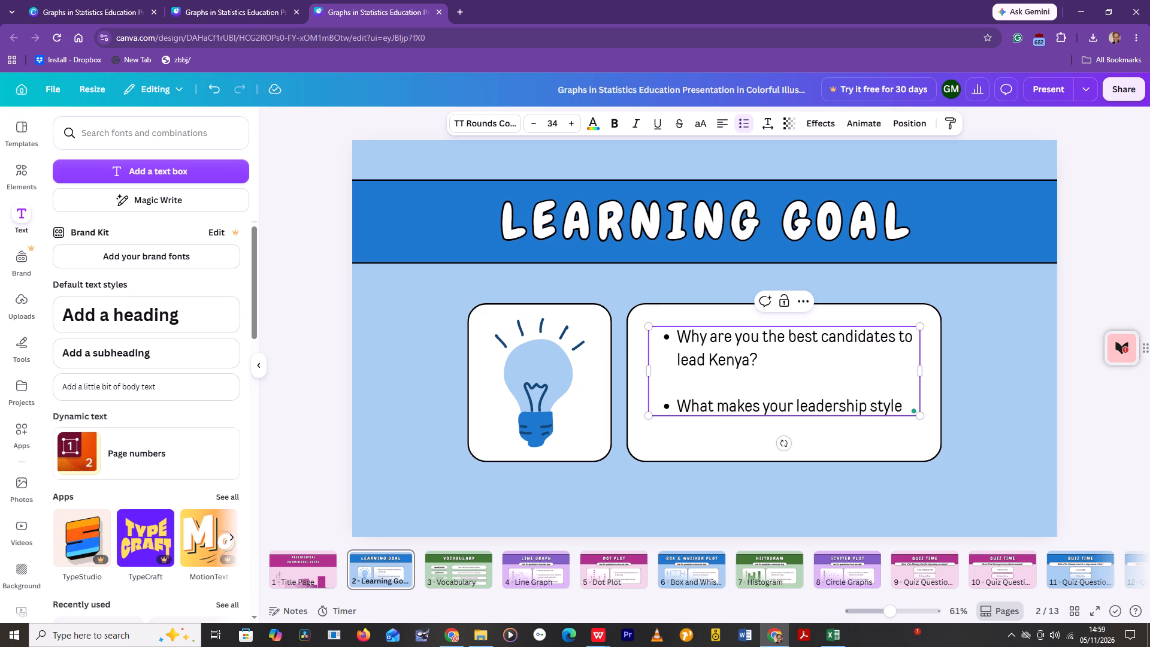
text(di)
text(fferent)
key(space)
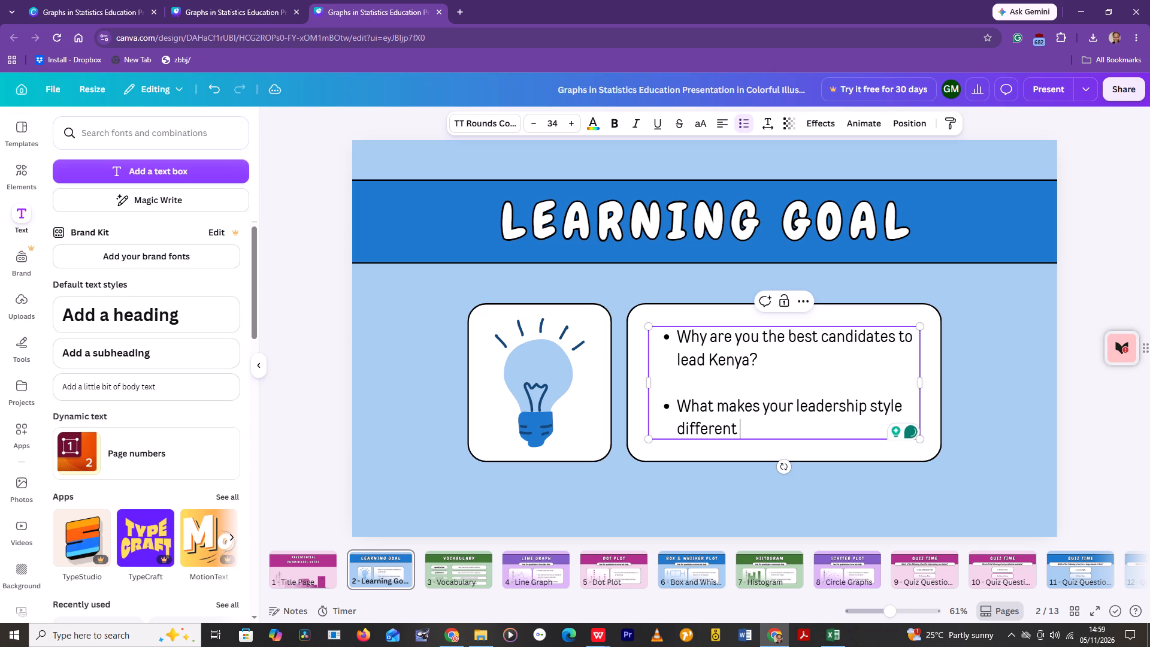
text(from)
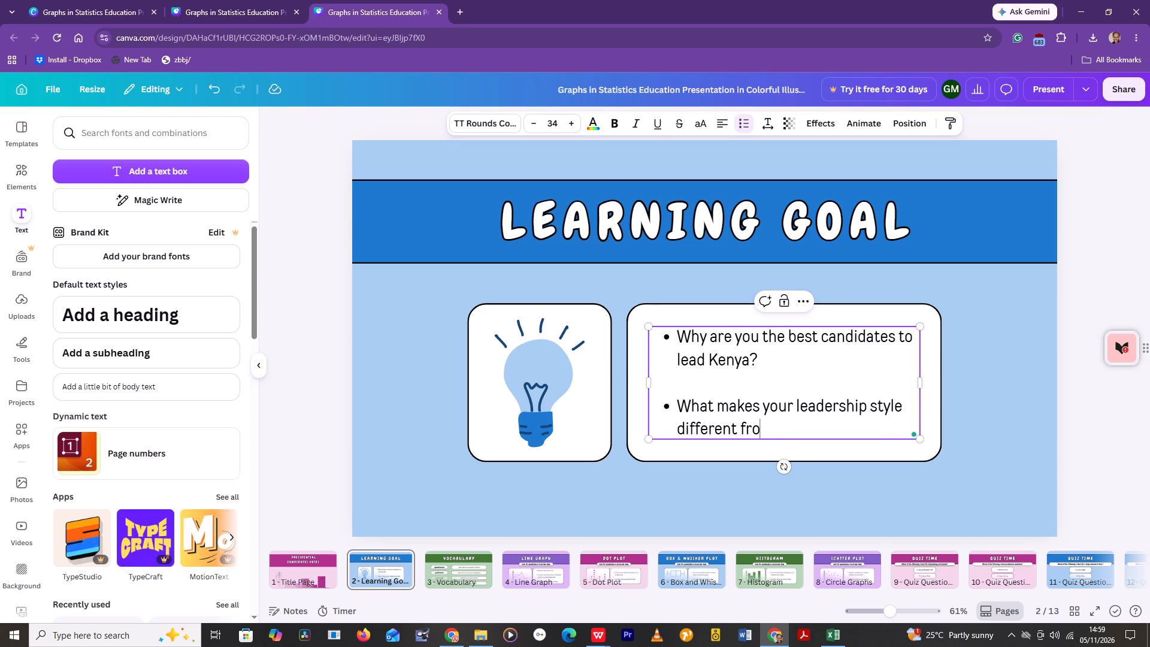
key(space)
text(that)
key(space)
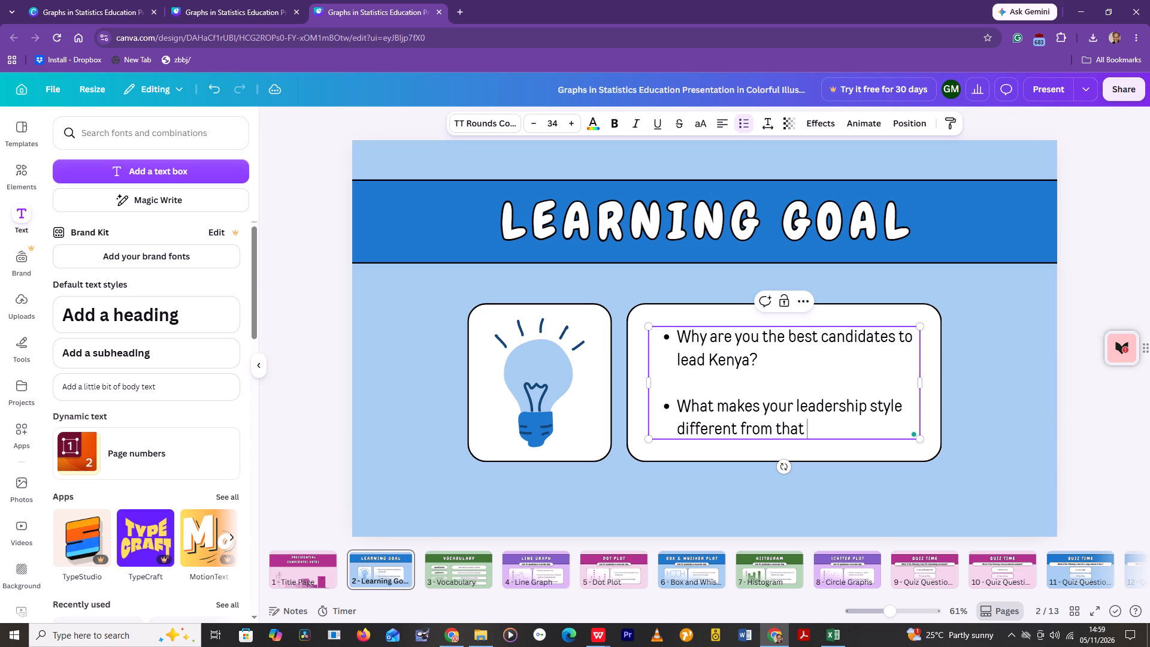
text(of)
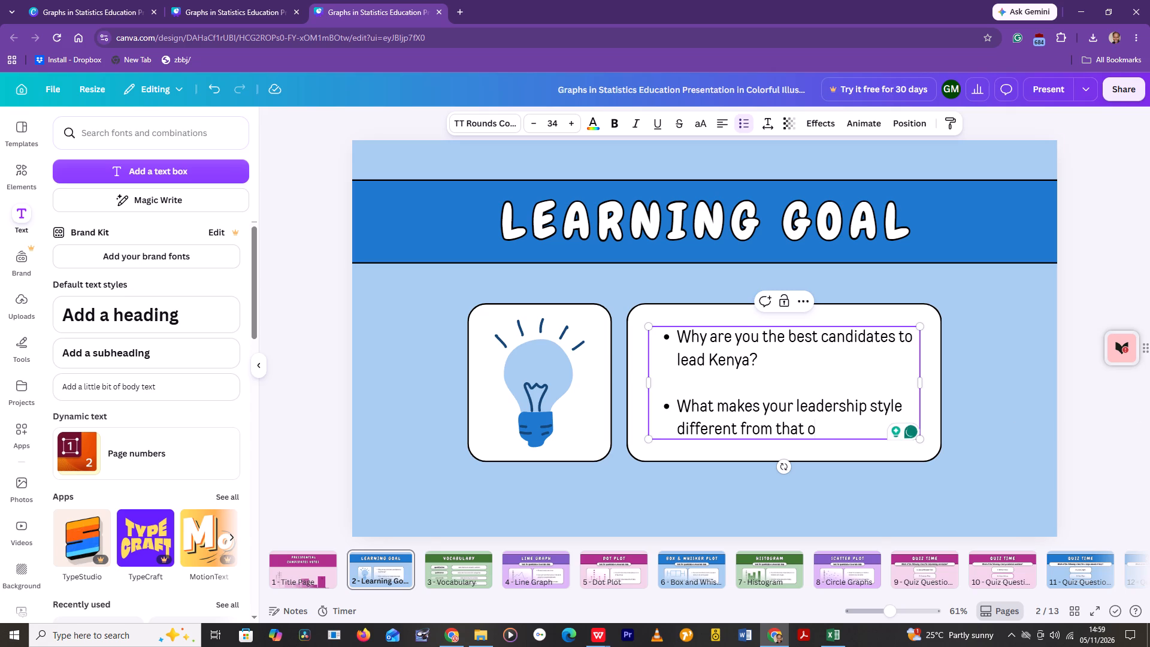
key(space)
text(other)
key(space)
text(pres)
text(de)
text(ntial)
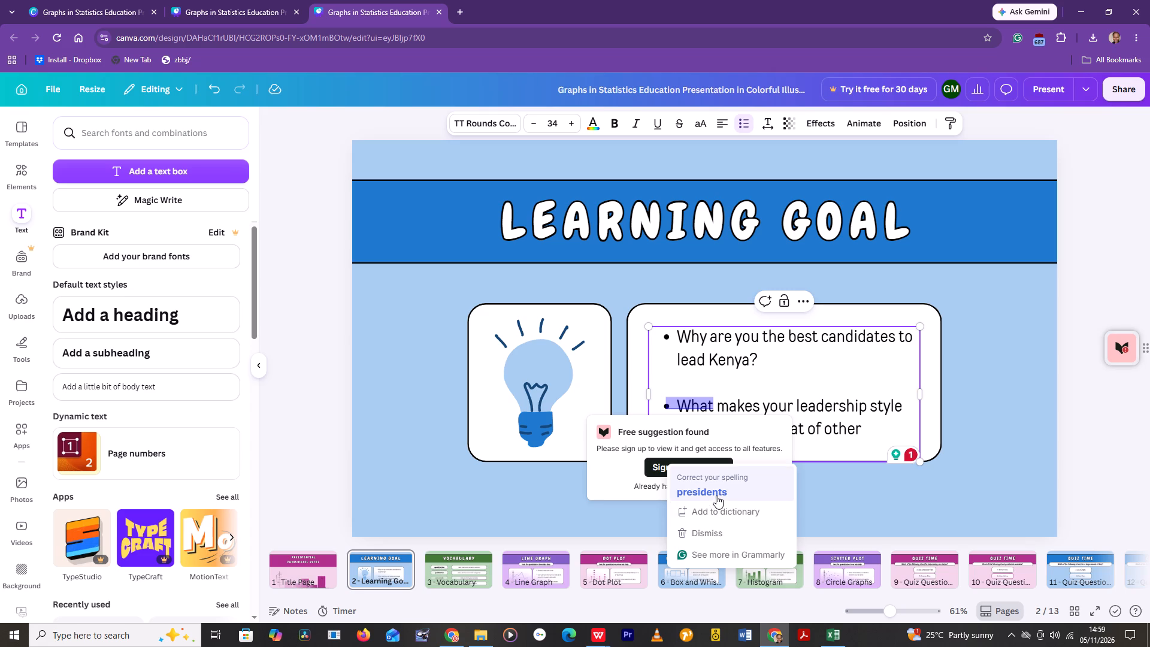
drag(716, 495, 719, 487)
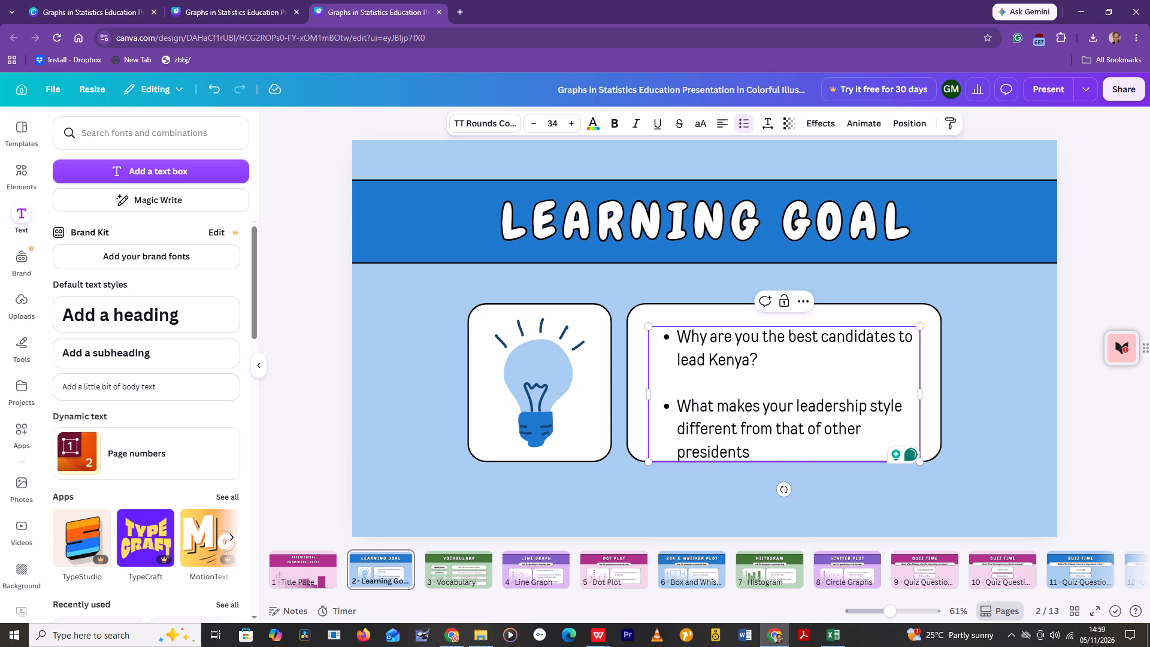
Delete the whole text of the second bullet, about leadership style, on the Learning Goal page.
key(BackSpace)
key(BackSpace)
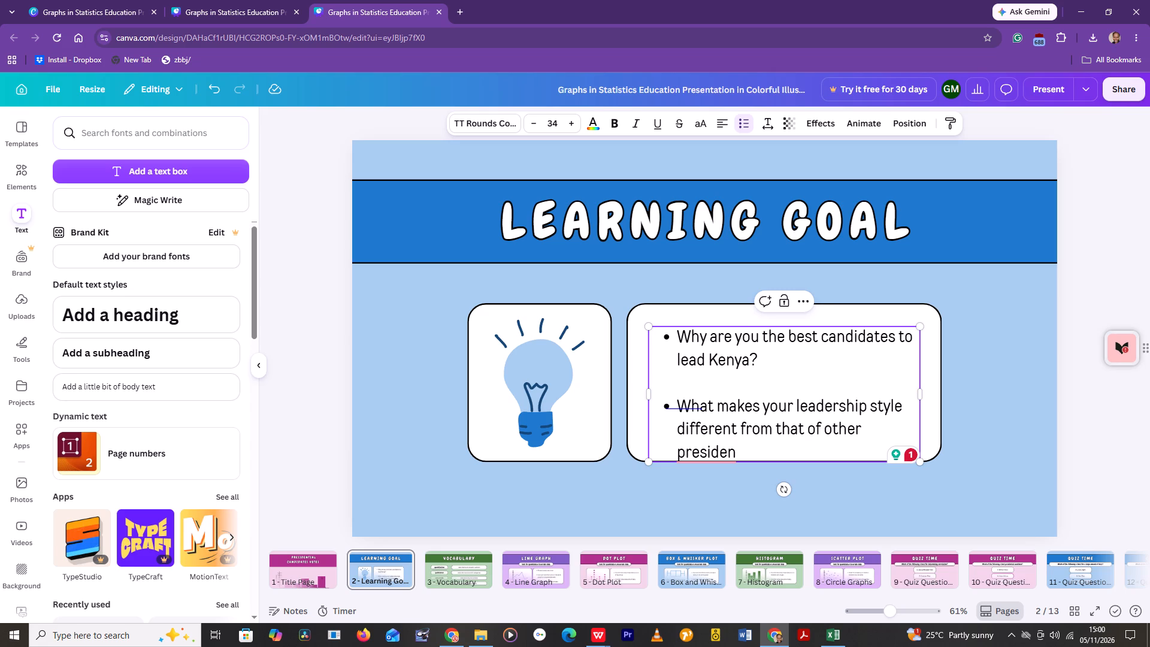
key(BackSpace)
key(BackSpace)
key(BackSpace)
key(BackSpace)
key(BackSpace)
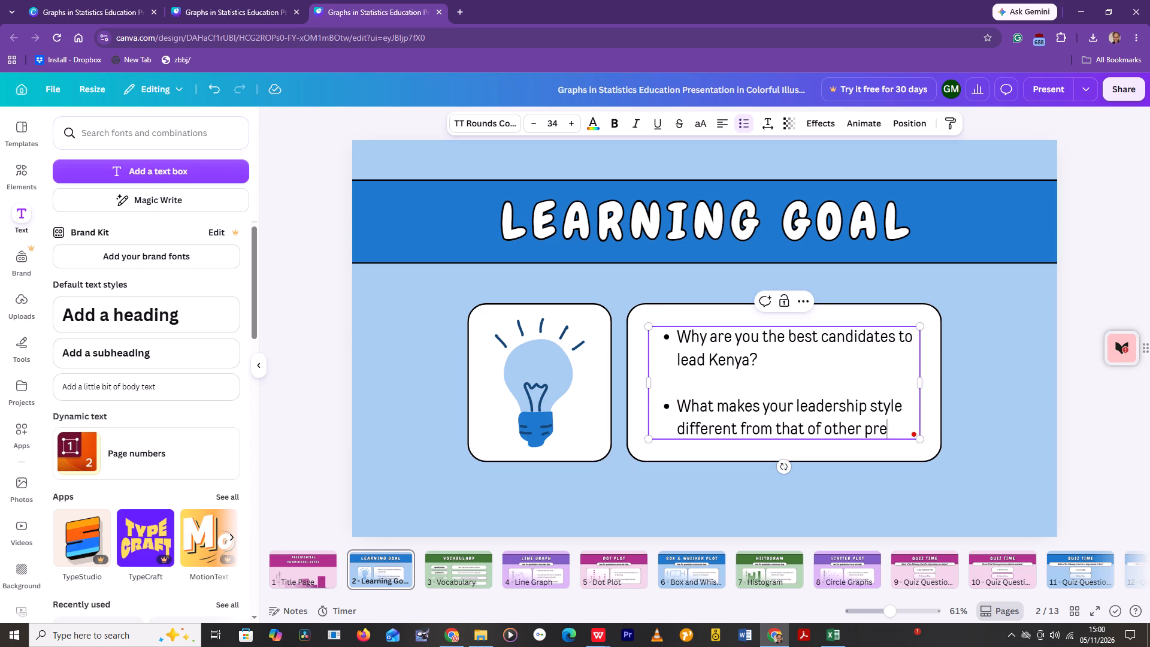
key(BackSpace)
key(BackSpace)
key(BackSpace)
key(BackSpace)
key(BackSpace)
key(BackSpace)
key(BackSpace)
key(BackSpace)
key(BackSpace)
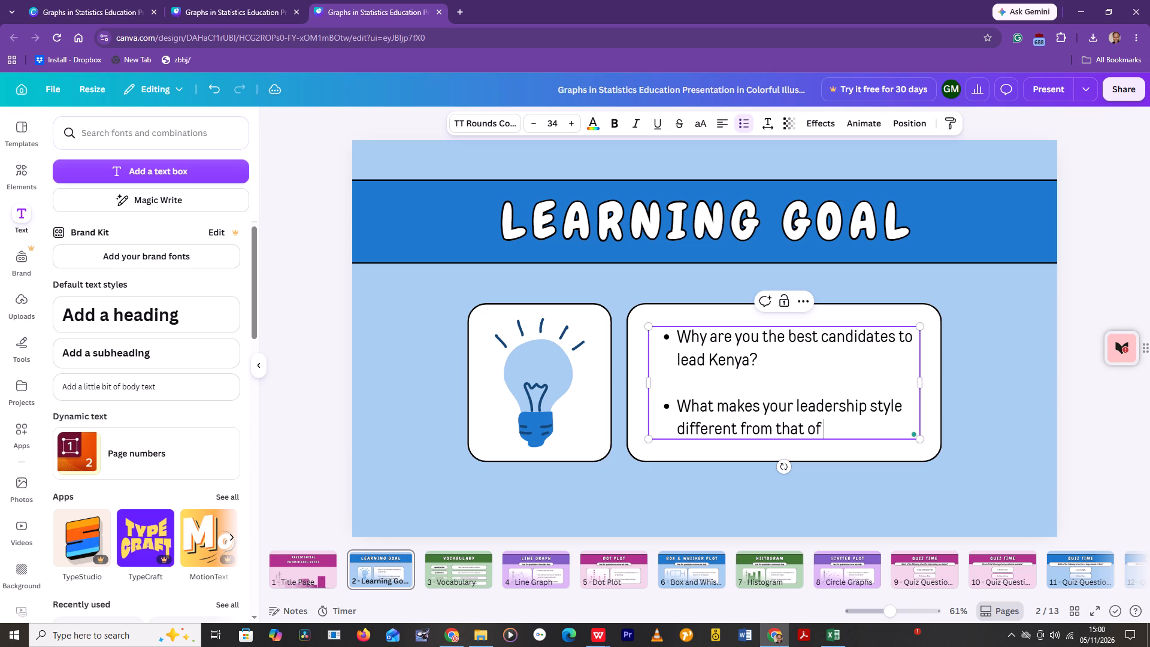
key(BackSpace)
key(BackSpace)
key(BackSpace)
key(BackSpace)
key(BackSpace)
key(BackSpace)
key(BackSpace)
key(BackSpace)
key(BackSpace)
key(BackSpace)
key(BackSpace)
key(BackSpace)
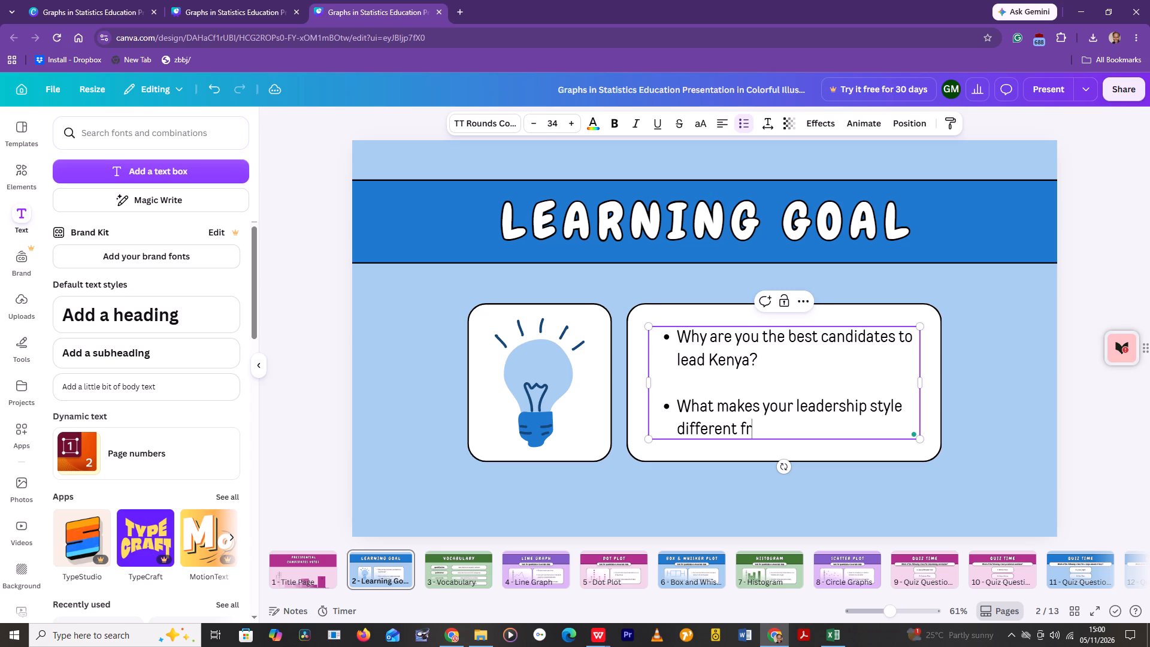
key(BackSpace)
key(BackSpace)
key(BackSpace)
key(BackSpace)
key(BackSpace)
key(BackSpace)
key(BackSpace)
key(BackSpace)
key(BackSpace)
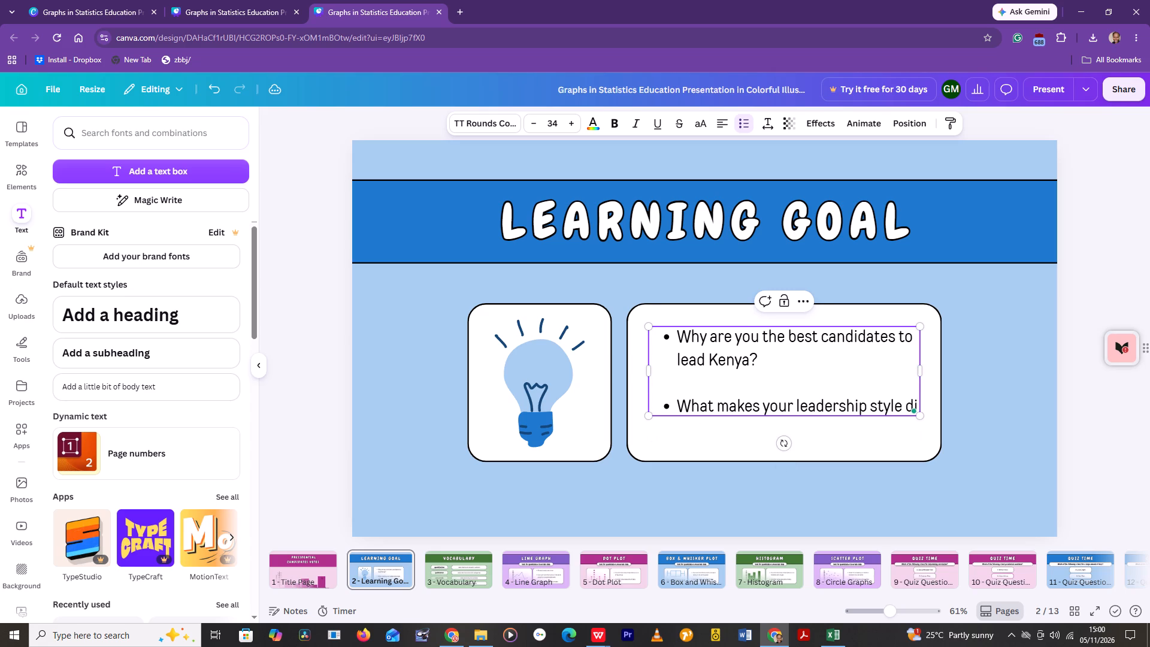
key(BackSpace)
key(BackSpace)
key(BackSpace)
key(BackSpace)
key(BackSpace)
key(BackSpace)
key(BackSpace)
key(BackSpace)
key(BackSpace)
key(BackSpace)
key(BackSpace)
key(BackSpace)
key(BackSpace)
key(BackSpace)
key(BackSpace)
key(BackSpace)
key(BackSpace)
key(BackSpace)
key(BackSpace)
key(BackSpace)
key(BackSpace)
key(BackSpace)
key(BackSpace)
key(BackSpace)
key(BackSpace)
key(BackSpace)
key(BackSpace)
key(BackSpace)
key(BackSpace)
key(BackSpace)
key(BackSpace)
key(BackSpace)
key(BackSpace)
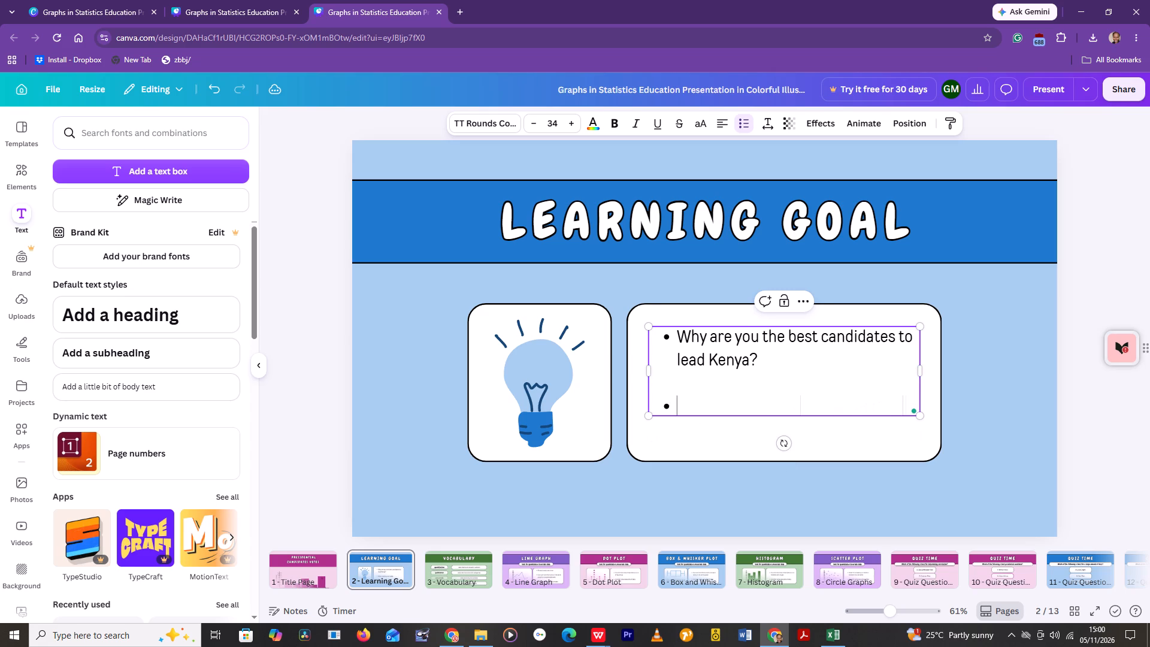
Clear the rest of the Learning Goal text box, removing the empty bullet, the first question about leading Kenya and the bullet formatting.
key(BackSpace)
key(BackSpace)
key(BackSpace)
key(BackSpace)
key(BackSpace)
key(BackSpace)
key(BackSpace)
key(BackSpace)
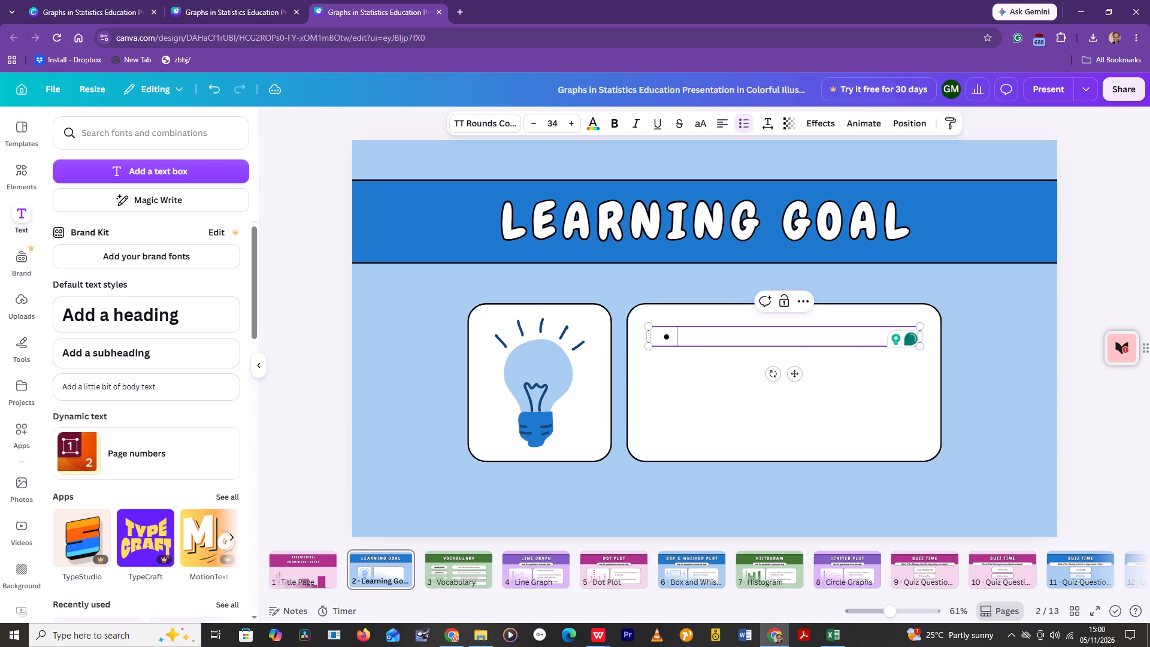
key(BackSpace)
Open the empty white rounded box beside the light bulb for text entry.
click(539, 393)
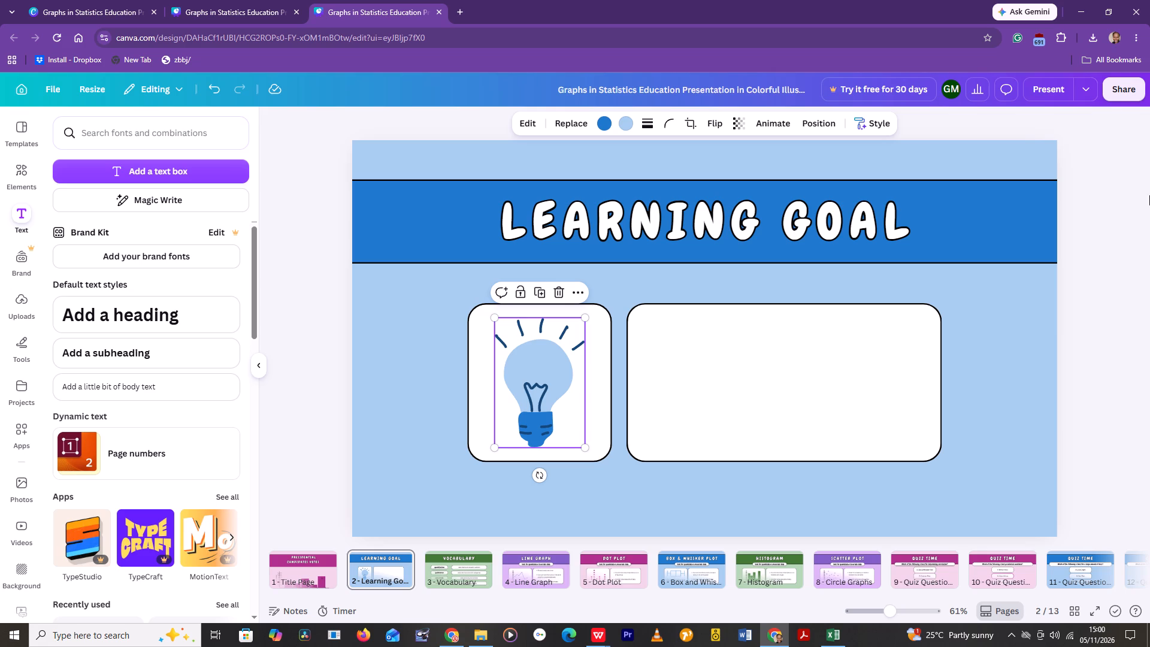
click(837, 379)
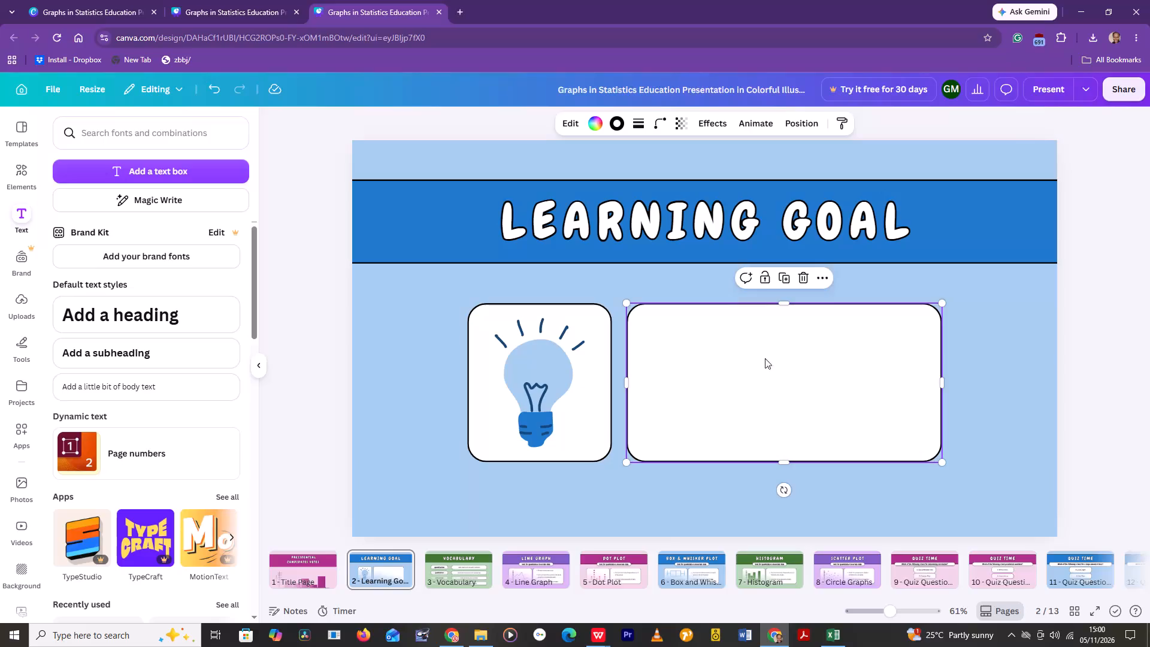
click(719, 358)
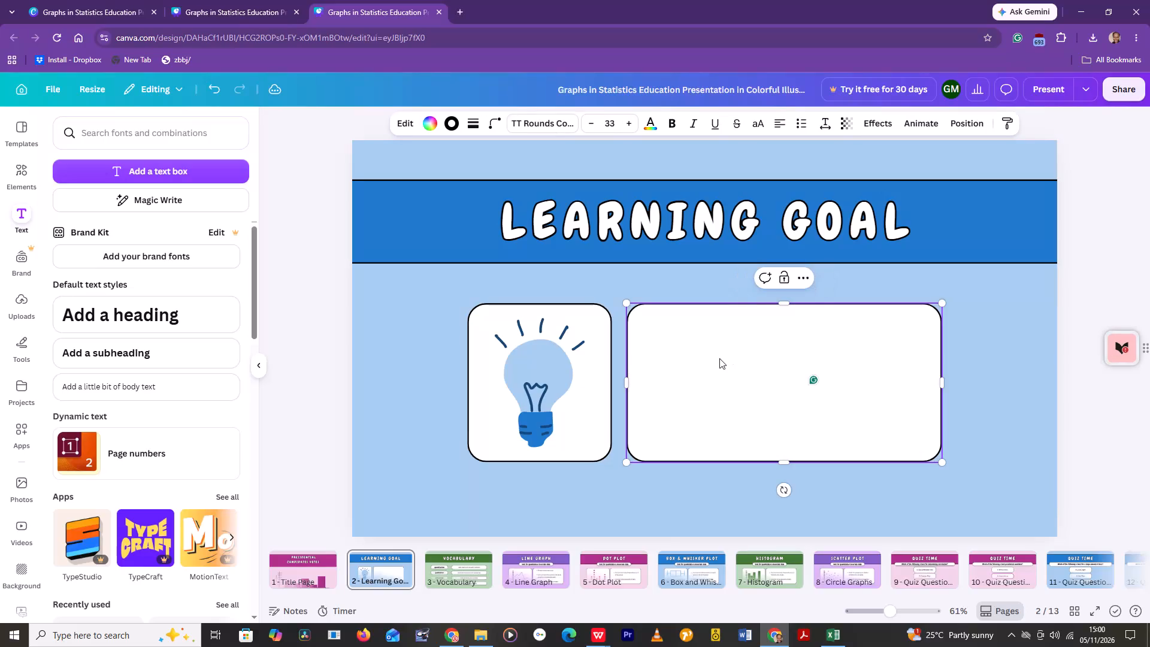
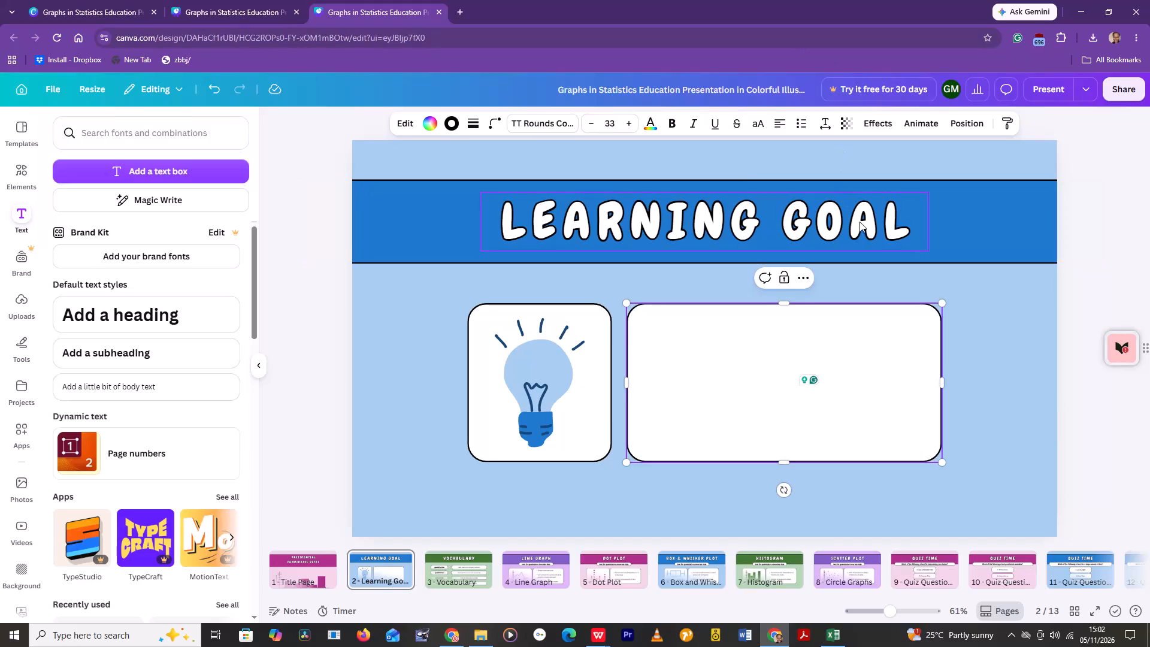
Delete the "Learning Goal" heading text in the blue banner, keeping its text box open for editing.
click(865, 237)
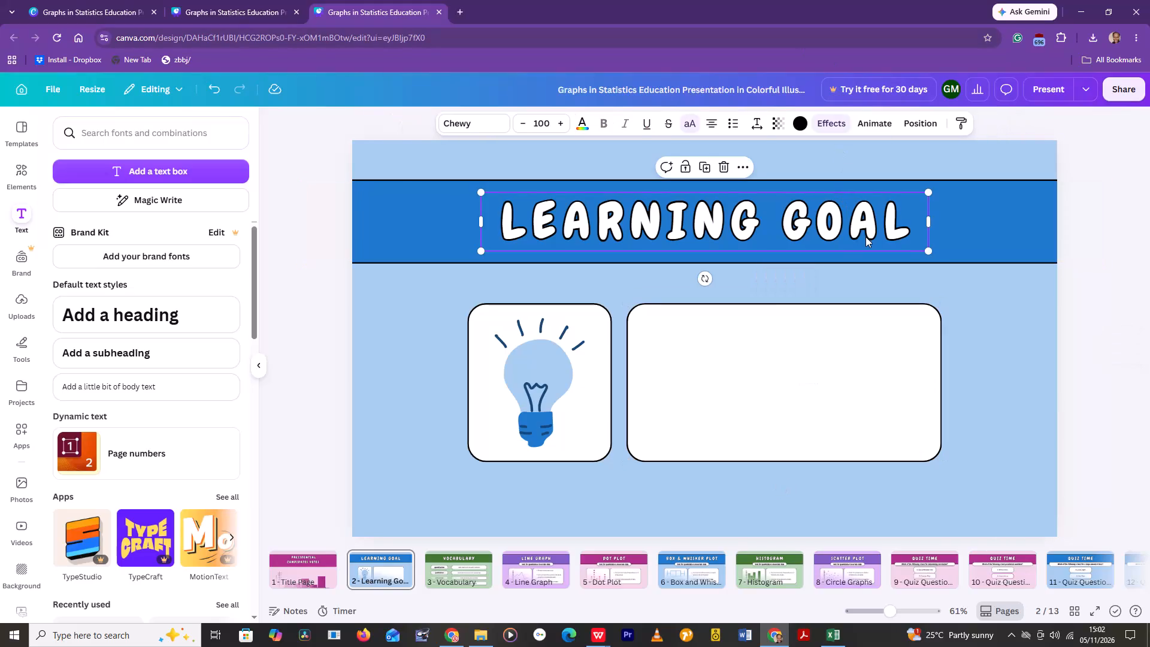
click(845, 234)
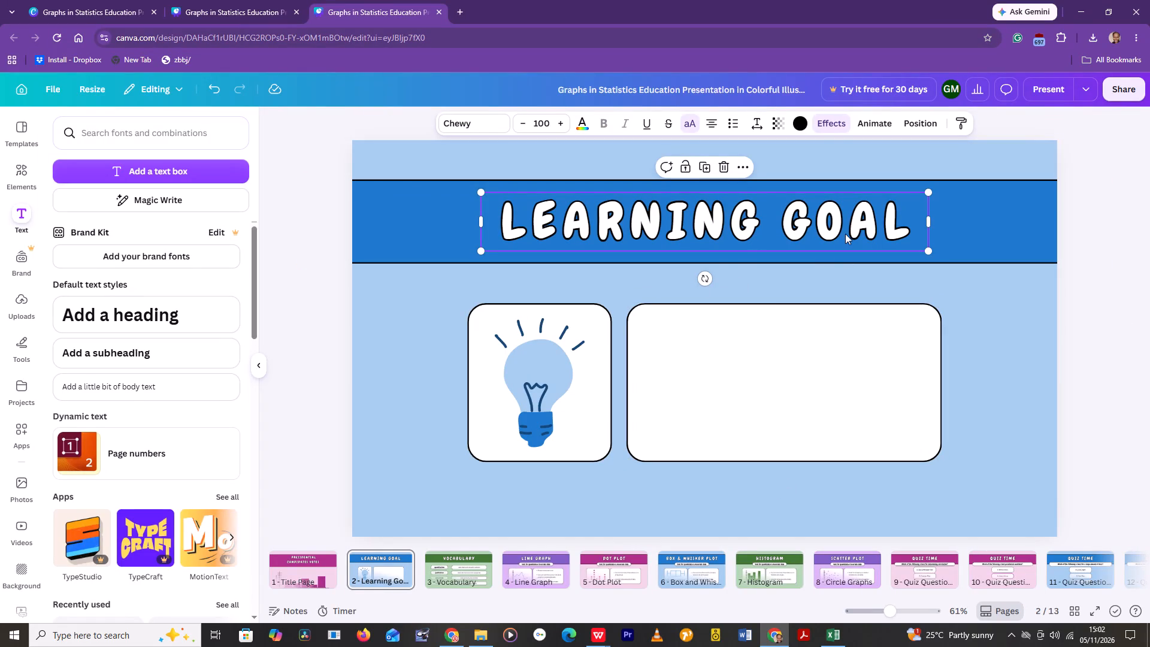
key(Delete)
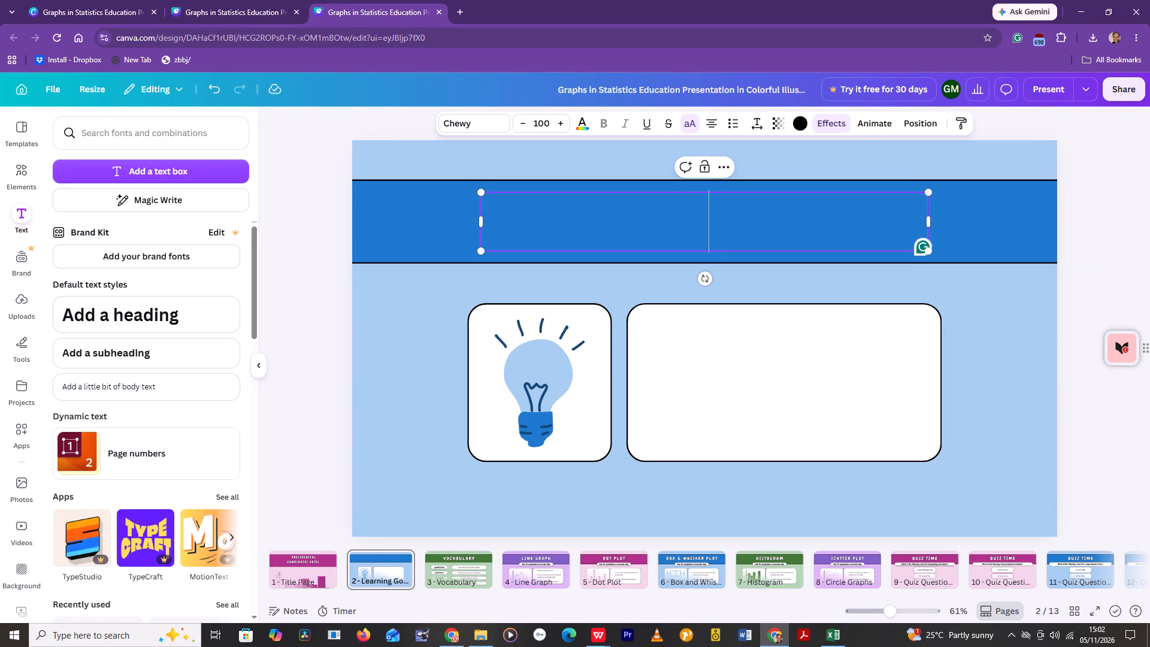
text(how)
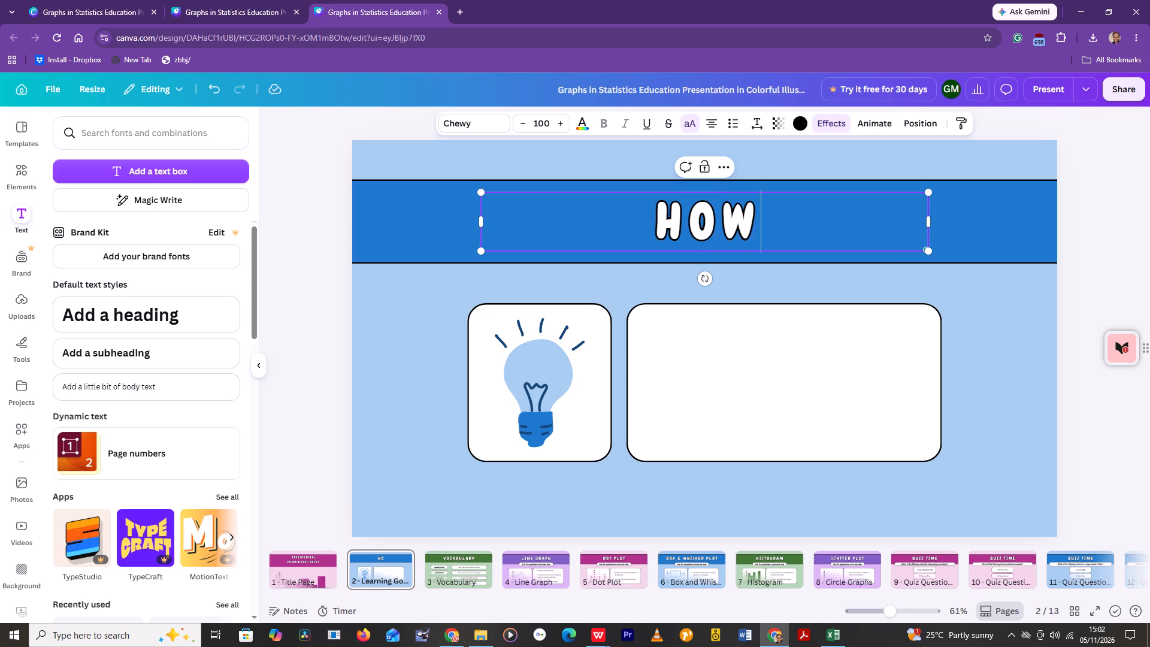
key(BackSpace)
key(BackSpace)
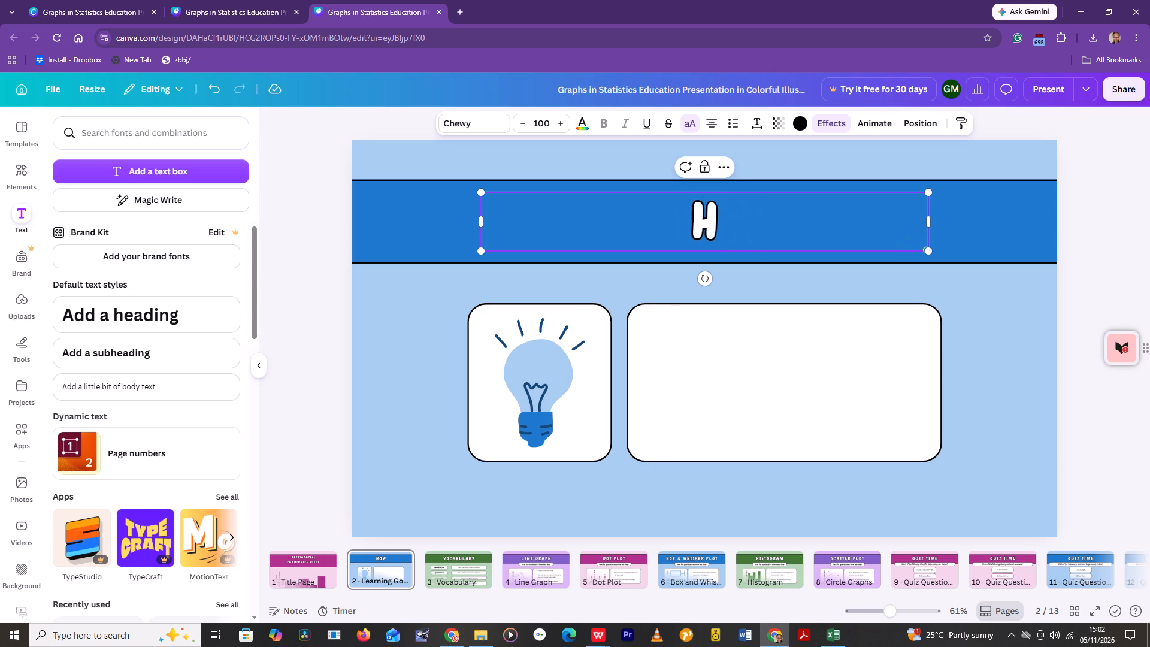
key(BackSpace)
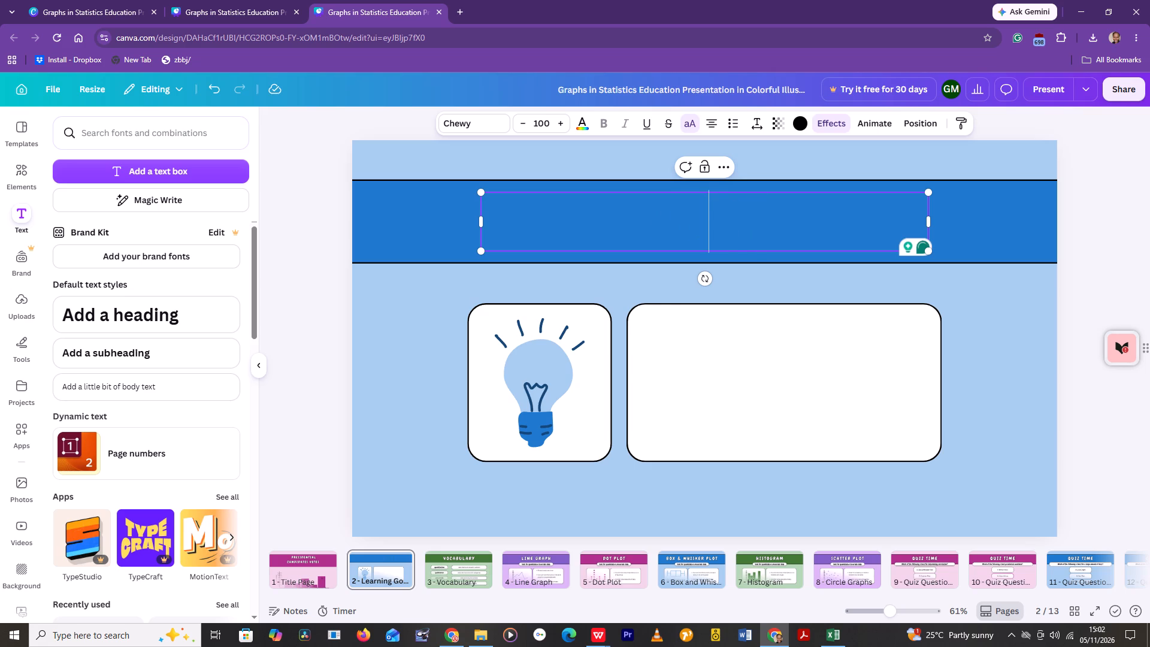
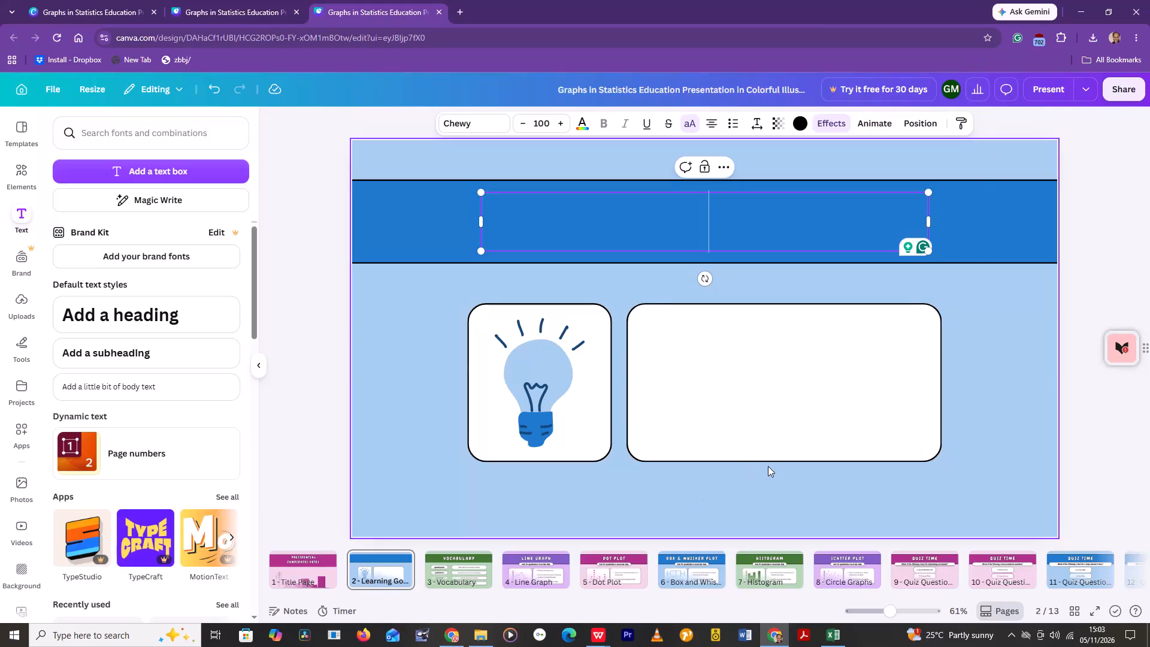
Look through all the presentation pages up to the Assignment page and back to the Presidential Candidates Votes title page.
scroll(768, 466, down, 9)
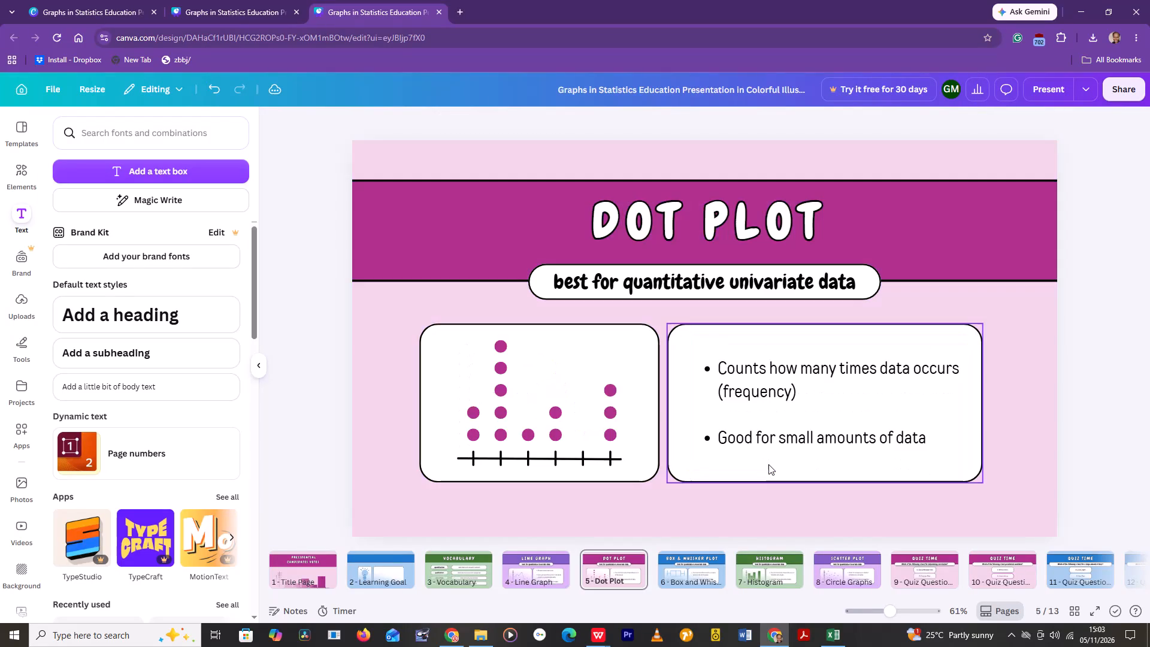
scroll(768, 464, down, 14)
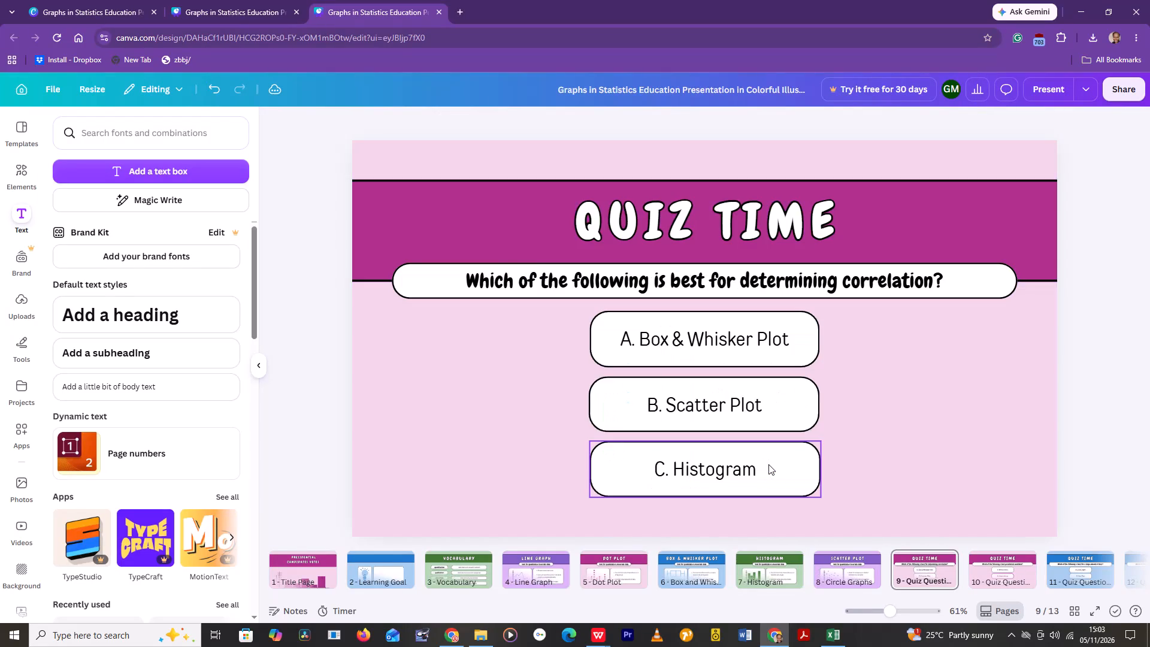
scroll(768, 464, down, 9)
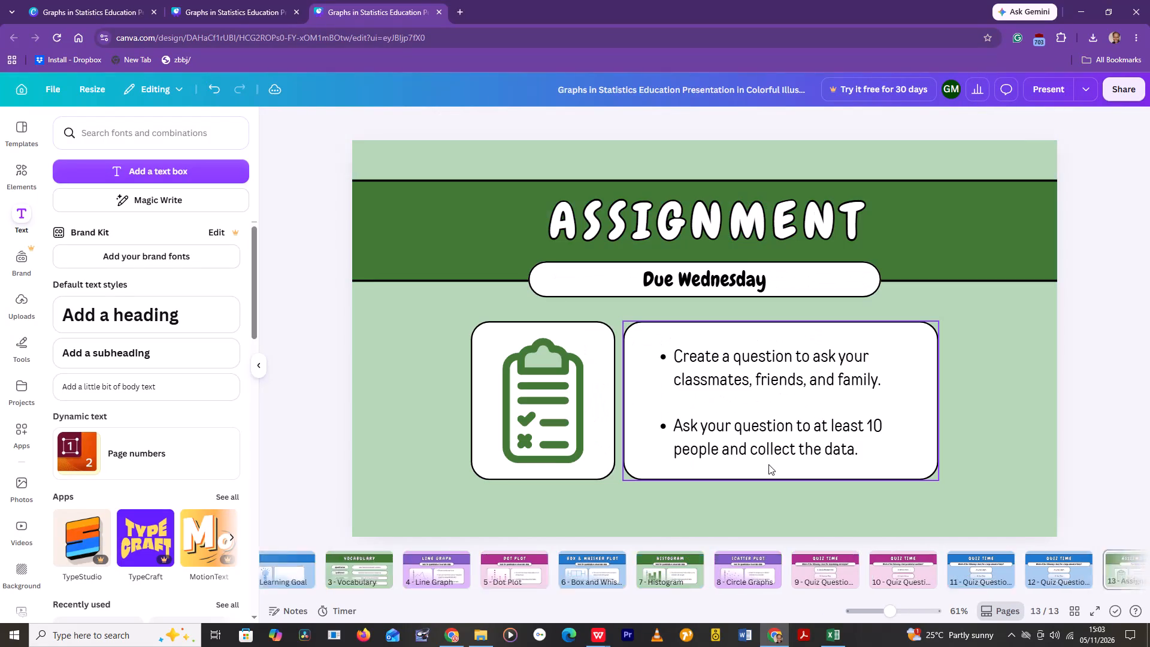
scroll(768, 461, down, 8)
scroll(768, 459, up, 3)
scroll(768, 459, down, 1)
scroll(768, 459, up, 3)
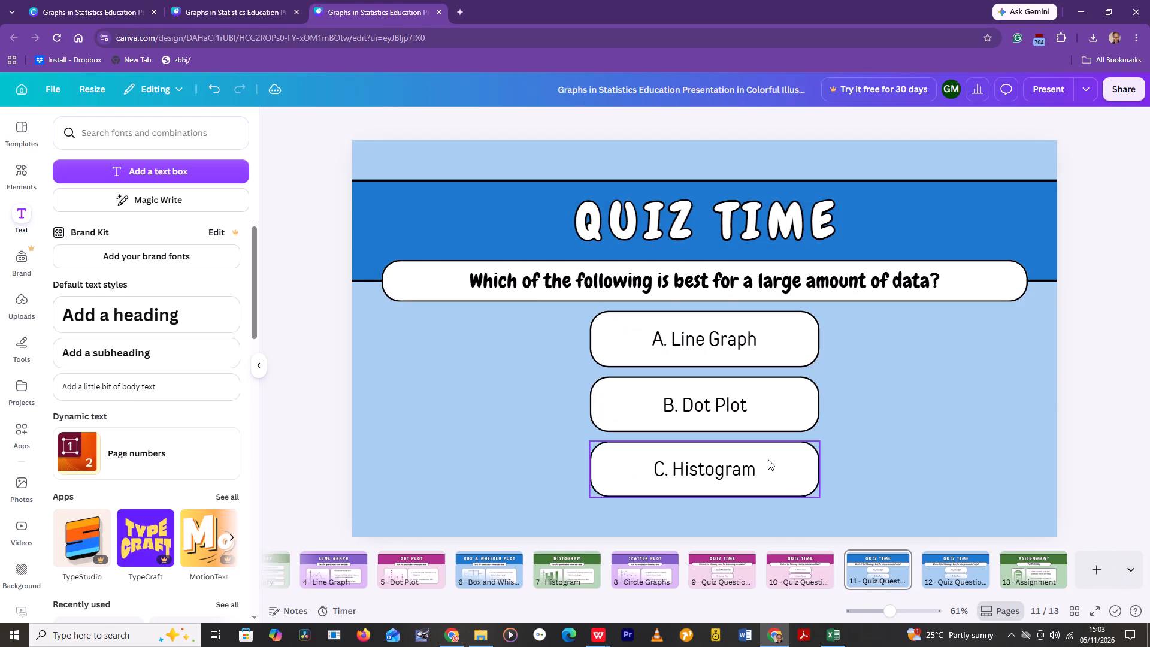
scroll(768, 459, up, 10)
scroll(764, 458, down, 1)
scroll(764, 458, up, 7)
scroll(764, 458, down, 1)
scroll(764, 458, up, 4)
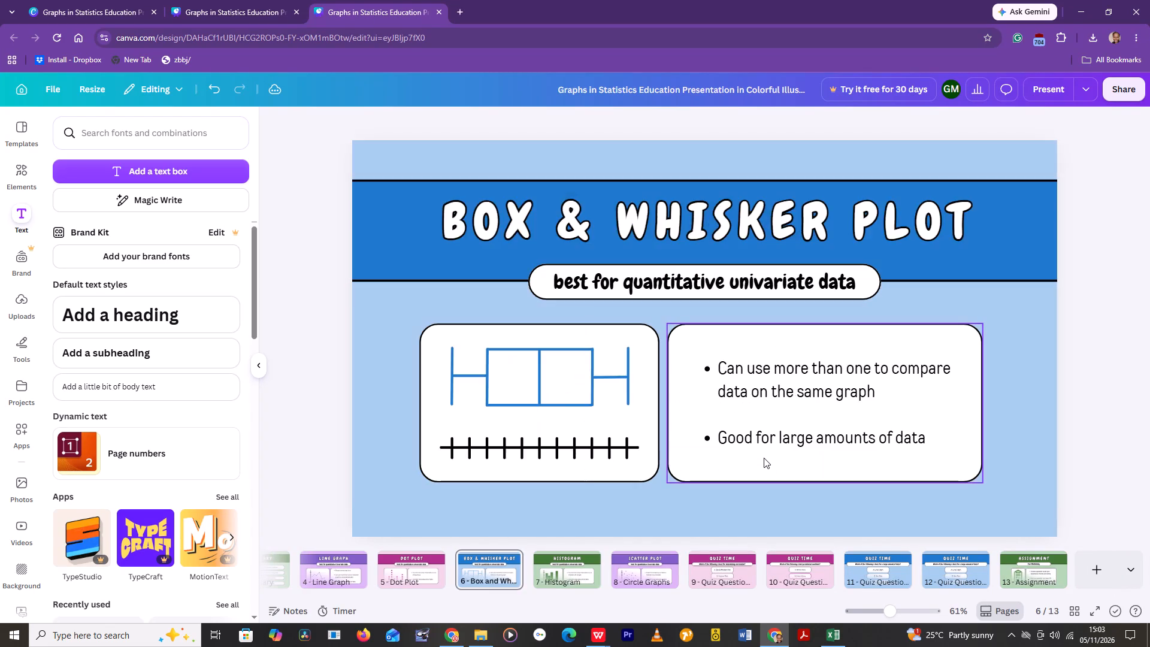
scroll(764, 458, up, 8)
scroll(764, 458, down, 1)
scroll(764, 458, up, 7)
scroll(764, 458, down, 1)
scroll(764, 458, up, 8)
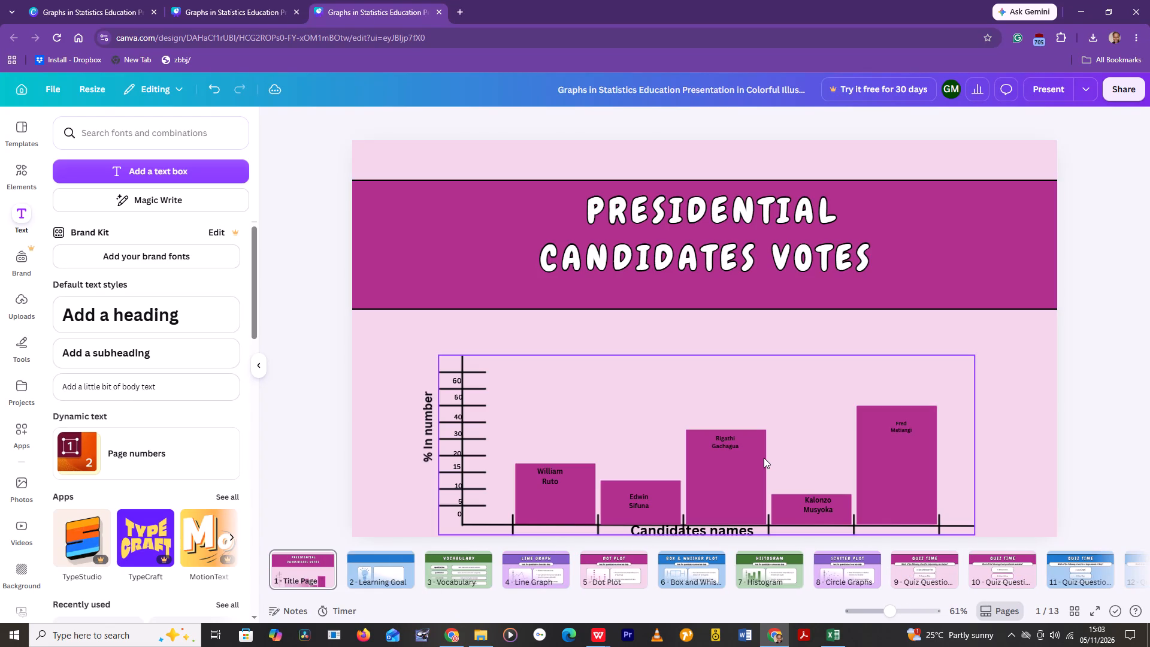
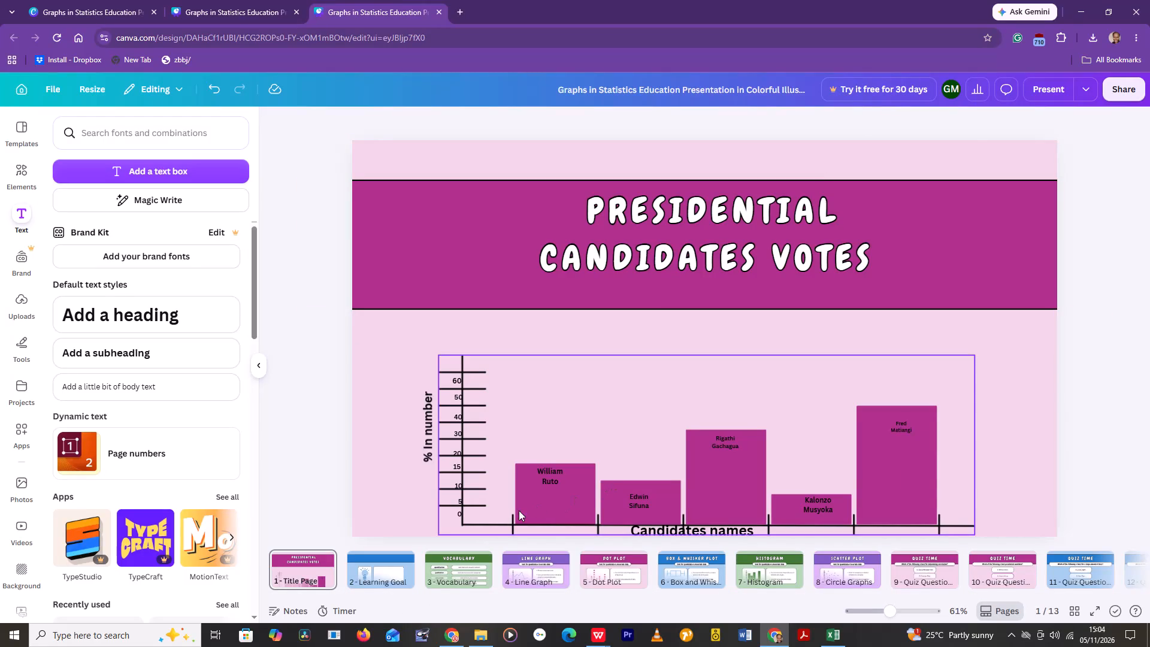
Stretch the William Ruto bar upward to about the 30 mark on the vertical axis of the title page chart.
click(542, 502)
click(543, 503)
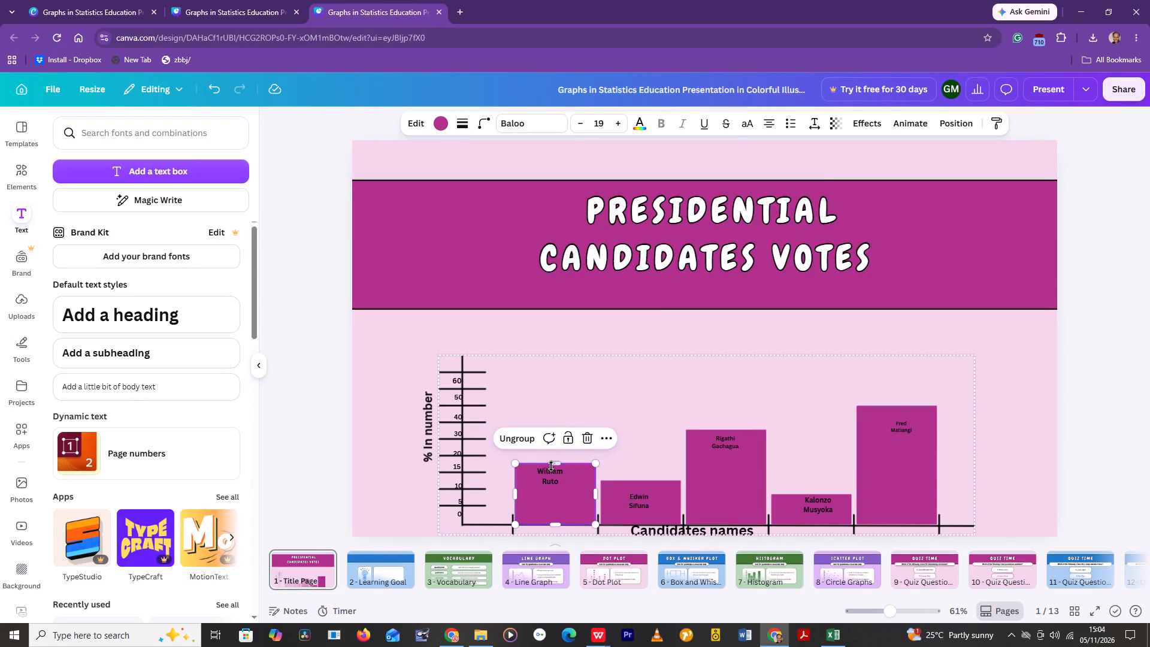
drag(561, 462, 558, 448)
drag(558, 448, 555, 440)
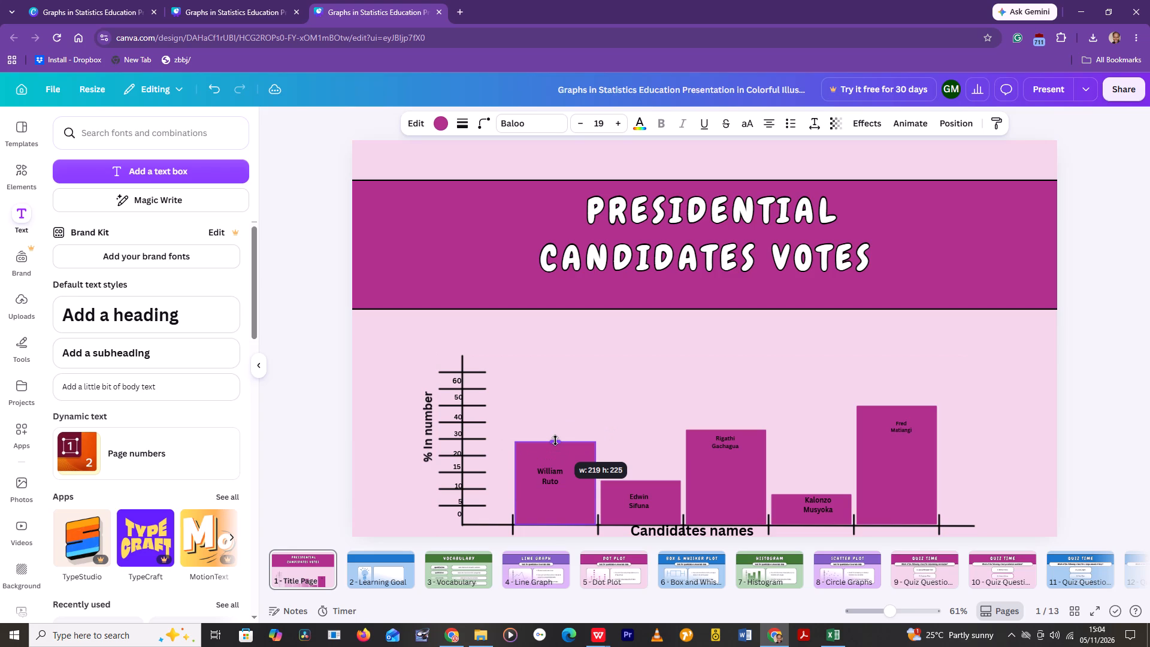
drag(555, 440, 555, 425)
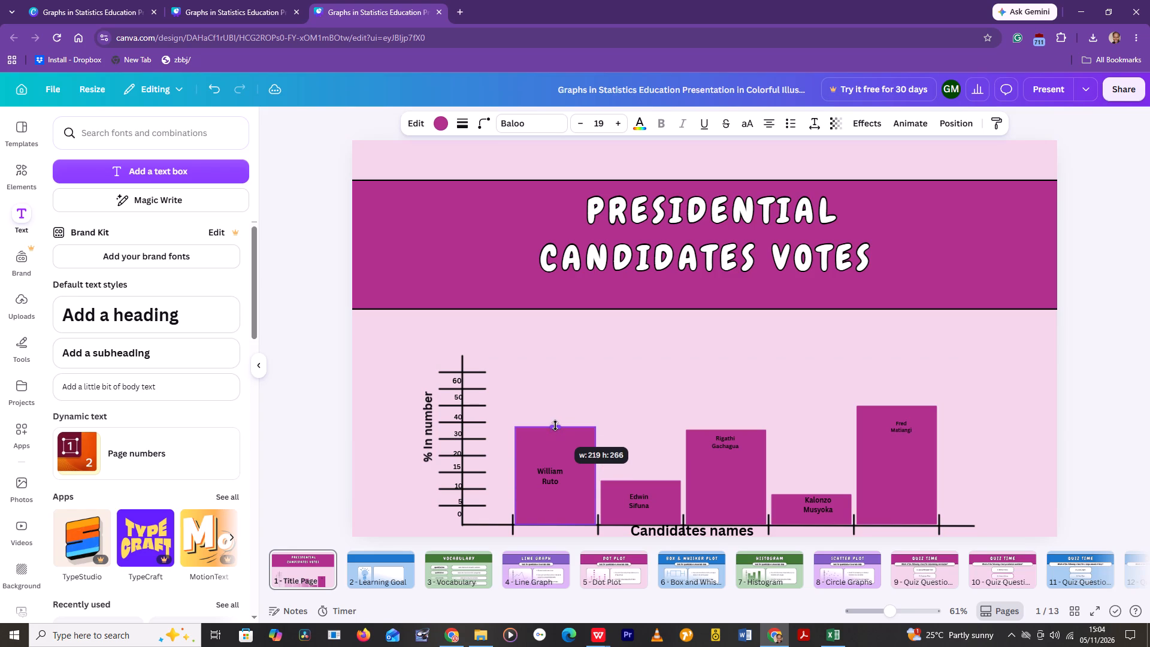
drag(555, 425, 556, 440)
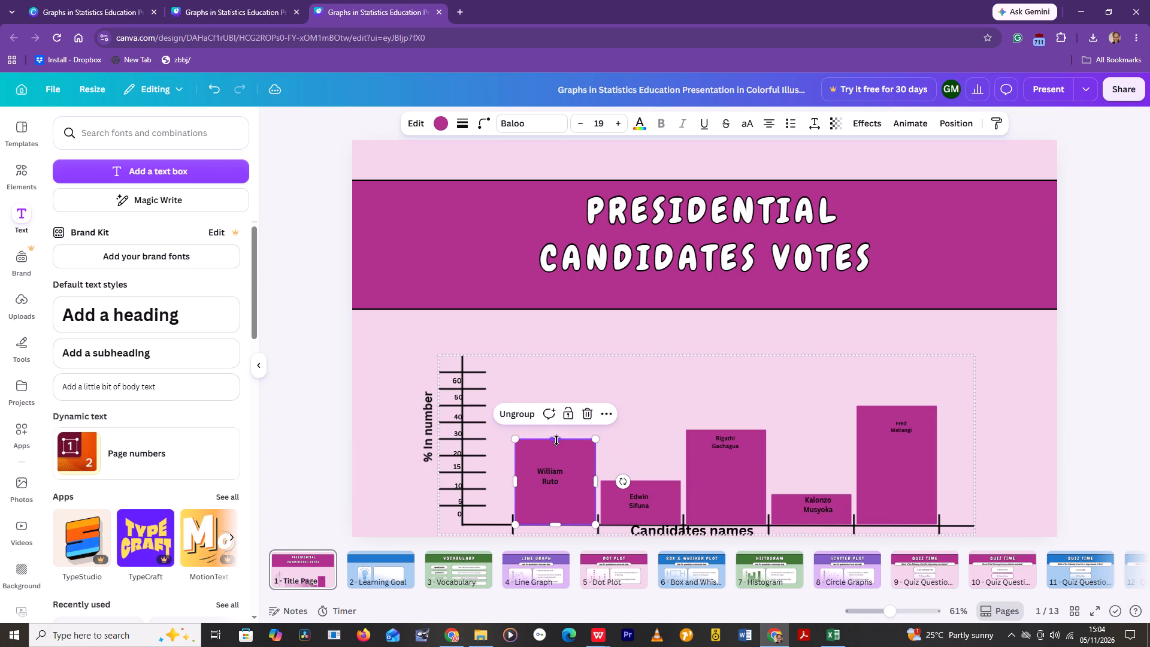
Stretch the Rigathi Gachagua bar upward to about the 40 mark on the vertical axis.
click(700, 452)
drag(723, 429, 728, 421)
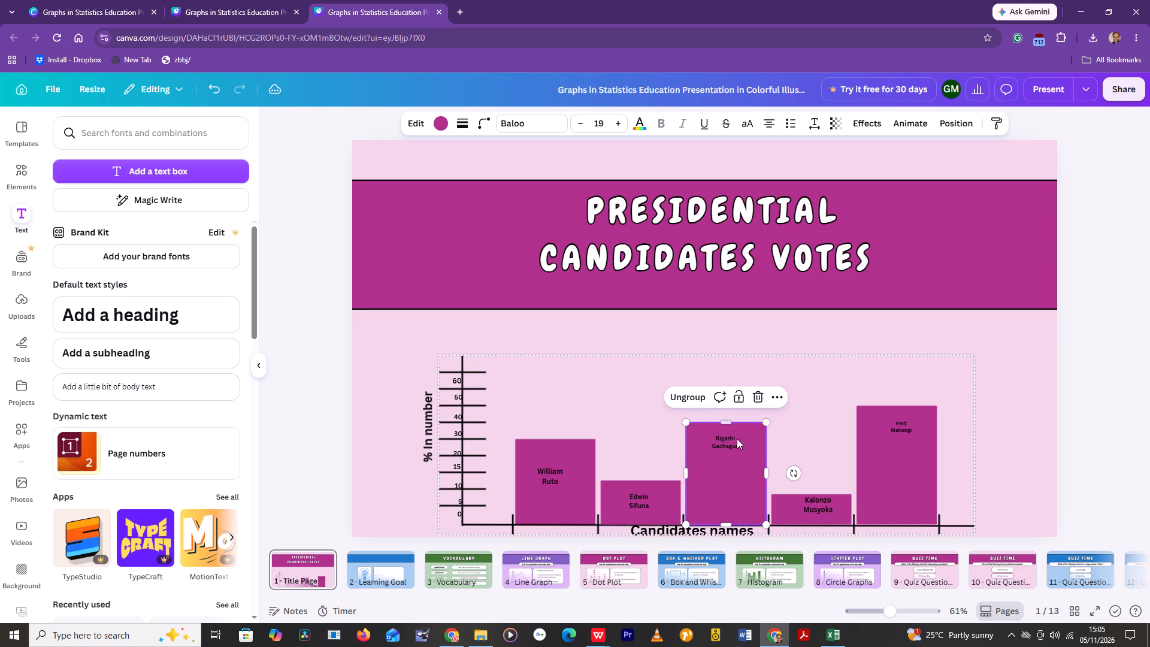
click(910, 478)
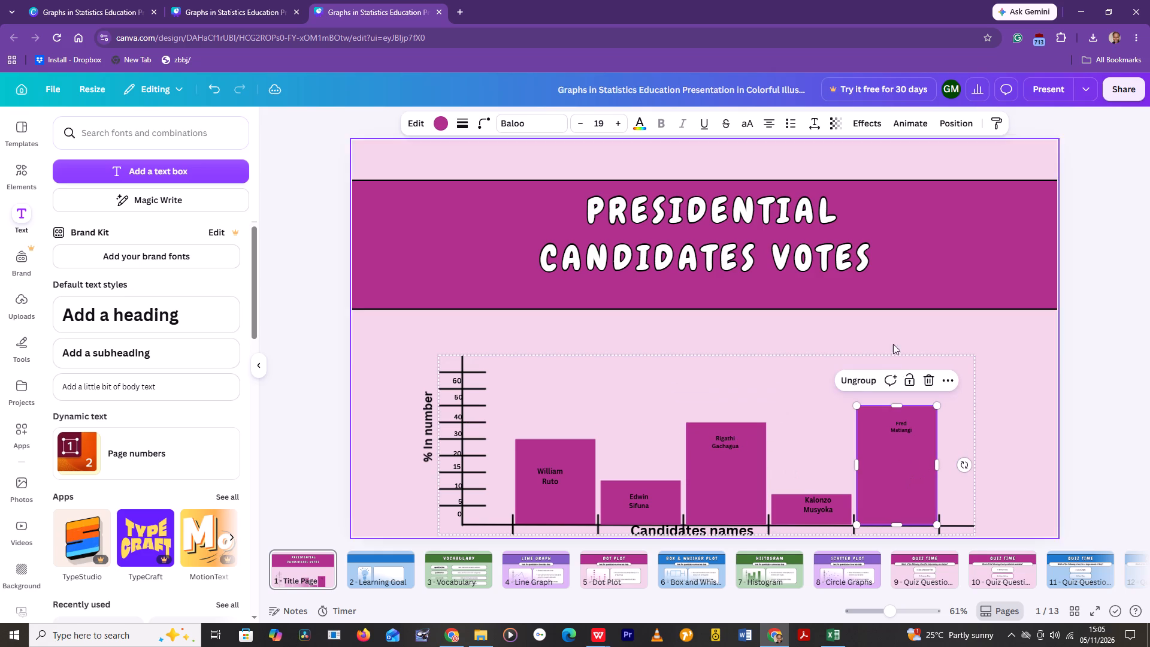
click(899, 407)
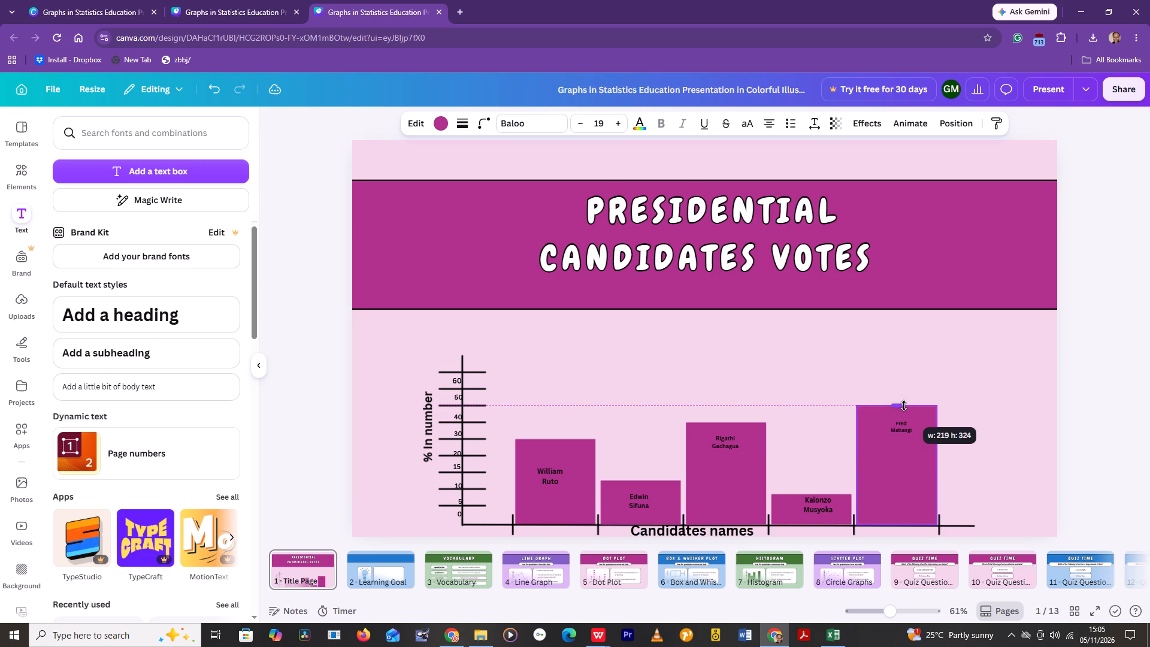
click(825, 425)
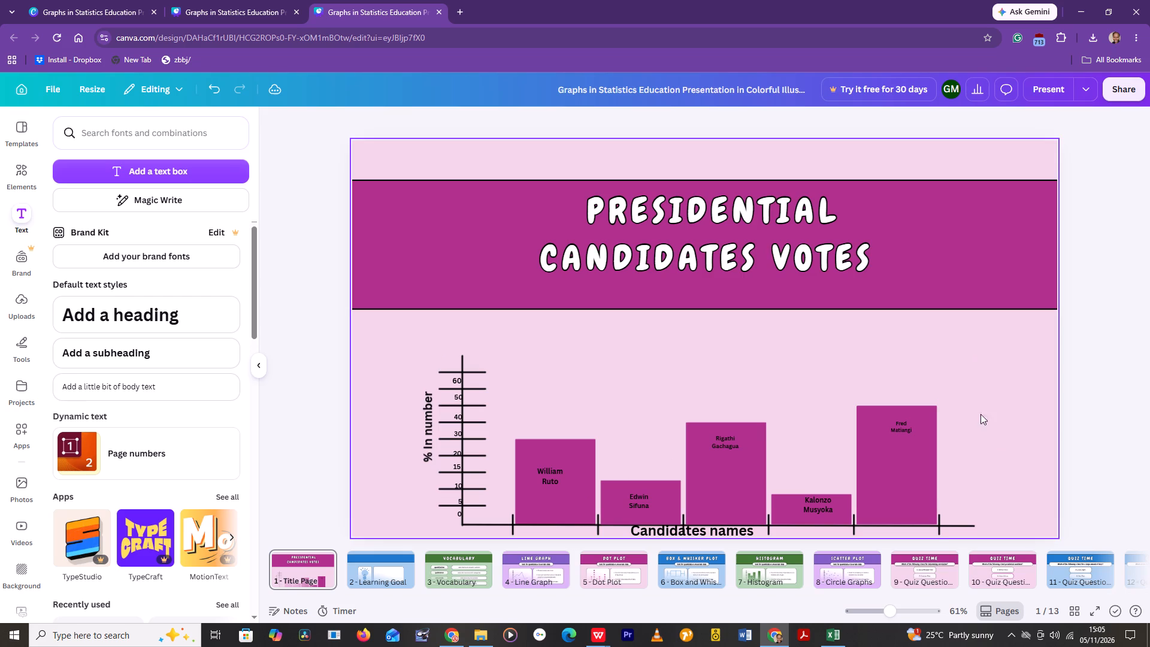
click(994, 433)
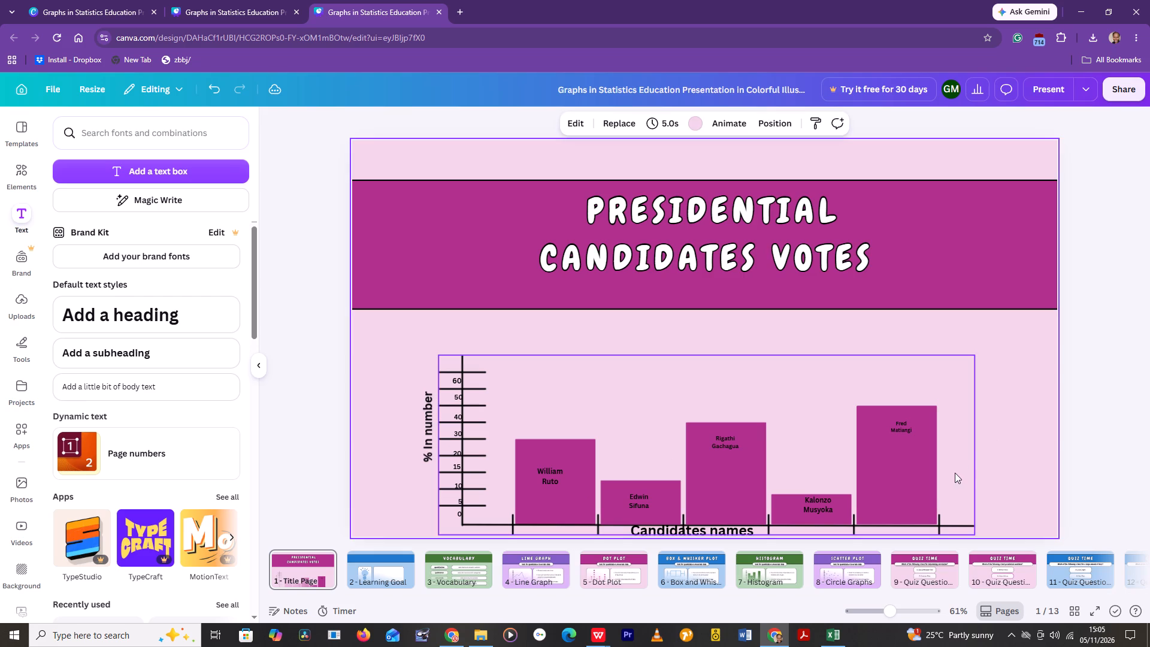
Scale down the grouped bars and axes proportionally so the base line clears the Candidates names label.
click(943, 467)
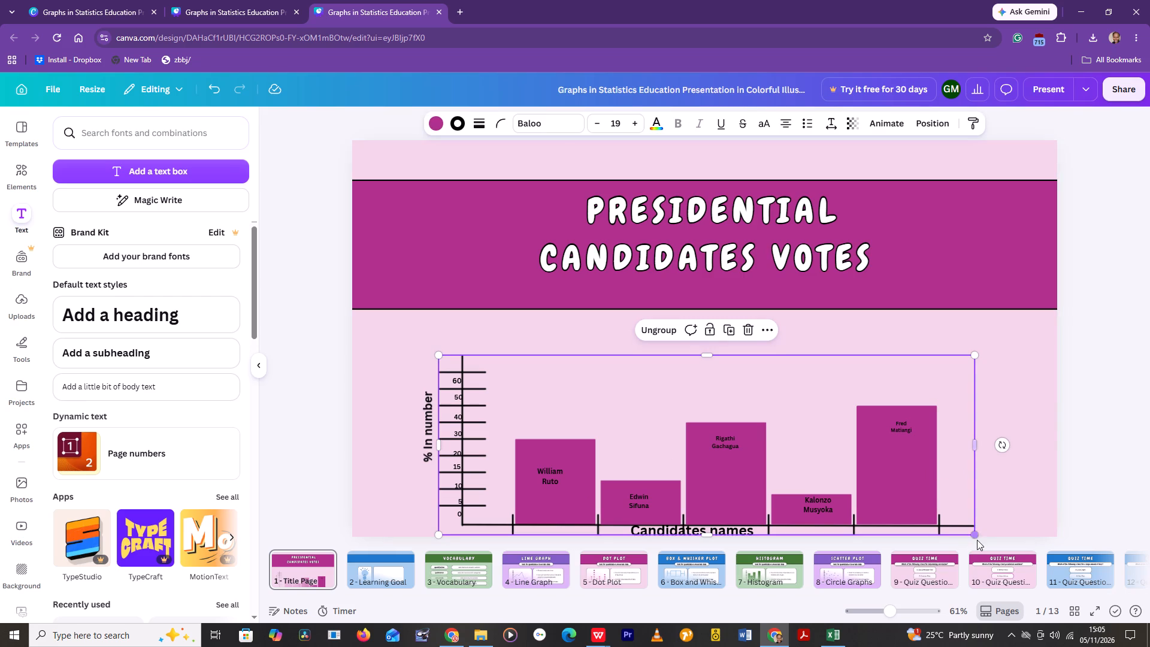
drag(978, 537, 987, 530)
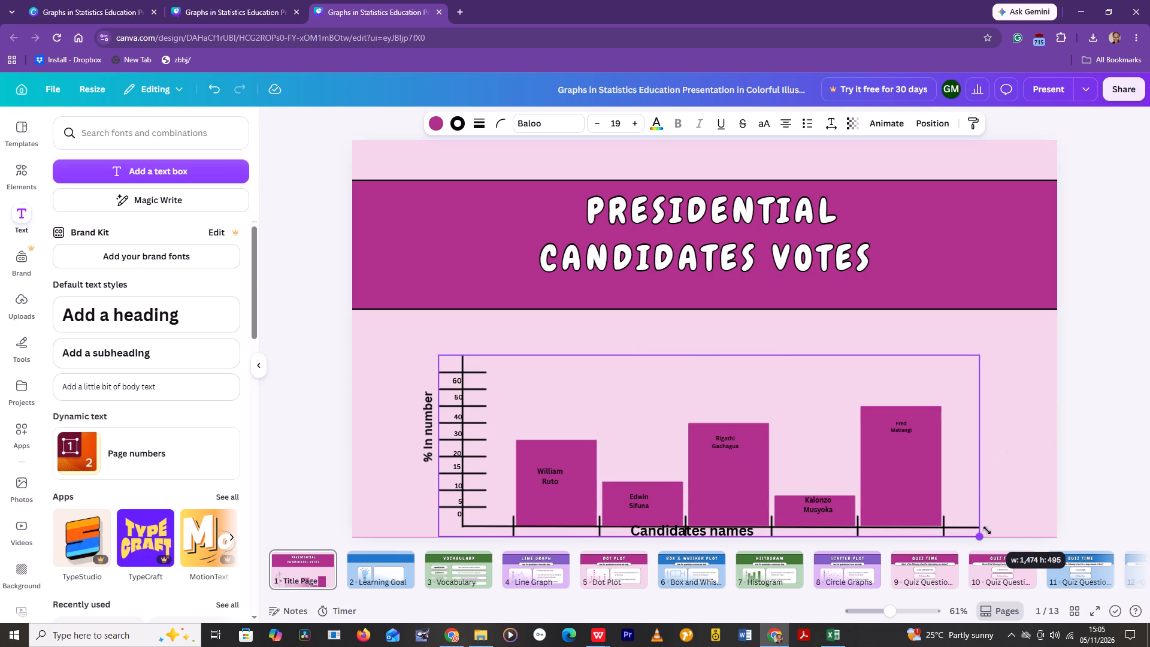
drag(987, 530, 947, 531)
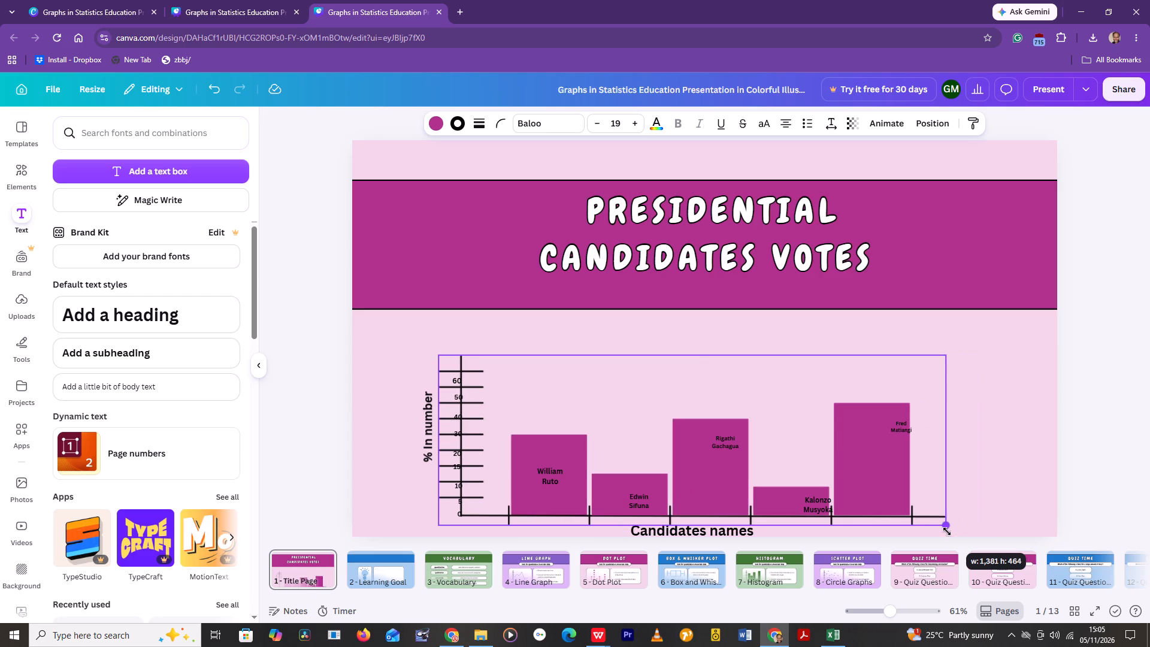
drag(947, 531, 937, 530)
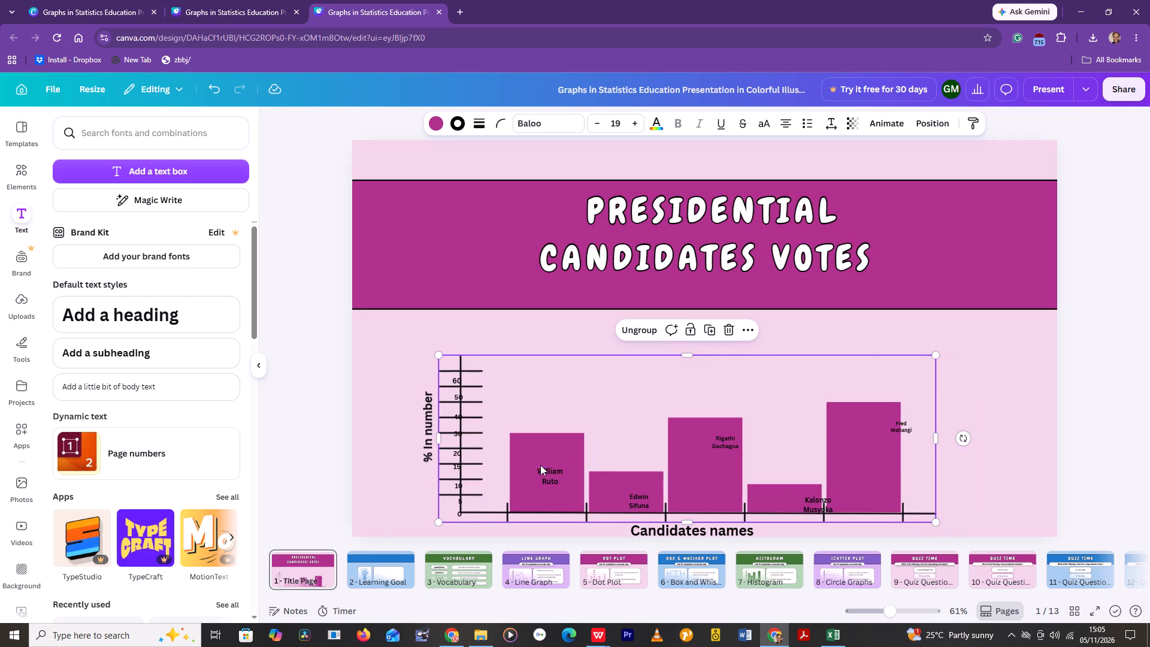
Reposition the grouped bars and axes to line up with the axis numbers and the candidate name labels.
drag(644, 415, 655, 409)
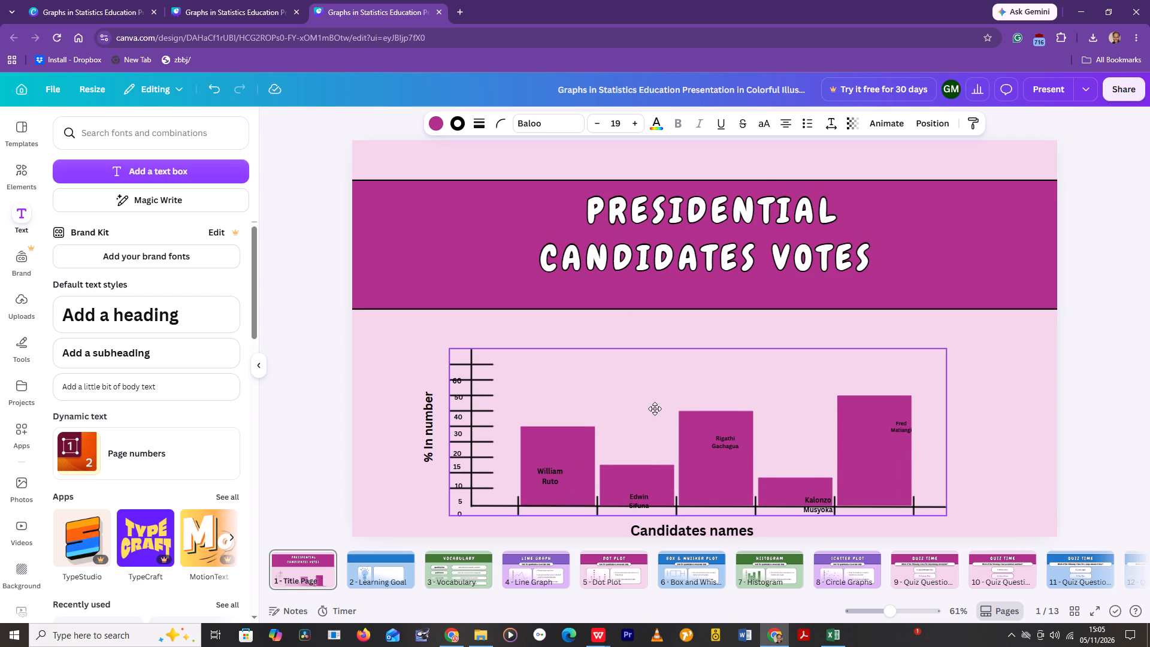
drag(655, 409, 659, 411)
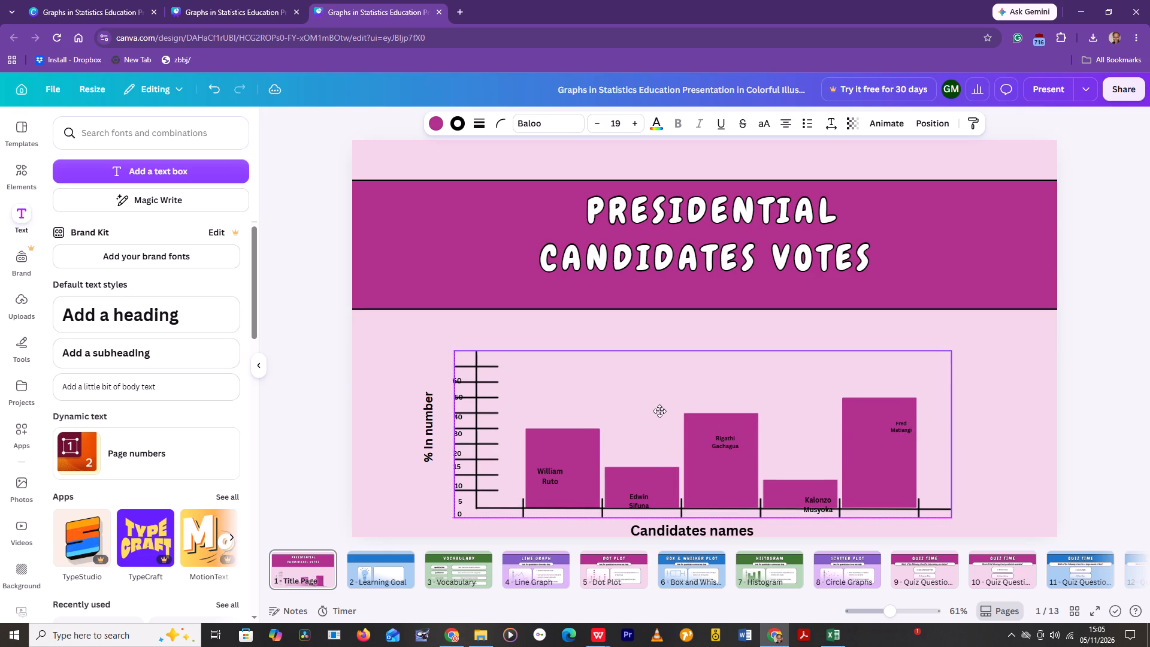
drag(659, 411, 659, 410)
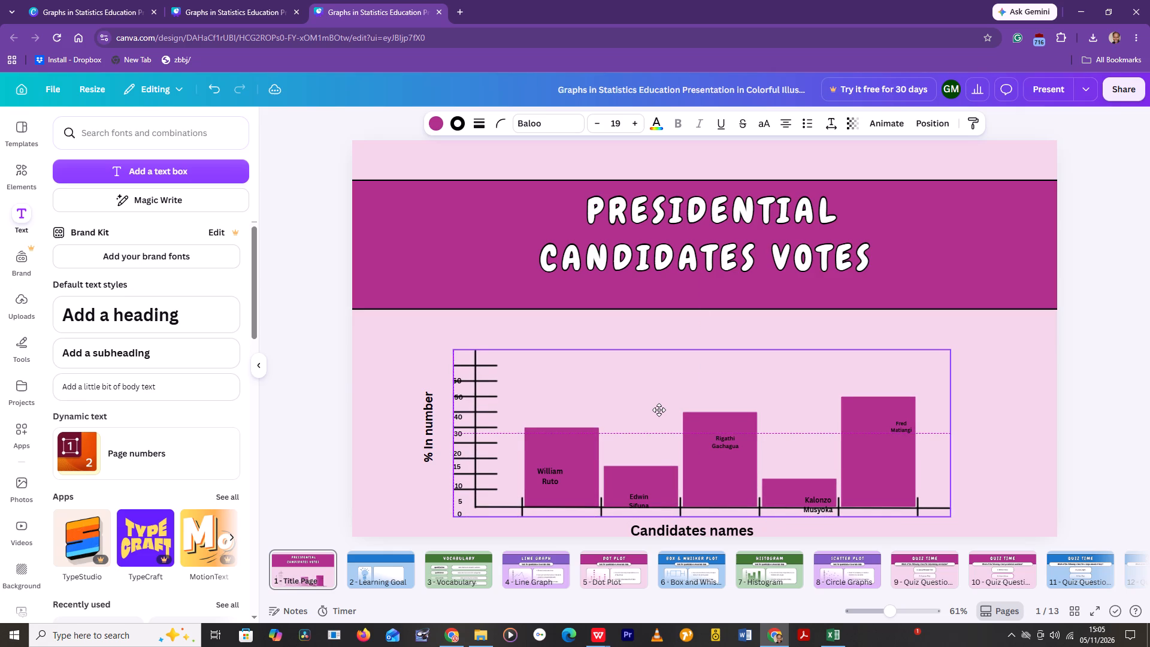
drag(659, 410, 652, 413)
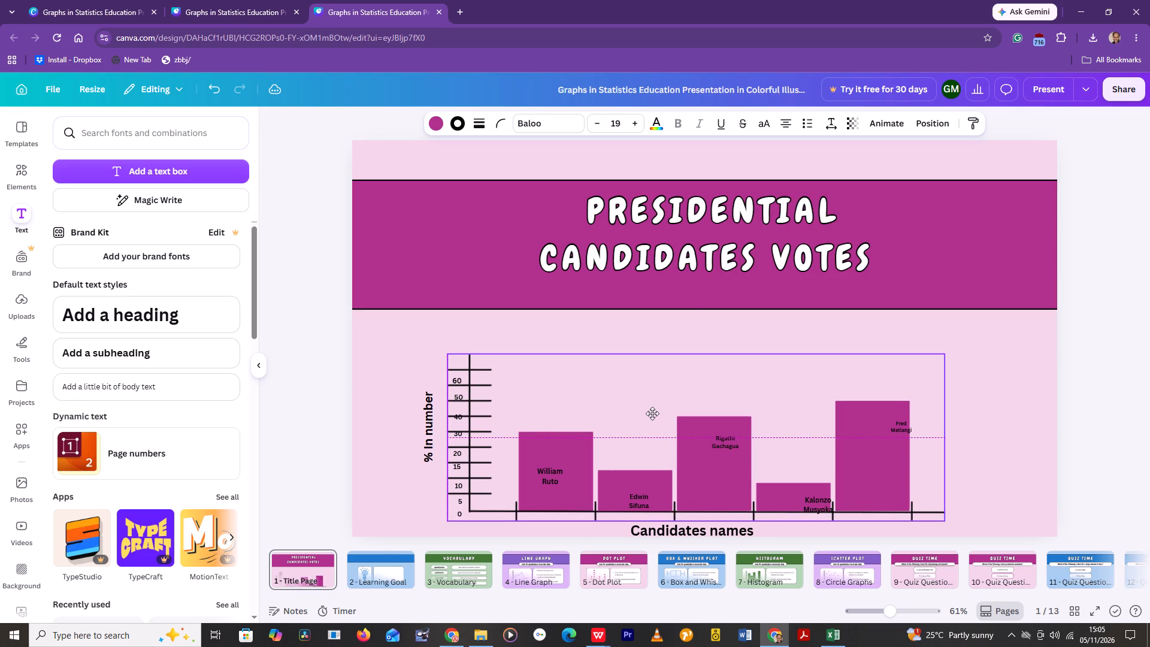
drag(652, 413, 658, 409)
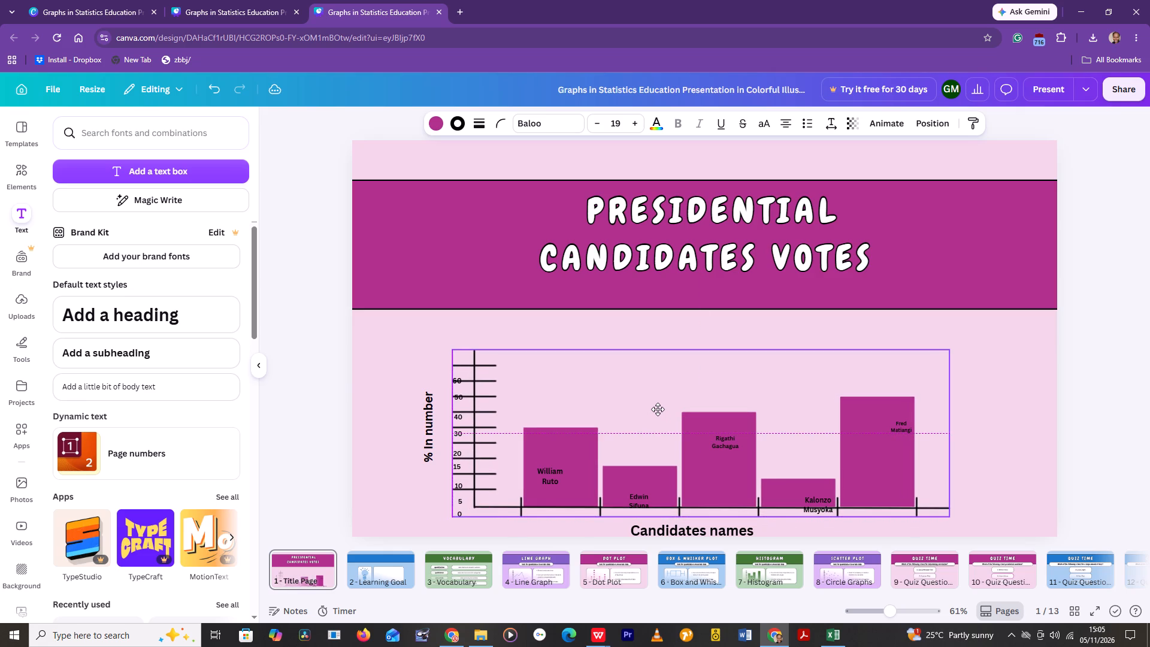
drag(658, 409, 635, 419)
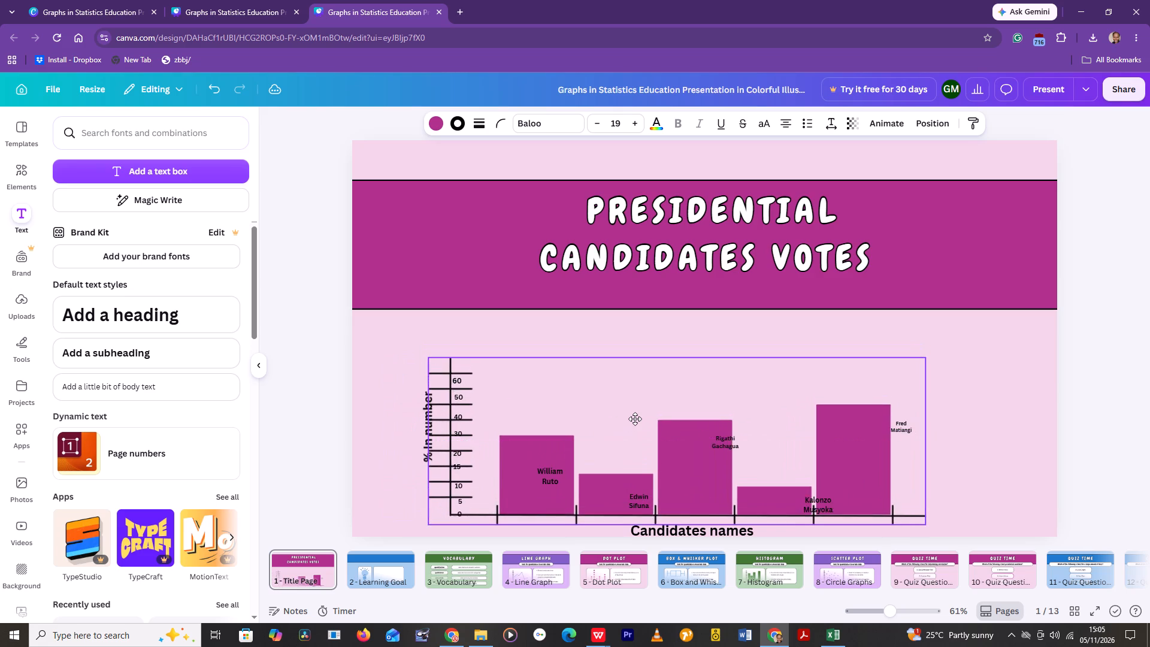
drag(635, 419, 673, 433)
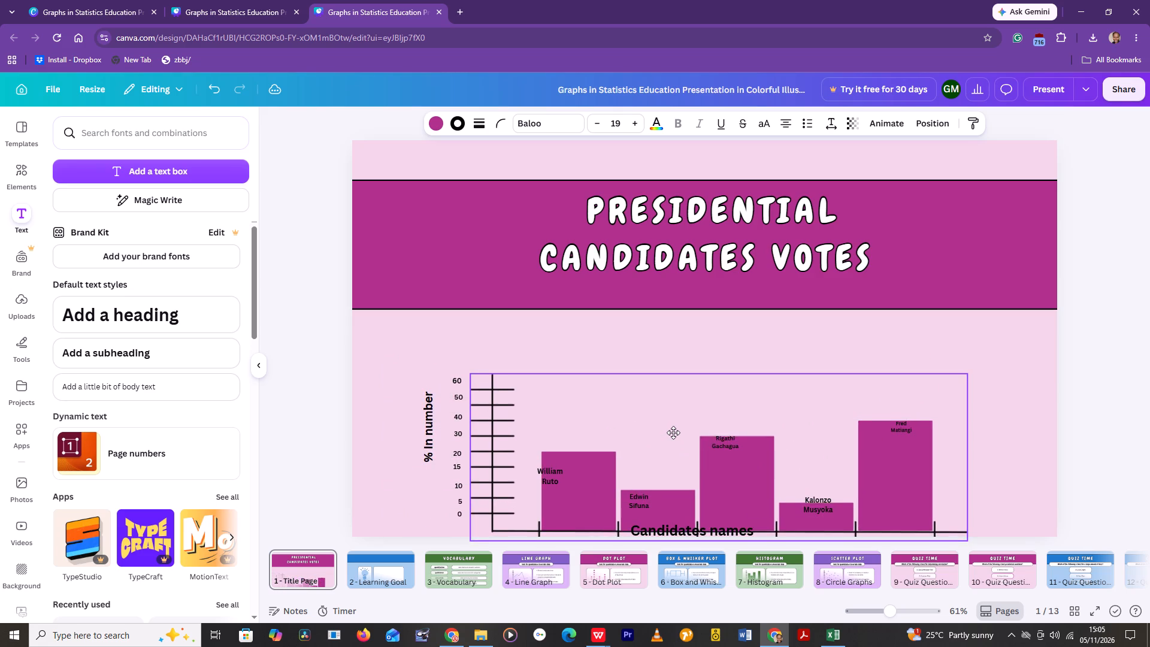
drag(673, 433, 668, 425)
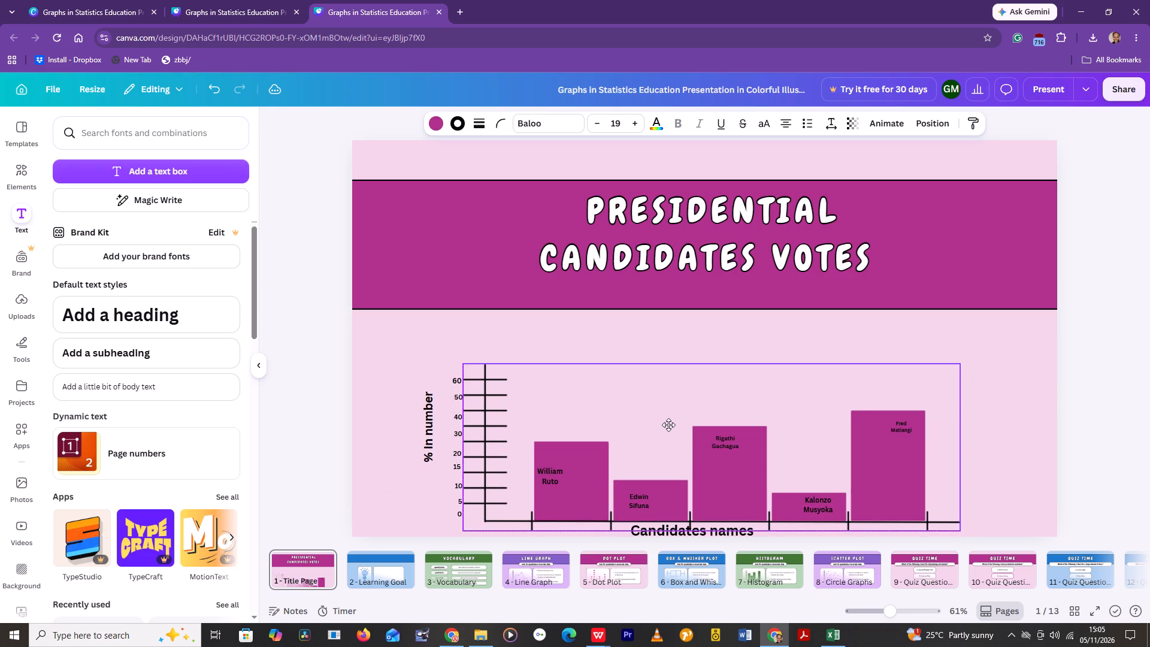
drag(668, 425, 660, 426)
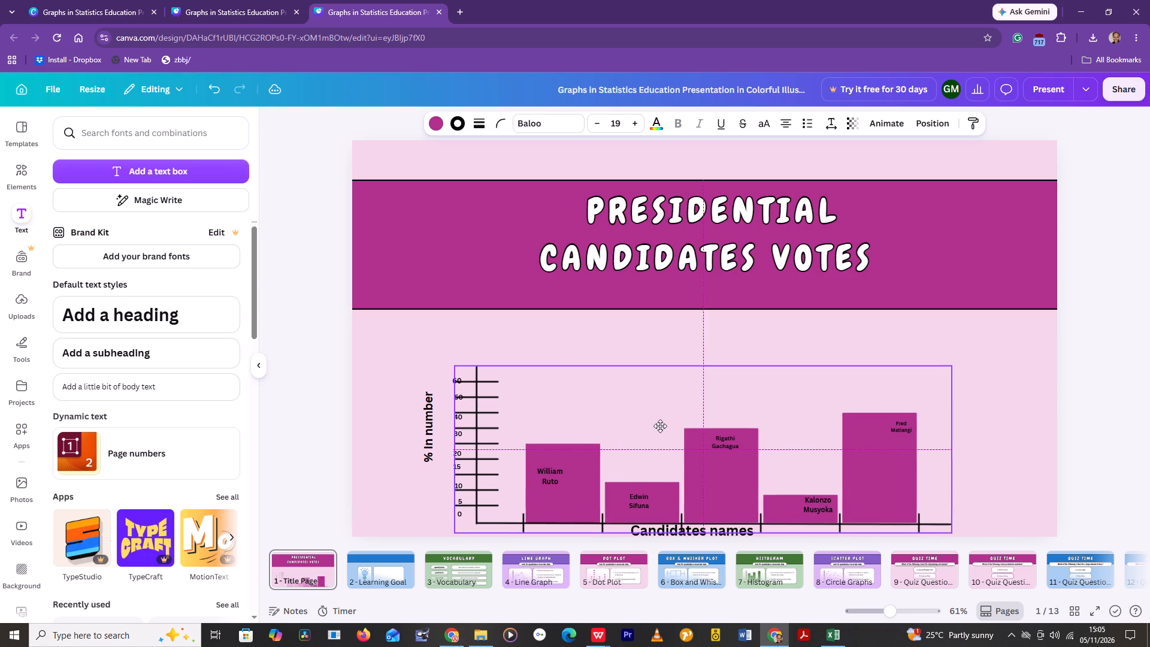
drag(660, 426, 649, 425)
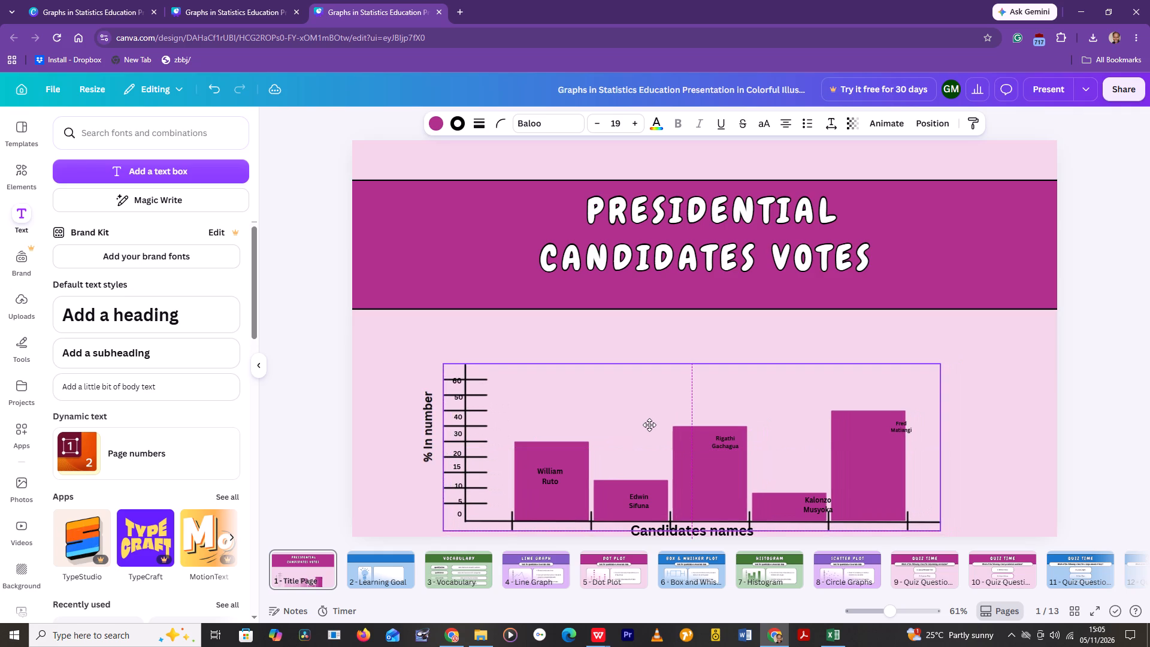
drag(649, 425, 653, 421)
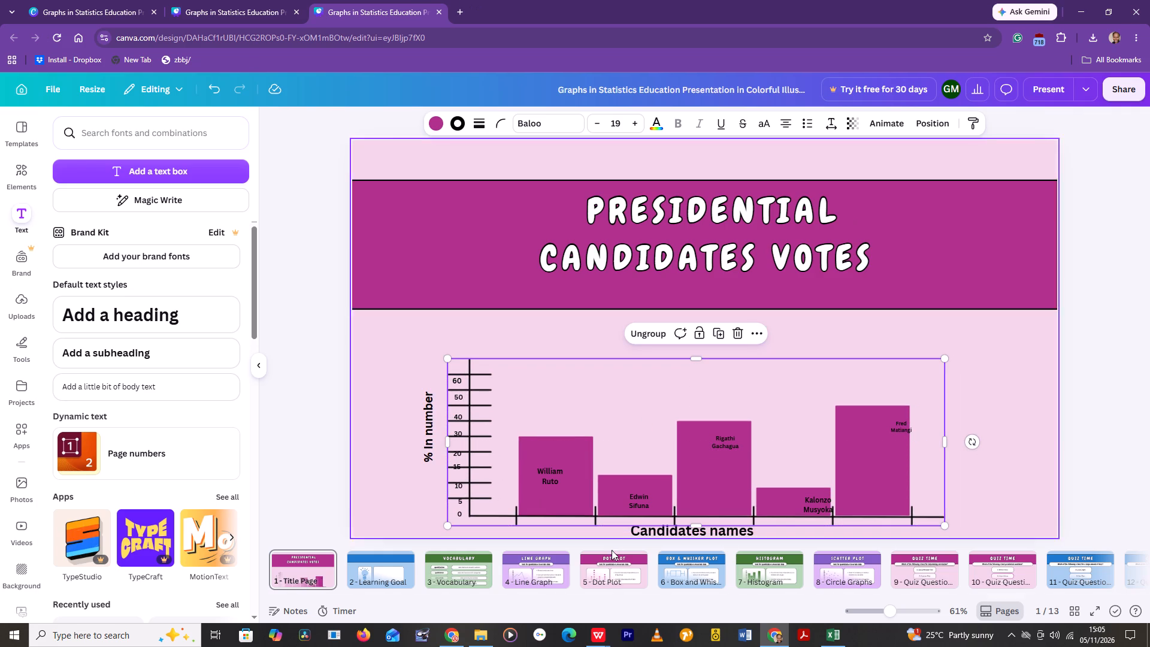
drag(616, 440, 618, 443)
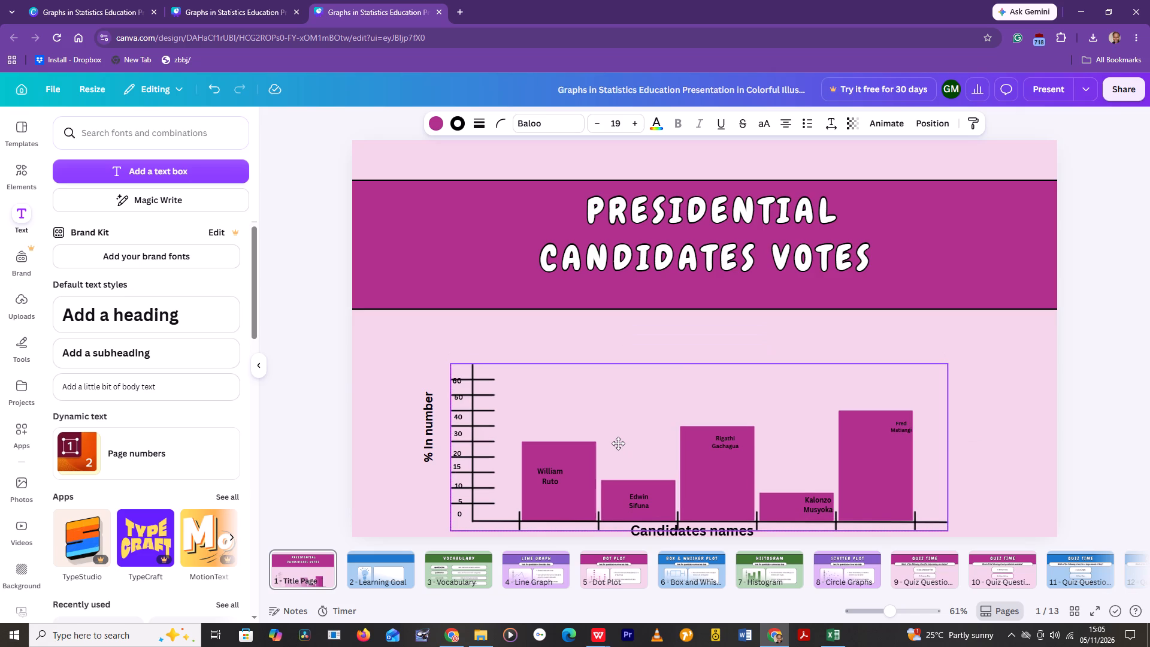
drag(618, 443, 613, 445)
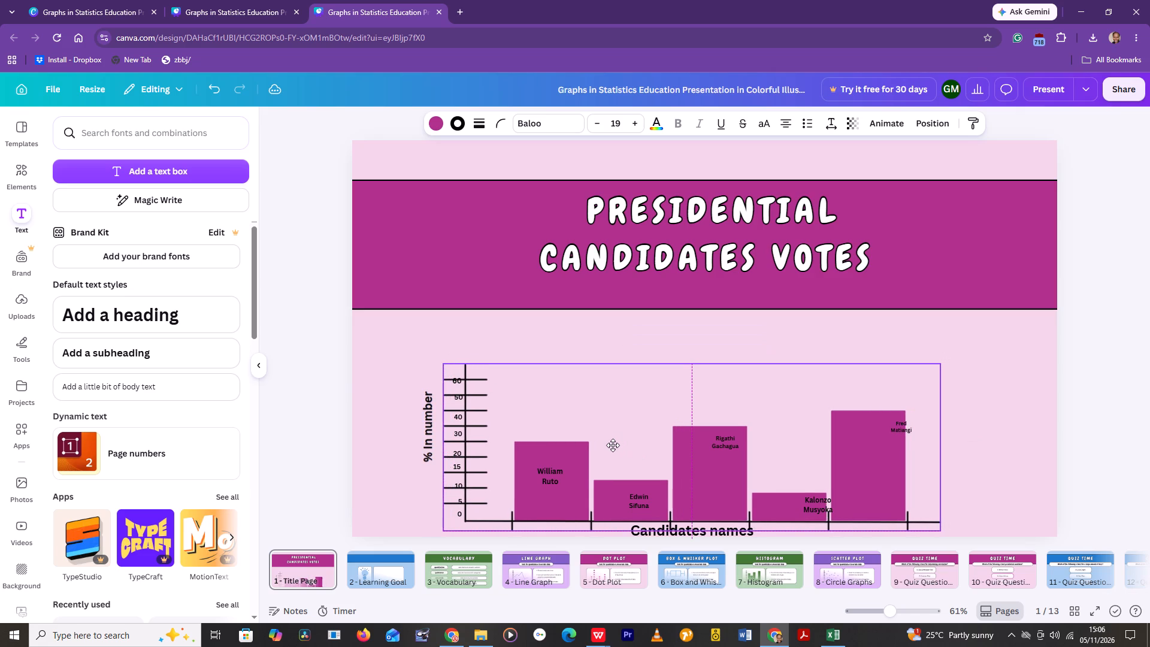
drag(613, 445, 613, 448)
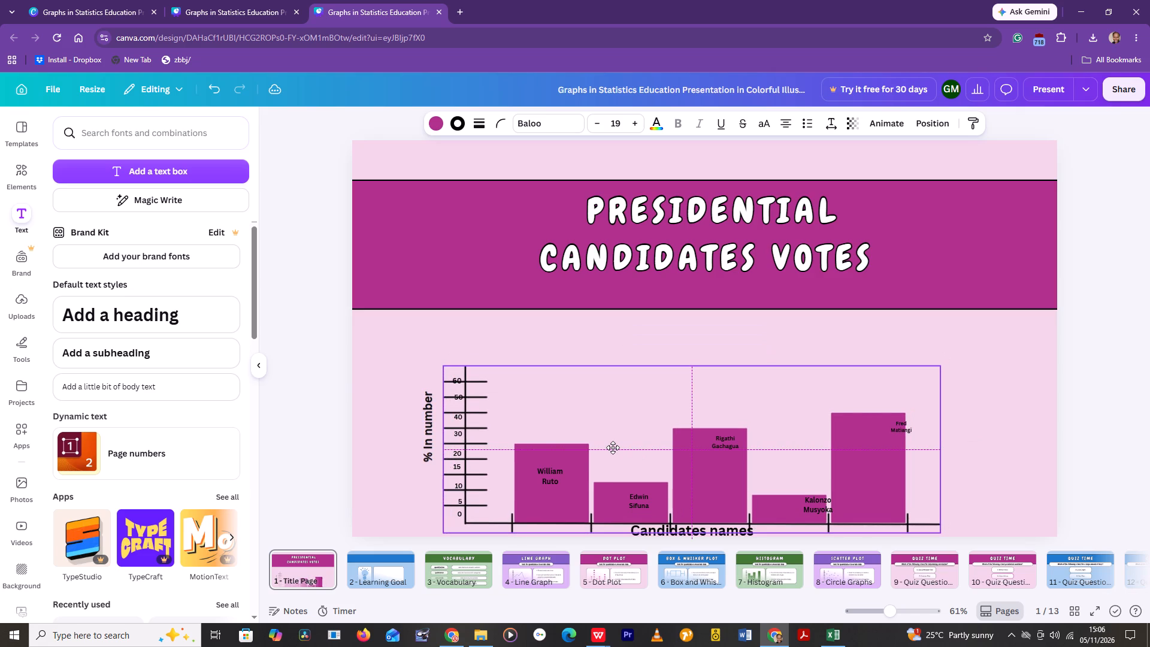
drag(613, 448, 613, 440)
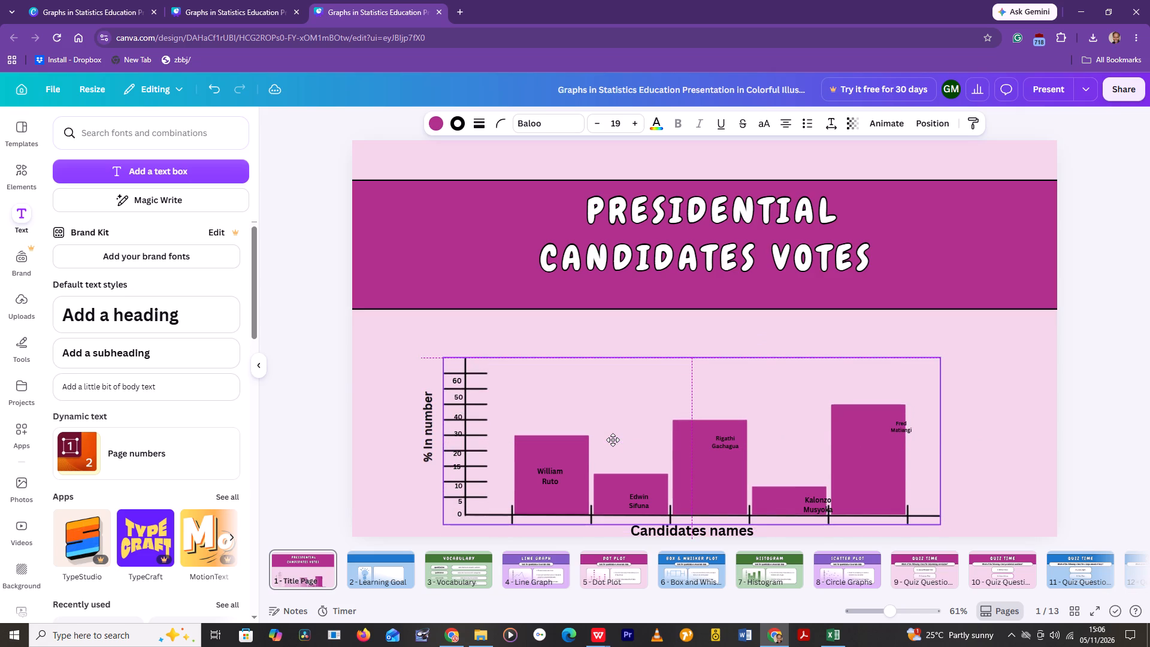
drag(613, 440, 615, 442)
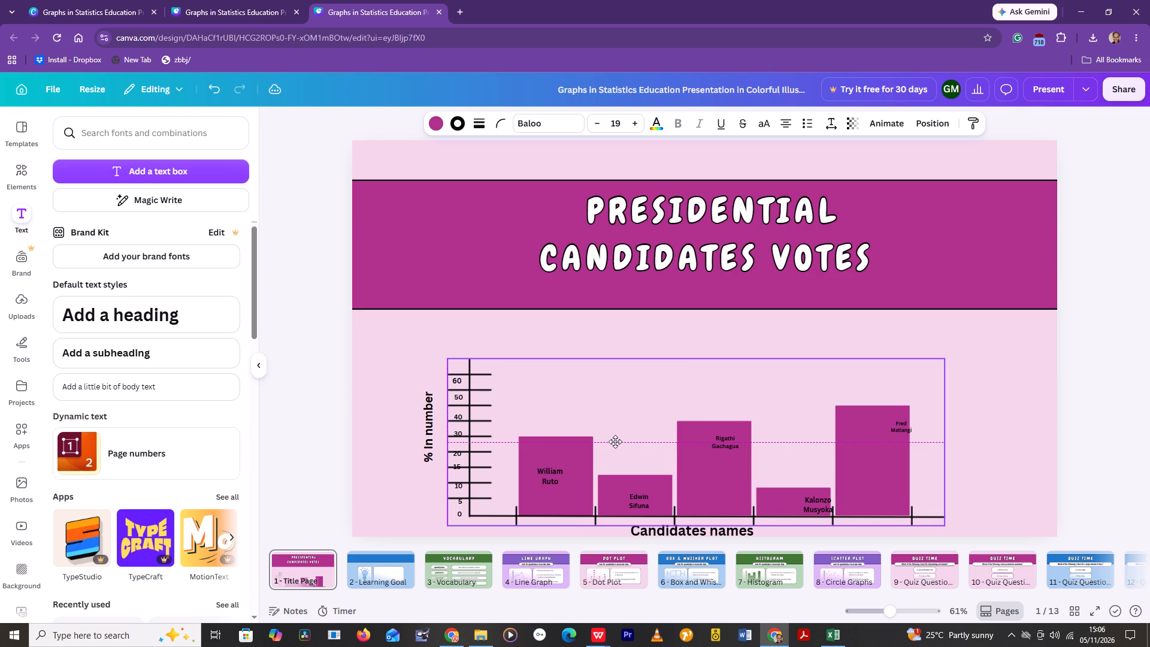
drag(615, 442, 613, 447)
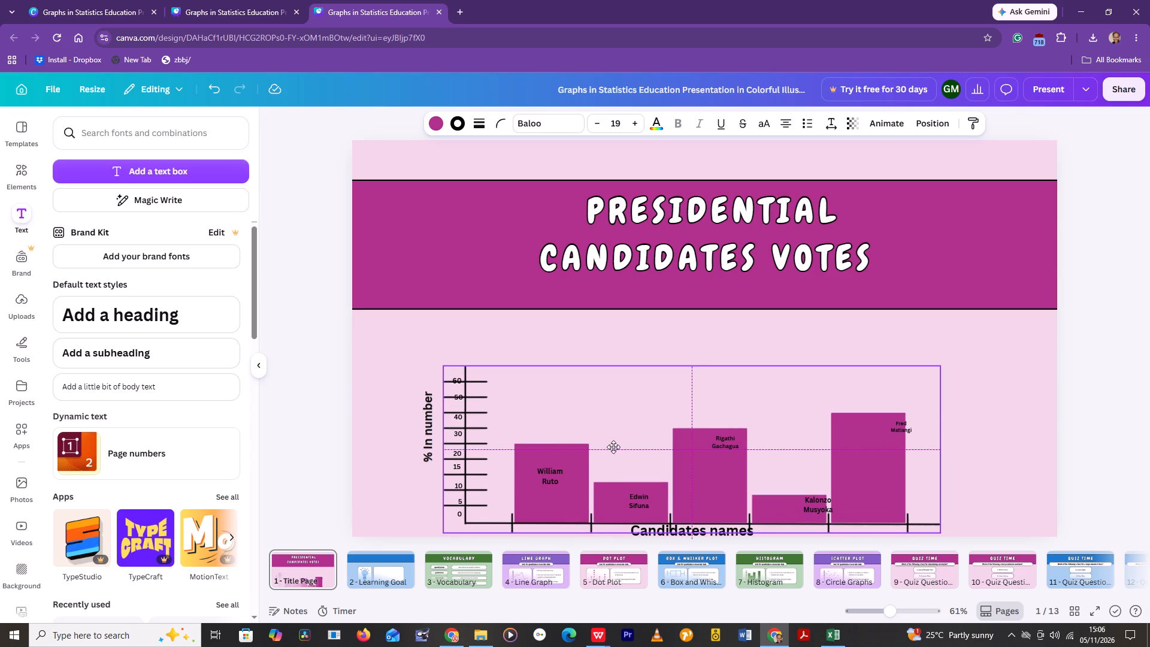
drag(613, 447, 612, 446)
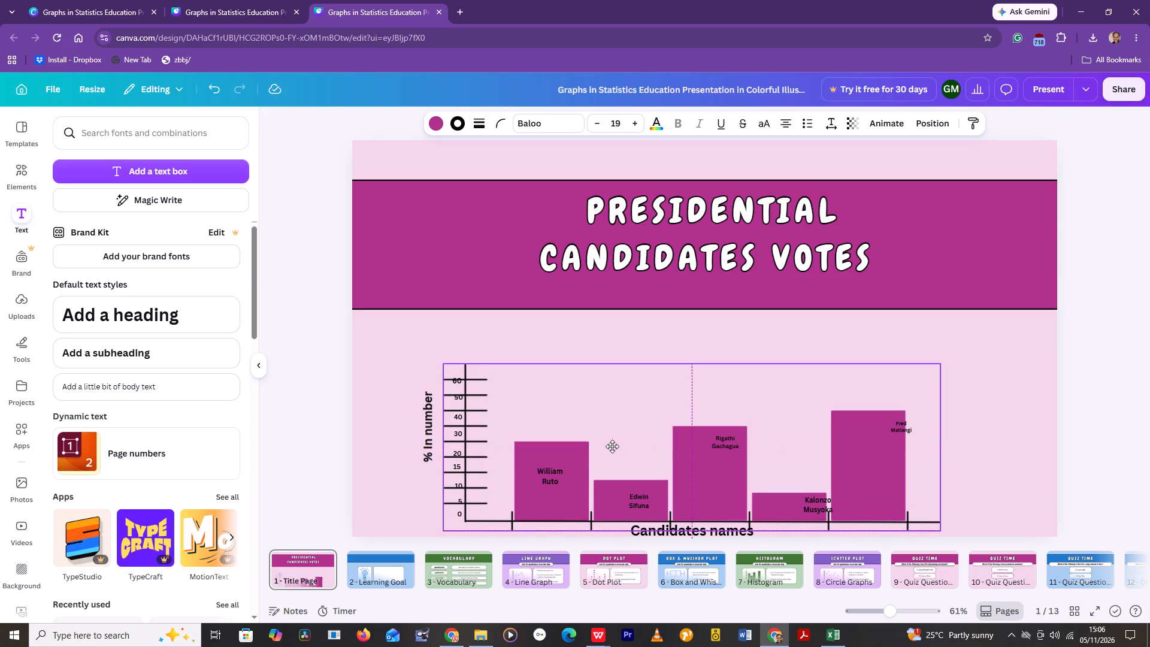
drag(612, 446, 607, 449)
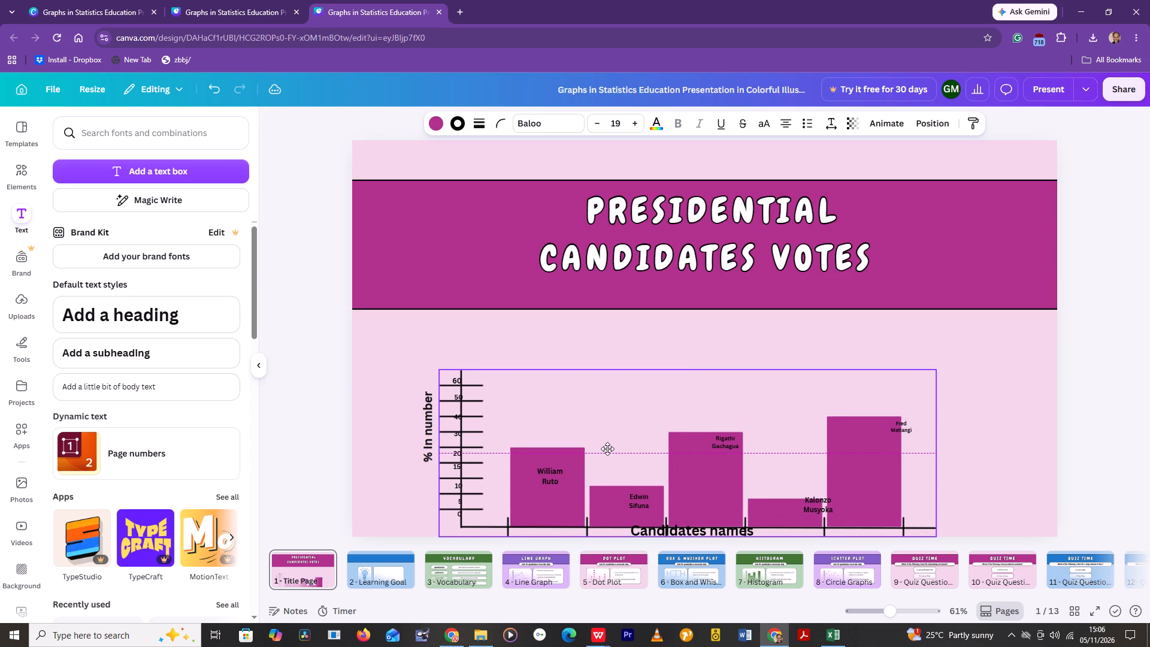
drag(607, 449, 609, 449)
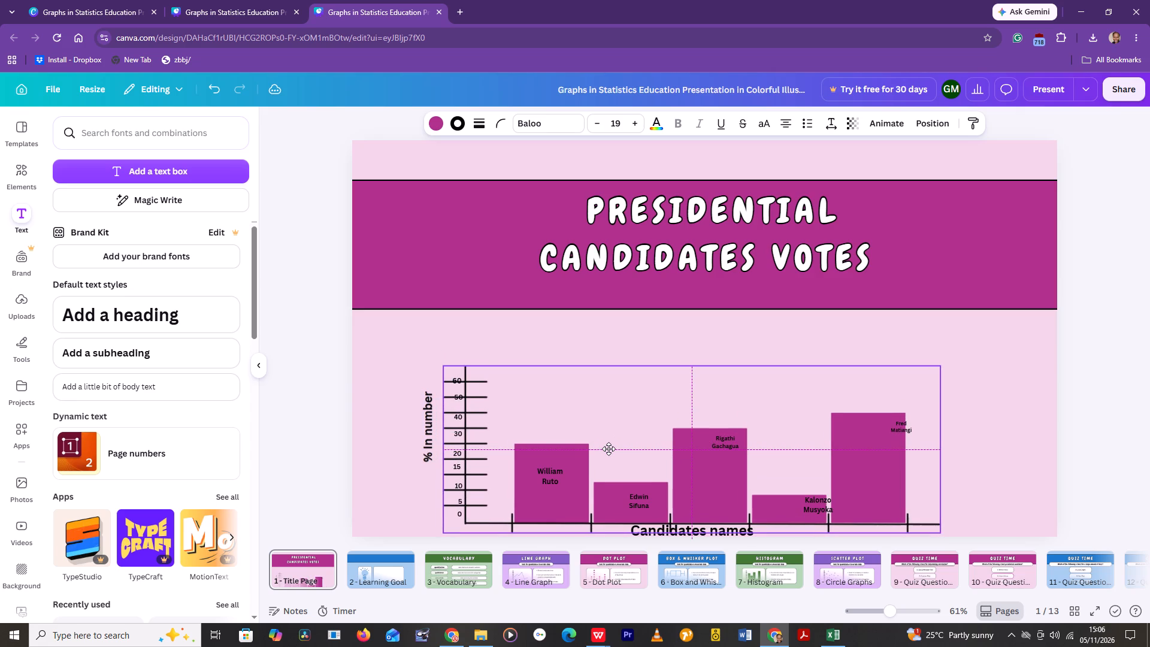
drag(609, 449, 609, 449)
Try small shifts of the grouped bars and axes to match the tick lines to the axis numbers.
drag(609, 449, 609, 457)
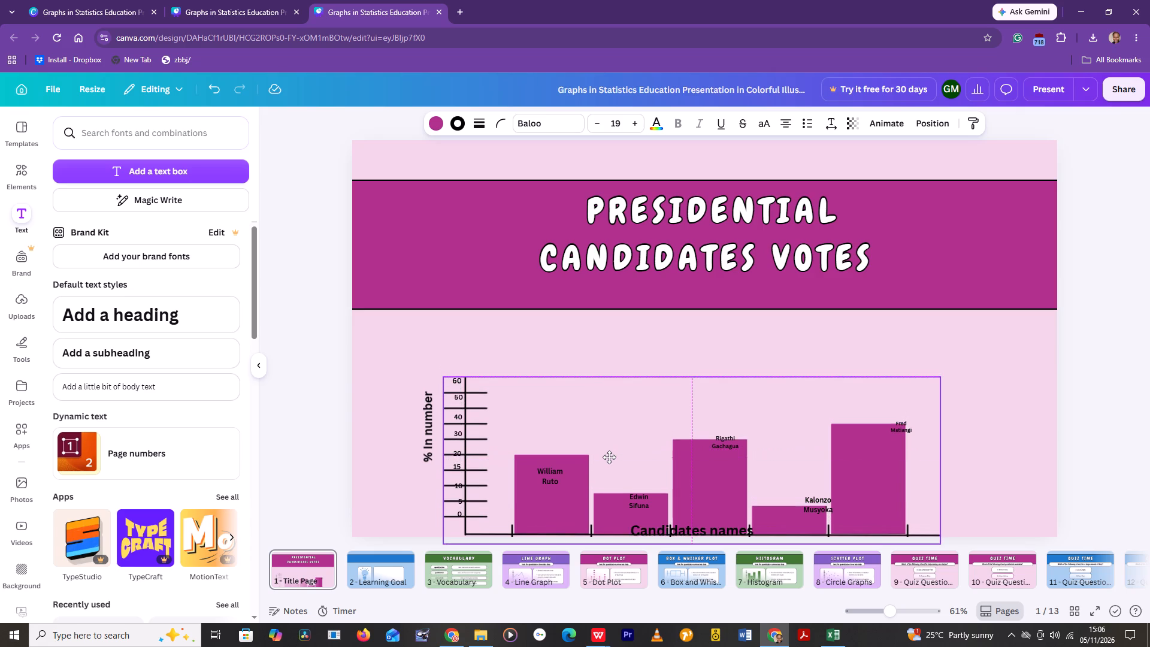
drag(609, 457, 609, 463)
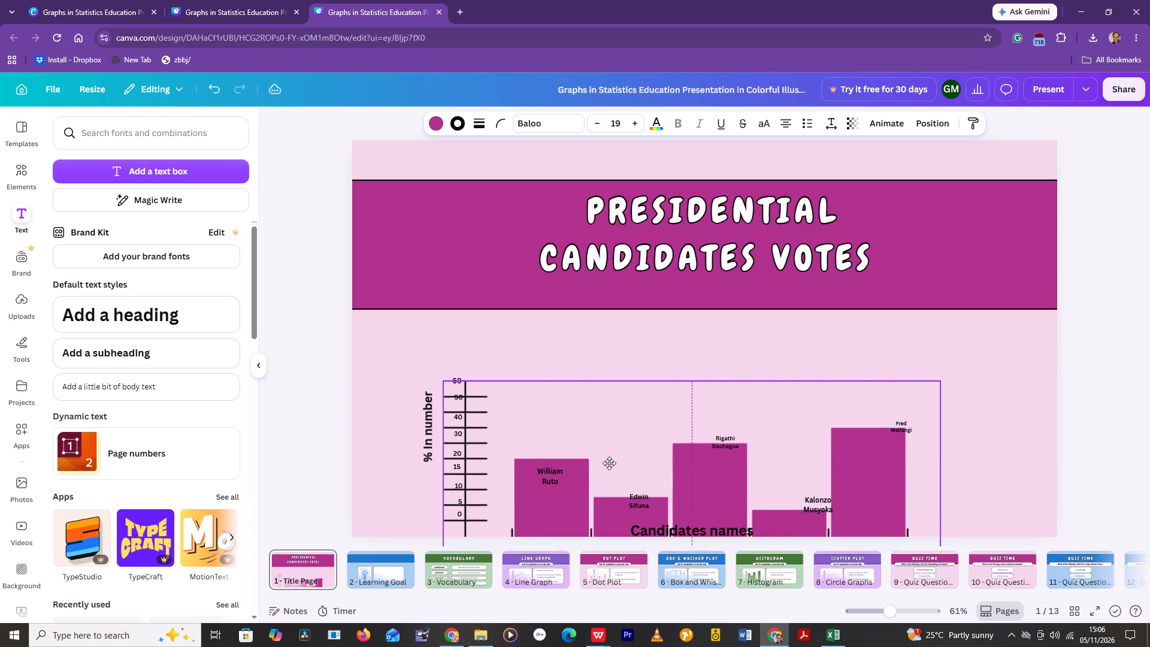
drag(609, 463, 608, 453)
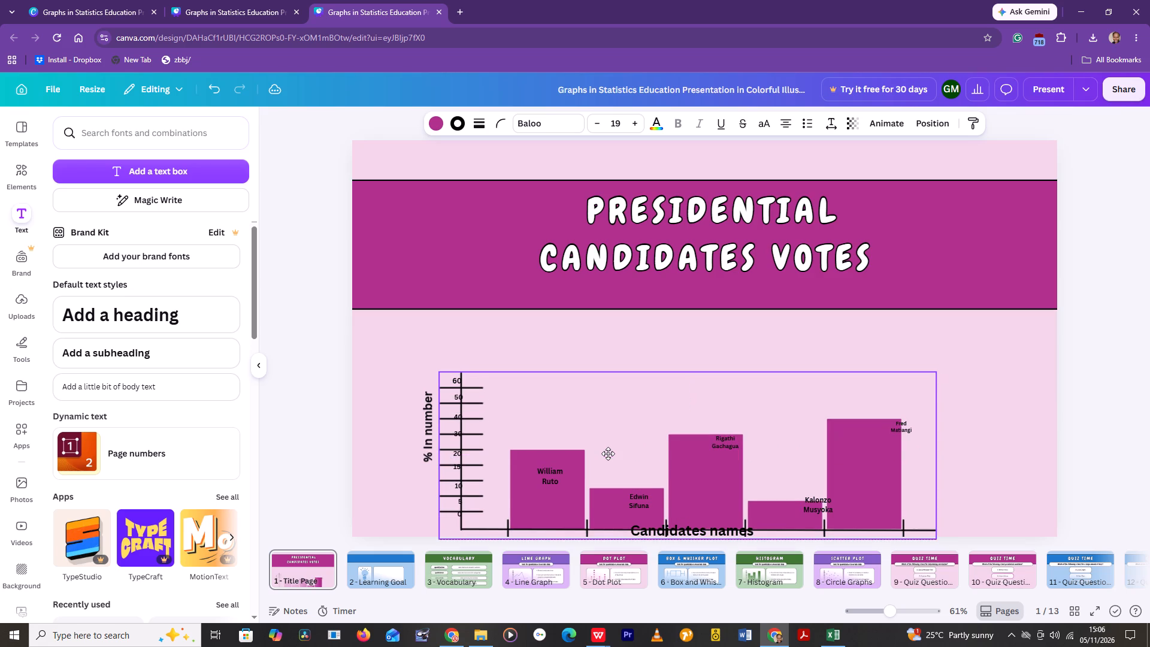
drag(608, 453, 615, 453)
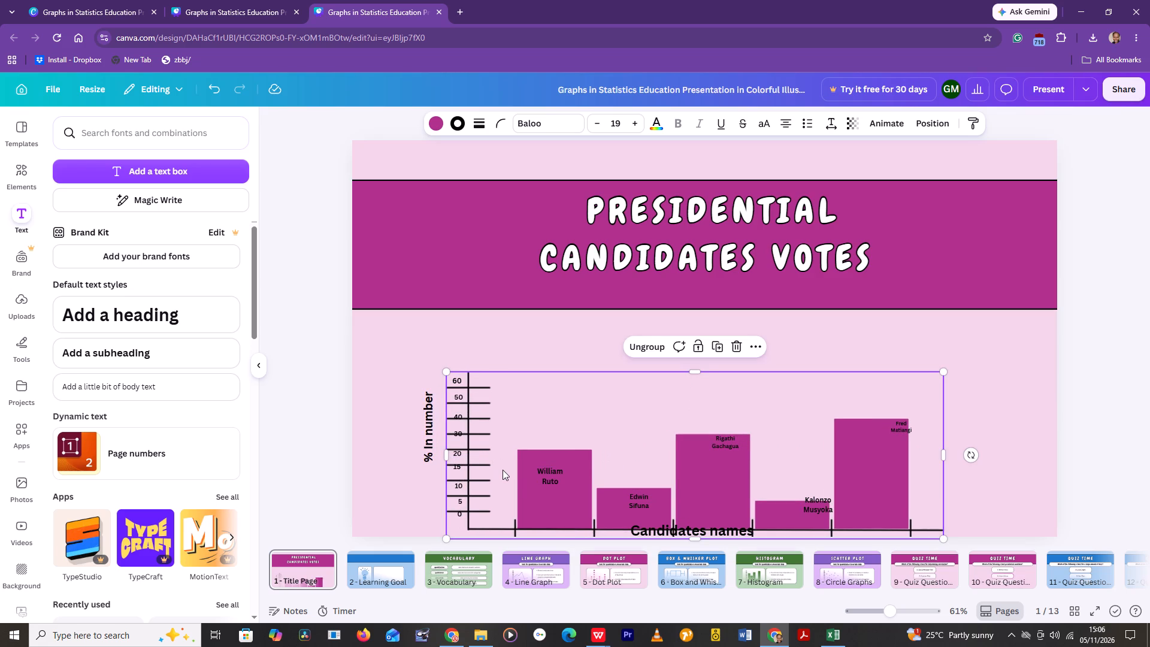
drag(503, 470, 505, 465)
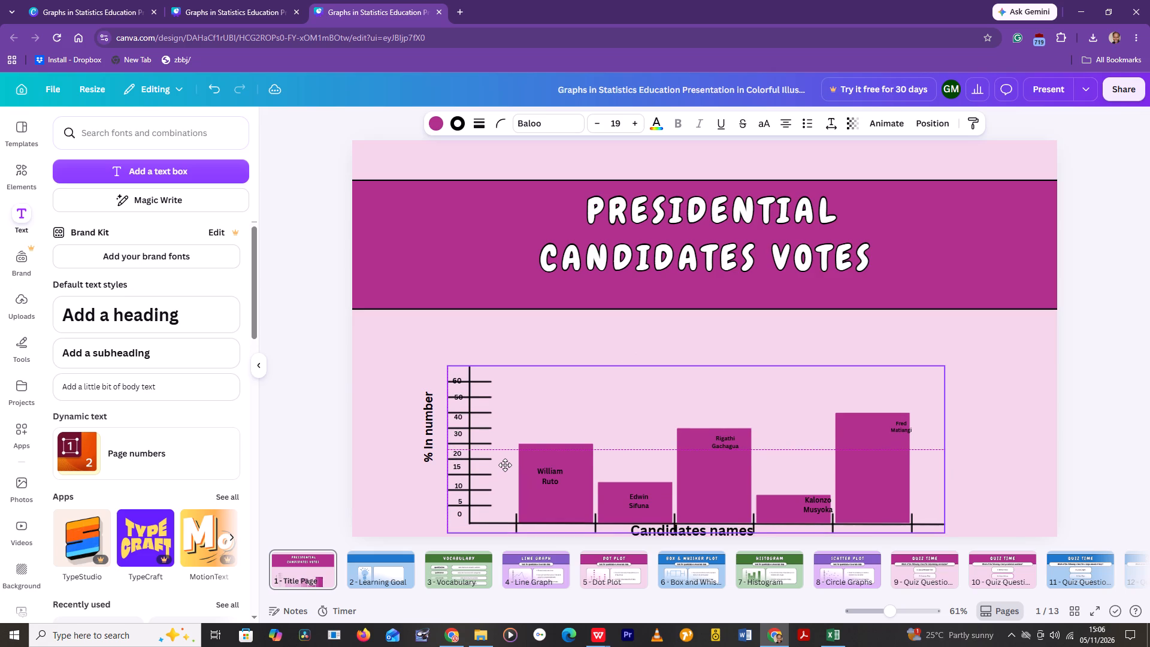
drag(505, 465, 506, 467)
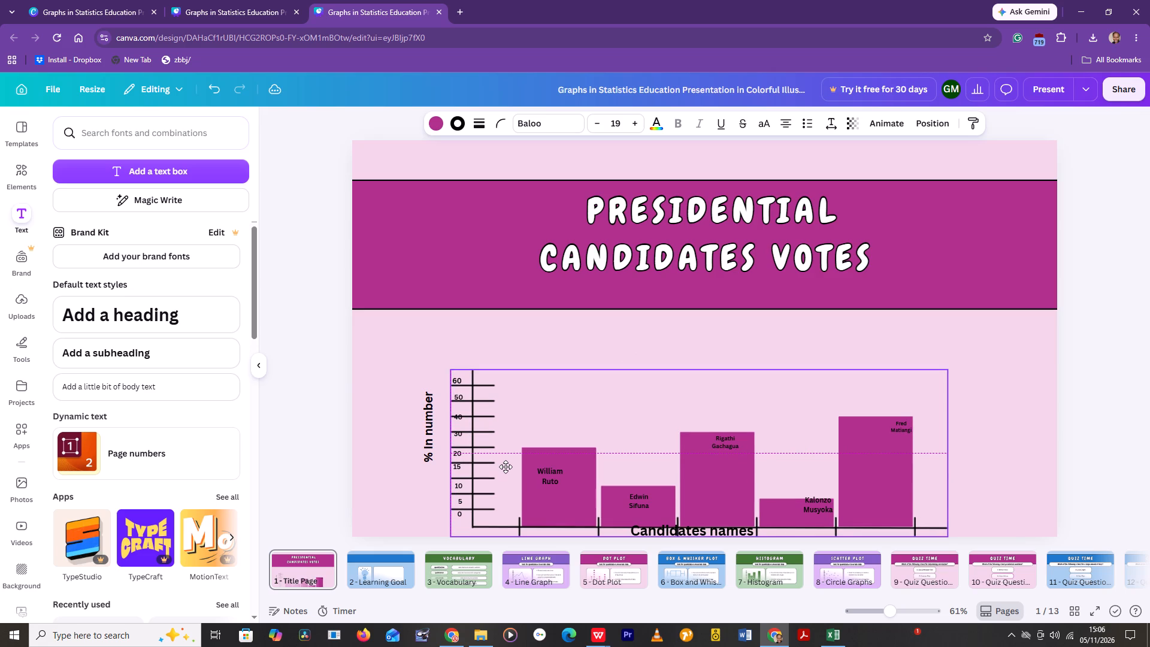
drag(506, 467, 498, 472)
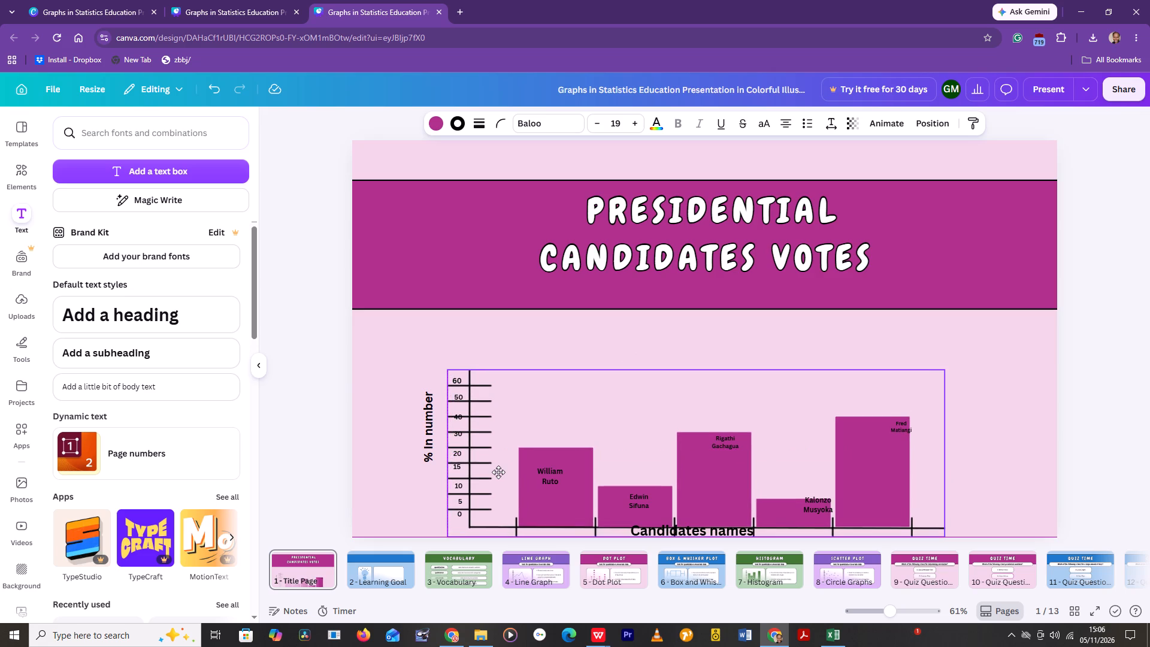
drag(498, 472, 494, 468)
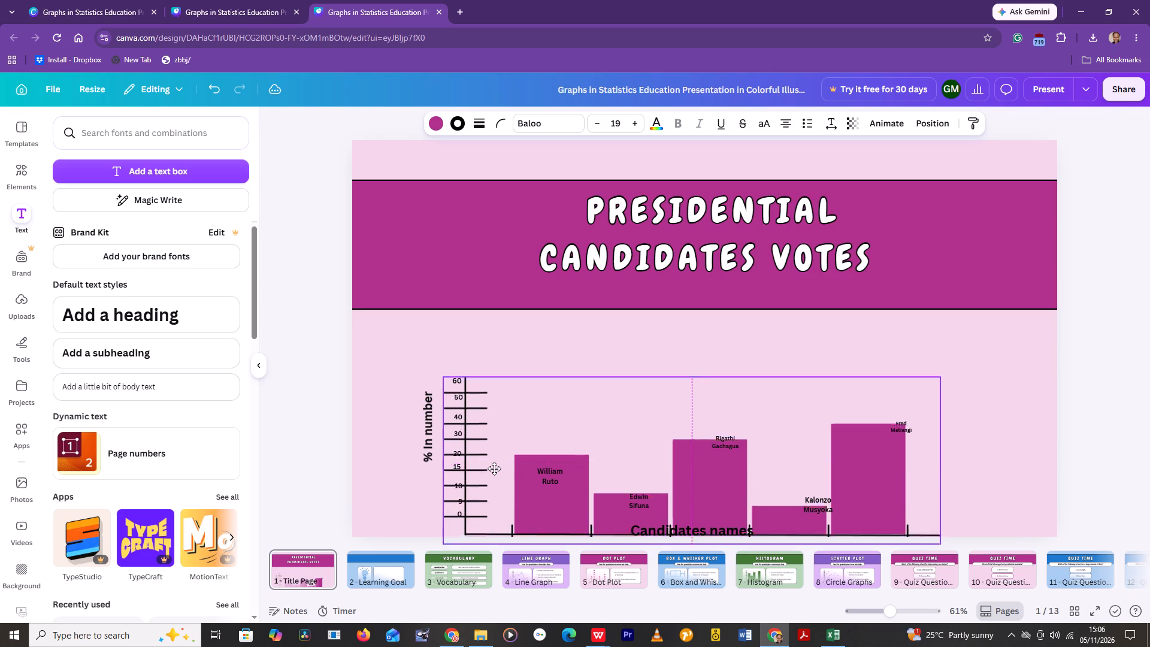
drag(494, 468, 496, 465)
Move the 50 label on the vertical axis down so it sits just below its tick line.
drag(456, 397, 458, 404)
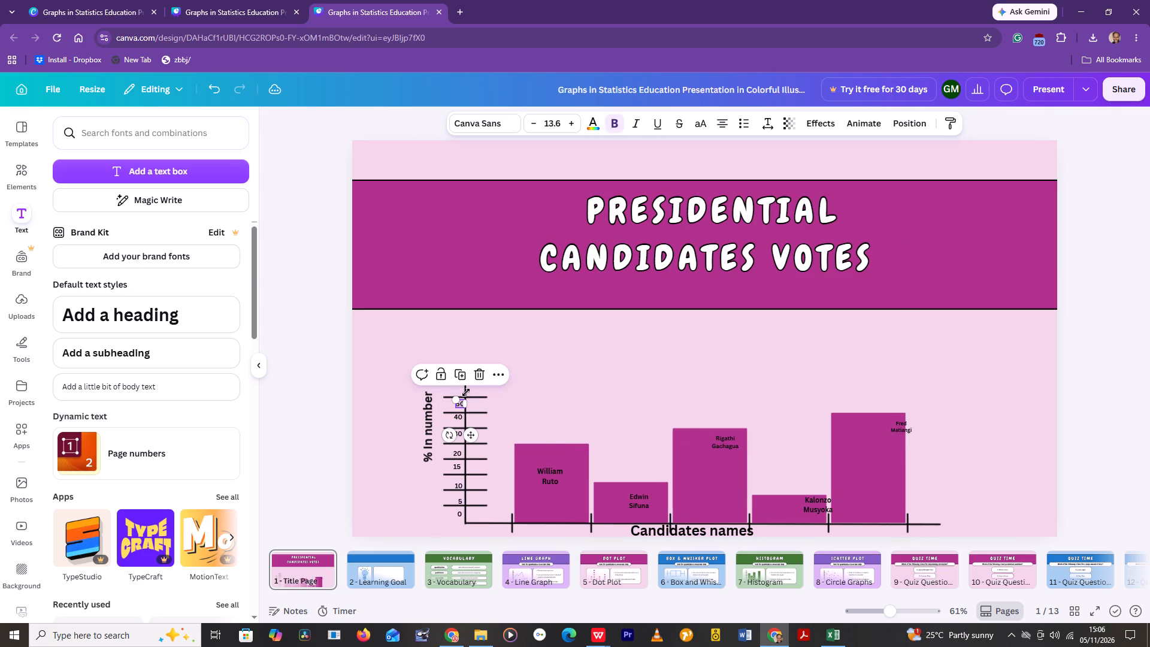
click(524, 377)
Move the topmost tick line of the vertical axis up so it clears the 60 label.
click(459, 376)
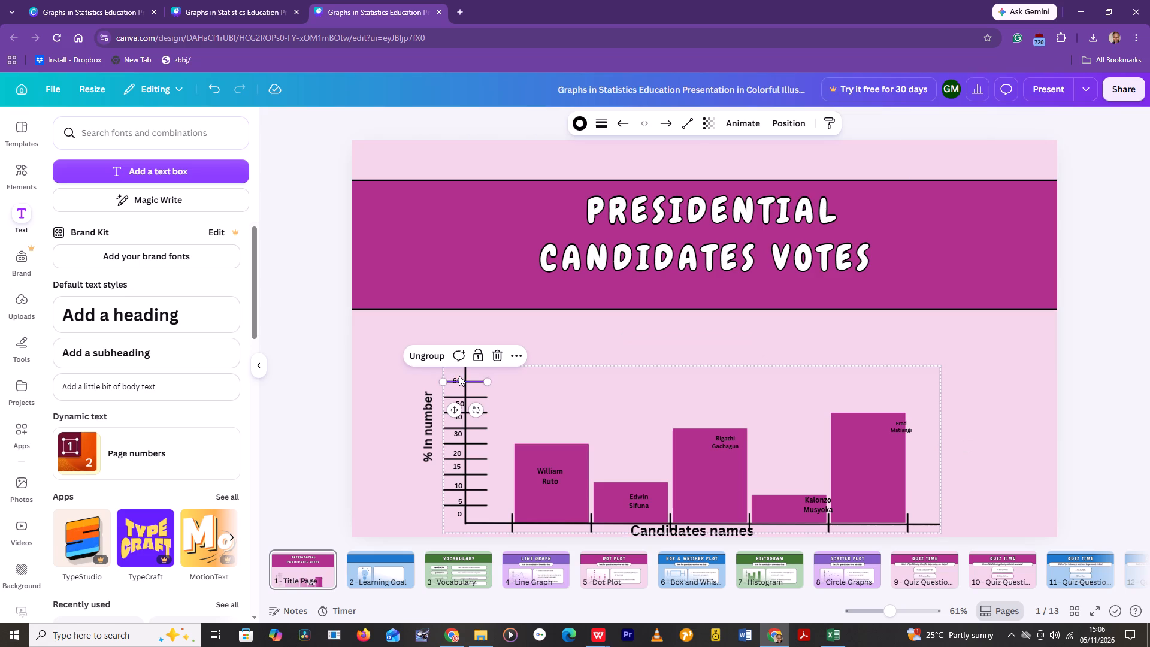
drag(457, 410, 460, 412)
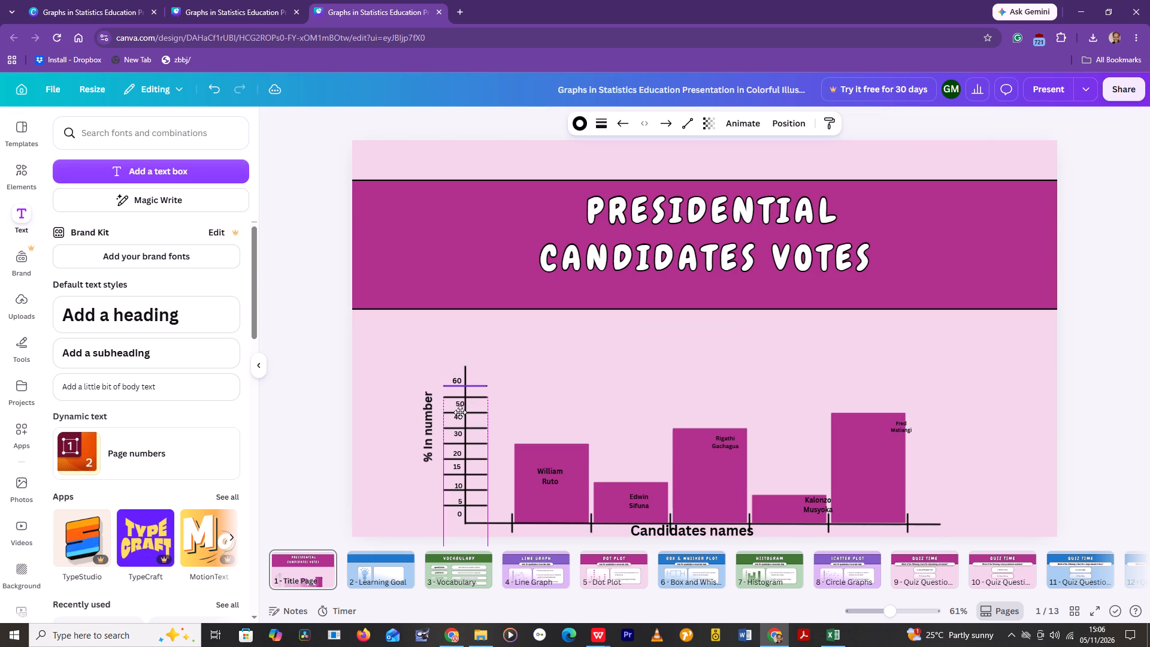
drag(460, 412, 461, 398)
drag(461, 398, 462, 401)
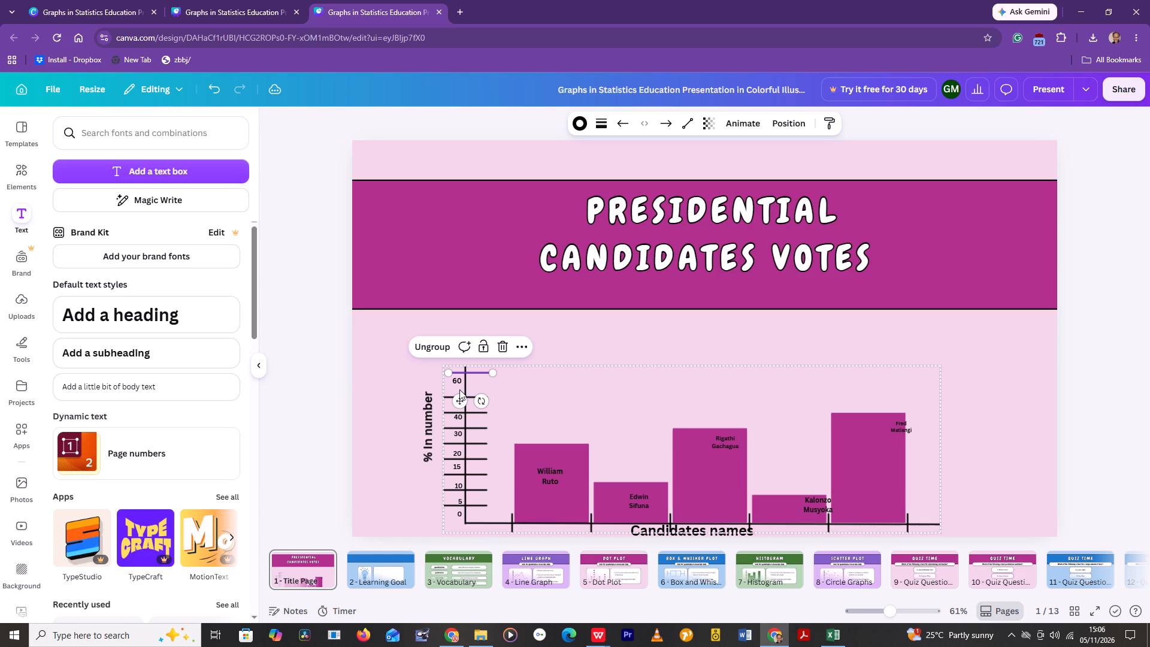
Move the 60 label down so it sits just above the second tick line from the top.
click(457, 380)
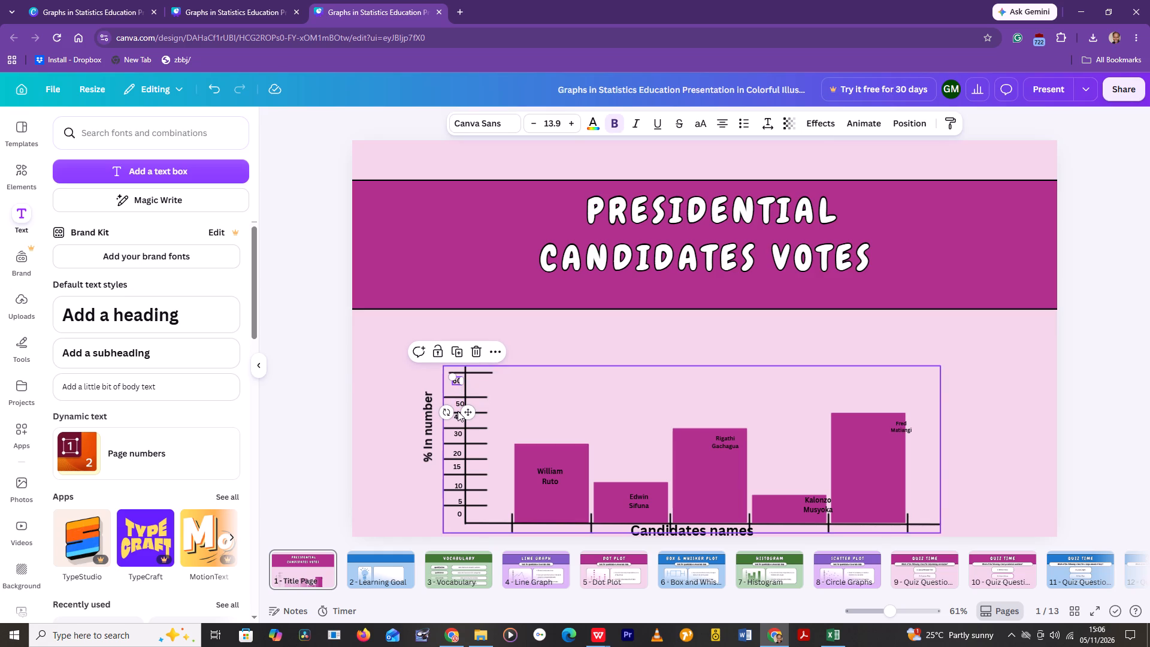
click(466, 404)
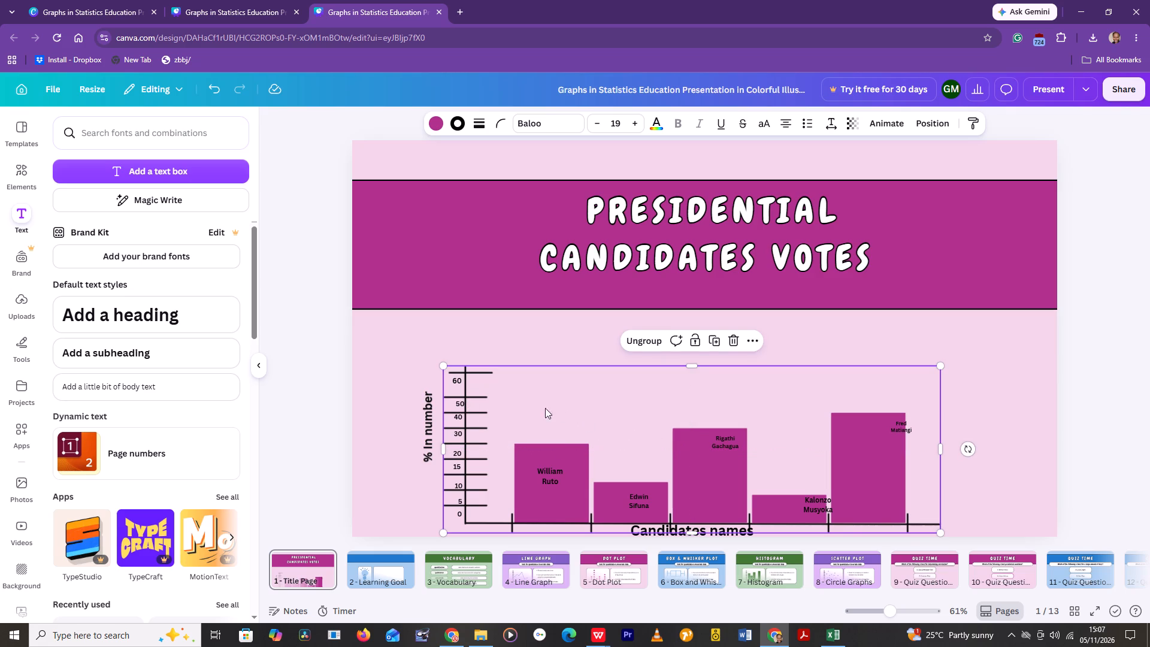
click(459, 384)
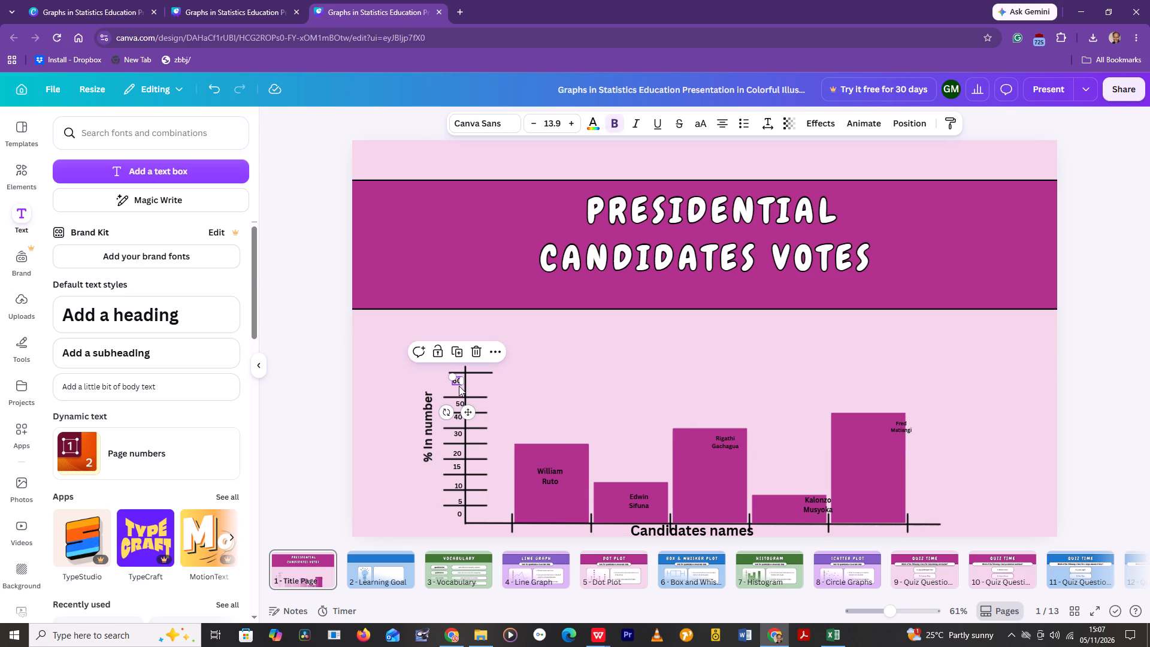
drag(467, 409, 467, 413)
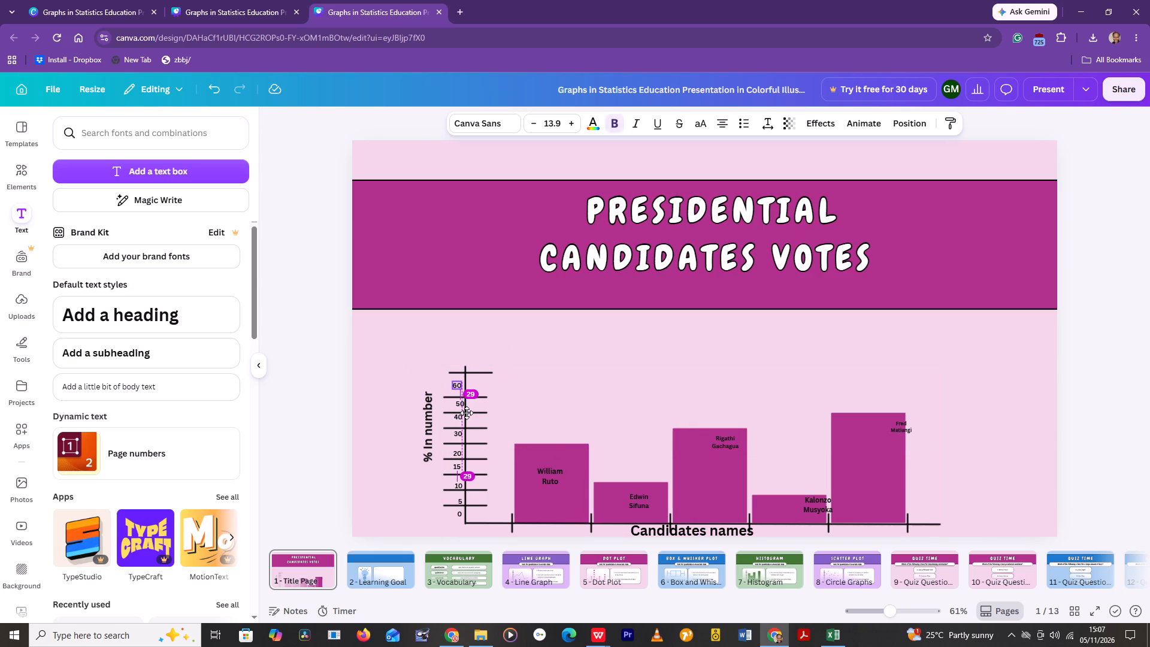
drag(467, 413, 468, 418)
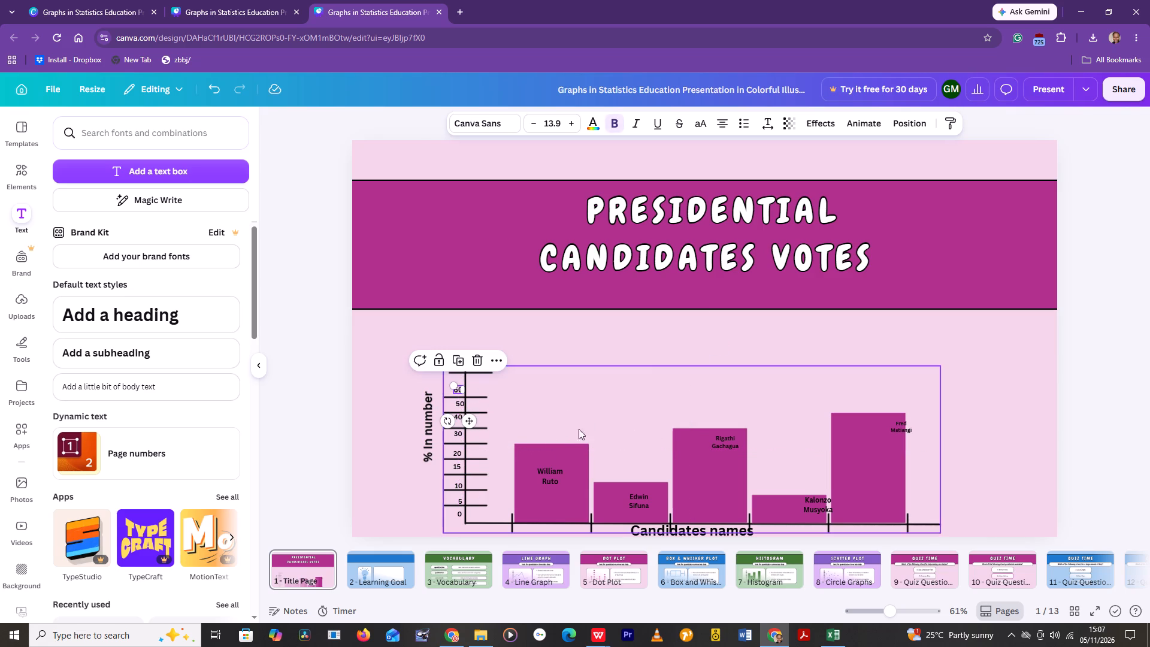
click(504, 371)
Lower the topmost tick line slightly so it sits just above the 60 label.
click(471, 371)
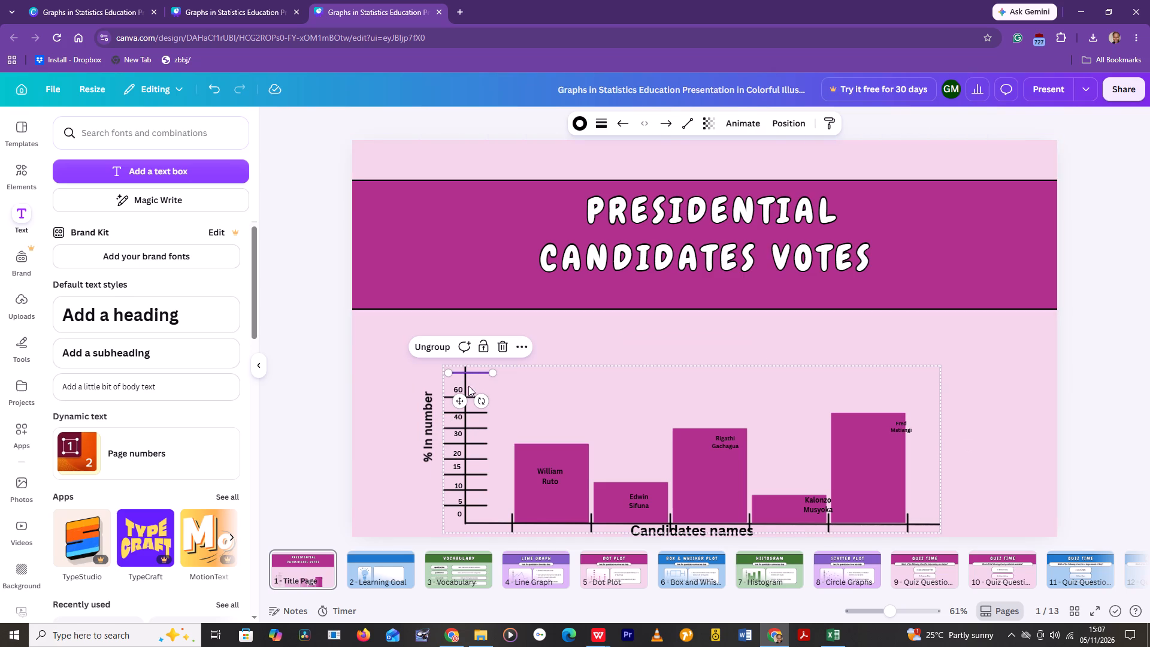
click(462, 393)
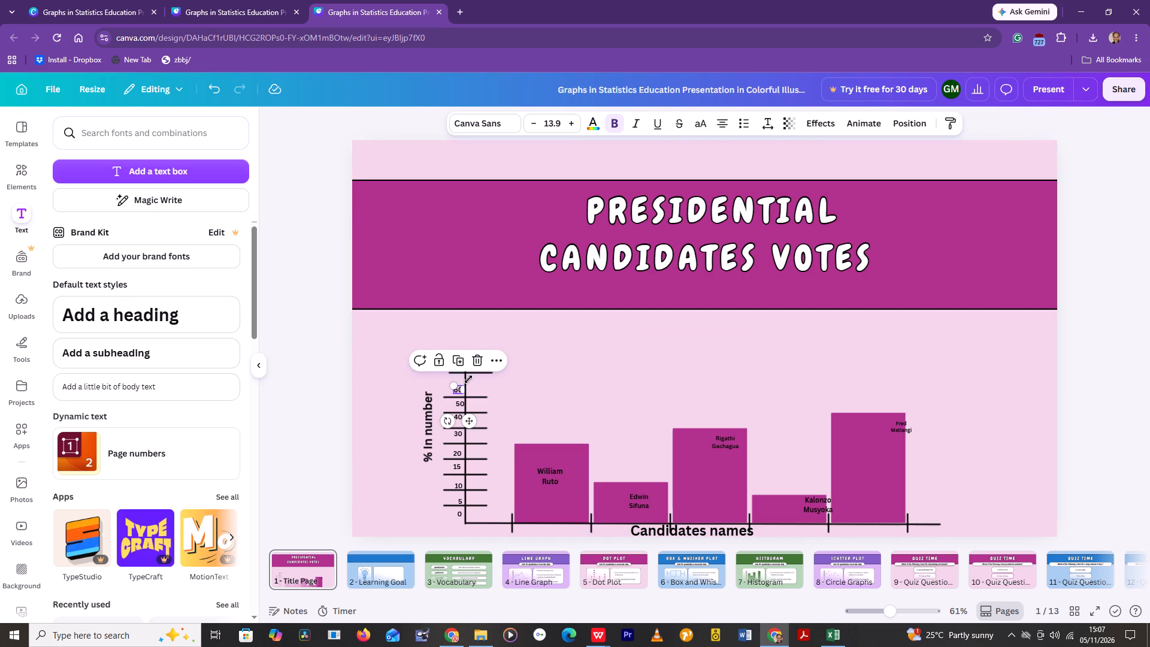
click(470, 371)
click(470, 368)
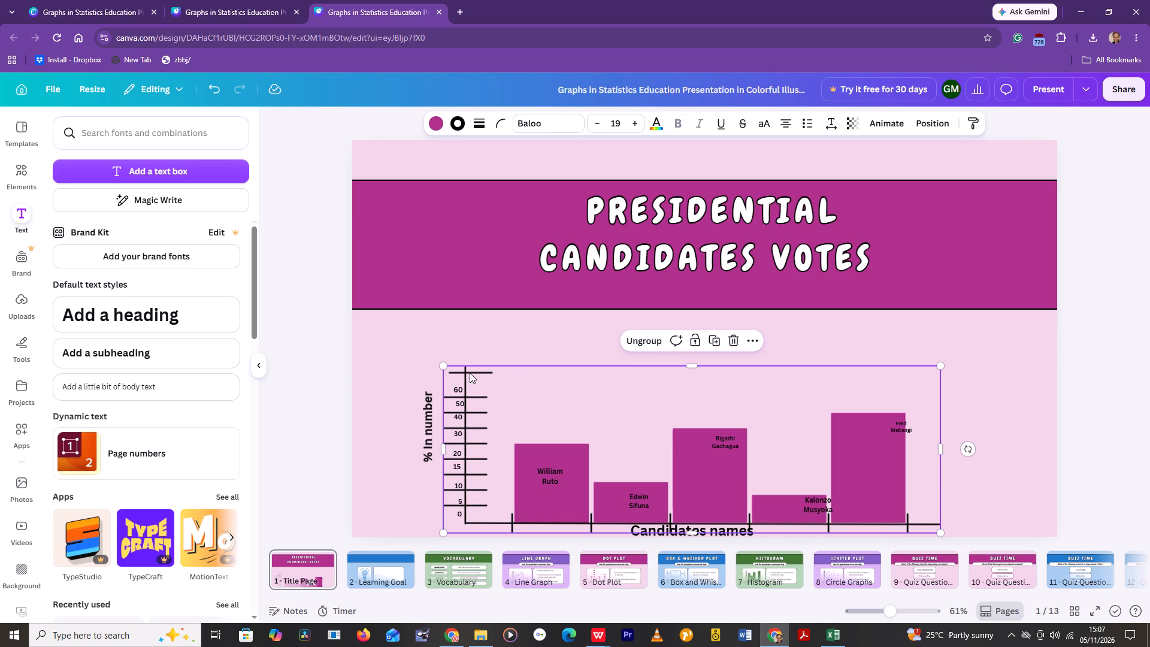
click(470, 373)
click(456, 398)
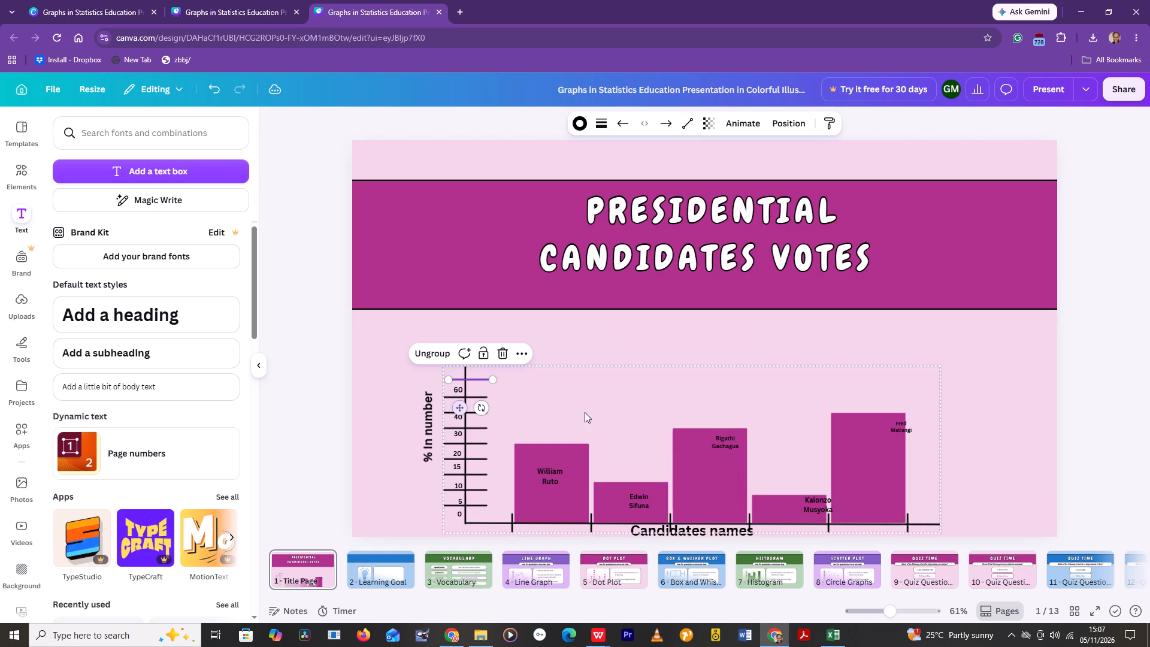
click(612, 404)
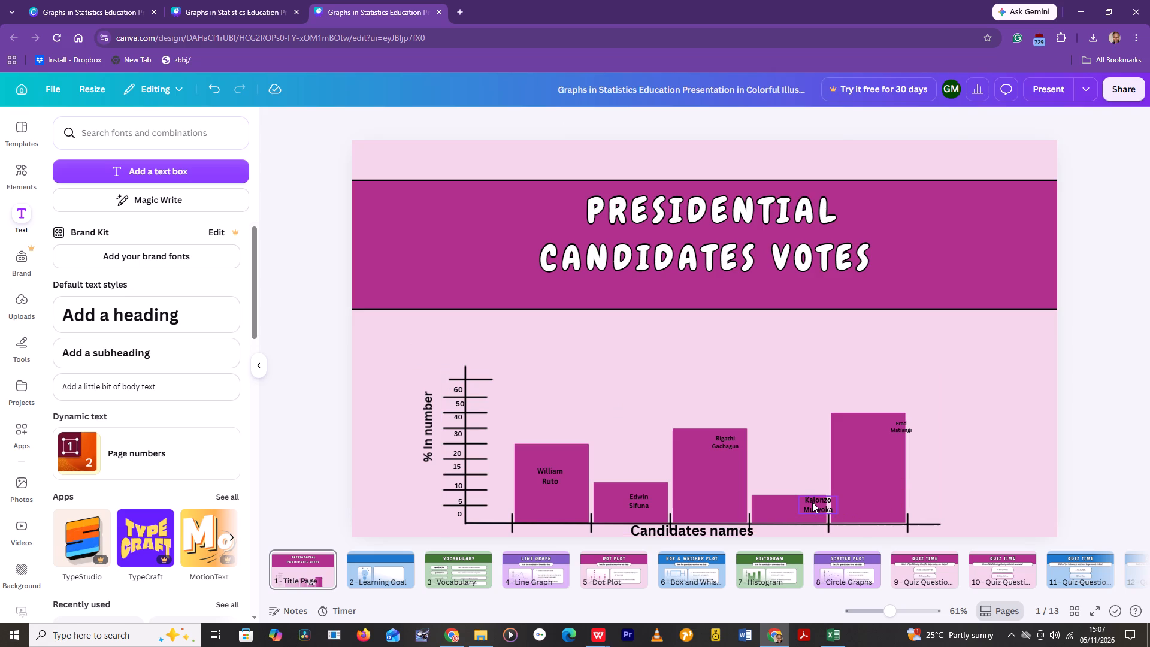
Move the Kalonzo Musyoka and Fred Matiangi name labels fully inside their own bars, roughly centred across the width.
drag(812, 502, 788, 507)
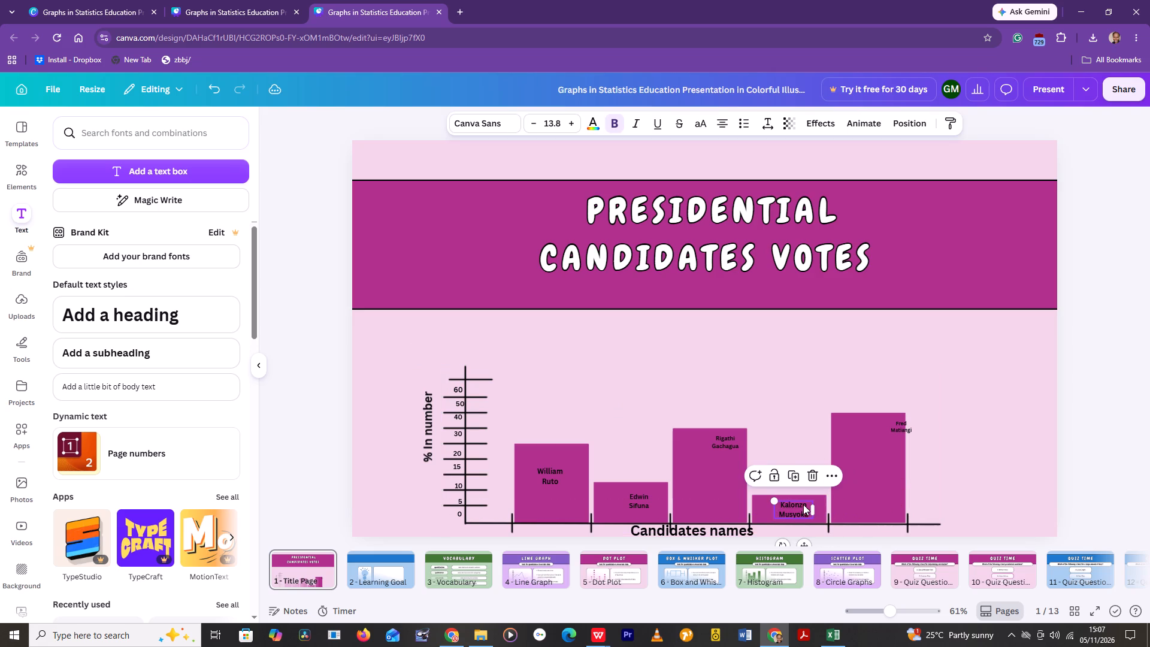
click(904, 425)
drag(904, 425, 894, 425)
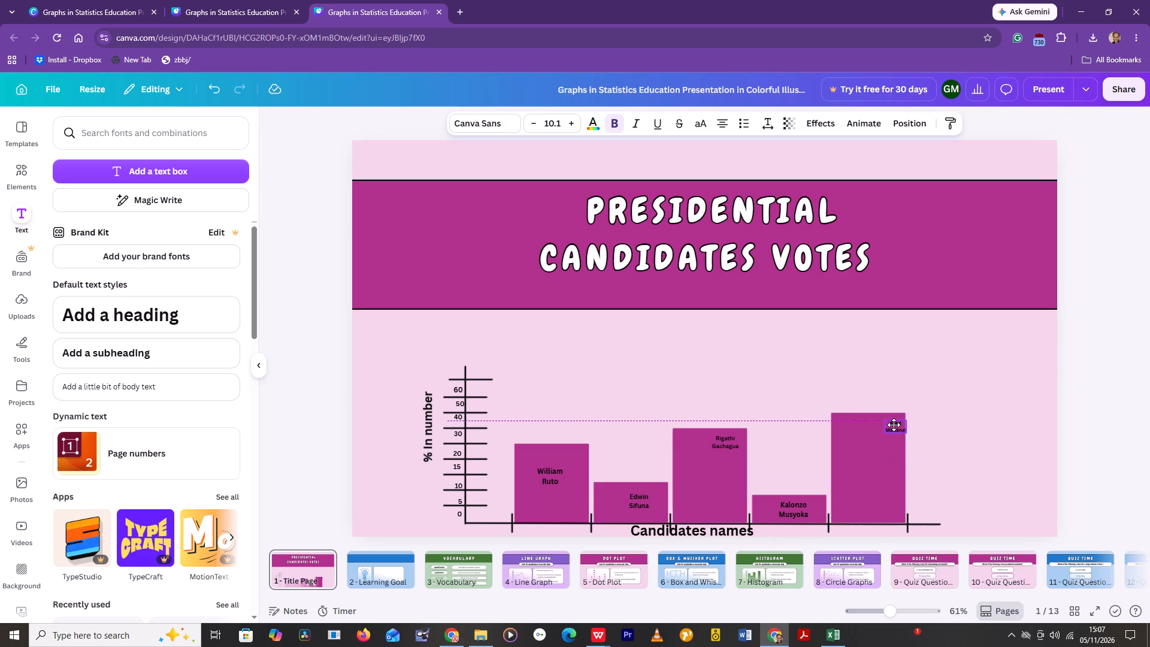
drag(894, 425, 877, 436)
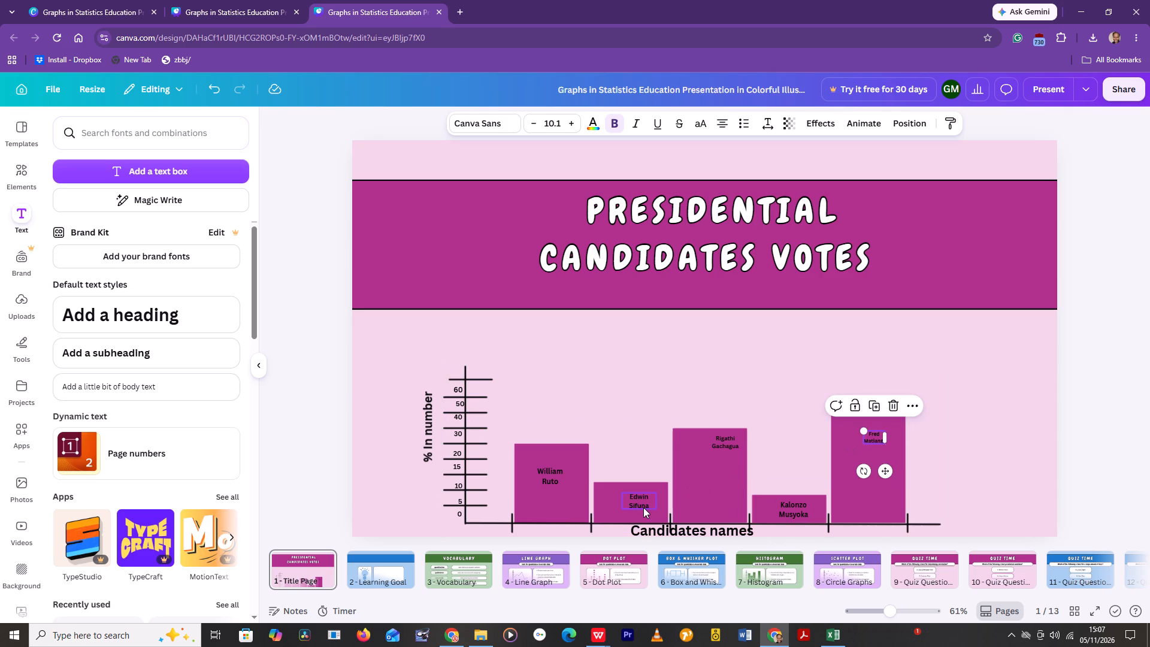
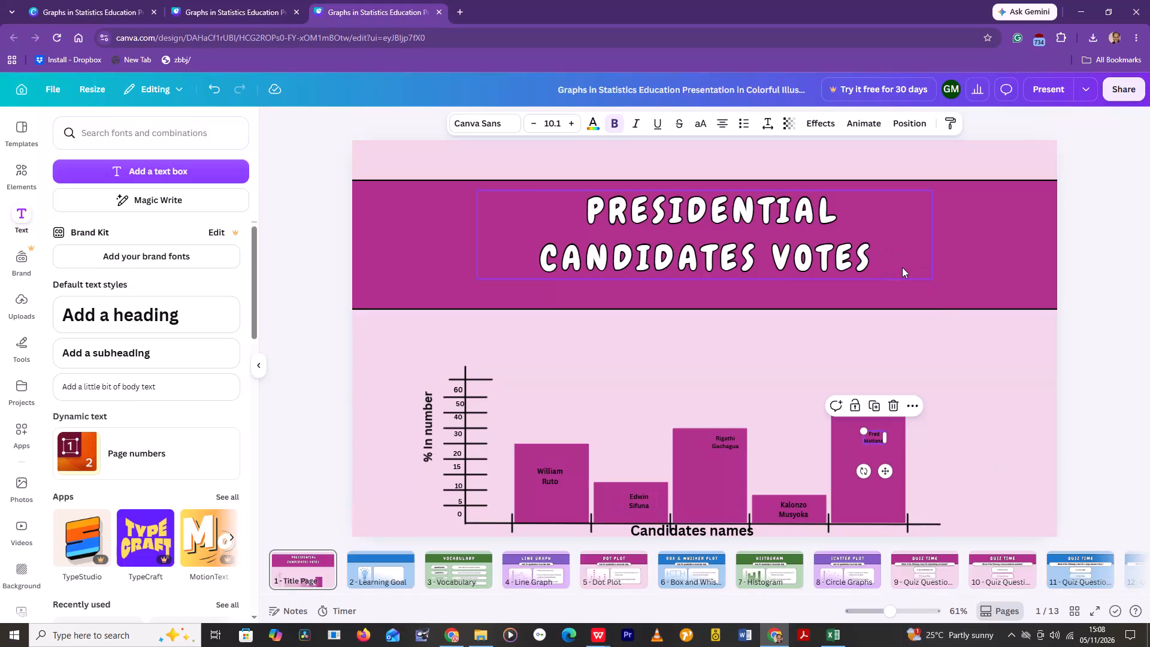
Add a subheading reading "nairobi" between the title banner and the bar chart.
click(857, 212)
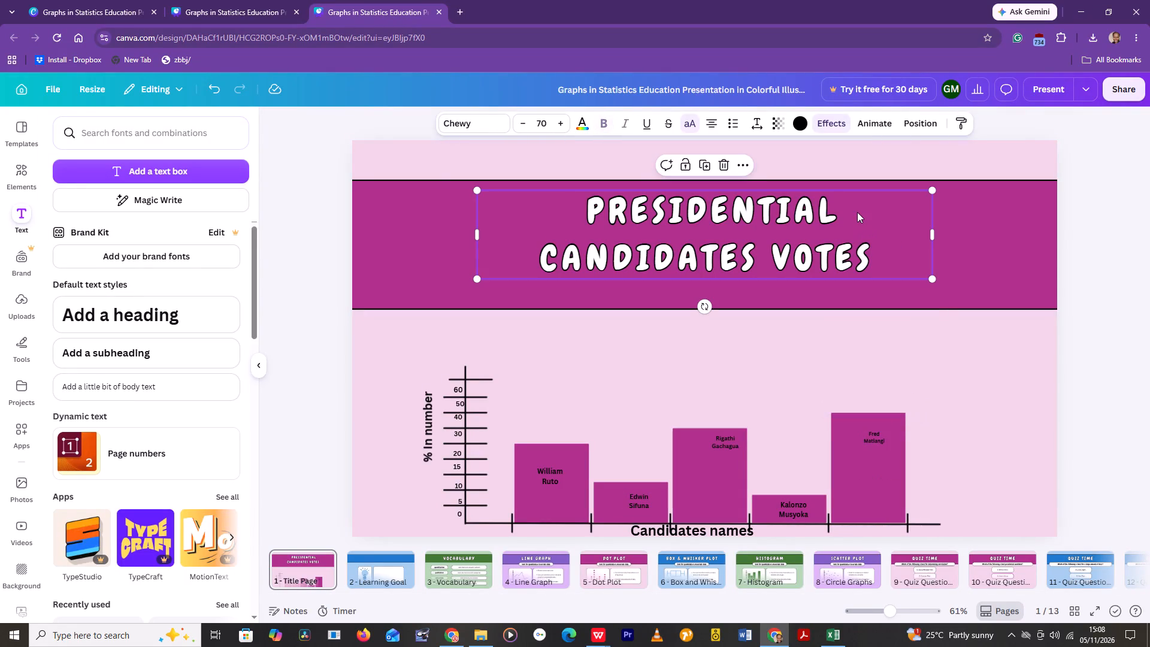
click(746, 322)
click(177, 353)
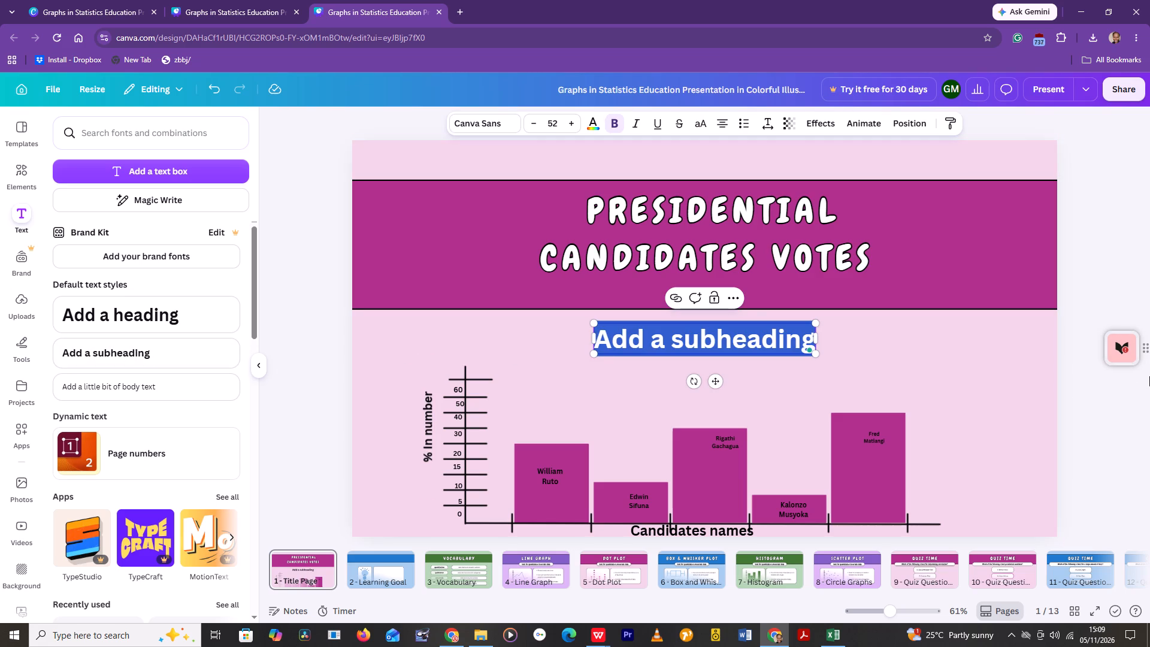
key(Delete)
text(nai)
text(robi)
key(space)
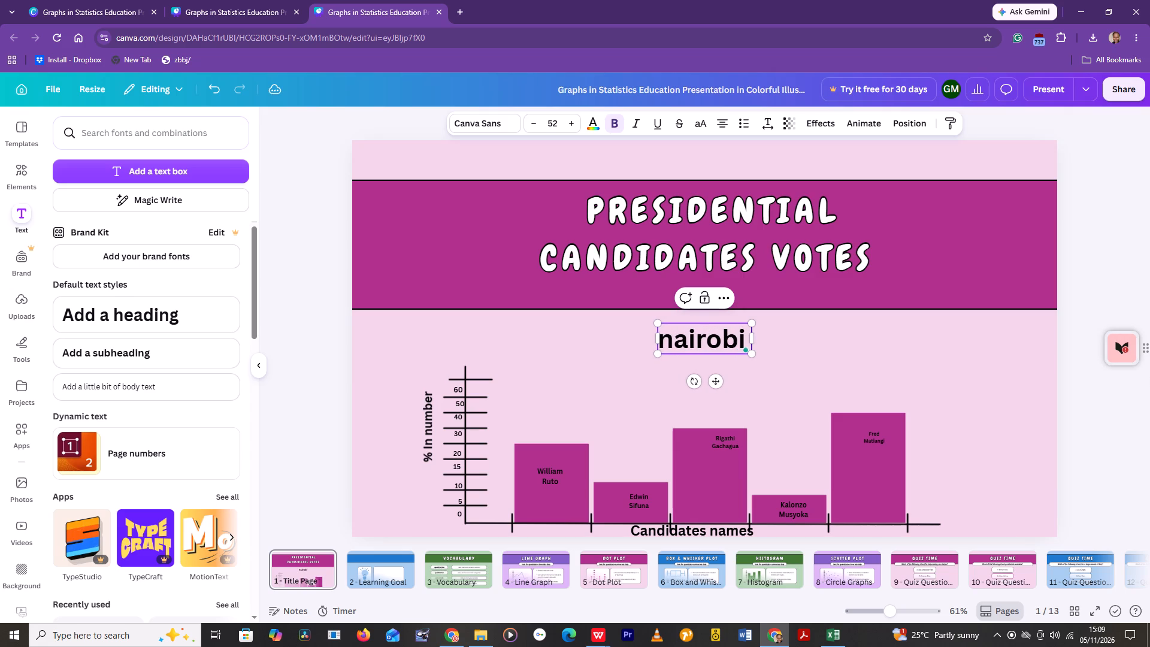
key(BackSpace)
key(BackSpace)
key(BackSpace)
key(BackSpace)
key(BackSpace)
key(BackSpace)
key(BackSpace)
key(BackSpace)
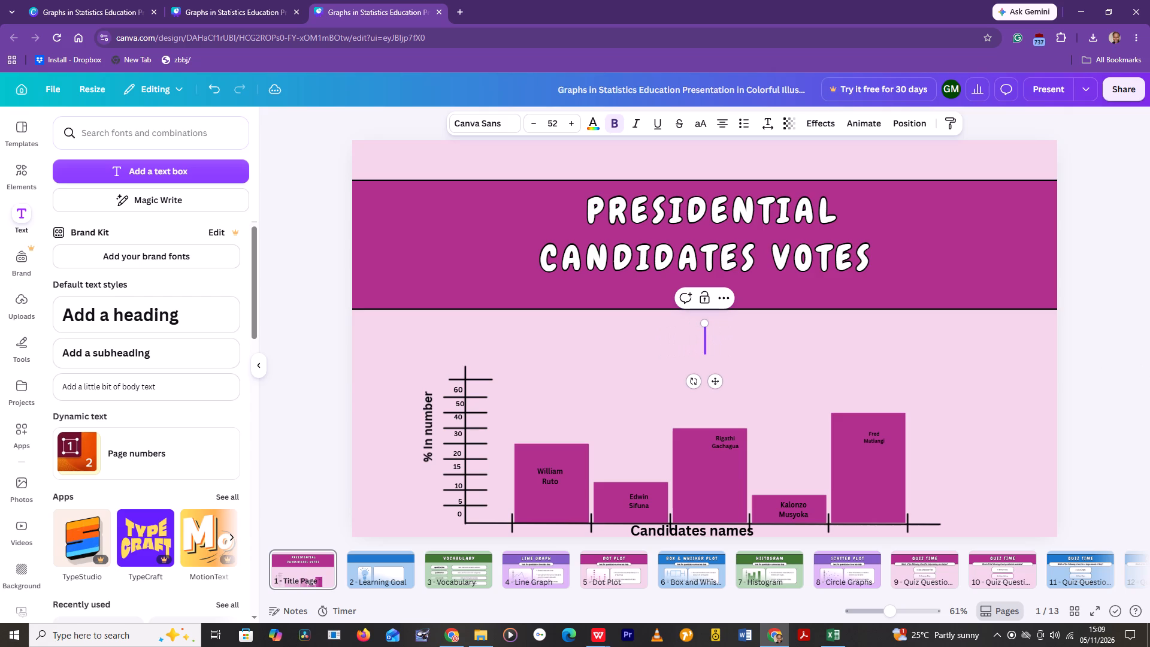
key(n)
text(ai)
text(ro)
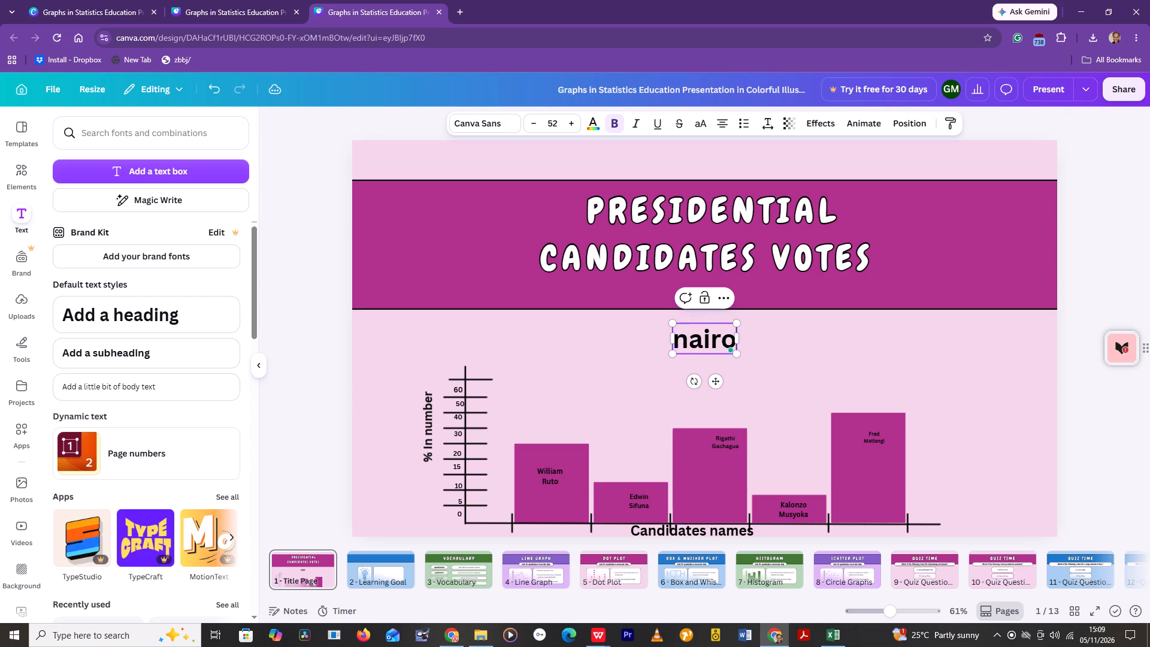
key(b)
text(i)
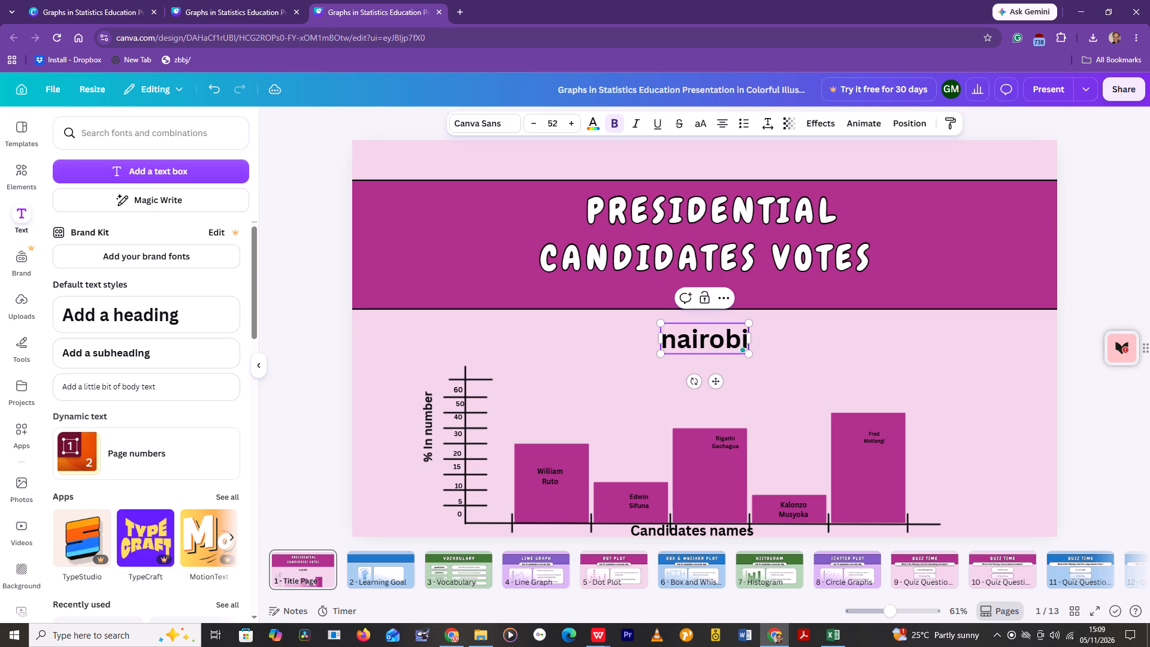
key(space)
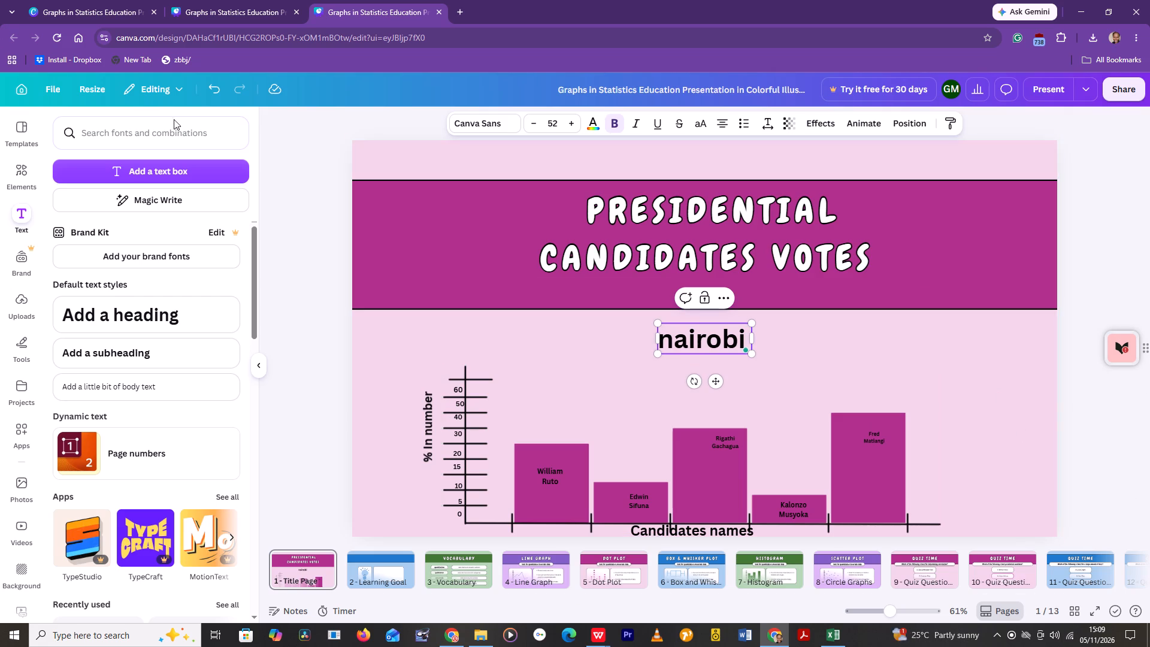
Capitalise the first letter of the new subheading so it reads "Nairobi".
click(671, 340)
key(BackSpace)
key(n)
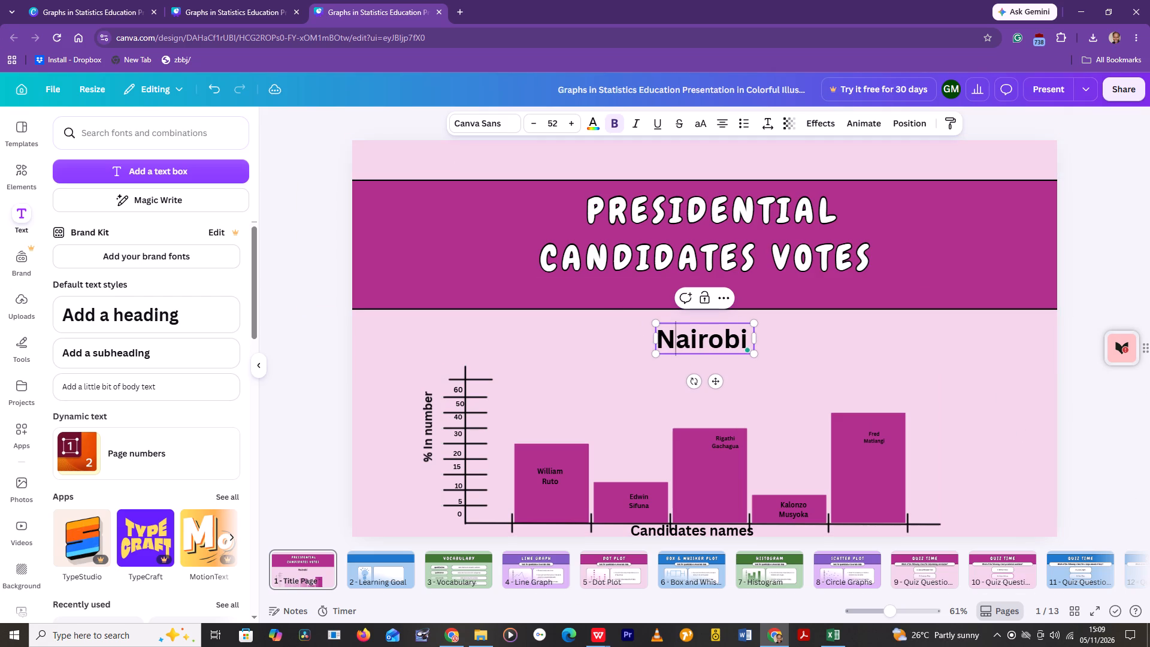
Extend the subheading above the chart with the word "Area" so it reads "Nairobi Area".
click(745, 340)
key(space)
key(c)
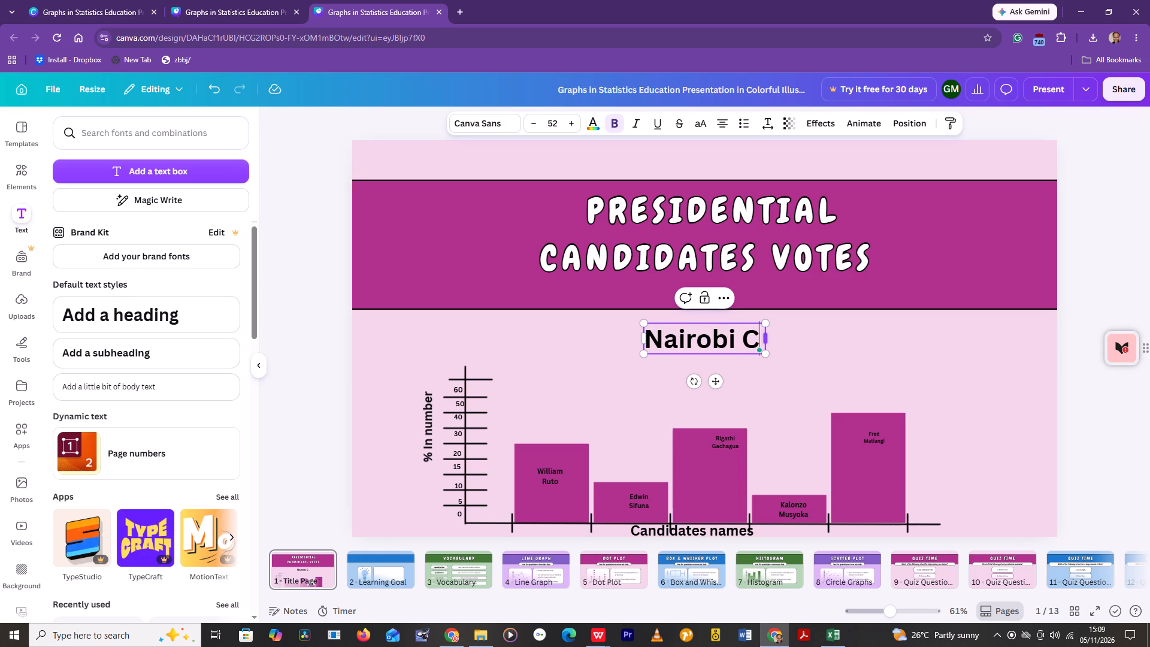
key(e)
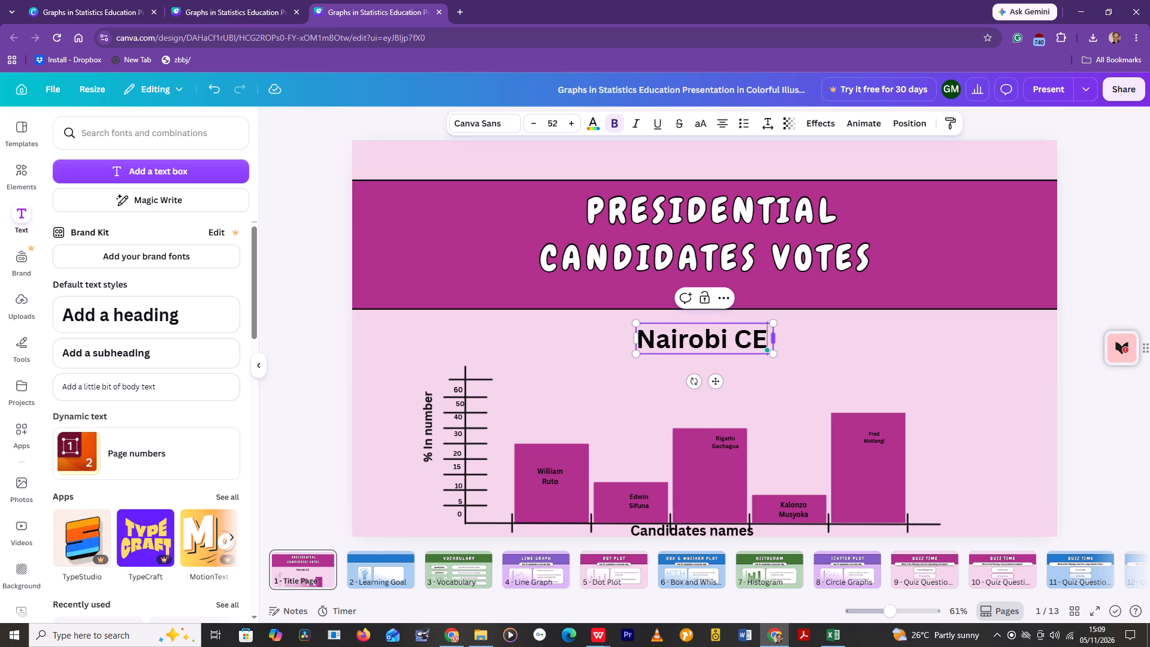
key(BackSpace)
key(BackSpace)
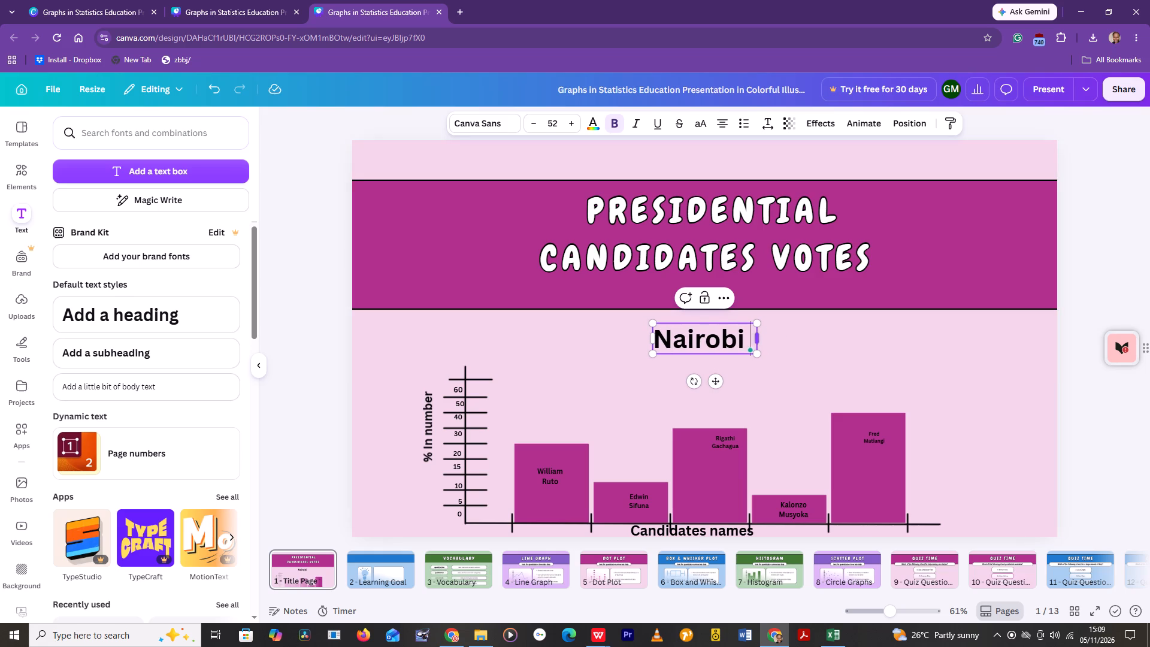
key(a)
text(REA)
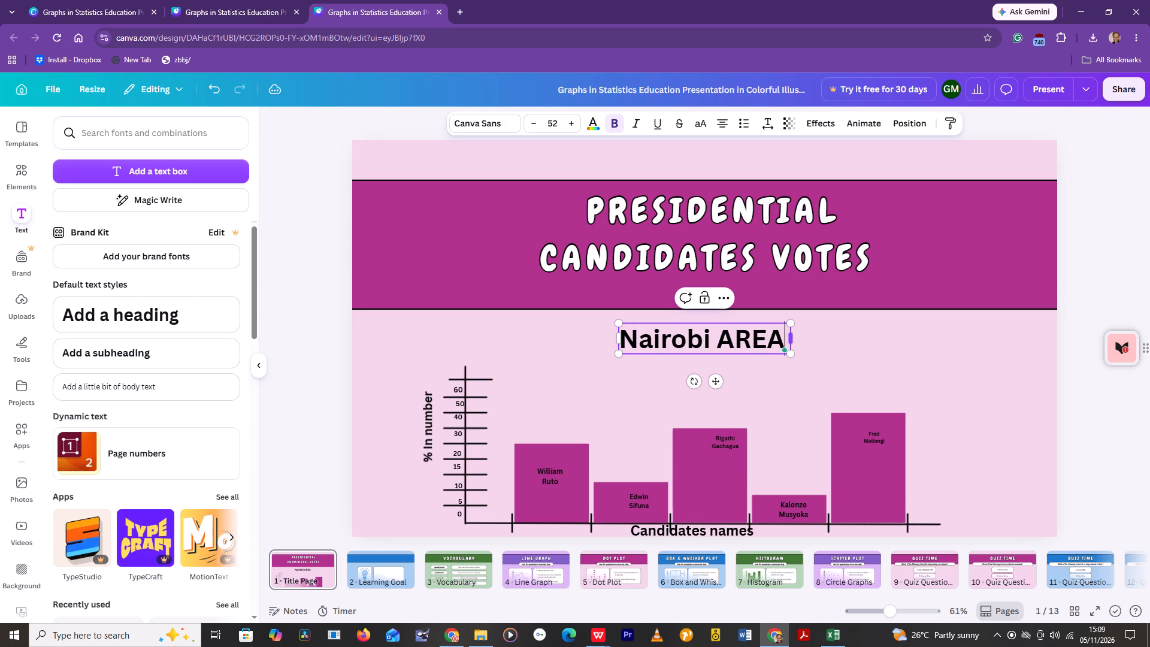
key(BackSpace)
key(BackSpace)
key(BackSpace)
key(BackSpace)
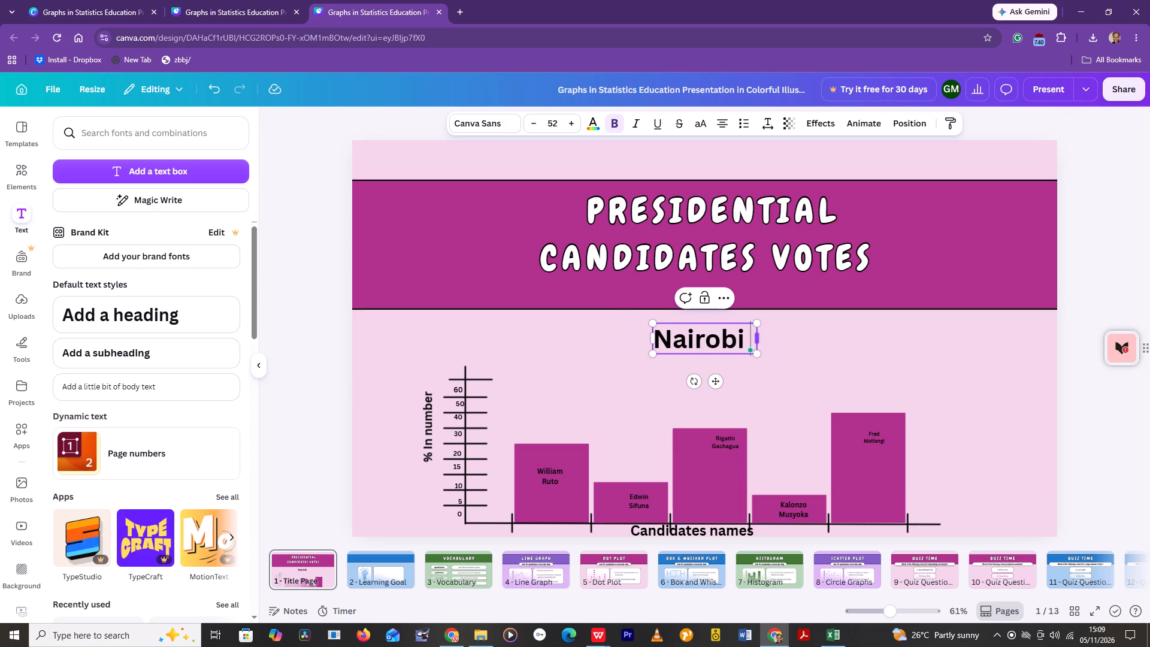
key(a)
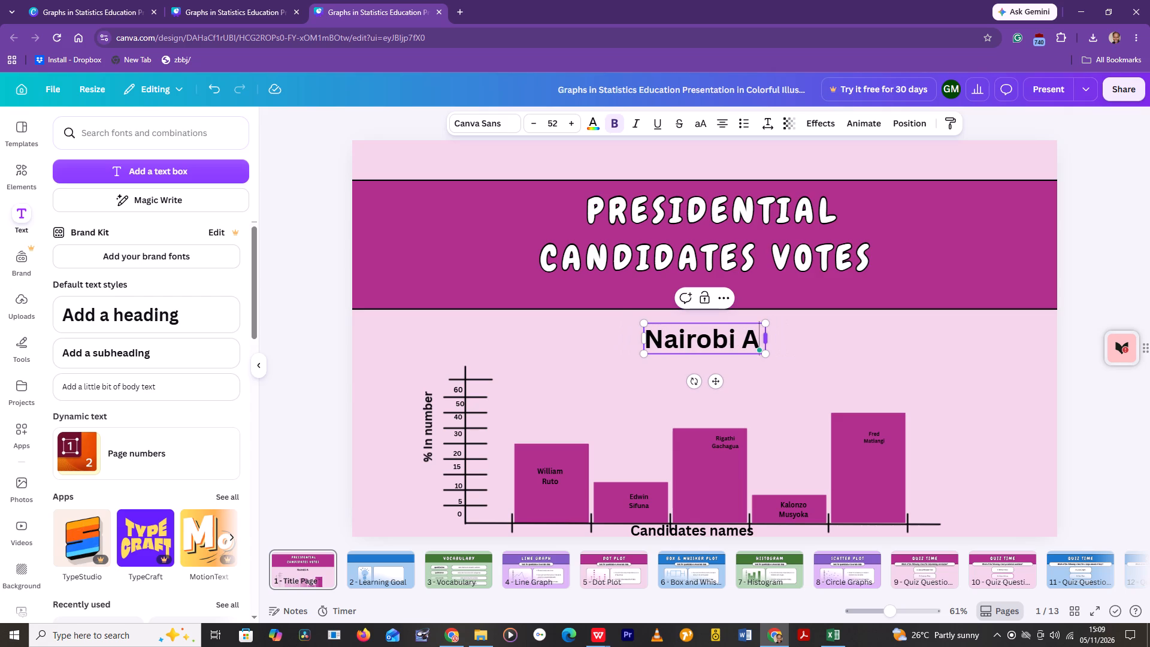
text(rea)
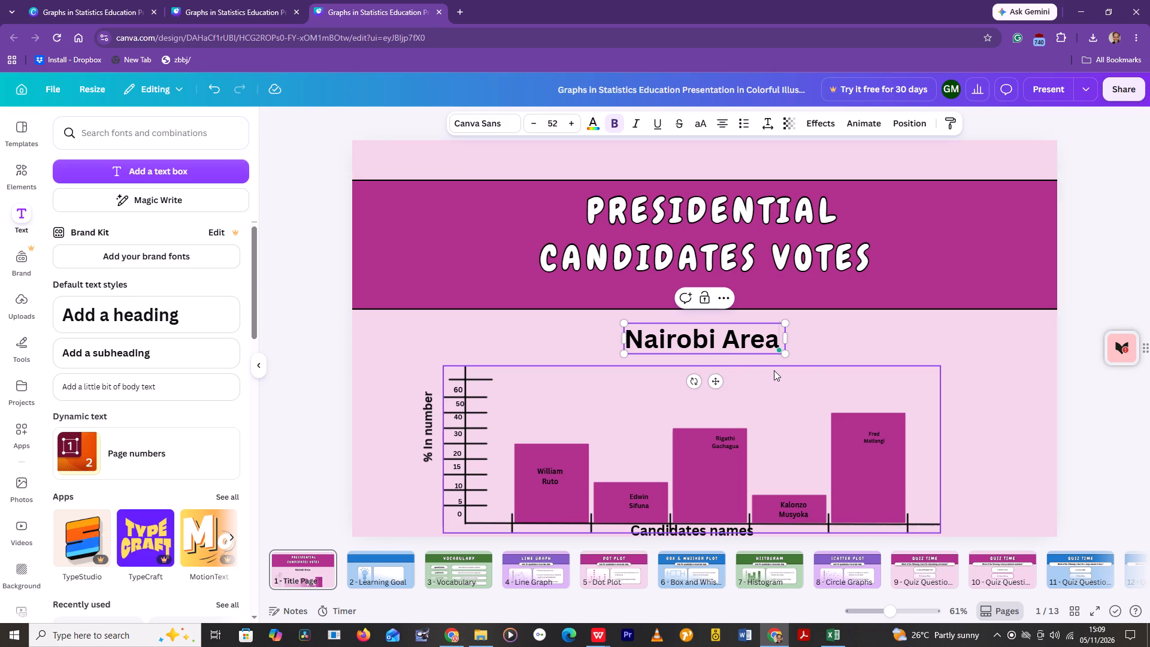
click(864, 340)
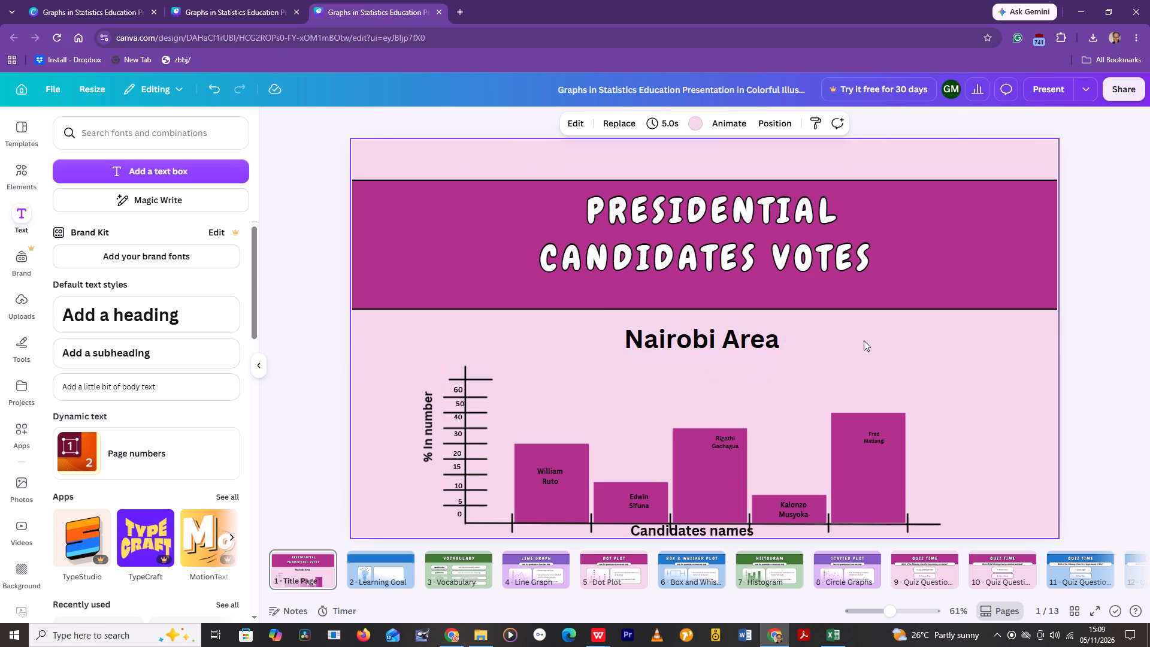
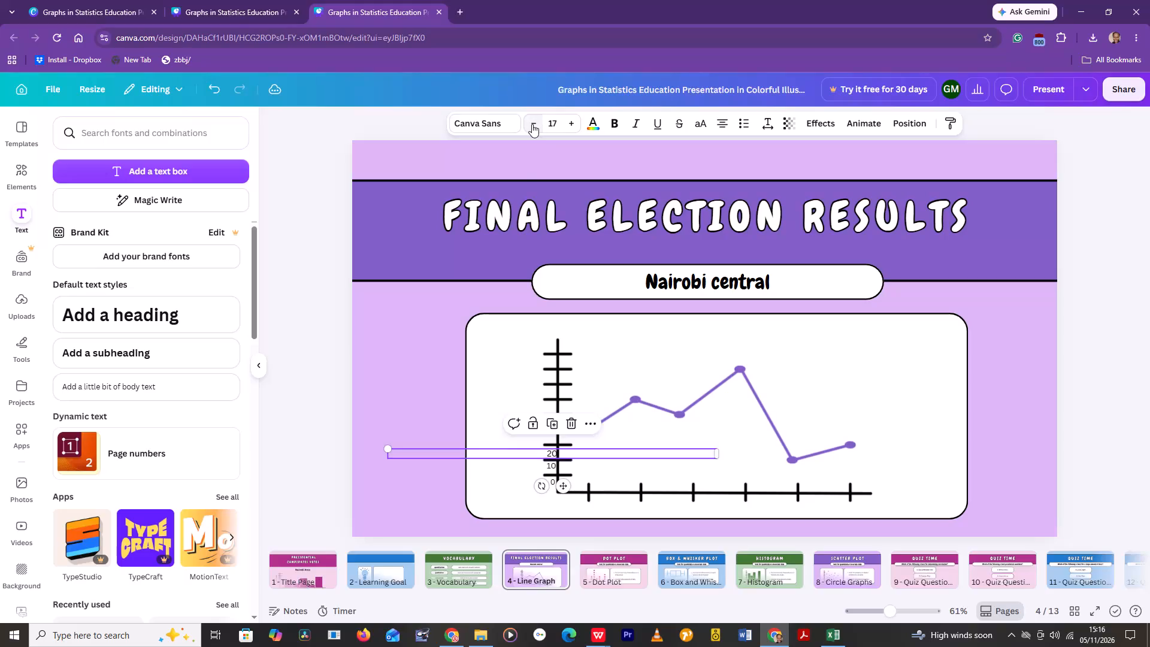
Add a body-text label reading "30" and place it on the line graph's vertical axis above the 20 label.
click(506, 368)
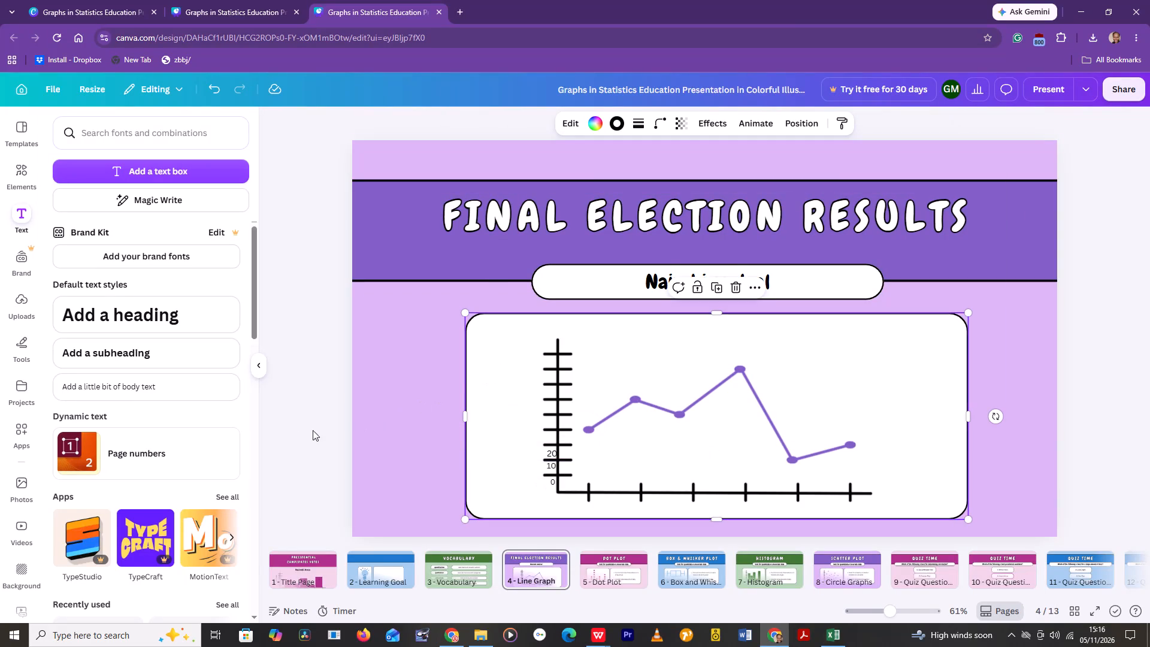
click(225, 385)
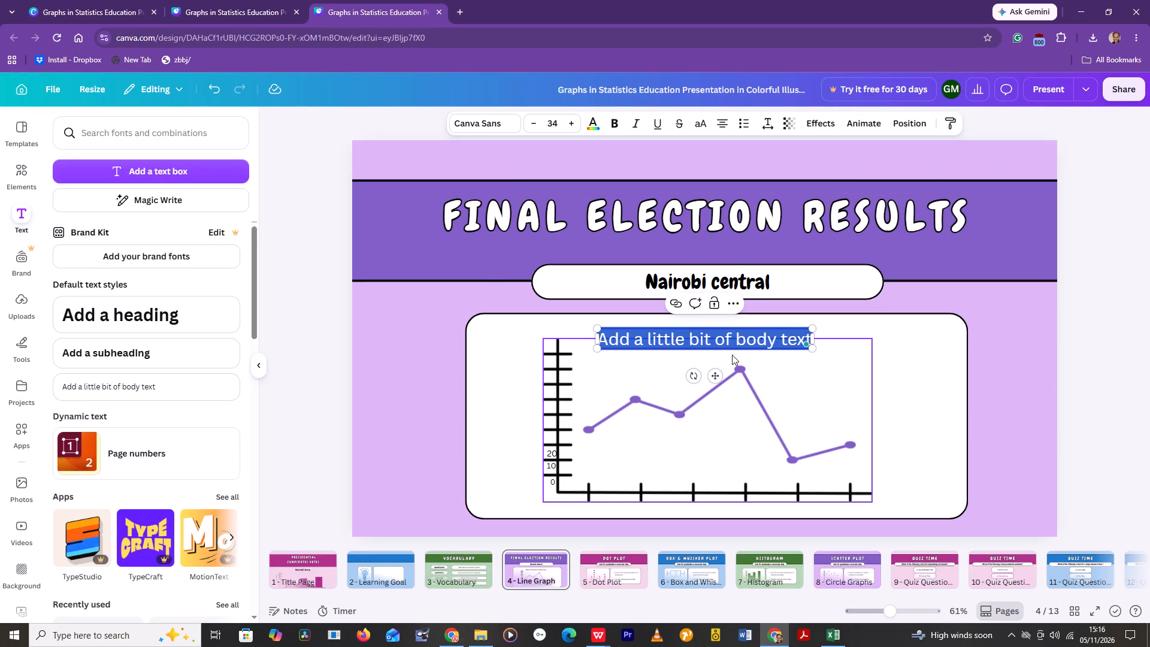
key(Delete)
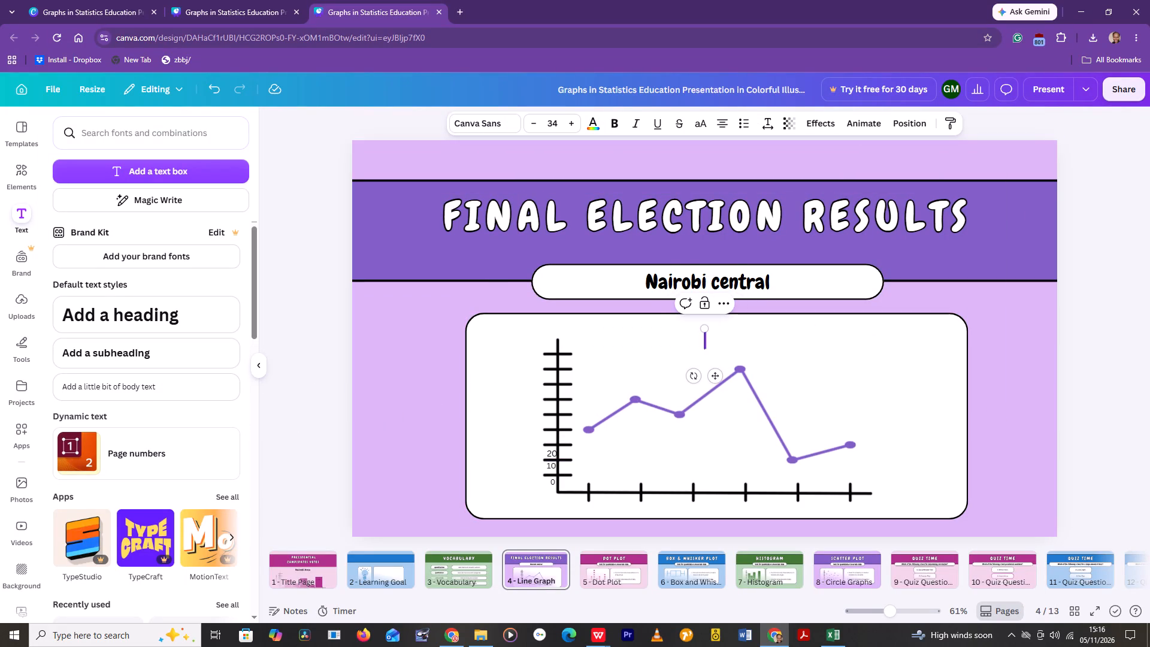
text(30)
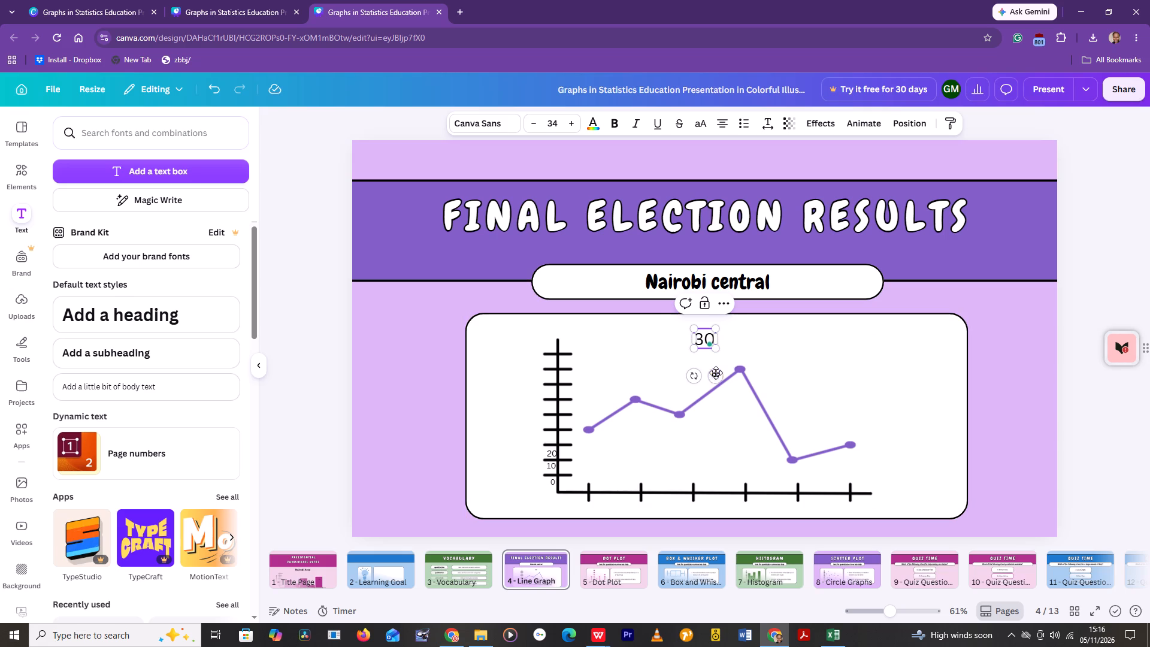
drag(716, 373, 569, 467)
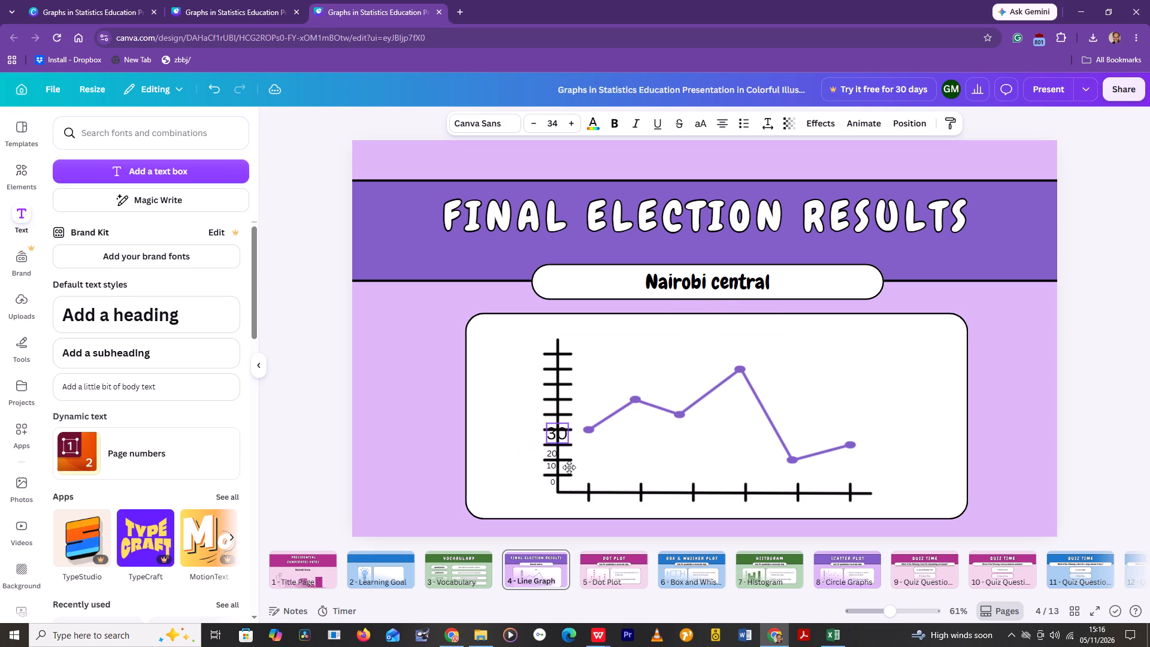
drag(569, 467, 568, 469)
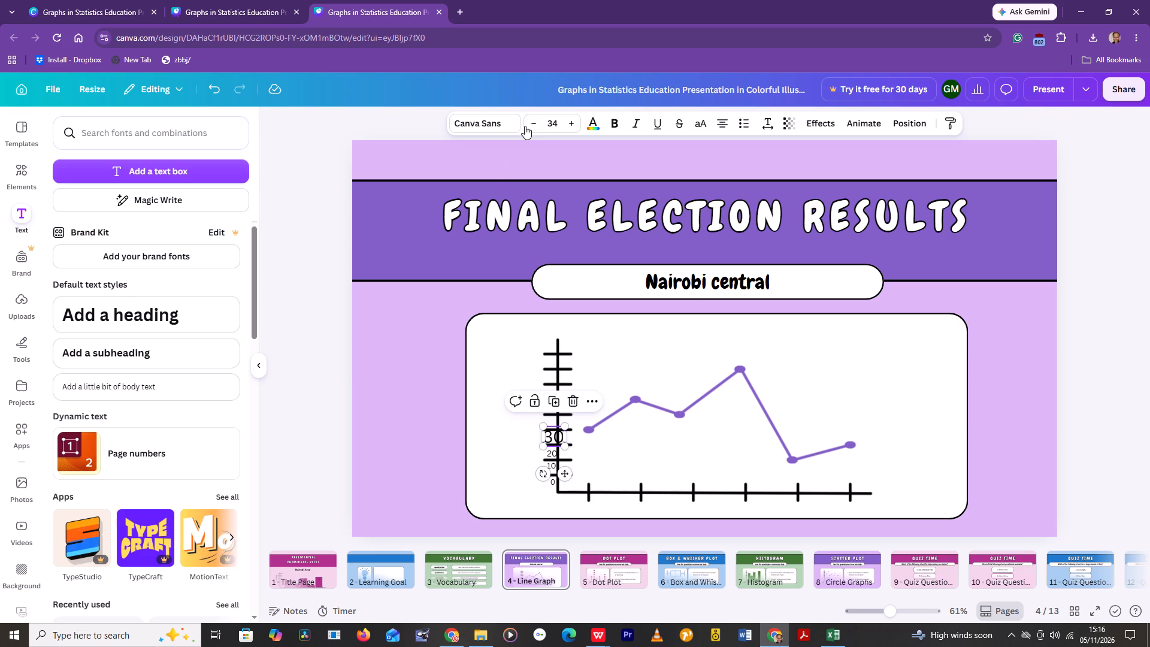
Reduce the "30" axis label's font size to 20 and keep it aligned above the 20 label.
triple_click(535, 121)
triple_click(535, 121)
triple_click(535, 121)
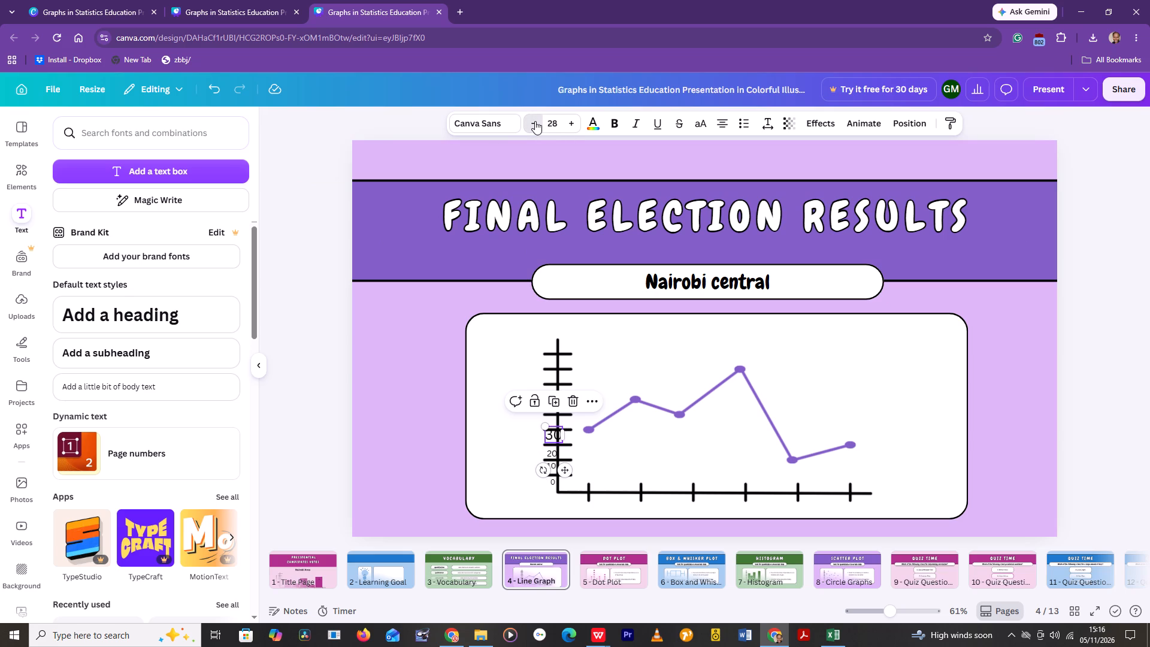
triple_click(535, 121)
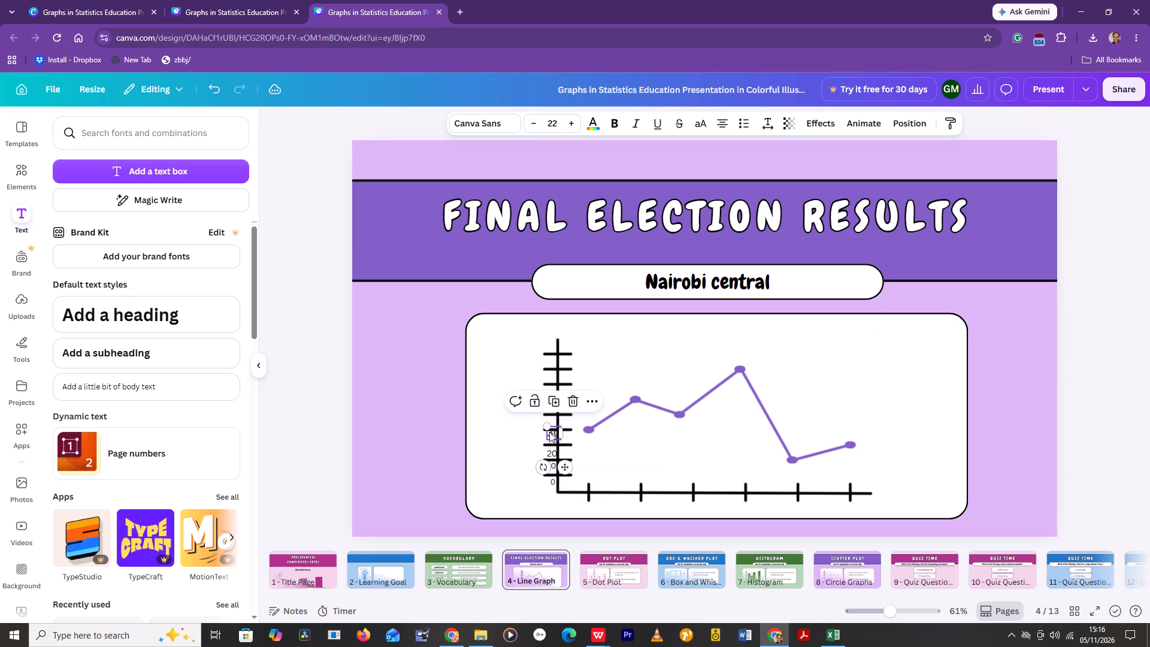
click(554, 427)
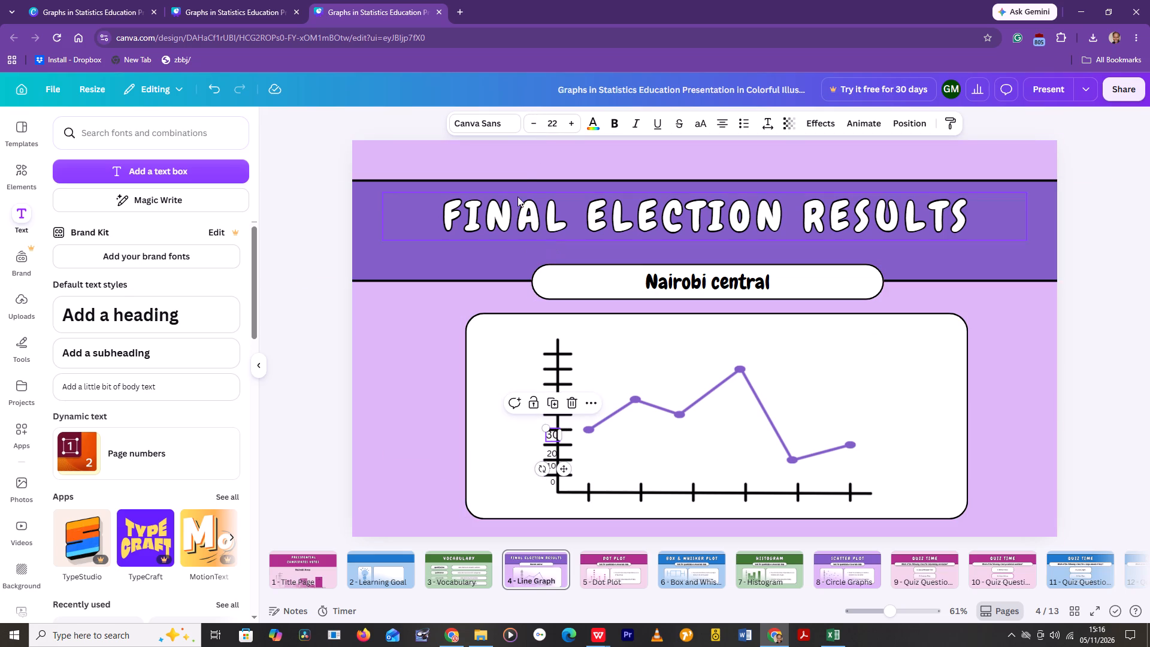
click(529, 122)
click(529, 123)
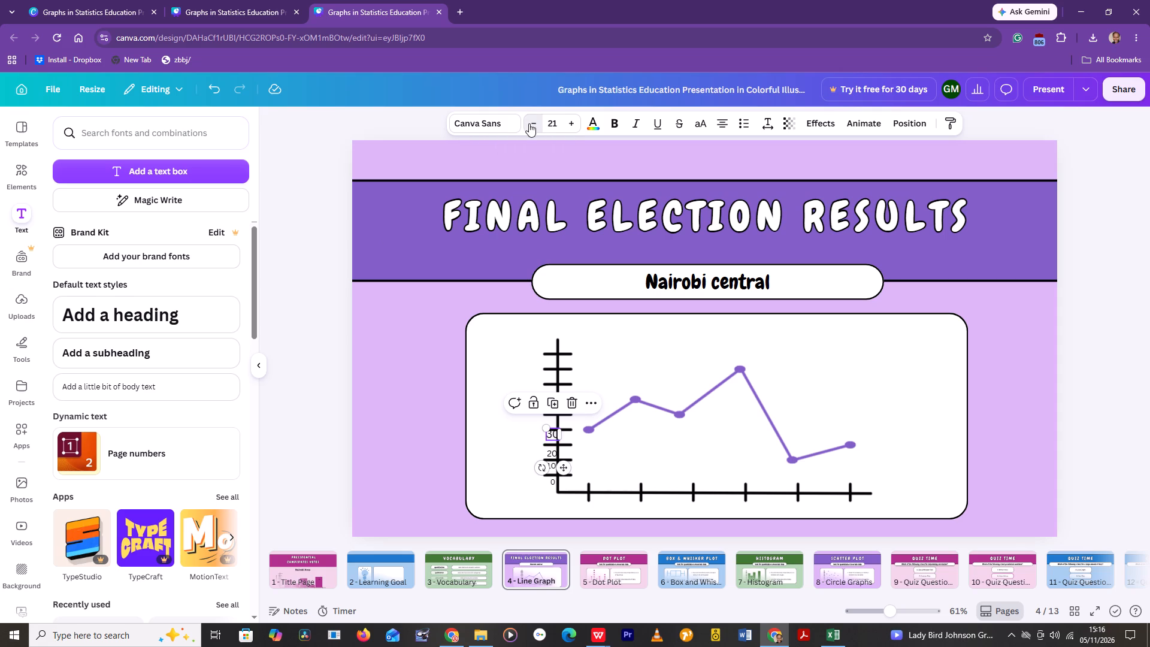
click(564, 470)
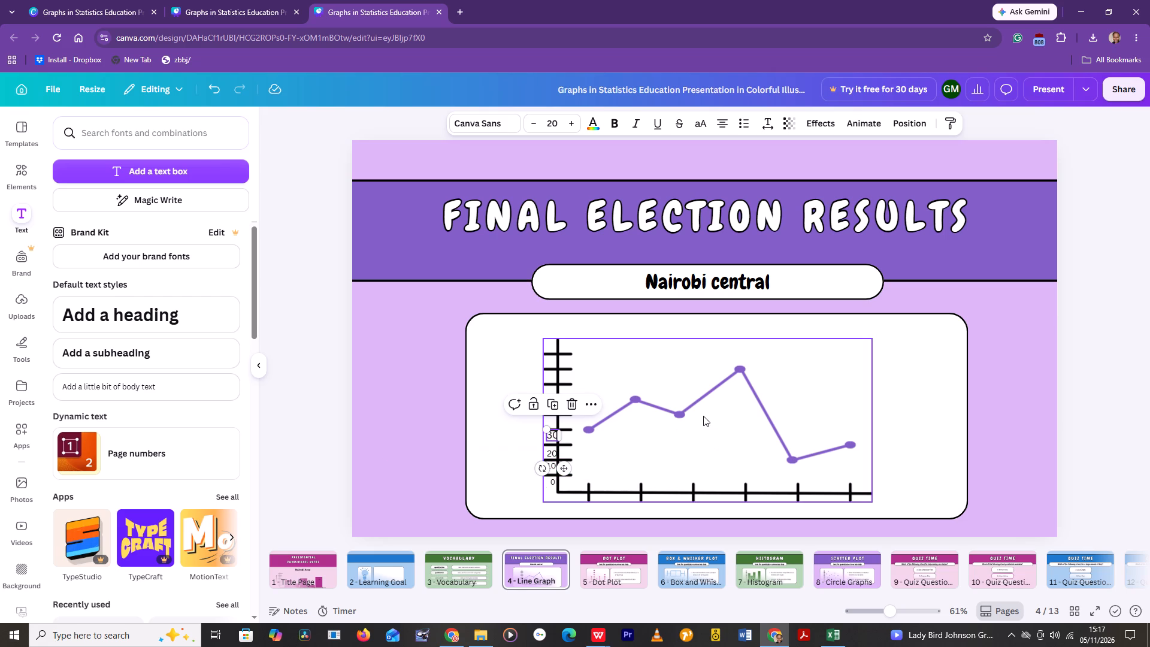
click(618, 364)
click(549, 435)
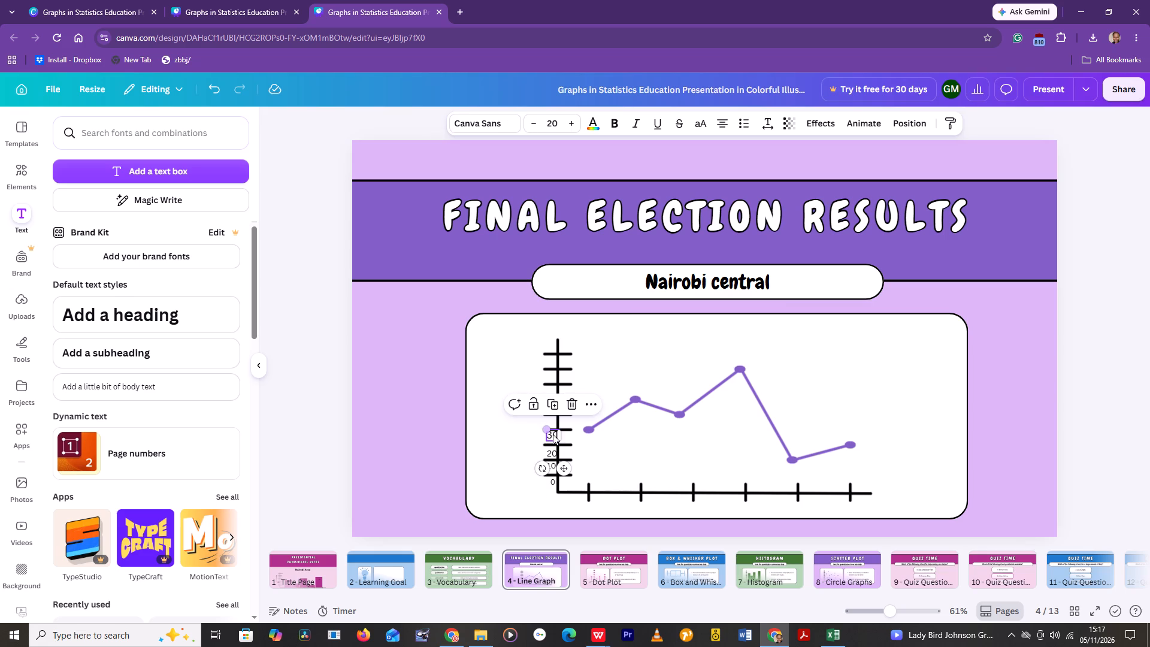
click(519, 358)
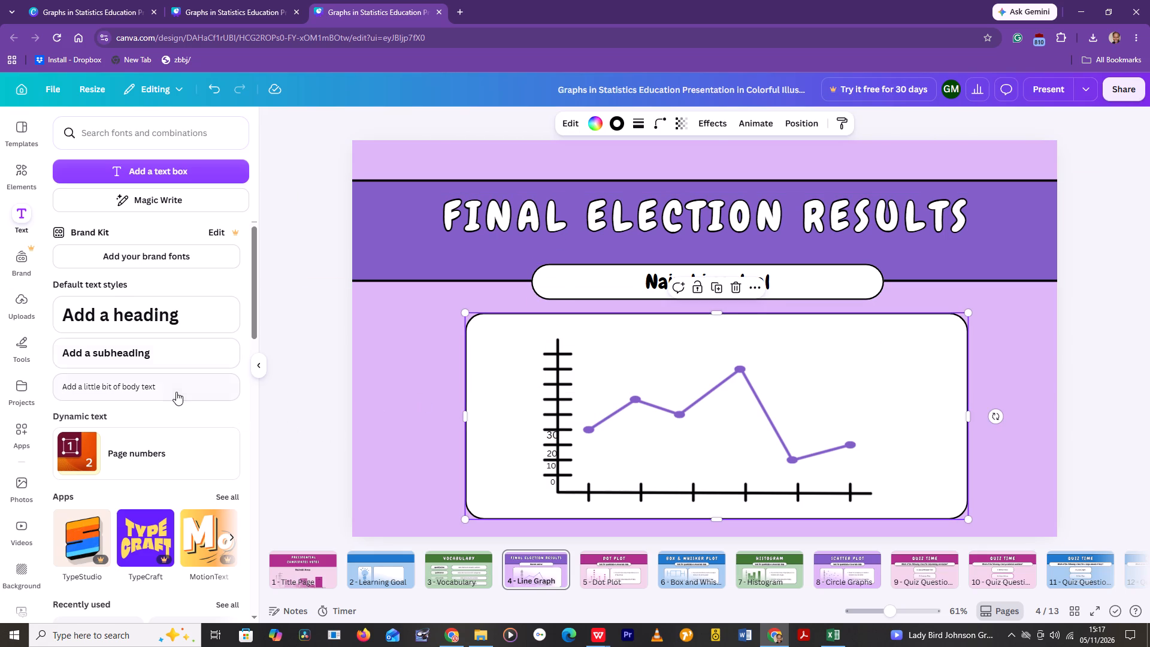
Add a body-text label reading "40" and place it on the vertical axis just above the 30 label.
click(176, 387)
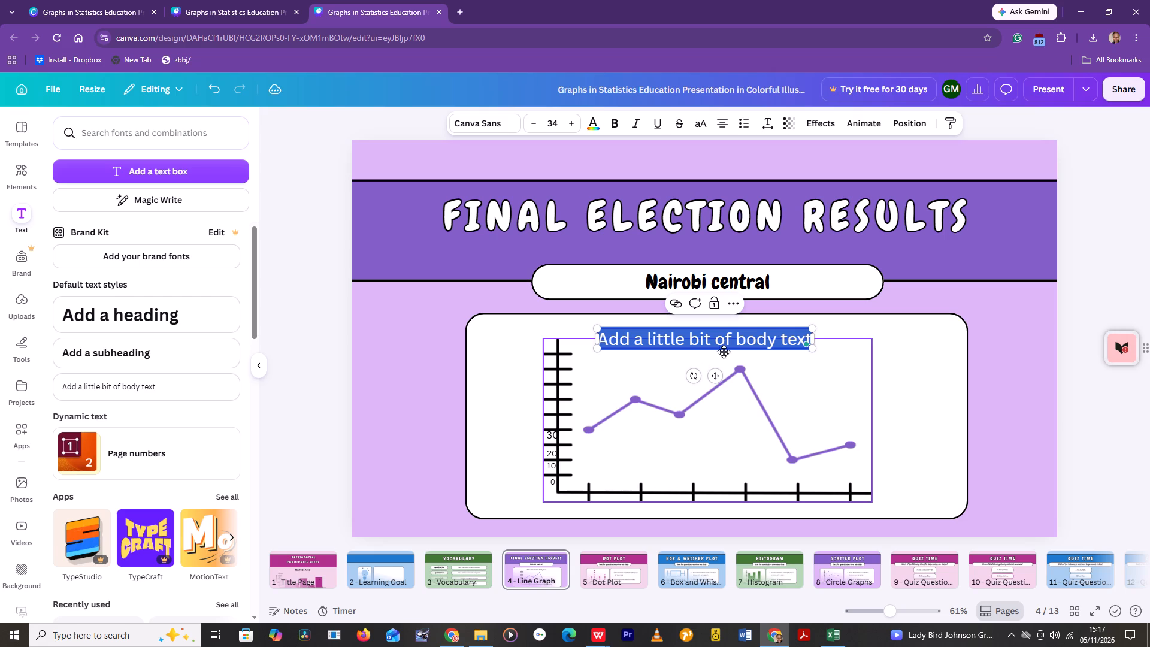
key(Delete)
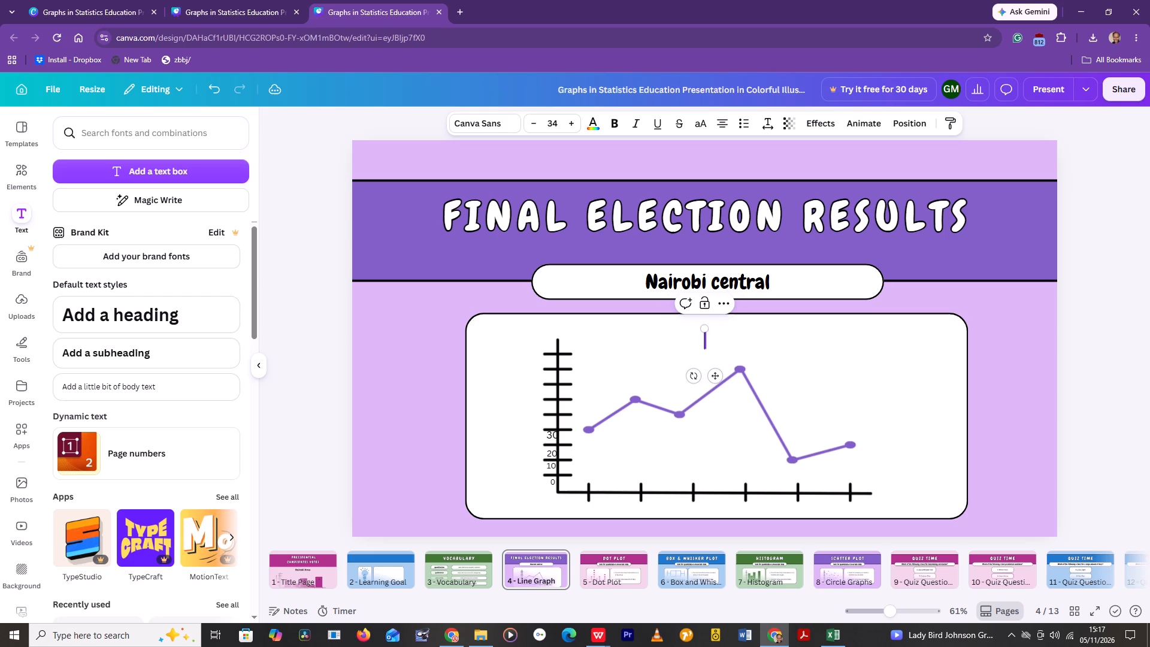
key(4)
key(0)
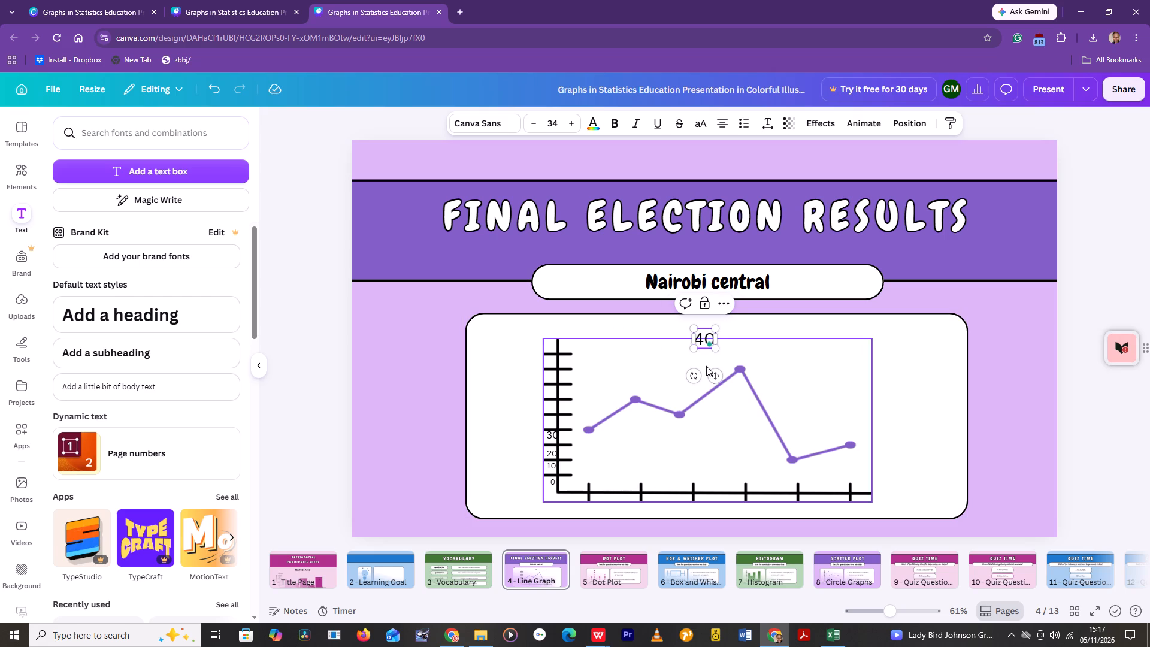
drag(714, 376, 563, 464)
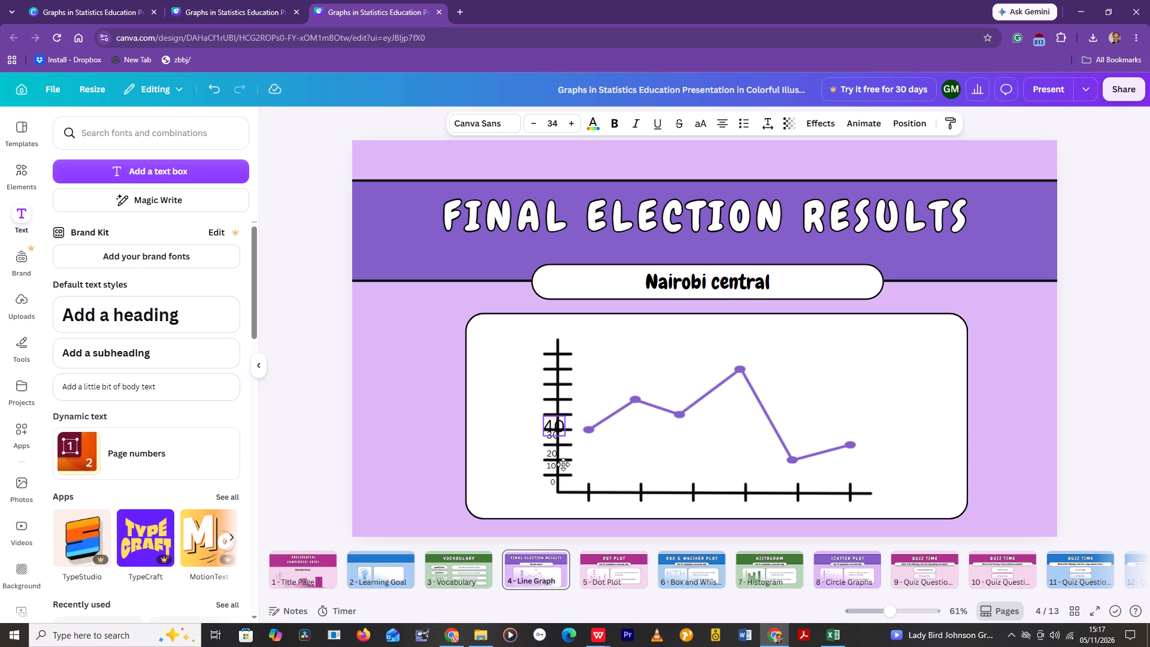
drag(563, 464, 562, 461)
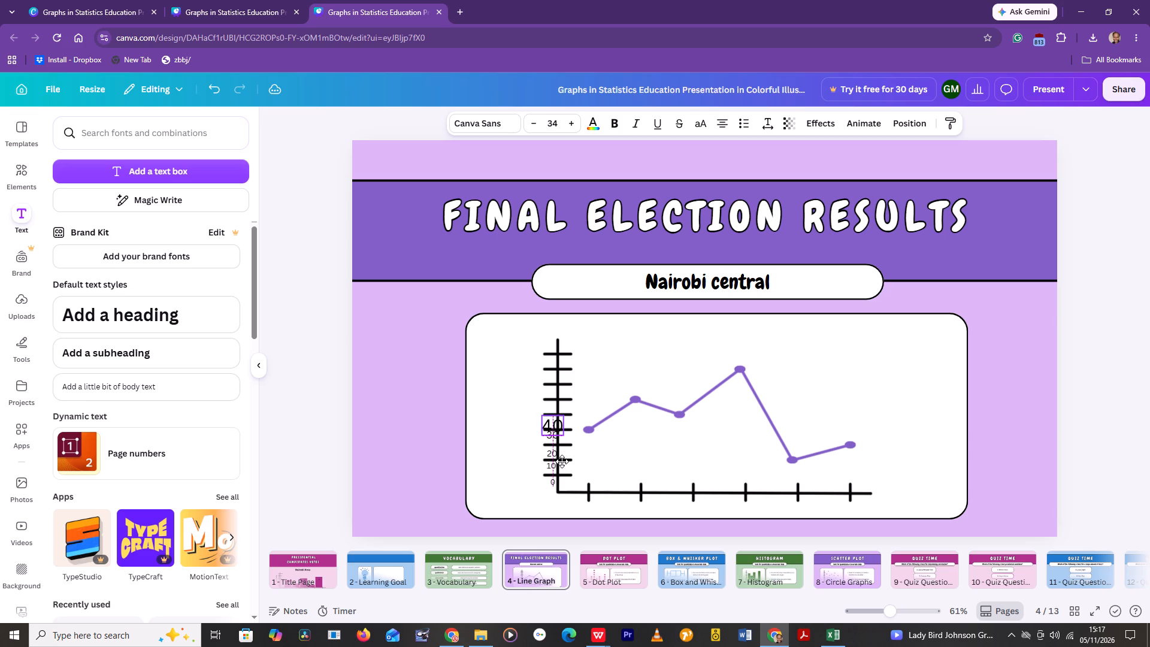
drag(562, 461, 561, 460)
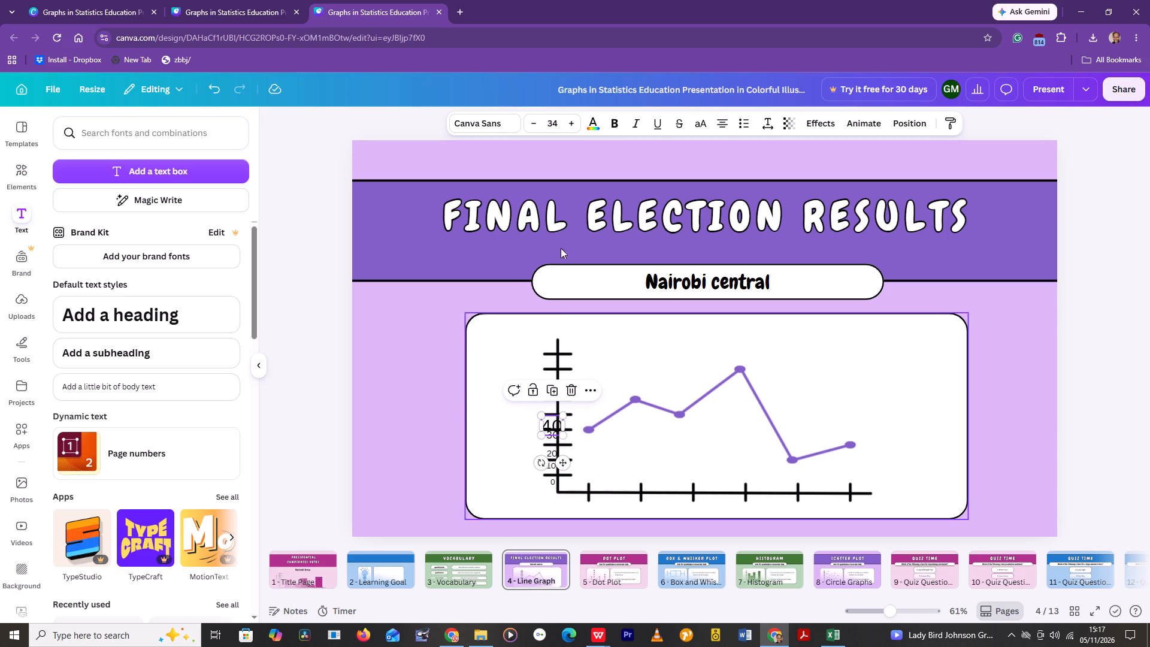
Reduce the "40" axis label's font size to 19.
triple_click(530, 119)
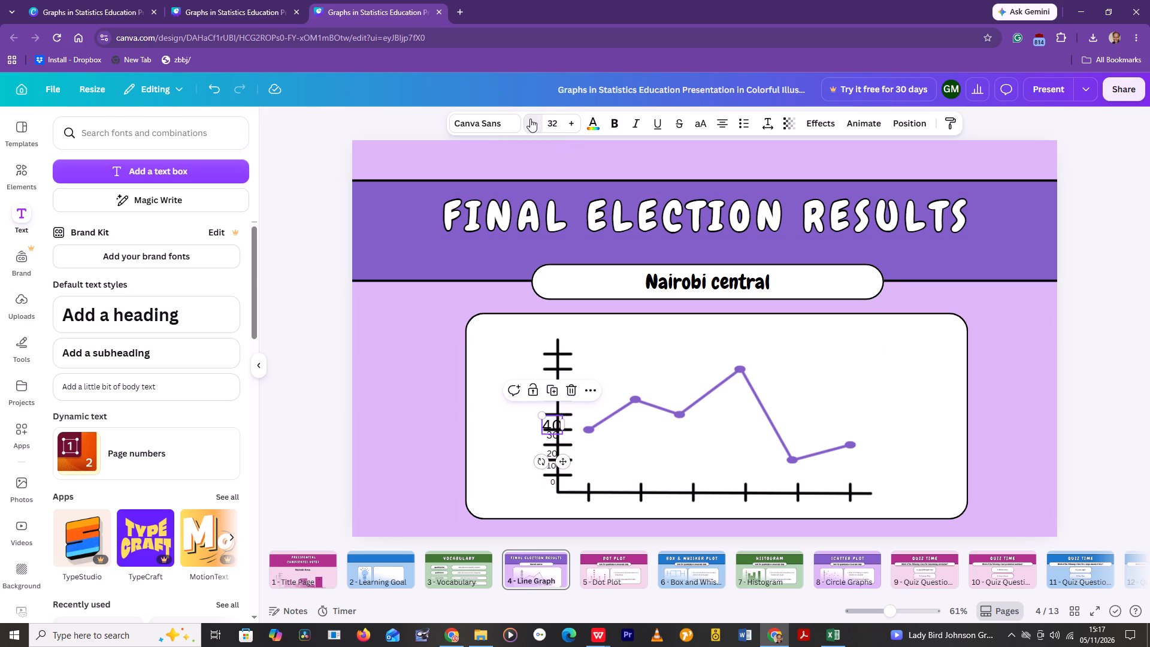
triple_click(530, 119)
triple_click(530, 119)
triple_click(531, 119)
double_click(531, 119)
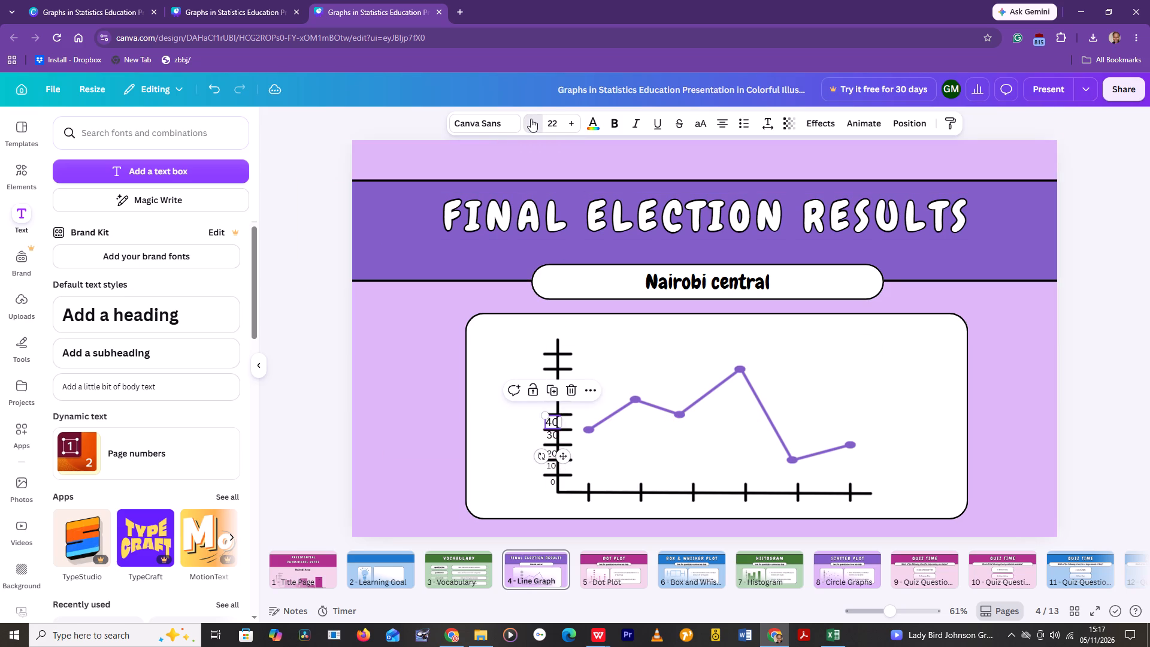
click(531, 120)
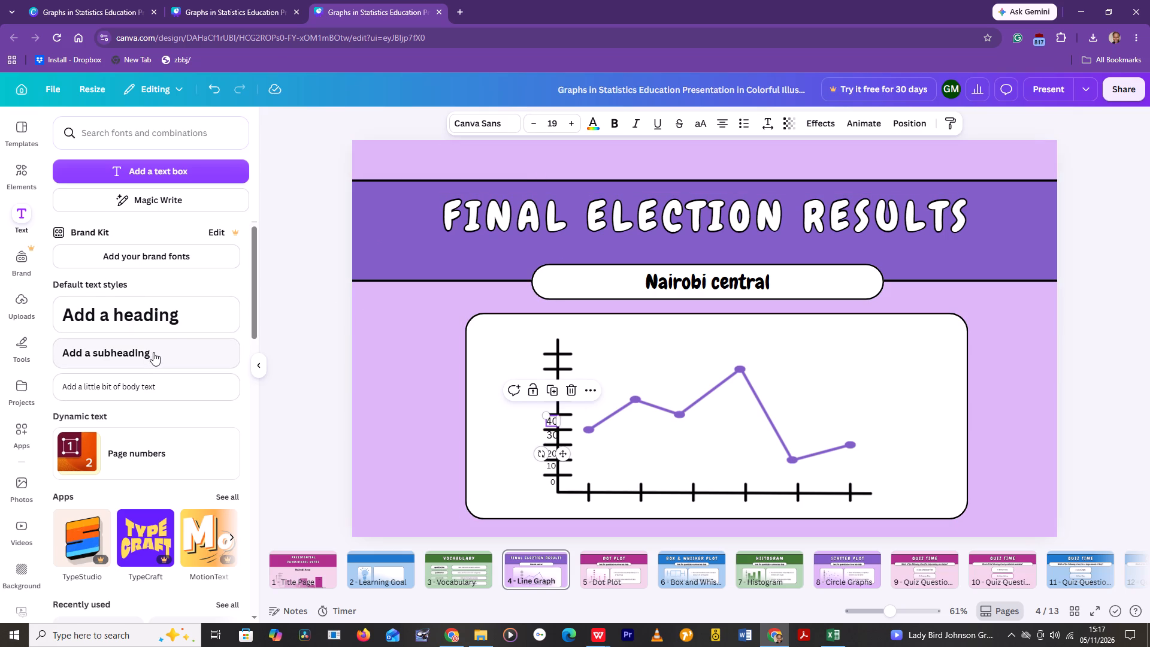
Add a body-text label reading "50" and place it on the vertical axis above the 40 label.
click(165, 385)
key(Delete)
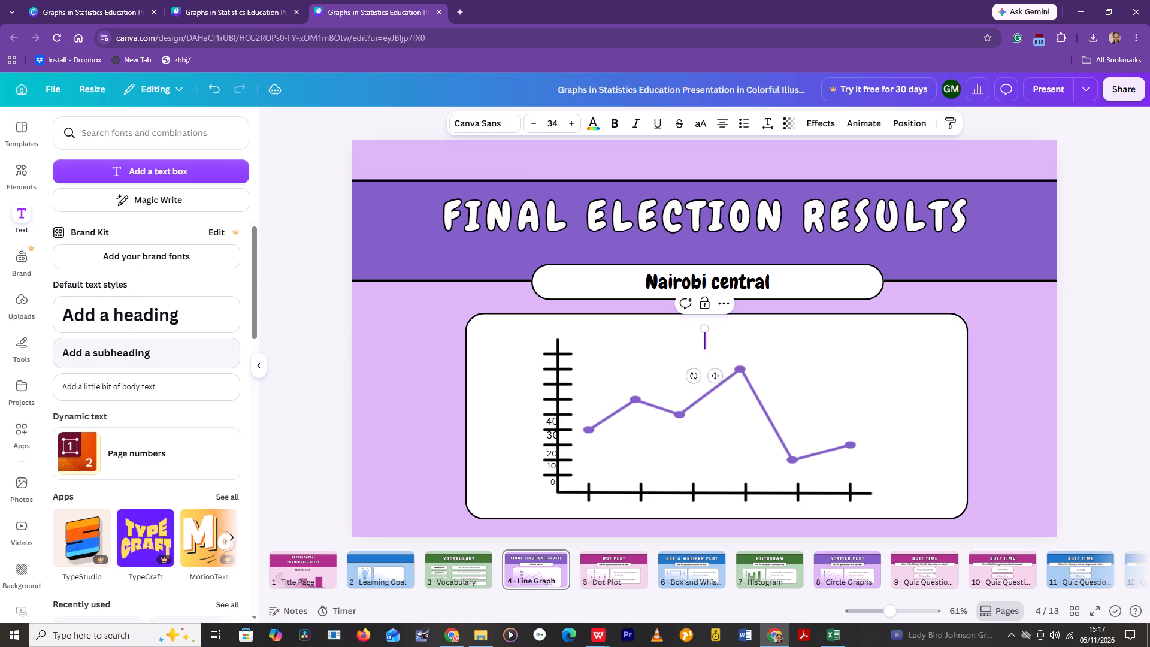
text(50)
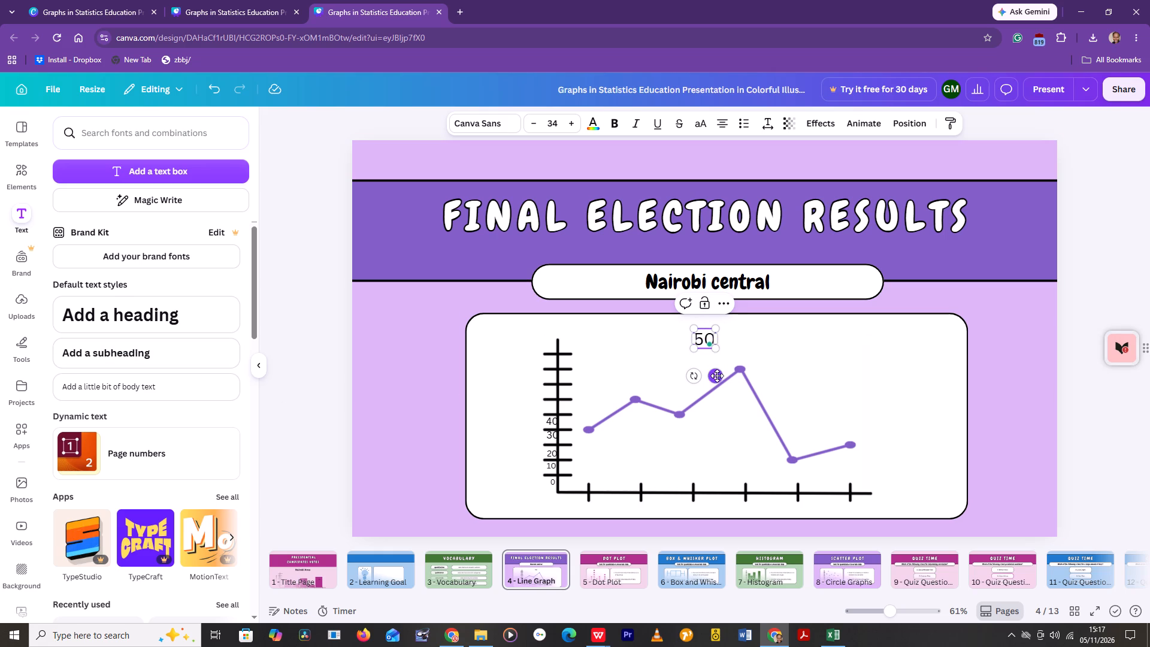
drag(717, 376, 565, 450)
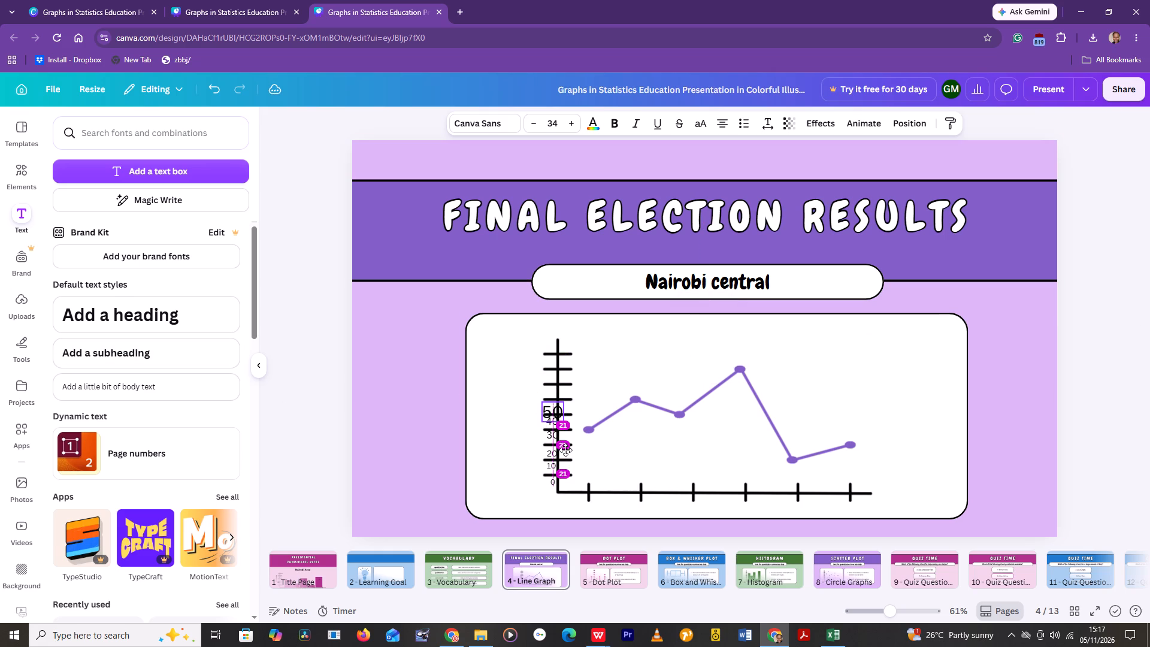
drag(565, 450, 563, 443)
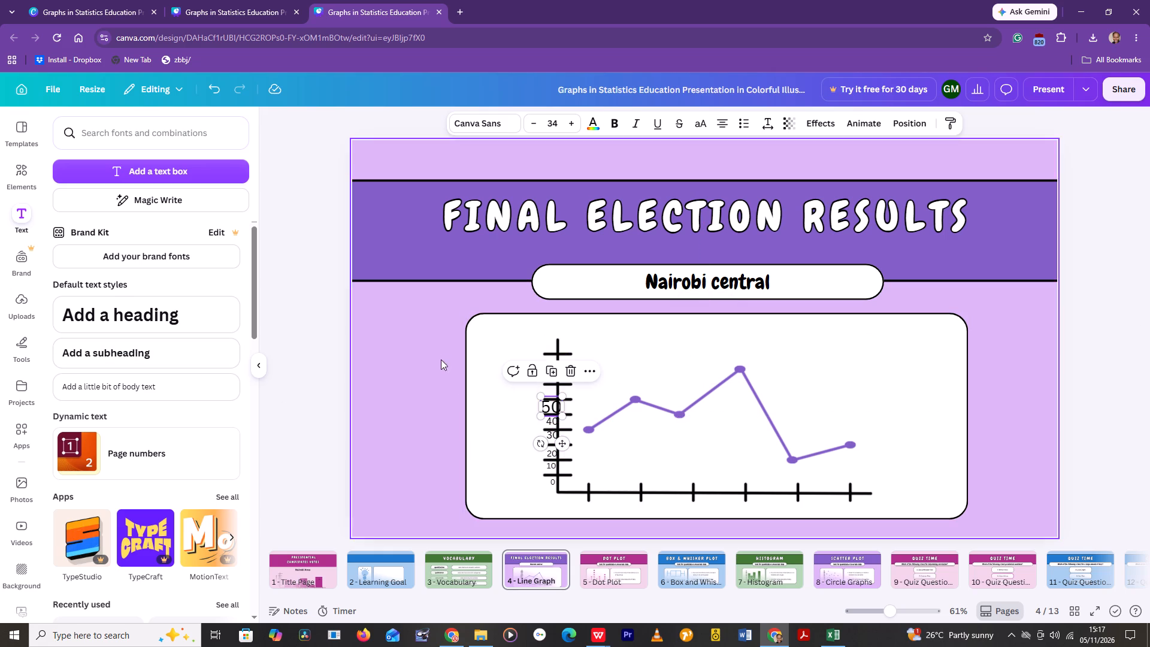
Reduce the "50" axis label's font size to 20 and shift it slightly down towards the 40 label.
triple_click(533, 116)
triple_click(533, 116)
triple_click(533, 116)
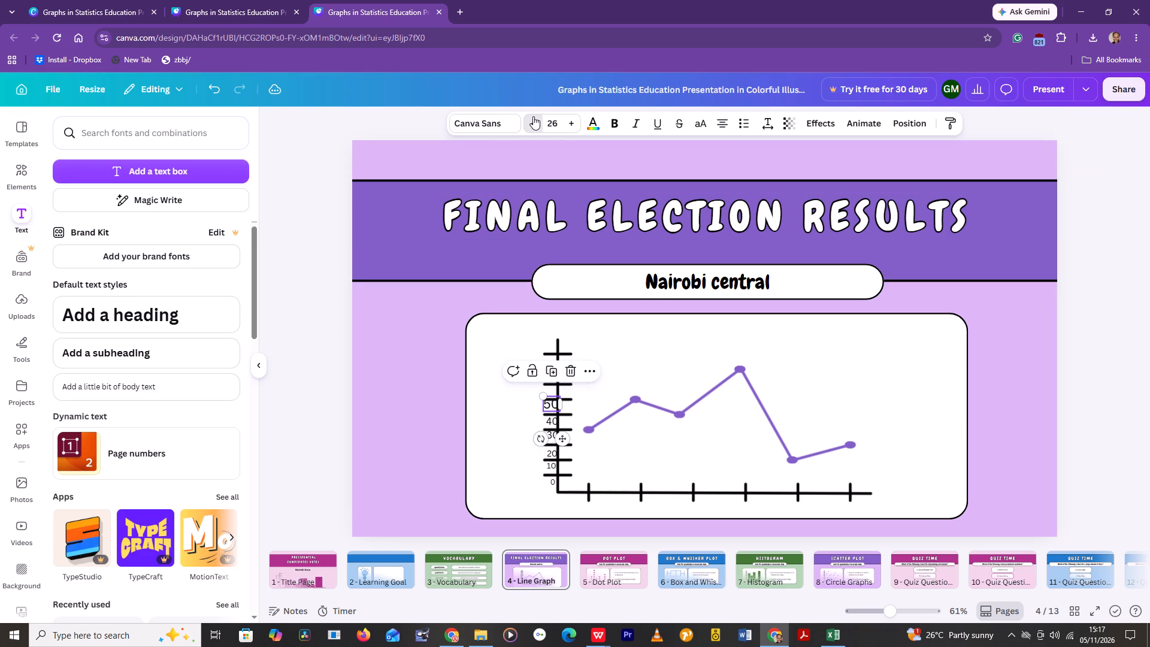
triple_click(533, 116)
double_click(533, 116)
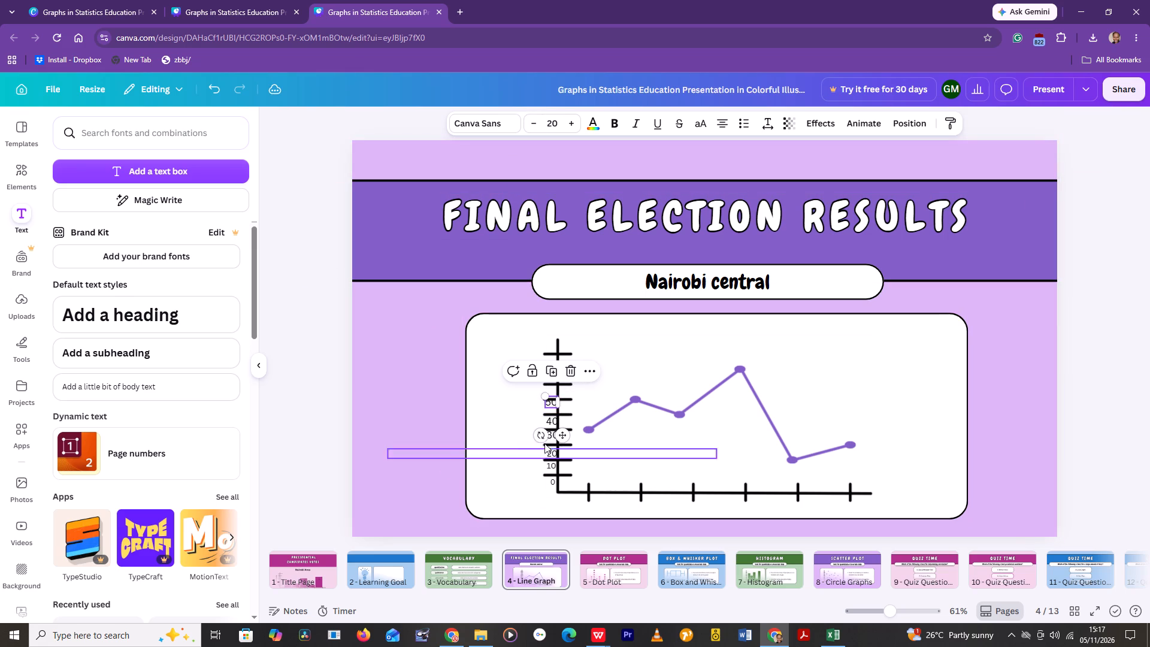
drag(565, 436, 568, 436)
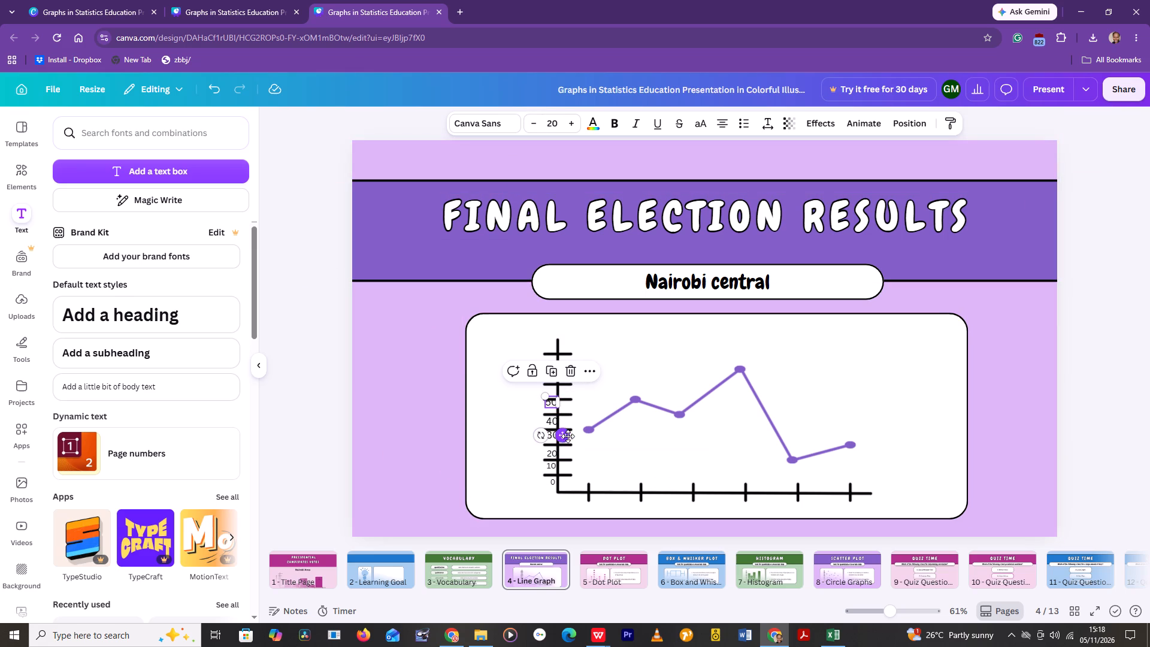
drag(568, 436, 566, 442)
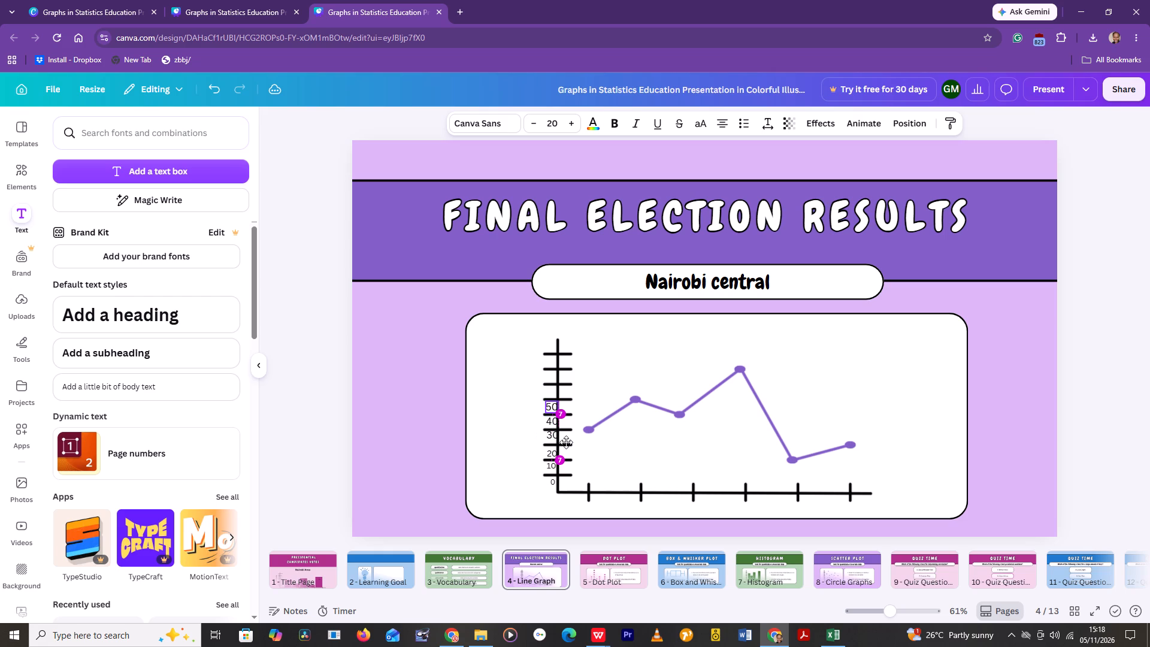
click(507, 378)
click(468, 374)
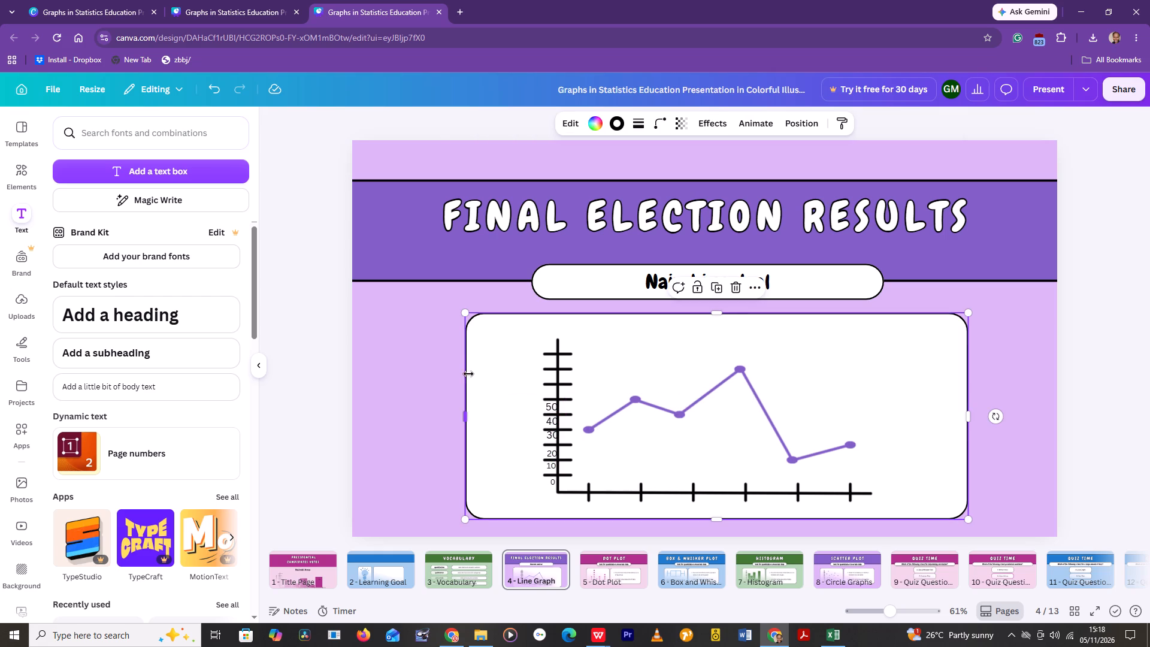
Add a body-text label reading "60" and place it on the vertical axis just above the 50 label.
click(196, 386)
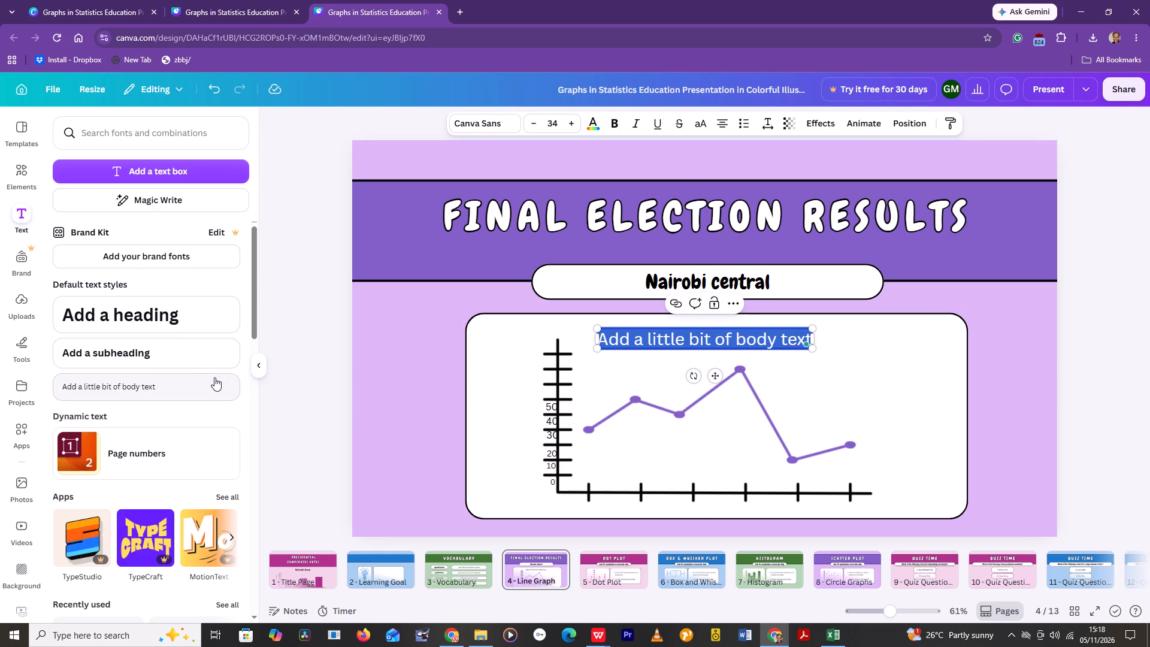
key(Delete)
text(60)
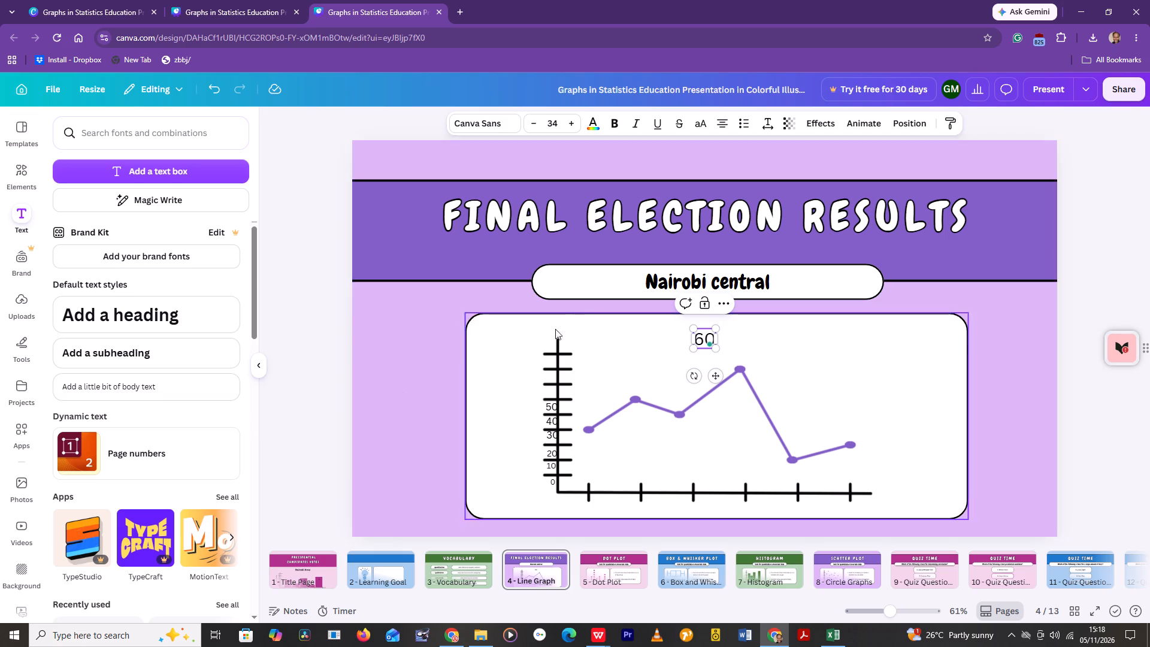
drag(716, 371, 640, 388)
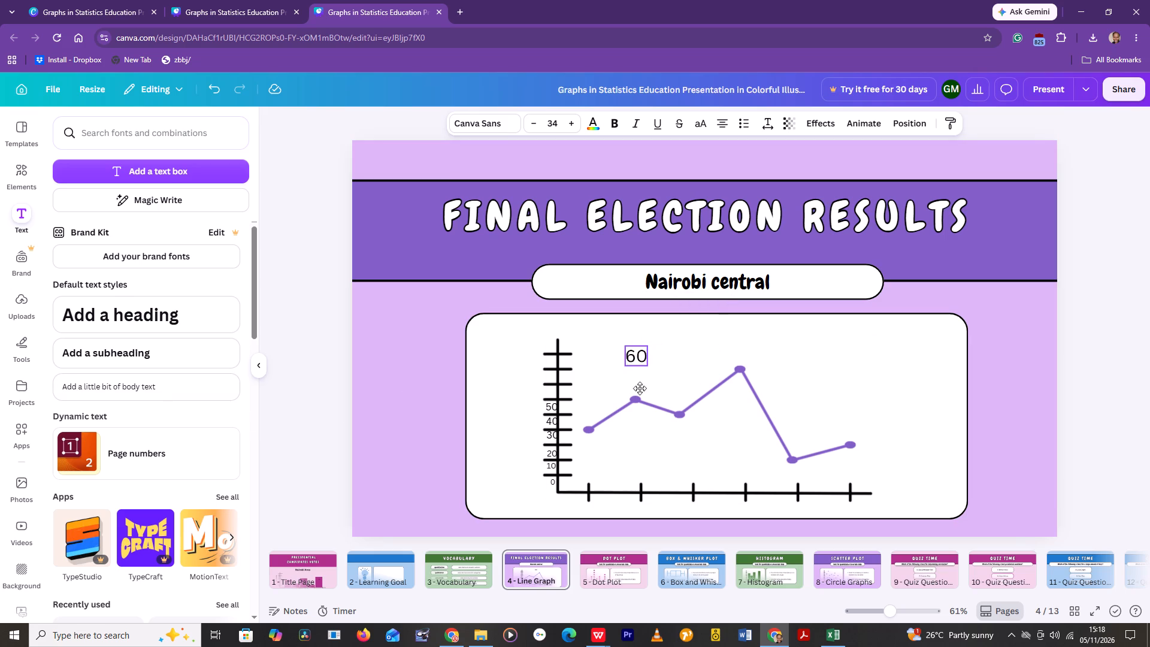
drag(640, 388, 561, 427)
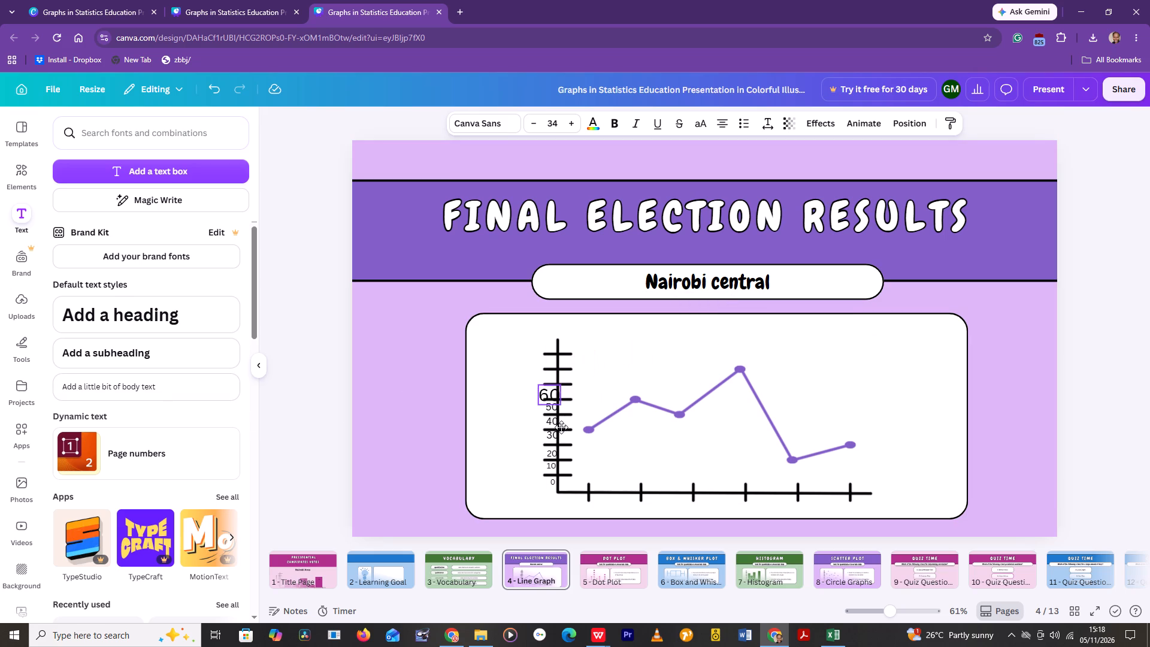
drag(561, 427, 563, 424)
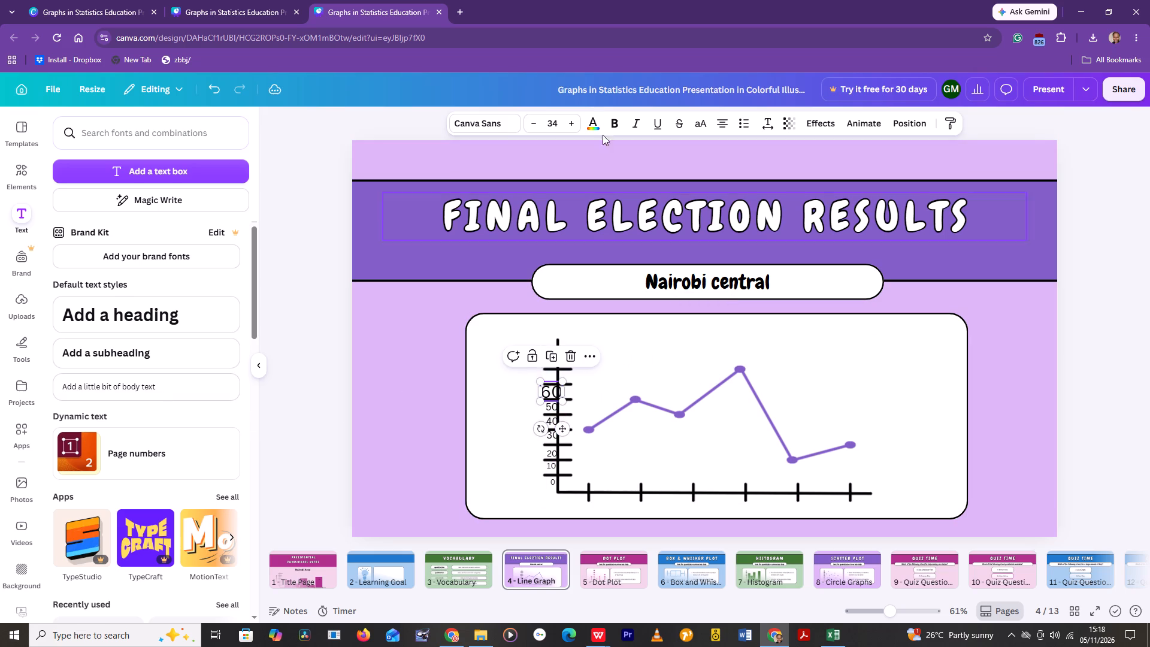
Reduce the "60" axis label's font size to 19 and shift it slightly down towards the 50 label.
click(538, 121)
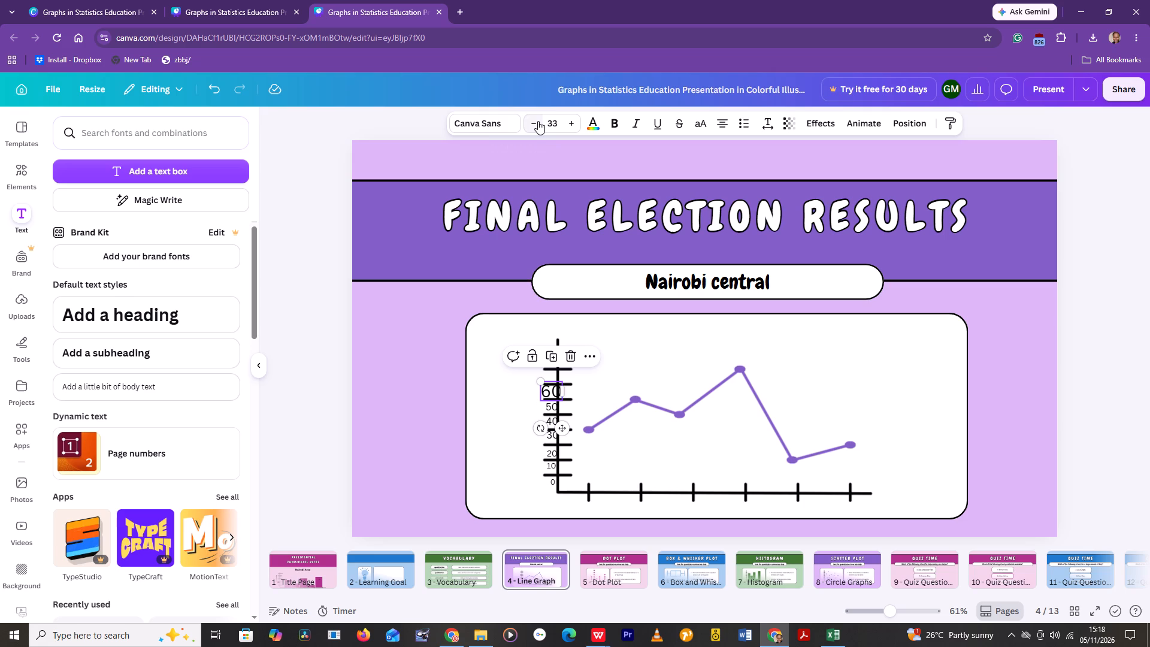
triple_click(538, 121)
triple_click(538, 121)
triple_click(538, 121)
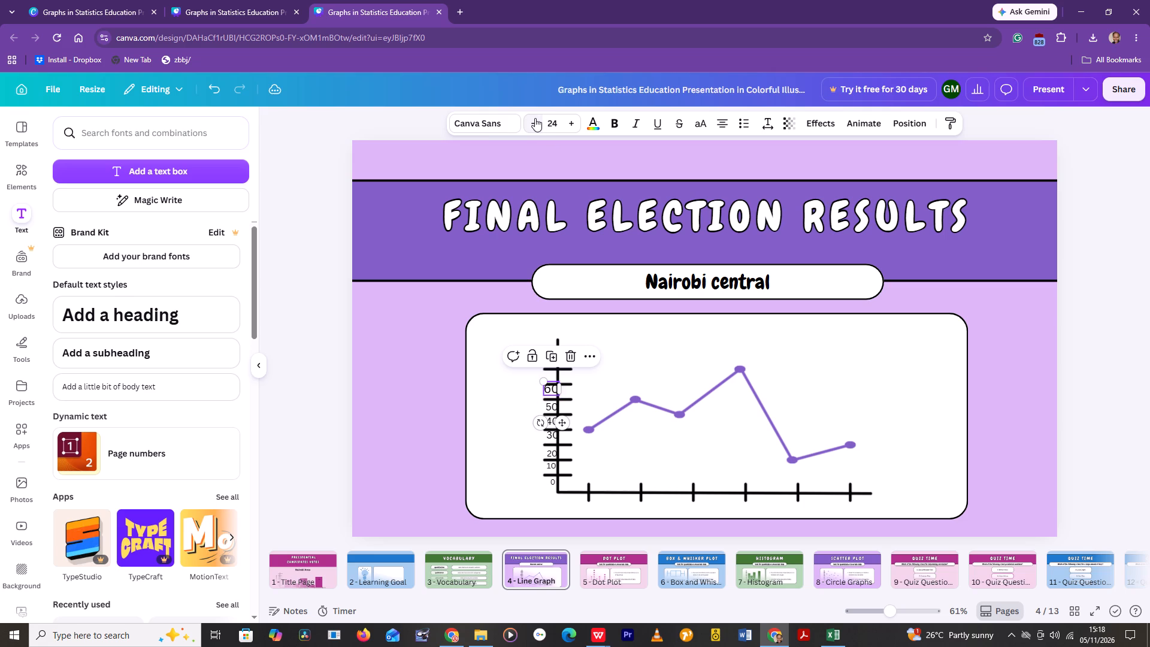
double_click(535, 118)
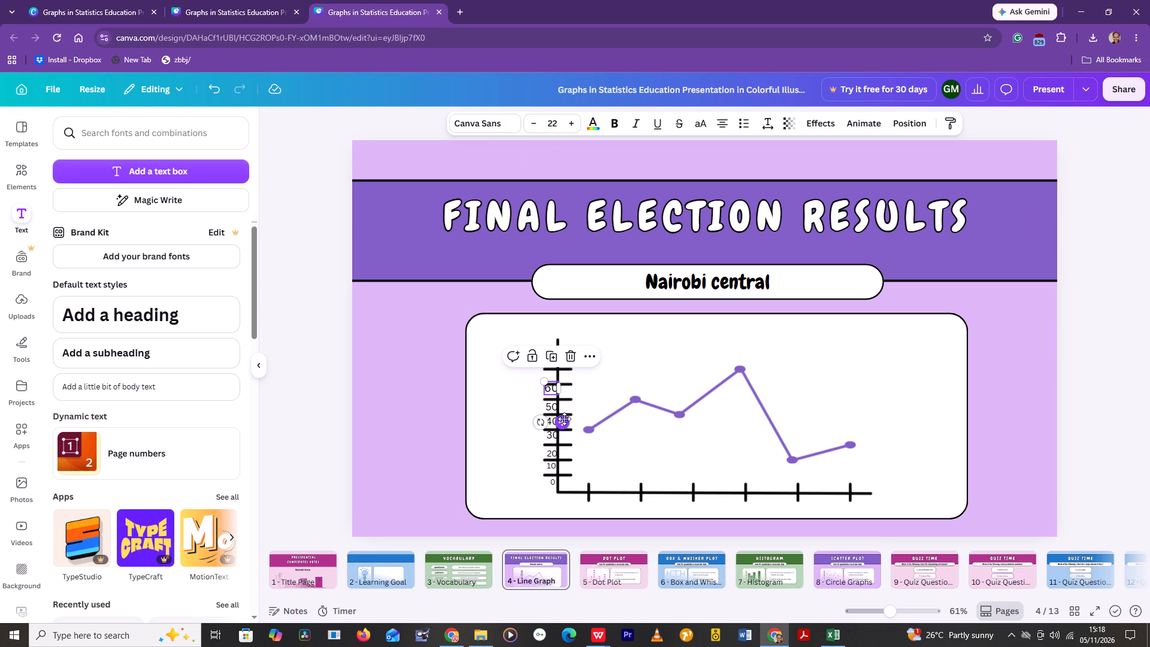
click(565, 420)
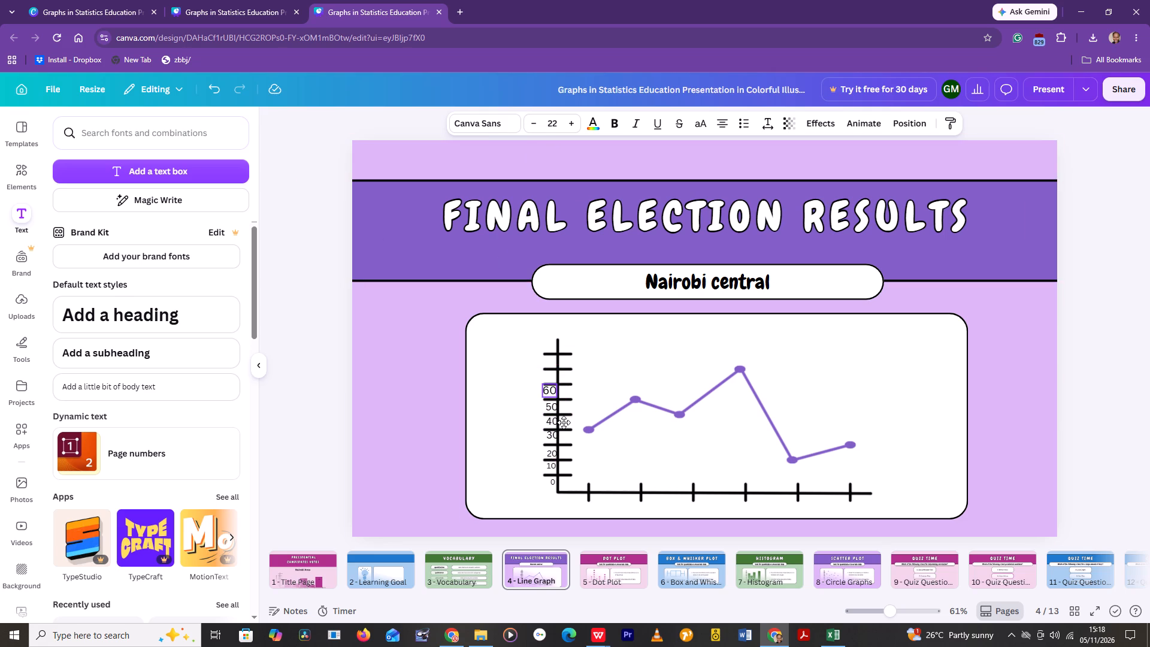
click(532, 122)
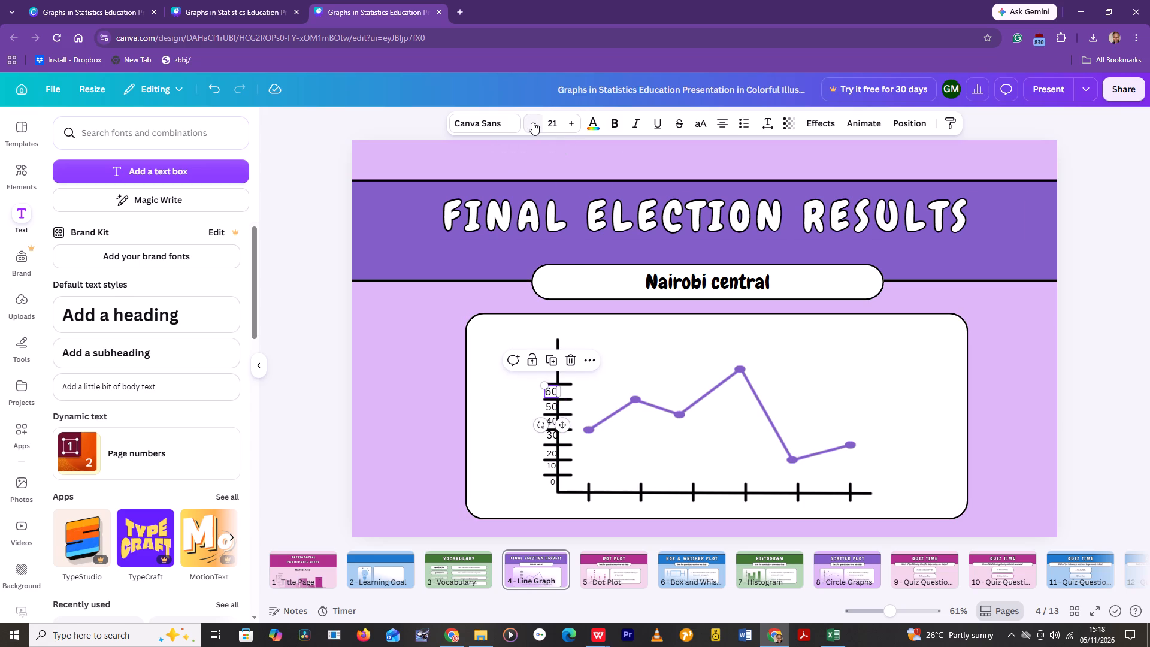
click(532, 122)
click(532, 122)
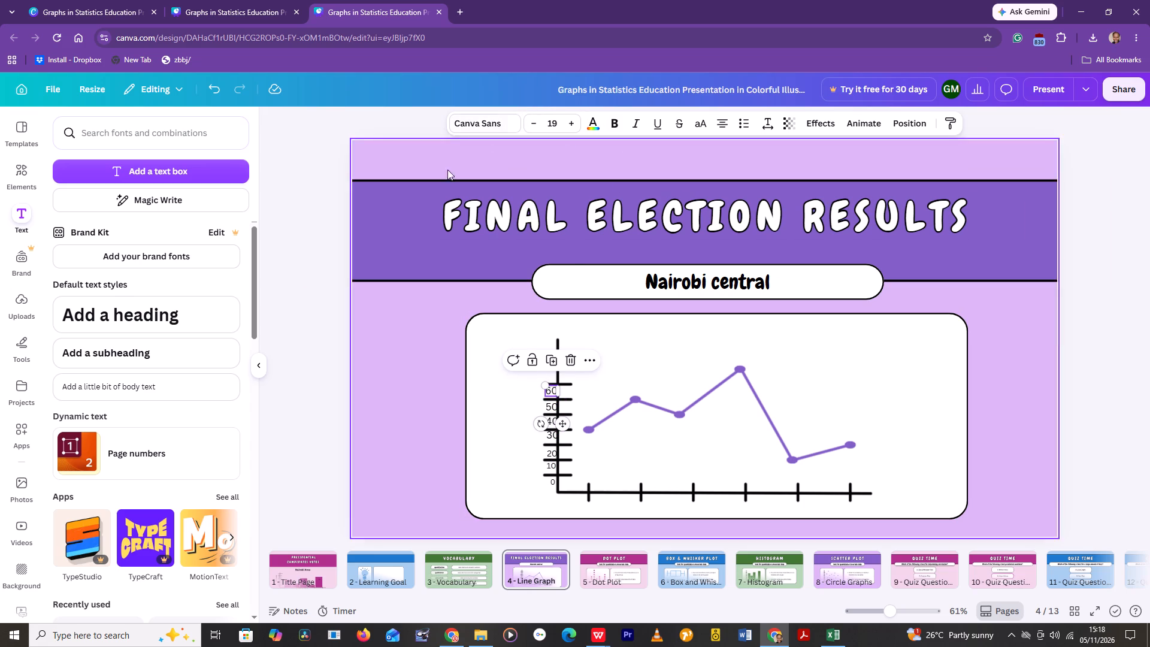
click(394, 283)
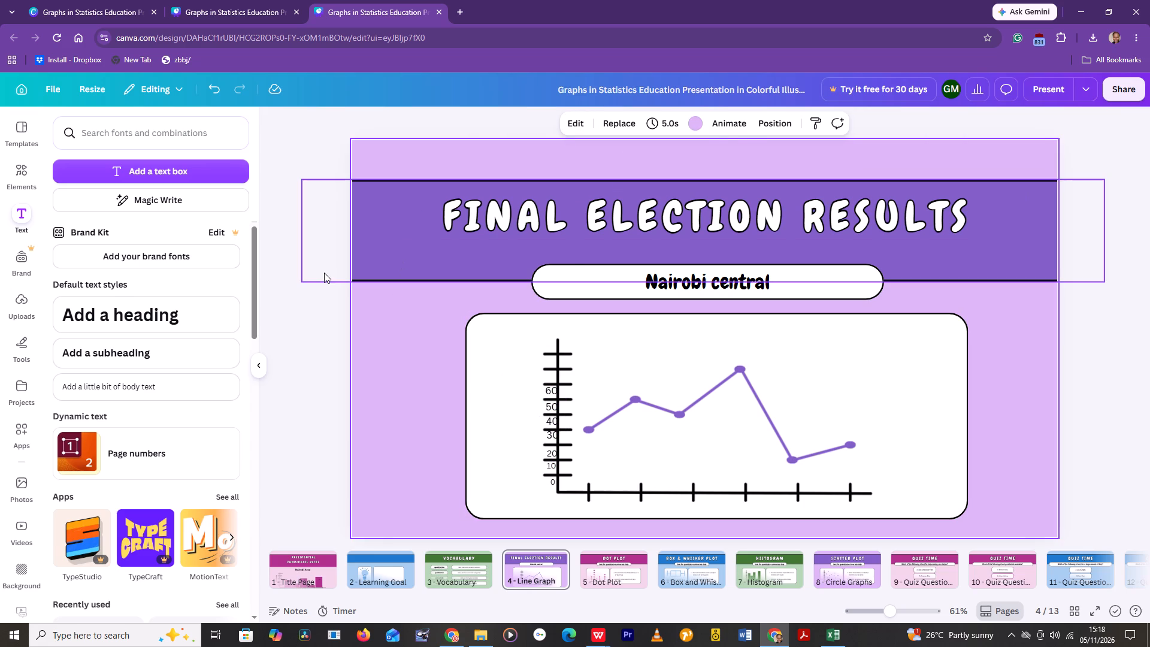
Add a body-text label reading "70" and place it on the vertical axis just above the 60 label.
click(180, 379)
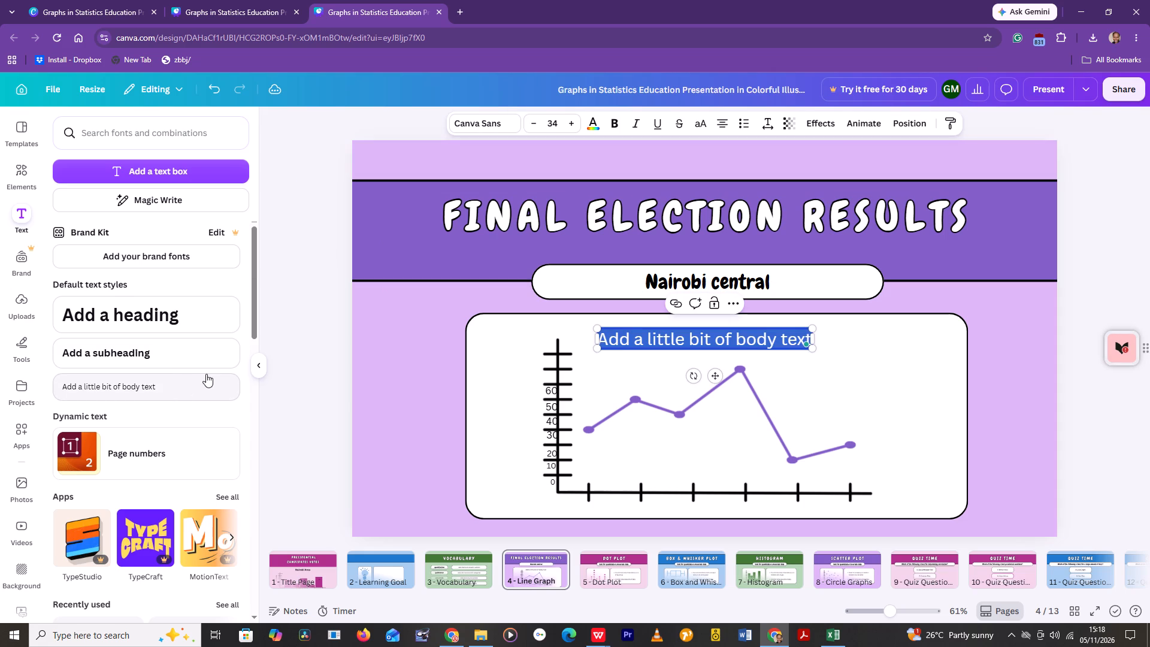
key(Delete)
text(70)
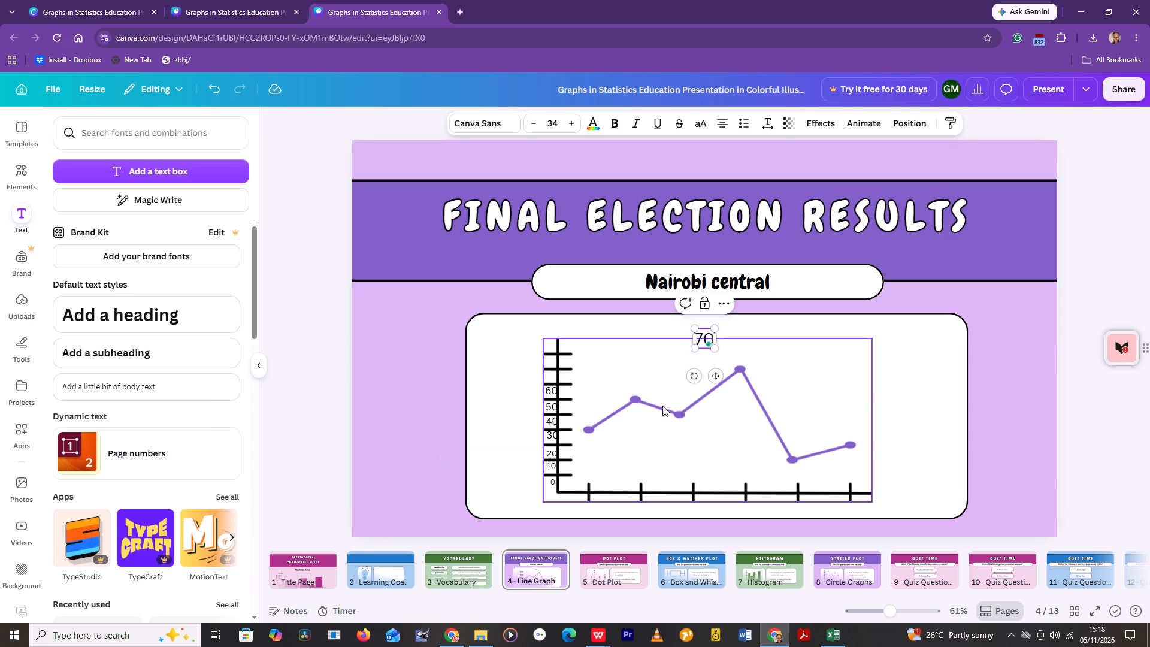
drag(716, 376, 561, 413)
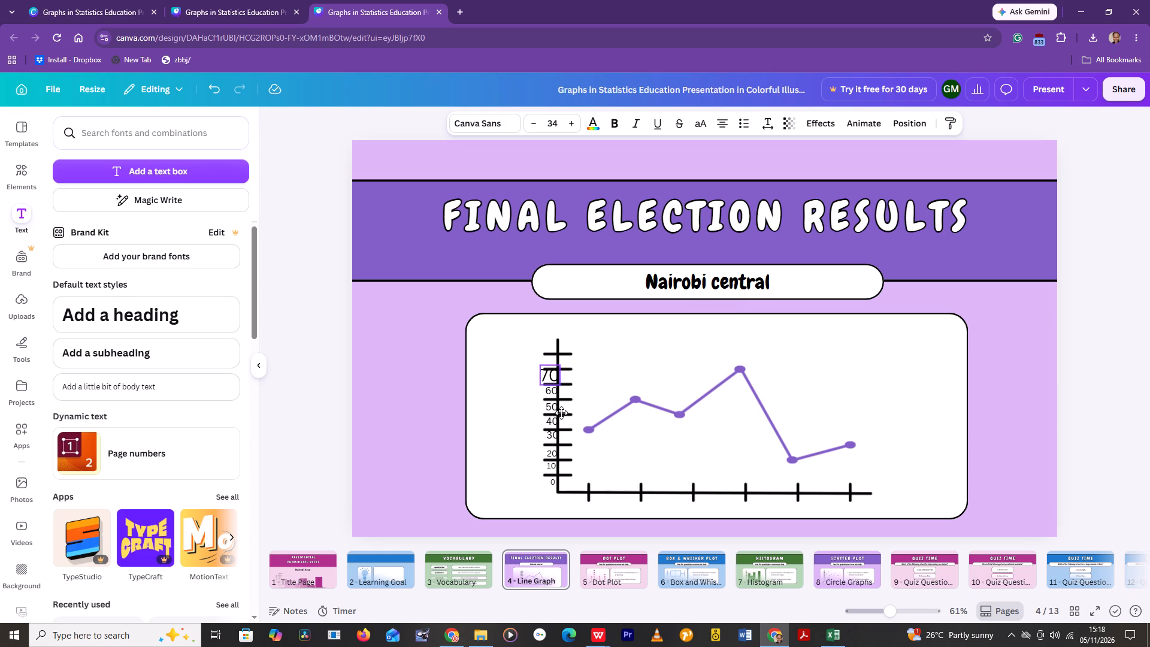
drag(561, 413, 561, 421)
drag(562, 422, 568, 413)
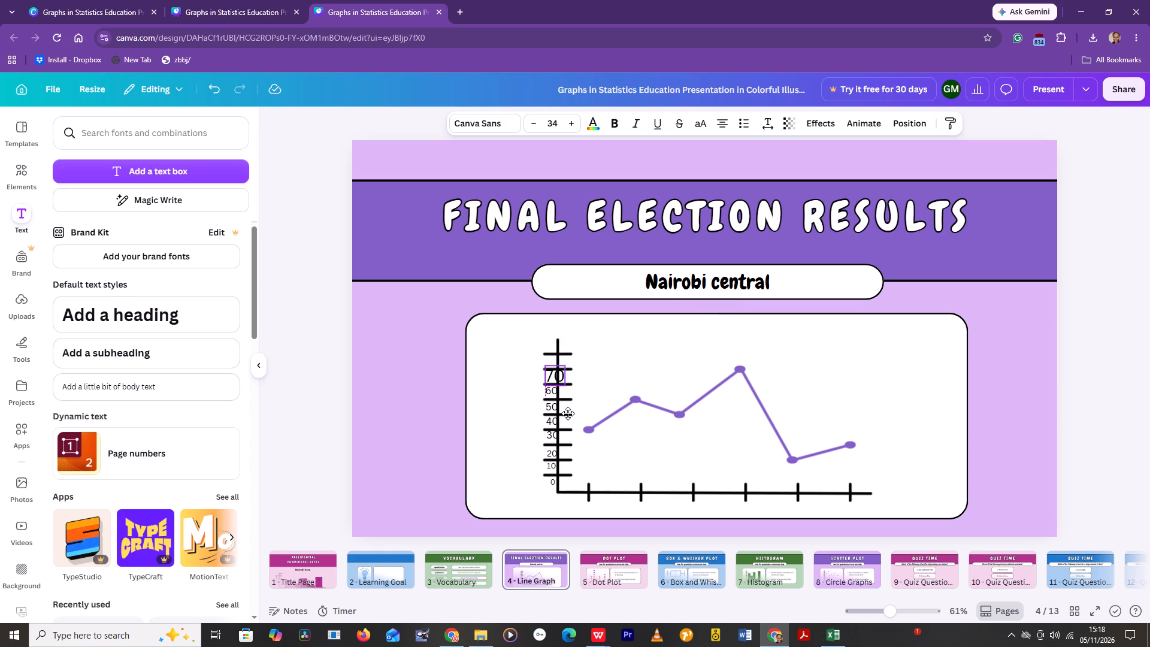
drag(568, 413, 565, 416)
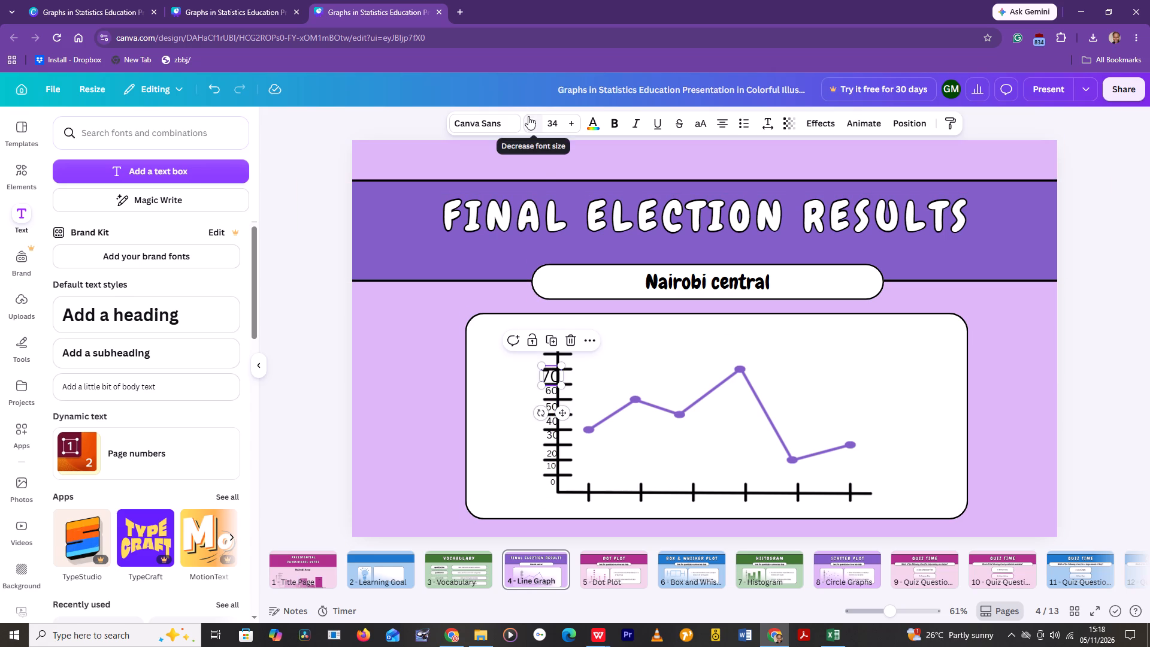
Reduce the "70" axis label's font size to 21 and shift it slightly down towards the 60 label.
triple_click(535, 122)
triple_click(535, 122)
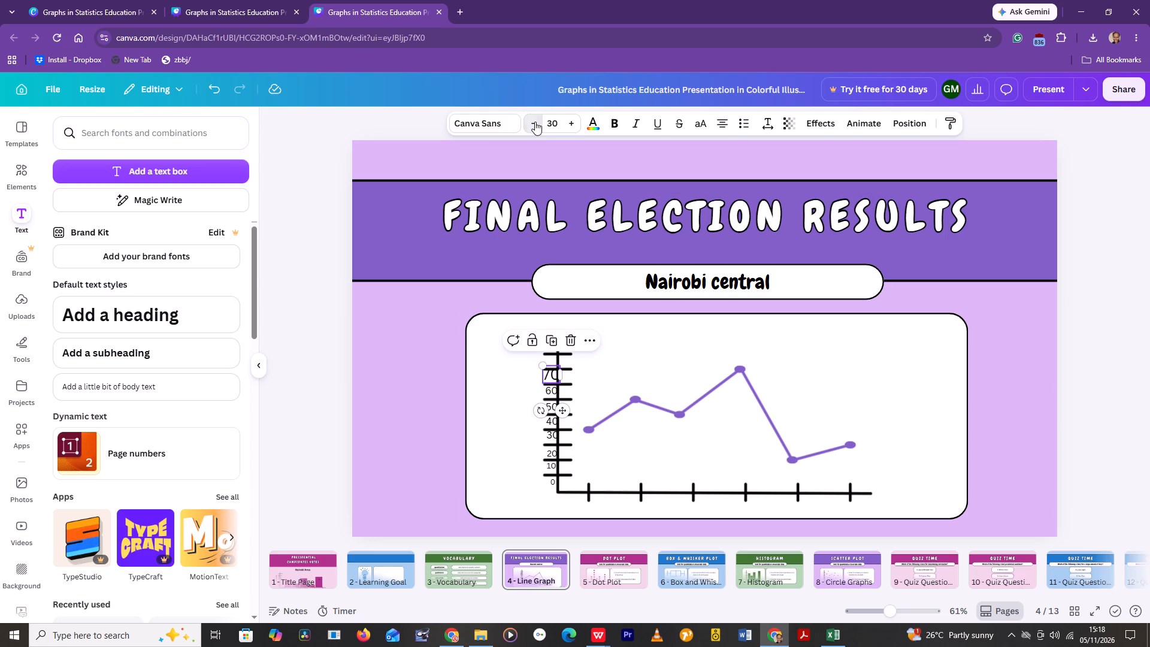
triple_click(535, 122)
click(535, 122)
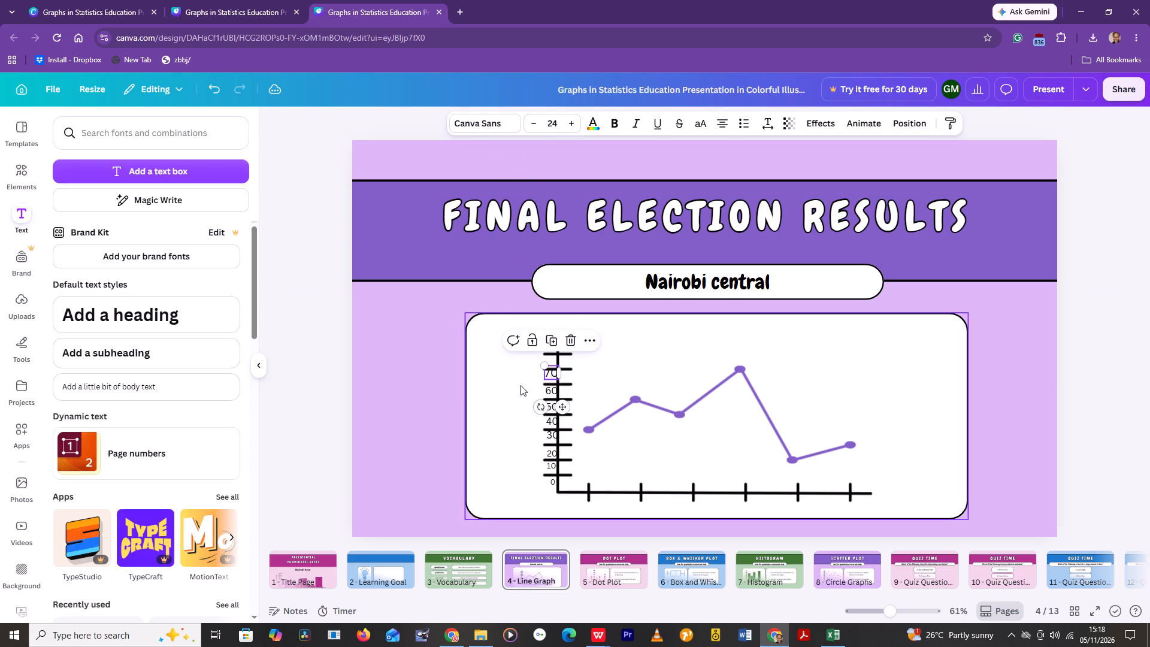
click(563, 407)
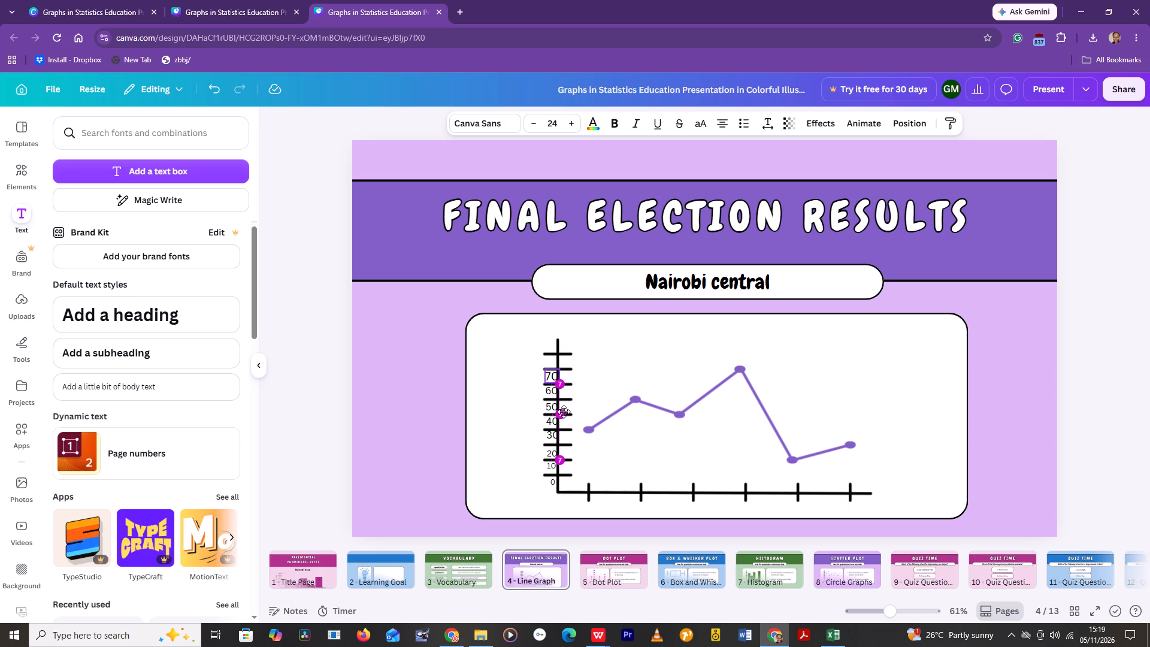
click(535, 121)
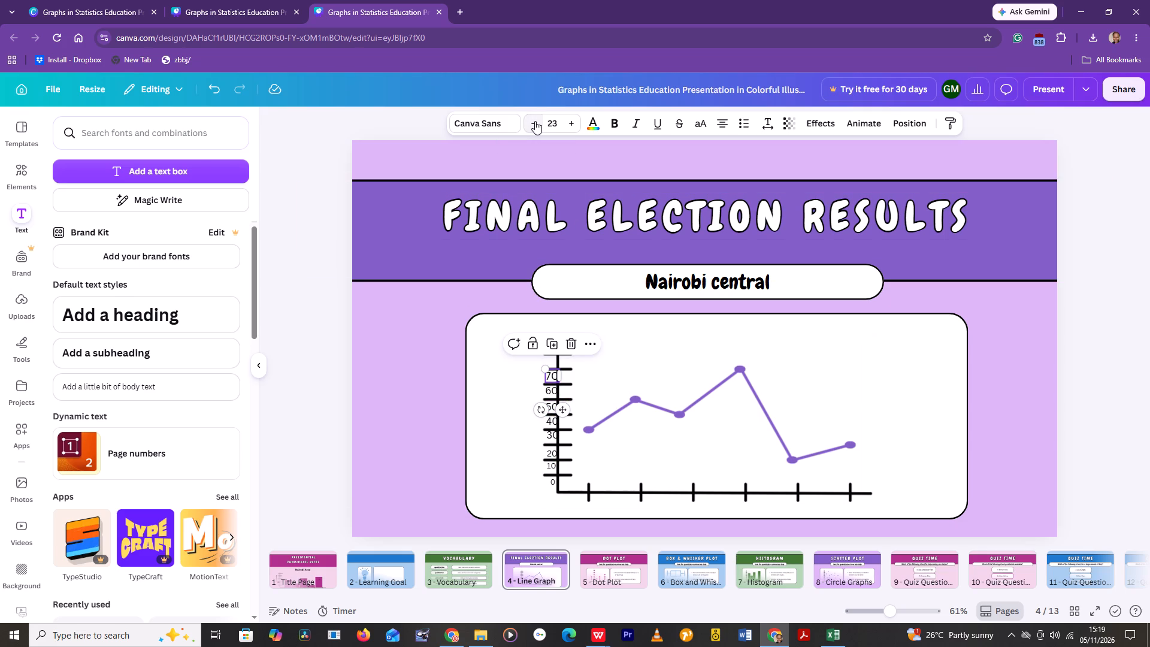
click(535, 121)
click(535, 121)
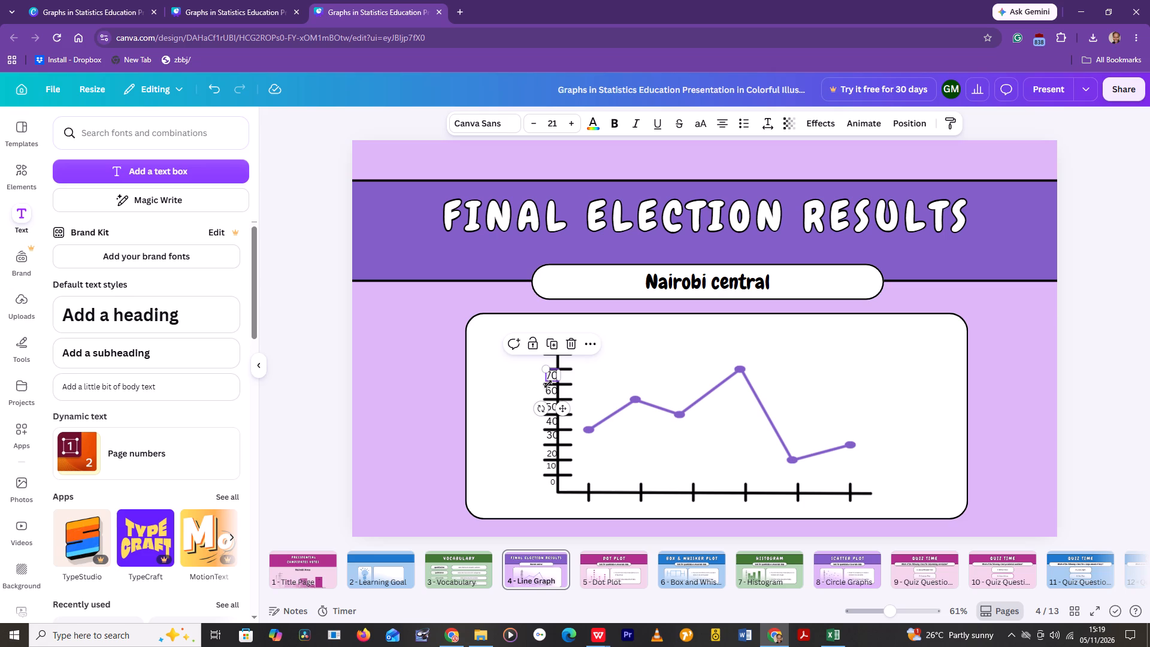
Reduce the "60" axis label's font size to 18.
click(551, 388)
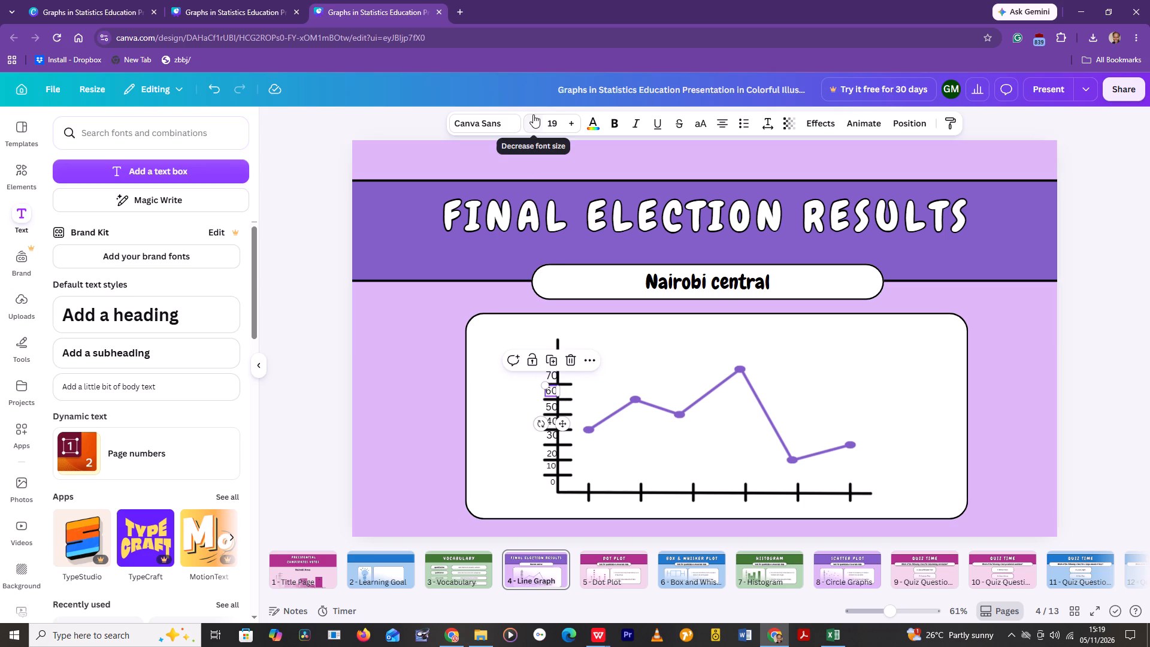
click(534, 119)
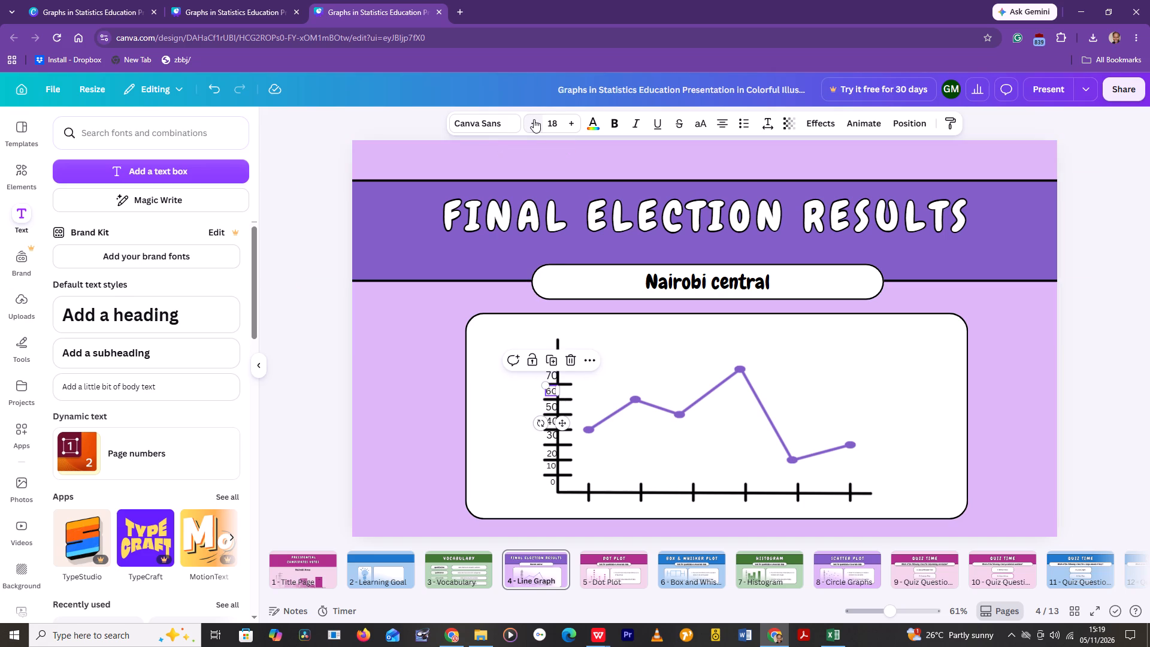
click(523, 319)
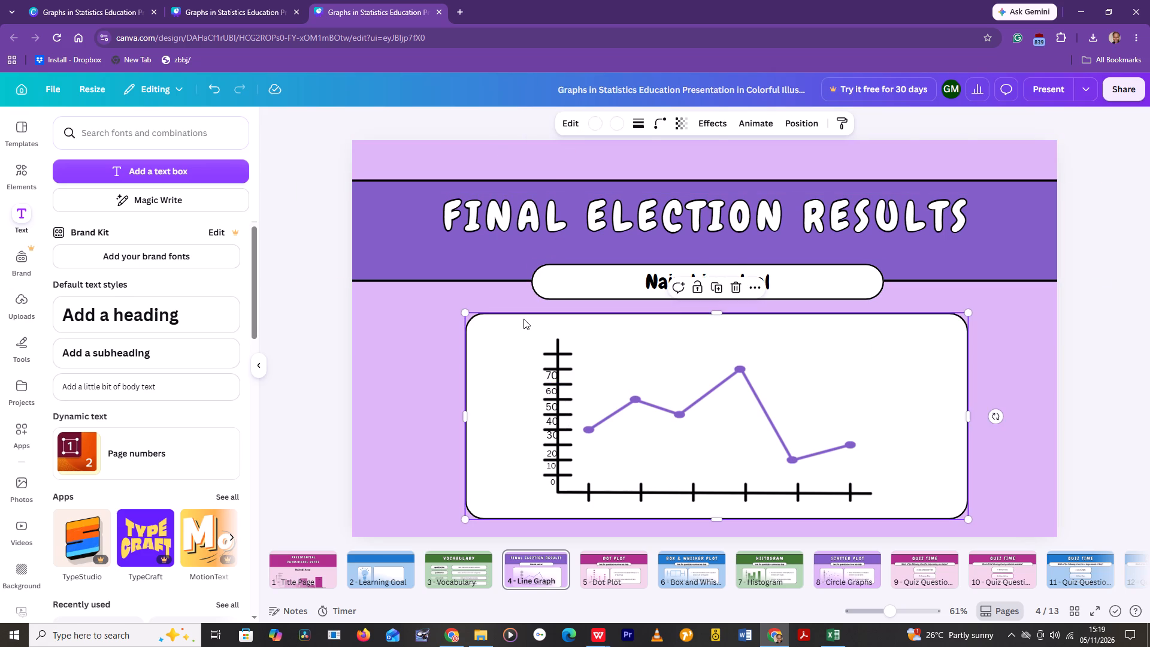
Add a body-text label reading "80" and place it on the vertical axis just above the 70 label.
click(119, 383)
key(Delete)
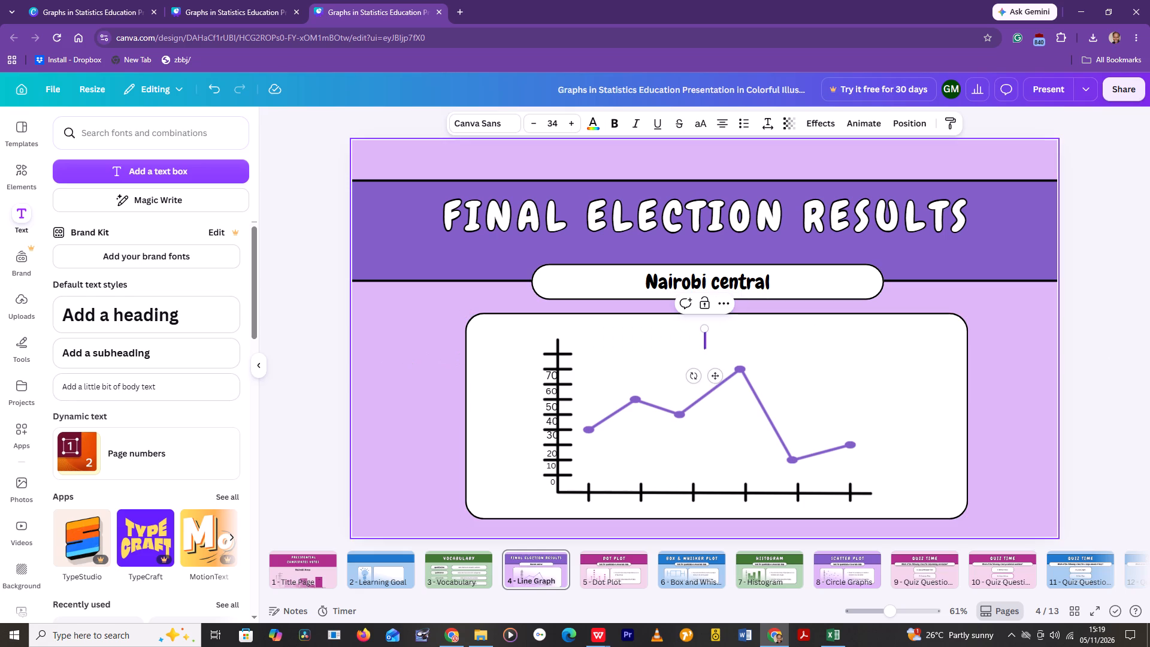
text(80)
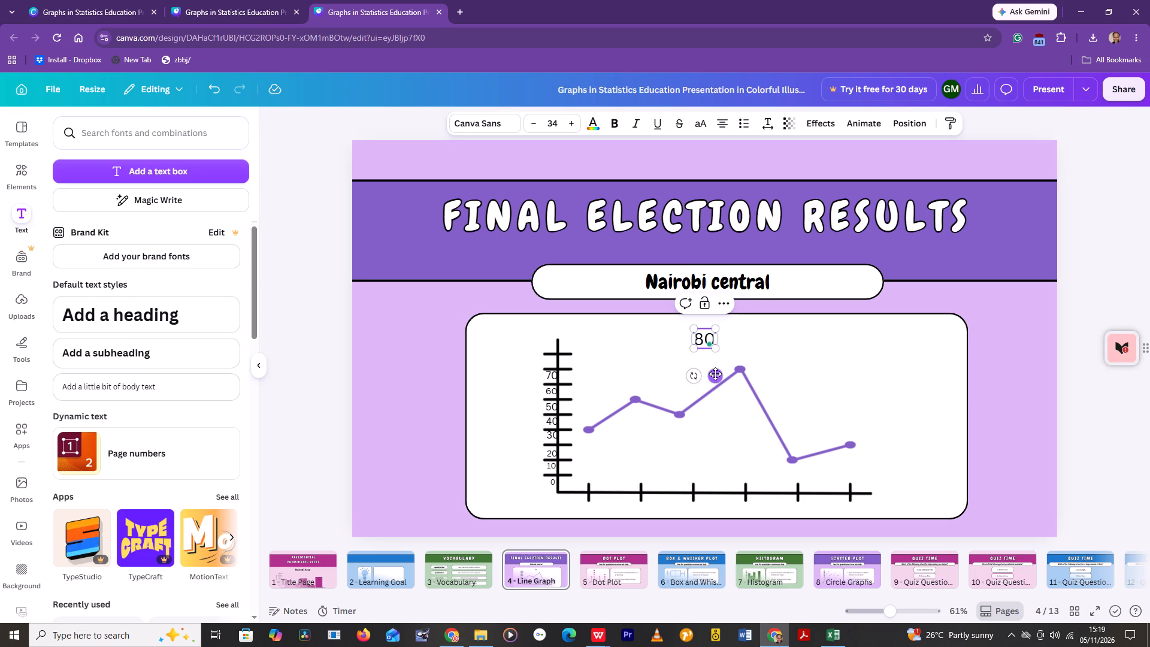
drag(715, 374, 560, 397)
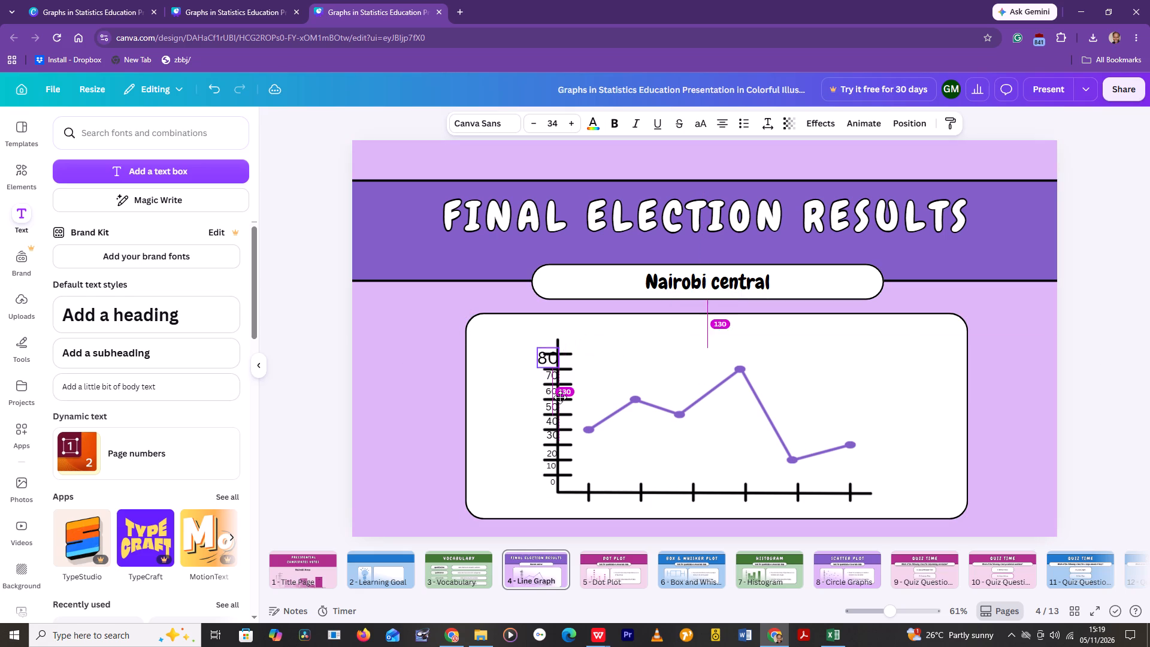
drag(560, 397, 562, 397)
Reduce the "80" axis label's font size to 16 and shift it slightly down towards the 70 label.
triple_click(532, 119)
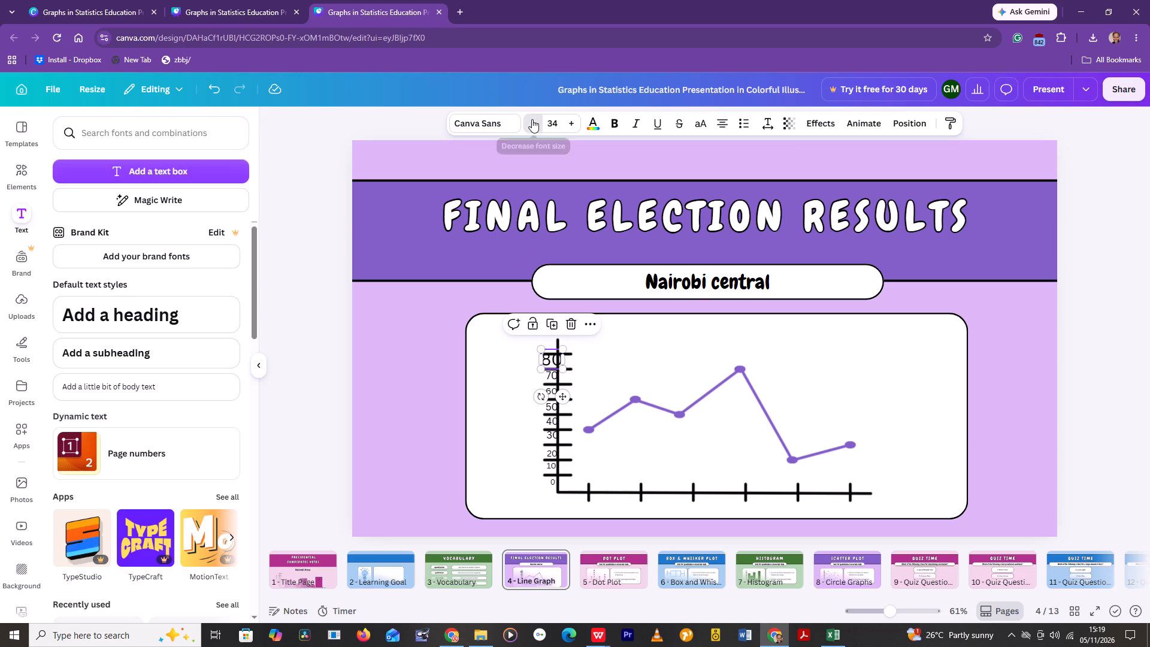
triple_click(532, 119)
double_click(532, 119)
double_click(532, 119)
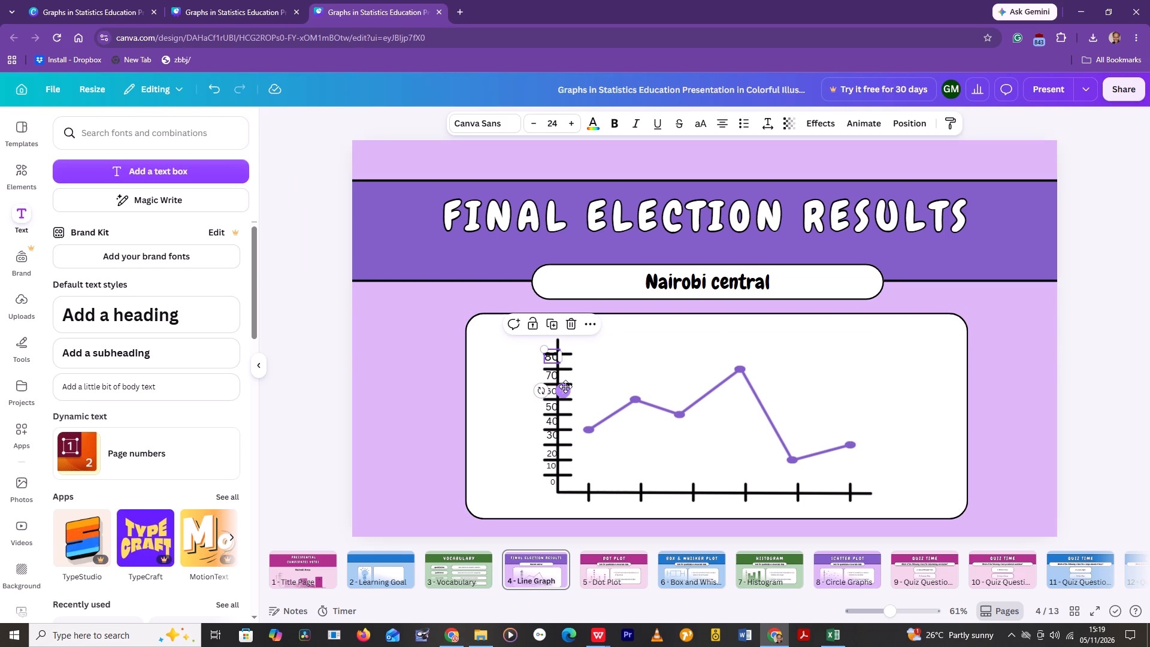
drag(565, 386, 563, 392)
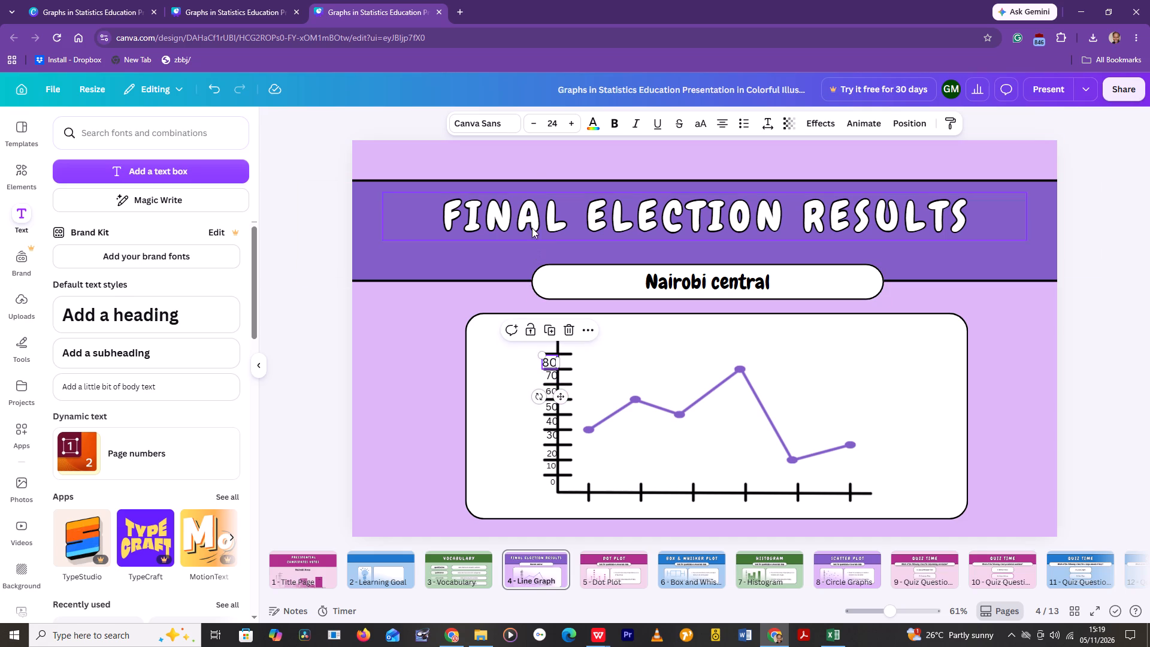
triple_click(535, 120)
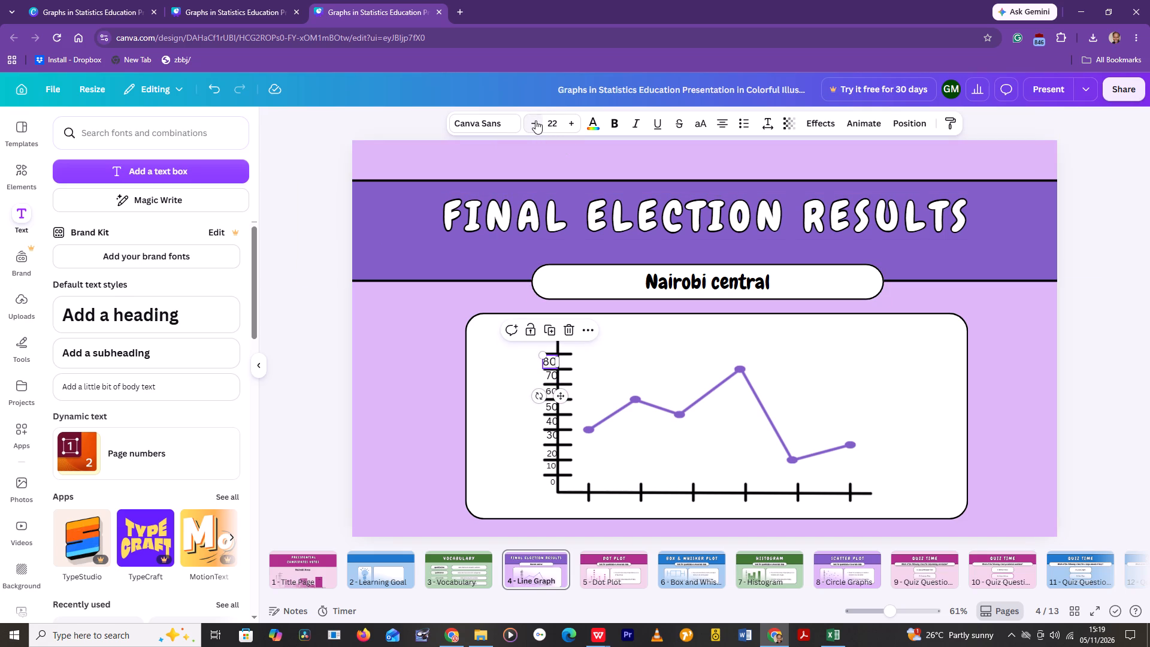
triple_click(535, 120)
double_click(535, 120)
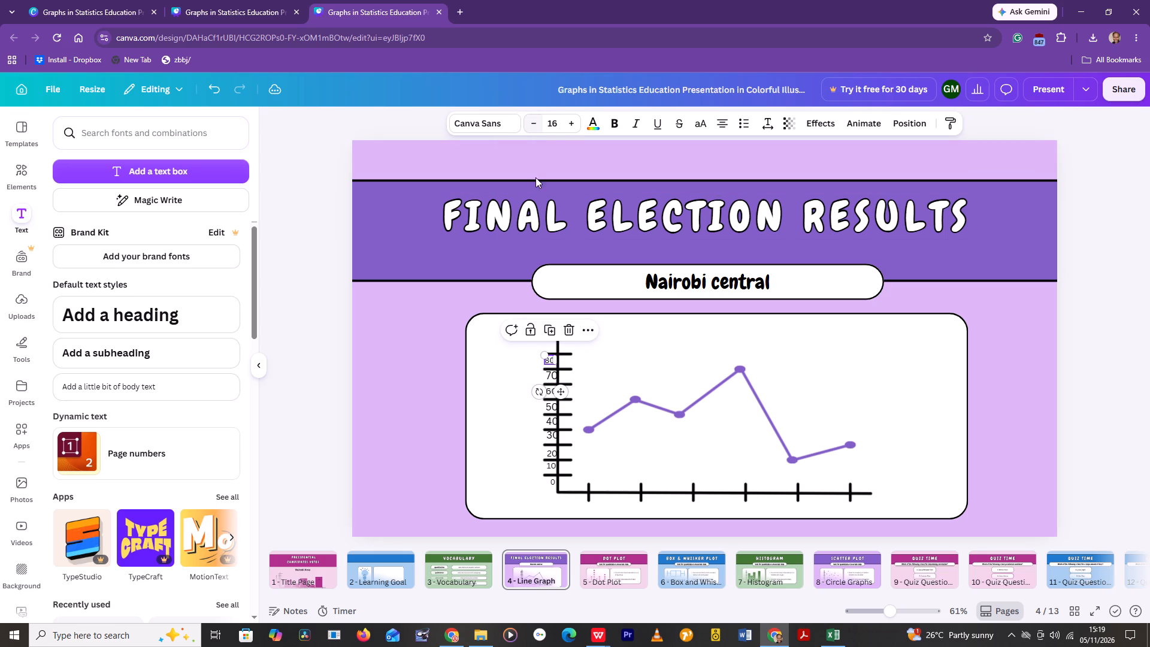
Reduce the "70" axis label's font size to 18.
click(555, 374)
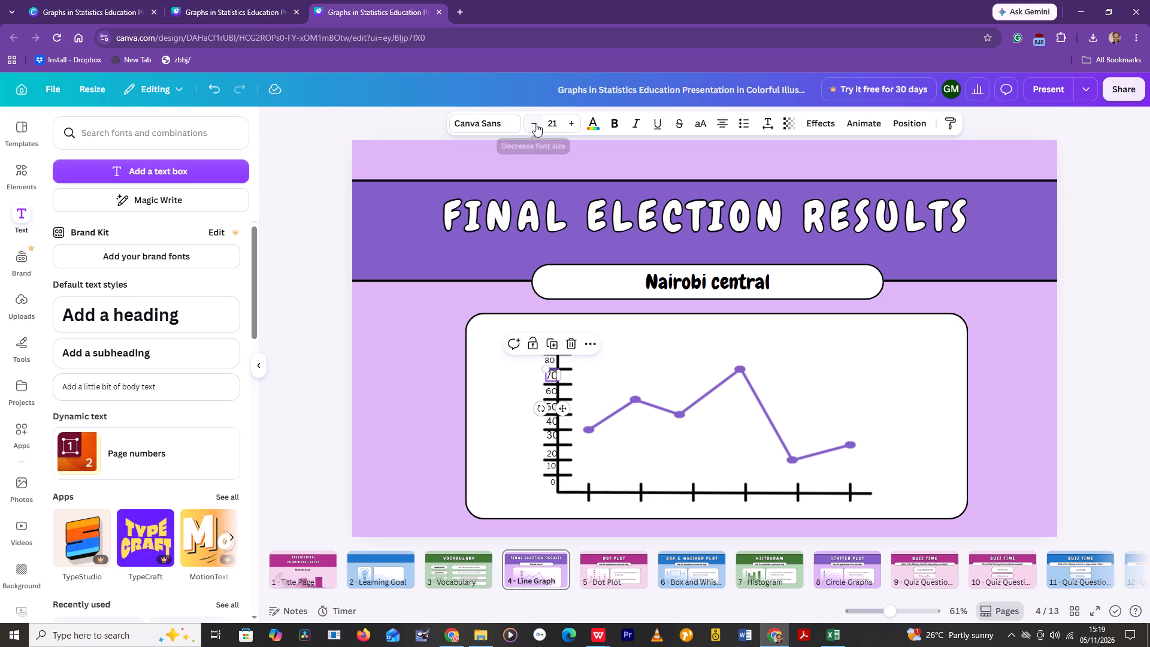
click(535, 123)
click(535, 123)
click(535, 123)
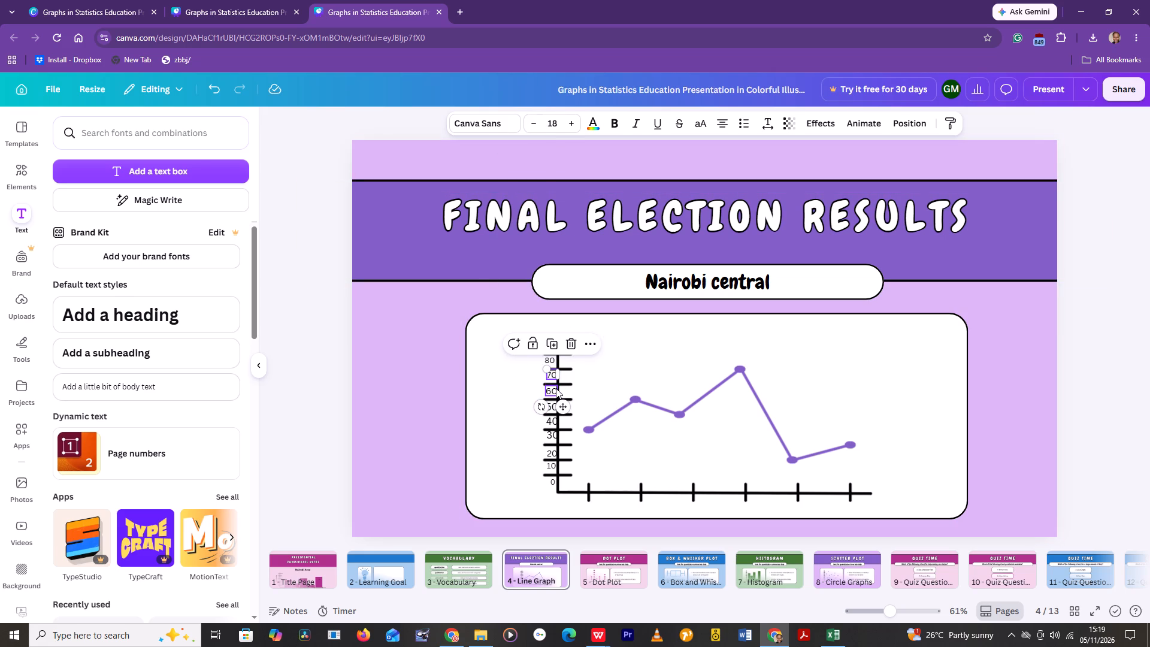
Reduce the "60" axis label's font size to 16 and make the "50" axis label's text slightly smaller.
click(556, 388)
click(533, 118)
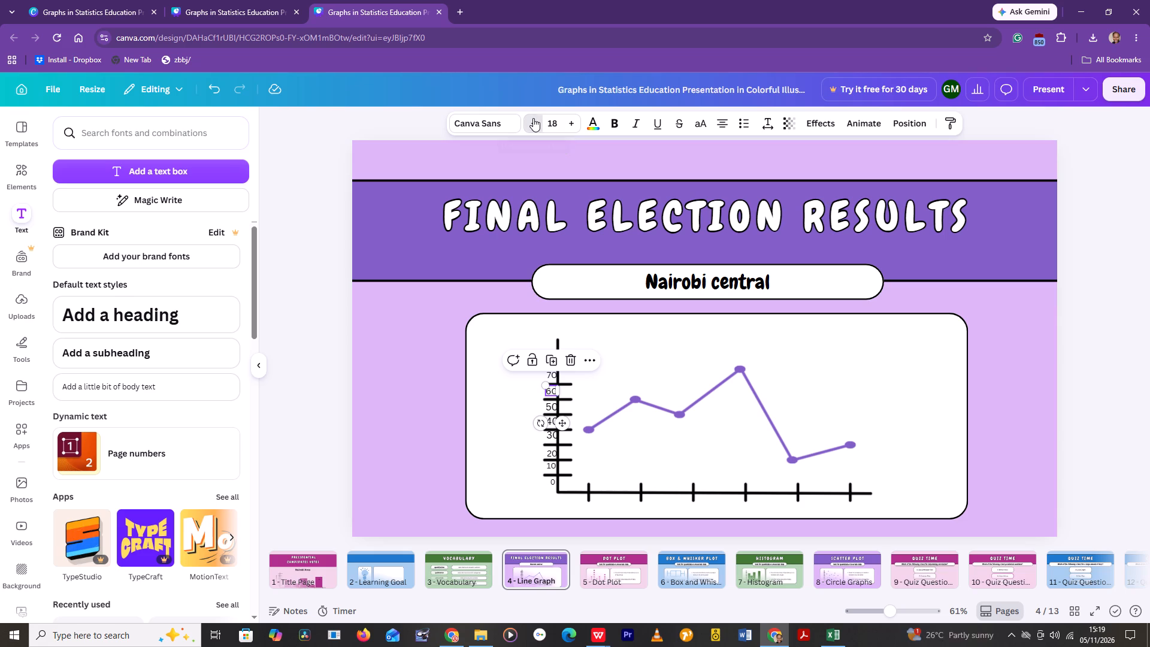
click(533, 117)
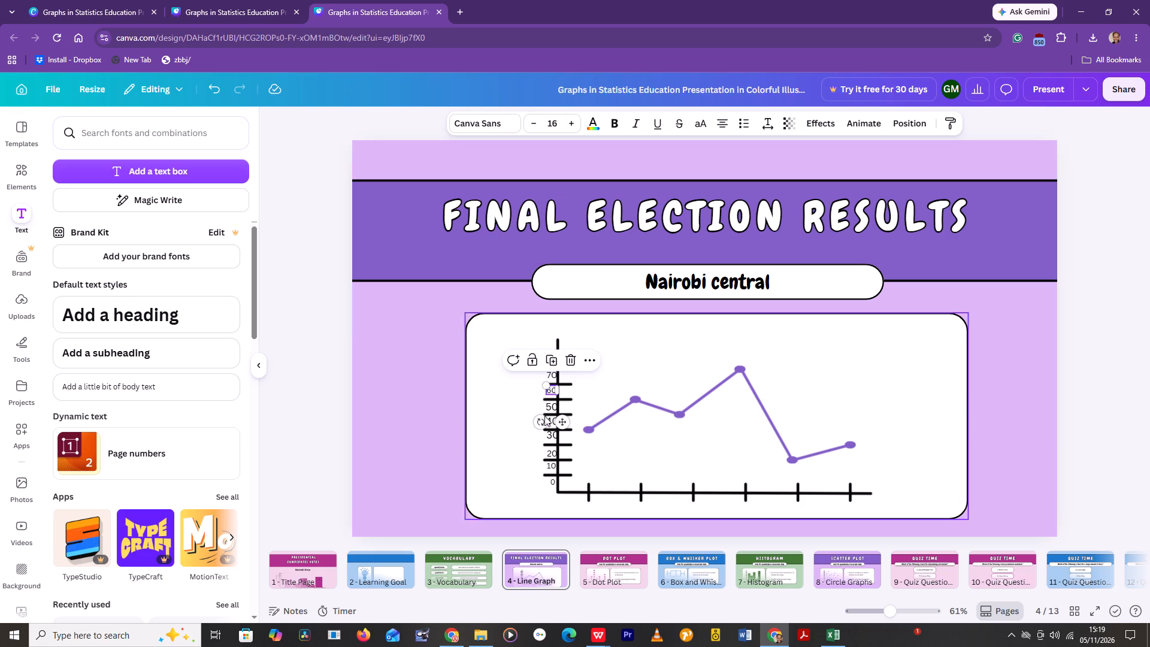
click(551, 410)
click(527, 119)
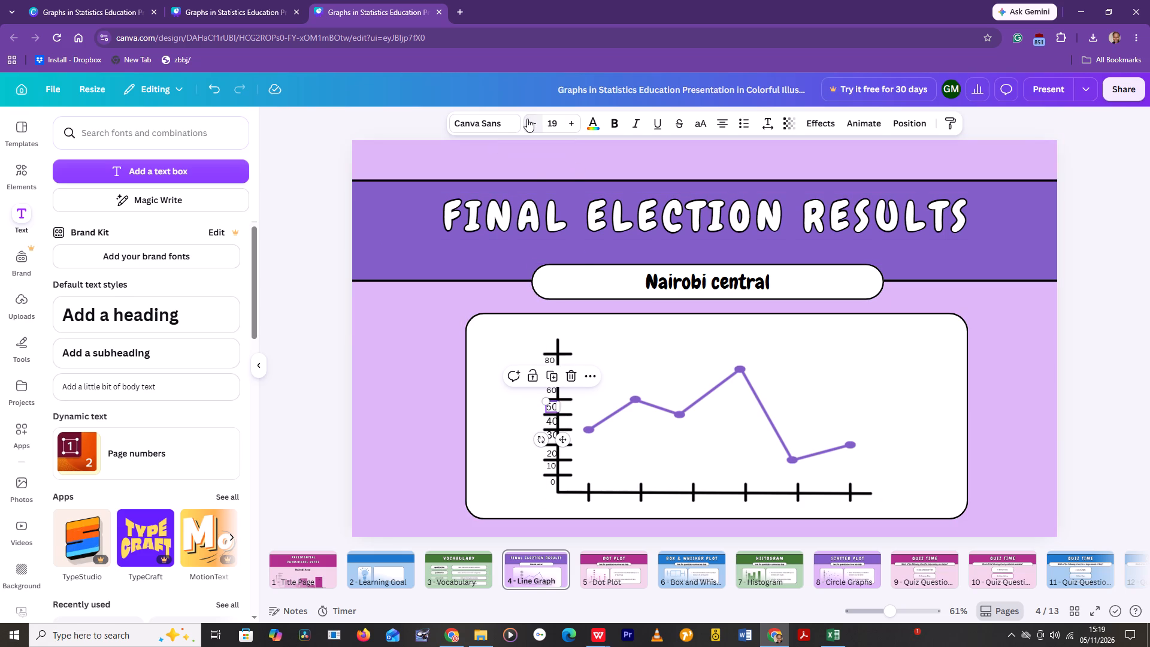
click(527, 119)
Reduce the font size of the "40" and "30" labels on the vertical axis to 18.
click(550, 419)
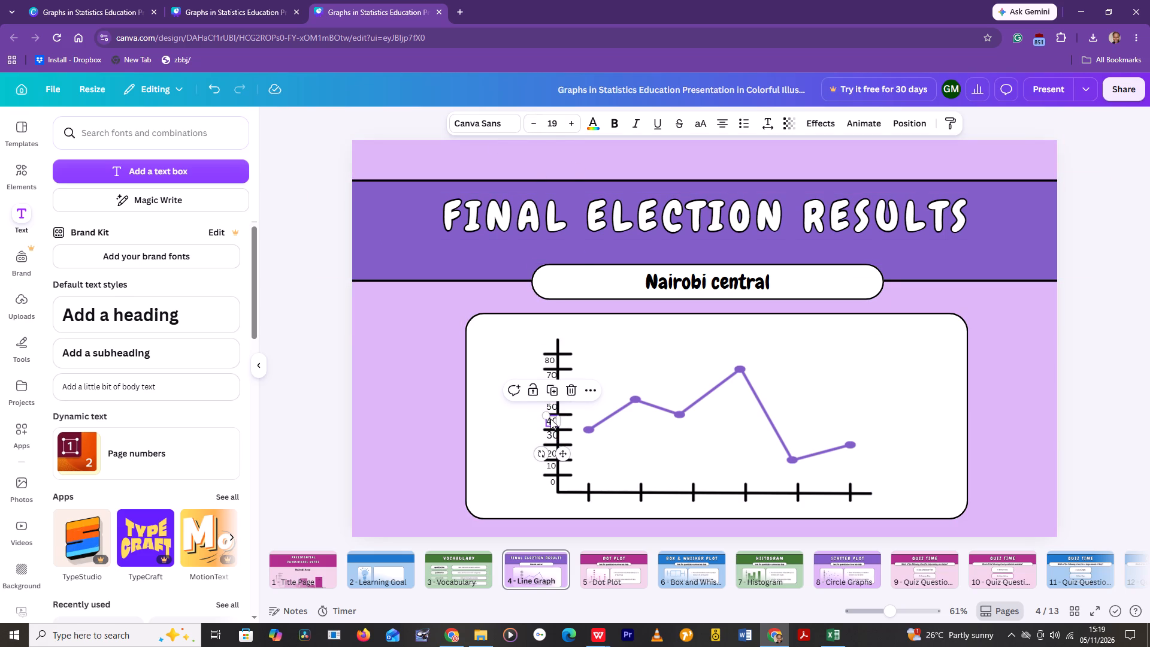
click(531, 119)
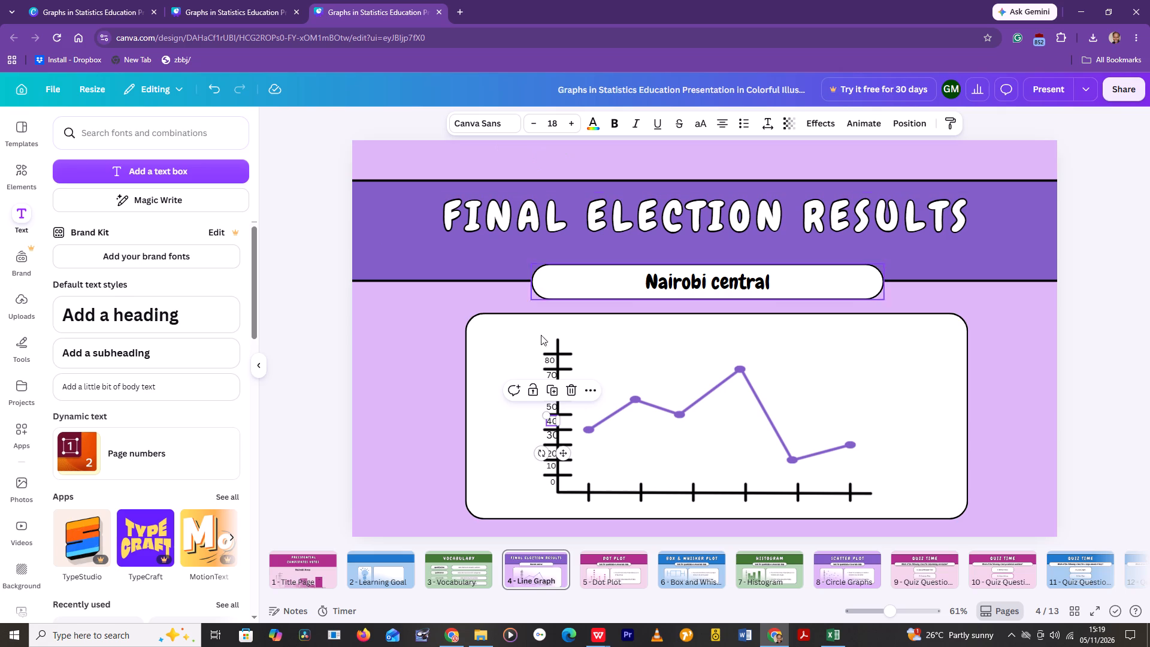
click(551, 433)
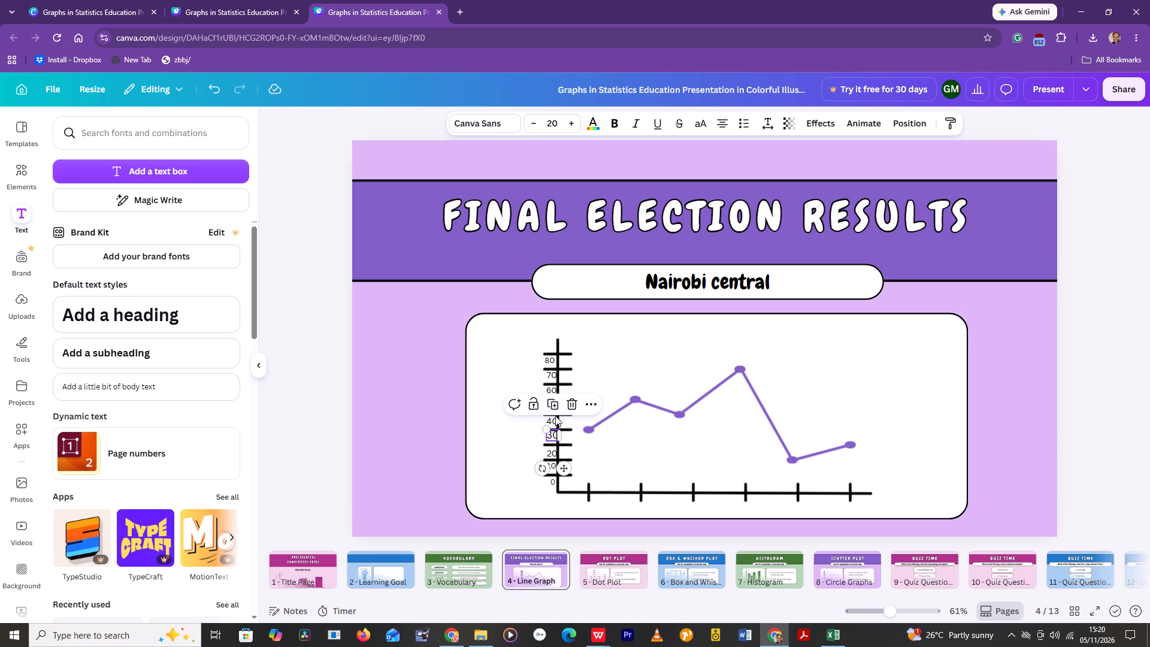
click(532, 120)
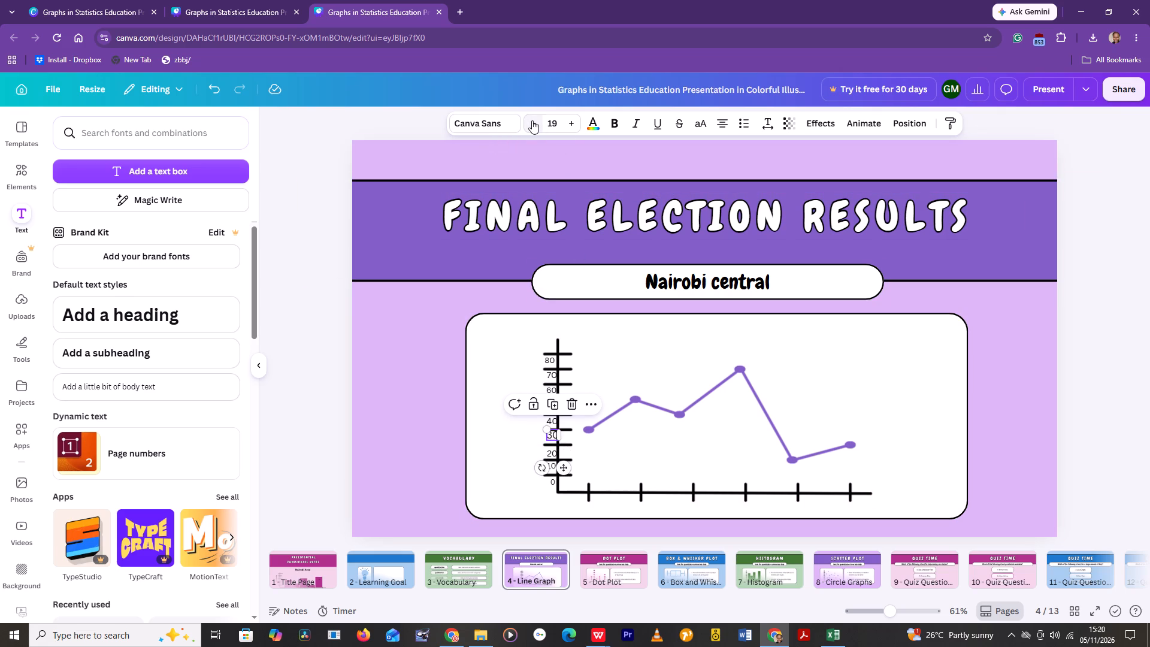
click(532, 120)
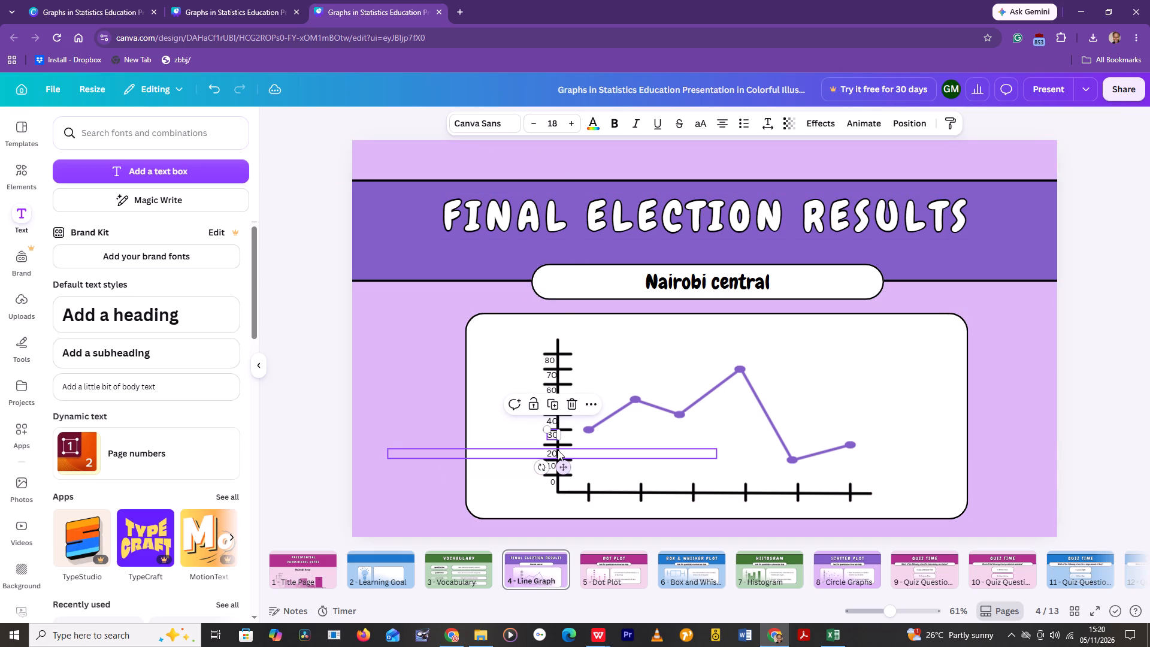
click(558, 450)
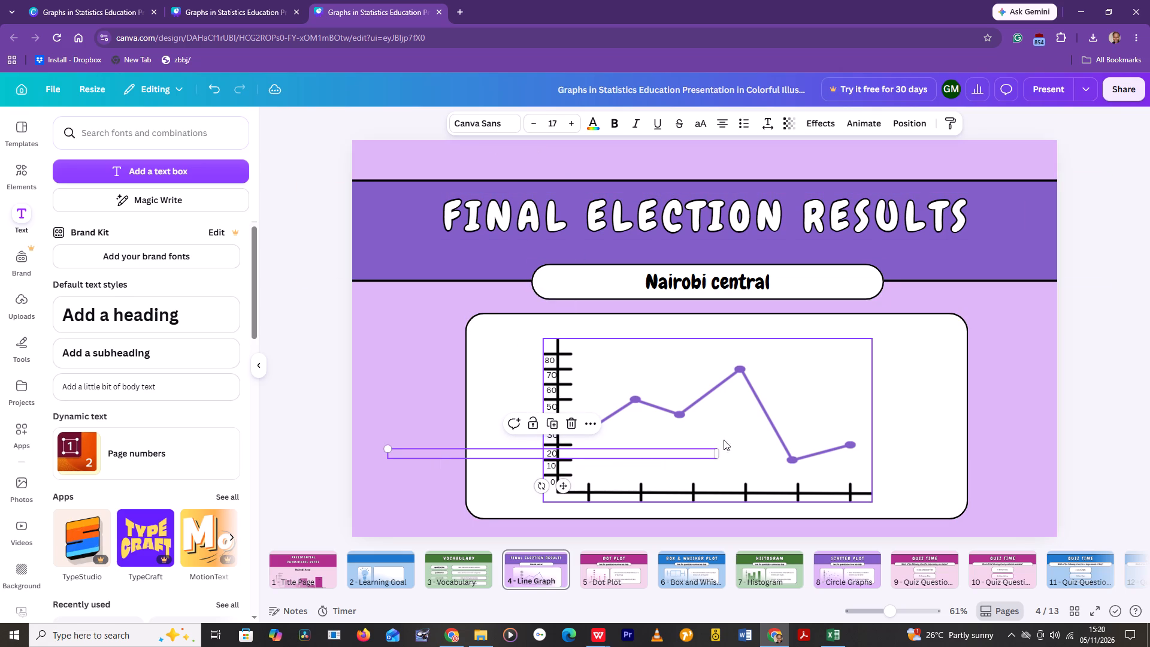
click(801, 401)
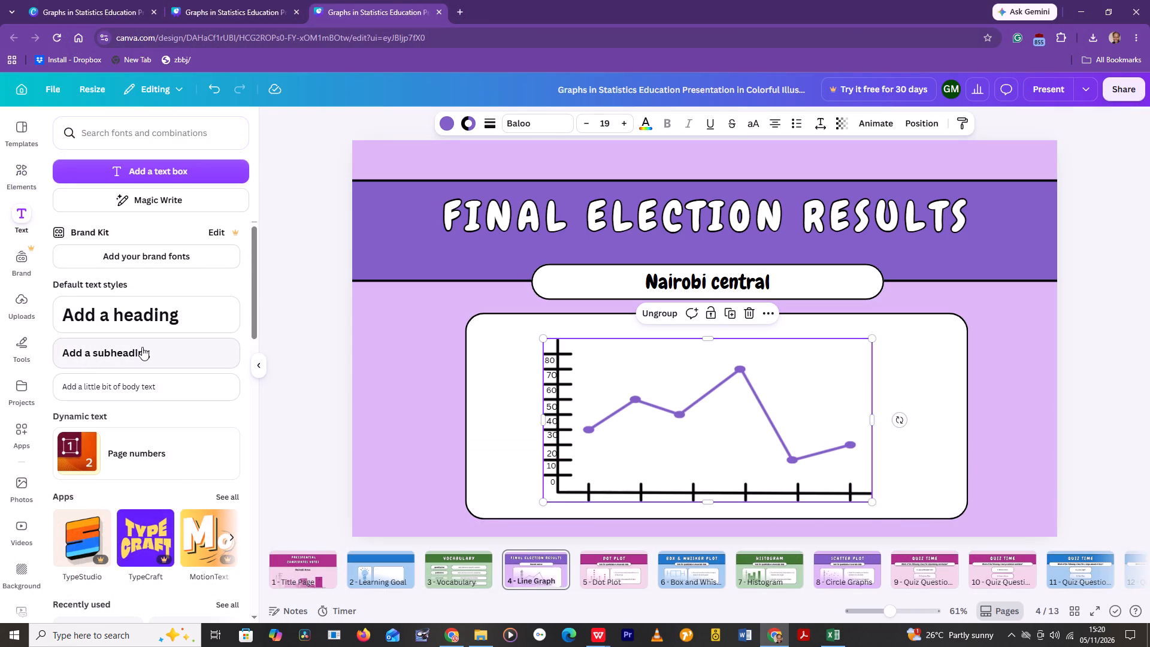
Add a subheading text box and move it inside the line graph area, across the graph's highest point.
click(142, 347)
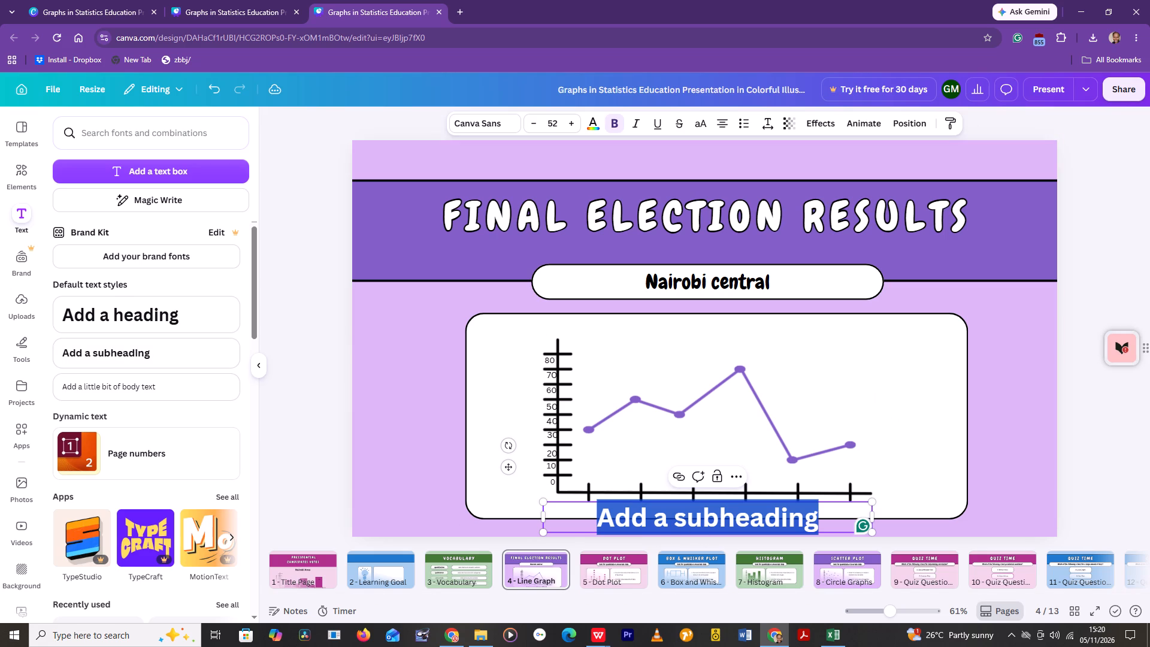
drag(743, 524, 762, 470)
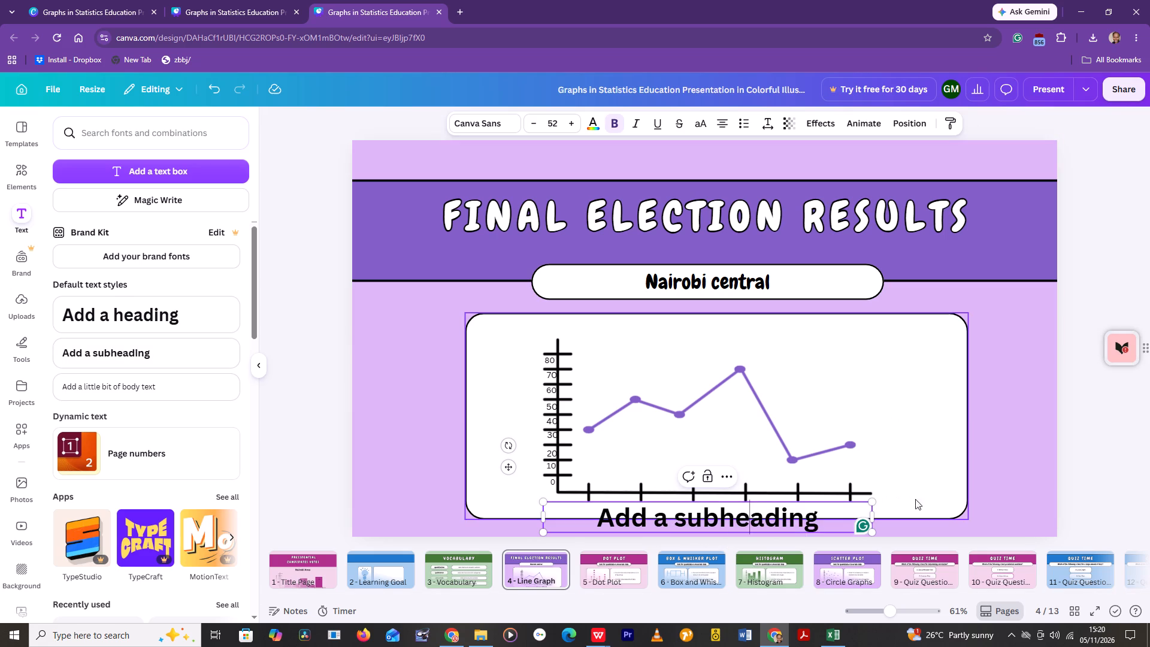
click(923, 501)
click(796, 523)
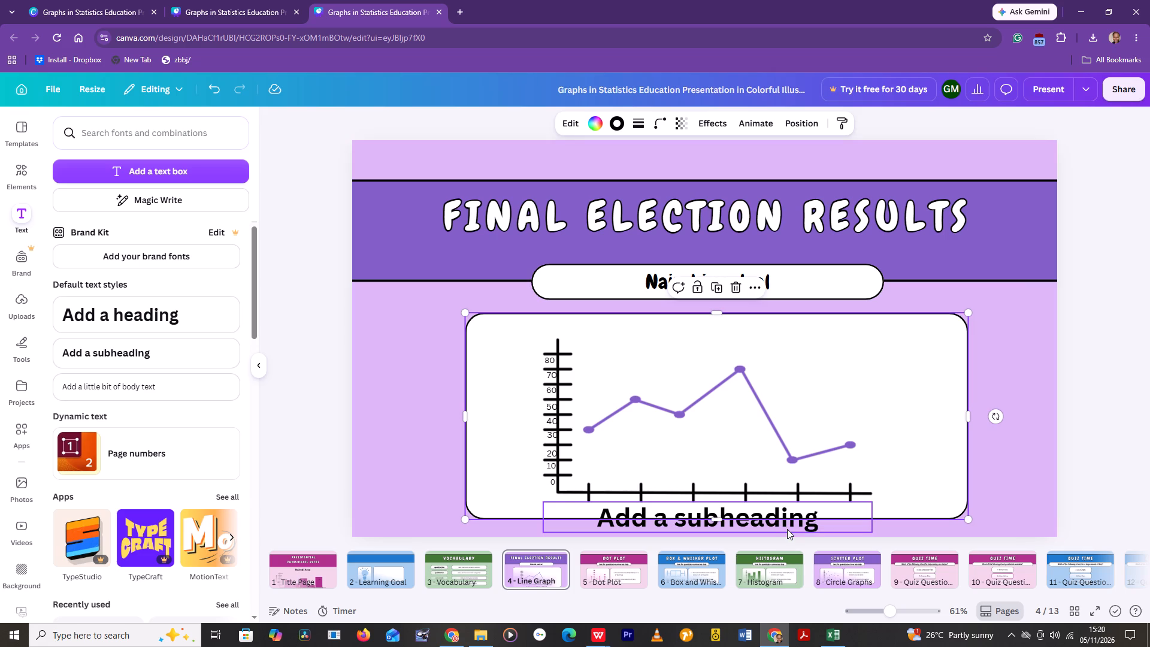
click(816, 525)
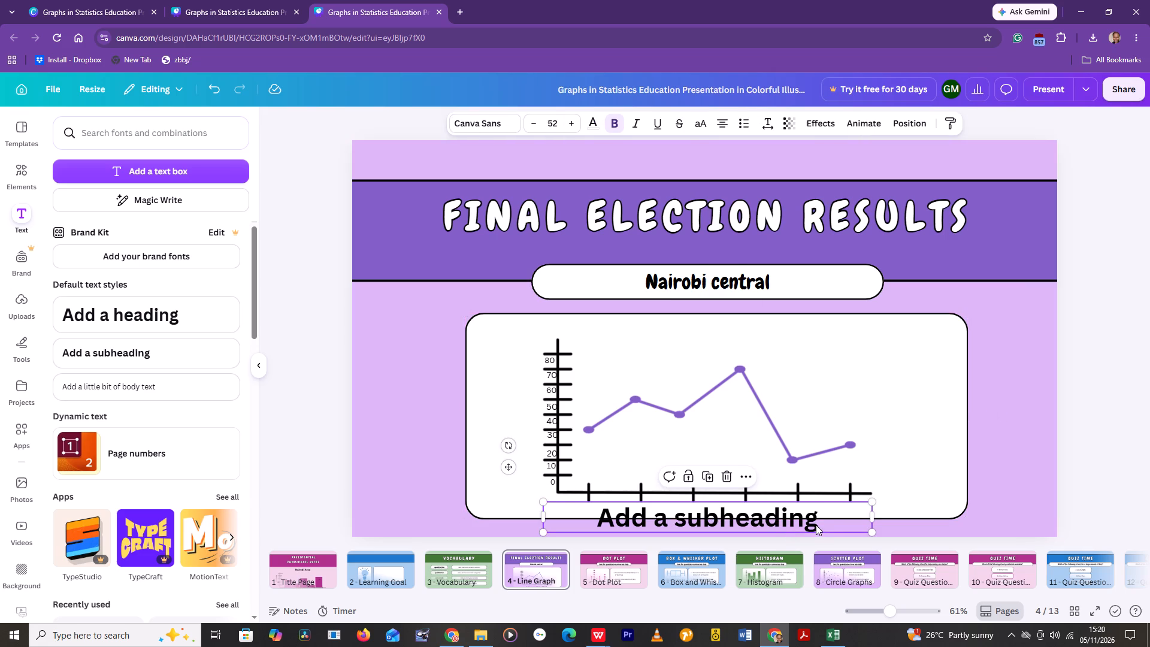
click(816, 525)
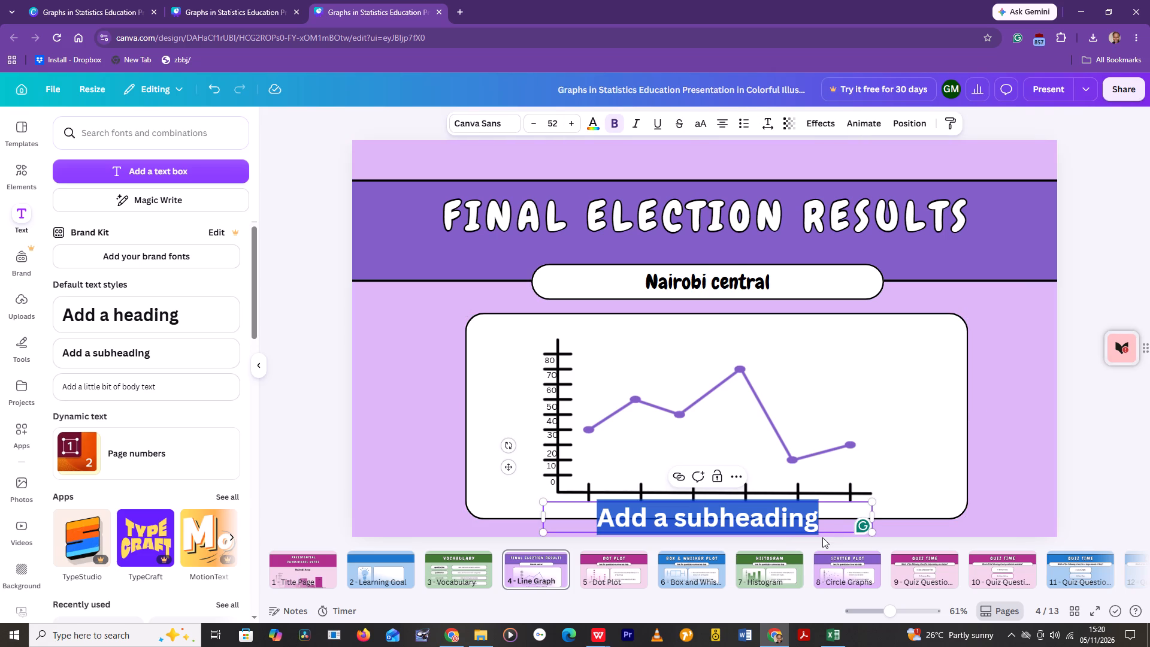
drag(824, 536, 830, 486)
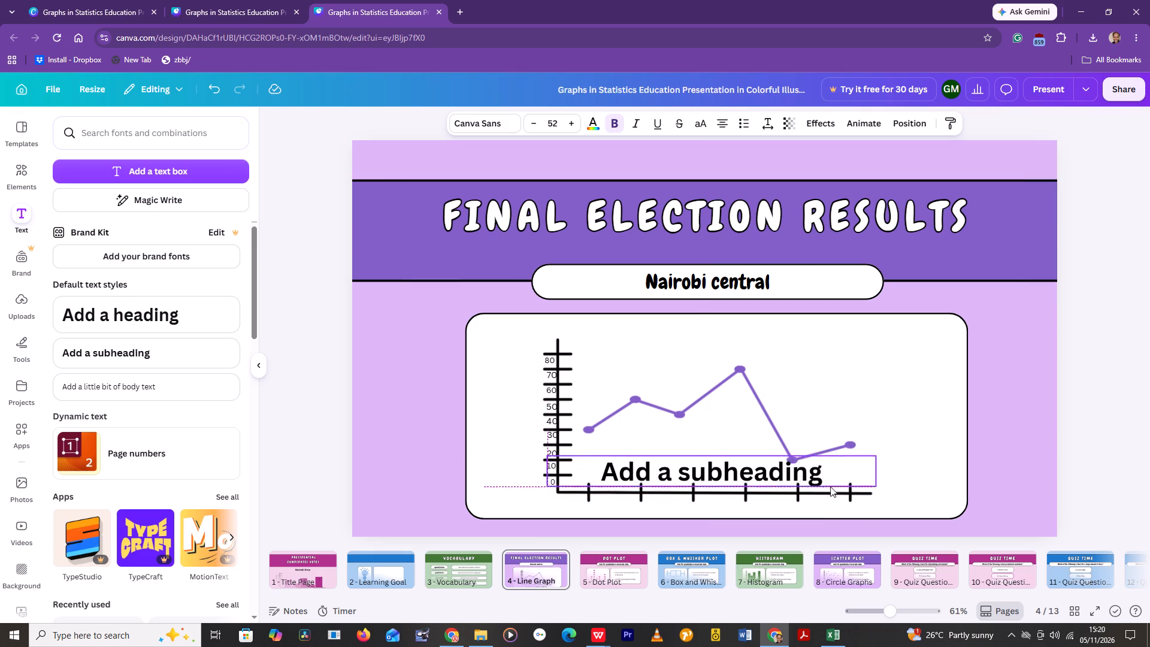
drag(830, 486, 853, 376)
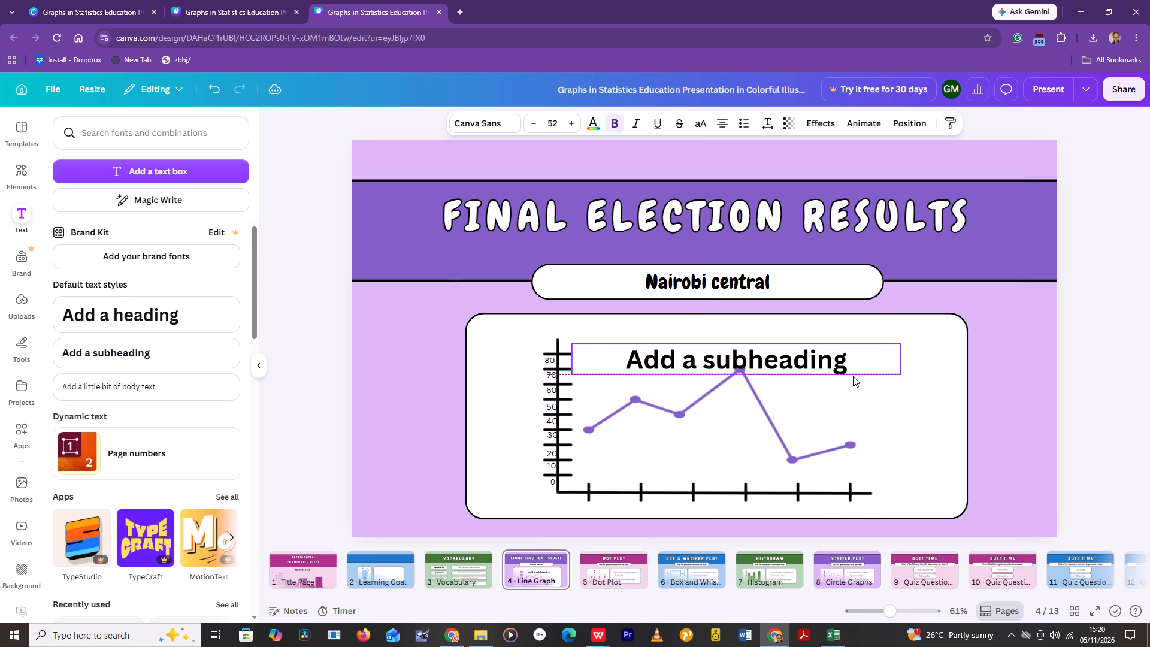
drag(853, 376, 853, 373)
Replace the subheading's placeholder text with the candidate name "Fred matiagi".
click(866, 353)
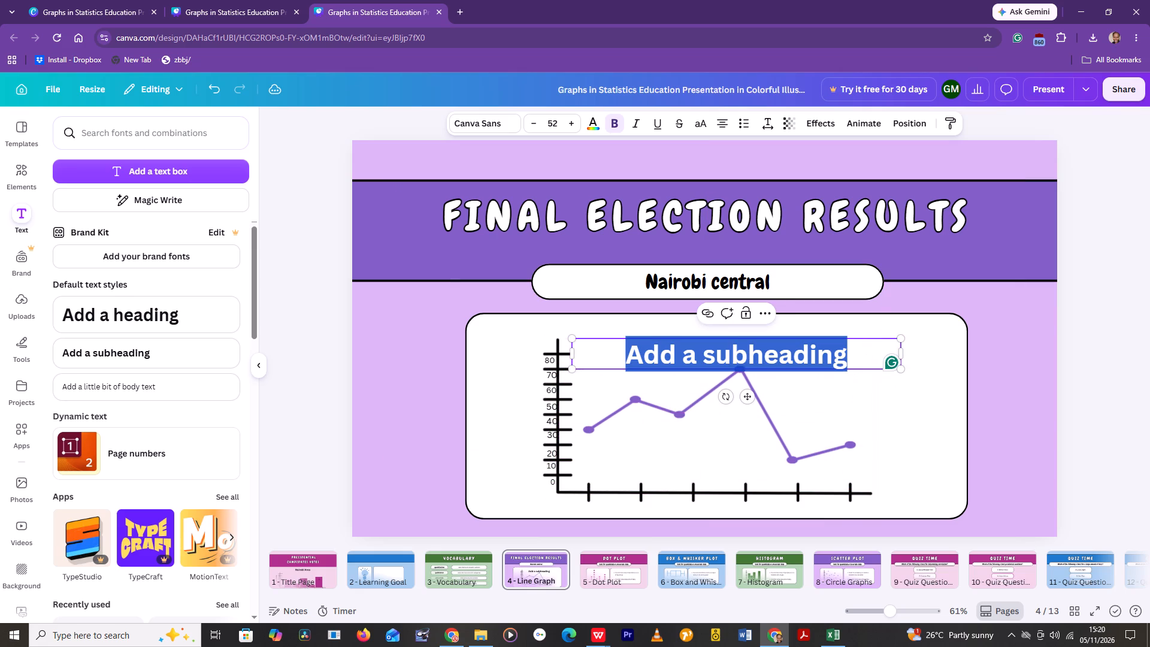
key(Delete)
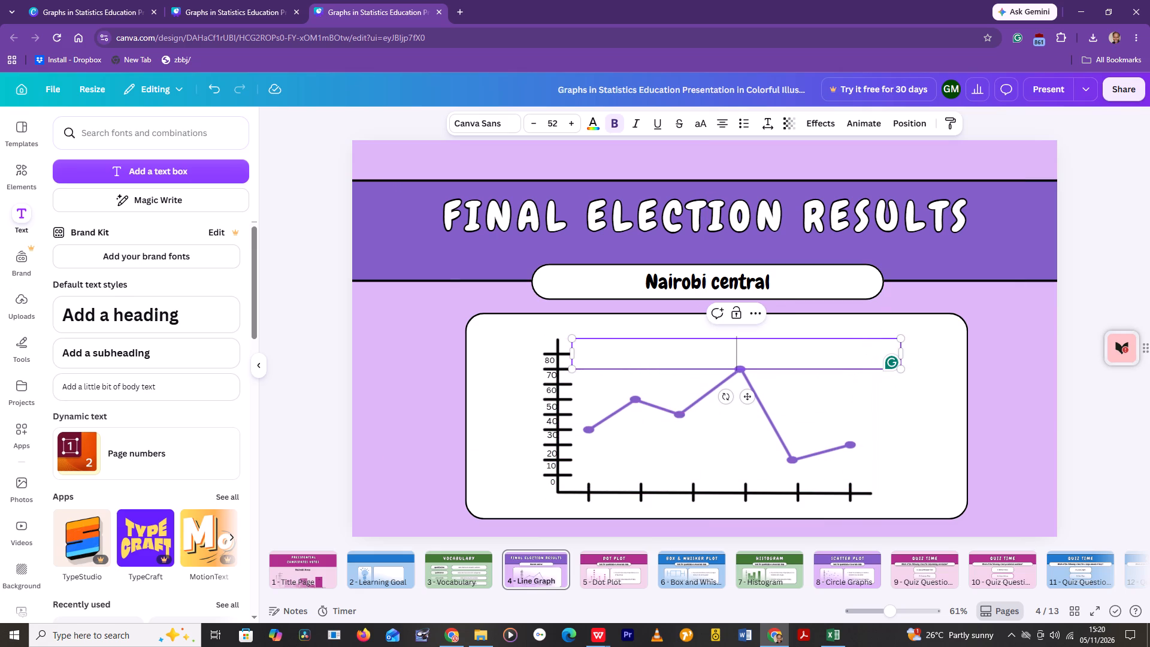
key(f)
text(red n)
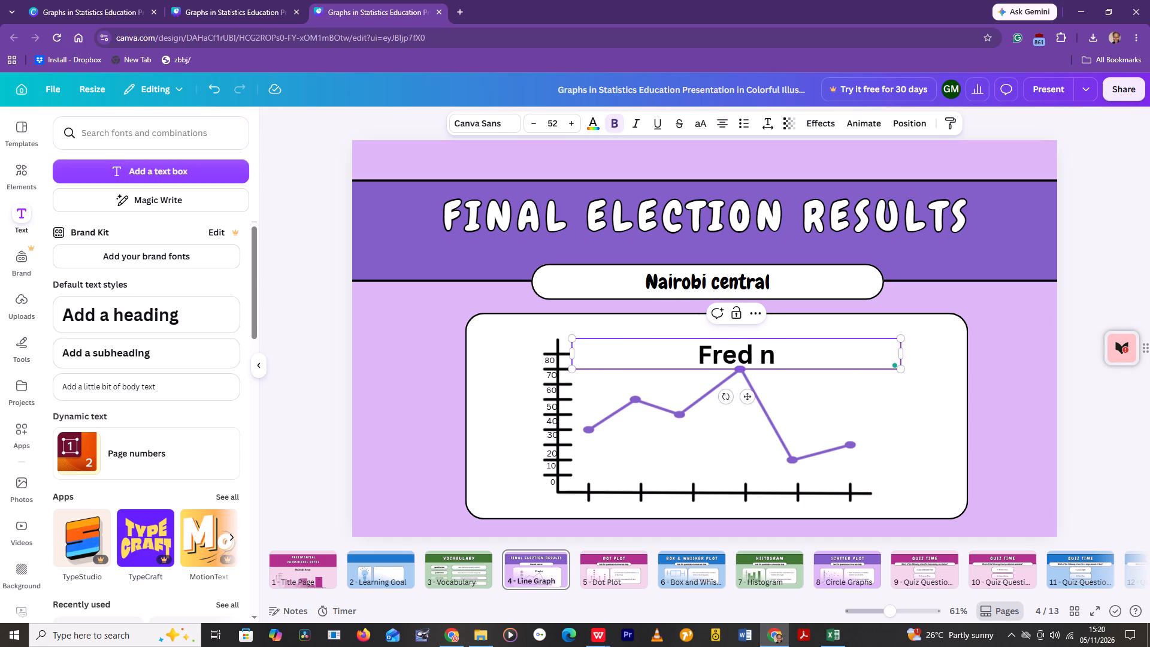
key(BackSpace)
text(matiangi)
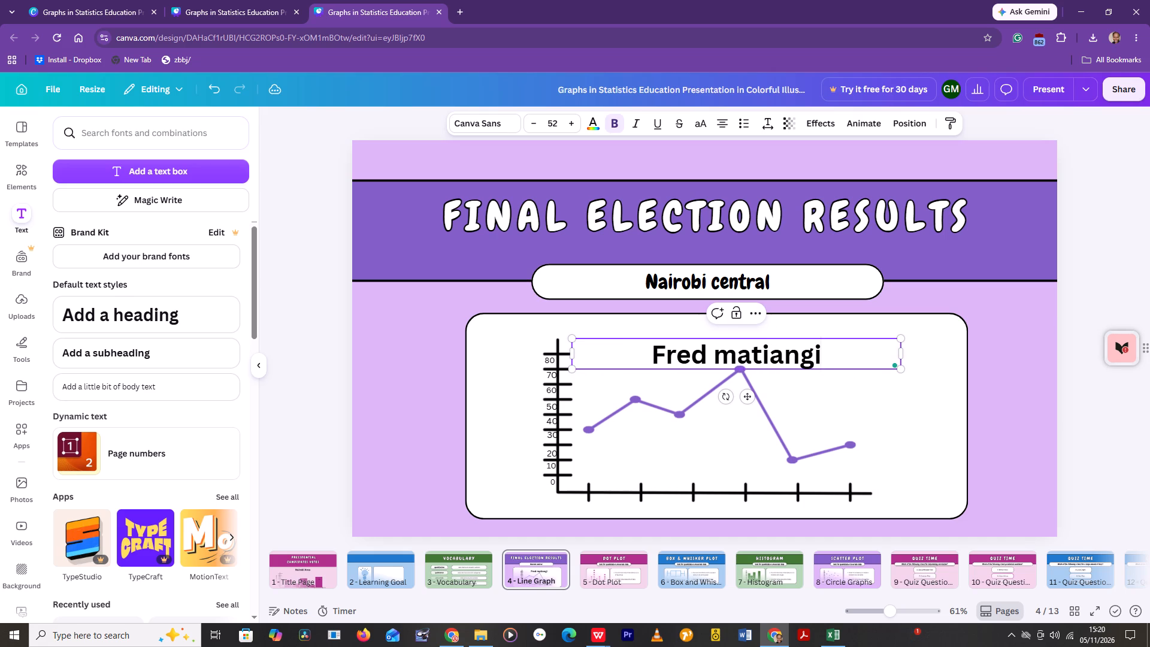
click(800, 353)
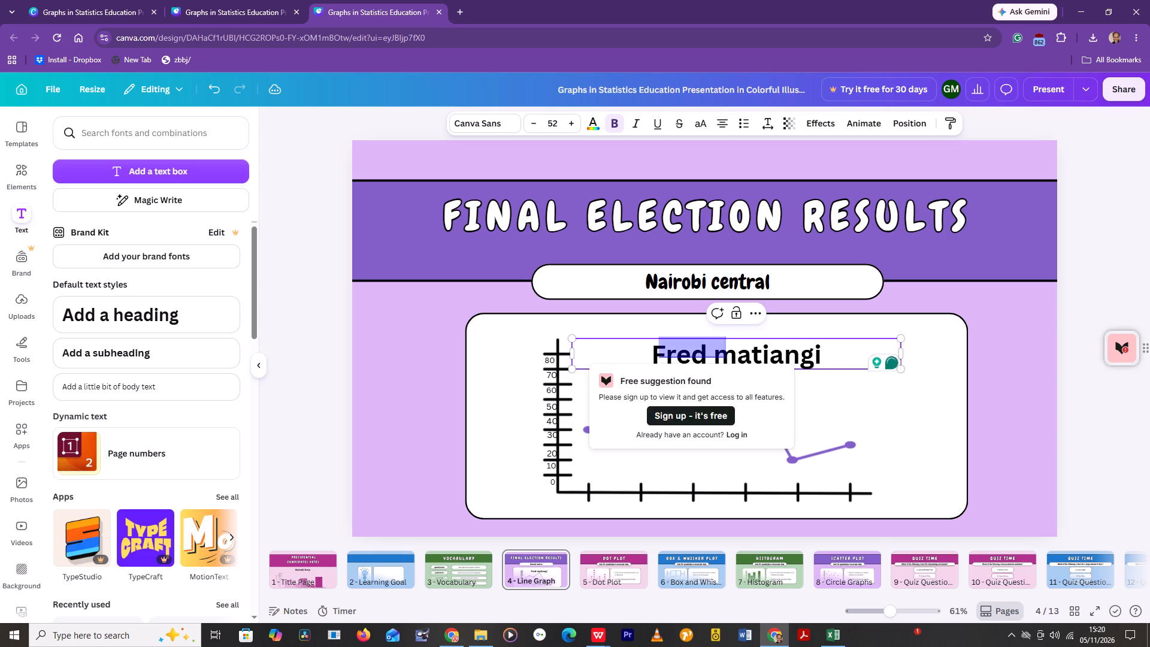
key(BackSpace)
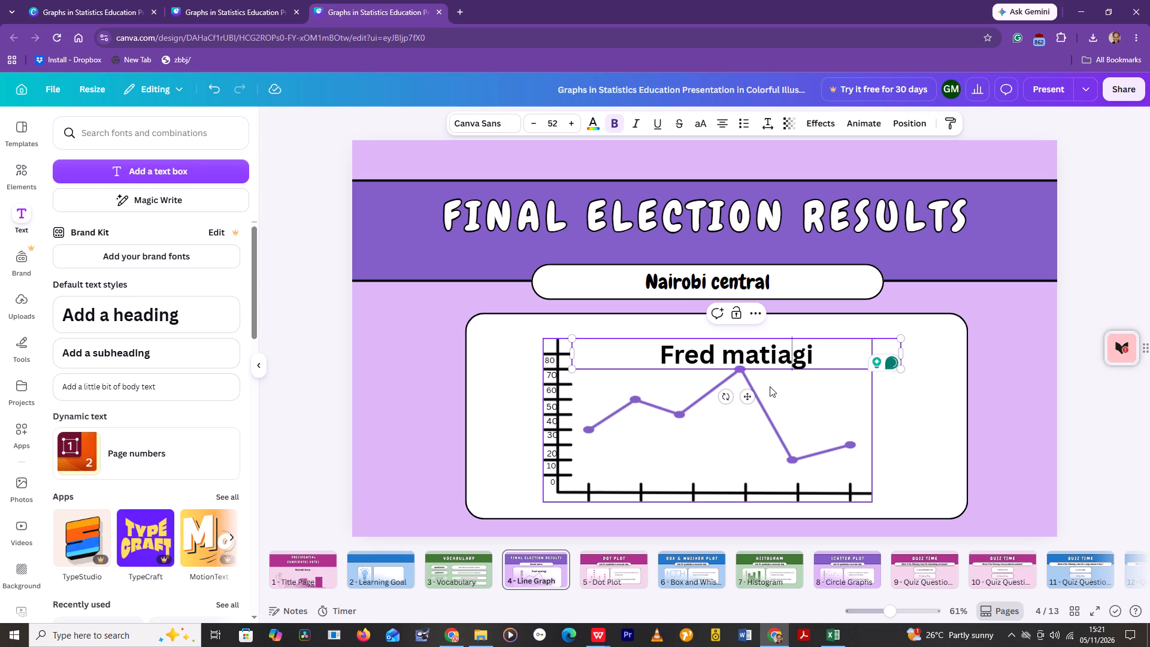
Reduce the "Fred matiagi" label's font size to 18.
triple_click(532, 122)
triple_click(532, 122)
triple_click(533, 122)
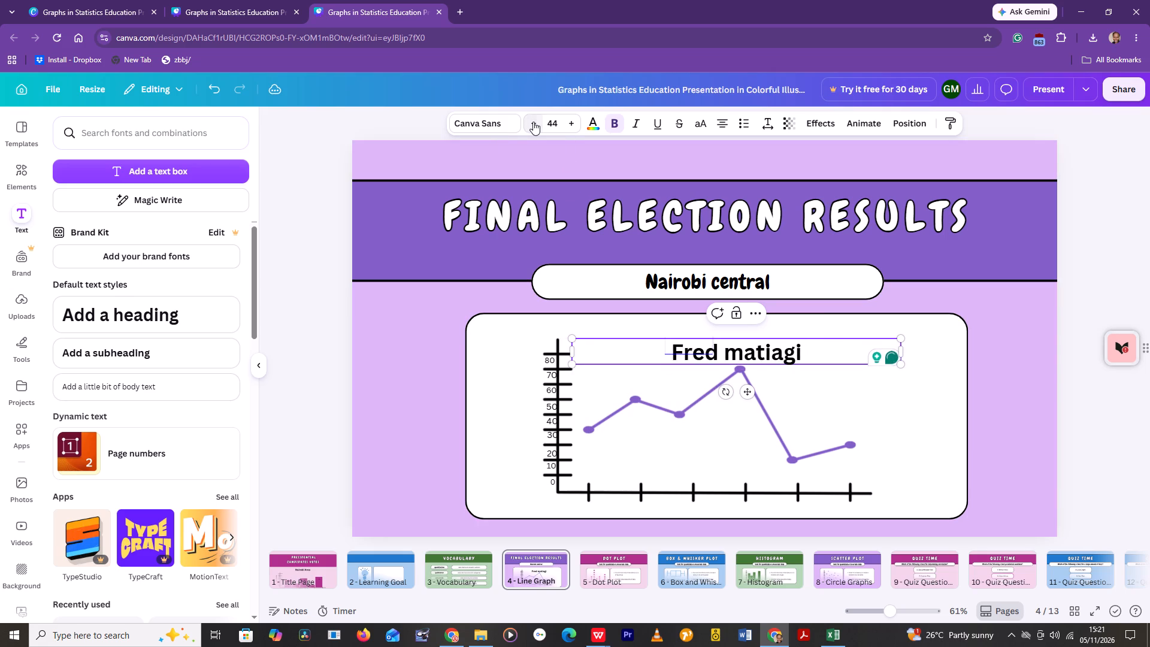
triple_click(533, 122)
triple_click(533, 122)
triple_click(533, 122)
triple_click(533, 122)
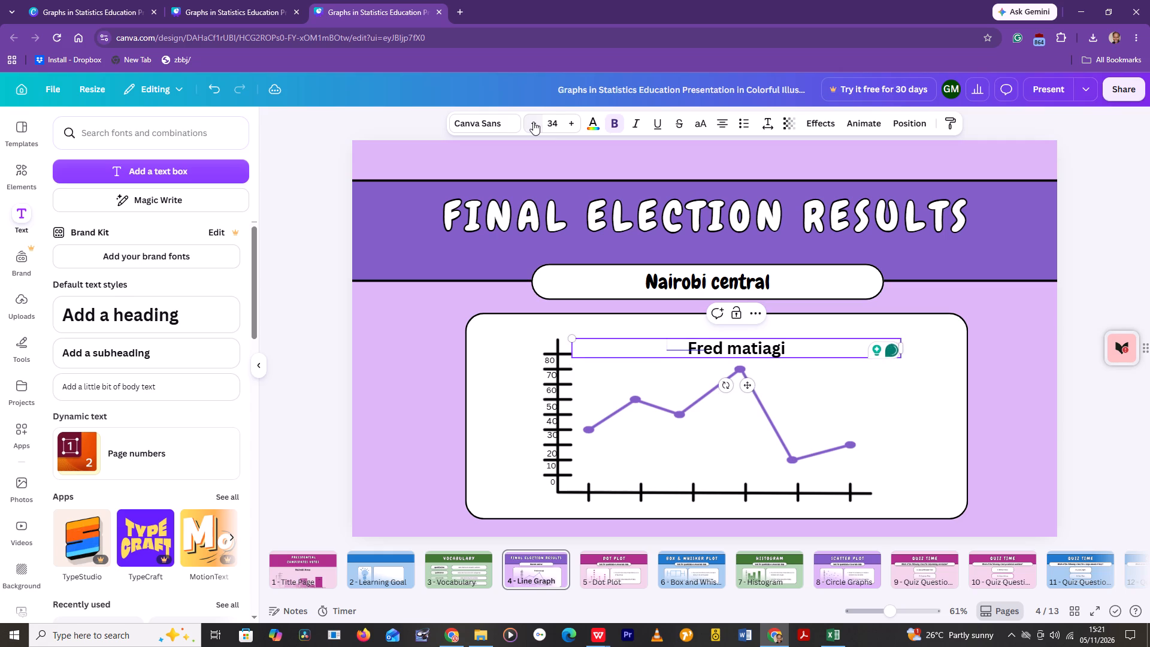
triple_click(533, 122)
triple_click(533, 122)
triple_click(533, 122)
triple_click(533, 122)
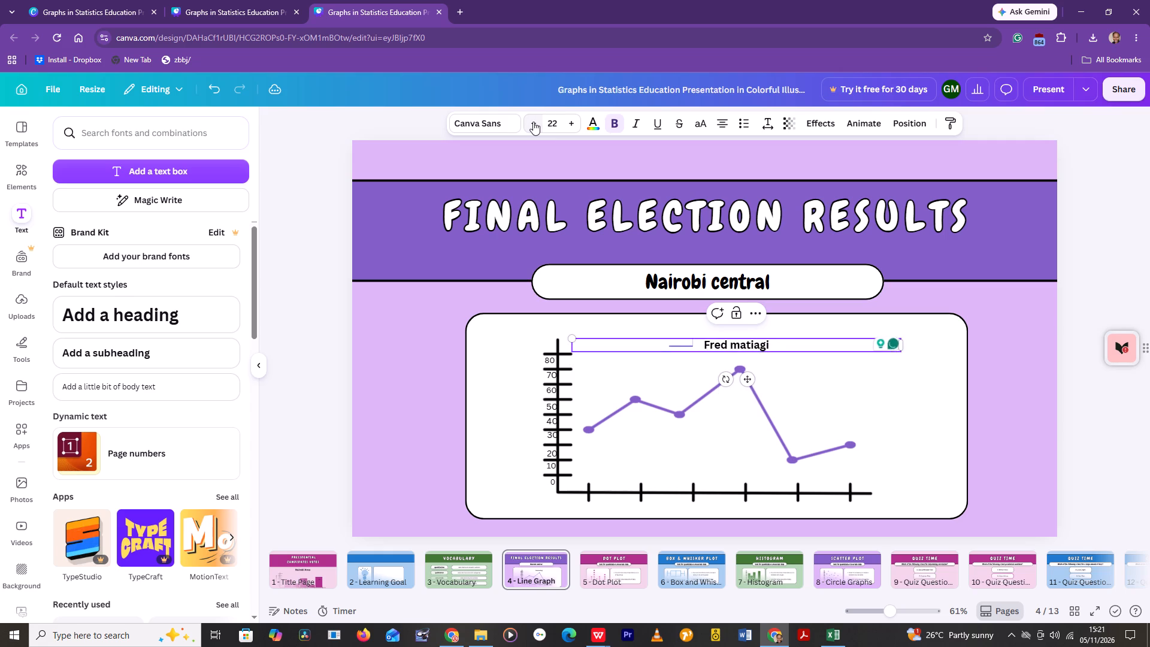
click(533, 122)
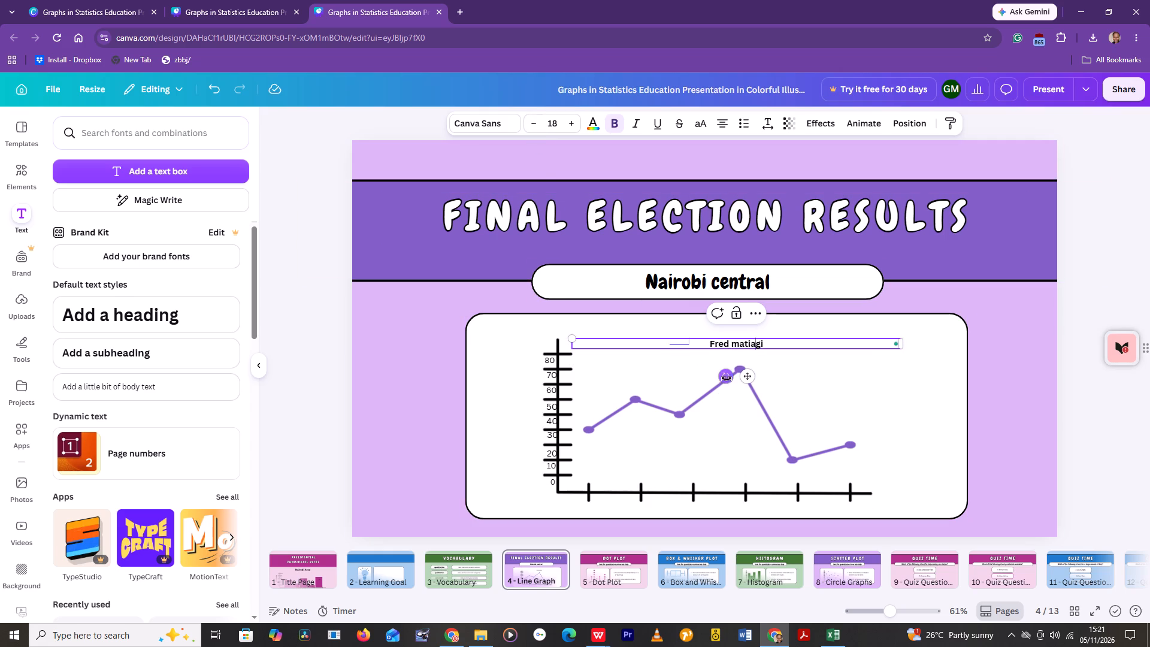
Move the "Fred matiagi" label down so it sits directly above the line graph's highest point.
drag(743, 377, 750, 389)
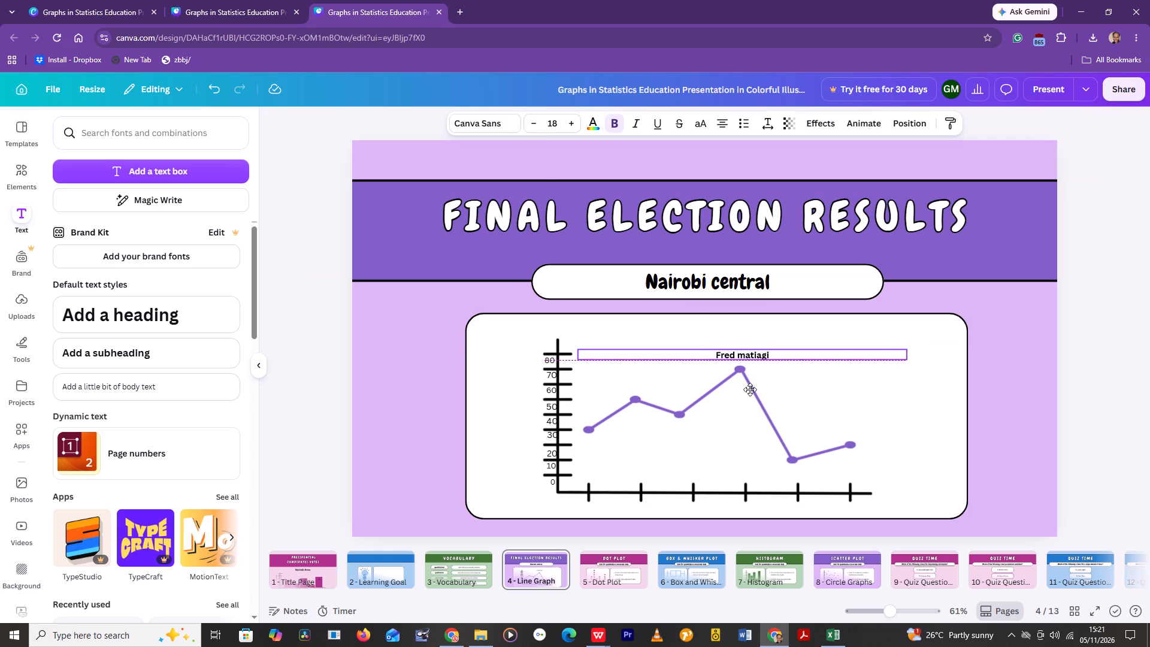
drag(750, 389, 750, 394)
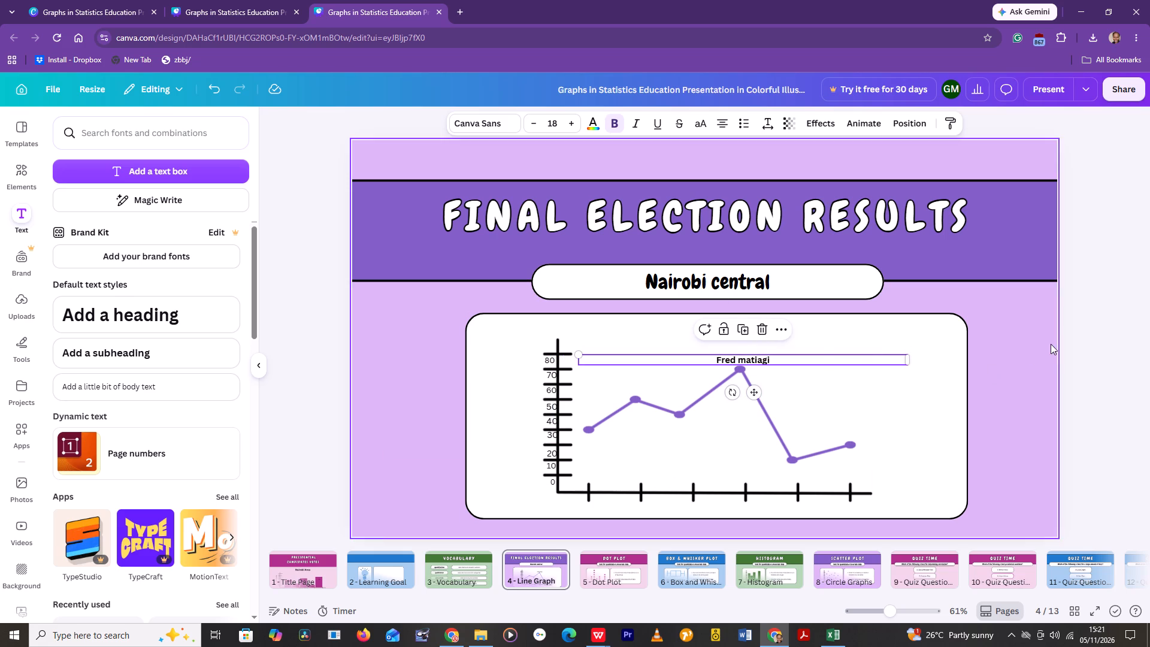
click(951, 388)
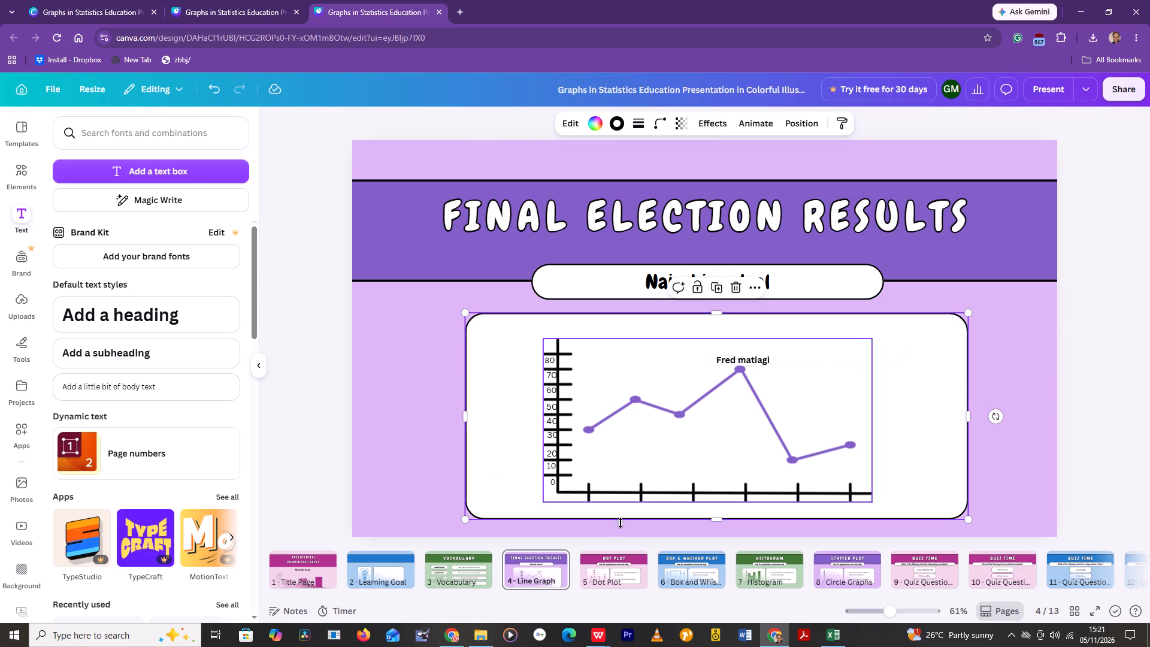
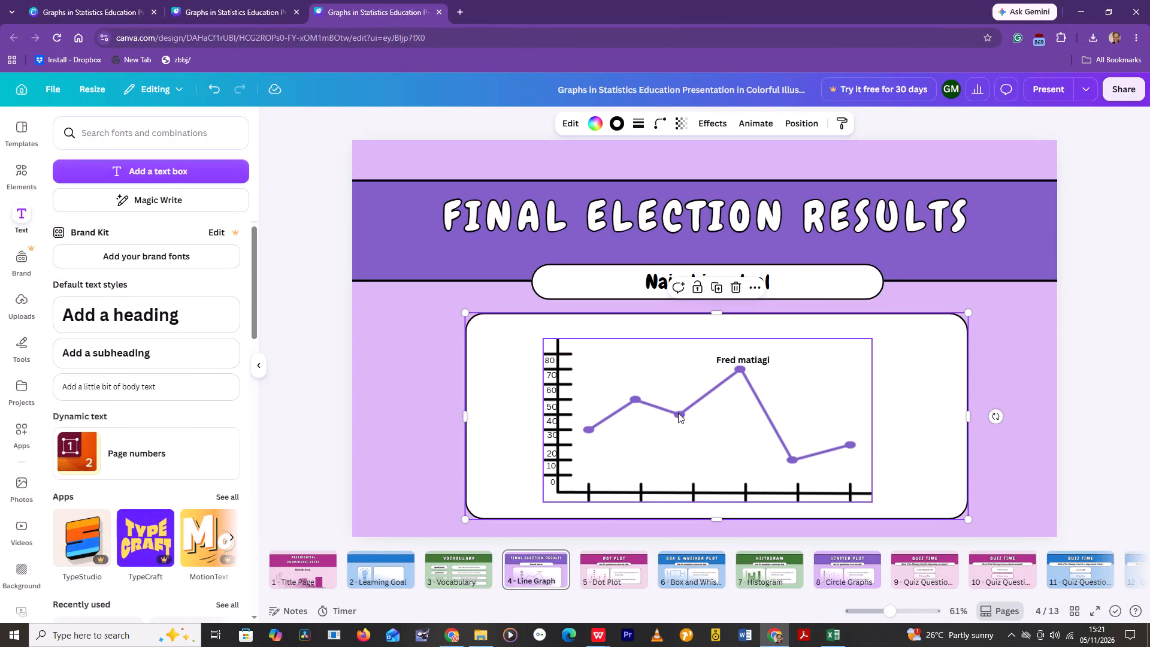
Add another subheading text box and move it inside the line graph, across the second data point.
click(634, 391)
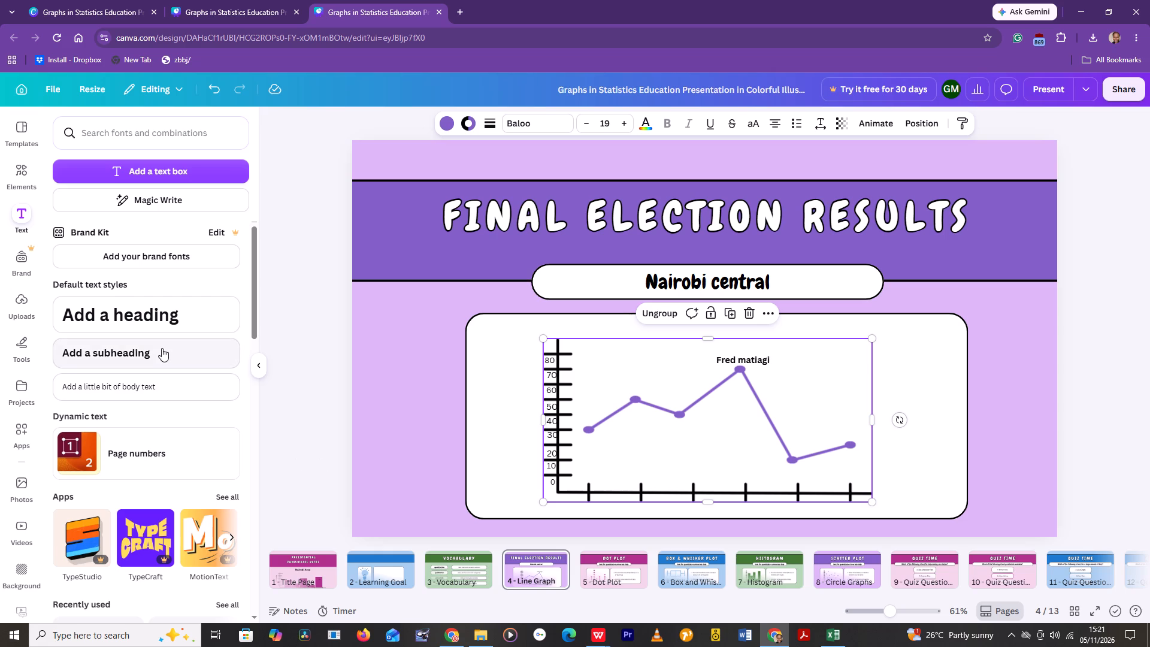
click(162, 348)
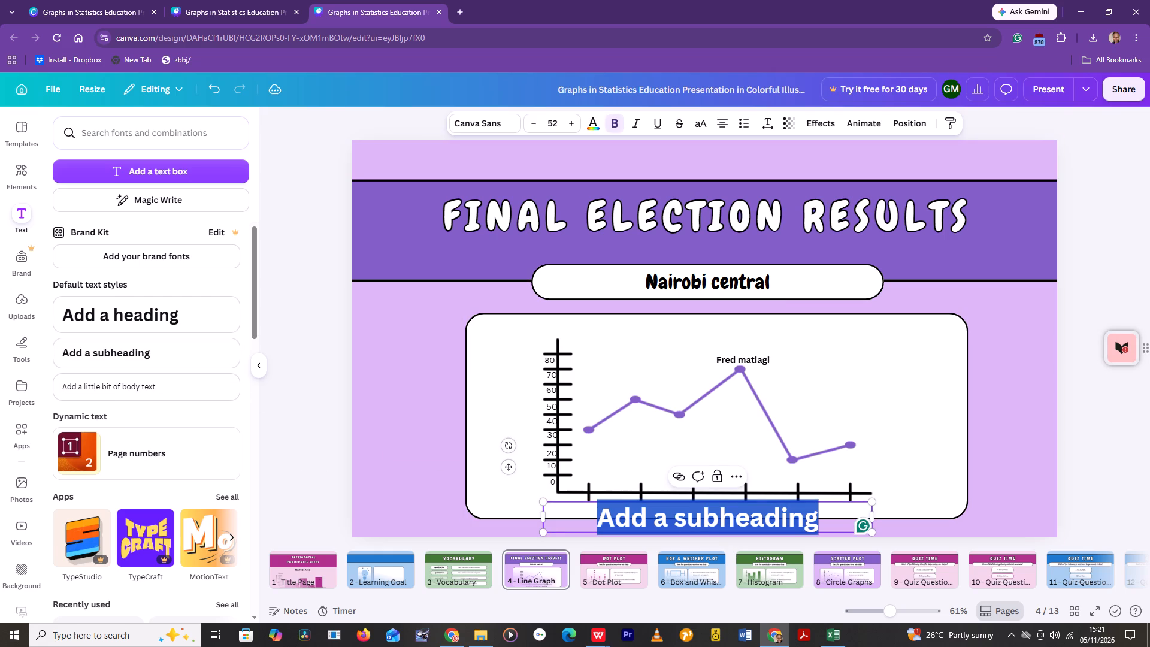
drag(694, 532, 670, 400)
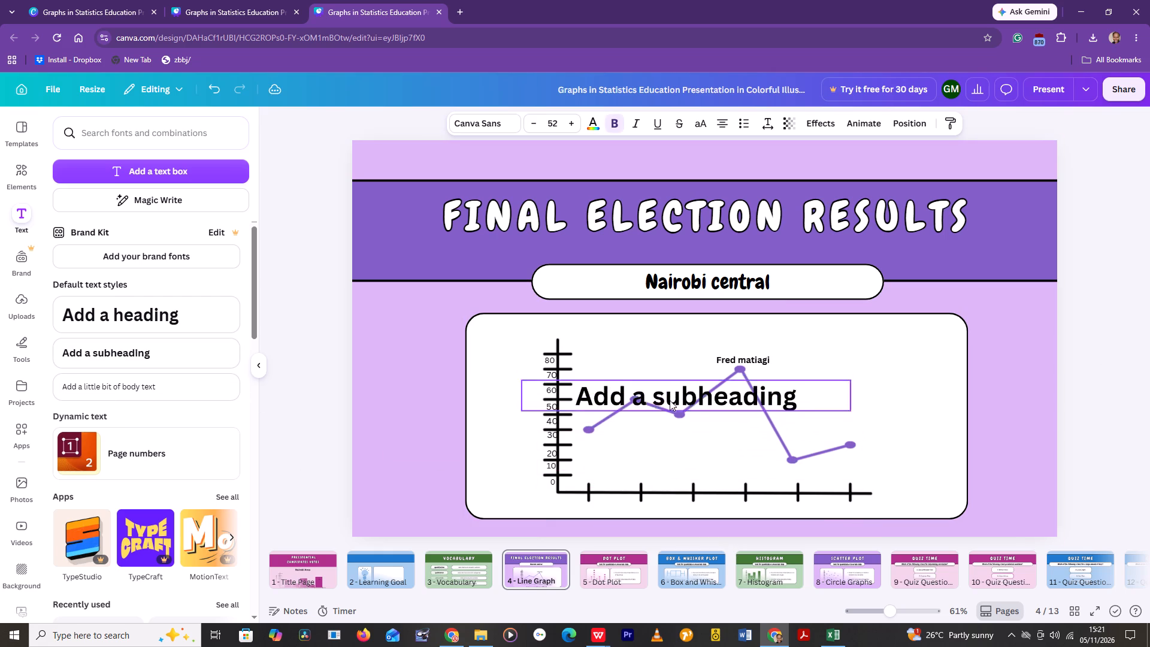
drag(670, 400, 651, 400)
Replace the new subheading's placeholder text with the candidate name "Rigathi Gachagua".
click(800, 382)
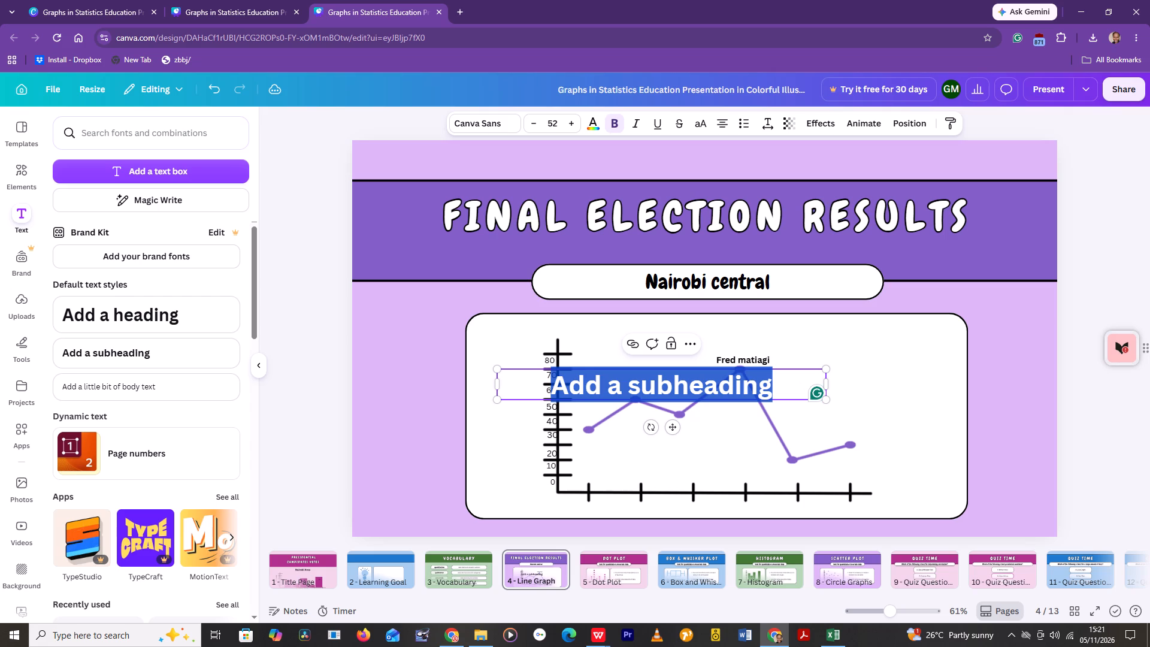
key(BackSpace)
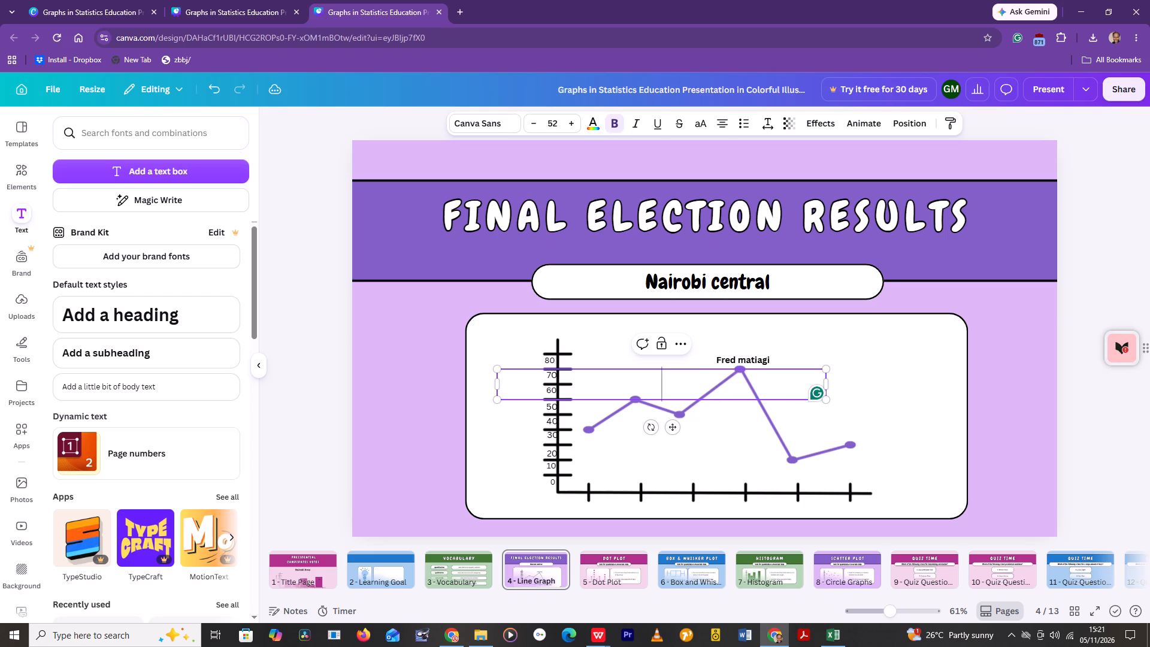
key(g)
key(BackSpace)
key(r)
text(ig)
text(THI)
key(space)
key(BackSpace)
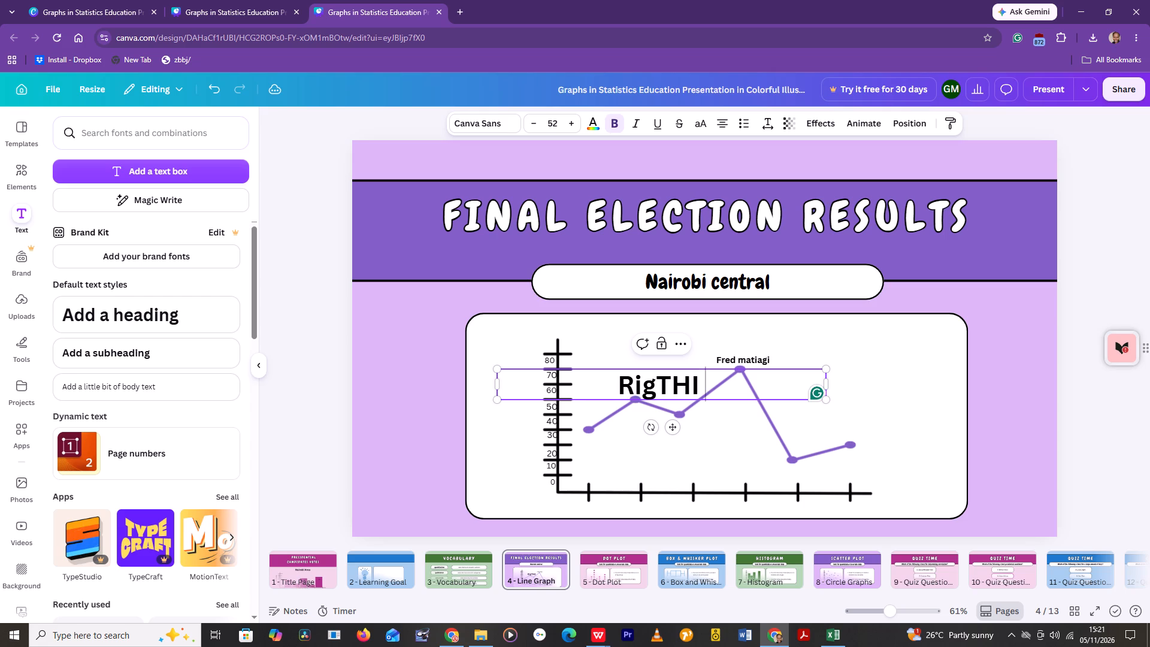
key(BackSpace)
key(BackSpace)
key(BackSpace)
key(BackSpace)
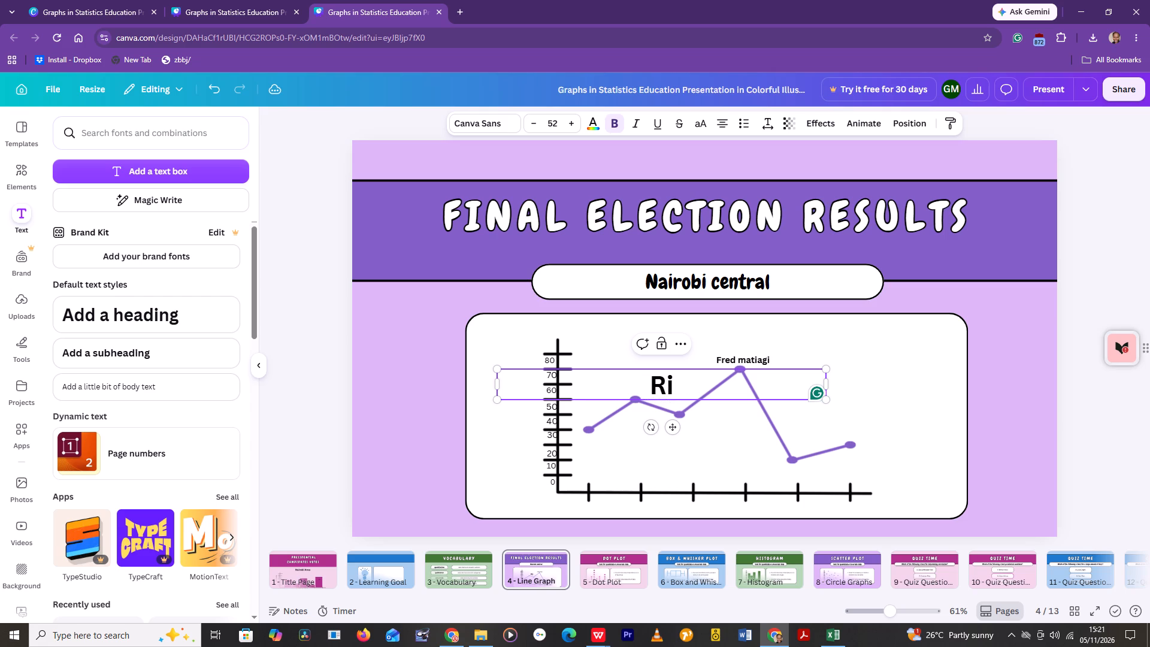
key(g)
key(BackSpace)
key(g)
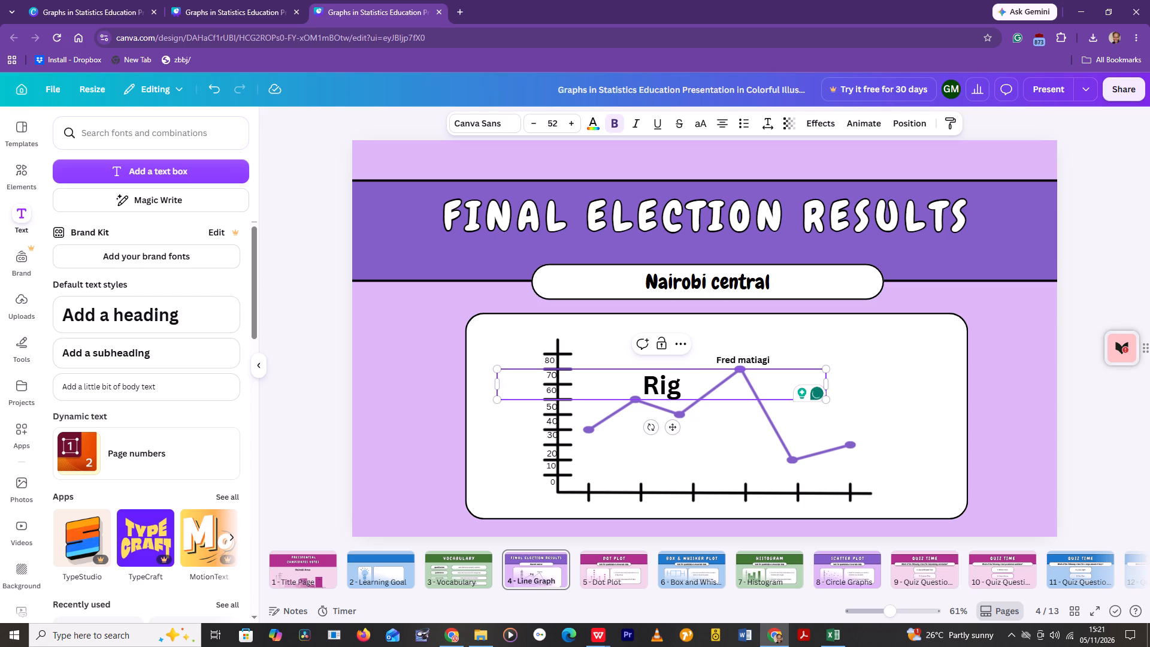
key(a)
text(thi)
key(space)
key(g)
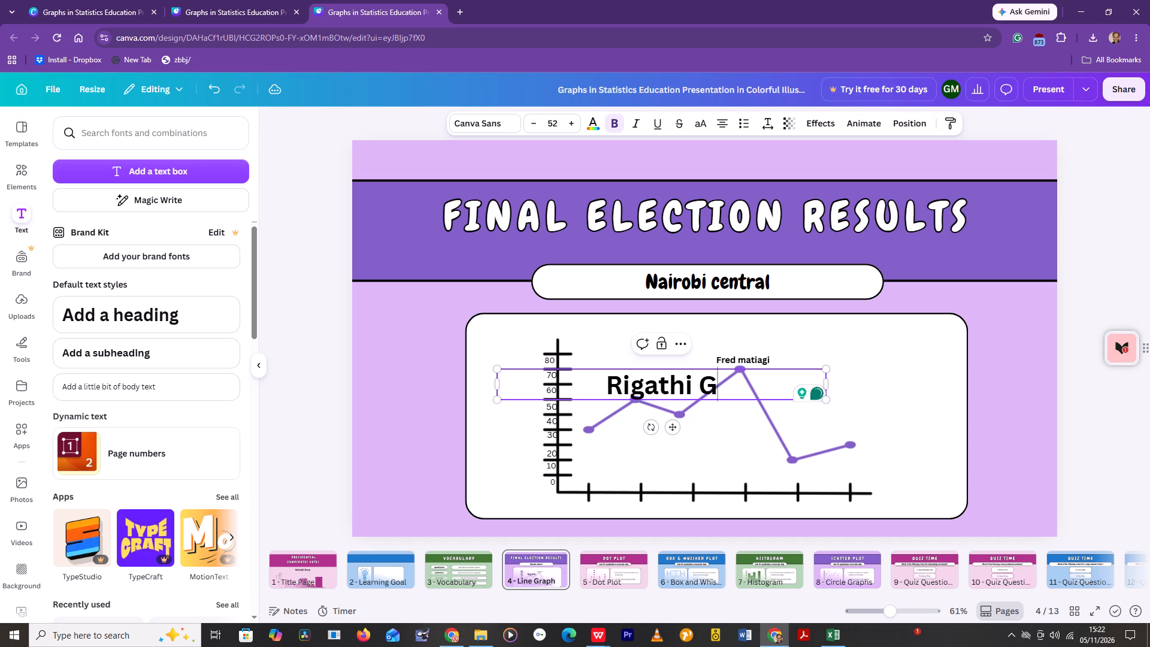
text(acha)
text(gua)
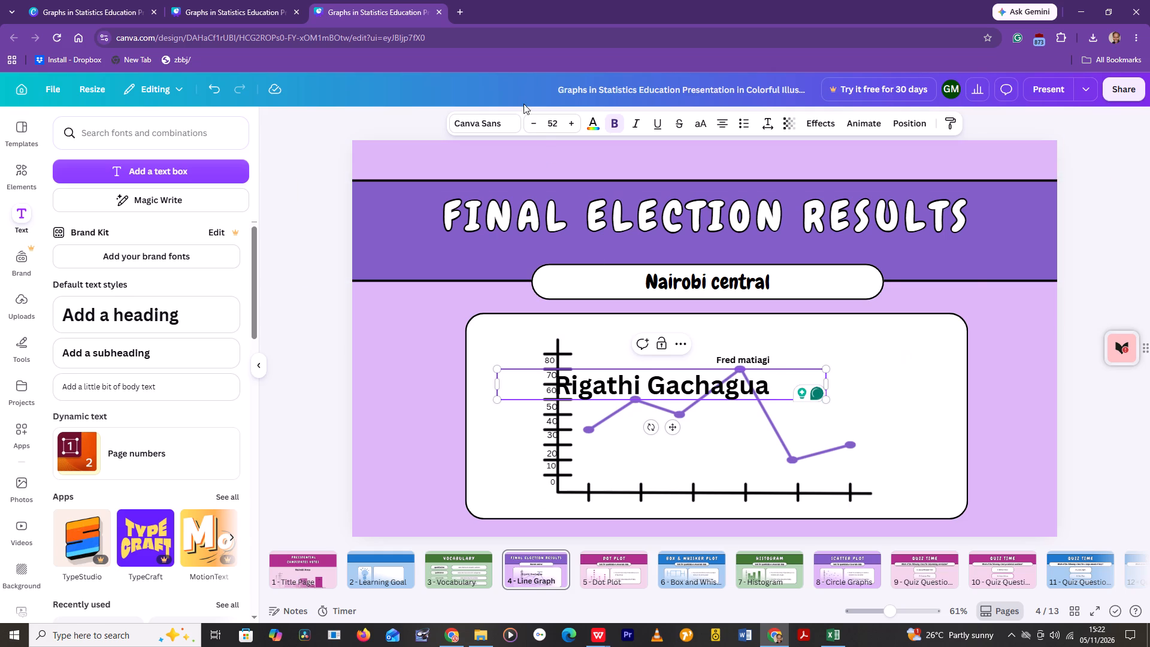
Reduce the "Rigathi Gachagua" label's font size to 14.
triple_click(534, 122)
triple_click(534, 122)
triple_click(534, 122)
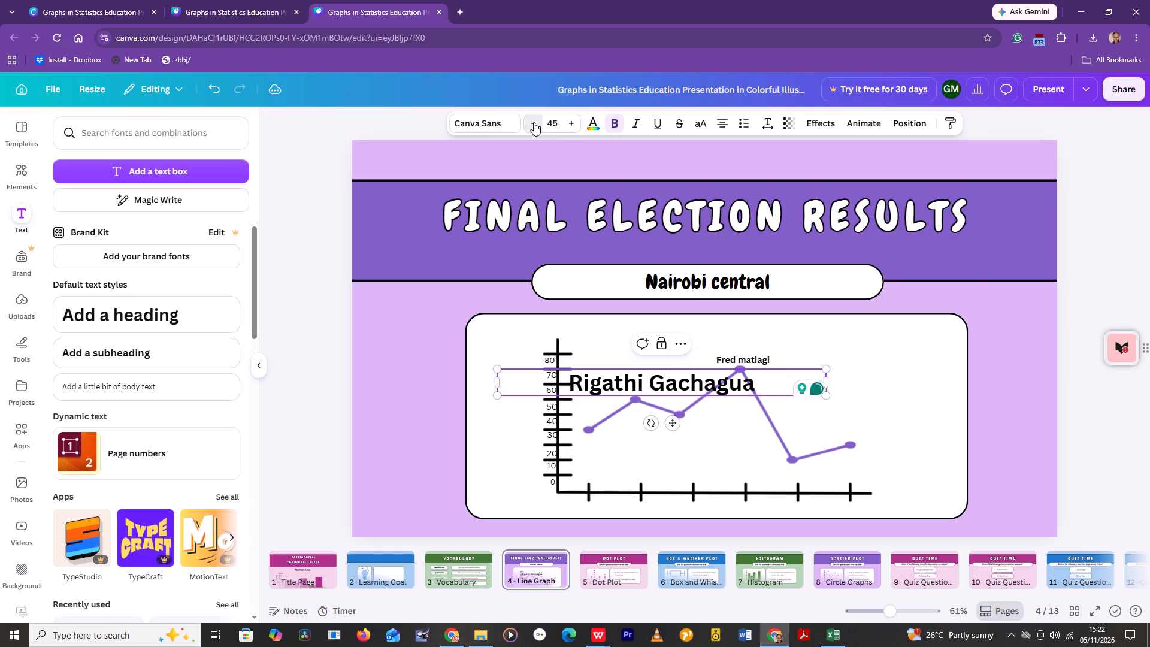
triple_click(534, 122)
triple_click(534, 122)
triple_click(534, 122)
triple_click(534, 122)
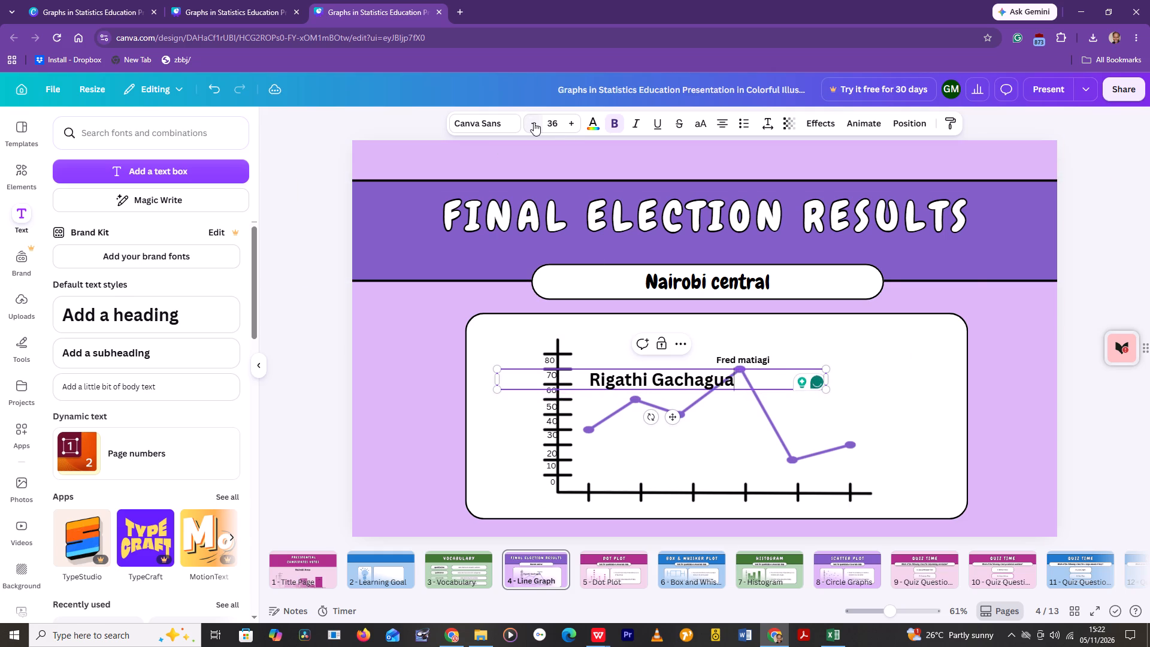
triple_click(534, 122)
triple_click(534, 122)
triple_click(534, 122)
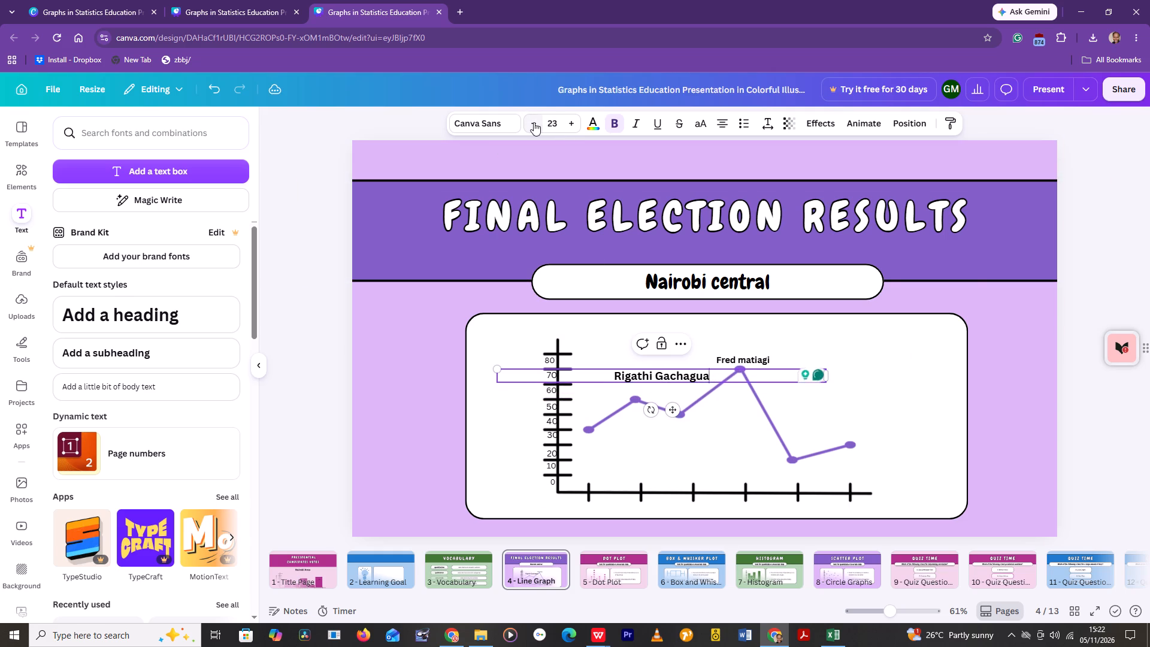
triple_click(534, 122)
triple_click(534, 122)
double_click(534, 122)
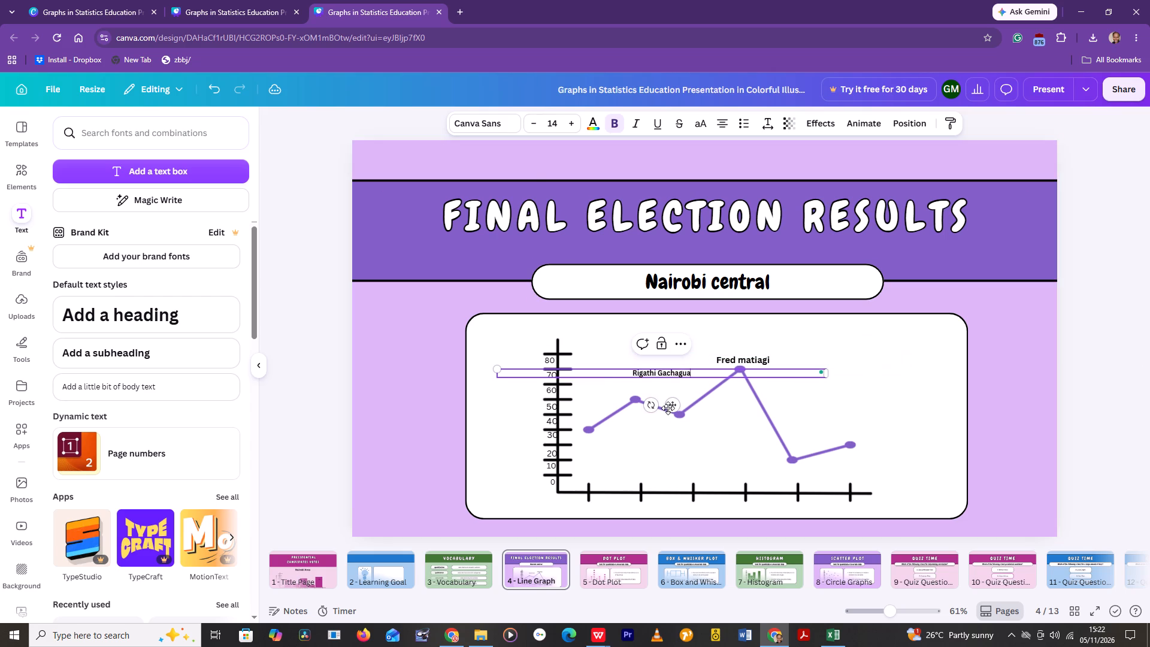
Move the "Rigathi Gachagua" label directly above the line graph's second data point.
drag(670, 404, 660, 419)
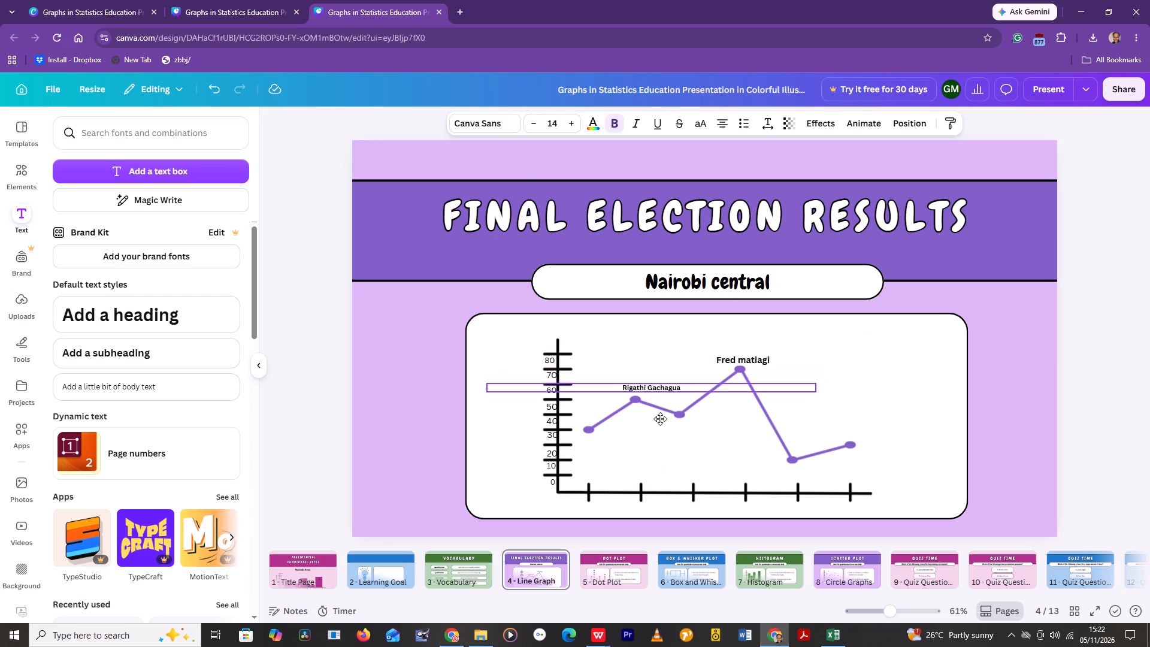
drag(660, 419, 659, 423)
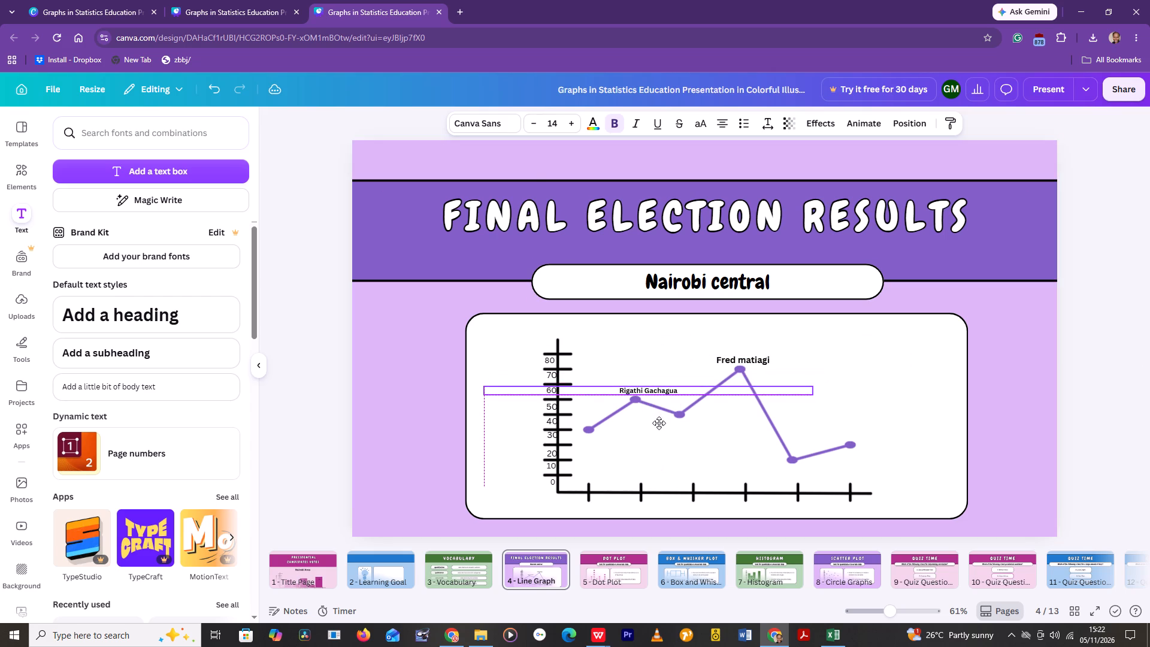
drag(659, 423, 659, 424)
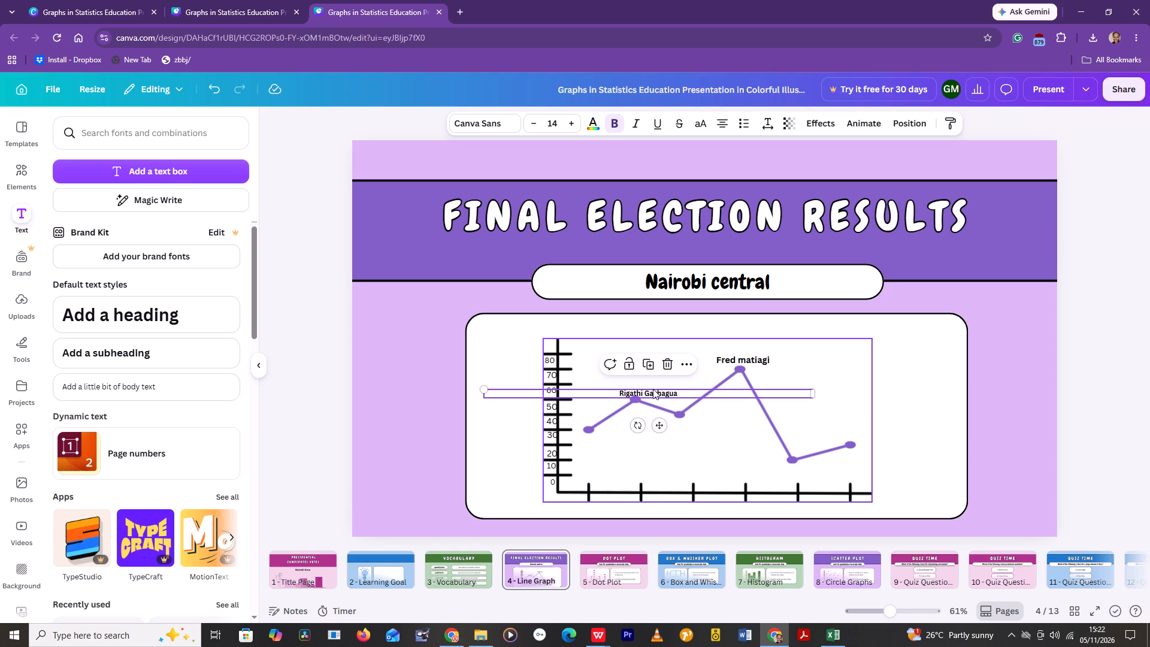
Rotate the "Rigathi Gachagua" label to about -72° and position it rising from the graph's second data point.
drag(638, 424, 641, 427)
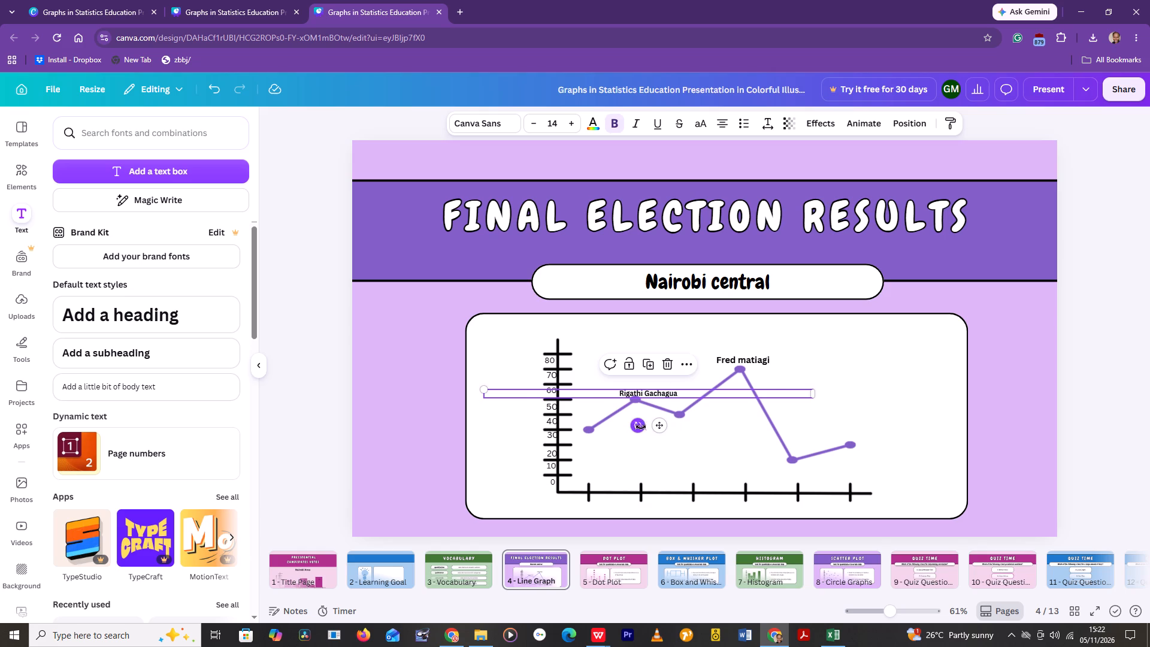
drag(641, 427, 663, 398)
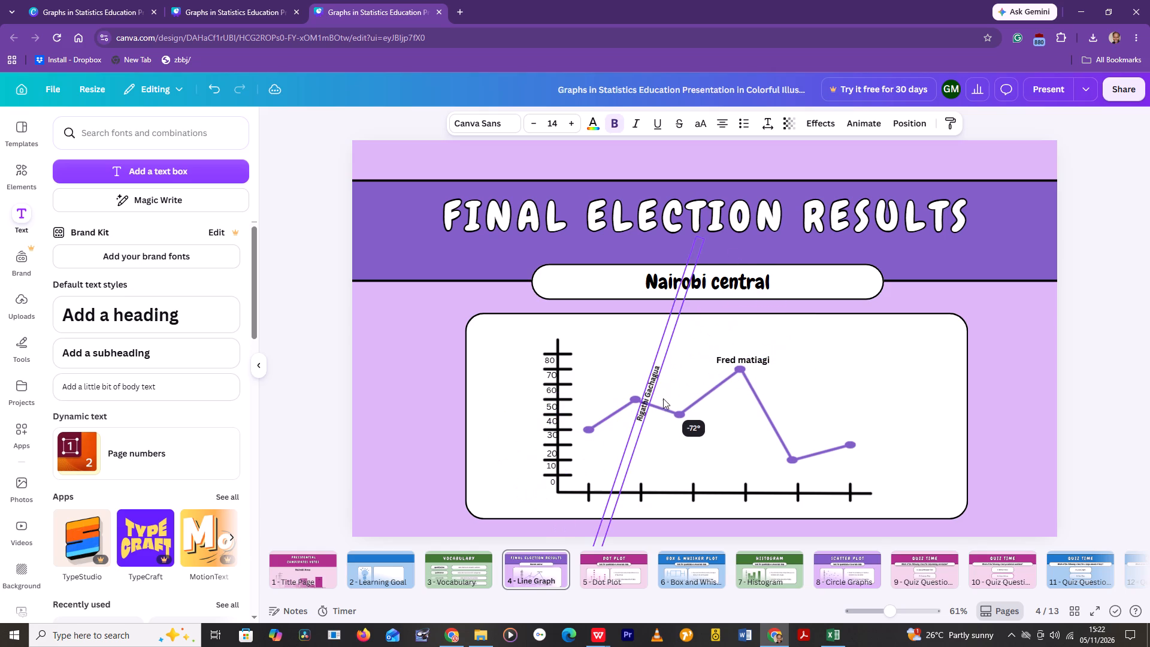
drag(681, 397, 679, 391)
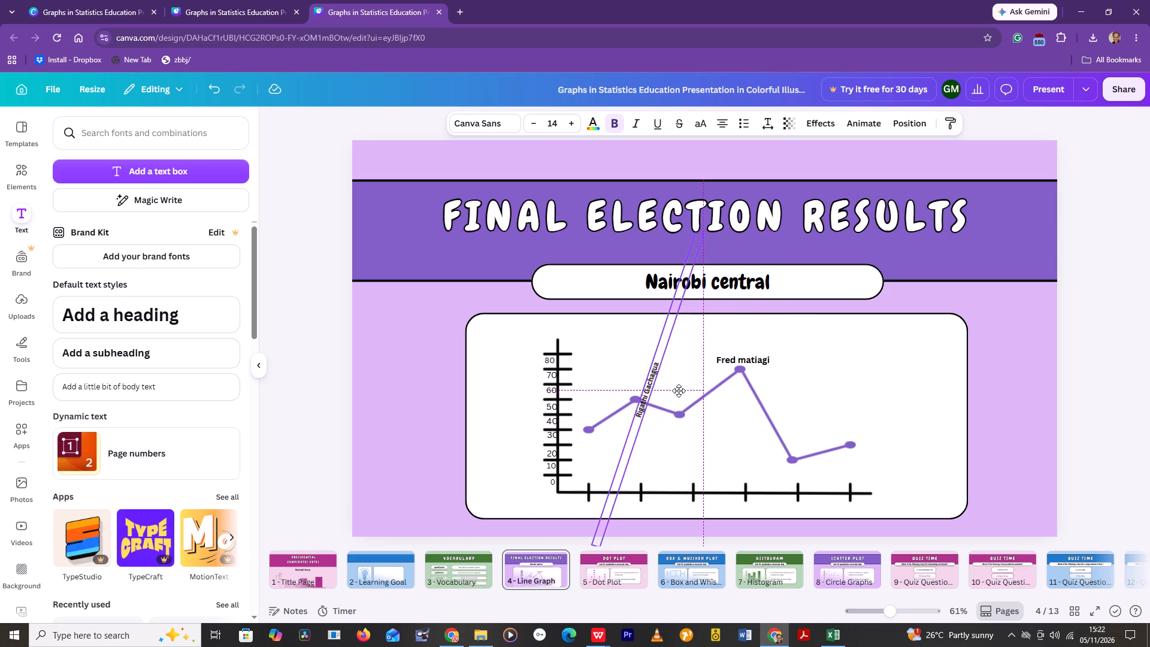
drag(679, 391, 673, 377)
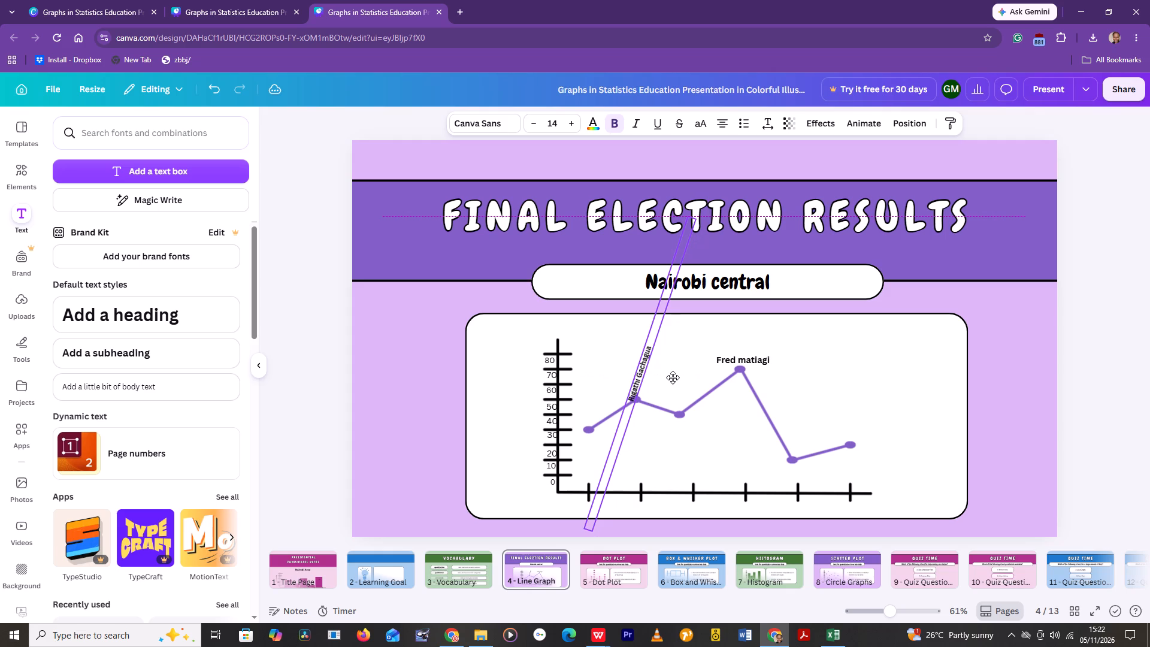
drag(673, 377, 676, 373)
Reduce the "Fred matiagi" label's font size to 16.
click(742, 354)
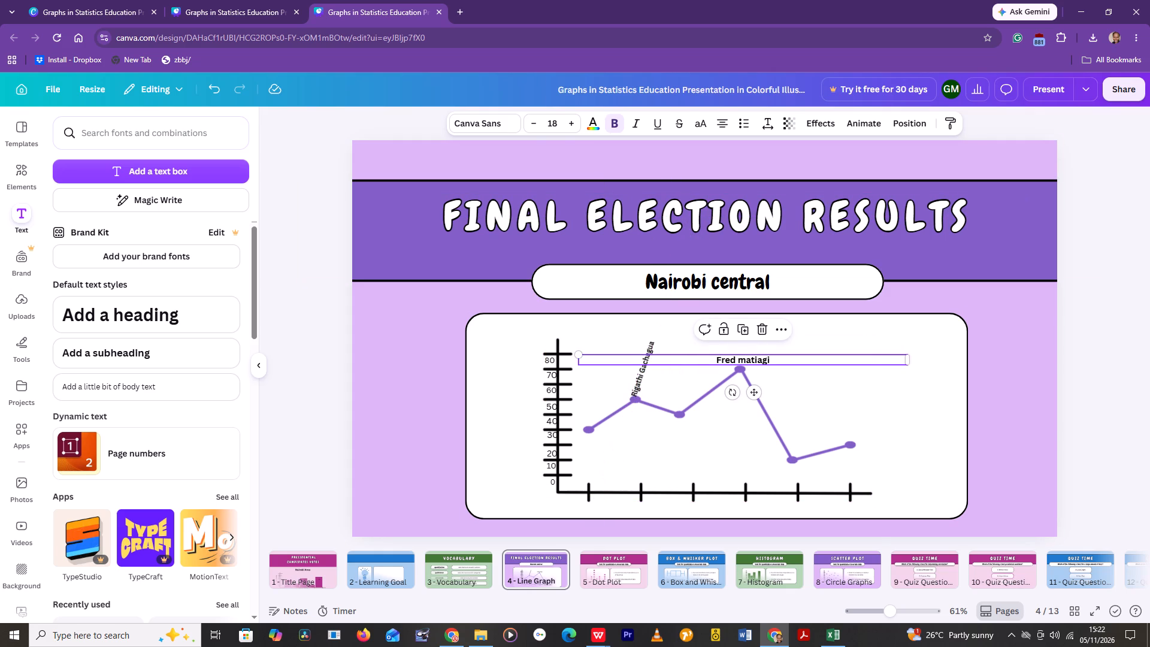
click(534, 120)
click(534, 120)
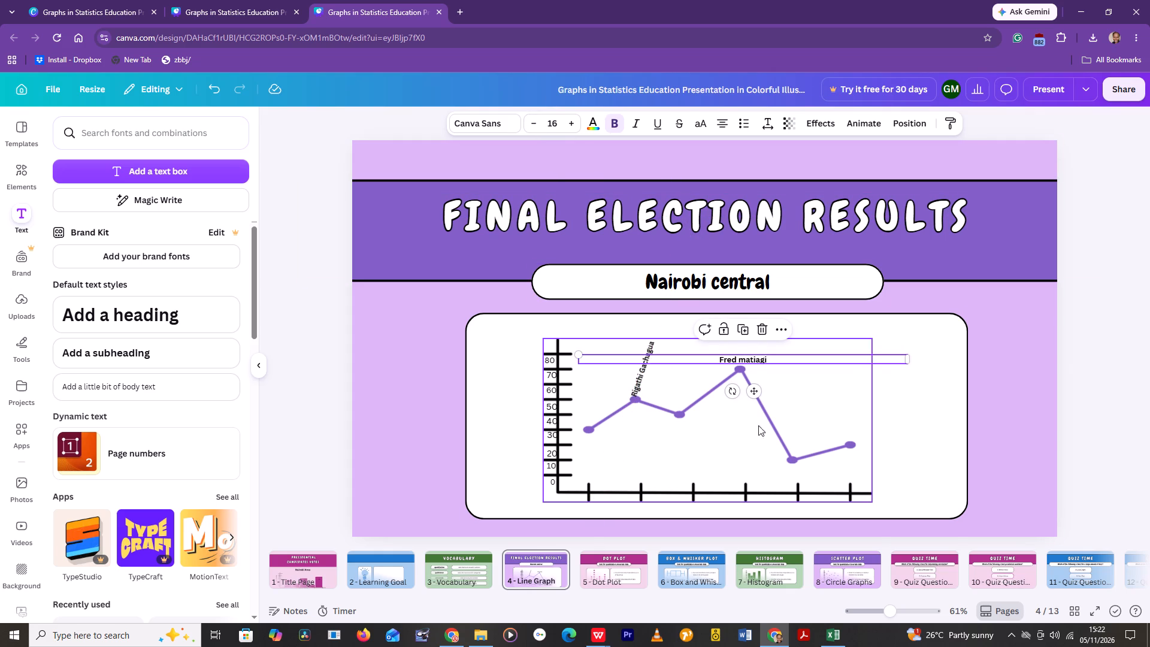
Tilt the "Fred matiagi" label diagonally upward and position it rising from the graph's highest point.
drag(732, 393, 754, 401)
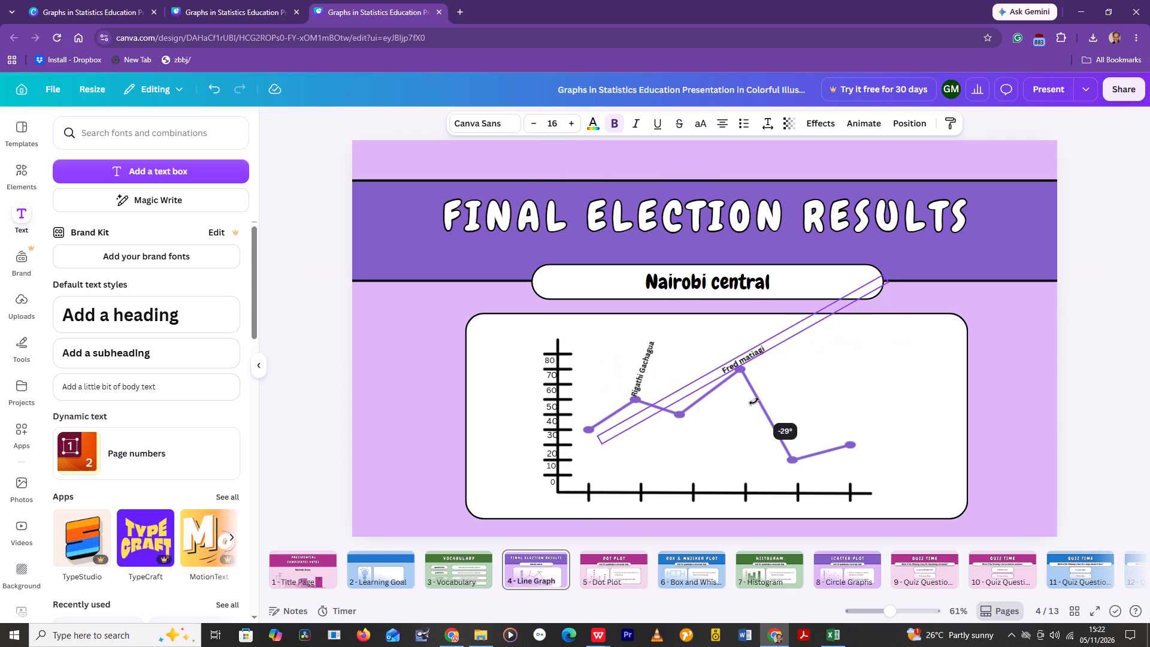
drag(754, 401, 756, 398)
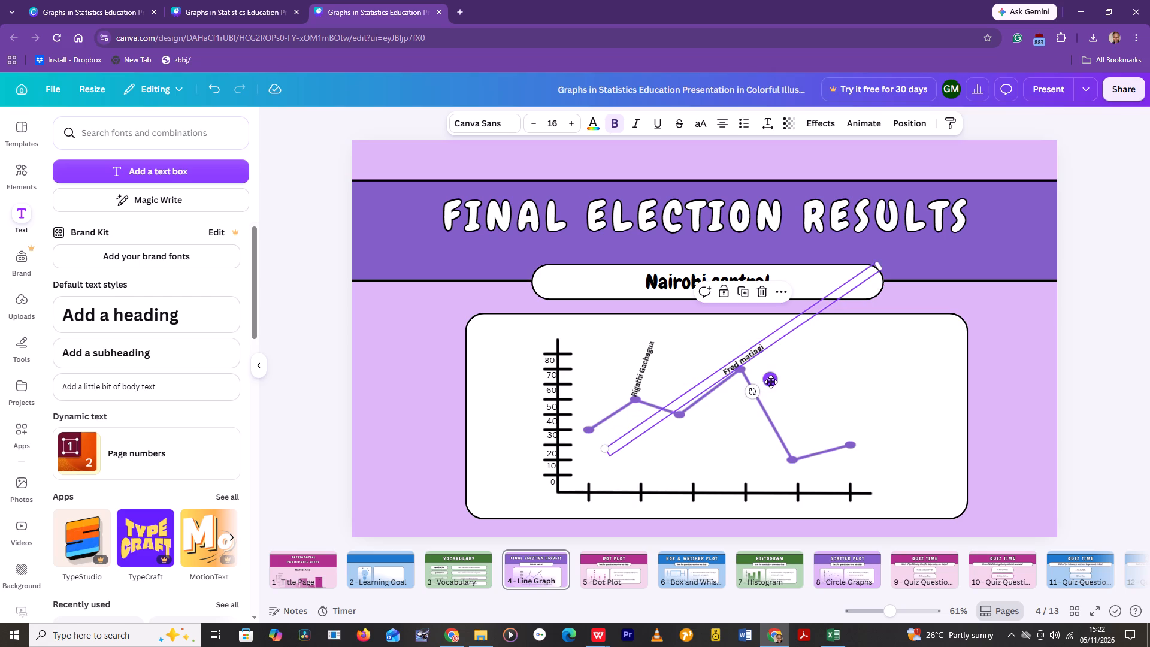
drag(749, 391, 758, 388)
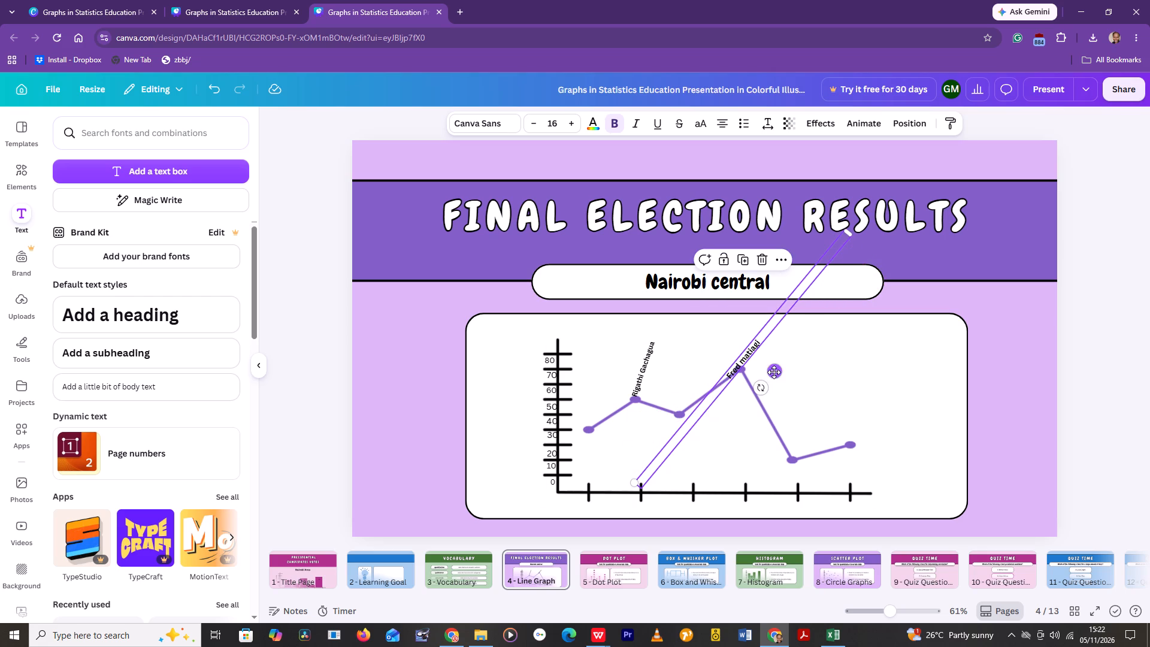
drag(774, 372, 782, 360)
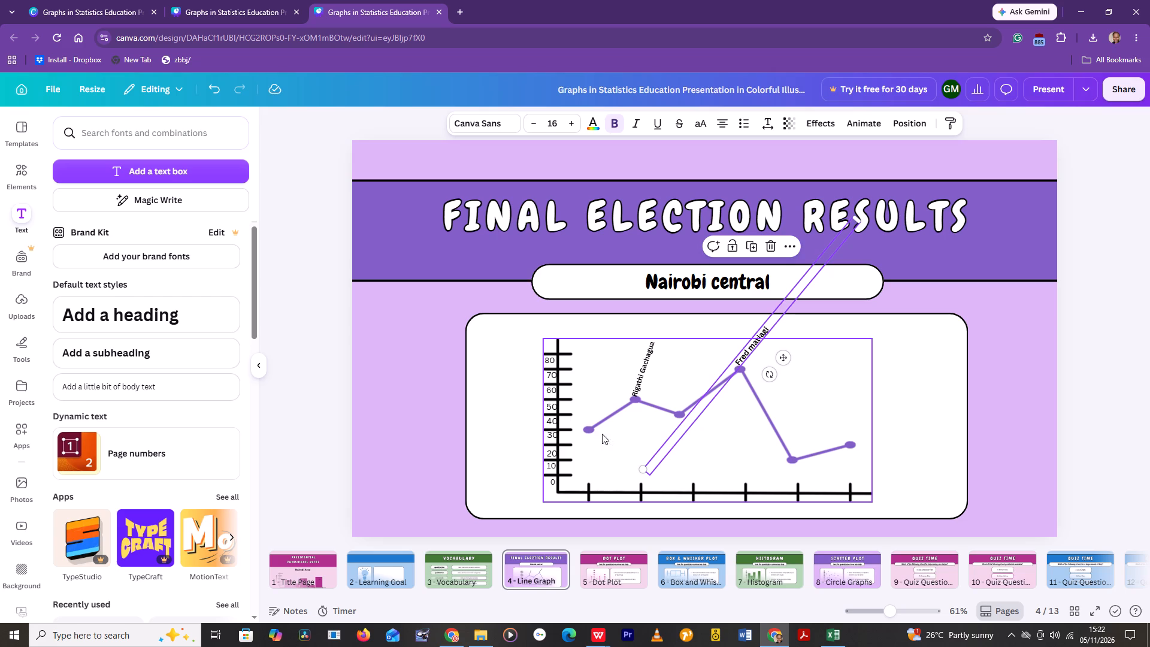
Add a subheading text box at the top of the graph card and replace its text with "William RUTO".
click(888, 450)
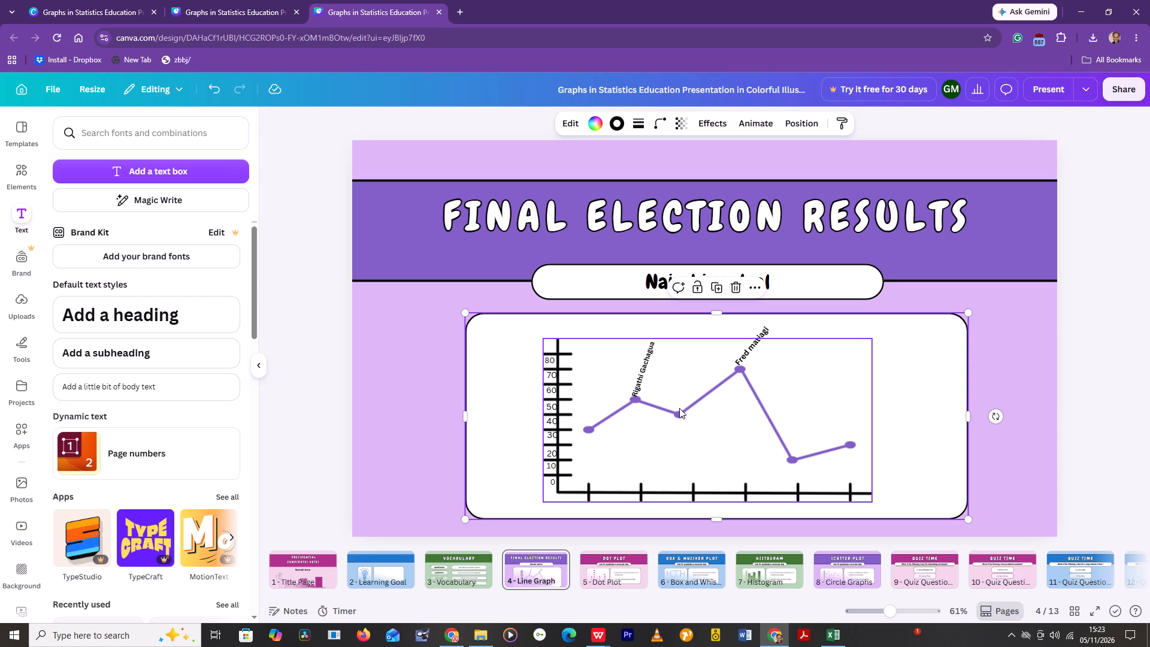
click(178, 350)
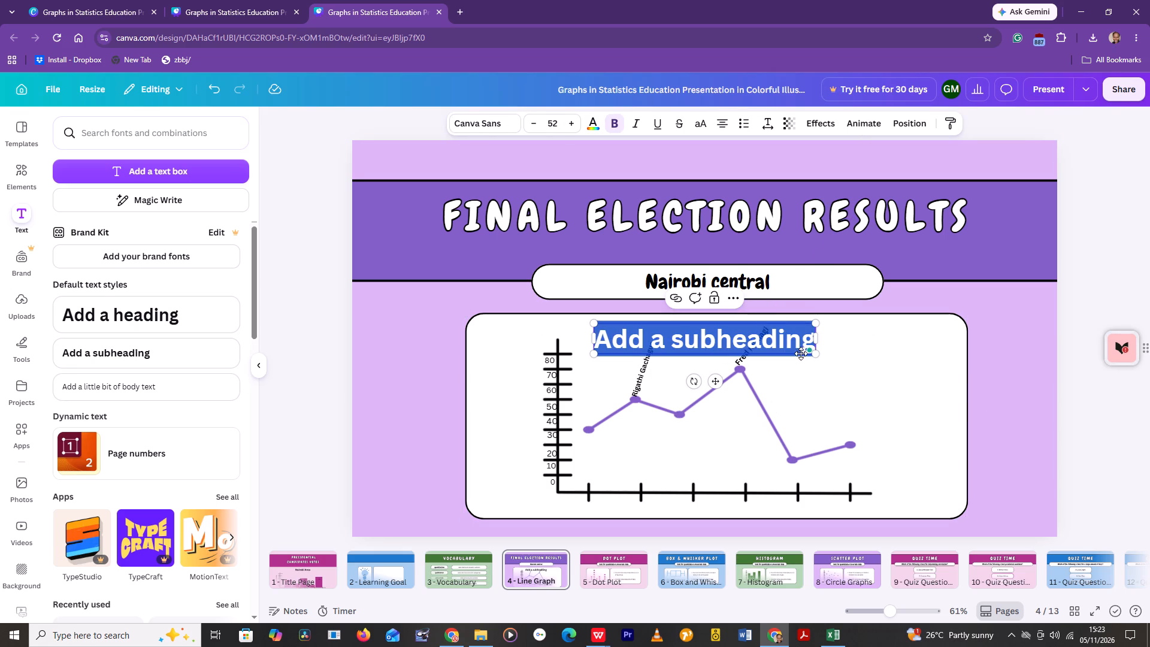
key(Delete)
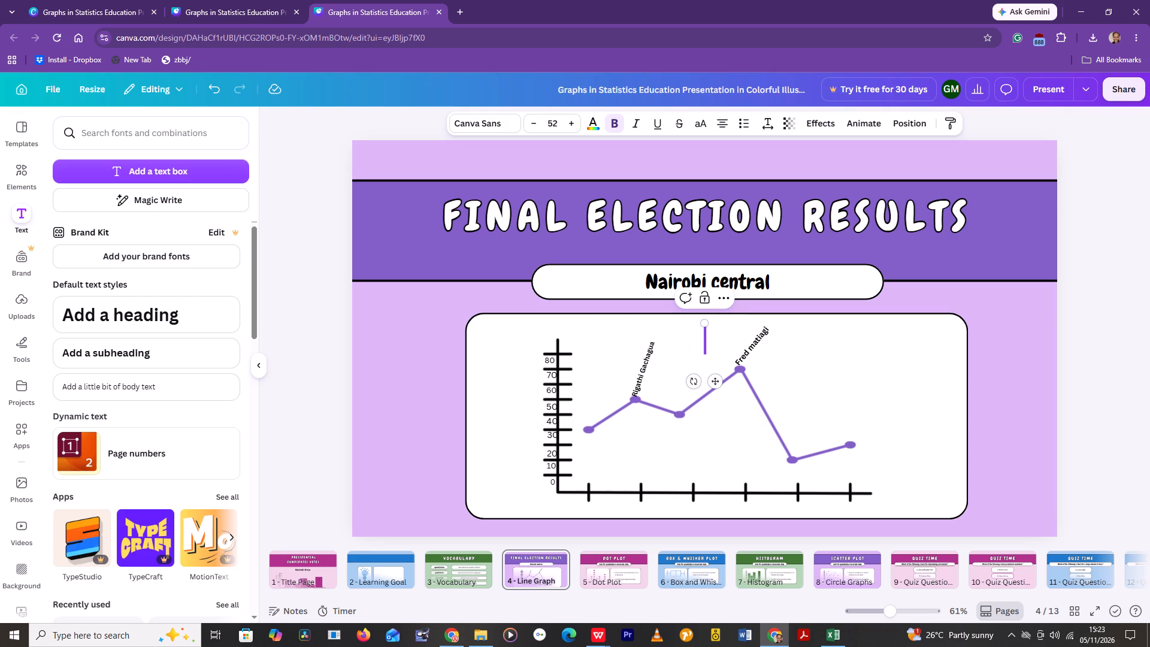
key(w)
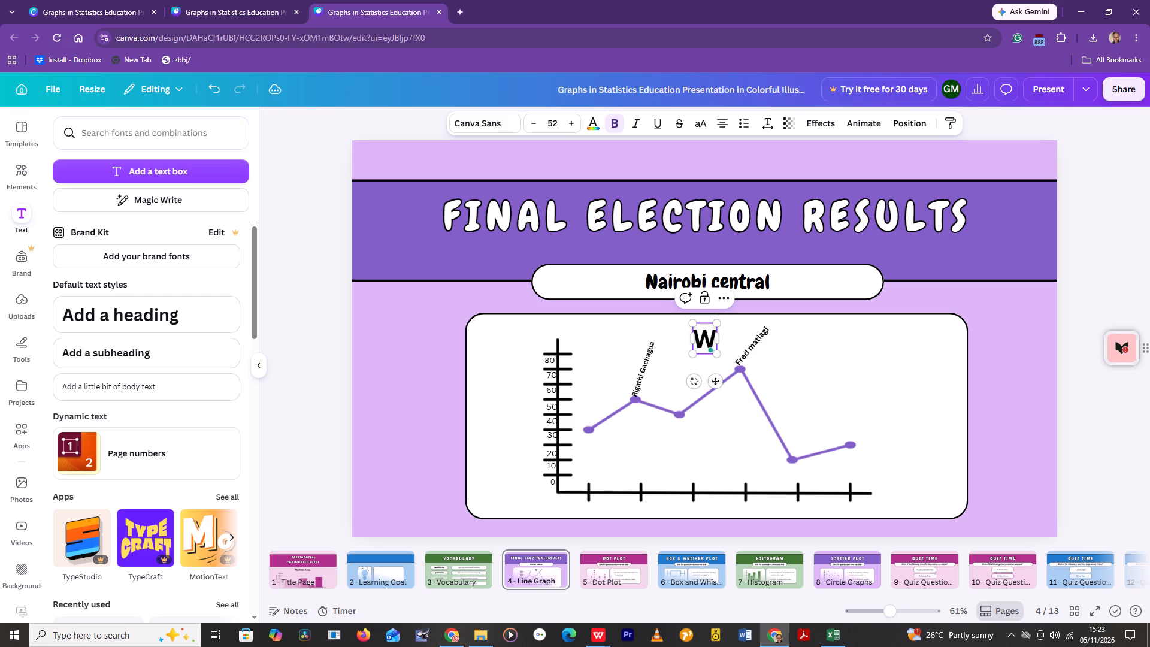
text(ill)
key(i)
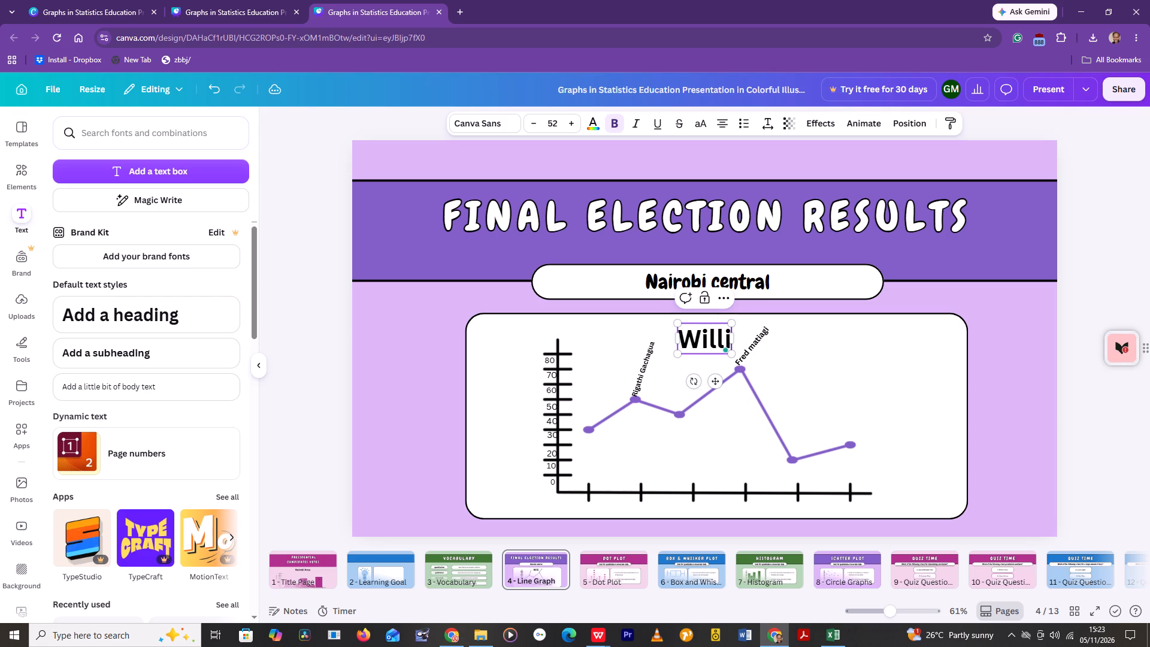
text(am)
key(space)
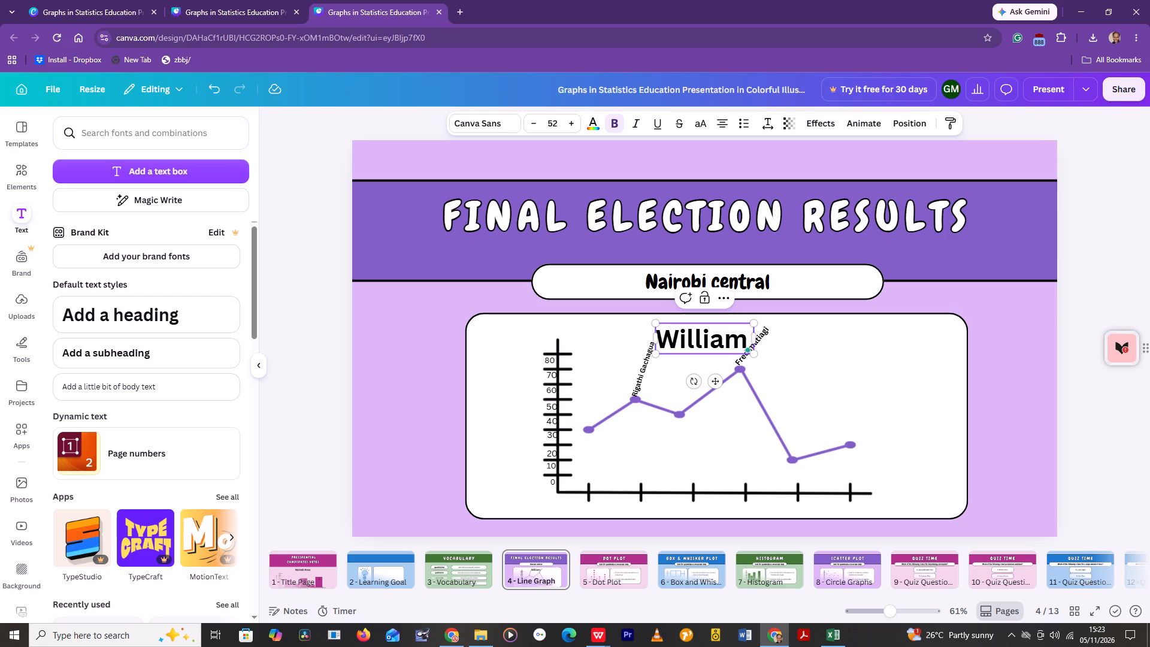
key(r)
text(UTO)
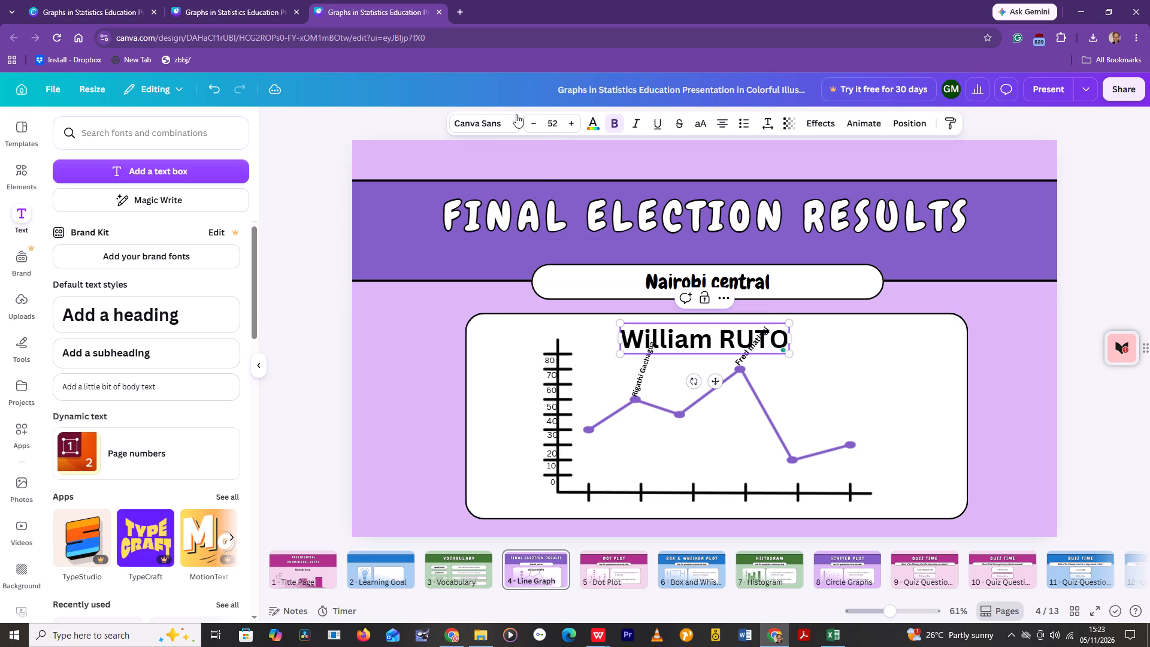
Reduce the "William RUTO" label's font size to 21.
triple_click(535, 118)
triple_click(535, 118)
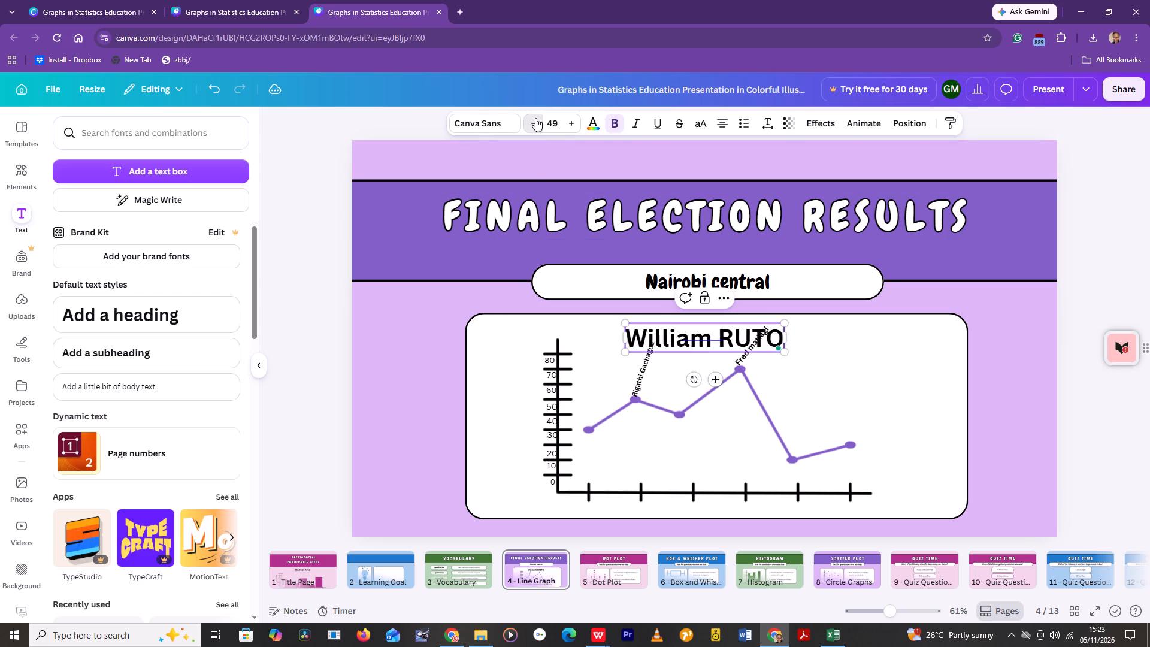
triple_click(535, 118)
triple_click(535, 118)
triple_click(535, 118)
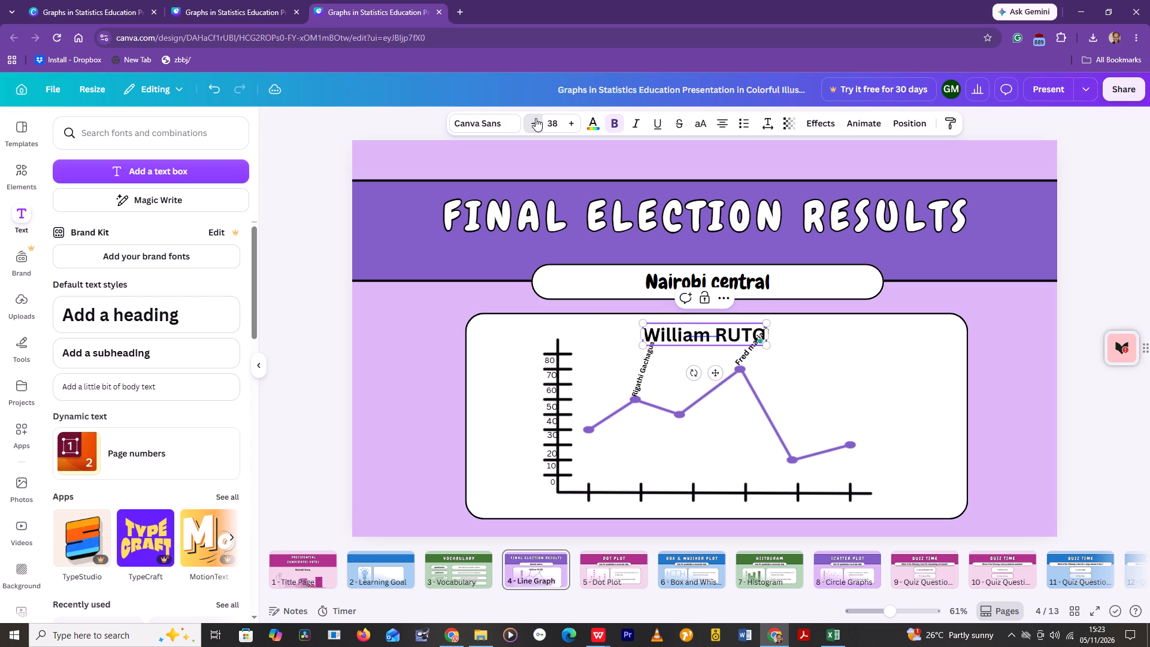
triple_click(535, 118)
triple_click(535, 119)
triple_click(535, 119)
triple_click(535, 120)
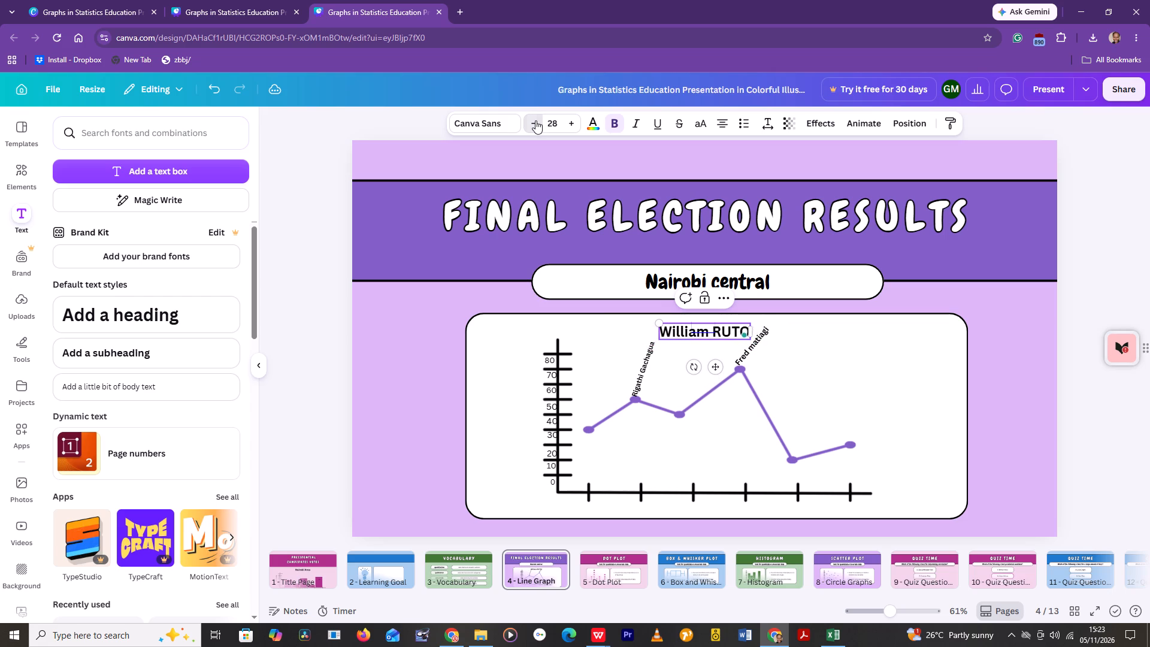
triple_click(535, 121)
click(535, 121)
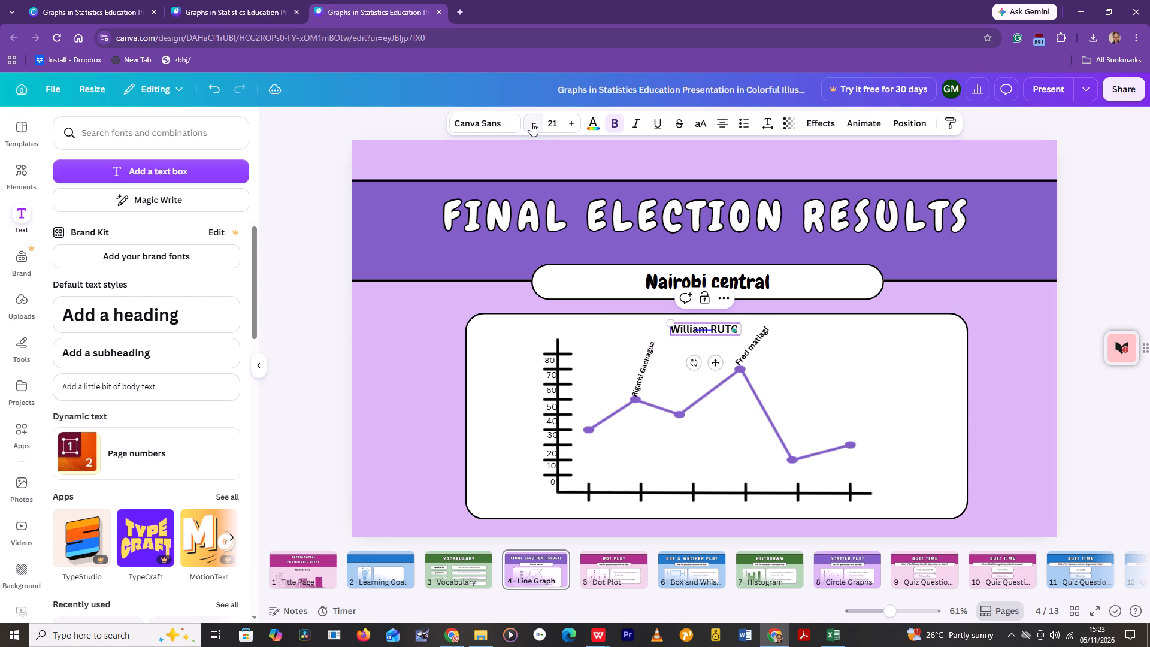
Correct the capitalised surname in the label so the text reads "William Ruto".
key(BackSpace)
key(BackSpace)
key(BackSpace)
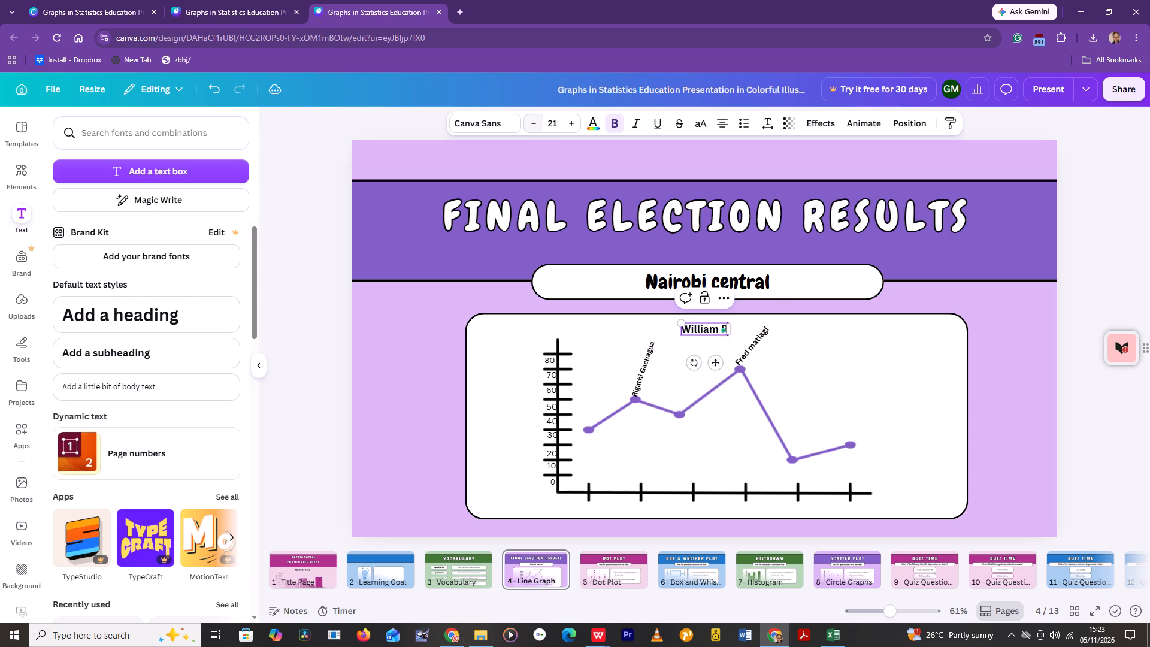
key(BackSpace)
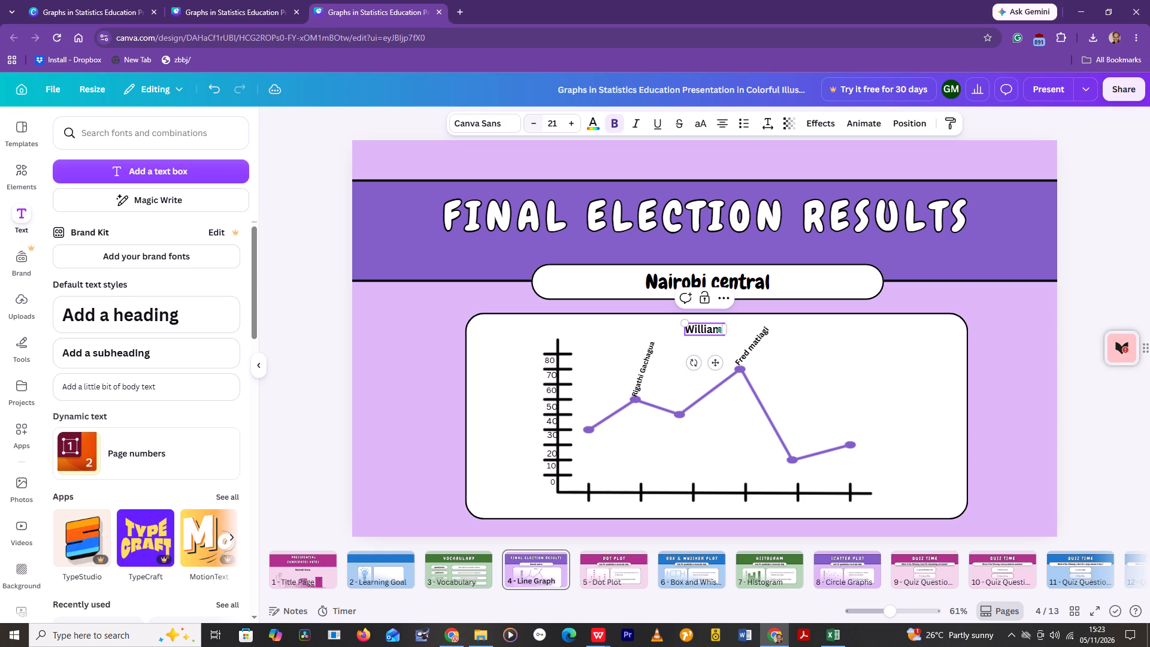
key(r)
text(uto)
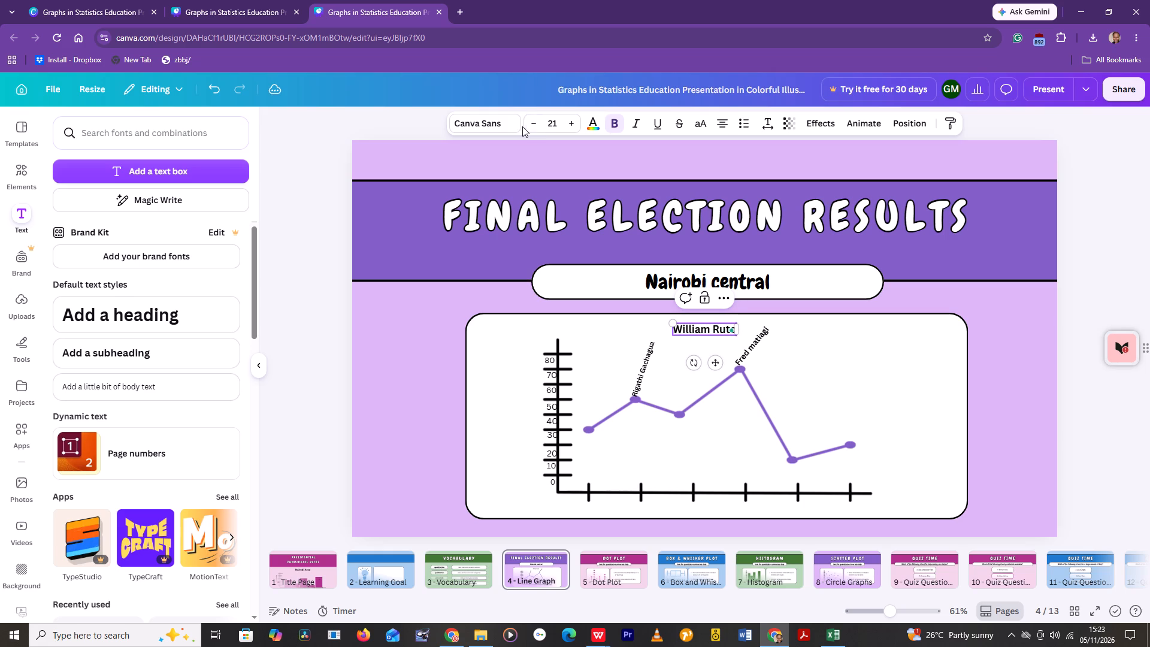
Reduce the "William Ruto" label's font size further to 13.
triple_click(534, 123)
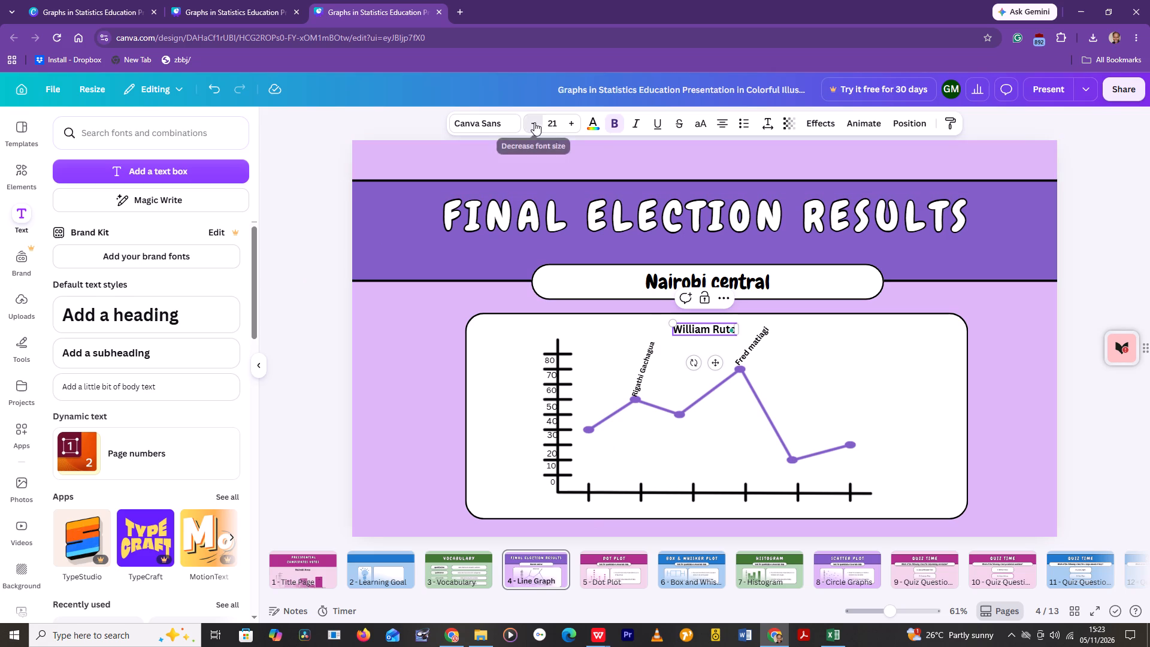
triple_click(534, 122)
double_click(534, 122)
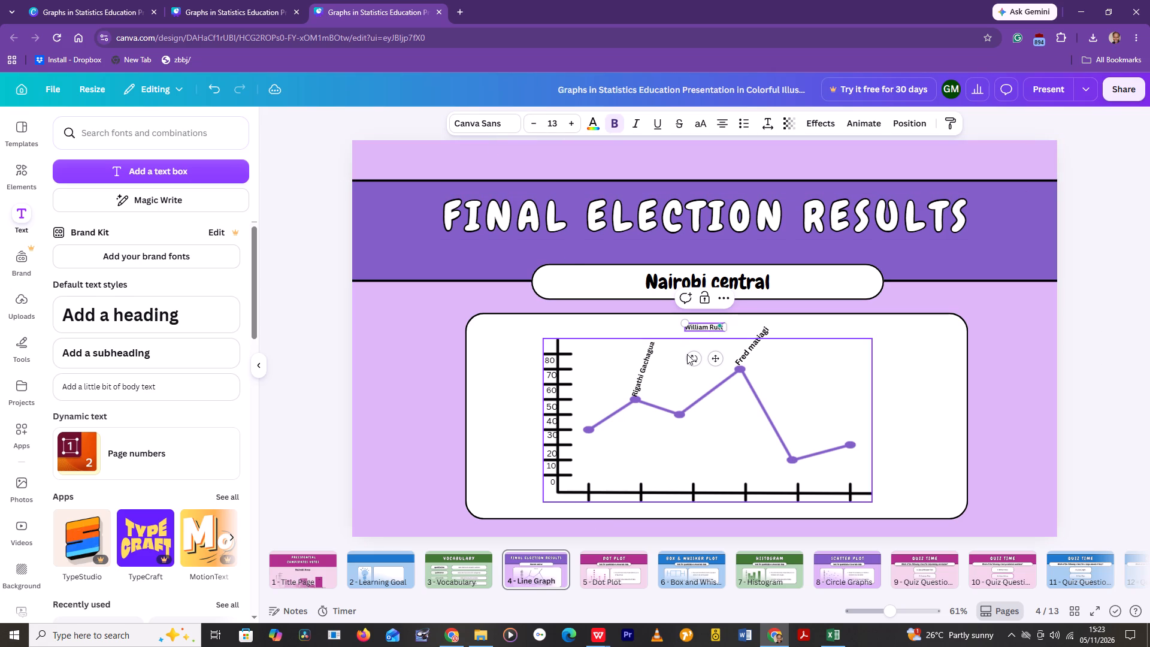
Tilt the "William Ruto" label diagonally upward and position it rising from the graph's third data point.
drag(692, 358, 705, 394)
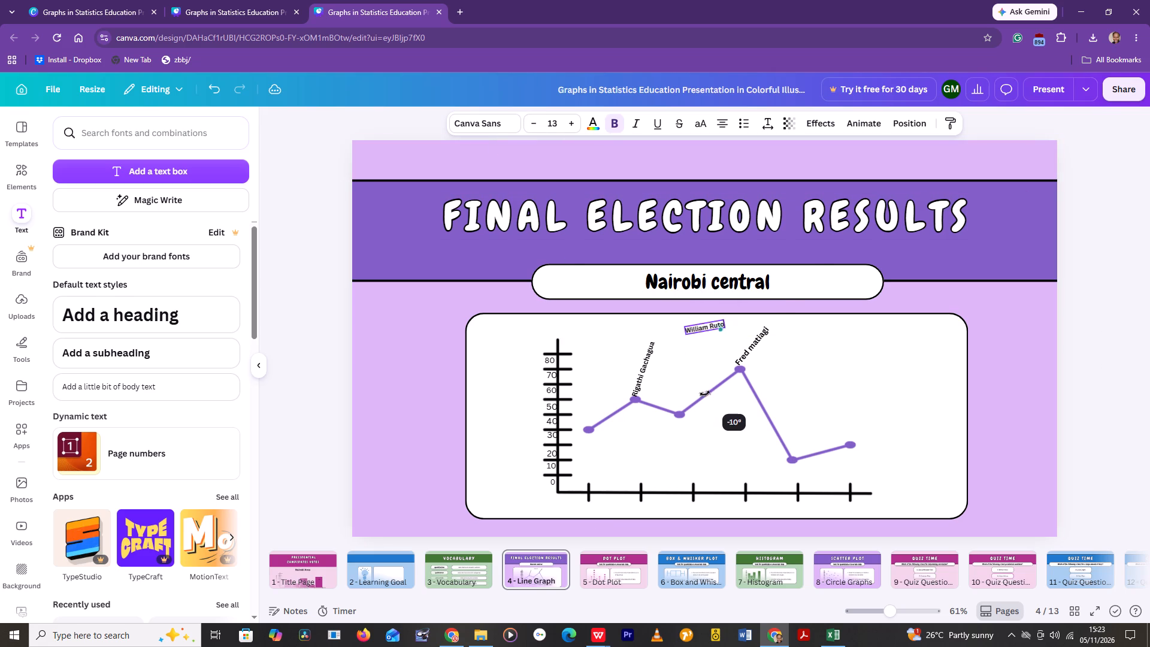
drag(705, 394, 712, 394)
click(716, 394)
click(687, 334)
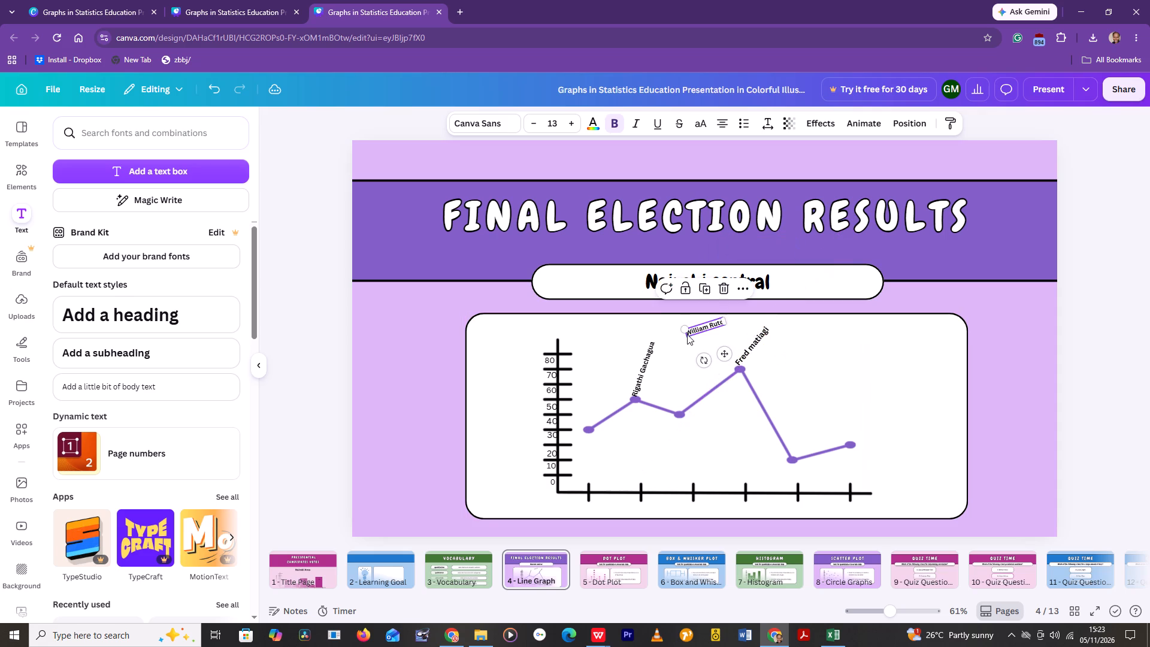
drag(704, 361, 721, 367)
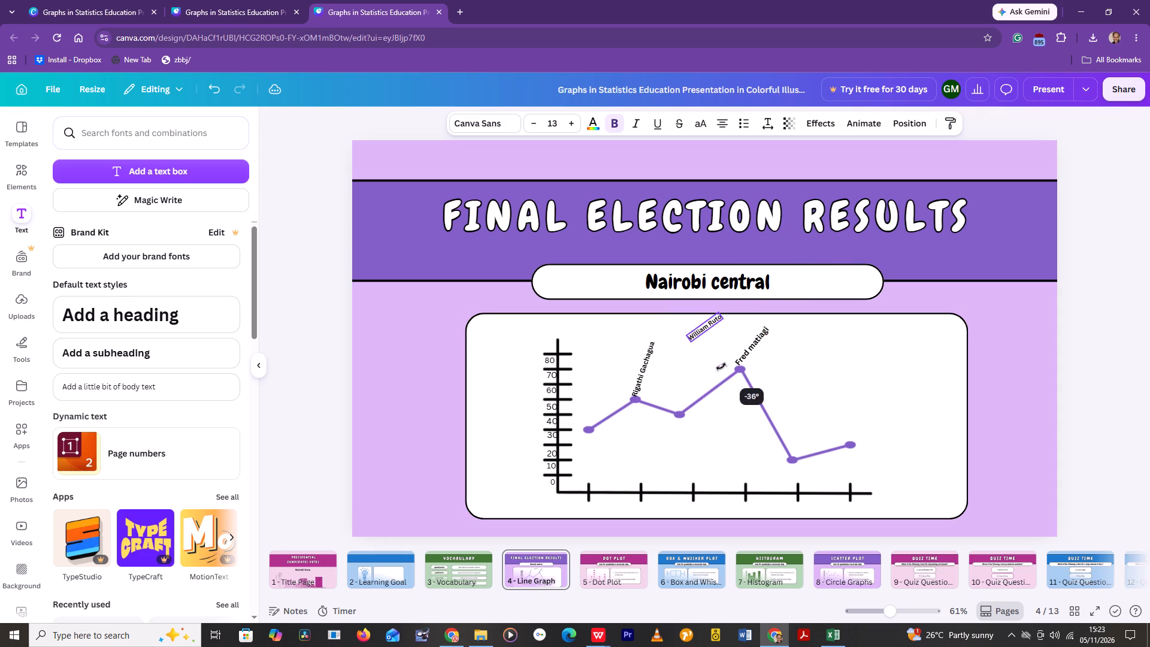
drag(721, 367, 732, 364)
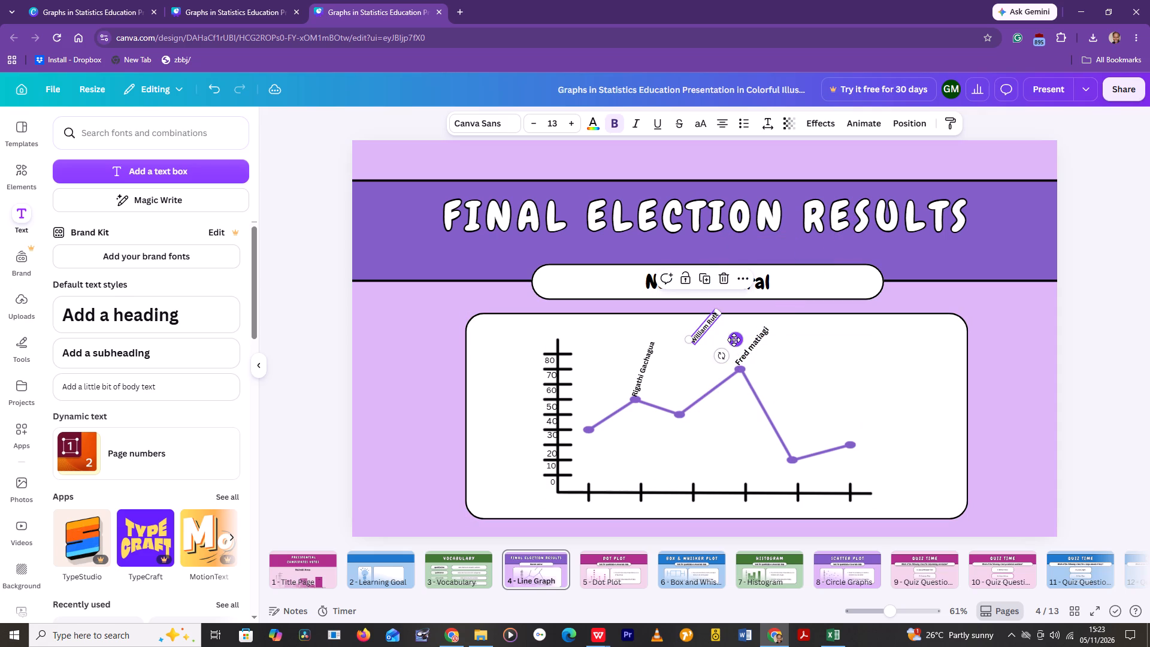
drag(734, 340, 722, 403)
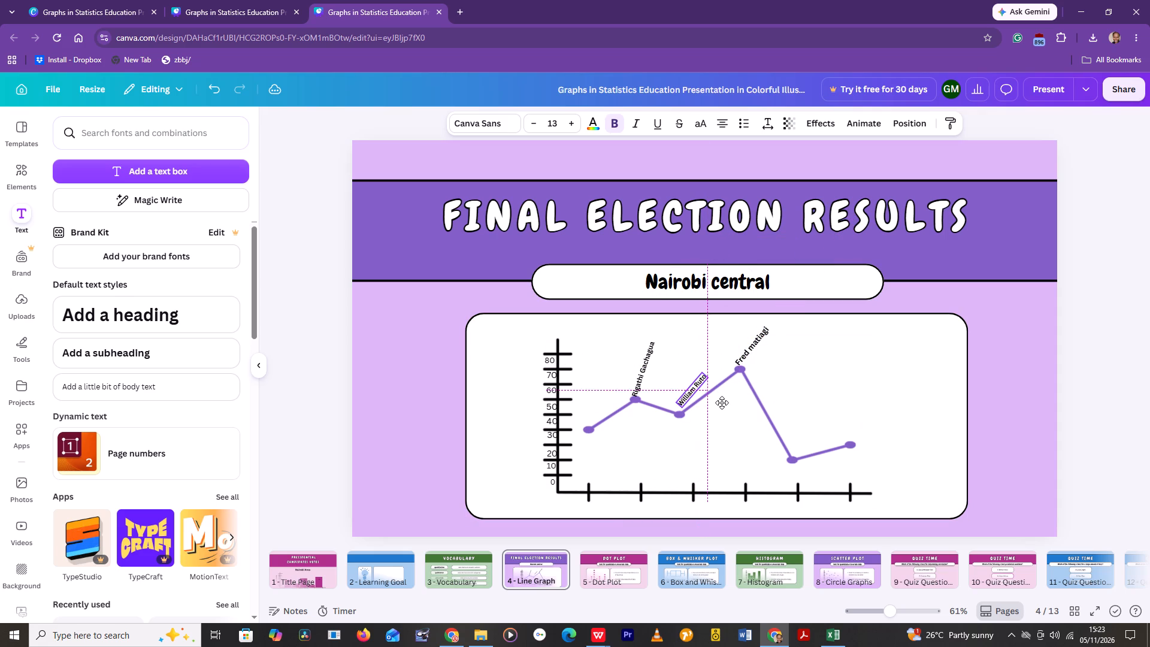
drag(722, 403, 722, 405)
click(816, 384)
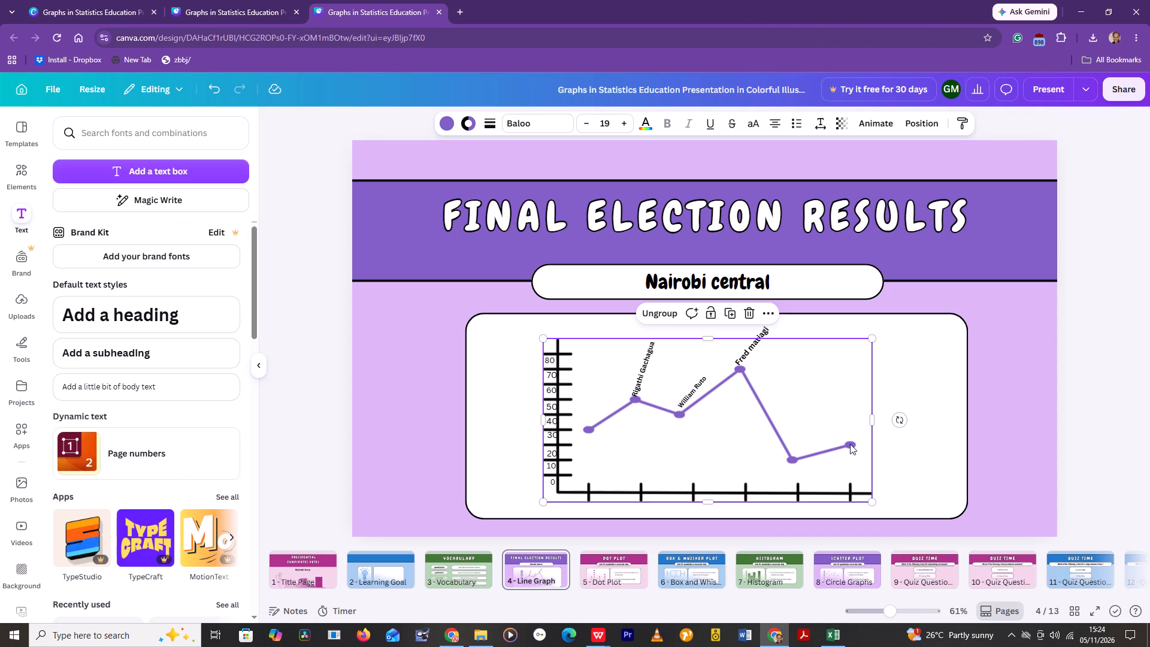
Add a subheading text box over the graph and replace its text with "Edwin Sifuna".
click(140, 349)
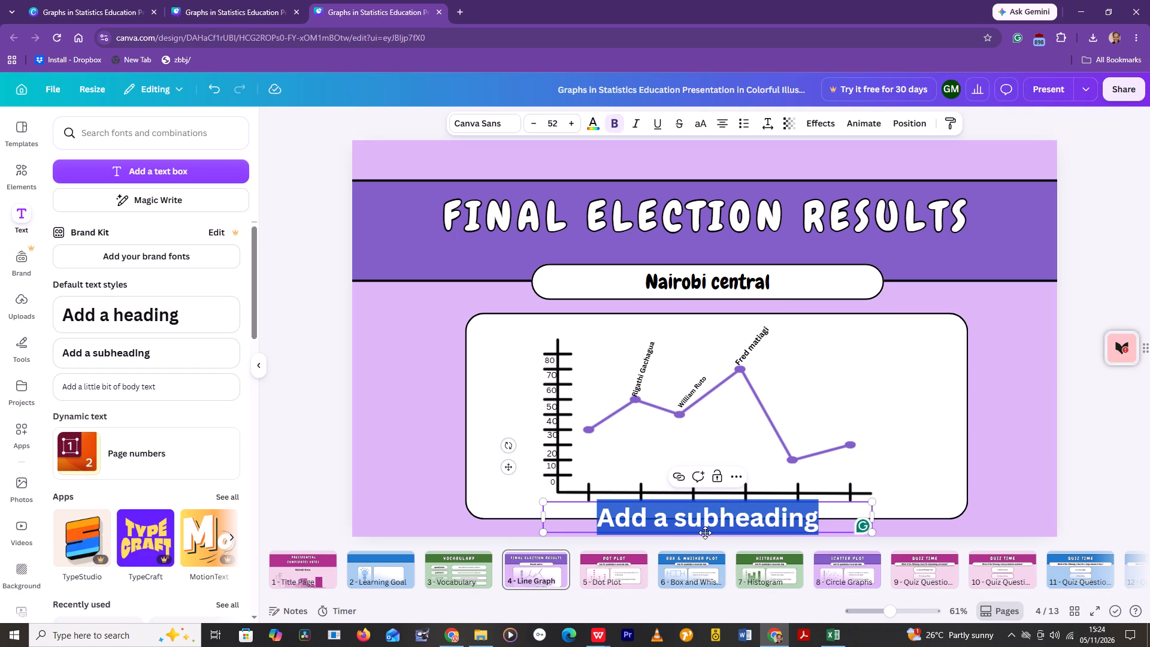
drag(705, 533, 752, 434)
click(878, 414)
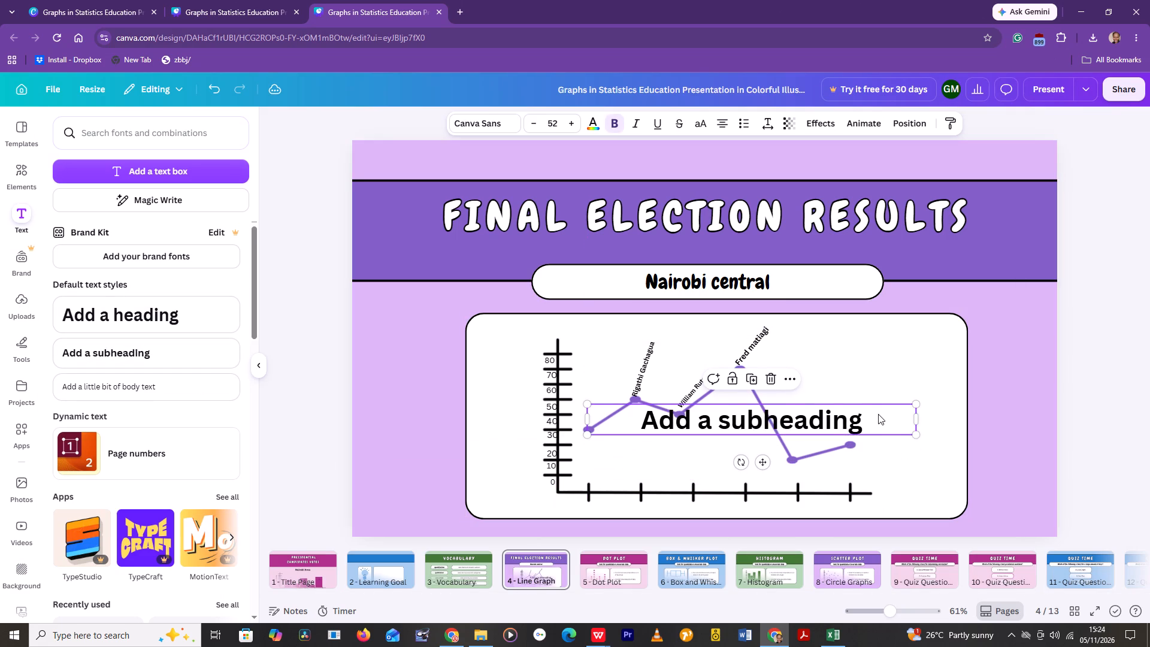
key(Delete)
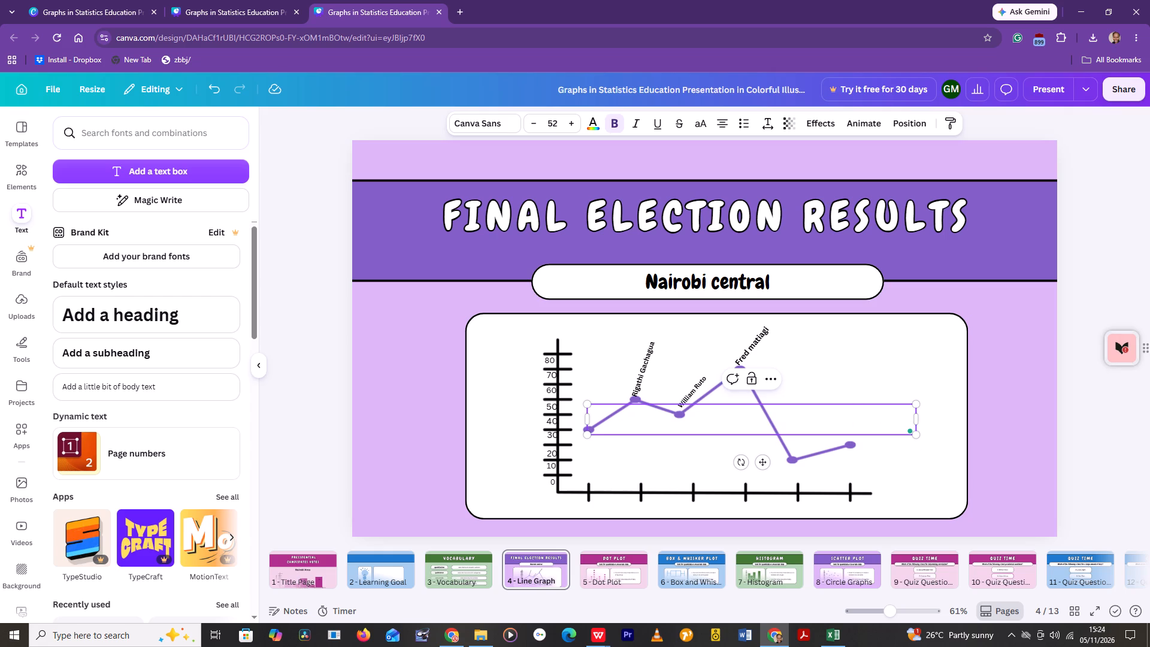
key(e)
key(BackSpace)
key(e)
text(dwin)
key(space)
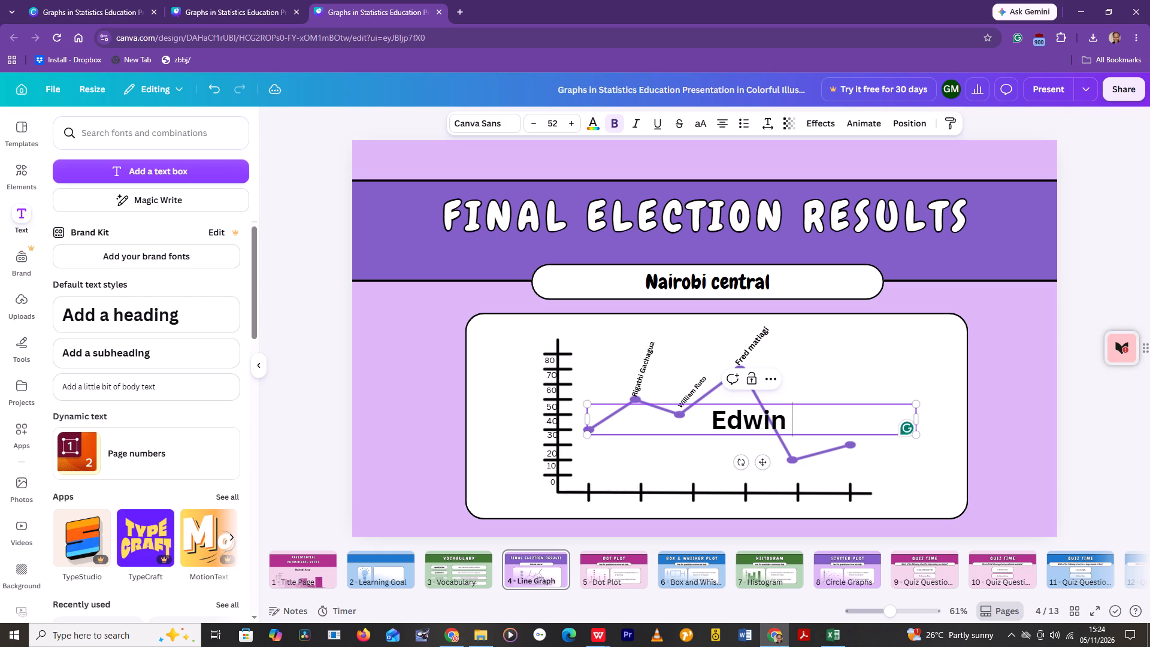
key(s)
text(ifun)
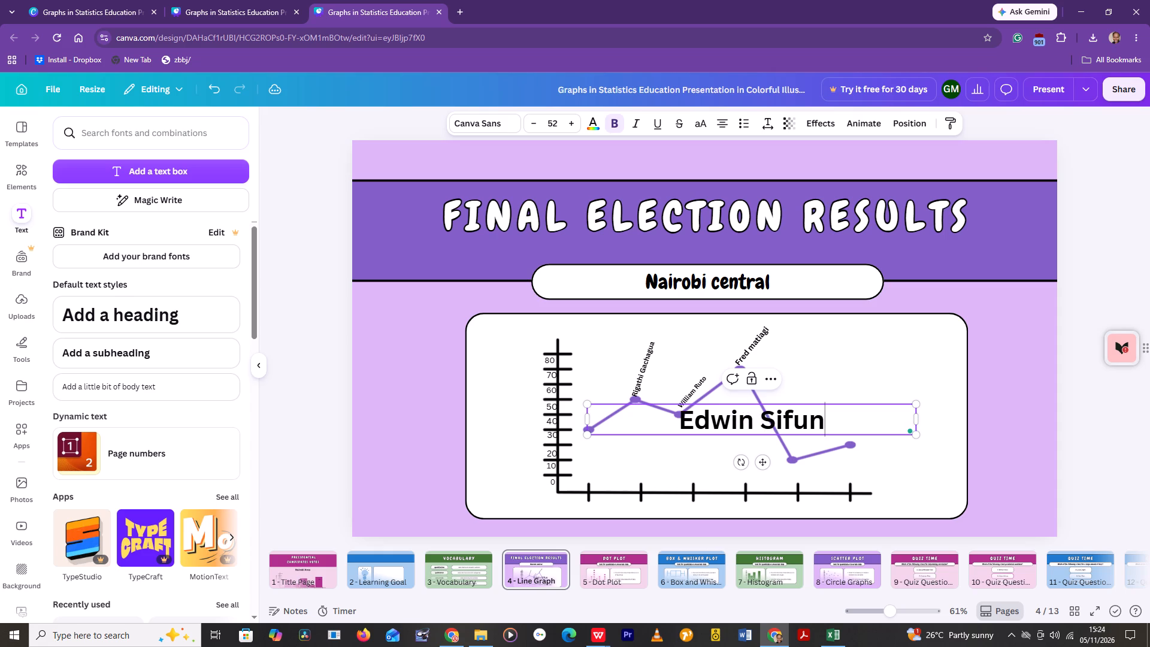
key(a)
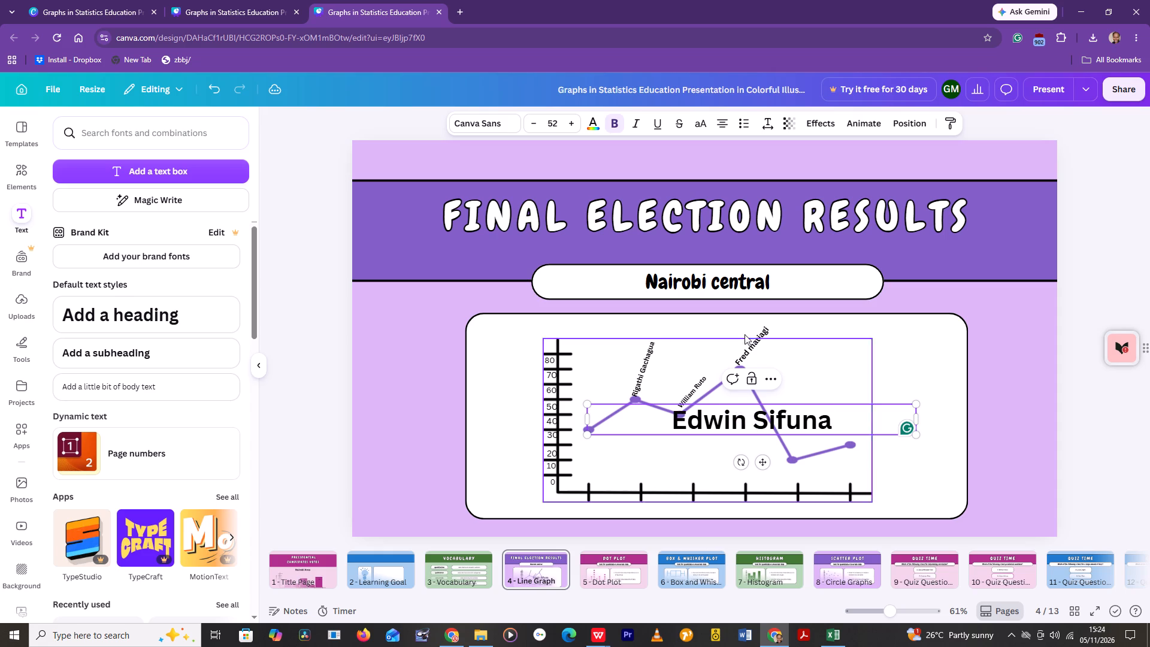
Reduce the "Edwin Sifuna" label's font size to 13.
triple_click(536, 122)
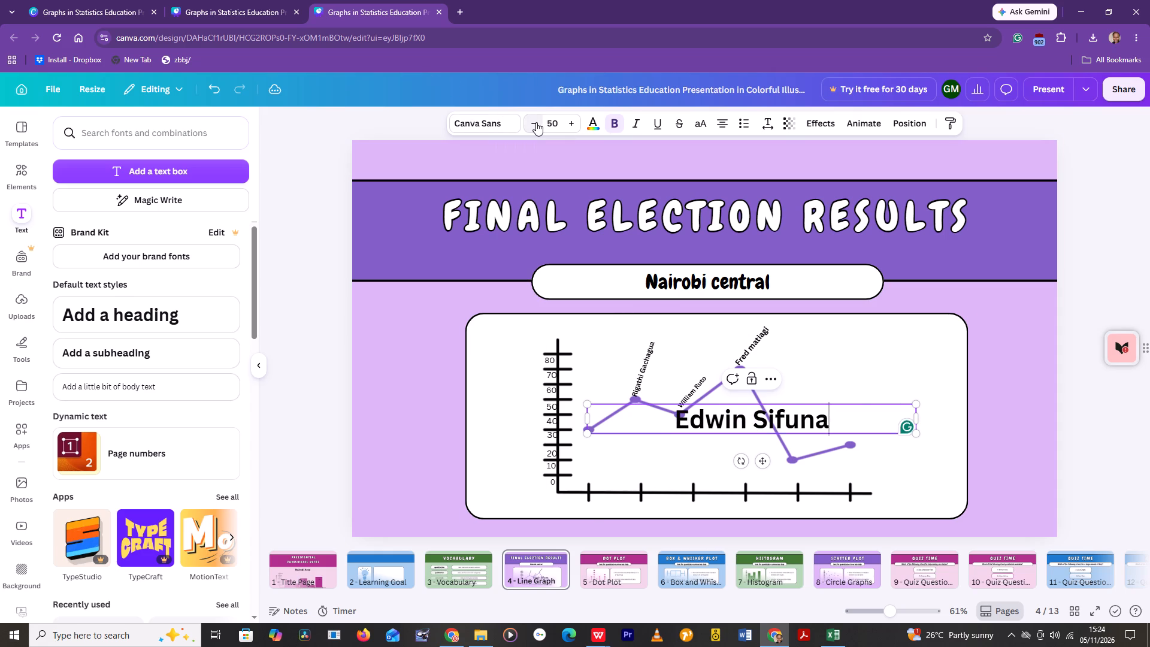
triple_click(536, 122)
triple_click(536, 122)
triple_click(536, 122)
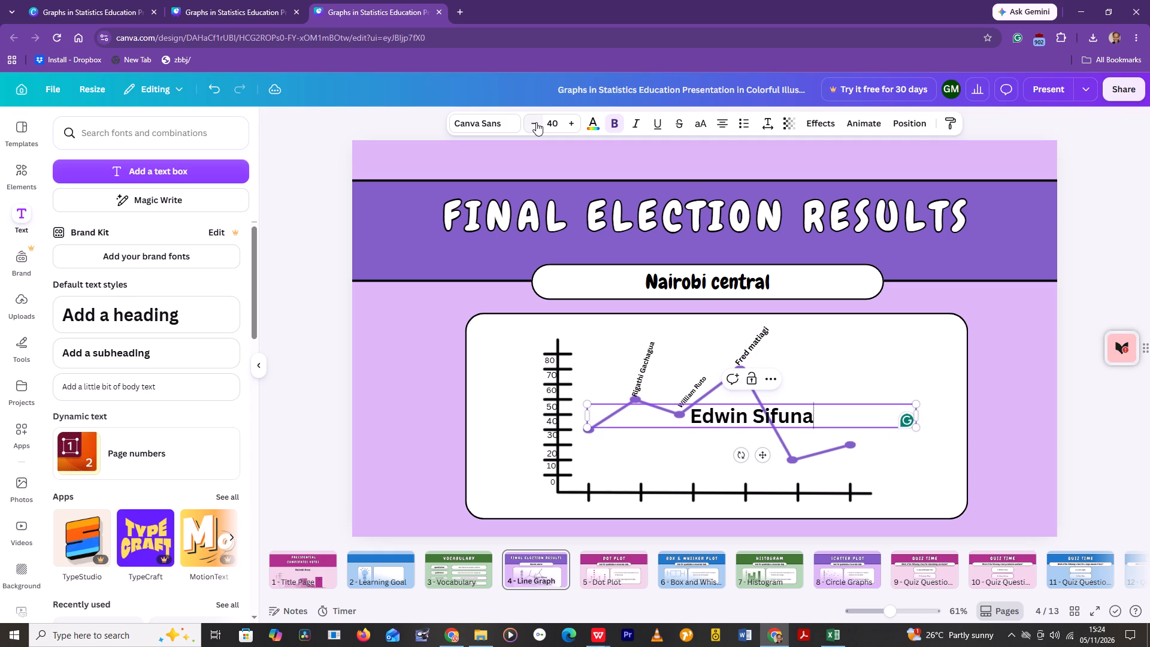
triple_click(536, 122)
triple_click(536, 122)
triple_click(536, 122)
triple_click(536, 122)
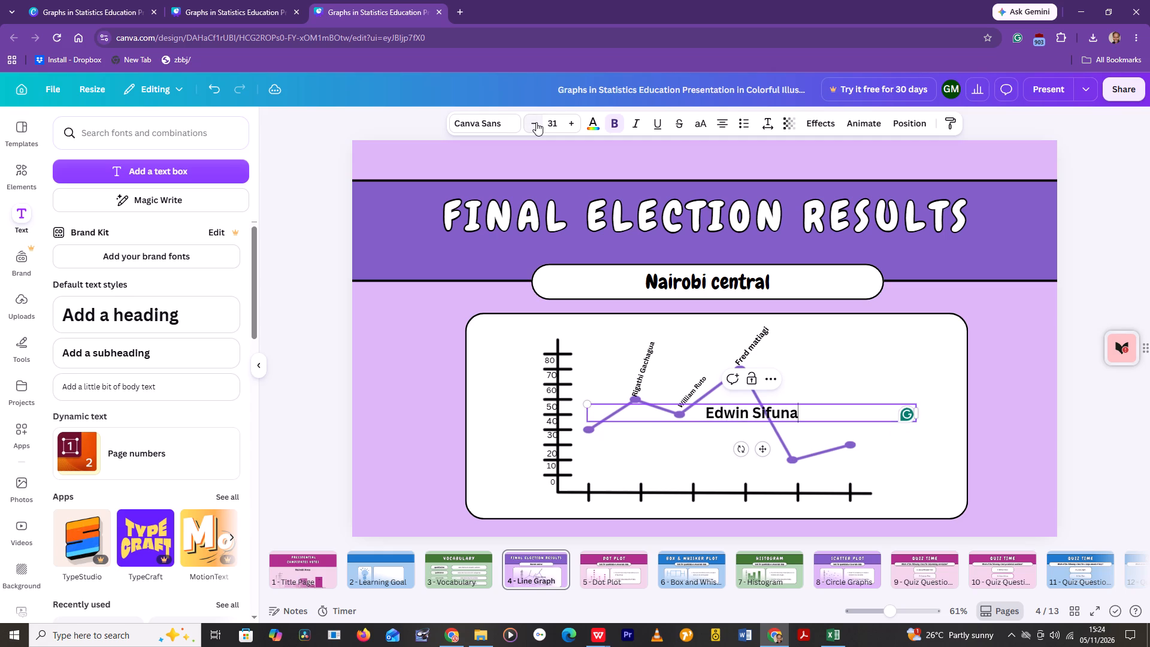
triple_click(536, 122)
triple_click(536, 122)
triple_click(536, 122)
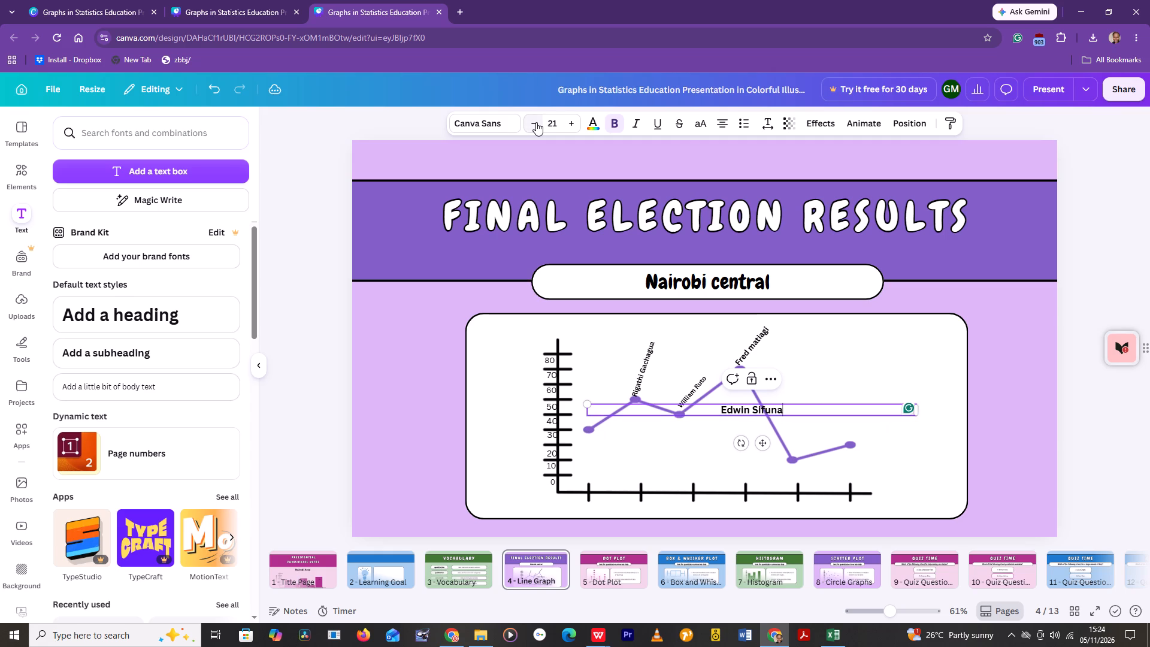
triple_click(536, 122)
double_click(536, 122)
click(536, 122)
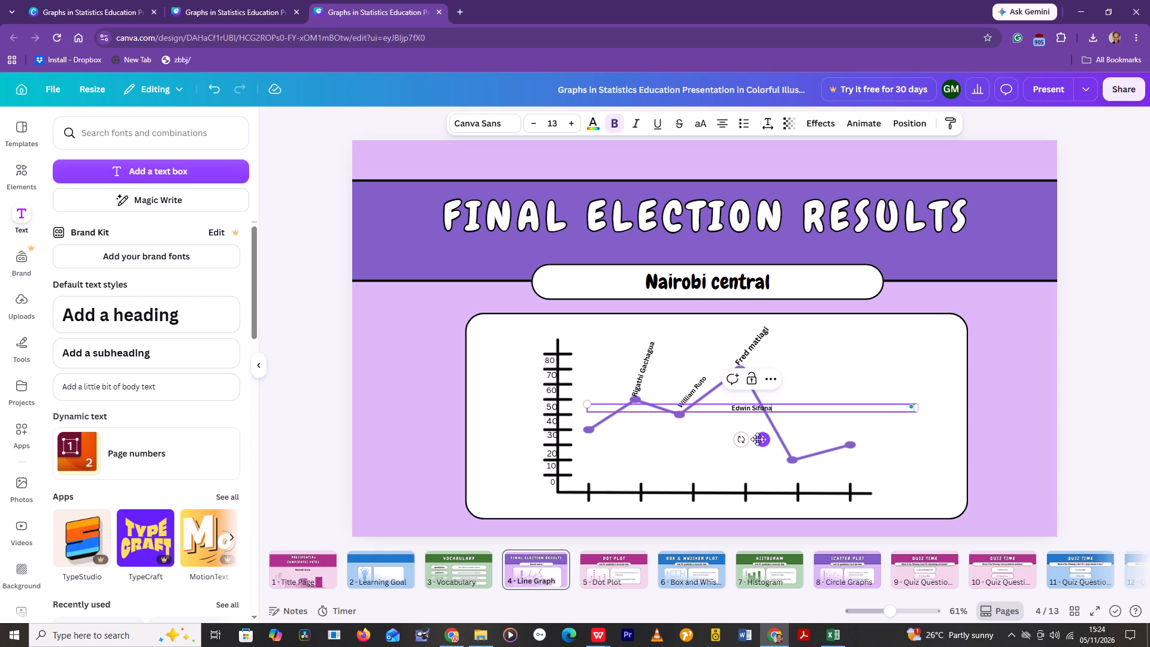
Move the "Edwin Sifuna" label to the graph's last data point and rotate it to about -64° so it rises from there.
drag(761, 439, 867, 452)
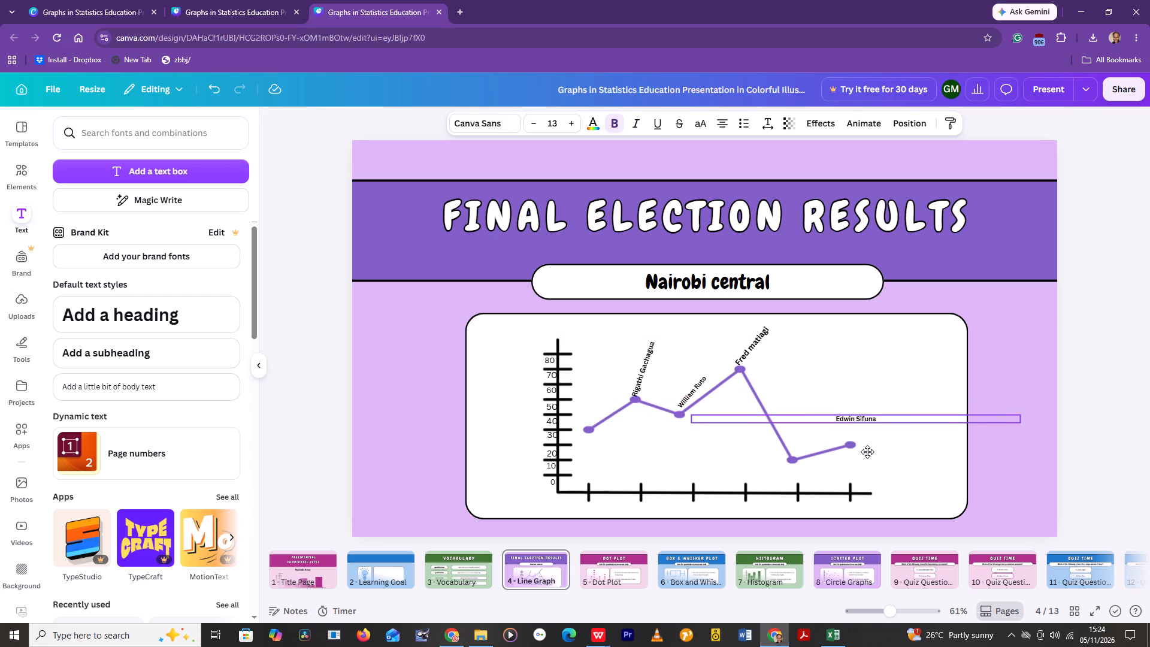
drag(842, 454, 849, 467)
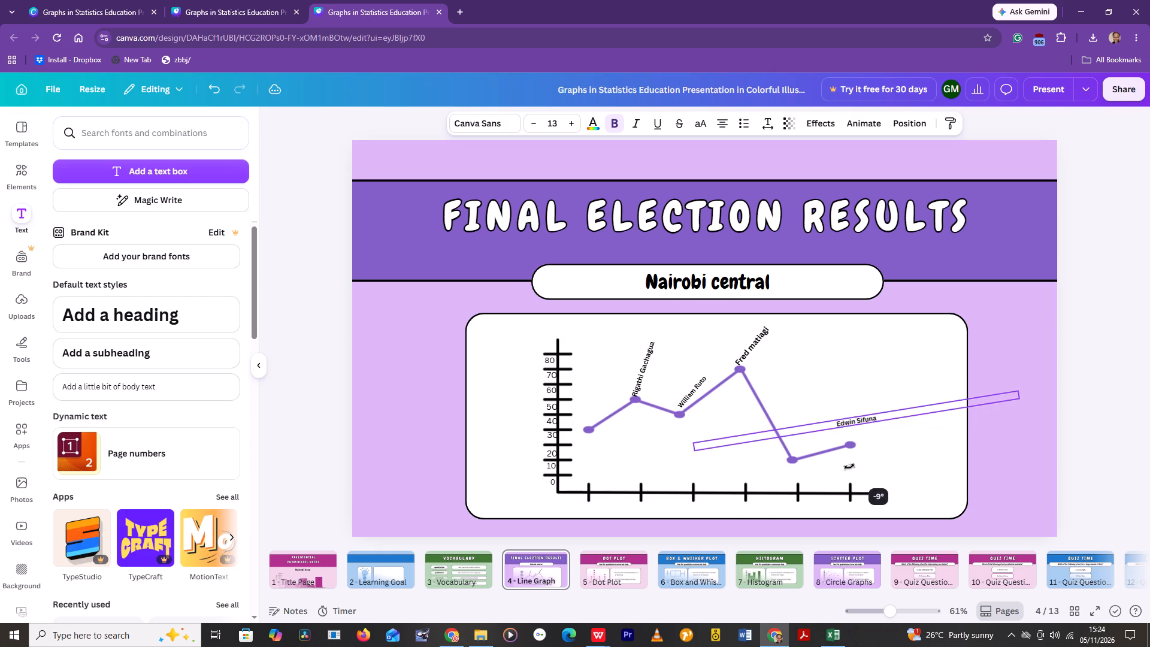
drag(849, 467, 904, 459)
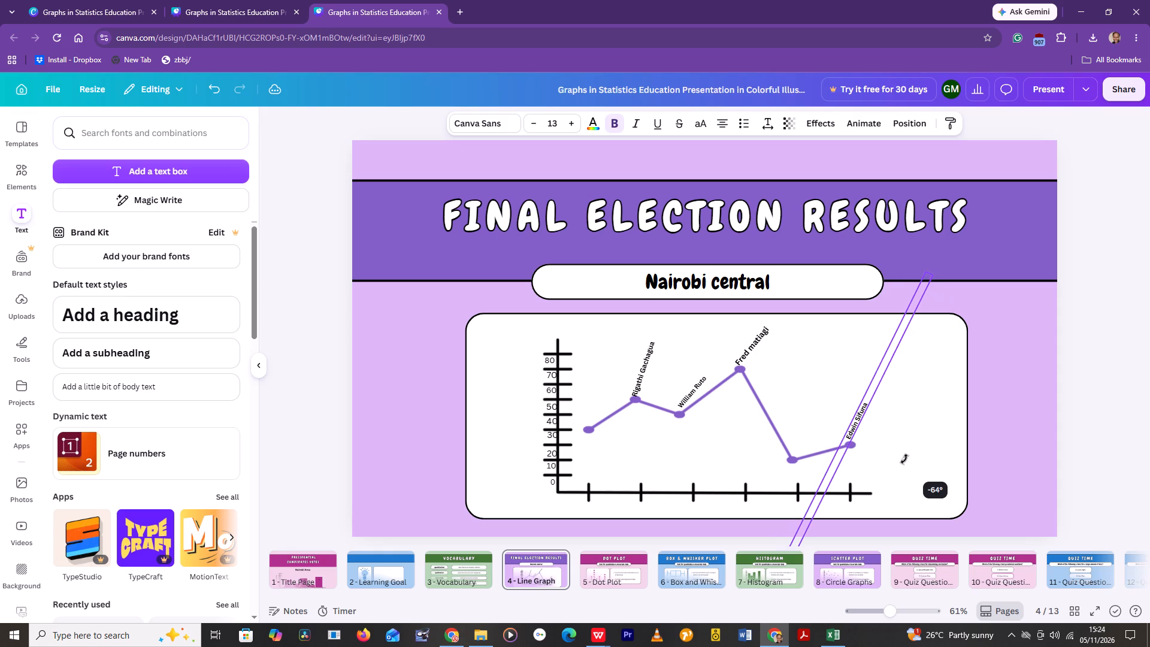
drag(904, 459, 906, 457)
click(900, 401)
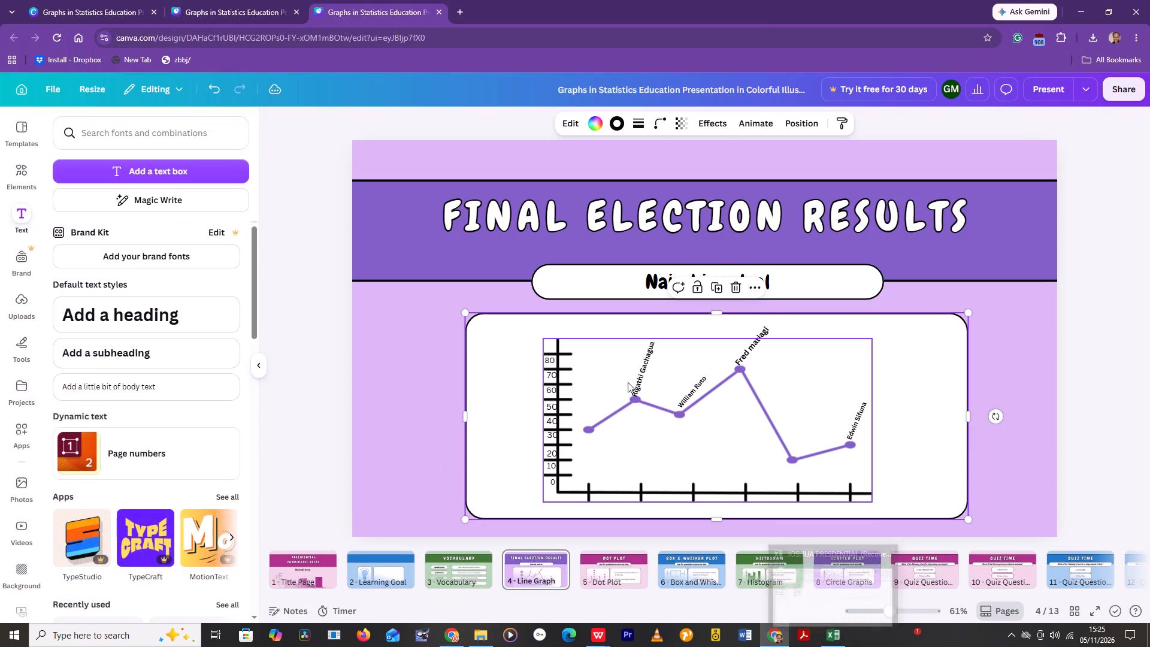
Add a subheading text box over the graph and replace its text with "Kalonzo Musyoka".
click(172, 357)
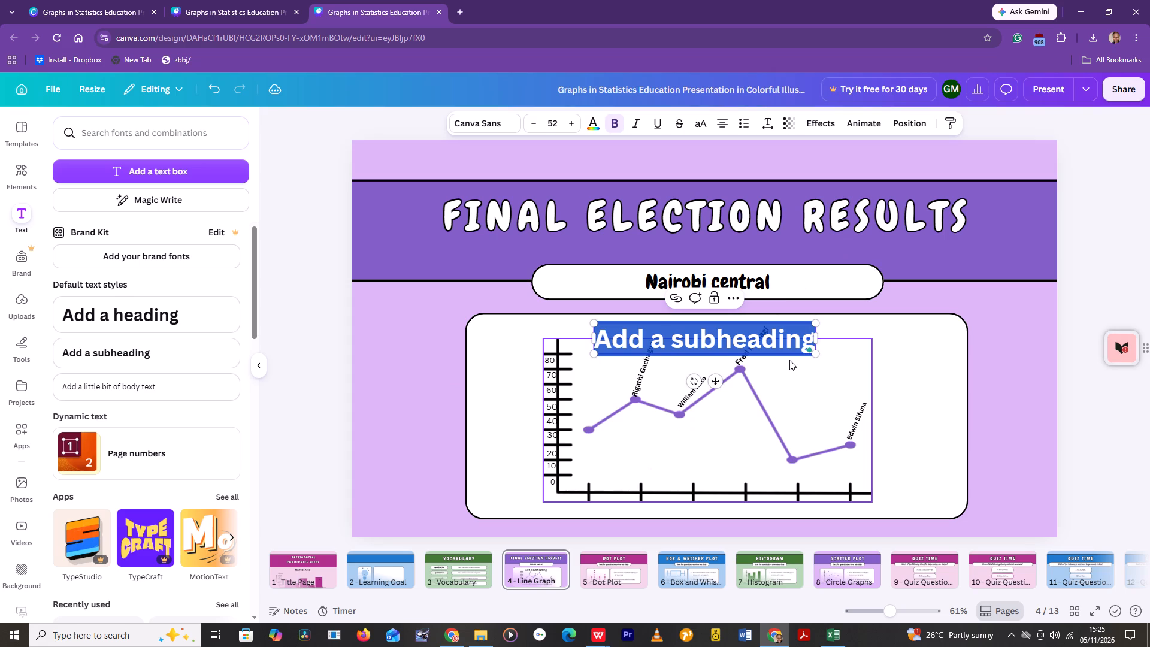
key(Delete)
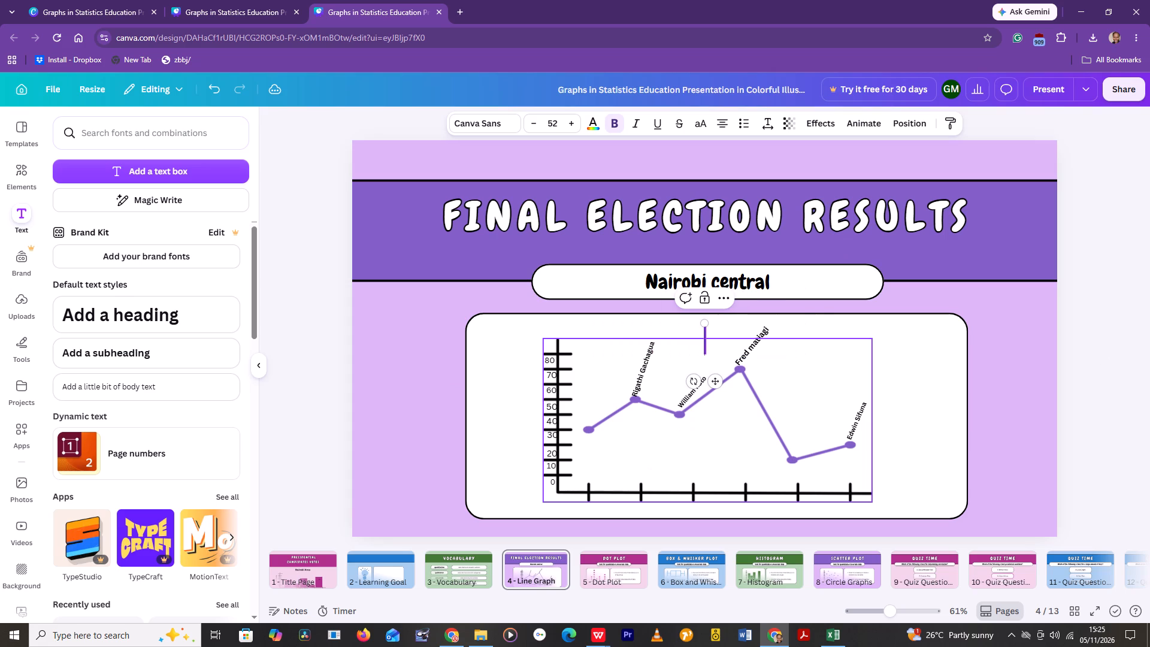
key(k)
key(BackSpace)
key(k)
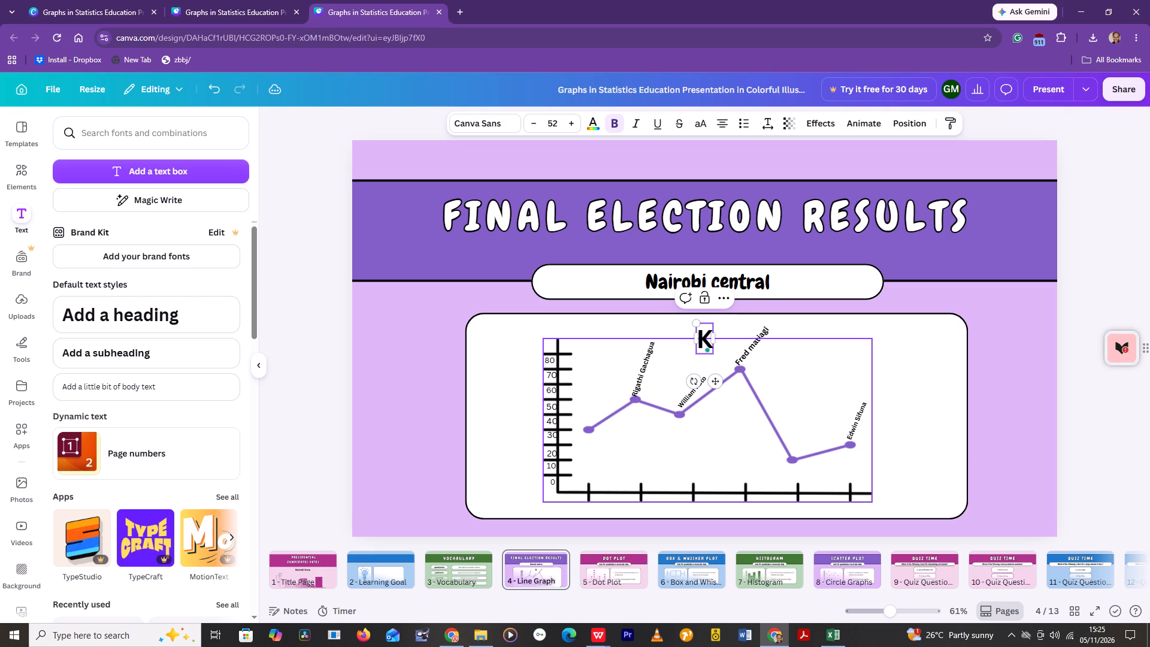
key(a)
key(BackSpace)
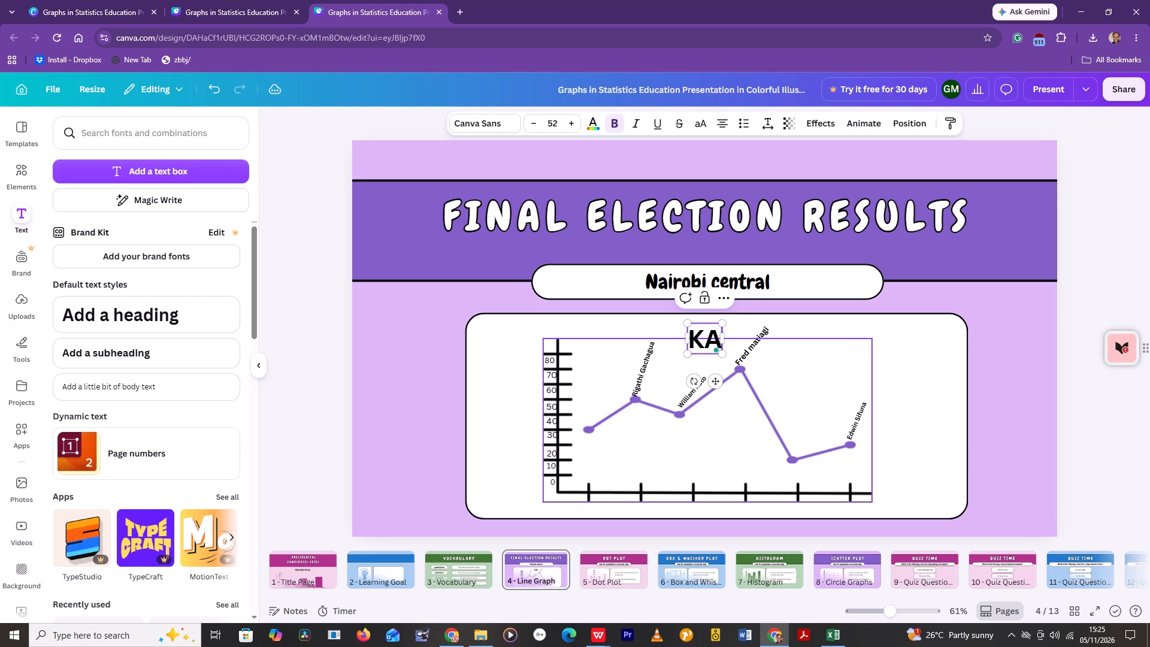
text(alonzo)
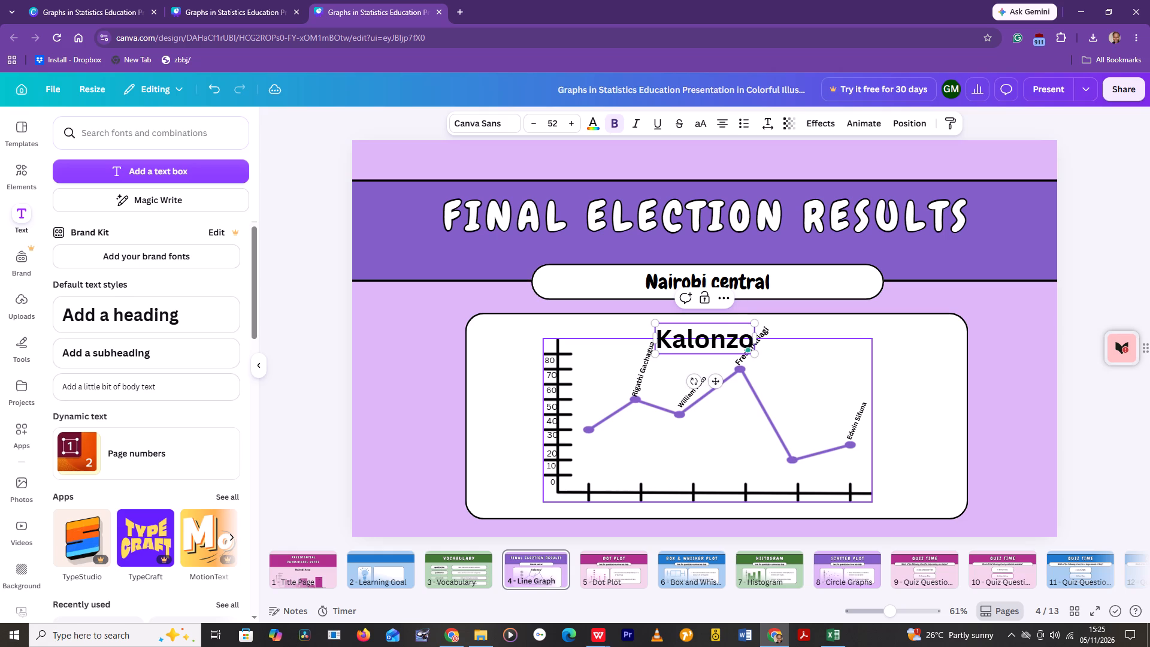
key(space)
key(m)
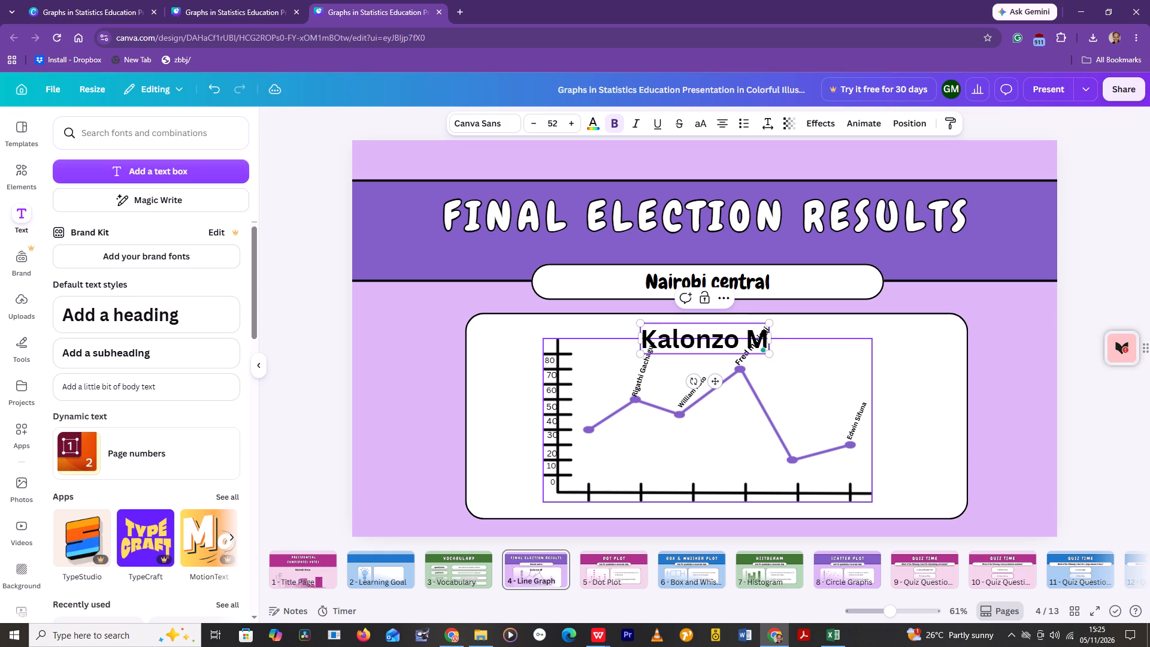
text(usyoka)
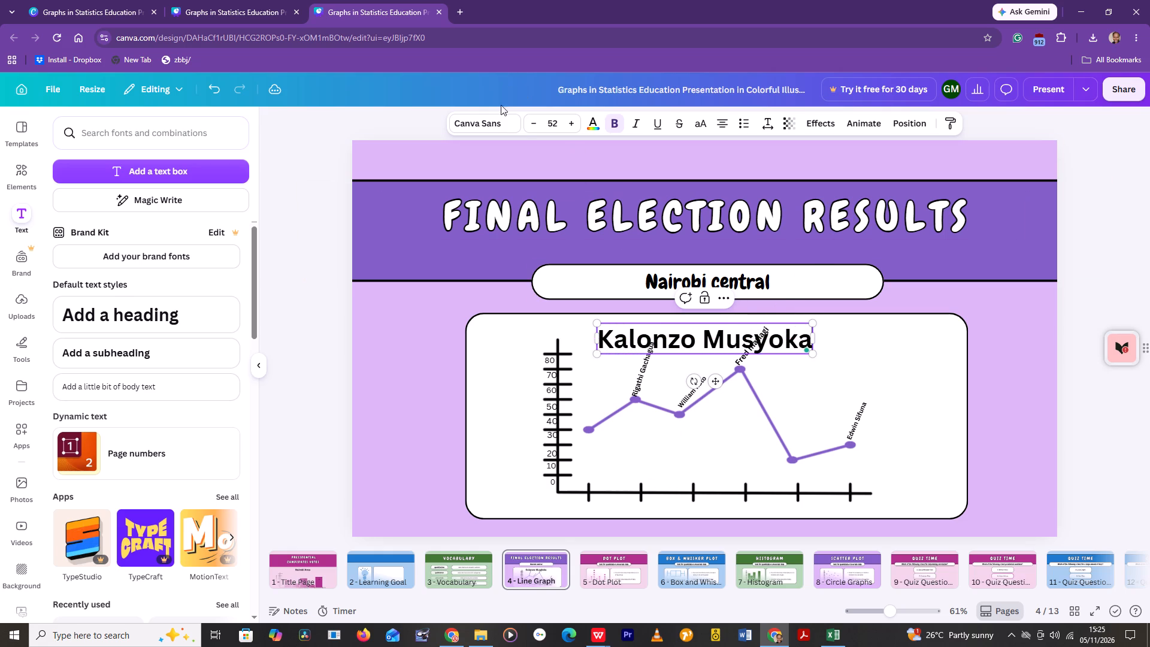
Reduce the "Kalonzo Musyoka" label's font size to 11.
triple_click(528, 117)
triple_click(528, 117)
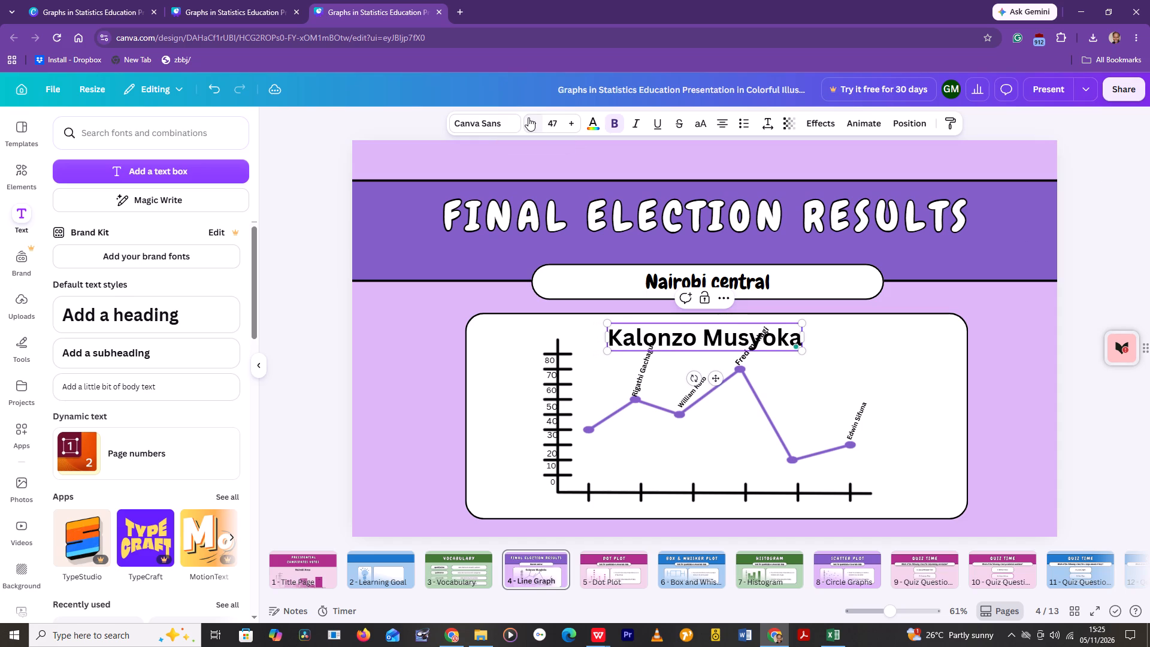
triple_click(528, 117)
triple_click(528, 117)
triple_click(528, 117)
triple_click(528, 117)
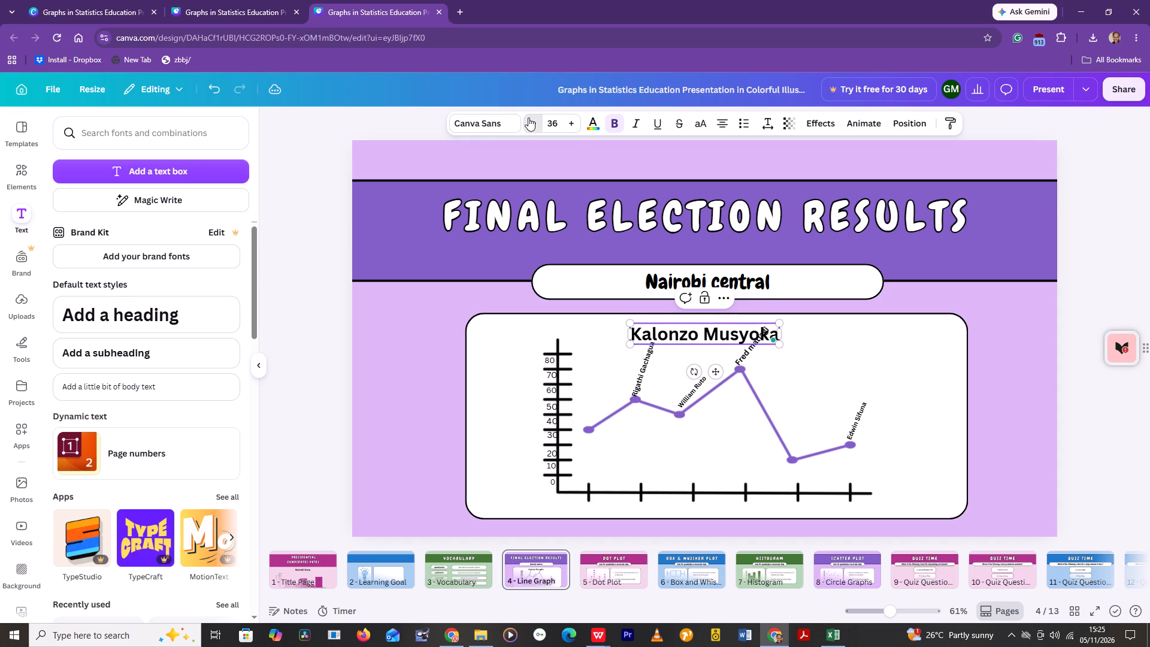
triple_click(528, 117)
triple_click(528, 117)
triple_click(528, 117)
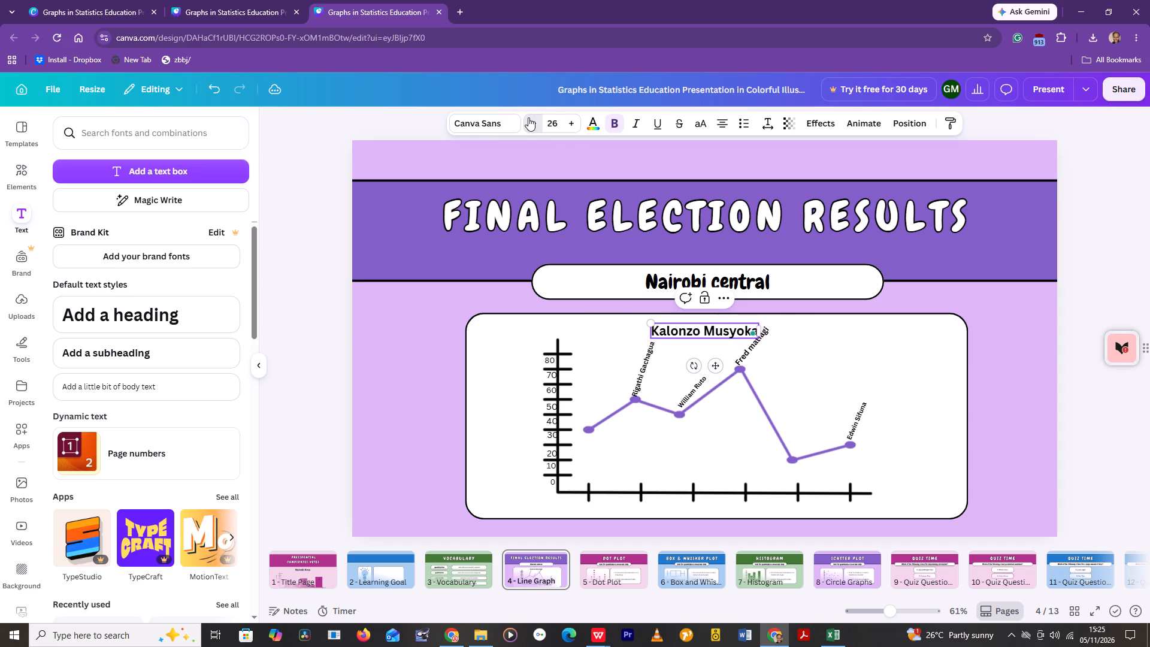
triple_click(528, 117)
triple_click(528, 117)
triple_click(528, 117)
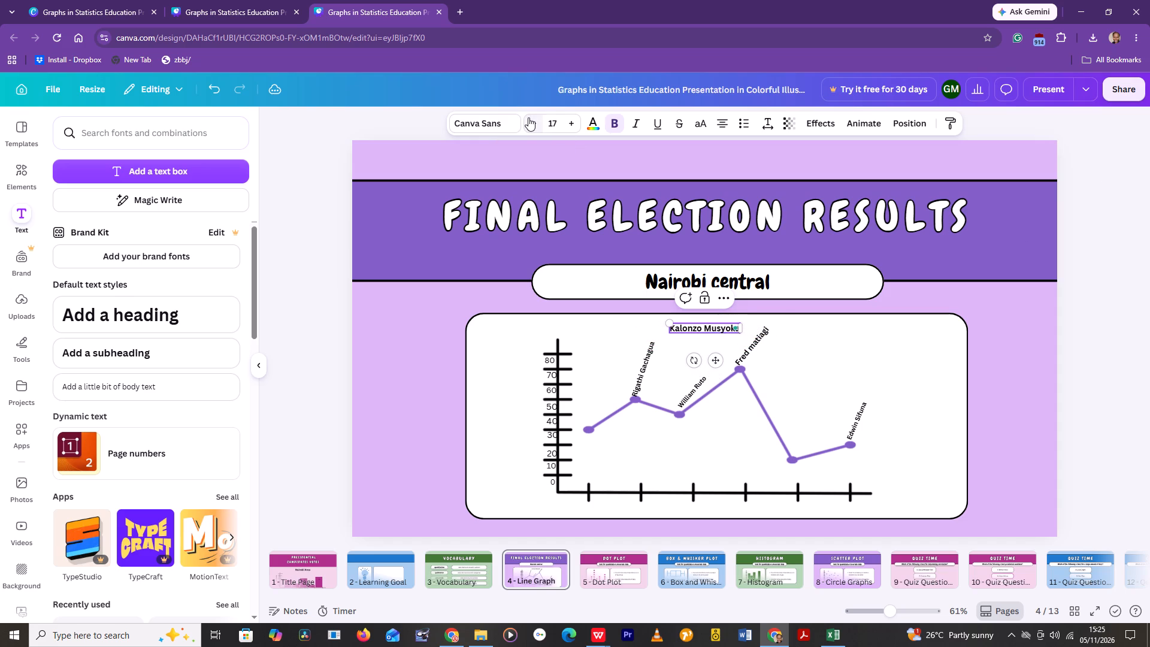
triple_click(528, 117)
click(528, 117)
click(528, 117)
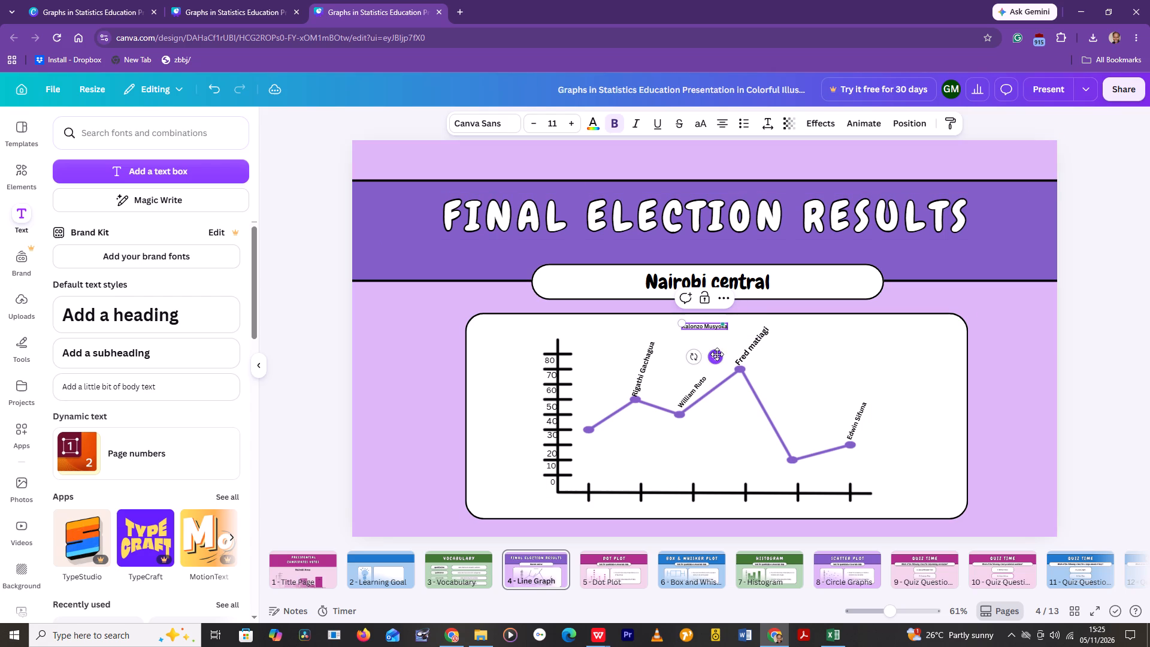
Move the "Kalonzo Musyoka" label to the graph's first data point and tilt it diagonally upward so it rises from there.
drag(717, 354, 630, 395)
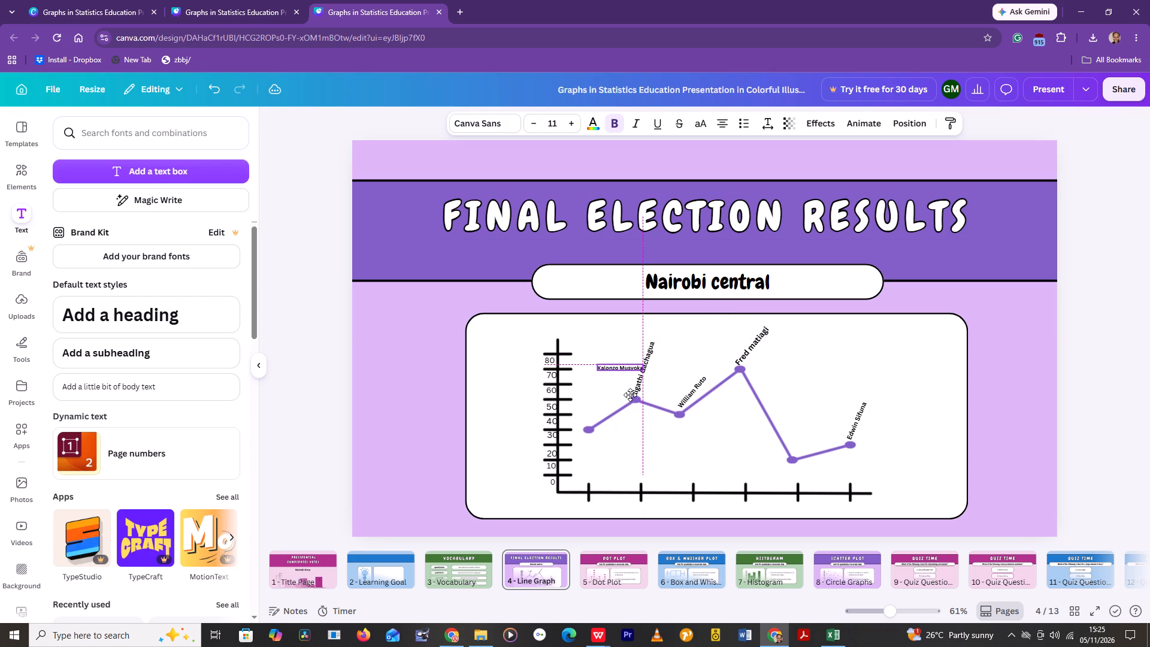
drag(630, 395, 612, 408)
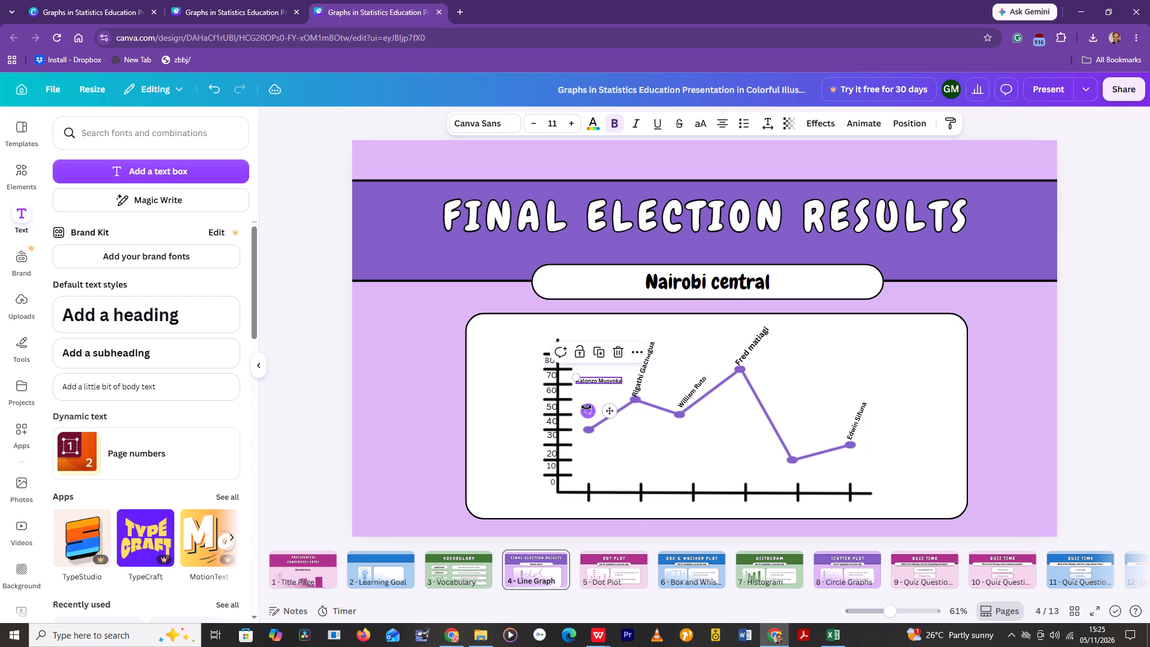
drag(586, 409, 600, 425)
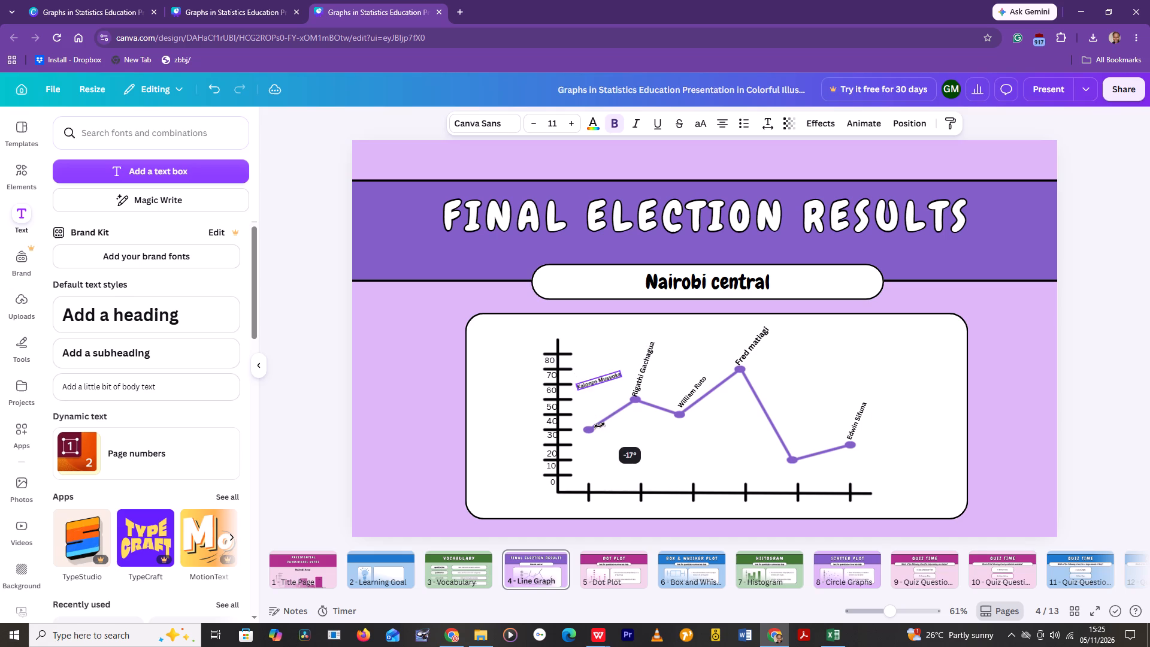
drag(600, 425, 652, 430)
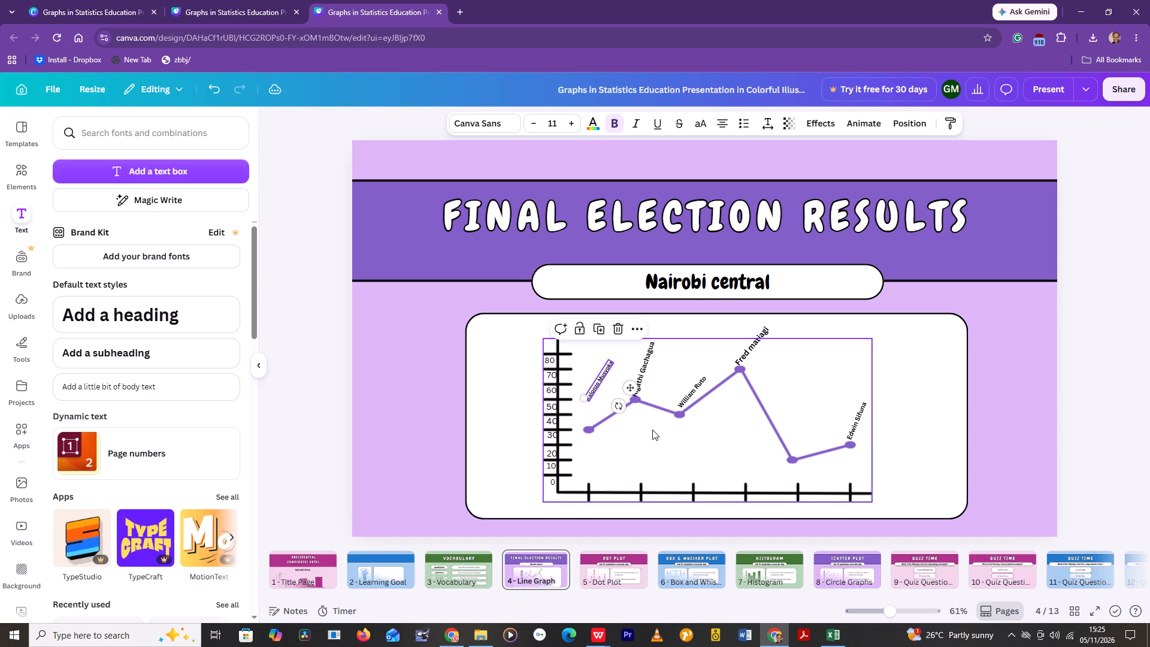
drag(631, 390, 631, 390)
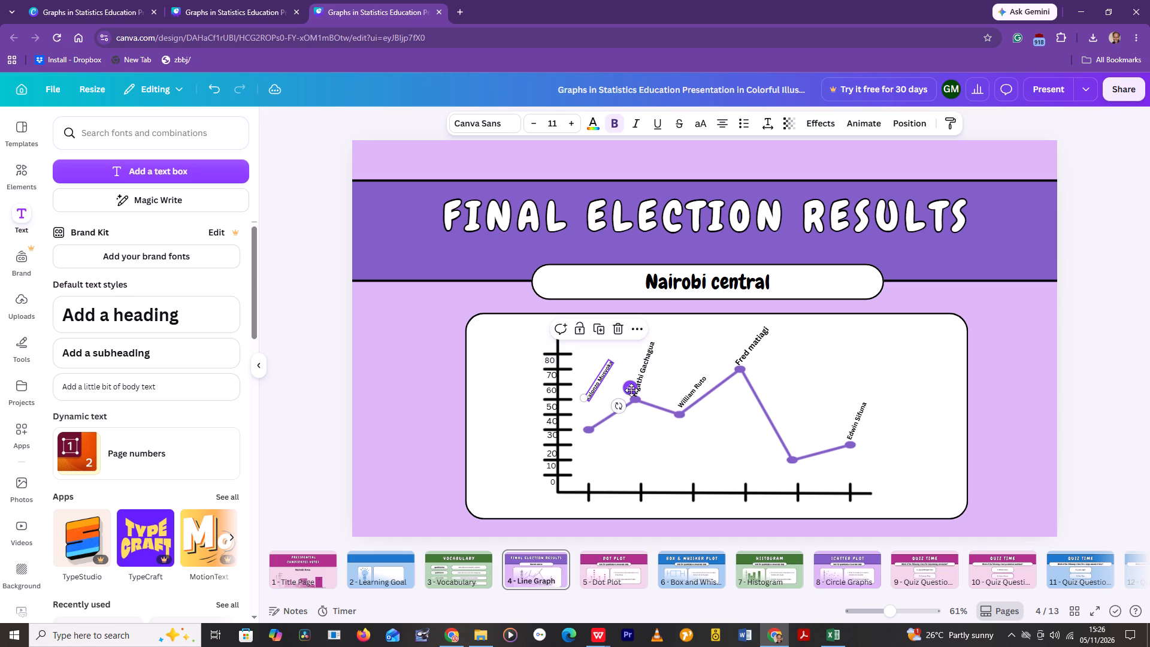
drag(631, 390, 634, 401)
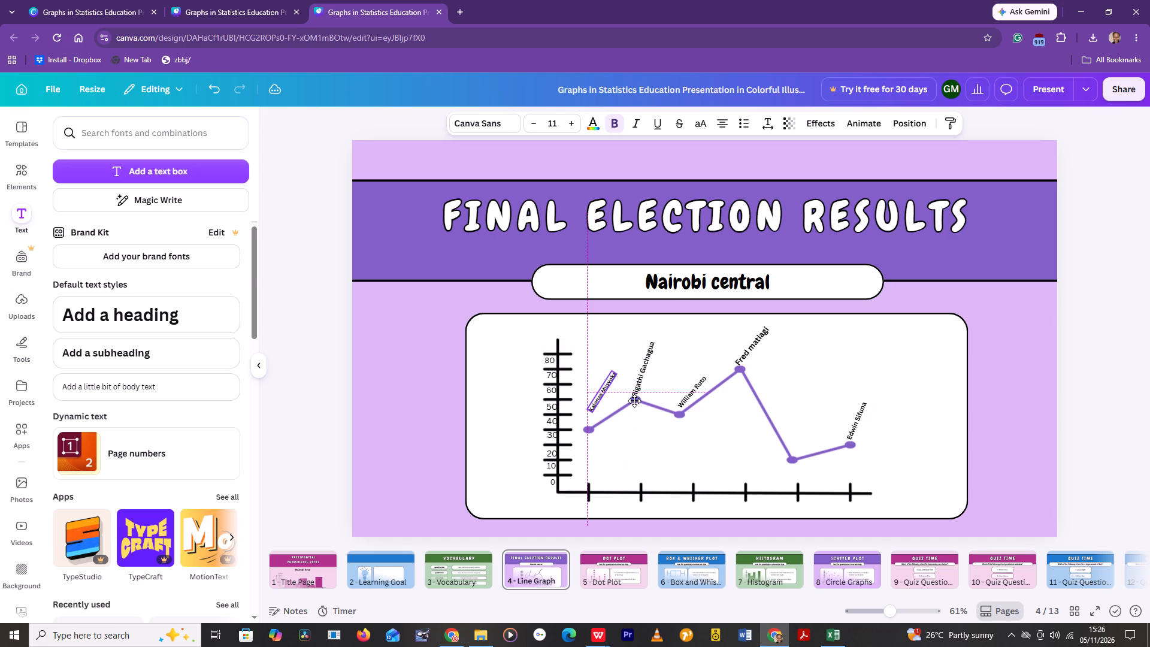
drag(634, 401, 630, 407)
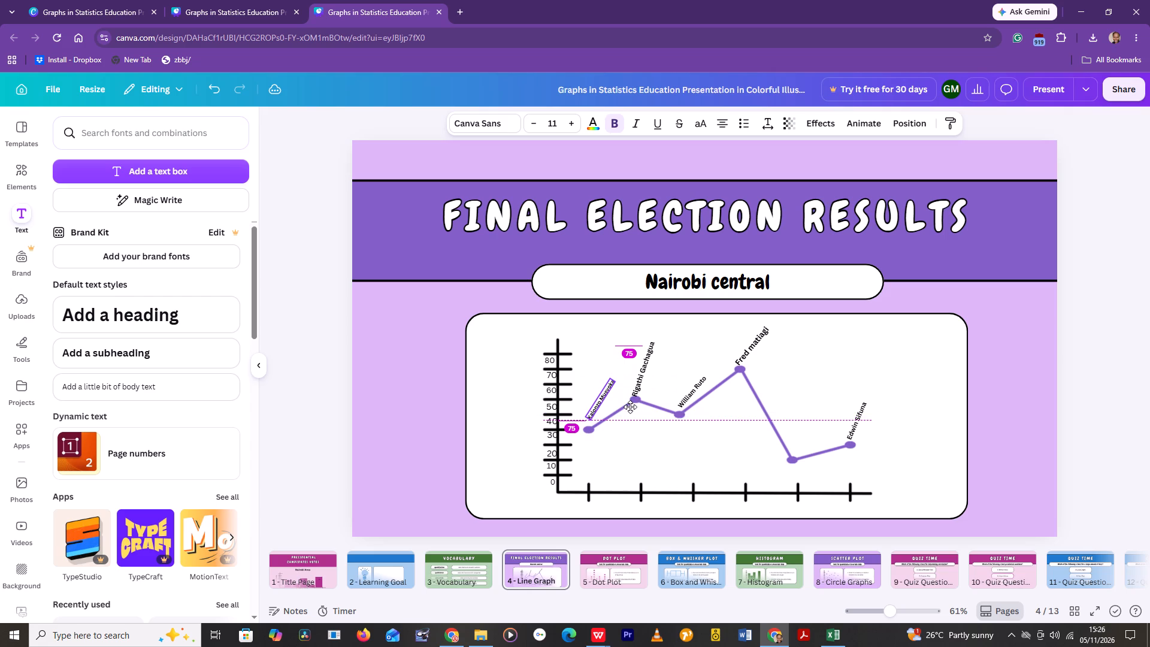
drag(630, 407, 631, 415)
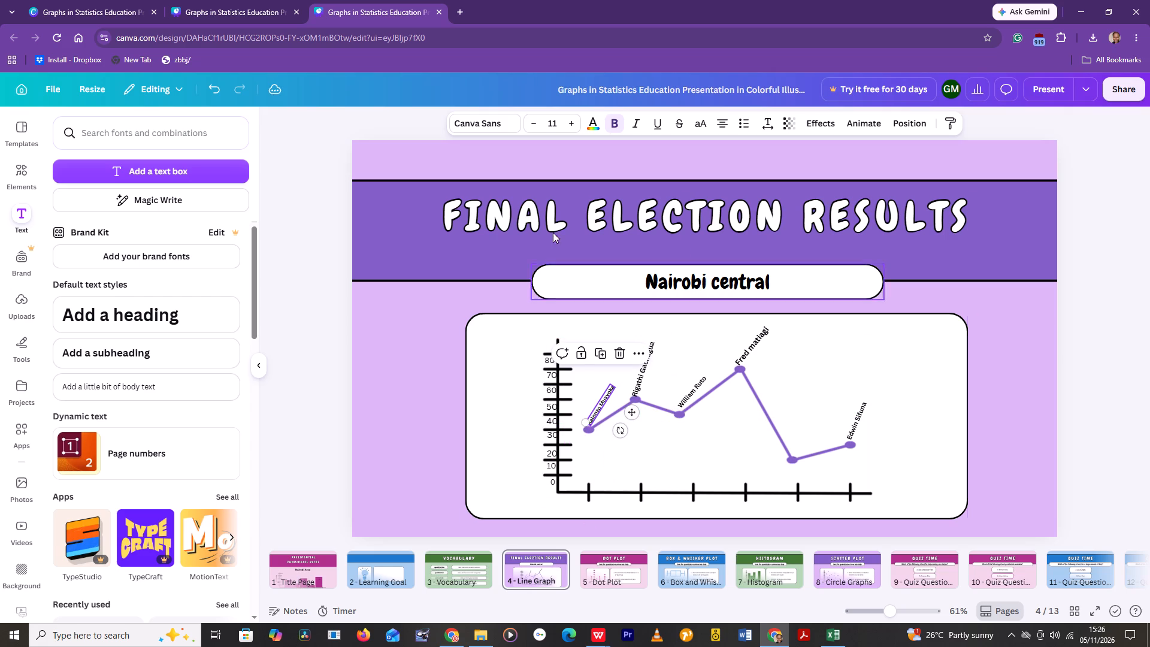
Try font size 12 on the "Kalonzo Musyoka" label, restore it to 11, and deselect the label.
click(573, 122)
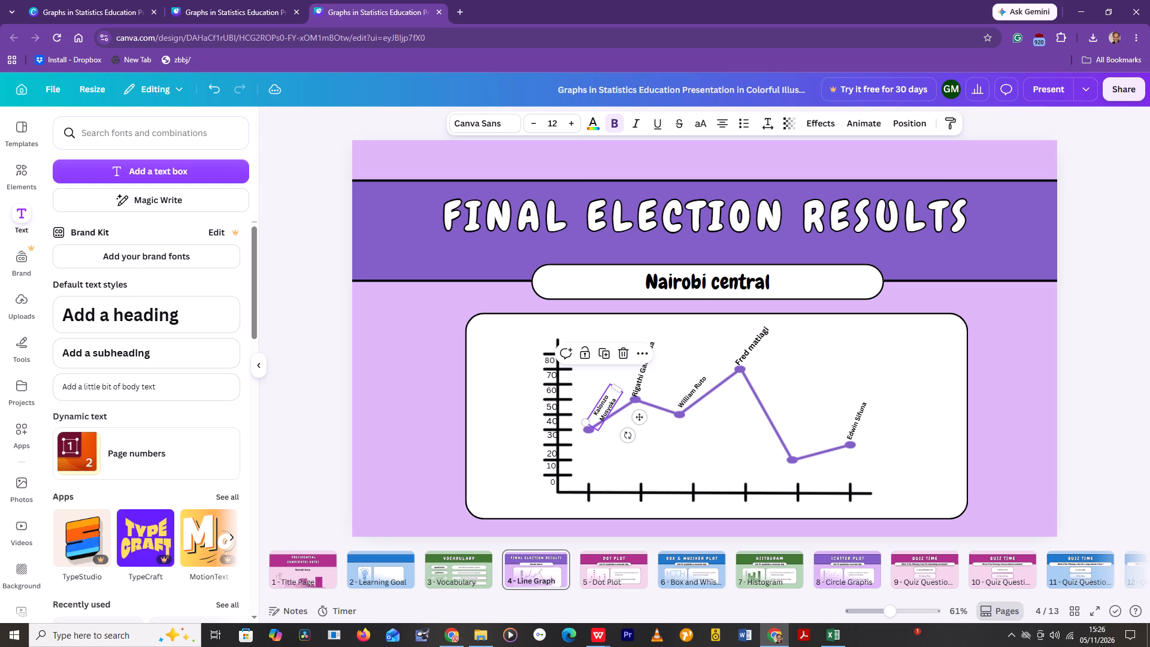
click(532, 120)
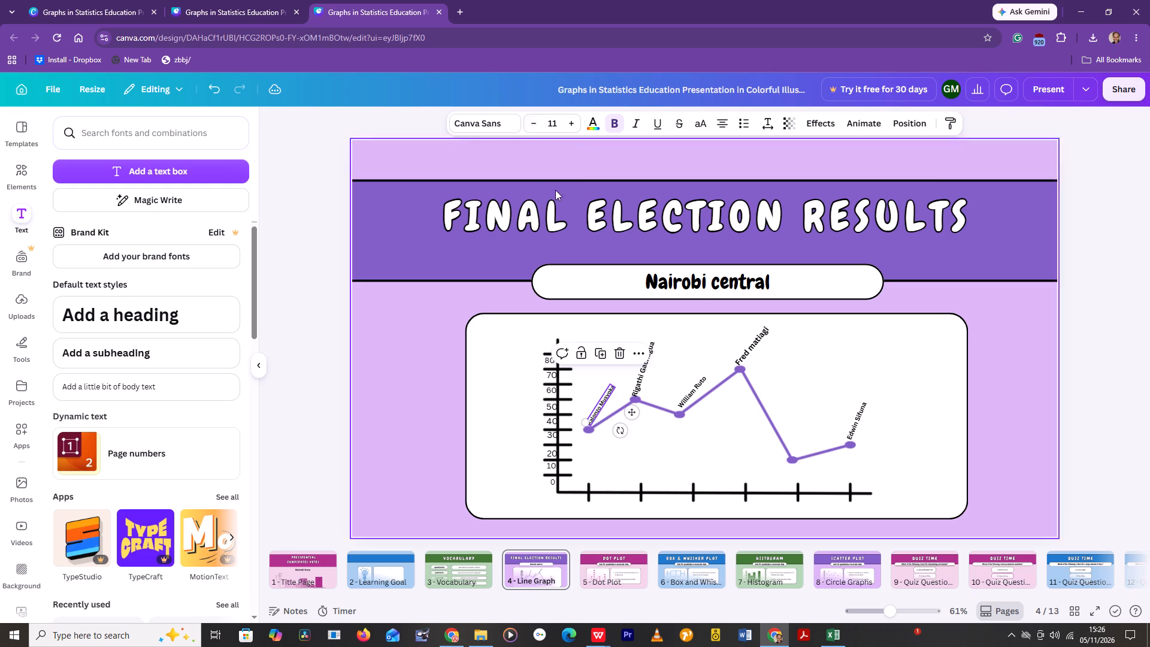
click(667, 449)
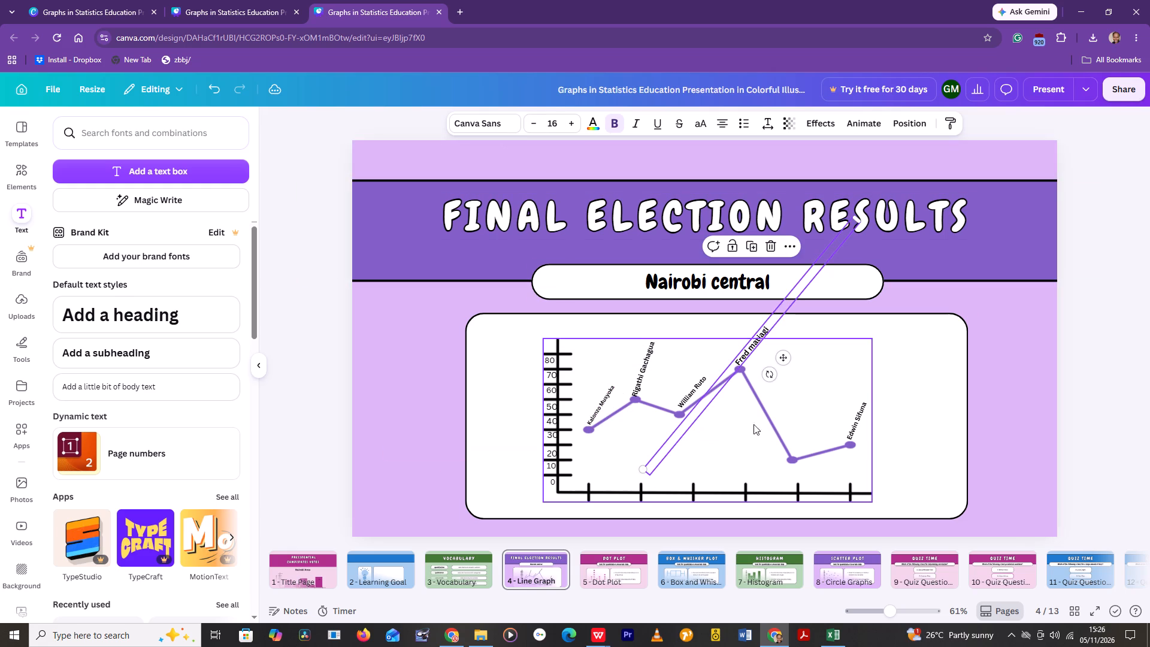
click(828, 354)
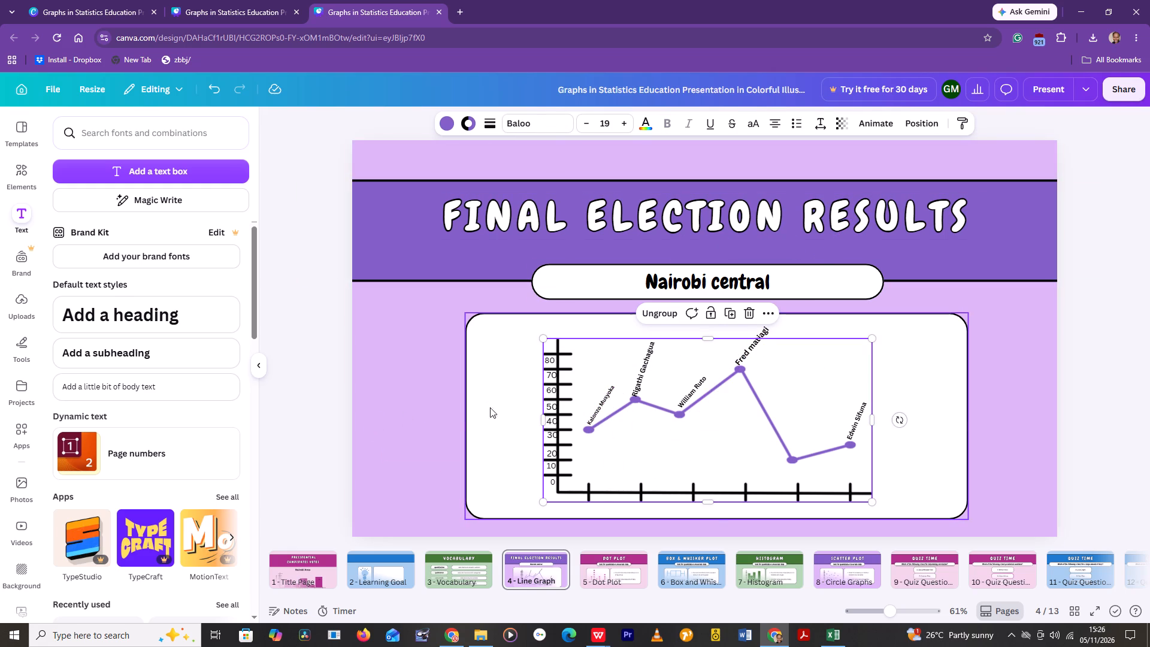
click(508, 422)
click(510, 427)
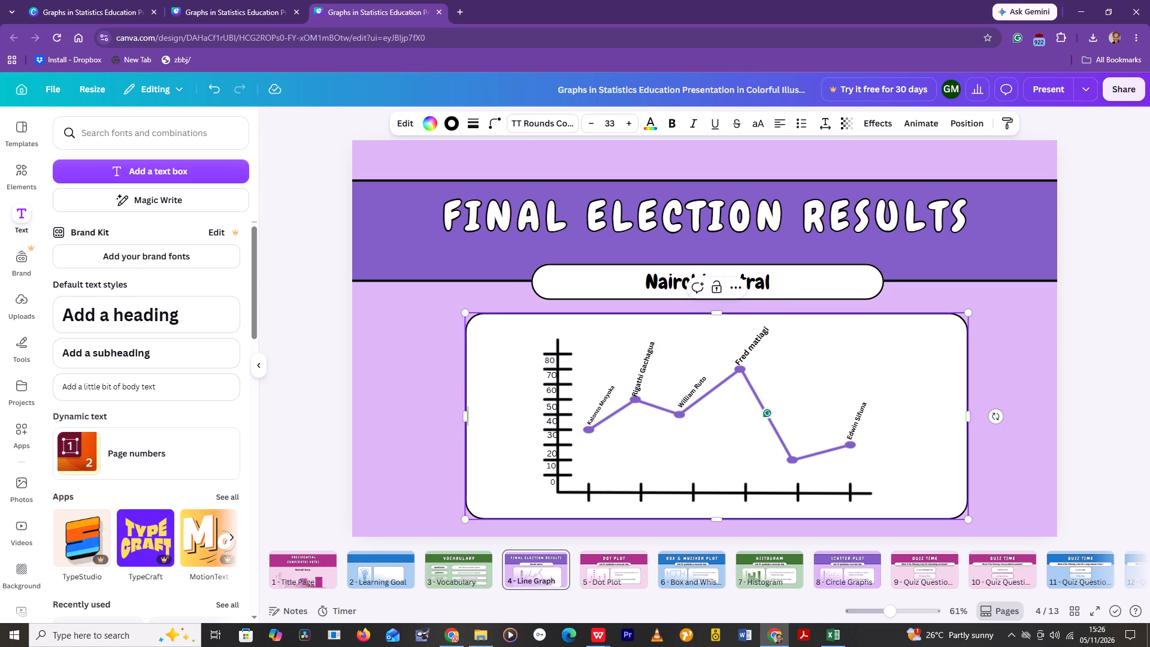
Add a subheading text box, rotate it nearly vertical reading upward, and place it just left of the graph's vertical axis.
click(166, 344)
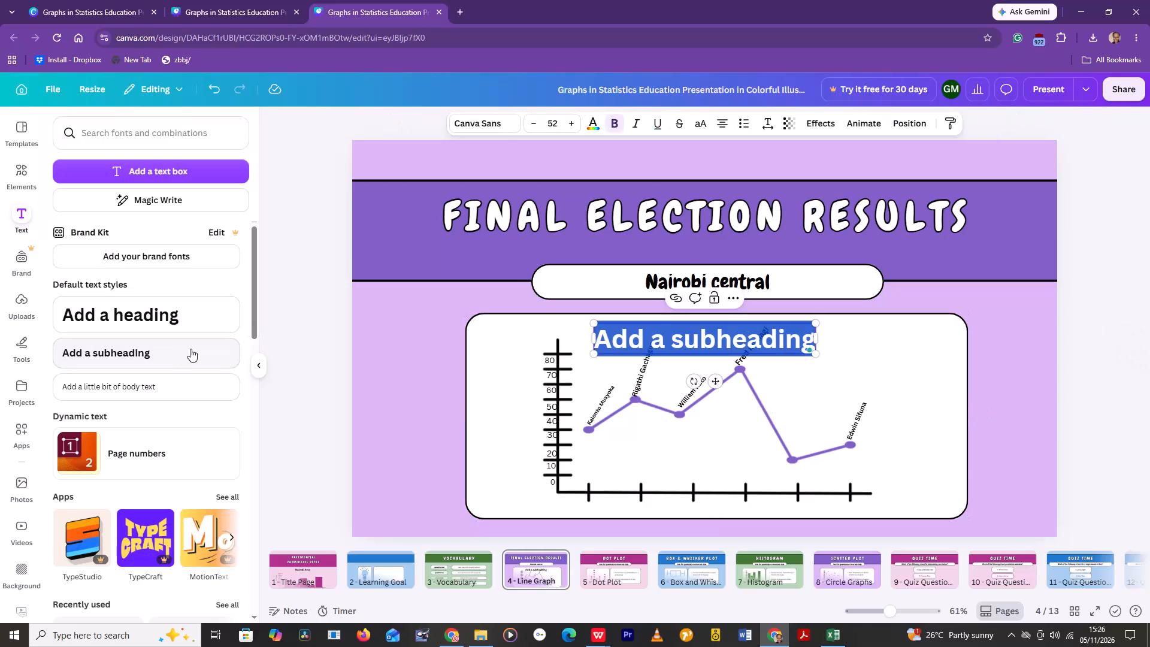
drag(694, 377, 682, 383)
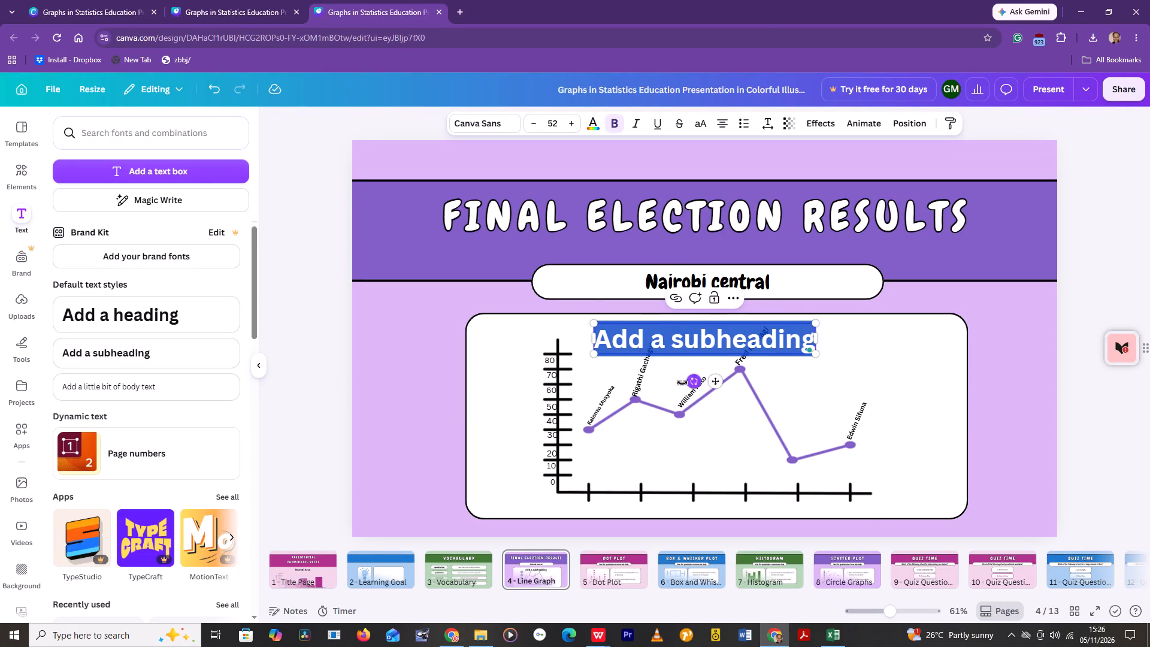
drag(682, 383, 681, 401)
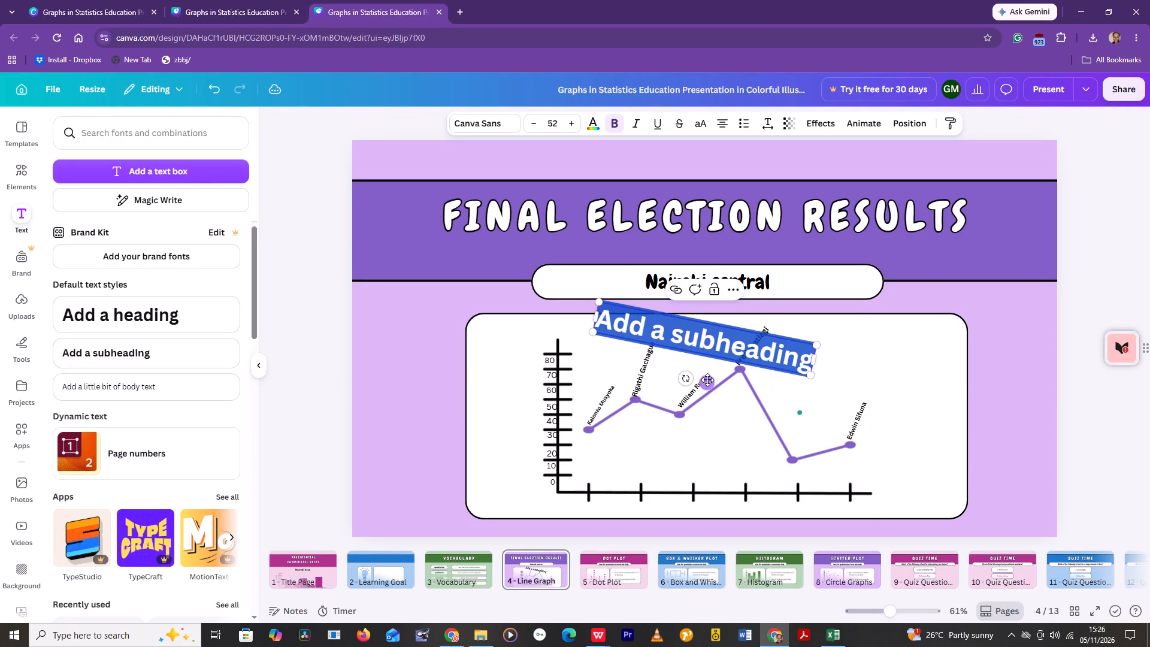
drag(707, 383, 567, 439)
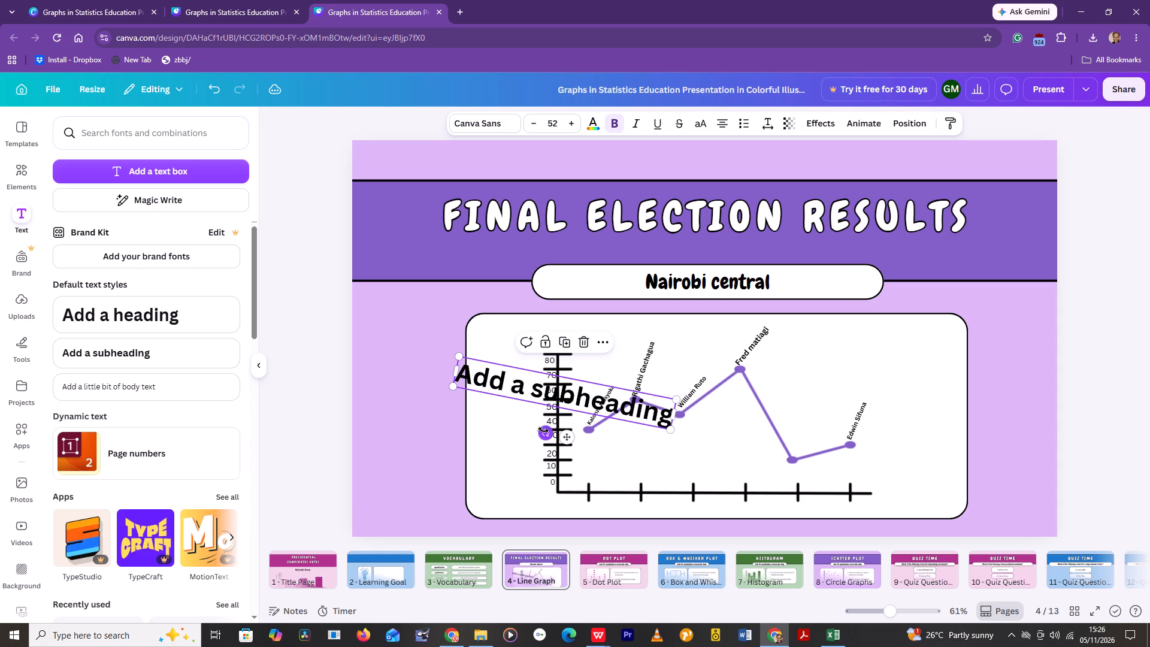
drag(543, 430, 638, 446)
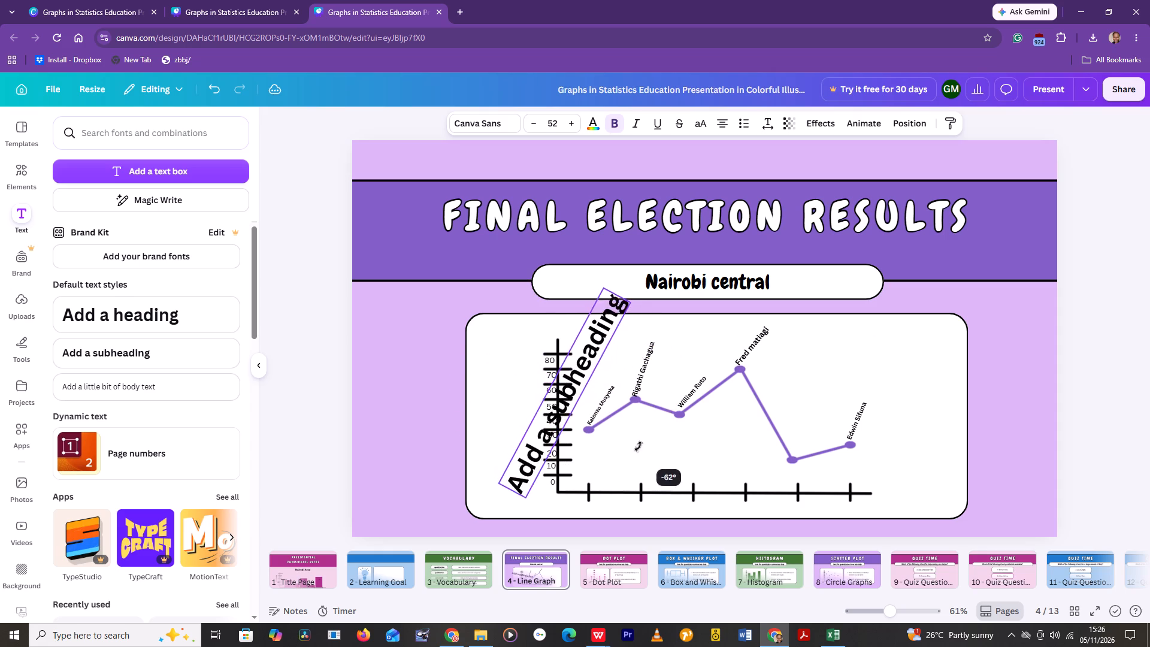
drag(638, 446, 645, 412)
drag(607, 384, 566, 383)
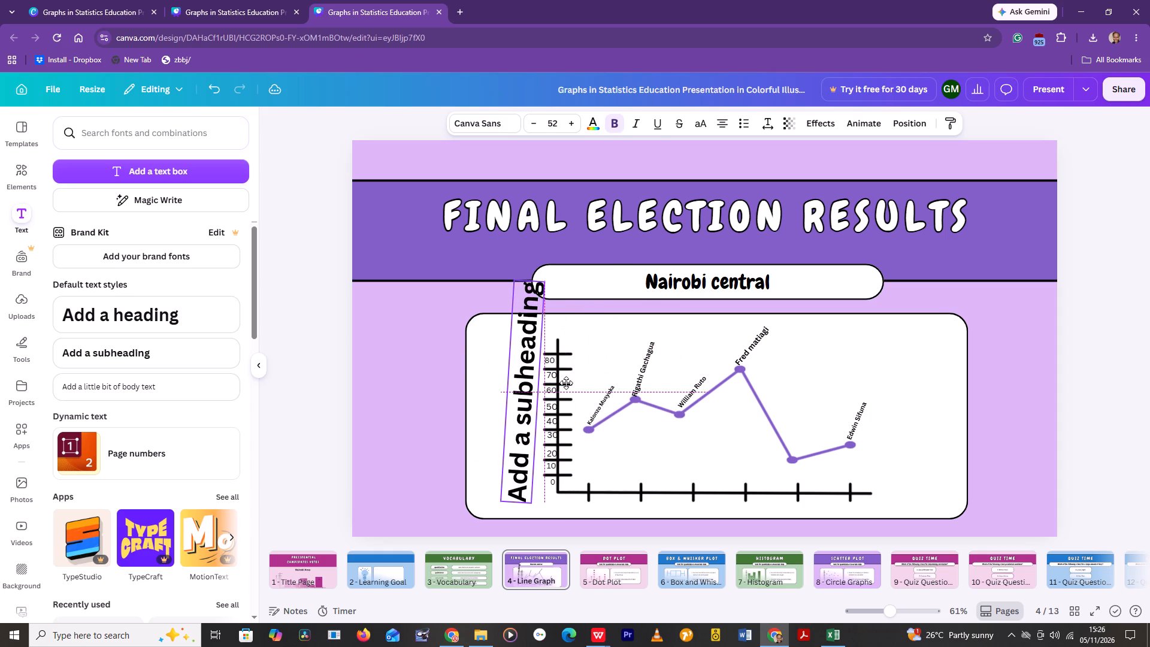
drag(566, 383, 565, 385)
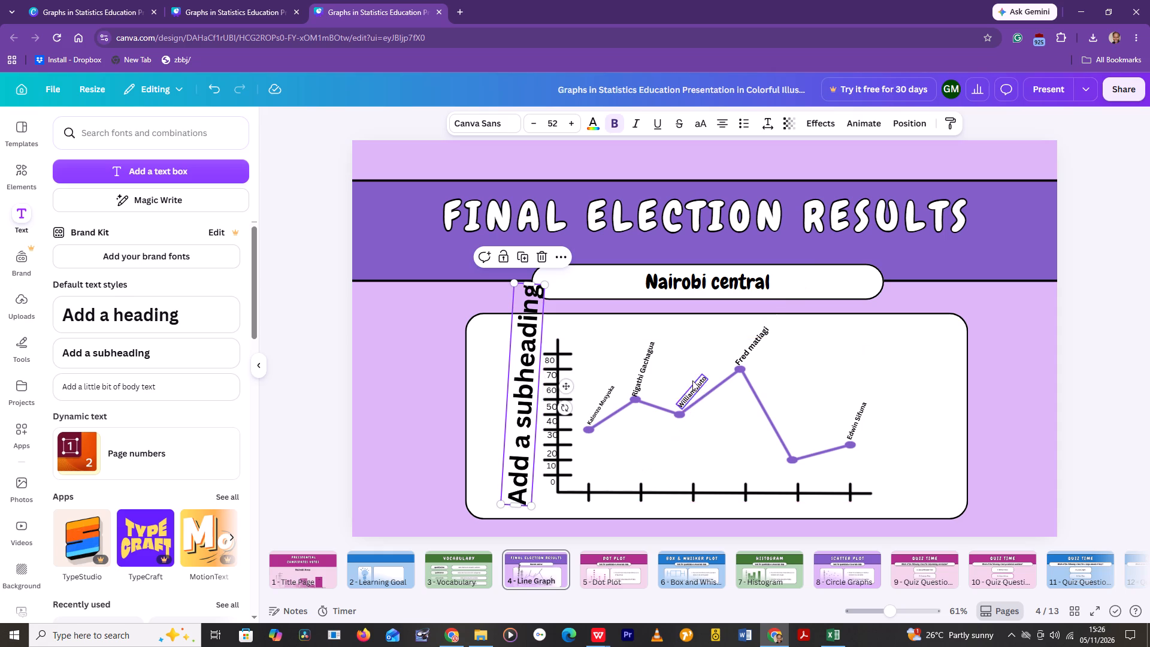
Tilt the "William Ruto" label more steeply upward and reposition it so it rises from the graph's third data point.
click(695, 384)
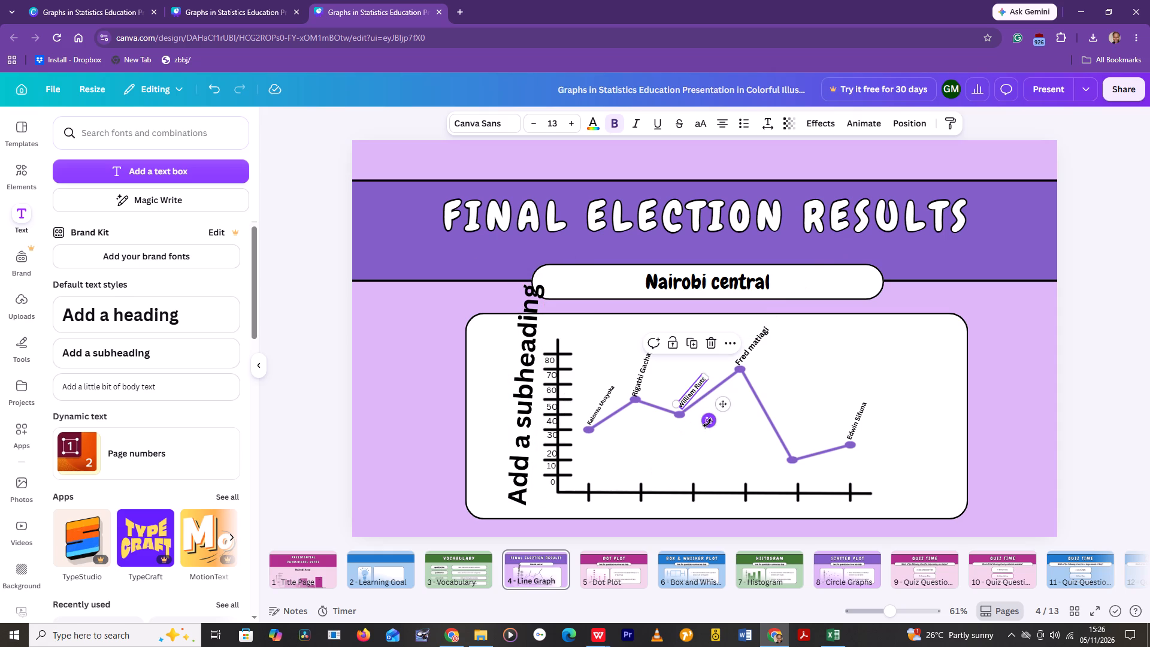
drag(707, 423, 727, 425)
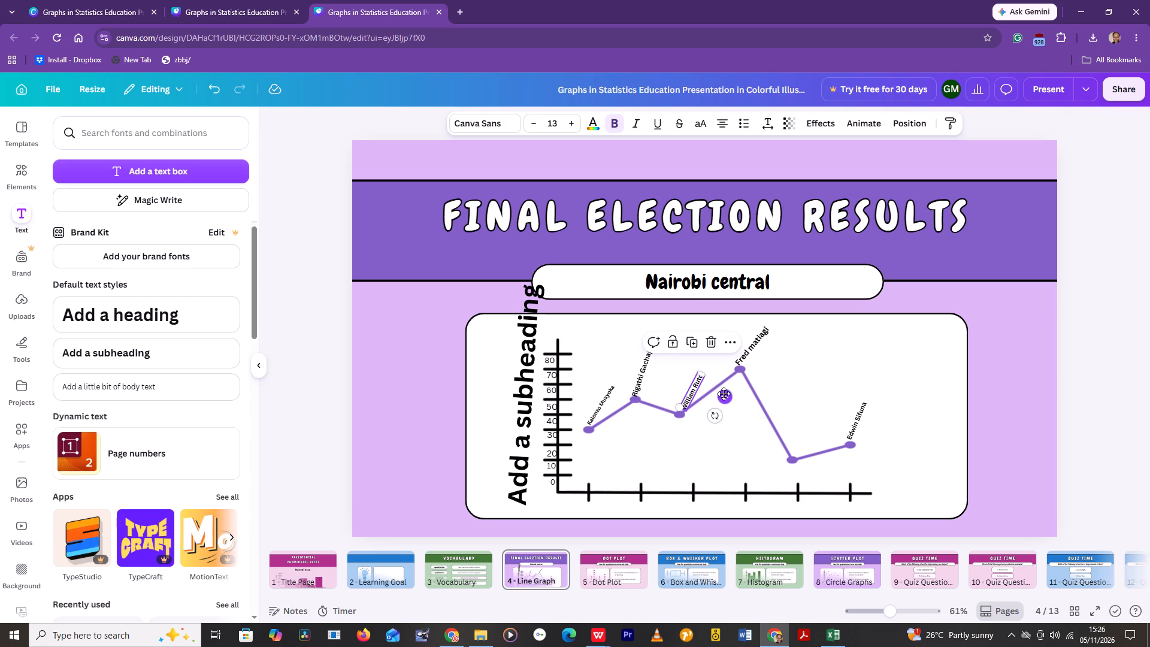
drag(728, 397, 713, 398)
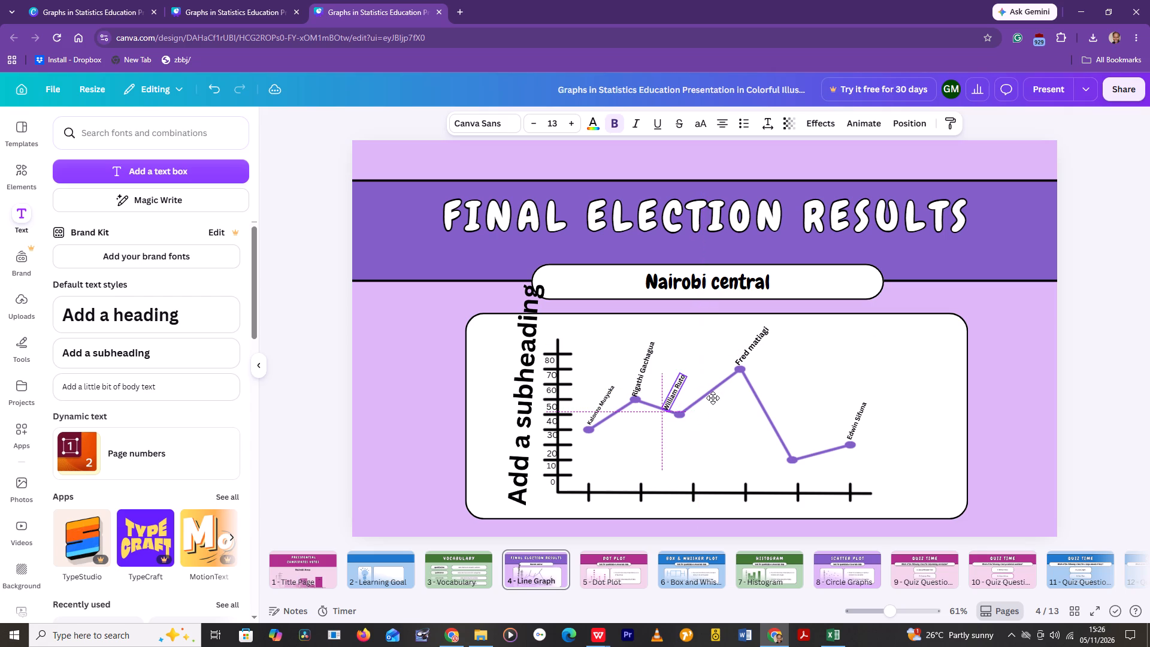
drag(713, 398, 721, 399)
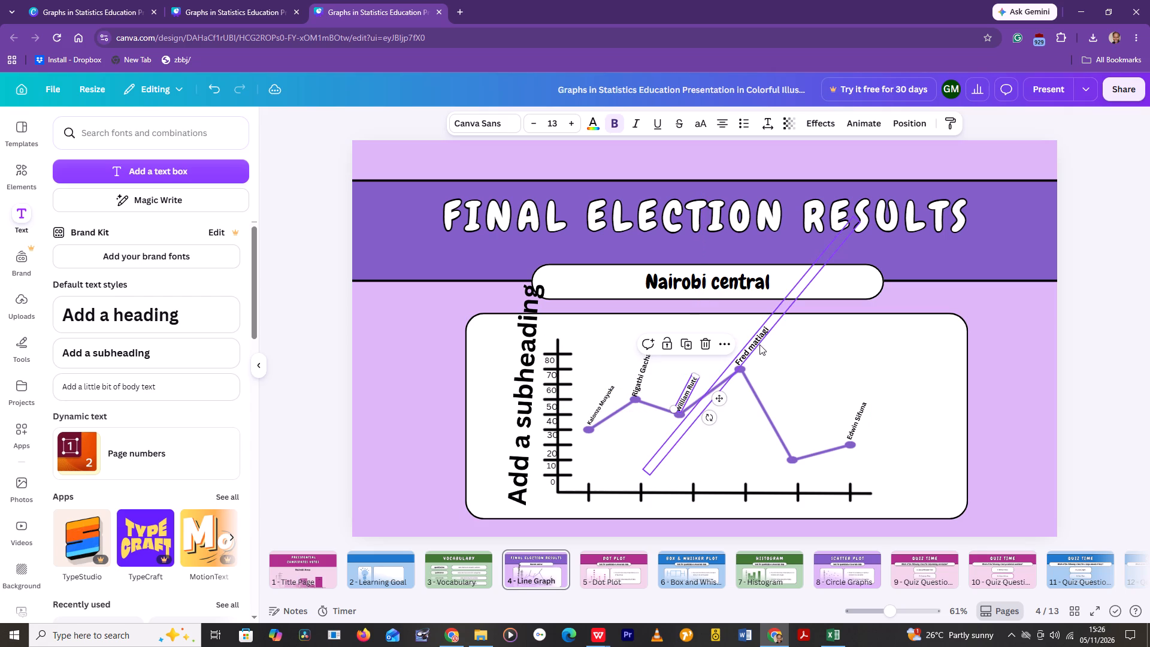
Rotate the "Fred matiagi" label at the graph's peak to a steeper upward tilt, similar to the "William Ruto" label.
click(761, 335)
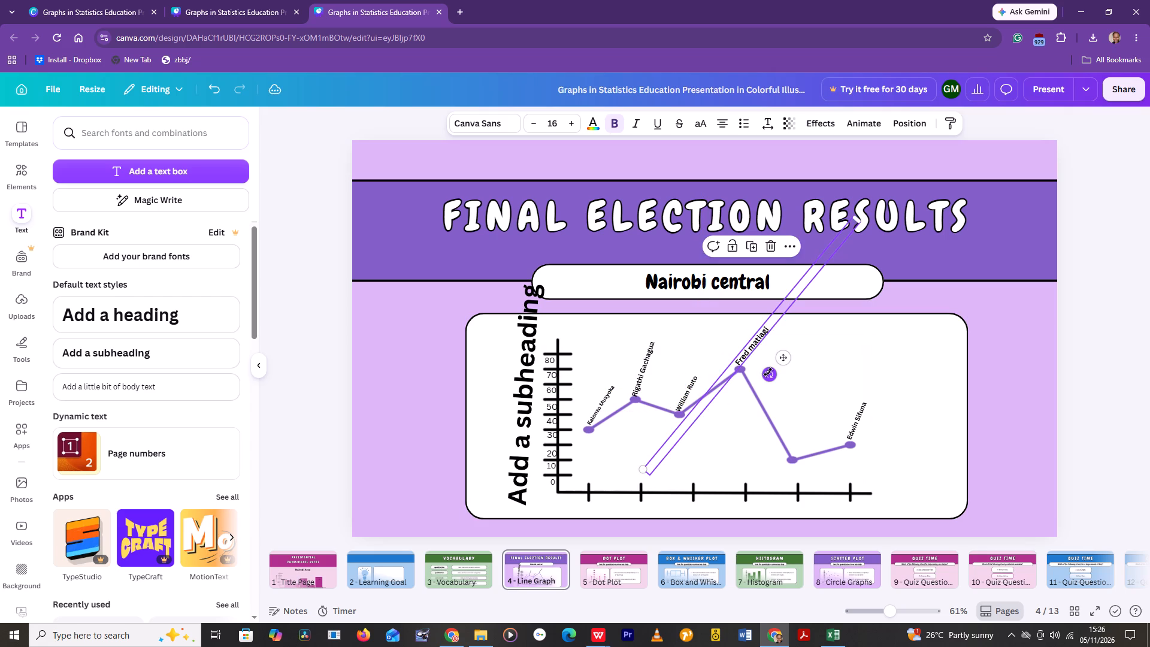
drag(768, 372, 773, 358)
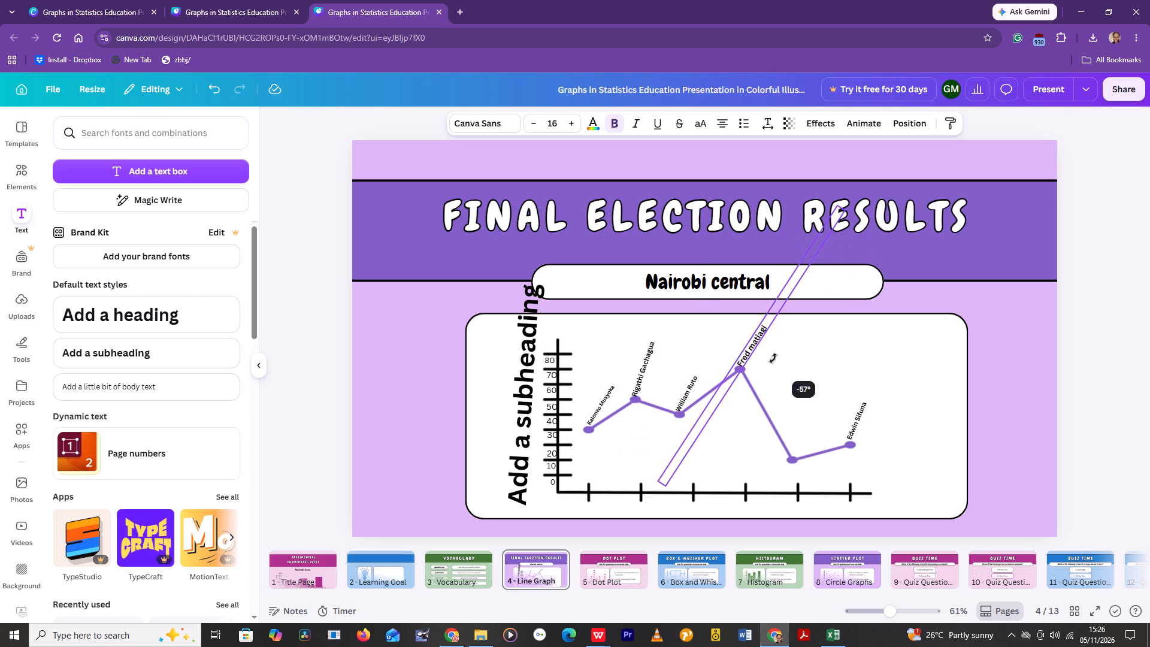
drag(773, 358, 776, 350)
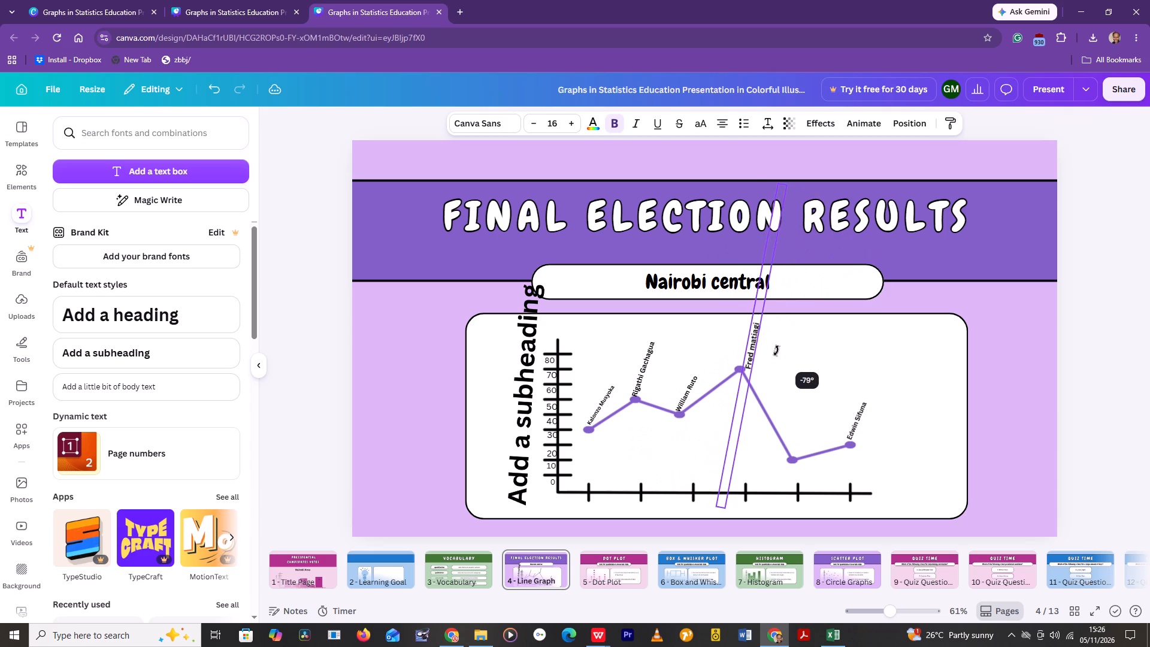
drag(776, 350, 776, 369)
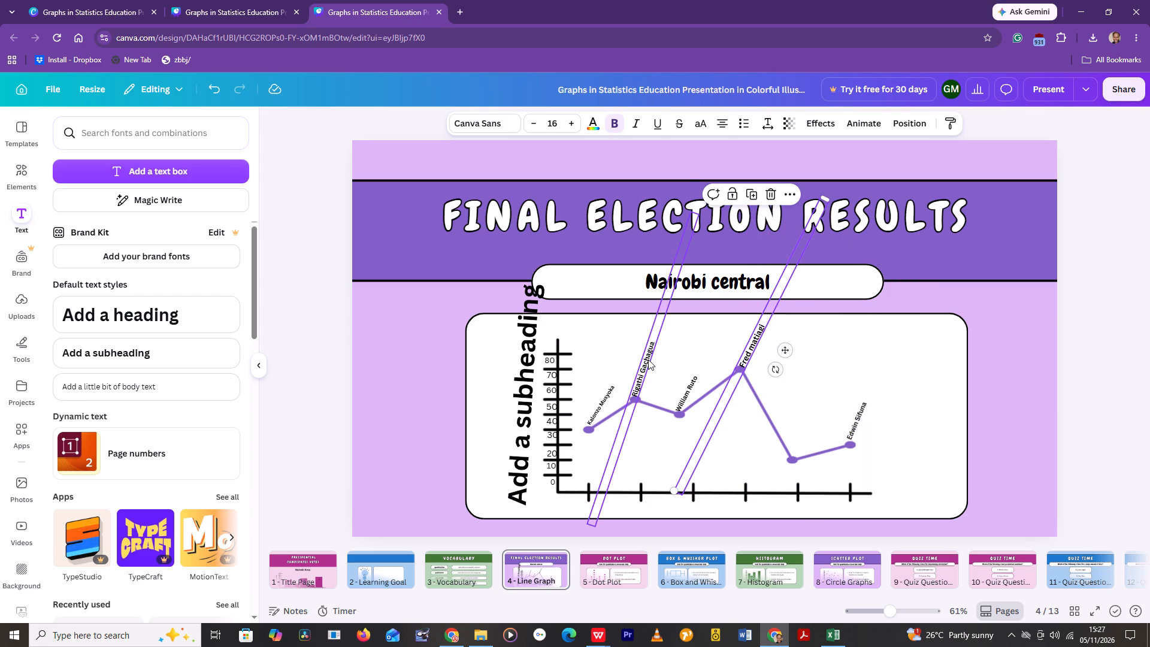
Rotate the "Rigathi Gachagua" label to a slightly less steep tilt, in line with the neighbouring candidate labels.
click(648, 359)
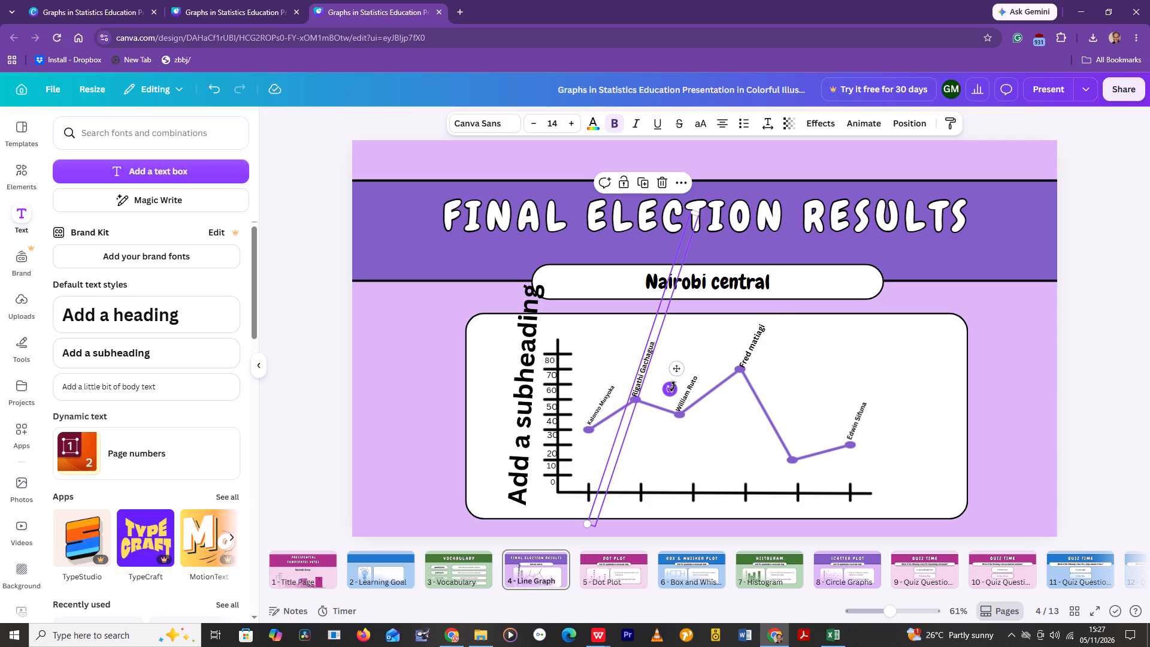
drag(673, 386, 674, 388)
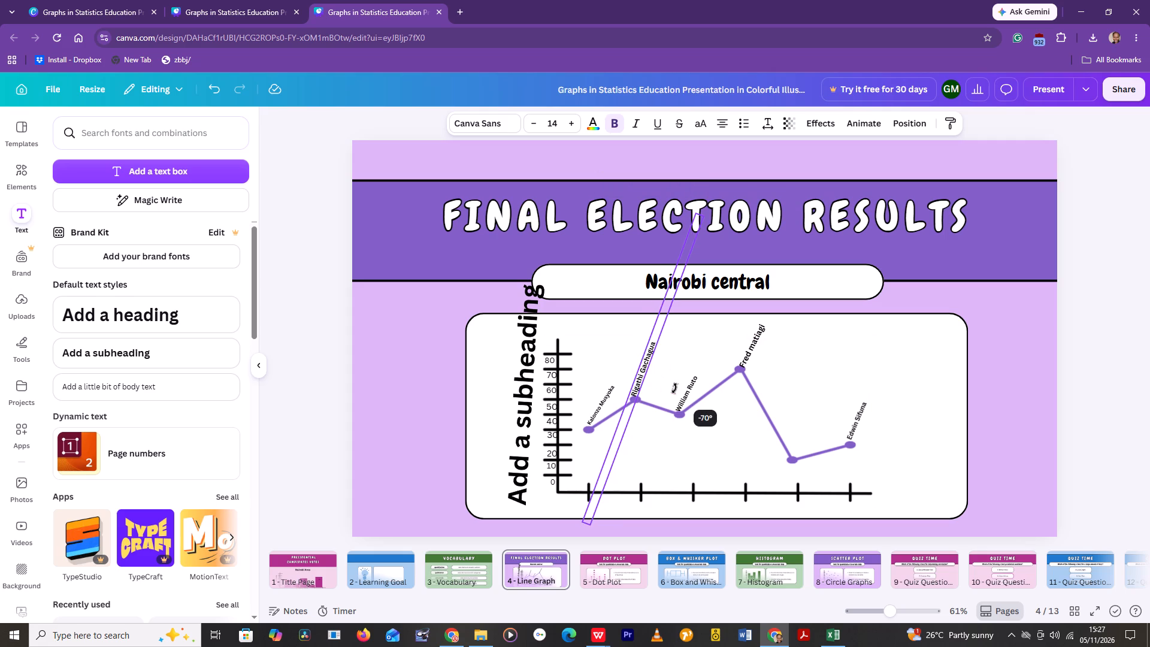
drag(674, 388, 676, 392)
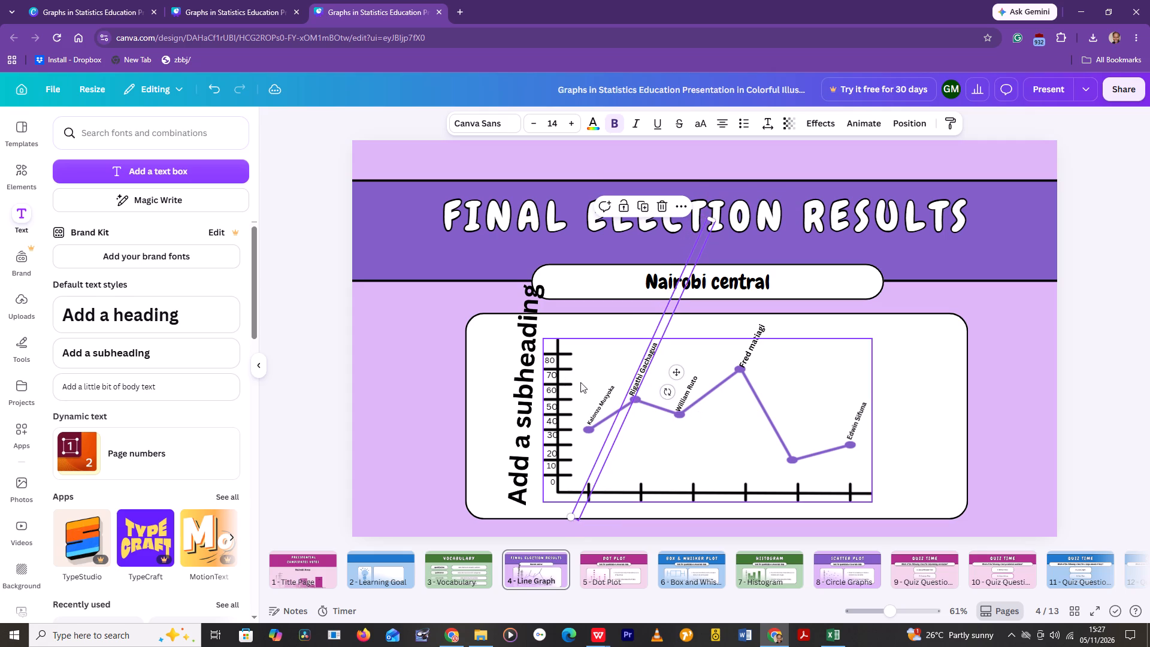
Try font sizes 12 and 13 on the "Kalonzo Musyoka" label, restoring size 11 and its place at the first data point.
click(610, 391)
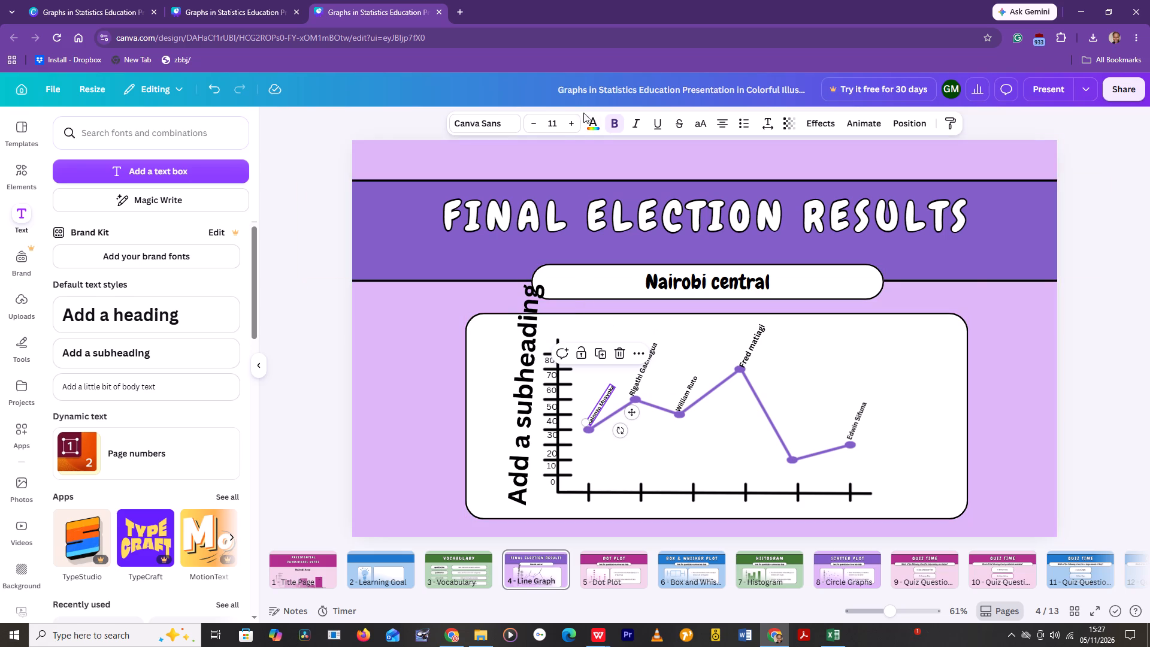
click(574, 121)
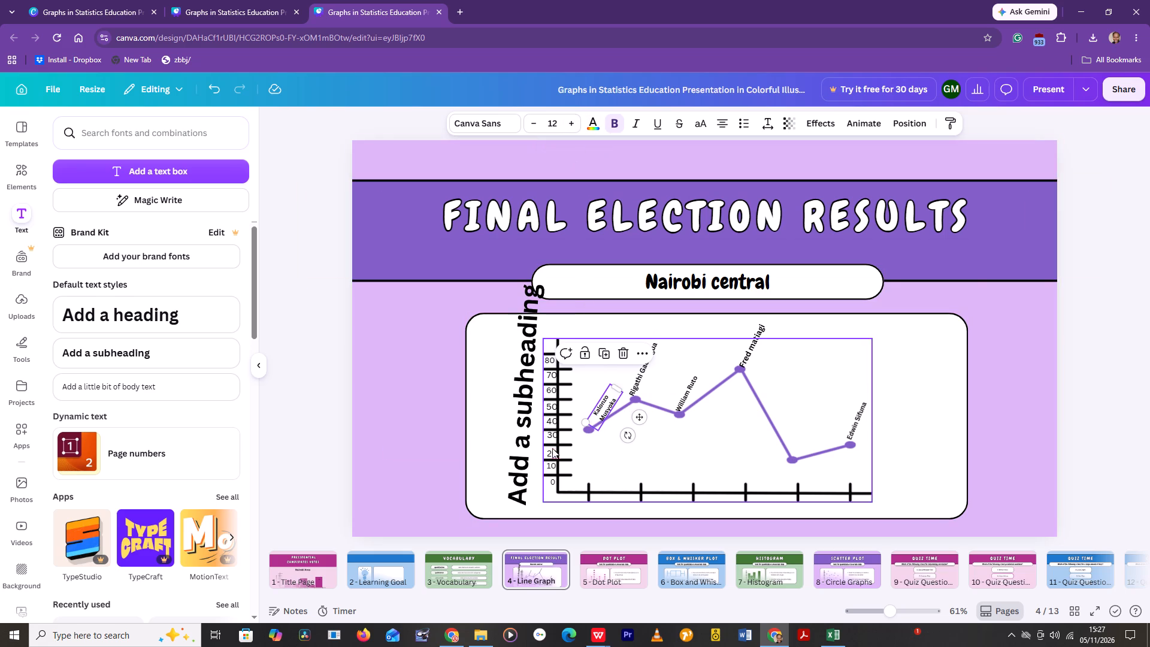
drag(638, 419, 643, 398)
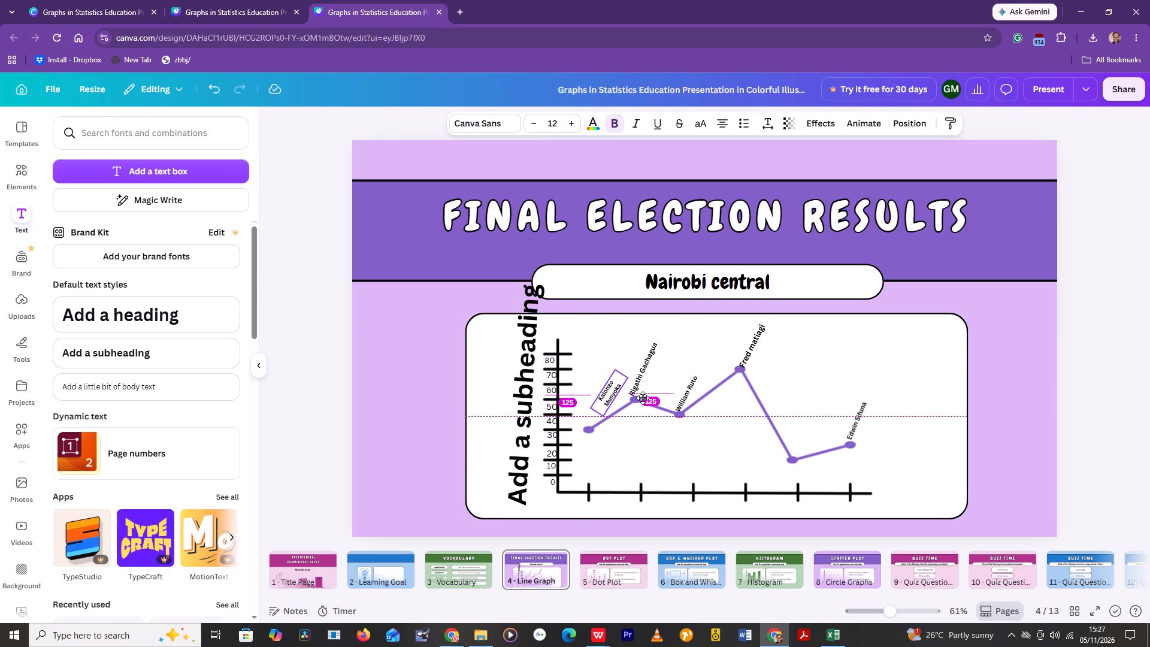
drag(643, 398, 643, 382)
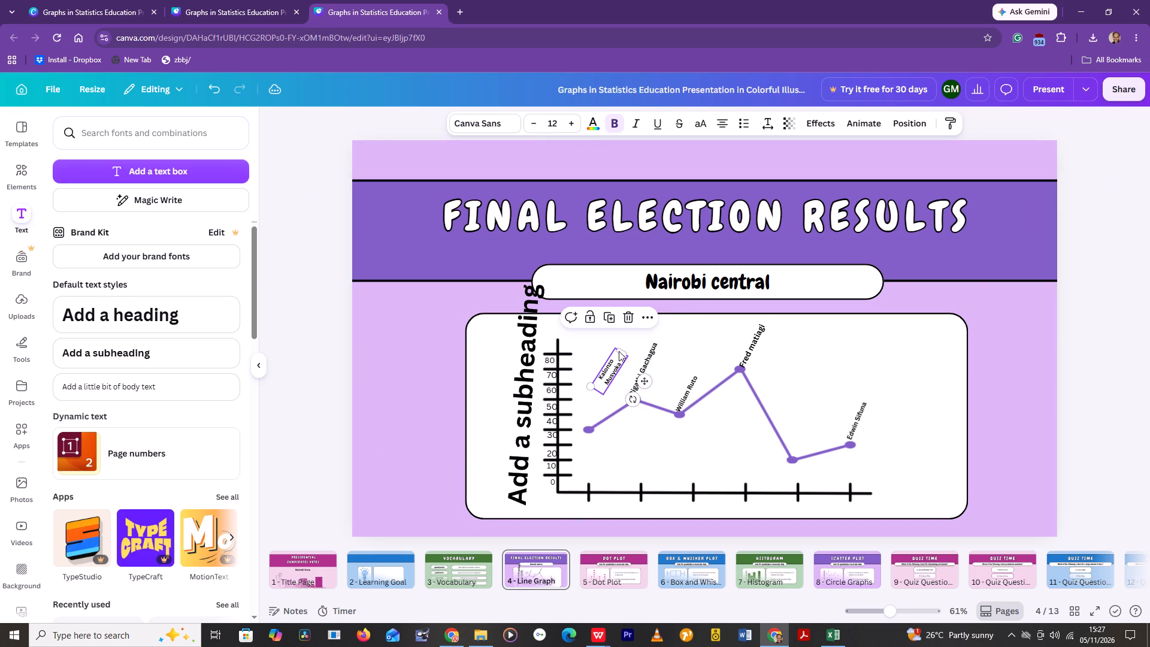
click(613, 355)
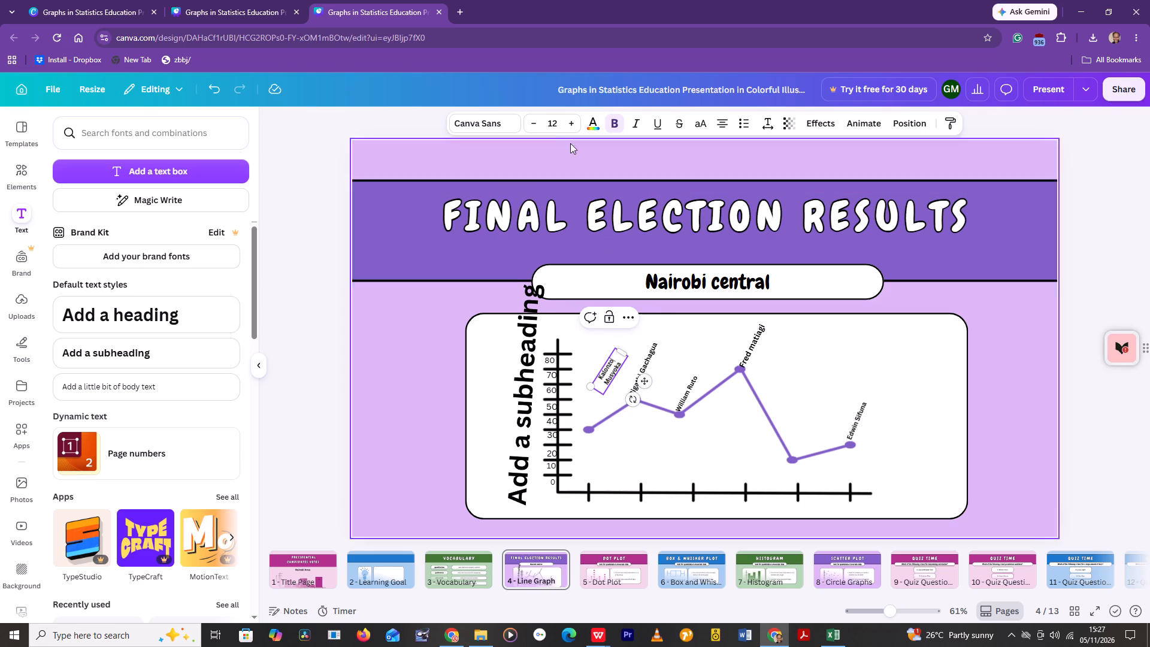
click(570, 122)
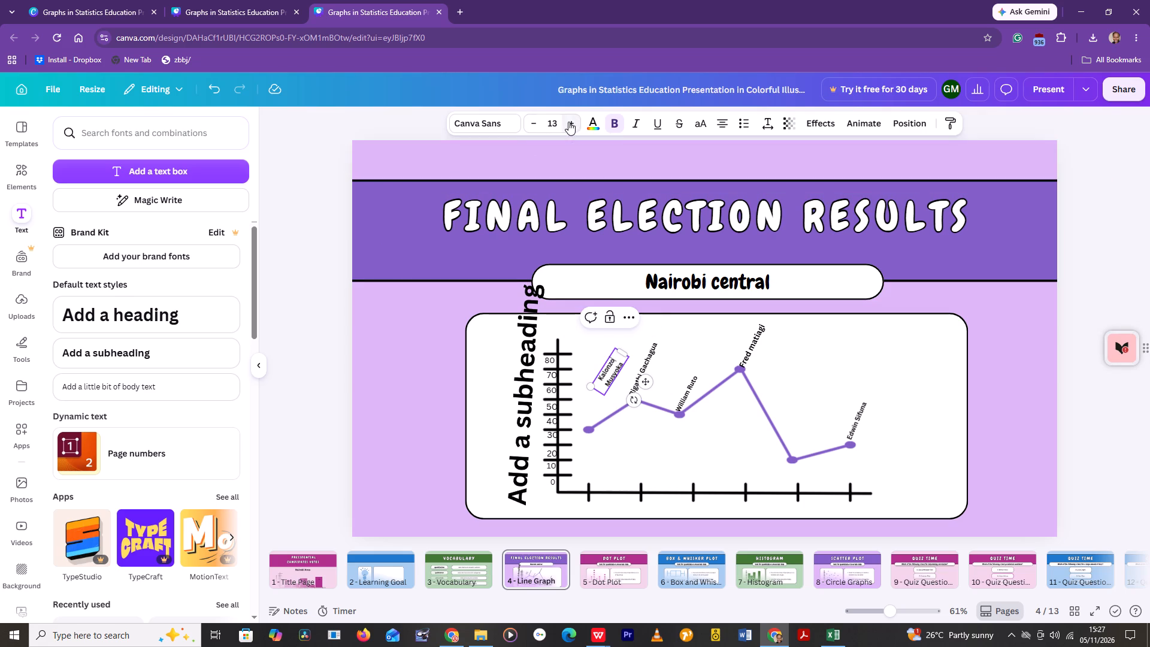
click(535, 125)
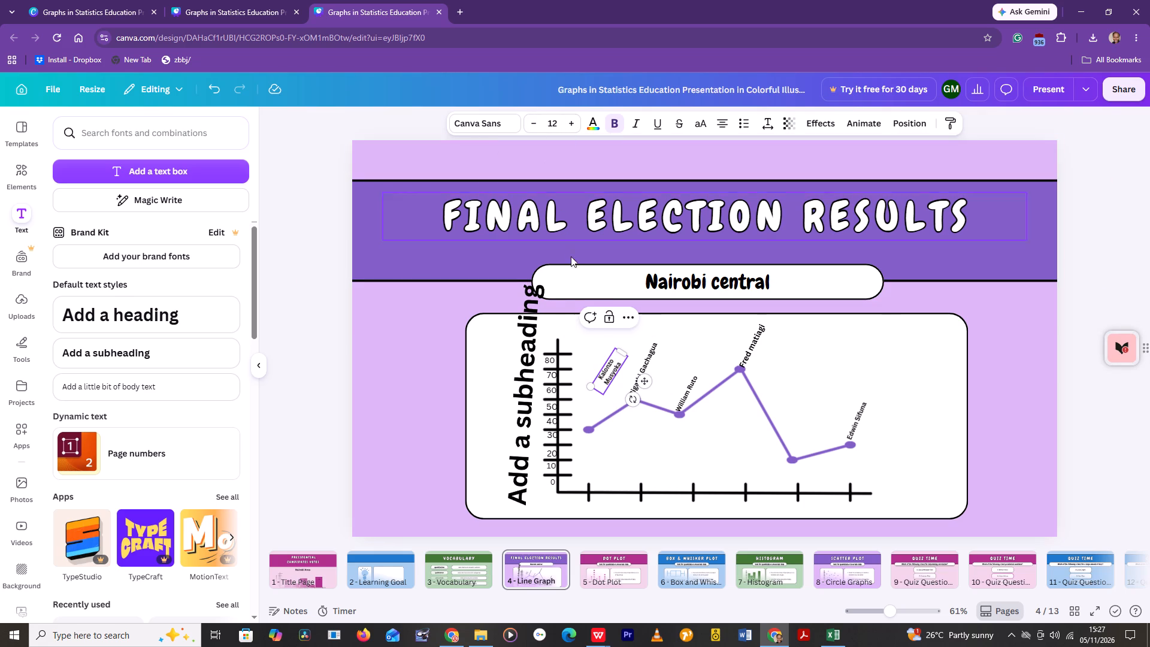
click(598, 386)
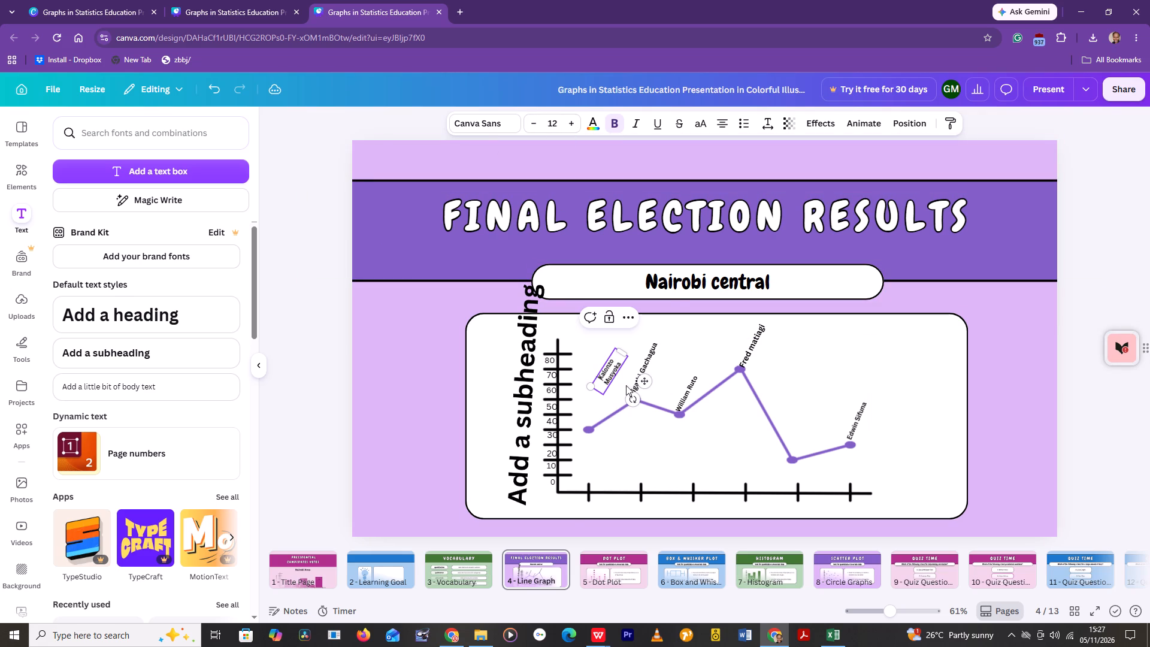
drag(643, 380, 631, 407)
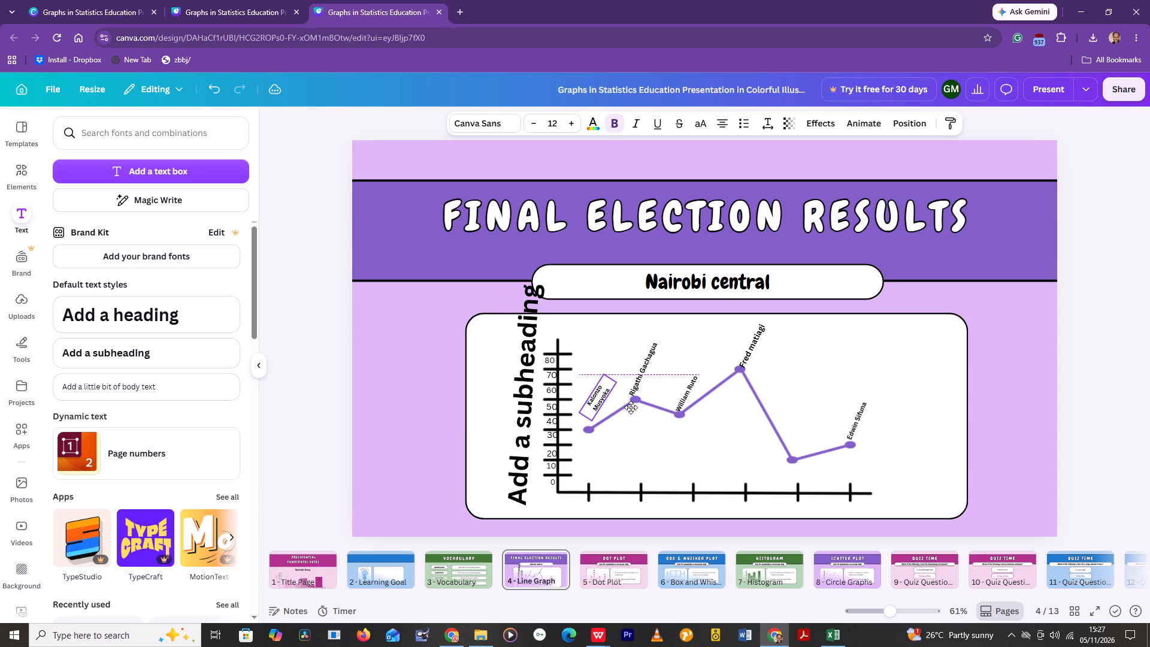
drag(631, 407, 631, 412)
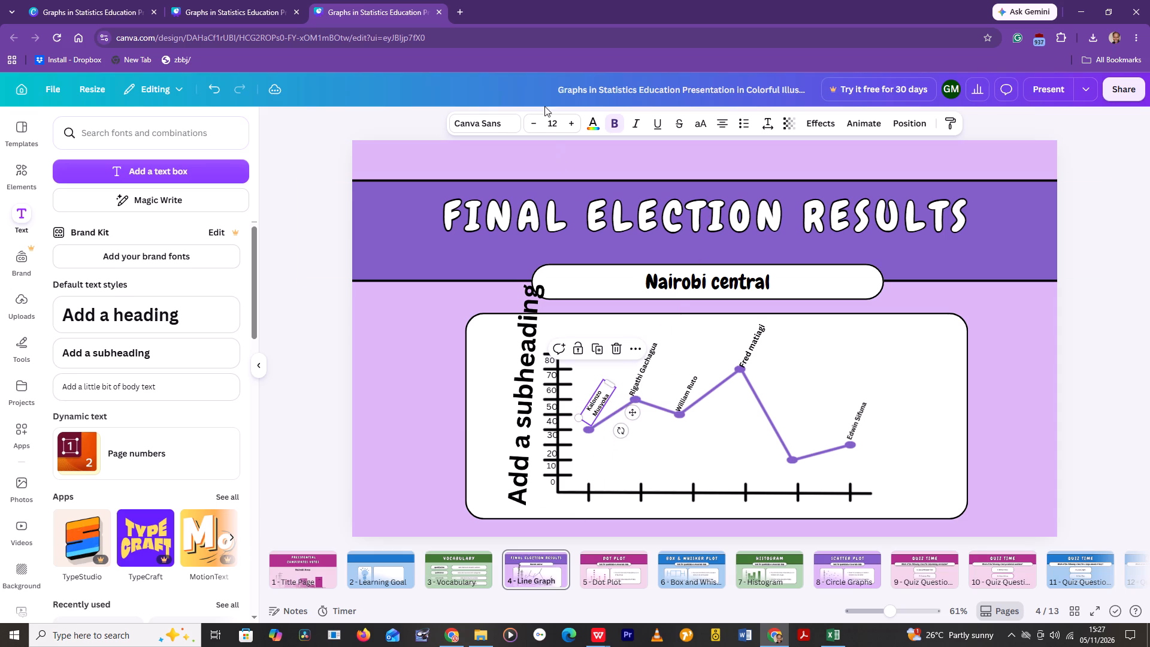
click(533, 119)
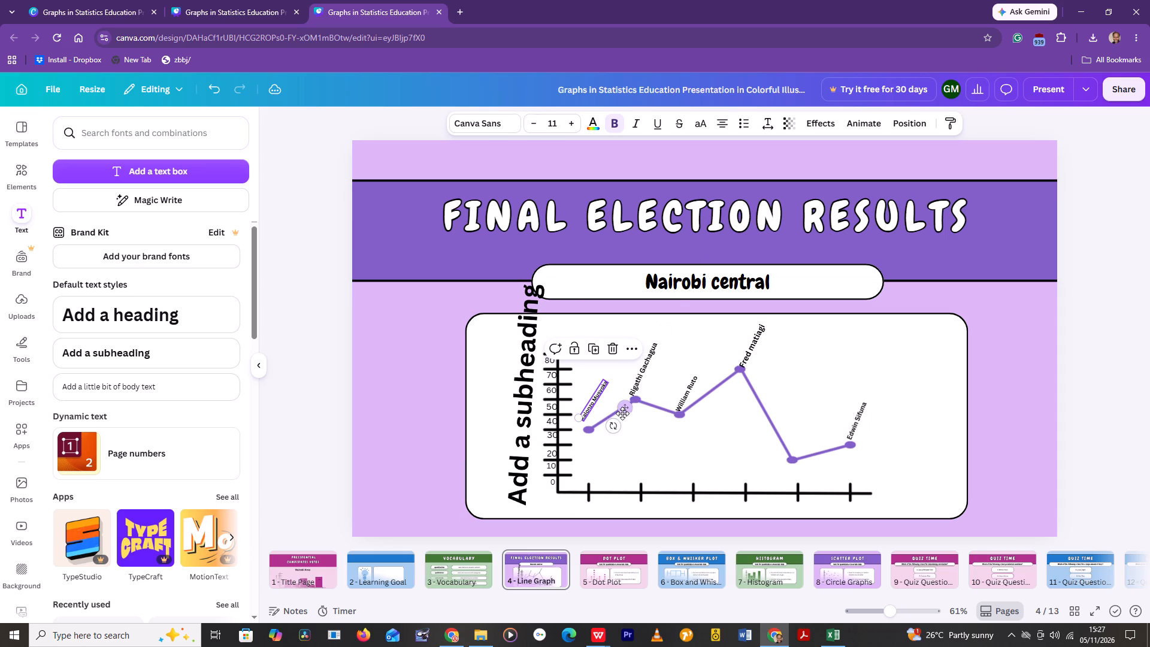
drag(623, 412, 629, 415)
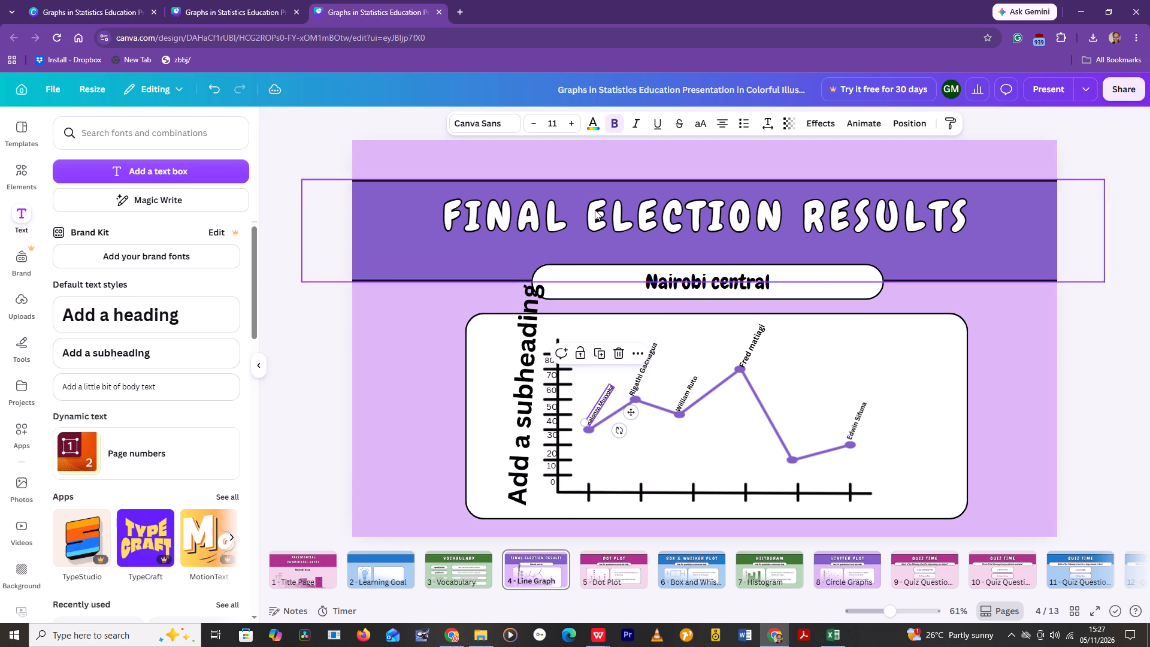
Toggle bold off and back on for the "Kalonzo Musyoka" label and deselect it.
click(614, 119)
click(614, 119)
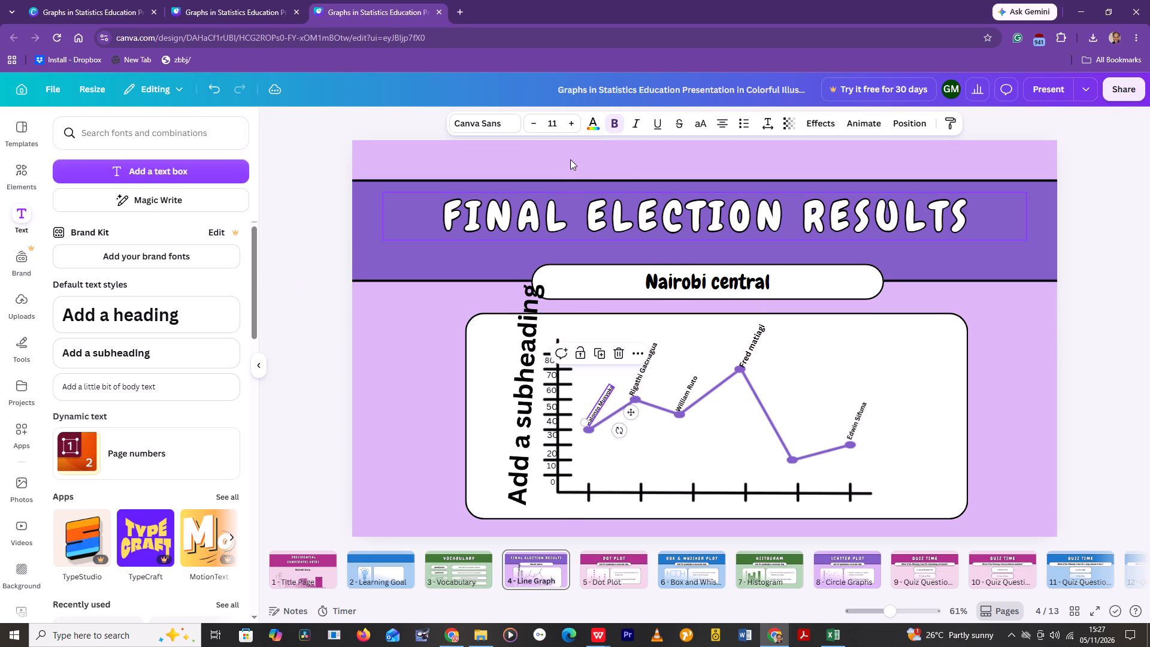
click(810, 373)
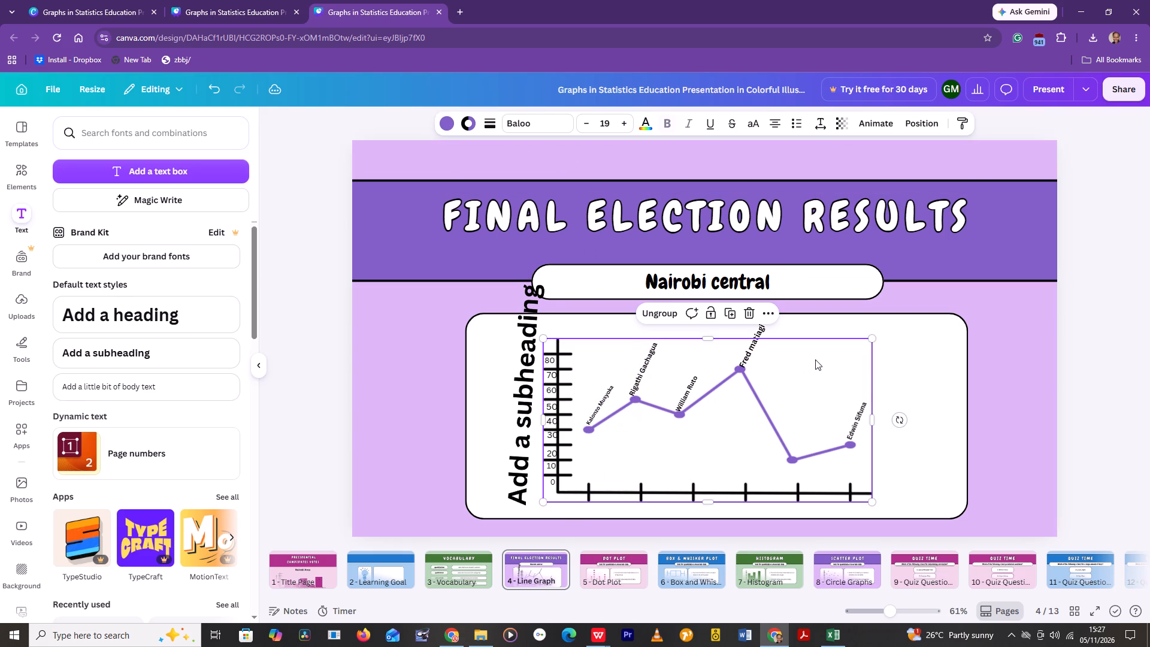
Reduce the "Rigathi Gachagua" label's font size to 11 and nudge the label back onto the second data point.
click(645, 362)
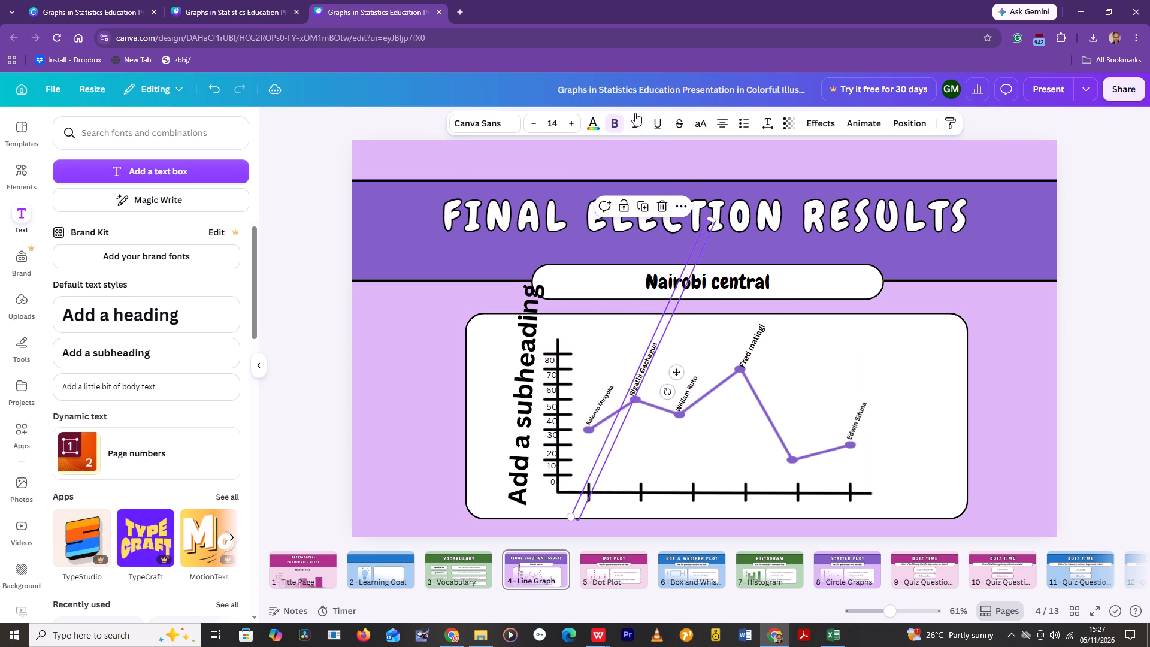
click(535, 125)
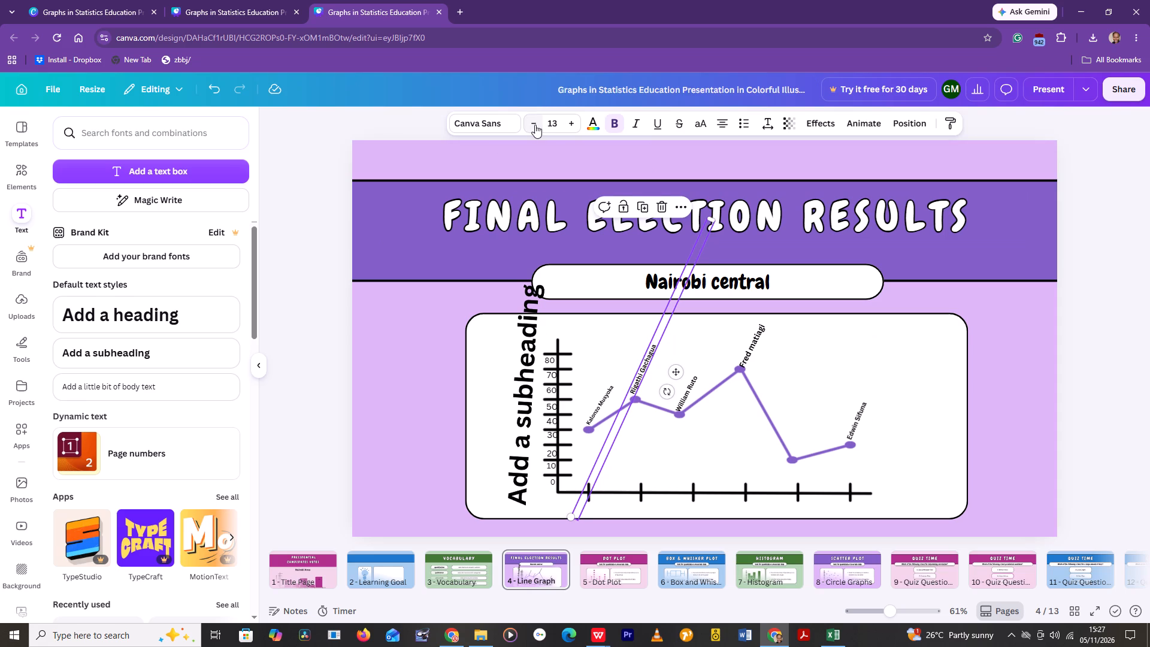
click(535, 125)
click(535, 125)
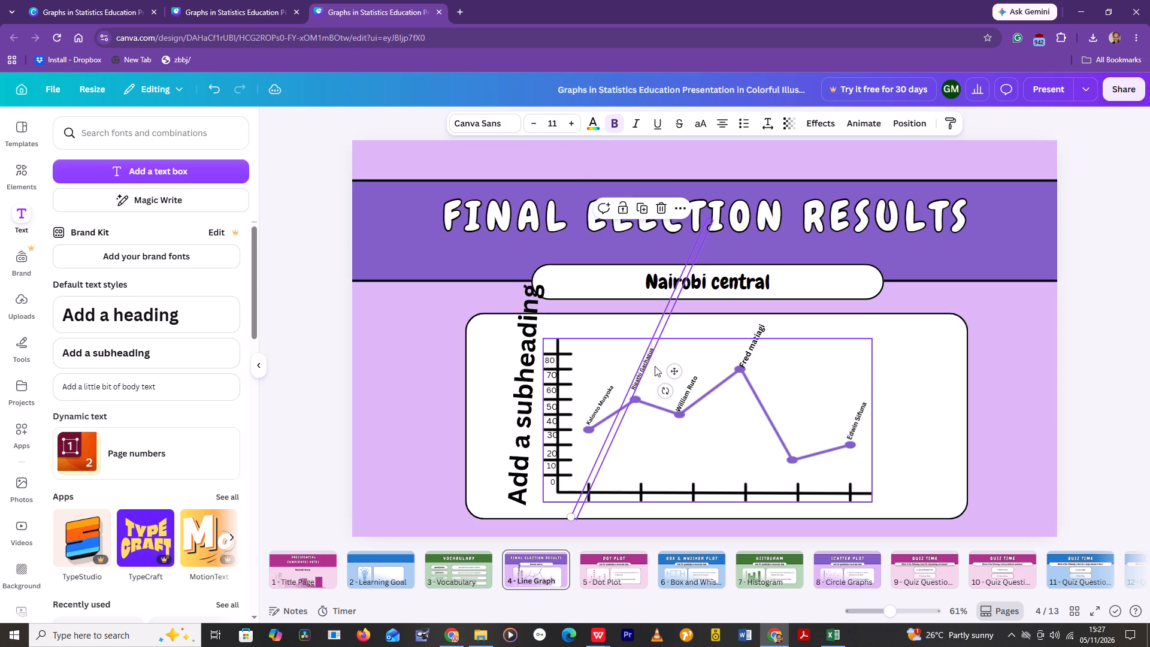
click(676, 371)
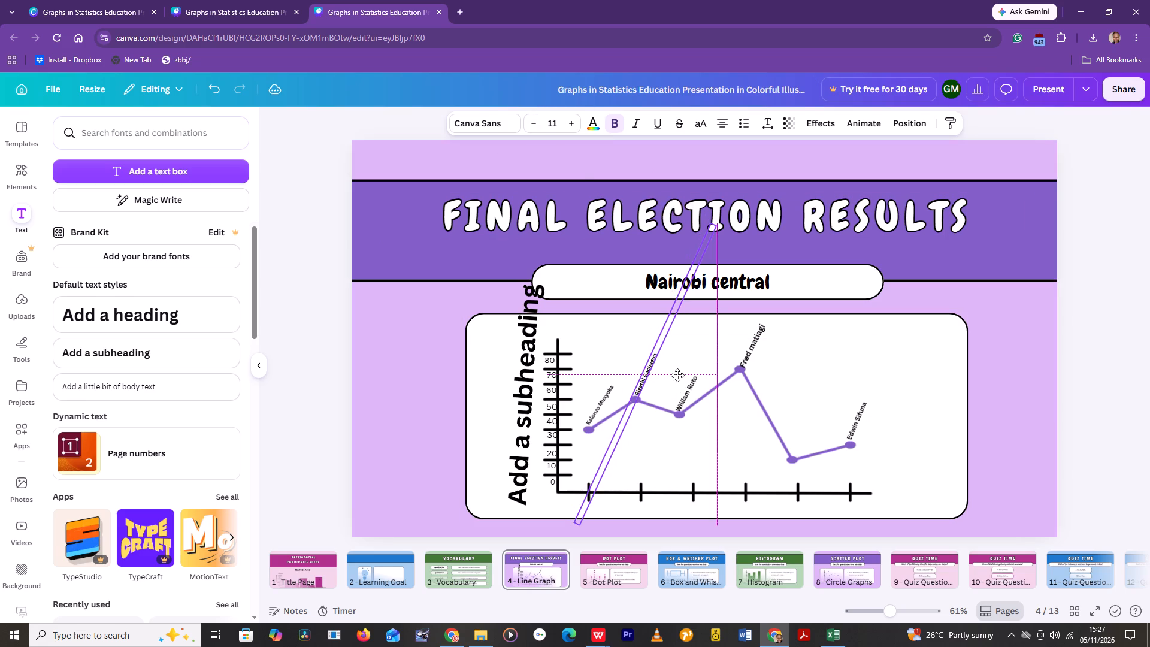
Reduce the "William Ruto" label's font size to 11.
click(692, 384)
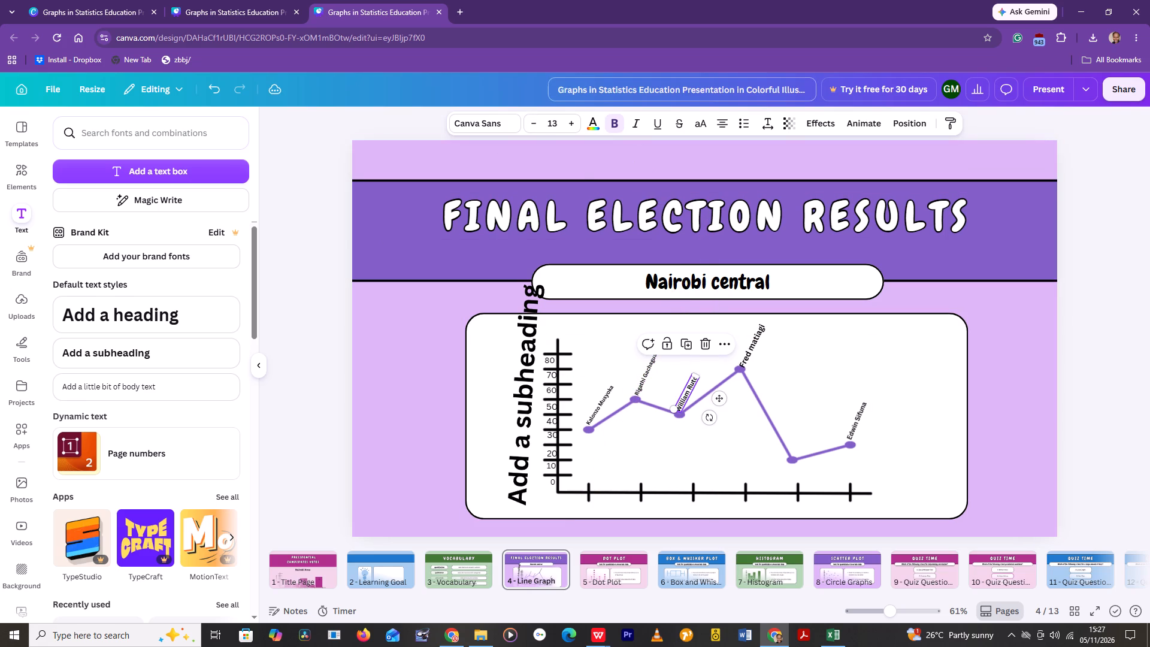
click(534, 122)
click(534, 122)
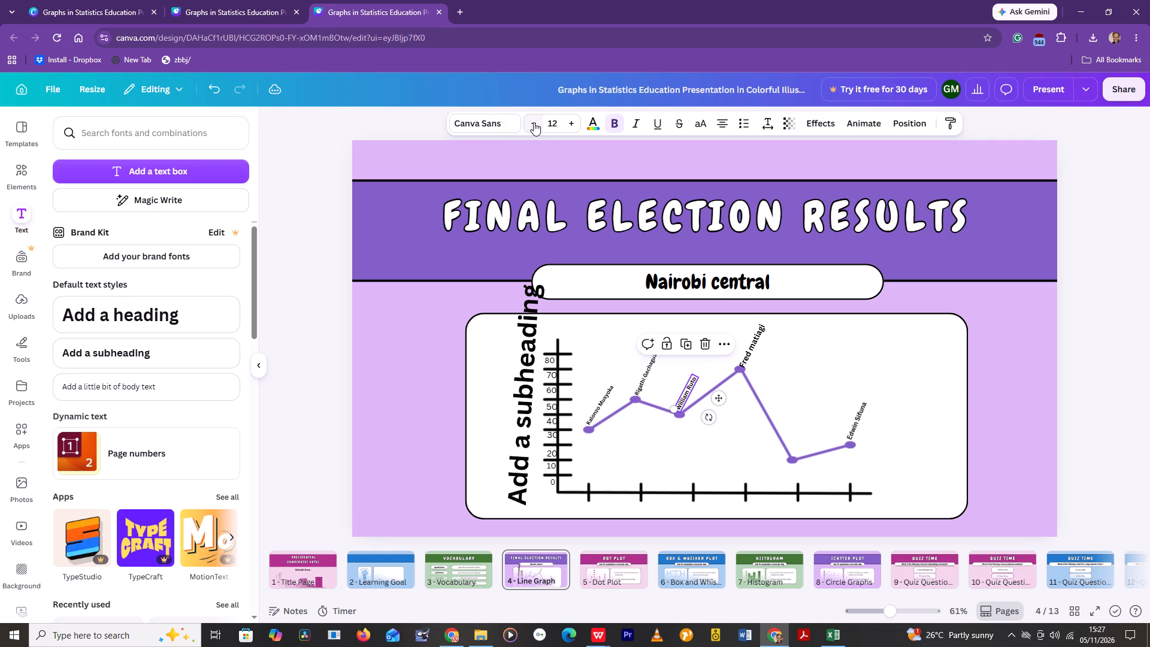
Set the "Fred matiagi" label's font size to 12.
click(758, 339)
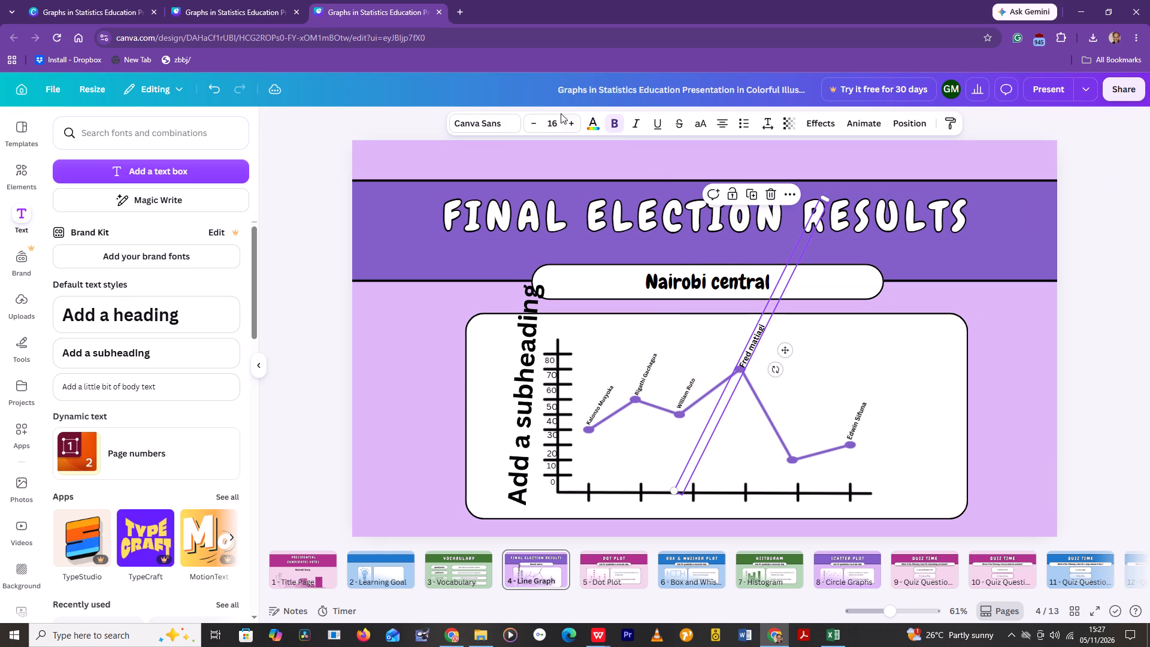
click(537, 119)
click(537, 119)
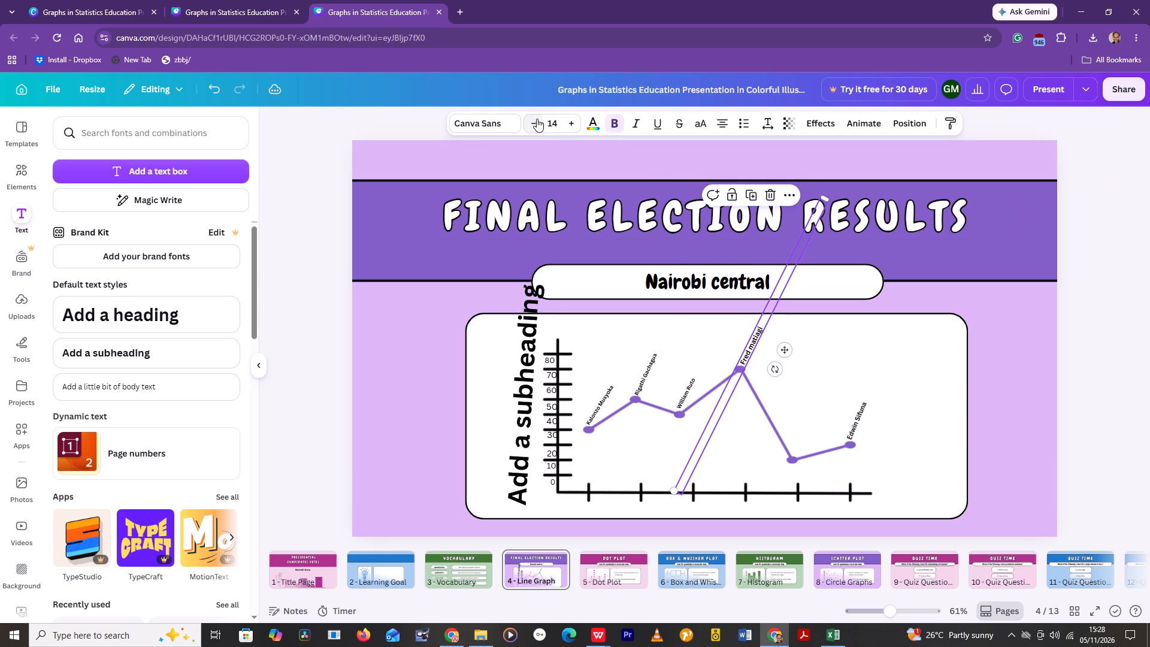
triple_click(537, 119)
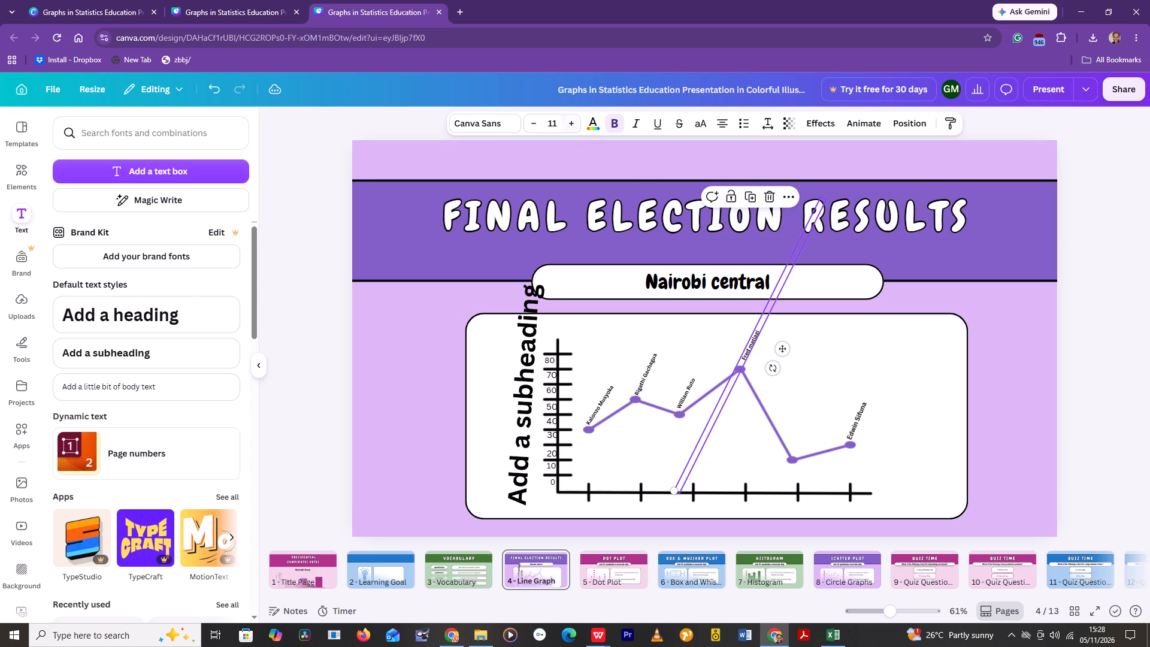
click(567, 123)
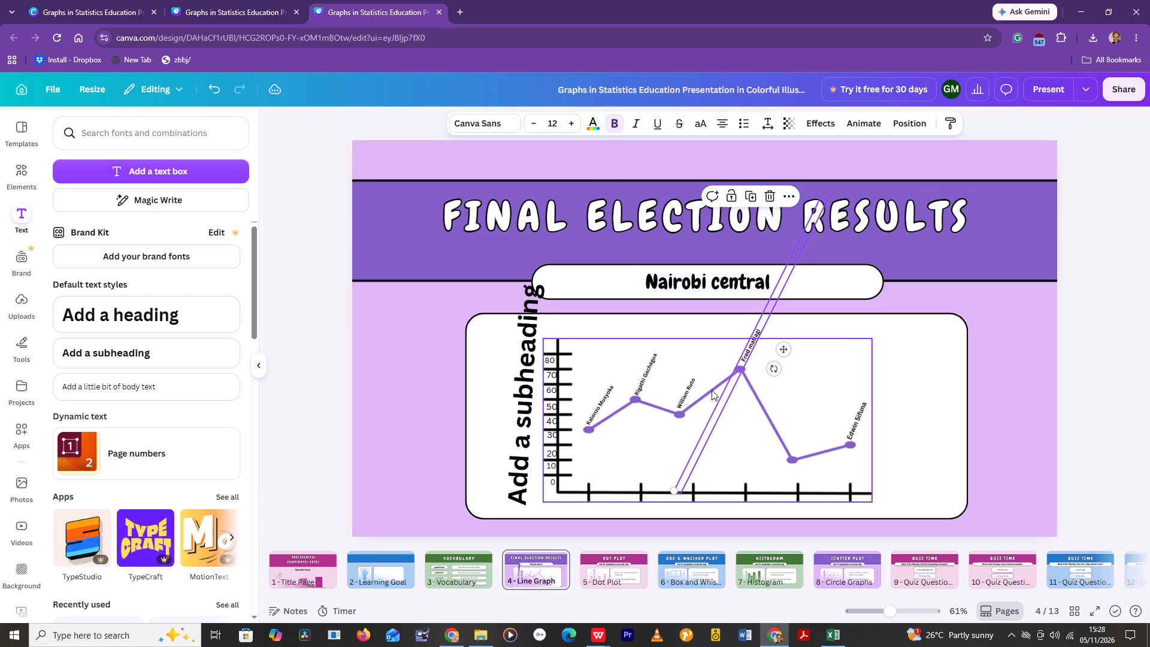
Reduce the "Fred matiagi" label's font size to 11 and nudge the label close to the fourth data point.
click(691, 377)
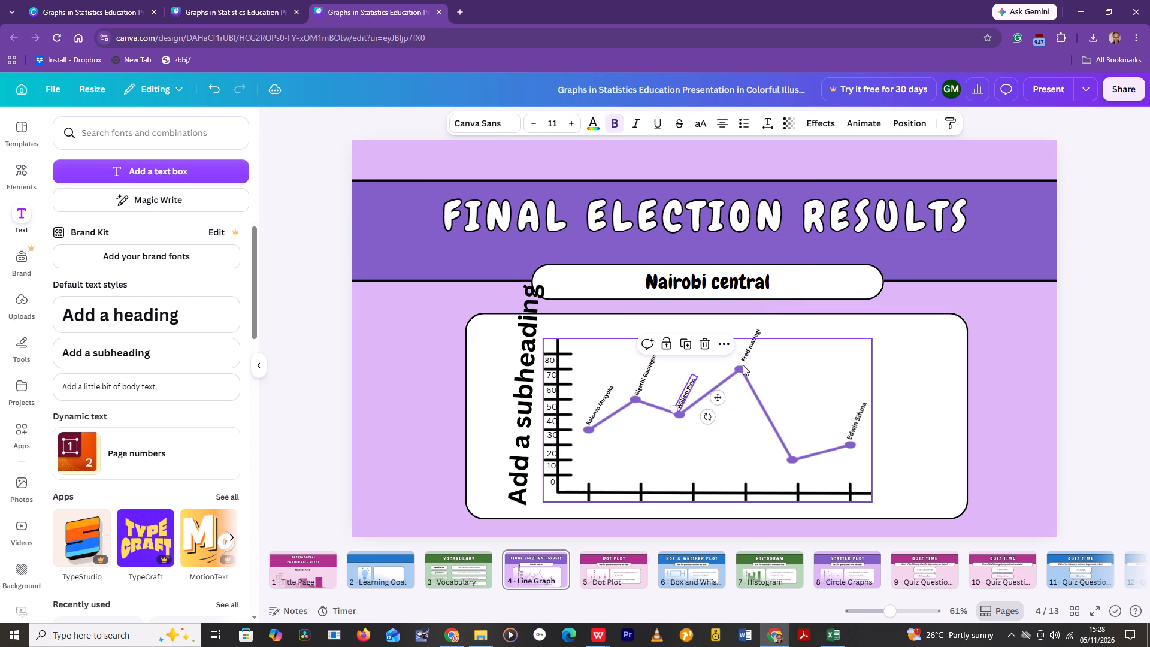
click(743, 364)
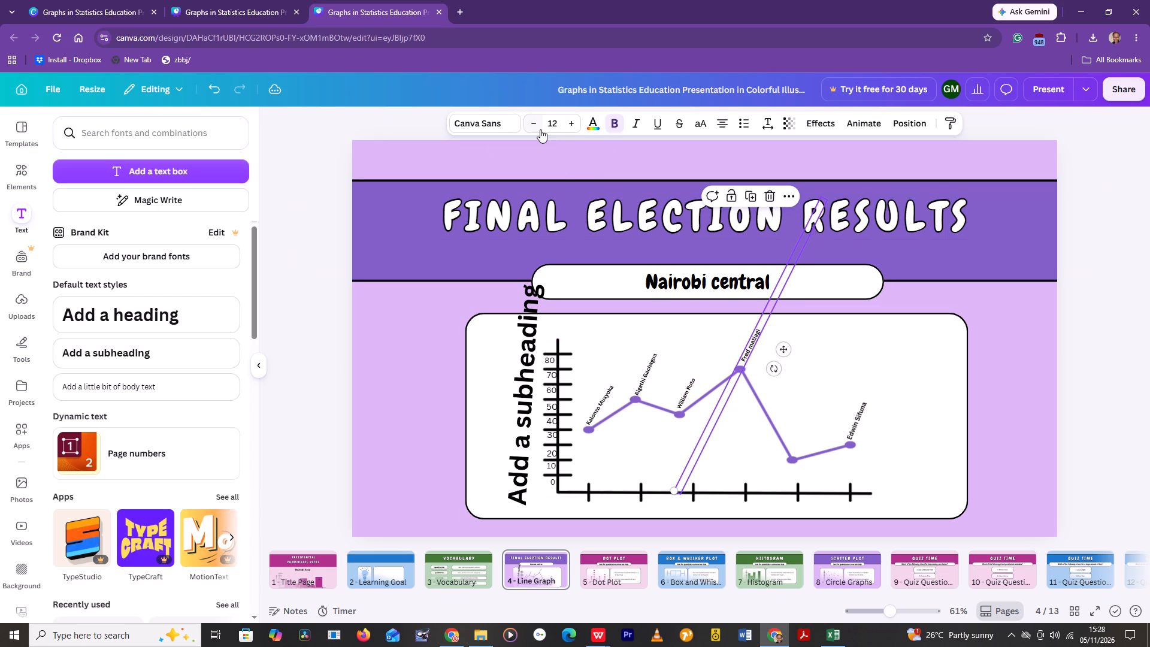
click(534, 122)
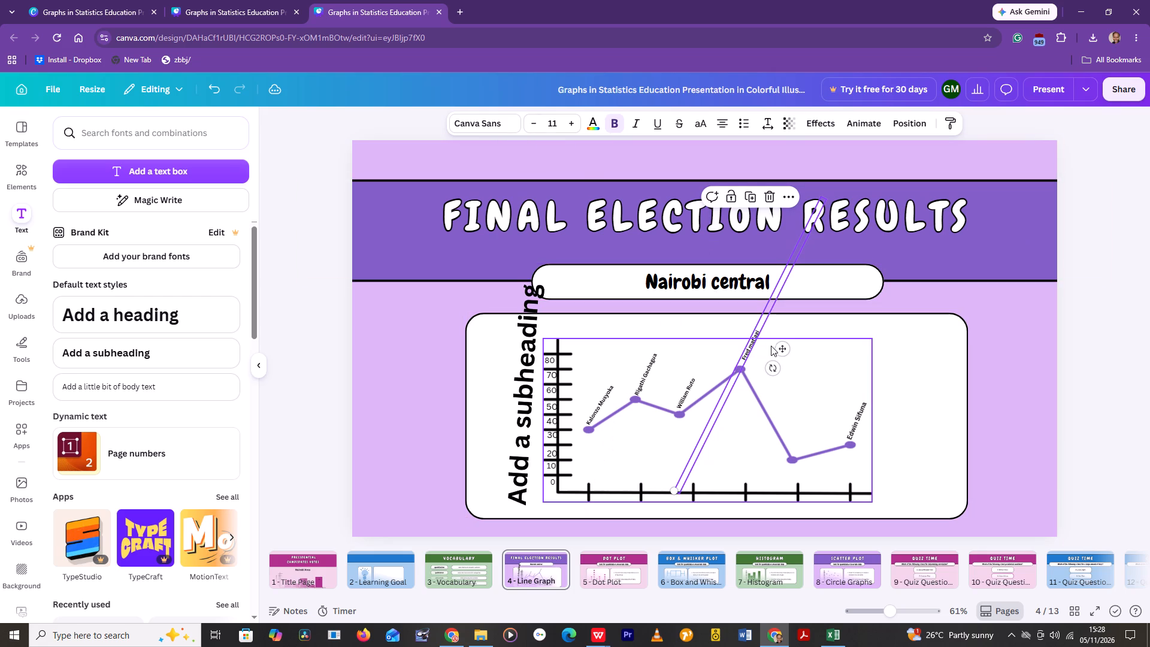
click(780, 347)
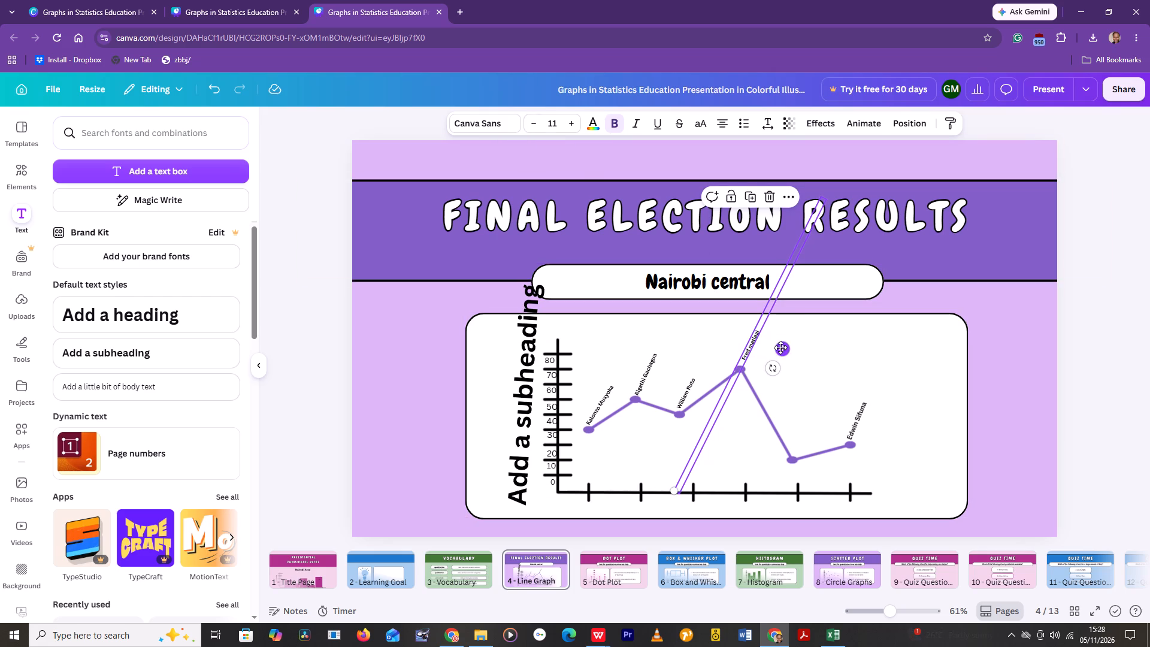
right_click(779, 348)
click(987, 353)
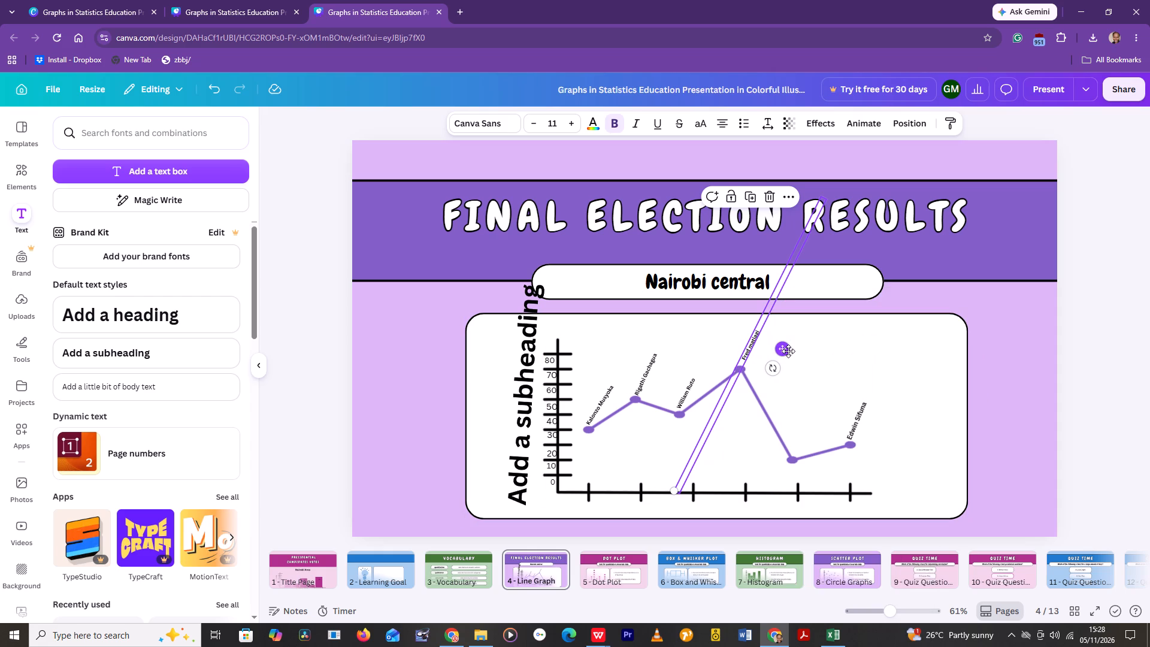
drag(782, 351, 774, 361)
drag(775, 361, 781, 359)
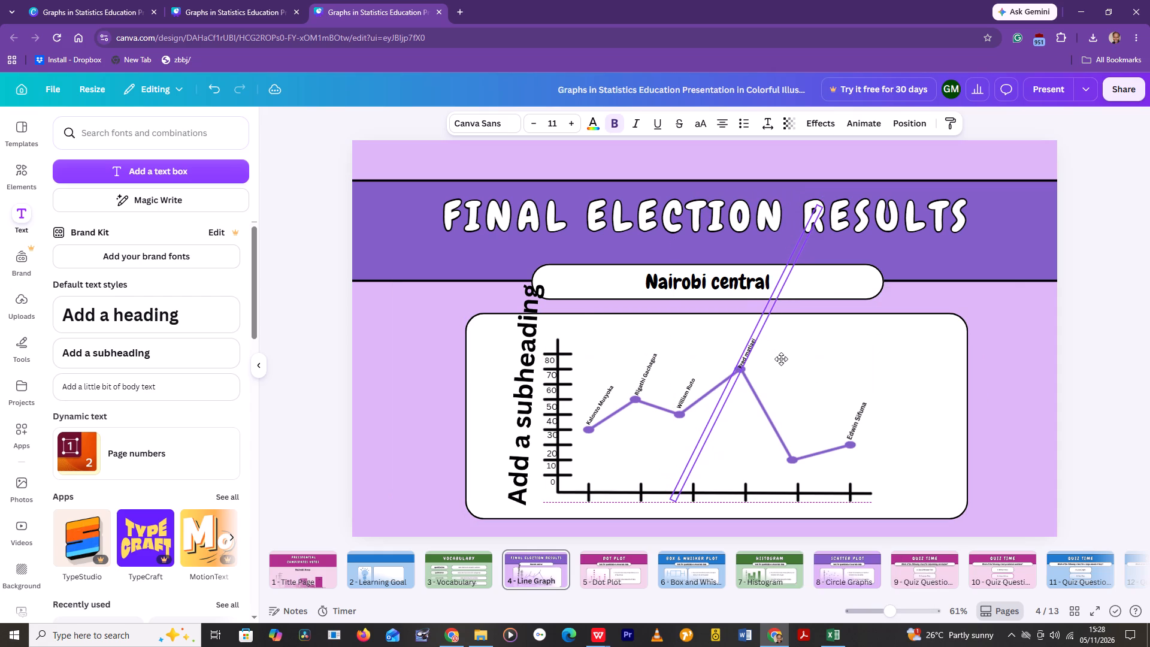
drag(781, 359, 782, 355)
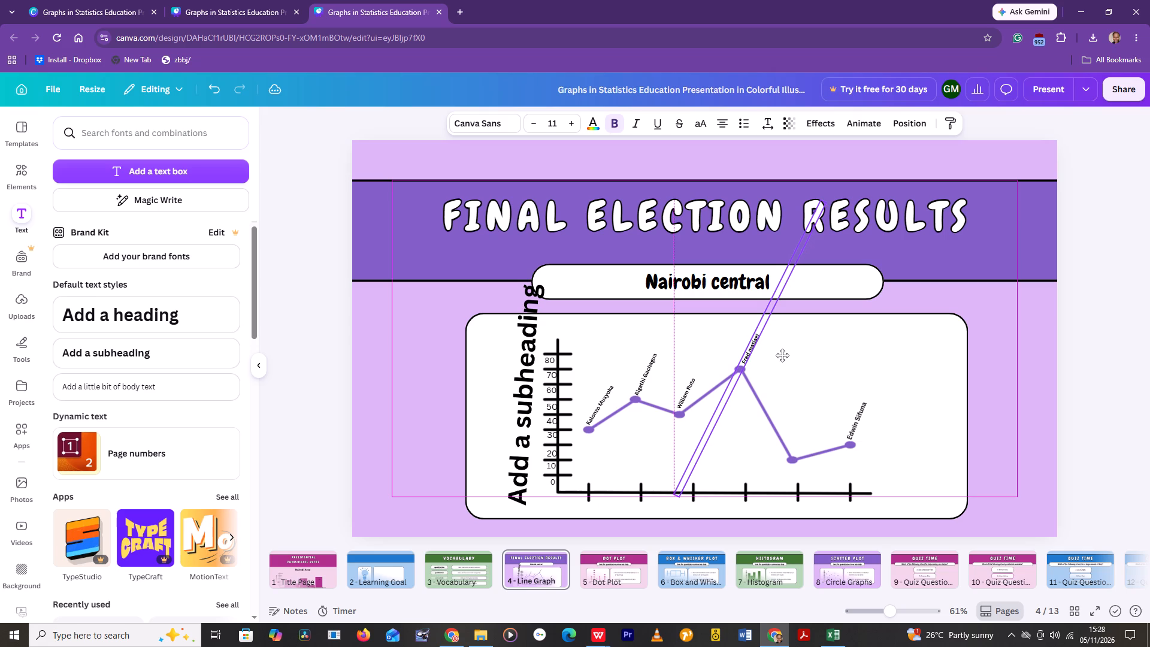
drag(782, 355, 780, 355)
Reduce the "Edwin Sifuna" label's font size to 11 and nudge the label down onto the last data point.
click(855, 424)
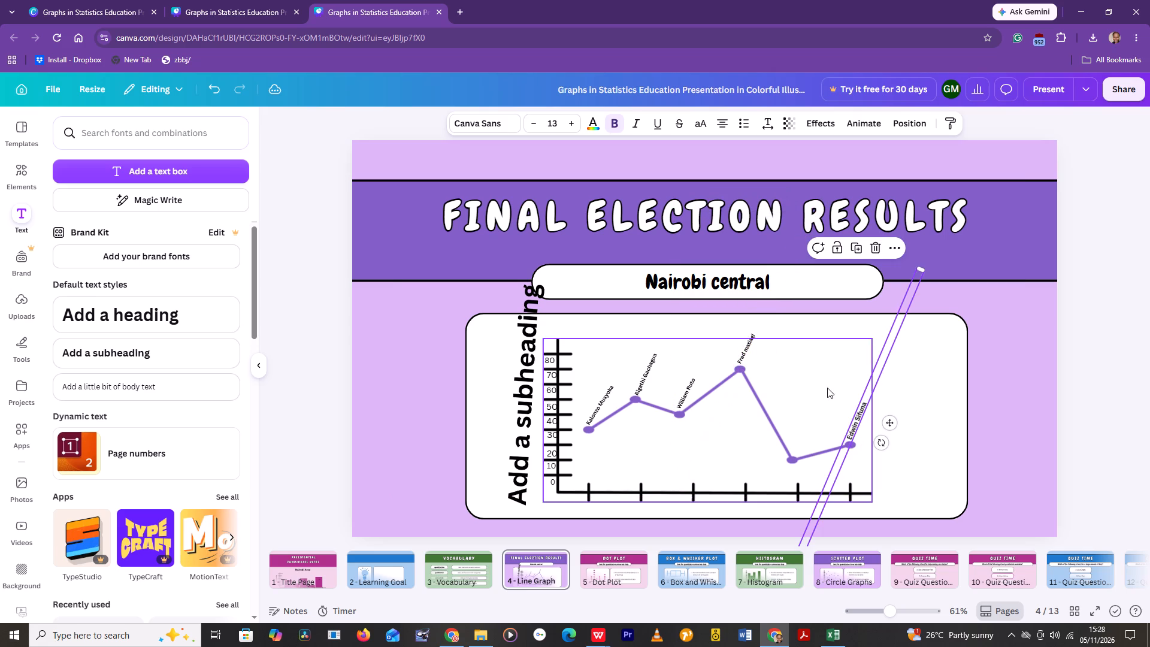
click(529, 121)
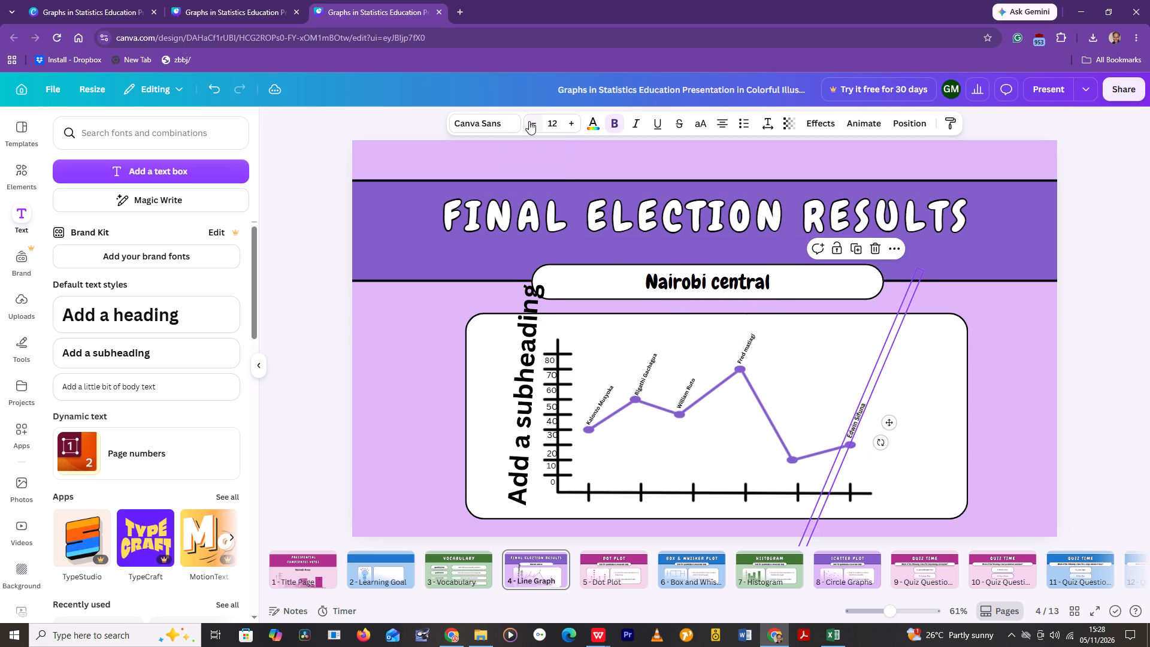
click(529, 121)
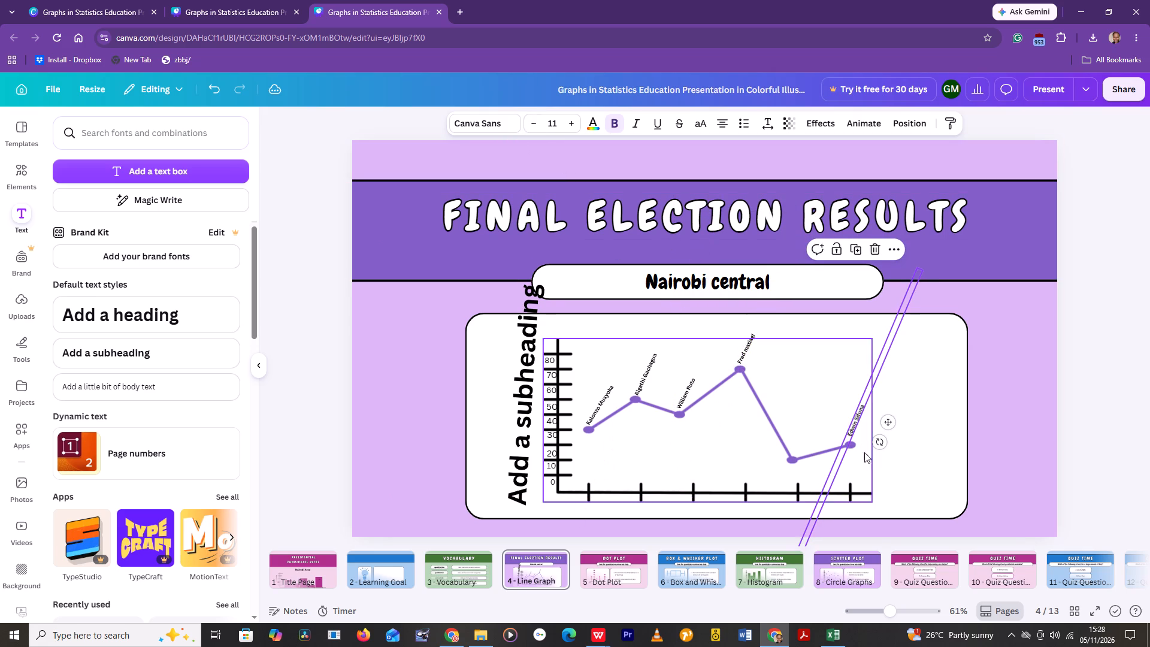
click(892, 421)
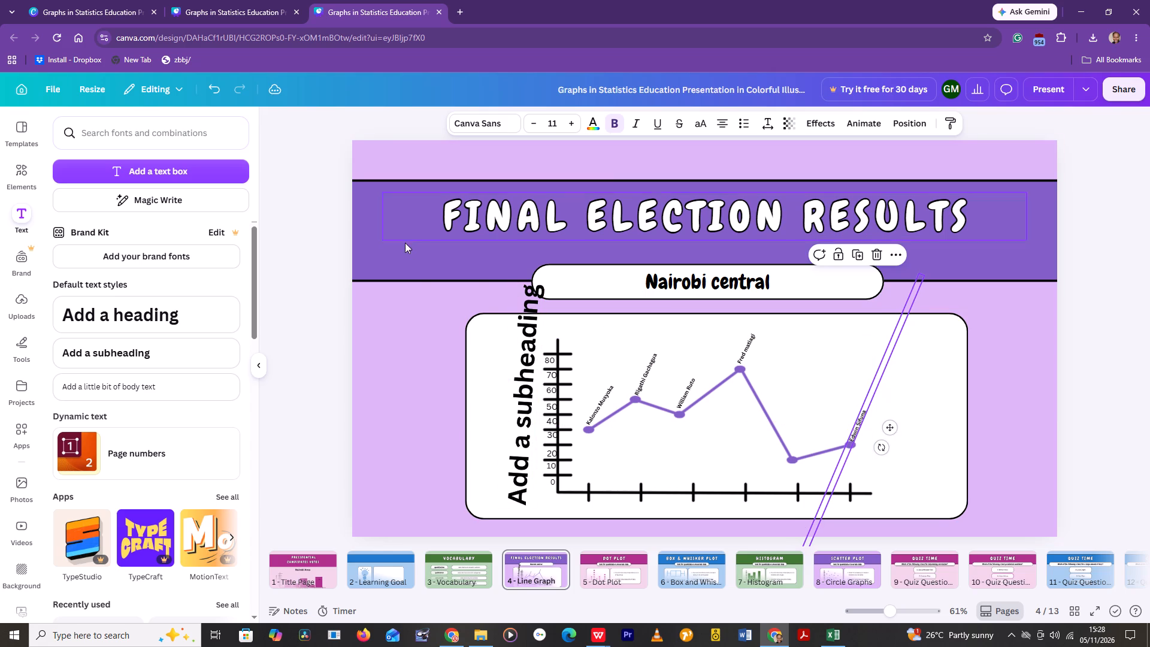
Shrink the vertical subheading beside the graph's vertical axis and replace its text with "%In mumber".
click(525, 356)
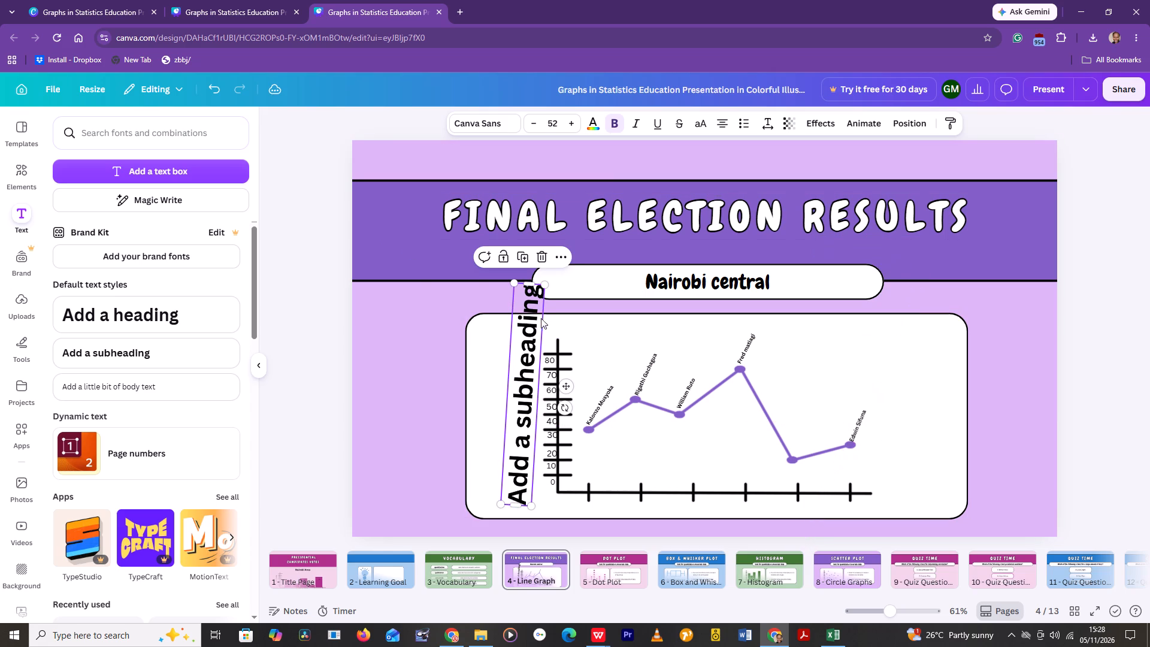
drag(543, 283, 532, 303)
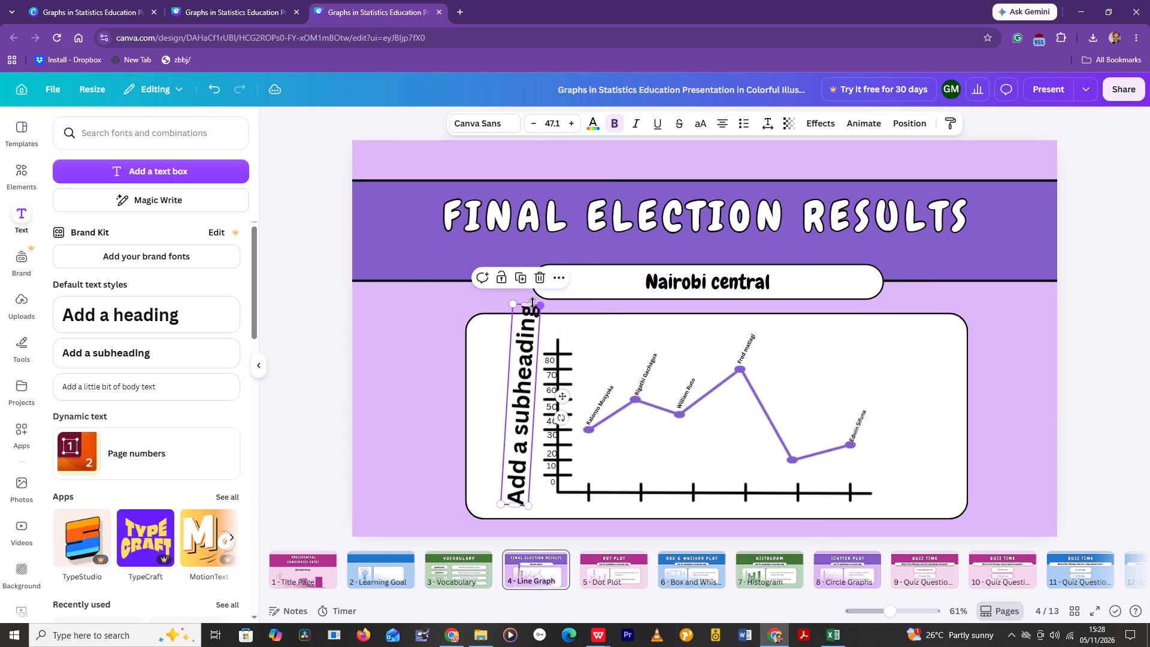
click(516, 334)
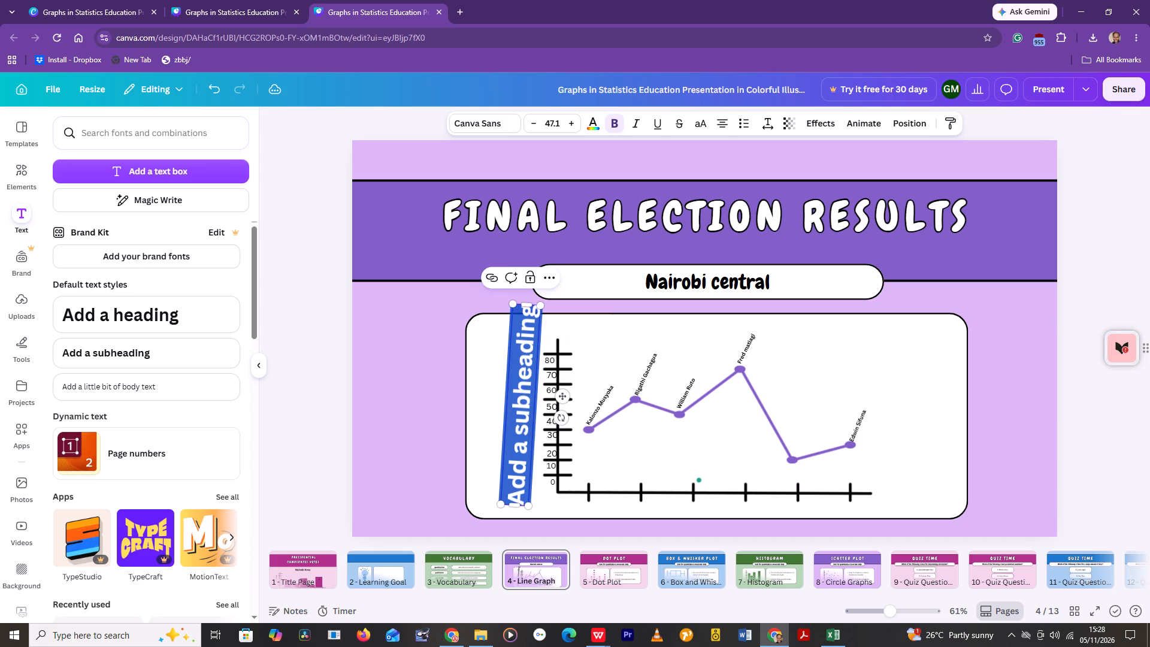
key(Delete)
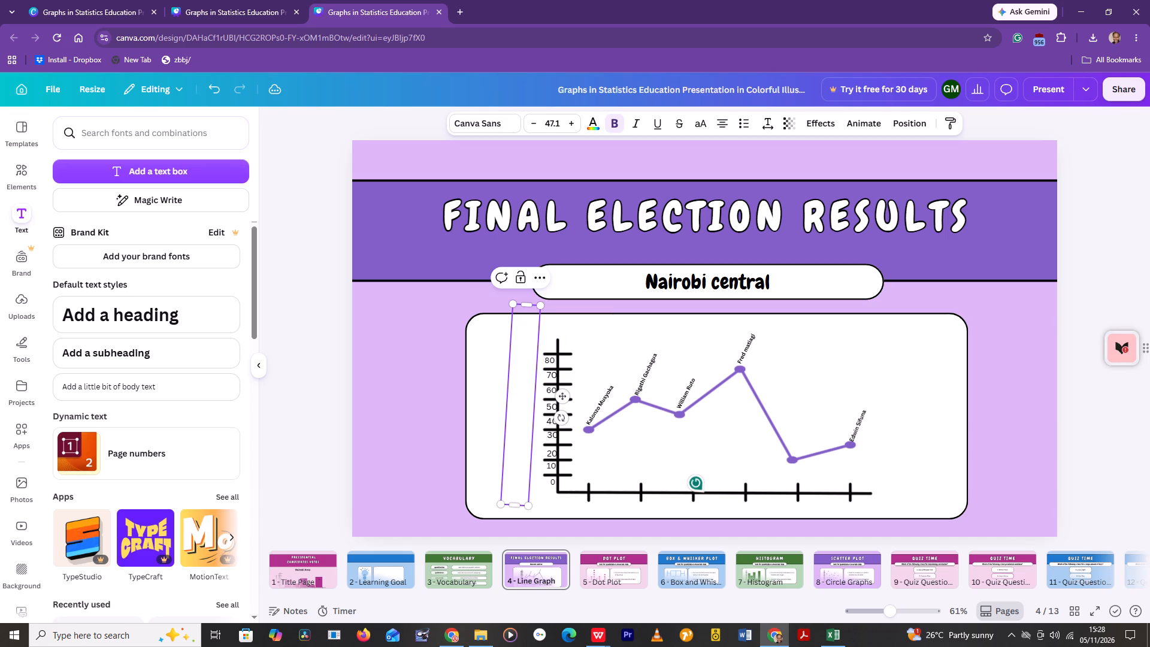
key(shift+percent)
key(i)
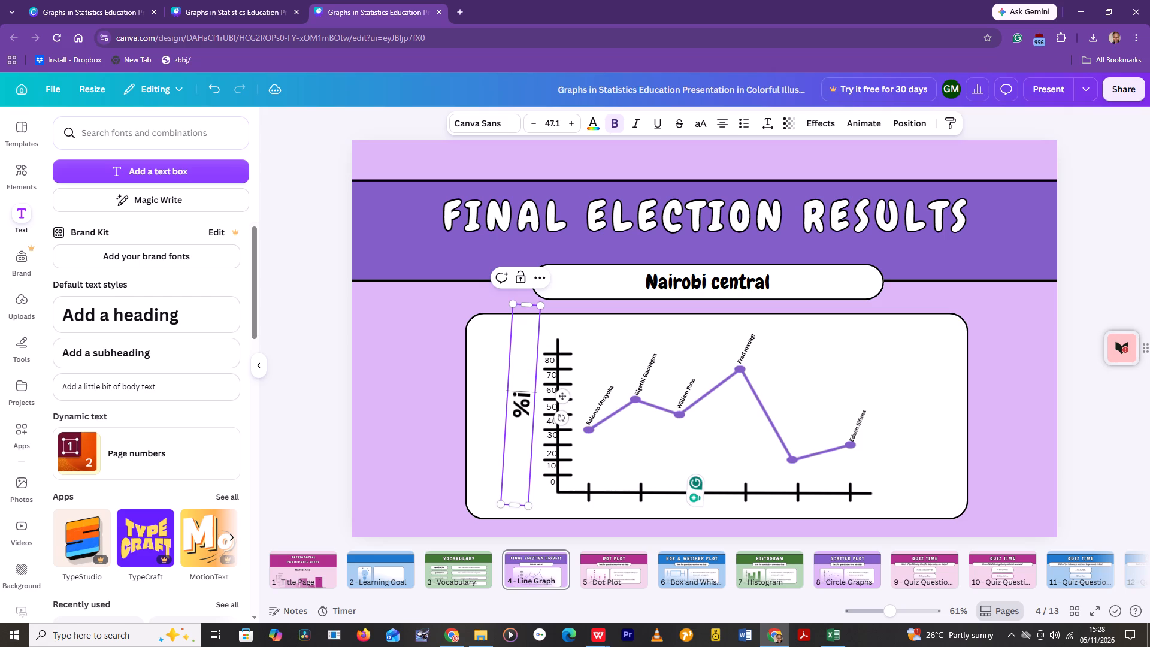
key(BackSpace)
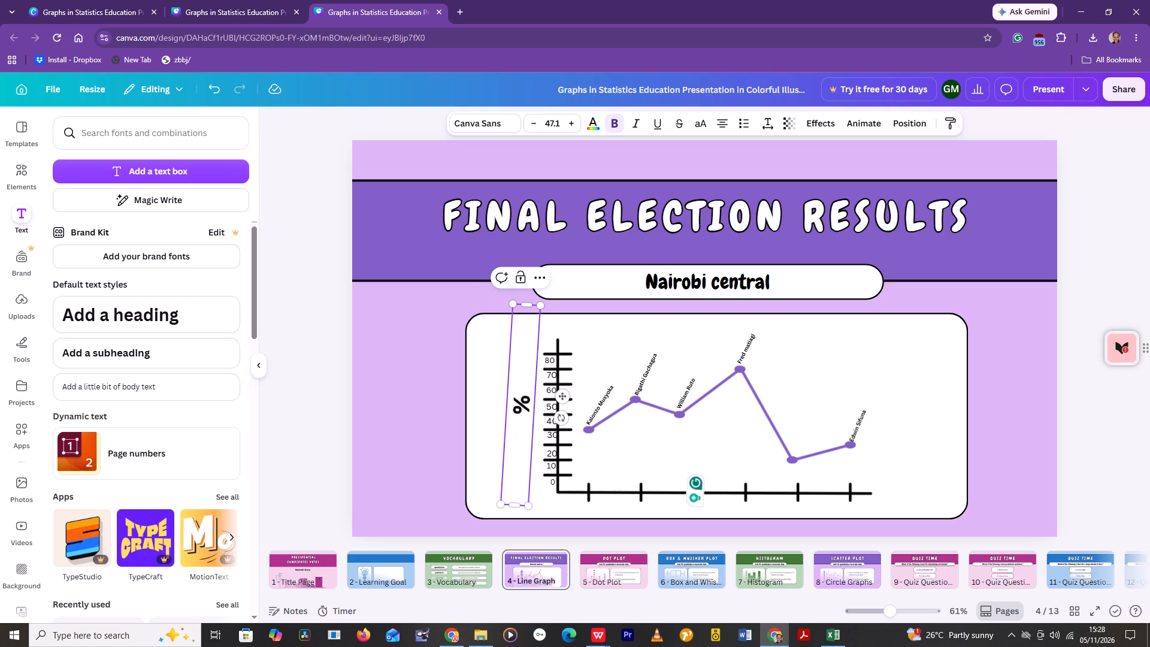
key(i)
text(n)
key(space)
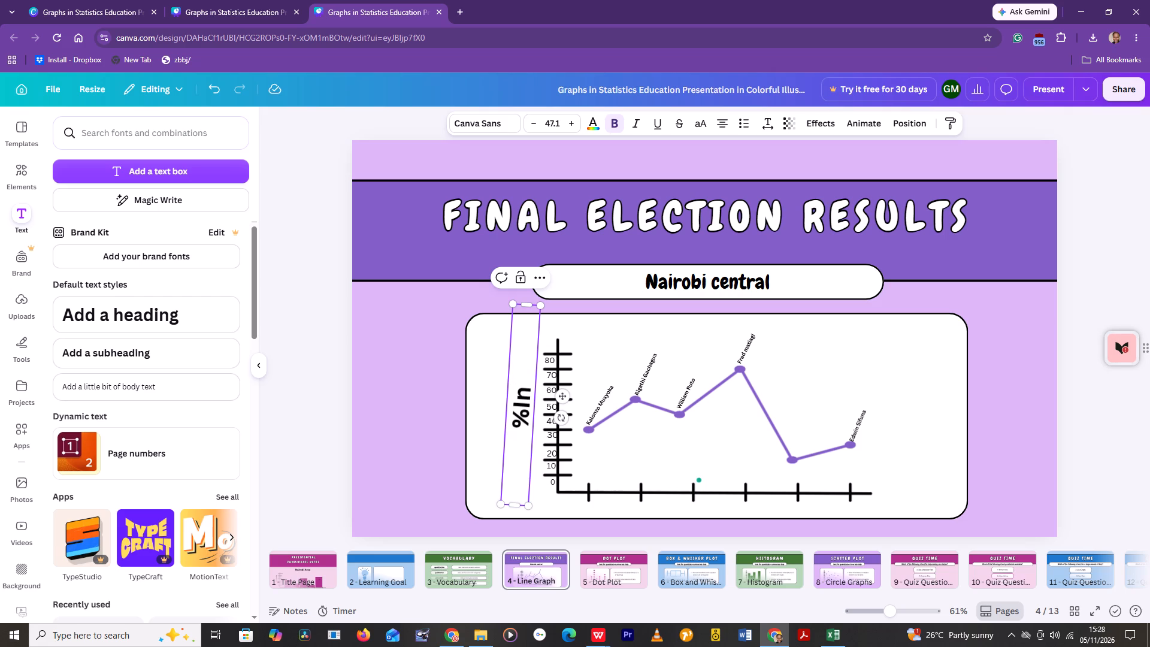
key(m)
key(u)
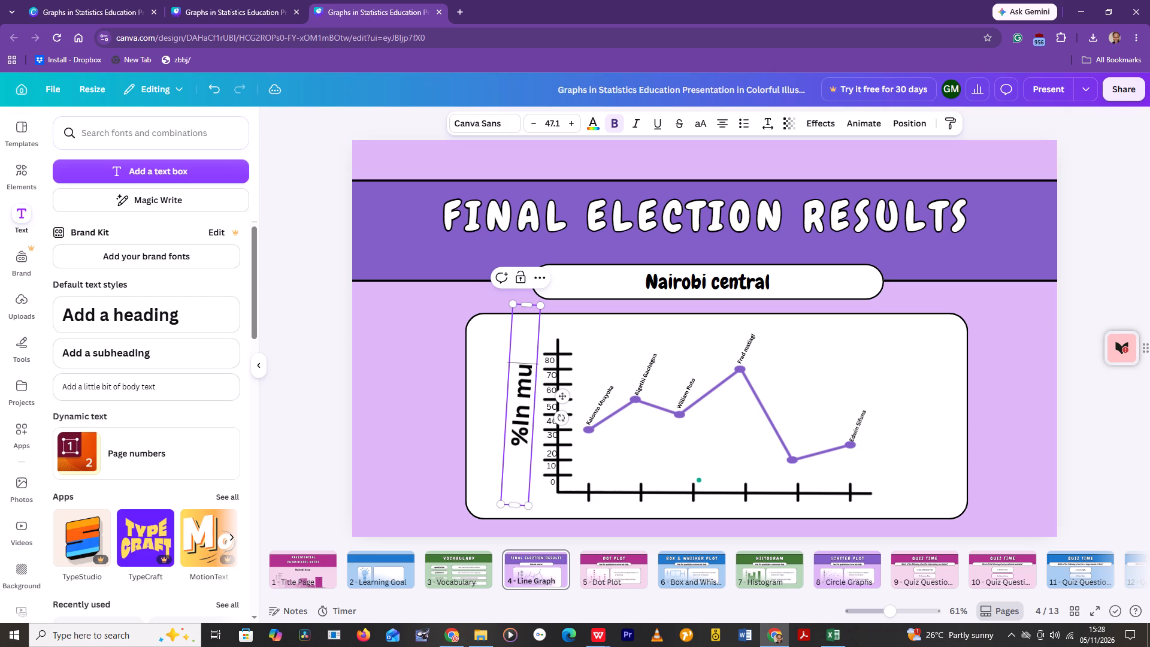
key(m)
text(ber)
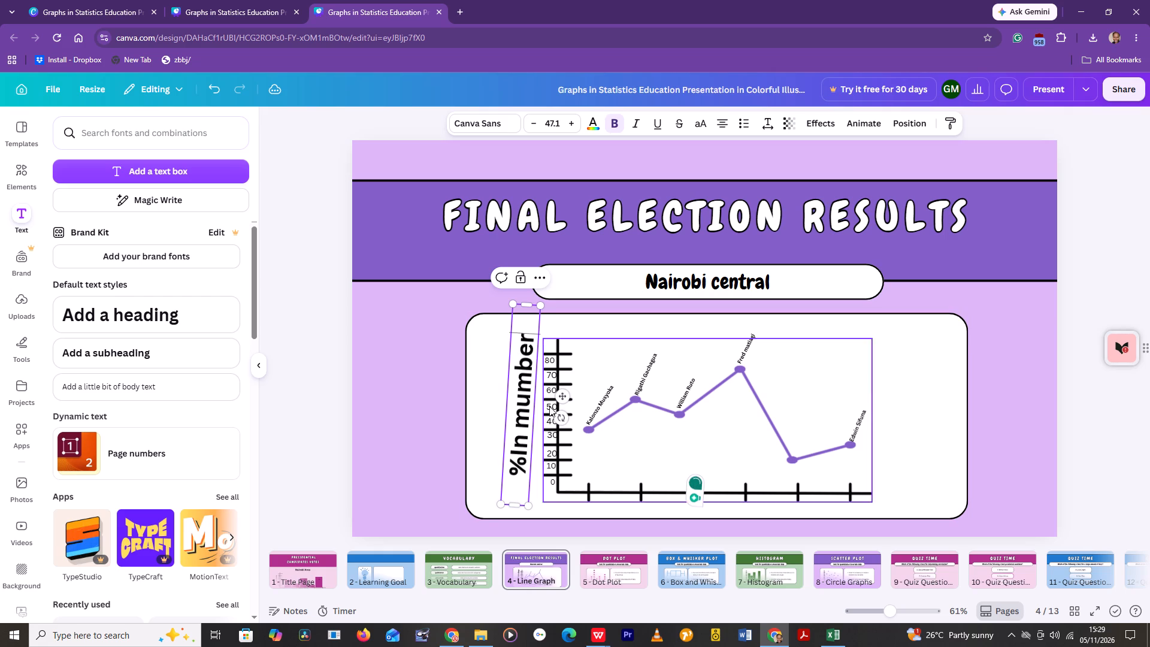
Reduce the "%In mumber" label's font size to 35.1, move it closer to the vertical axis and rotate it to about -89°.
click(561, 418)
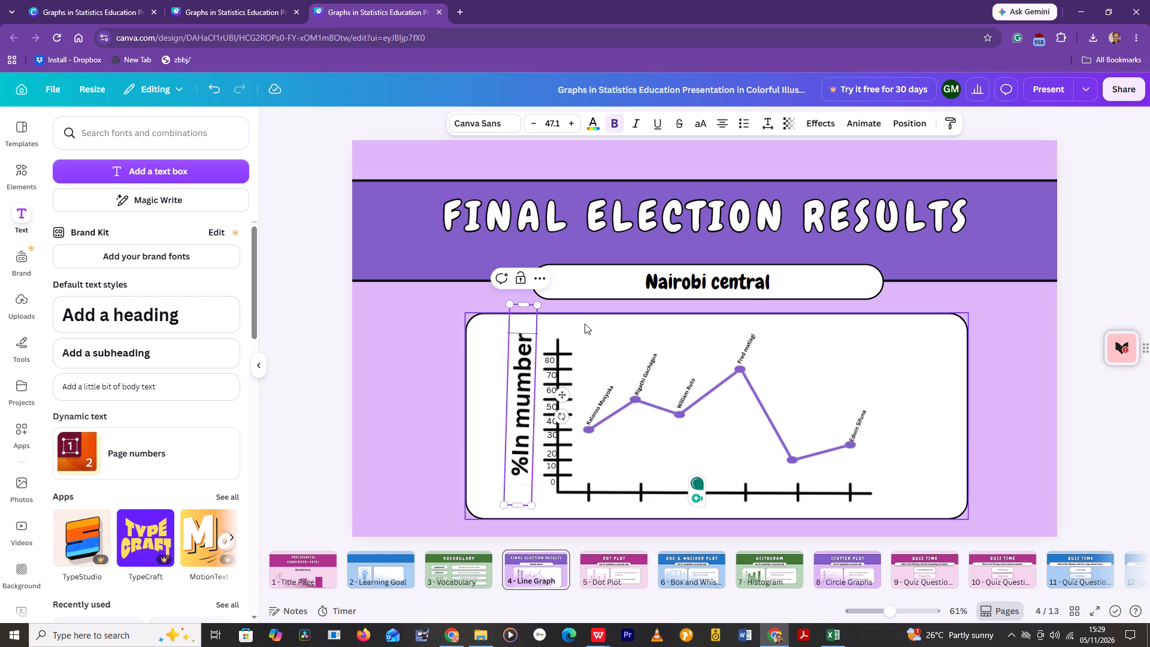
triple_click(534, 120)
triple_click(534, 120)
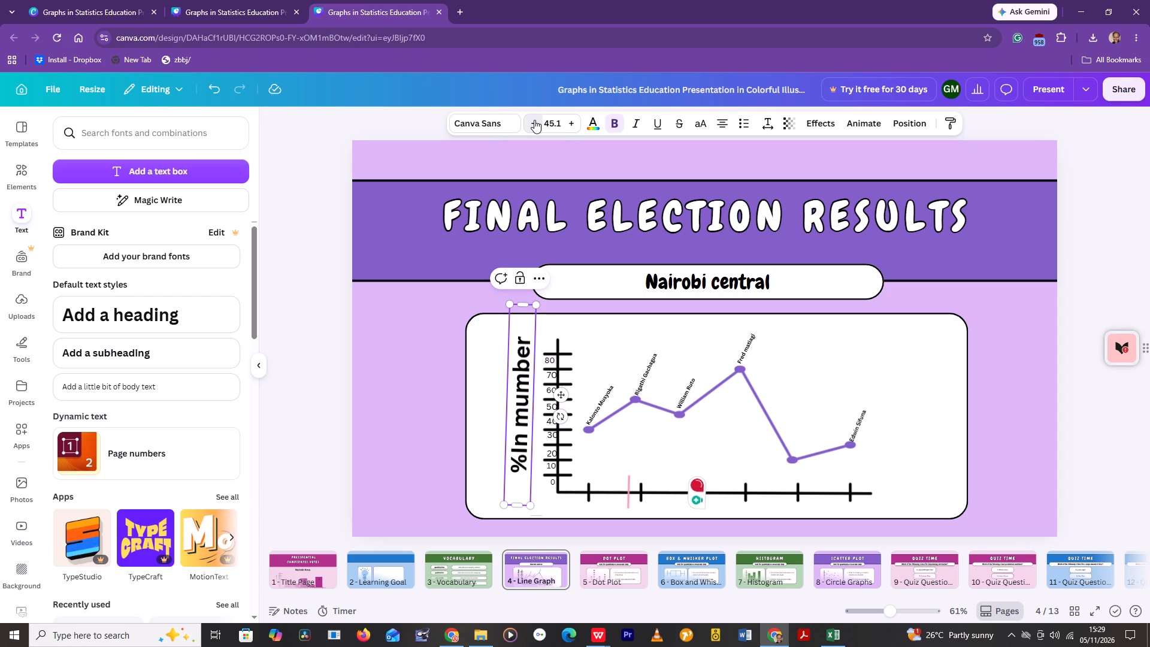
triple_click(534, 120)
triple_click(534, 120)
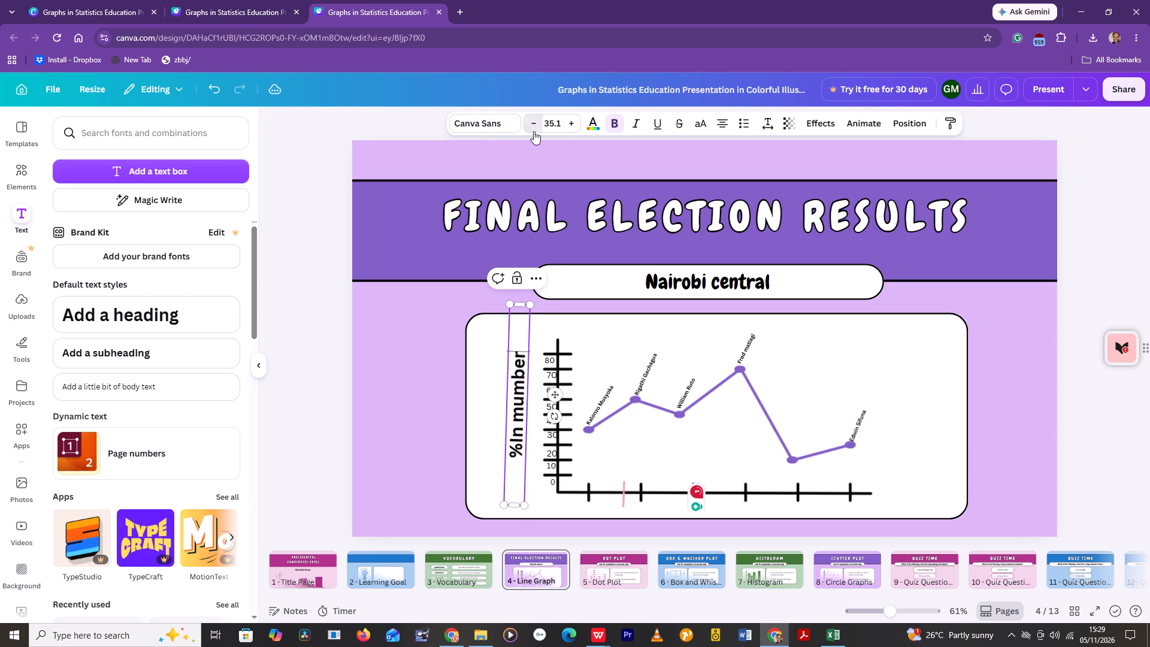
drag(558, 395, 569, 391)
drag(567, 414, 571, 414)
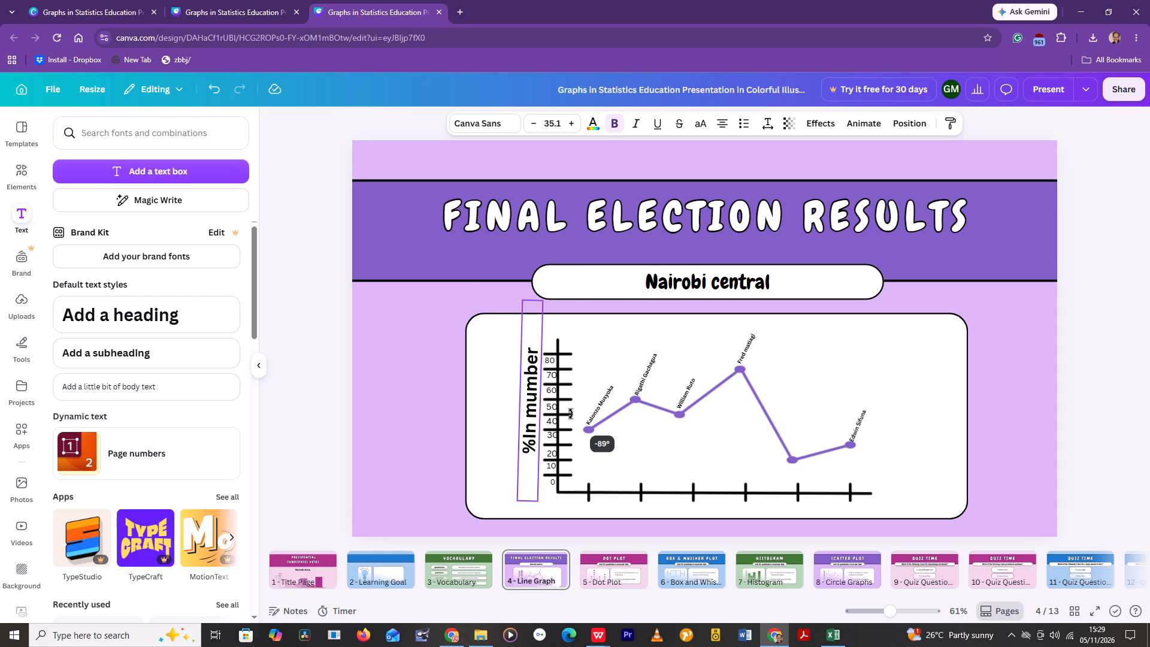
drag(571, 414, 573, 414)
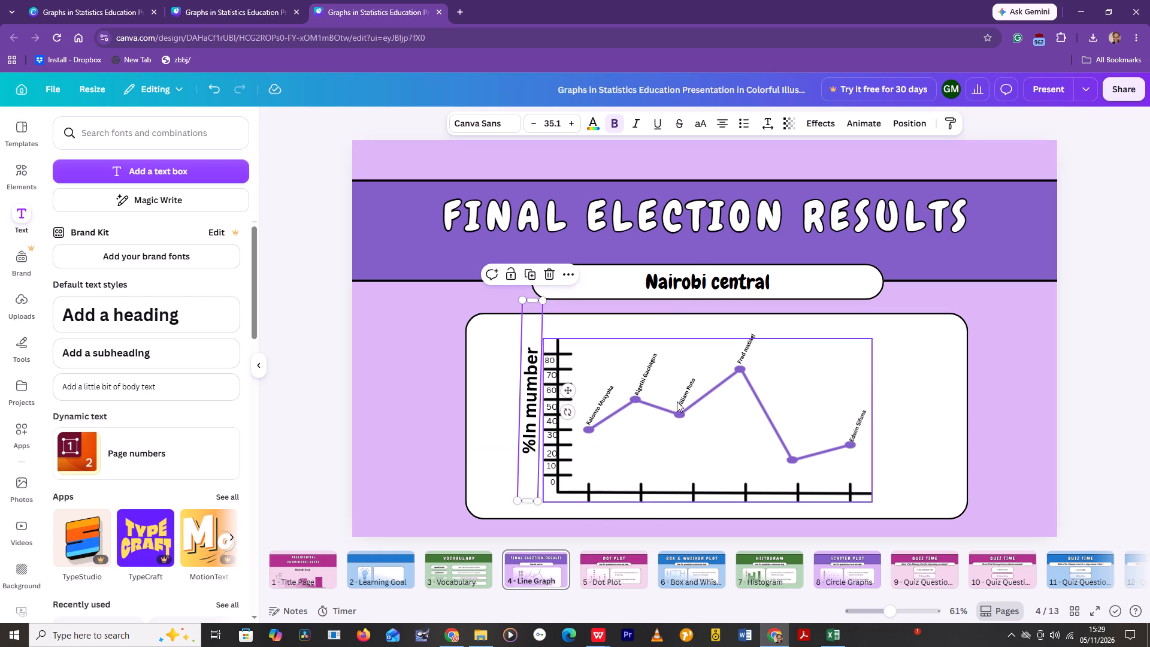
Add a new subheading to the line graph page with the text "presidential names".
click(186, 340)
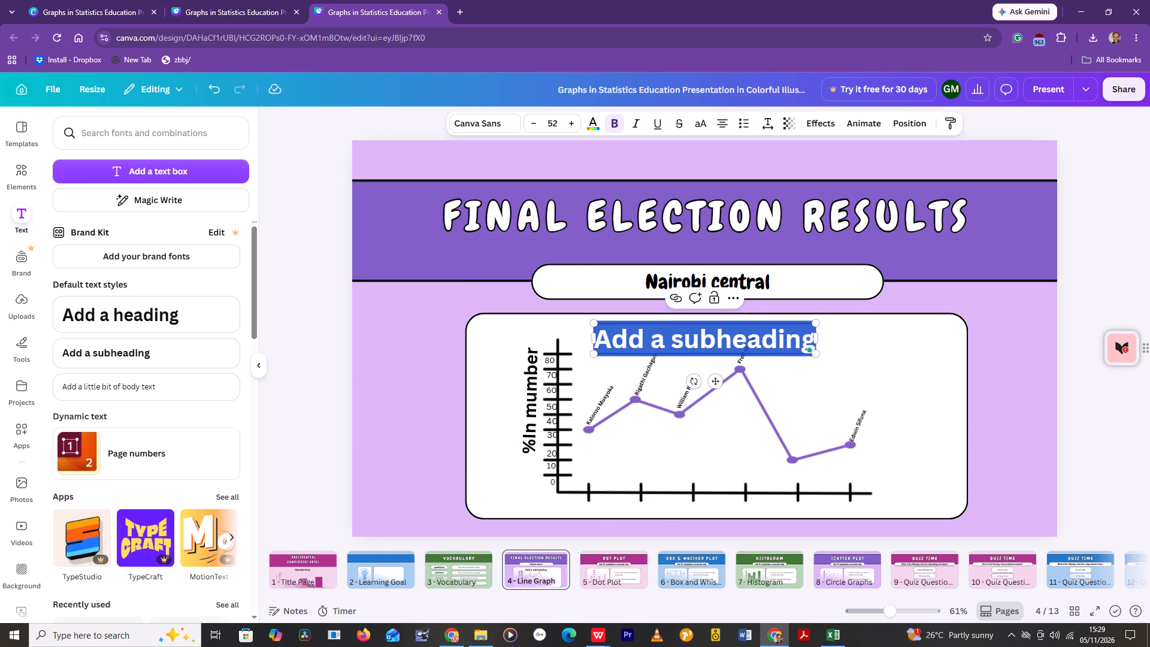
key(Delete)
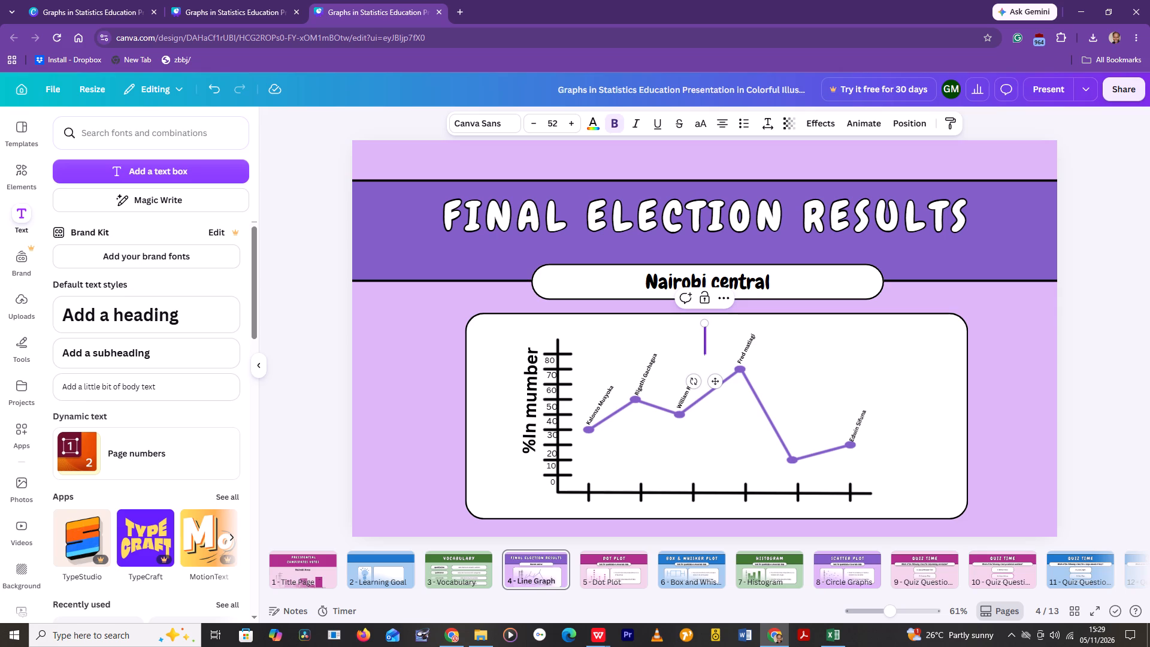
text(pr)
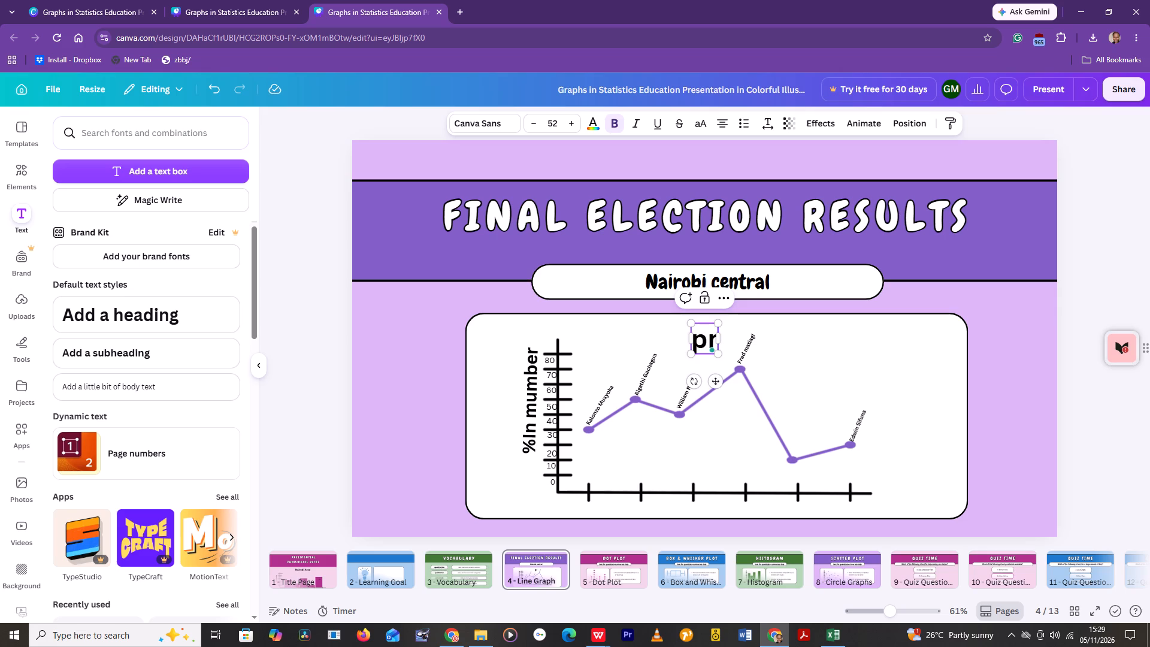
text(es)
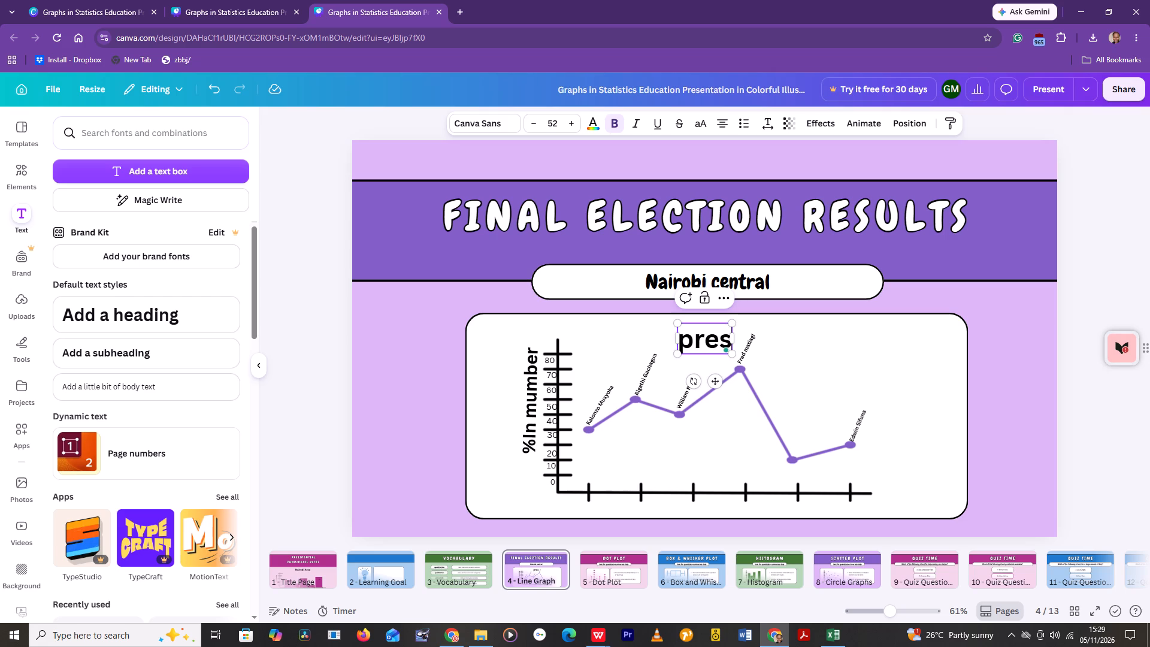
text(iden)
text(tial)
key(space)
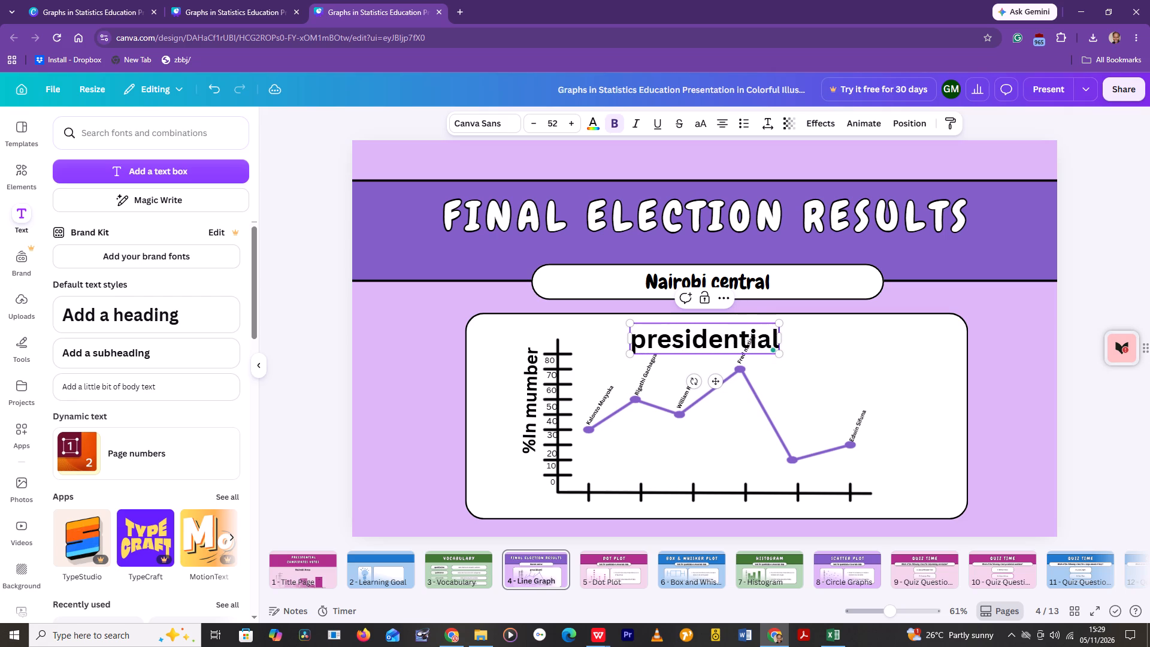
text(na)
text(me)
key(s)
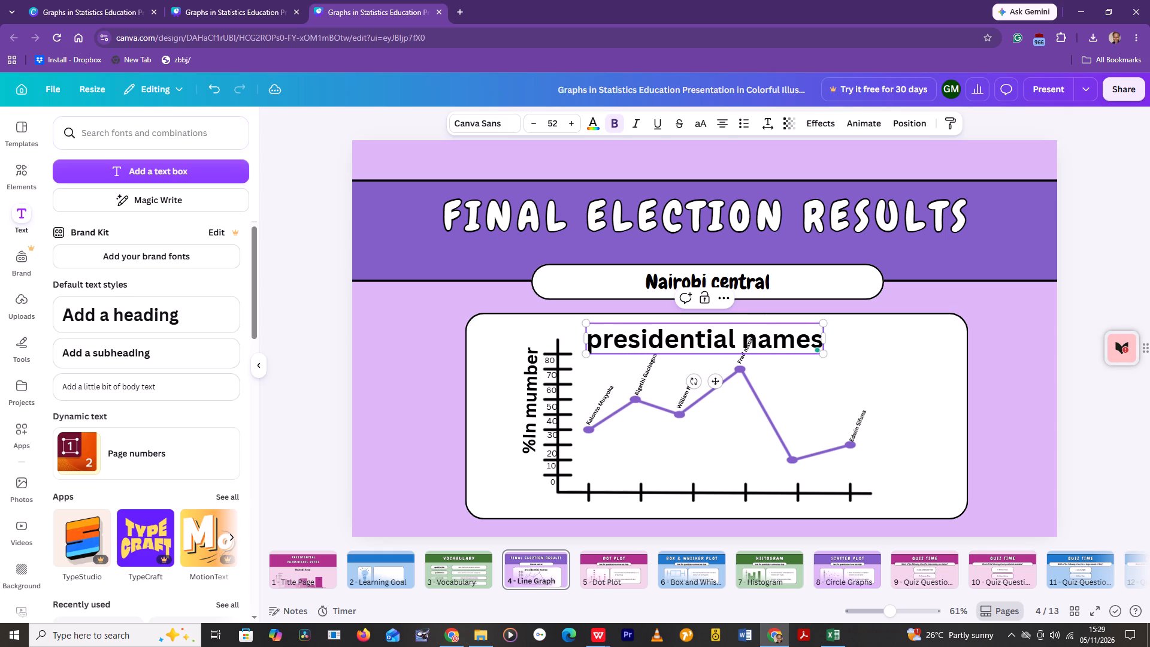
Reduce the "presidential names" subheading's font size to 33.
triple_click(532, 120)
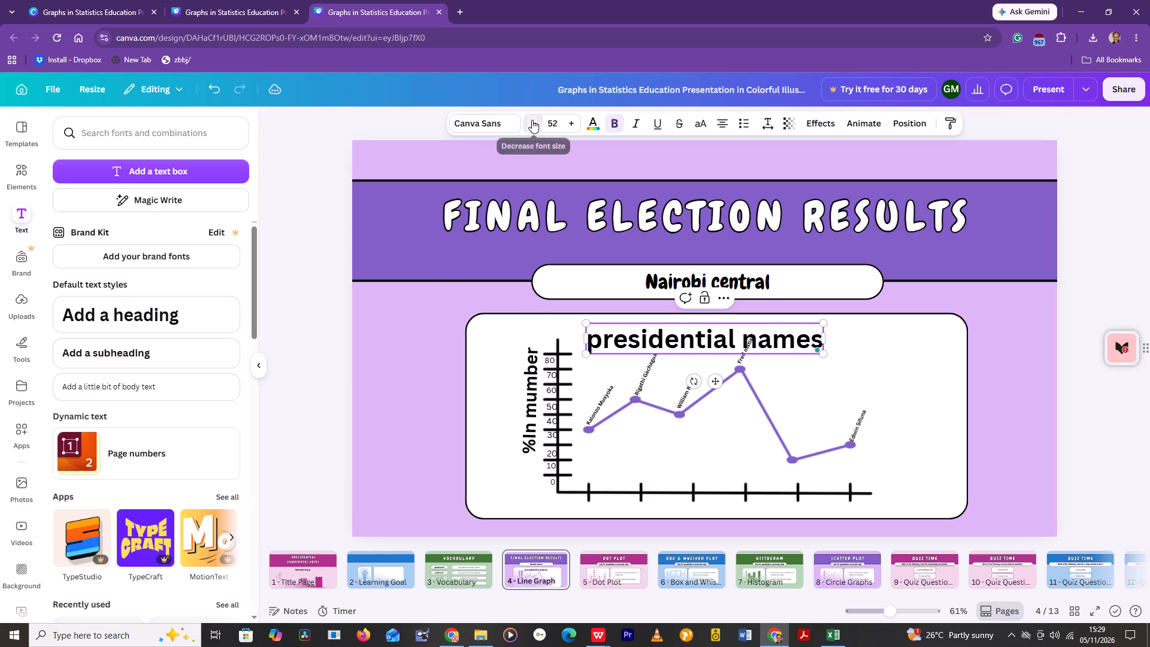
triple_click(532, 120)
triple_click(532, 120)
triple_click(532, 120)
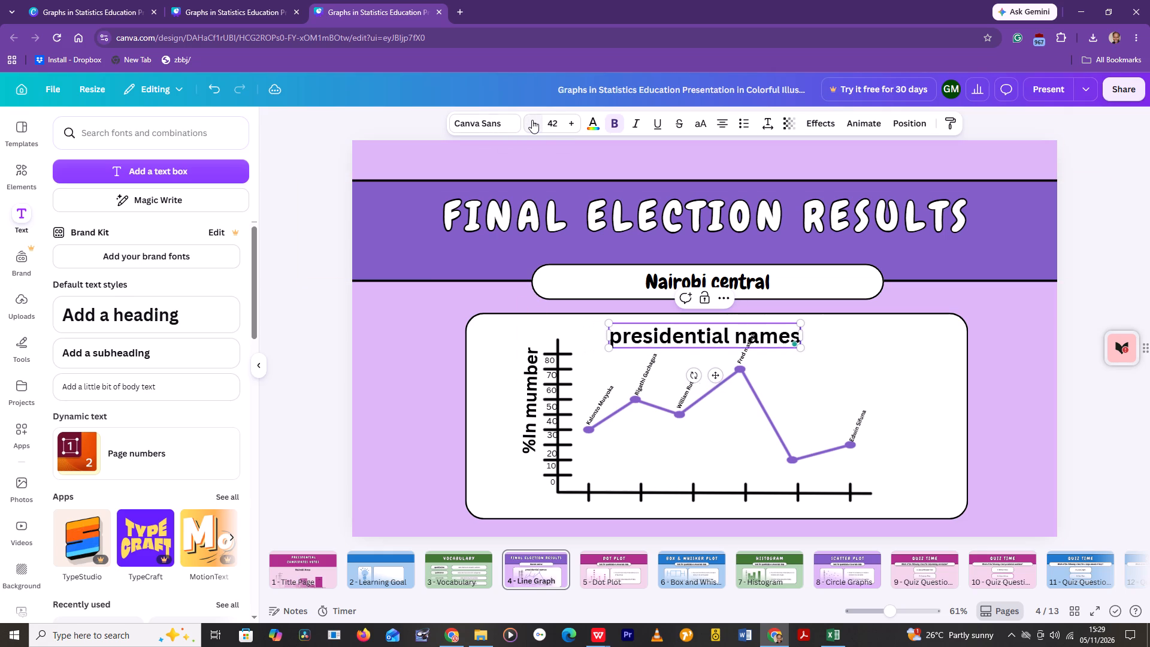
triple_click(532, 120)
triple_click(532, 120)
click(532, 120)
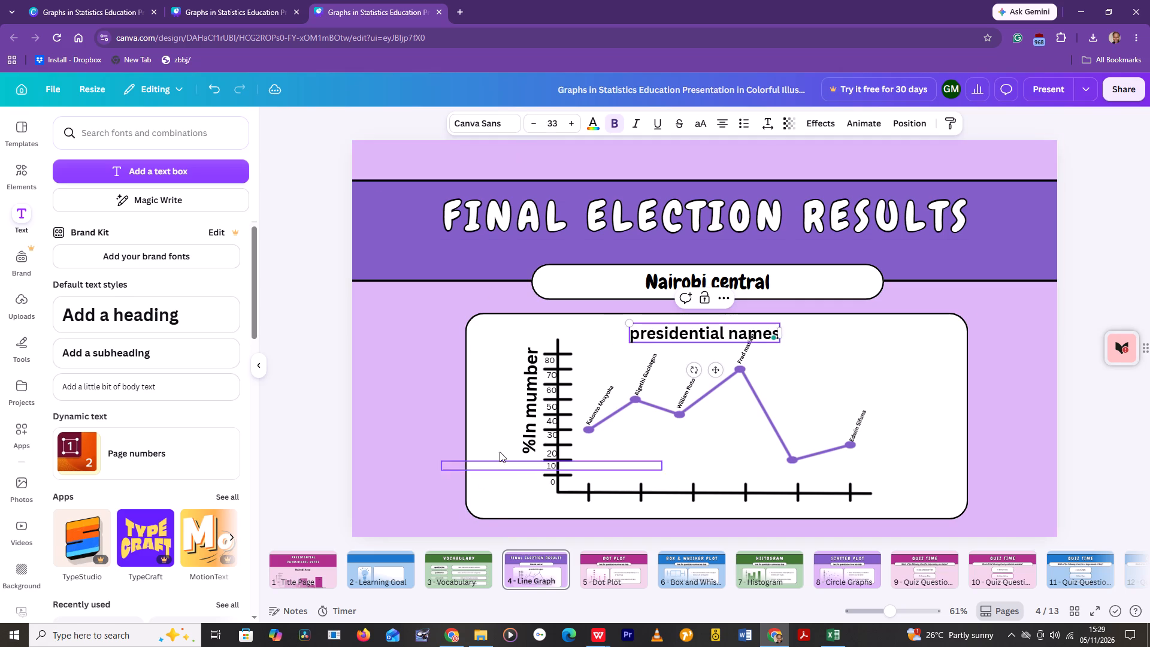
Move the "presidential names" label below the graph's horizontal axis, roughly centred along it.
click(523, 416)
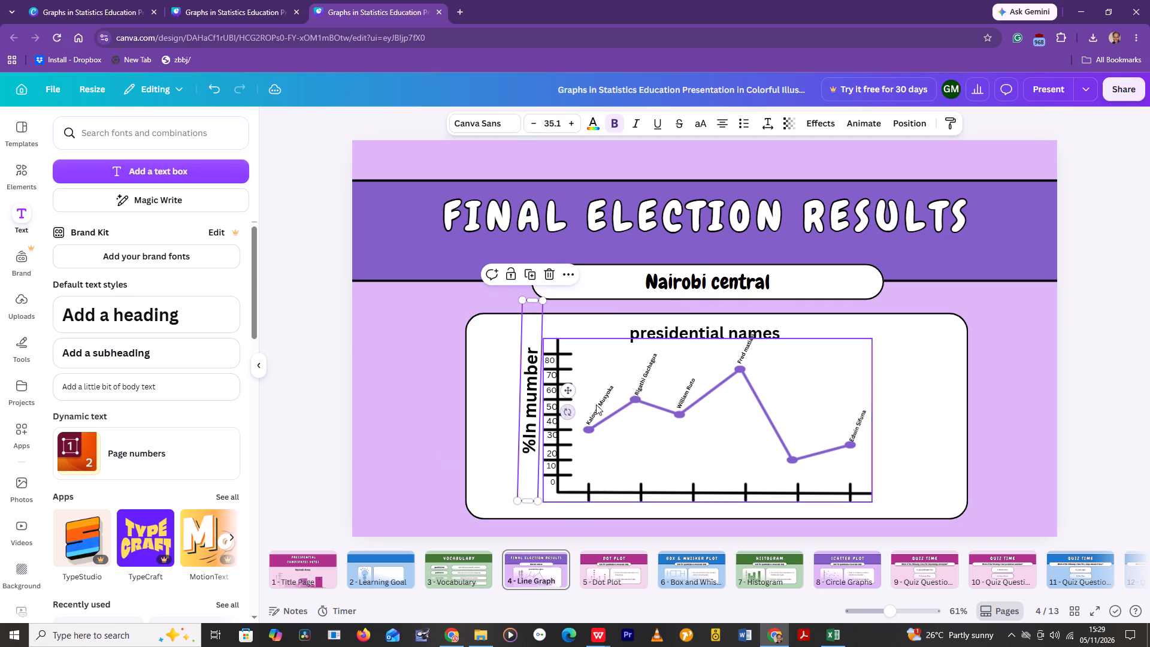
click(662, 323)
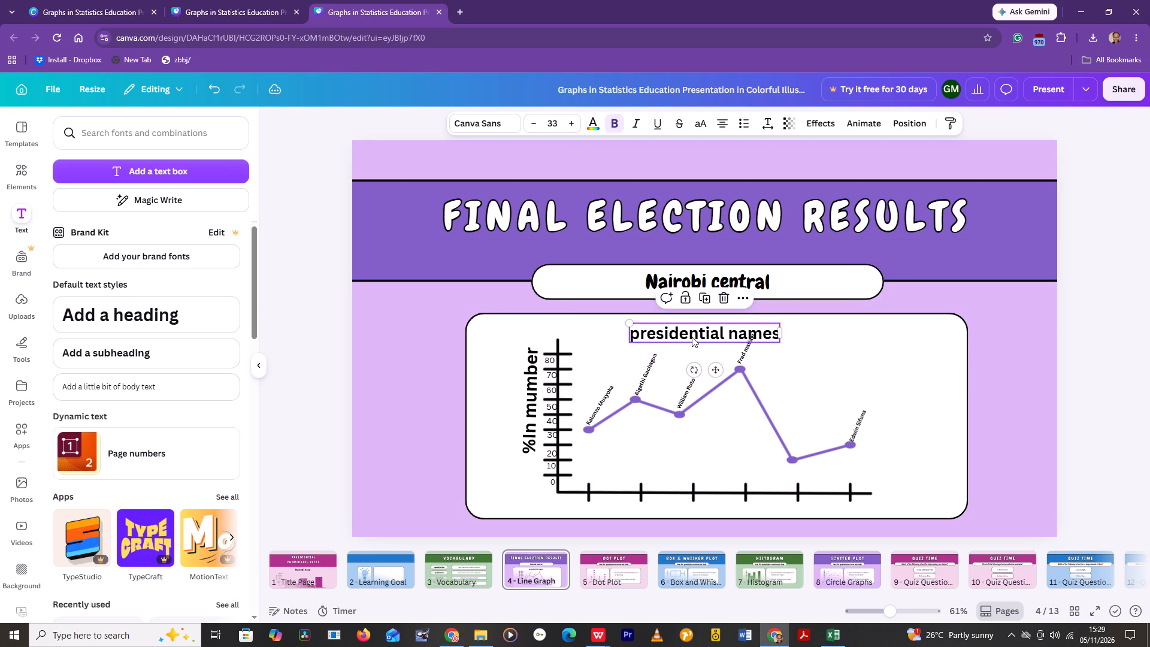
drag(696, 334, 745, 486)
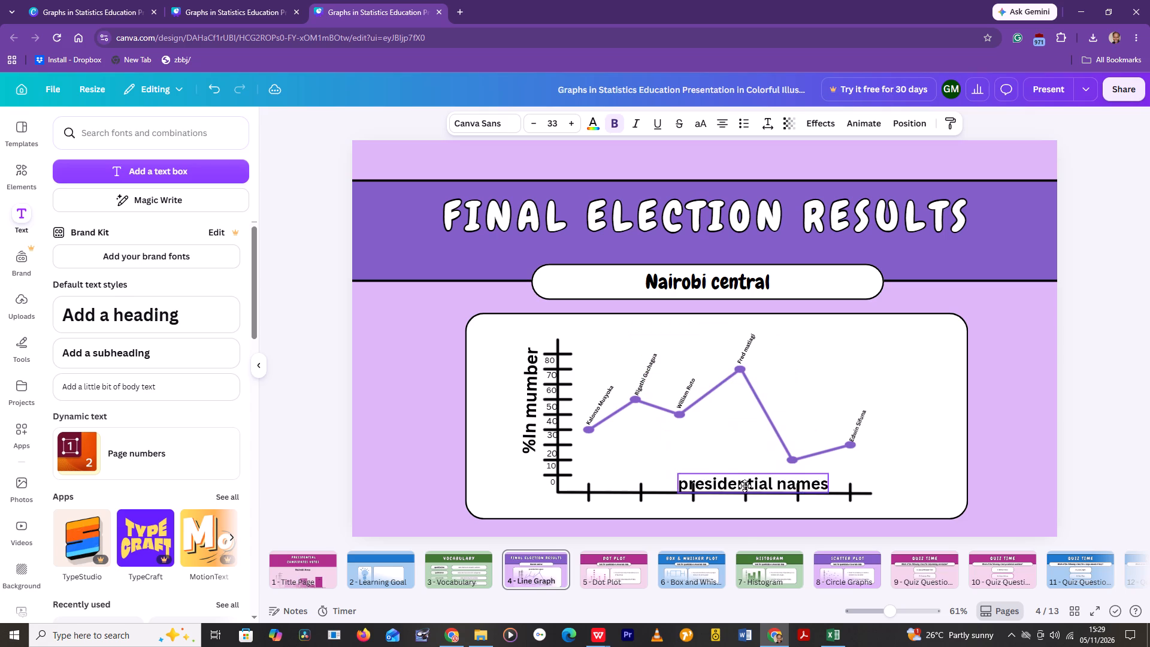
drag(745, 486, 732, 515)
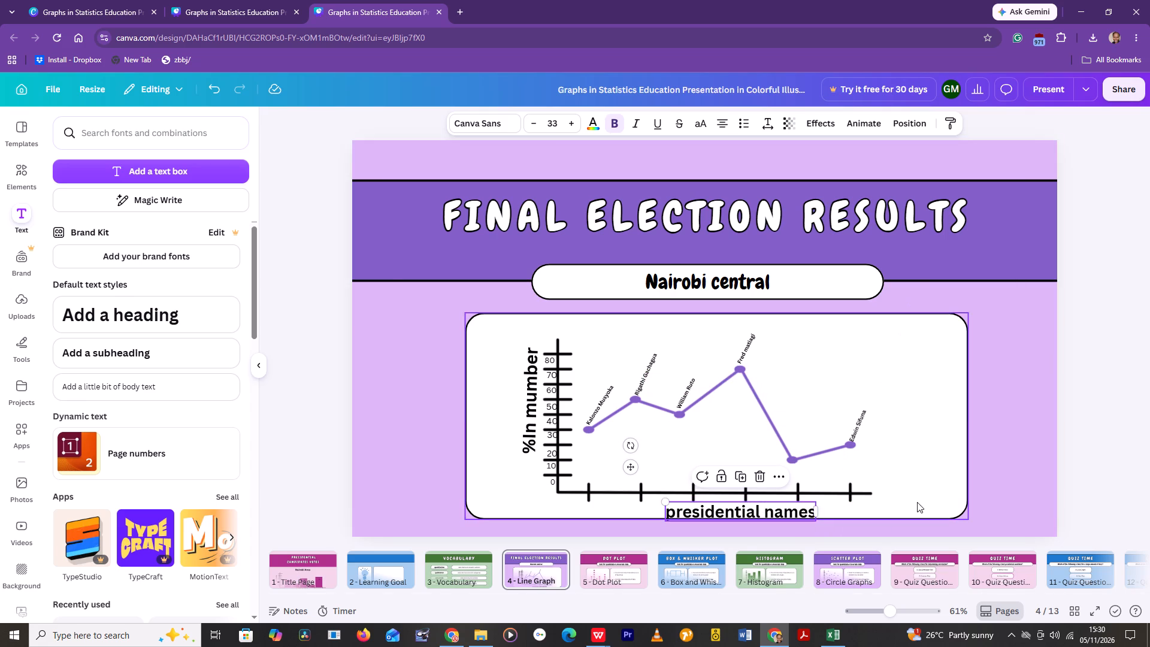
click(918, 490)
click(764, 516)
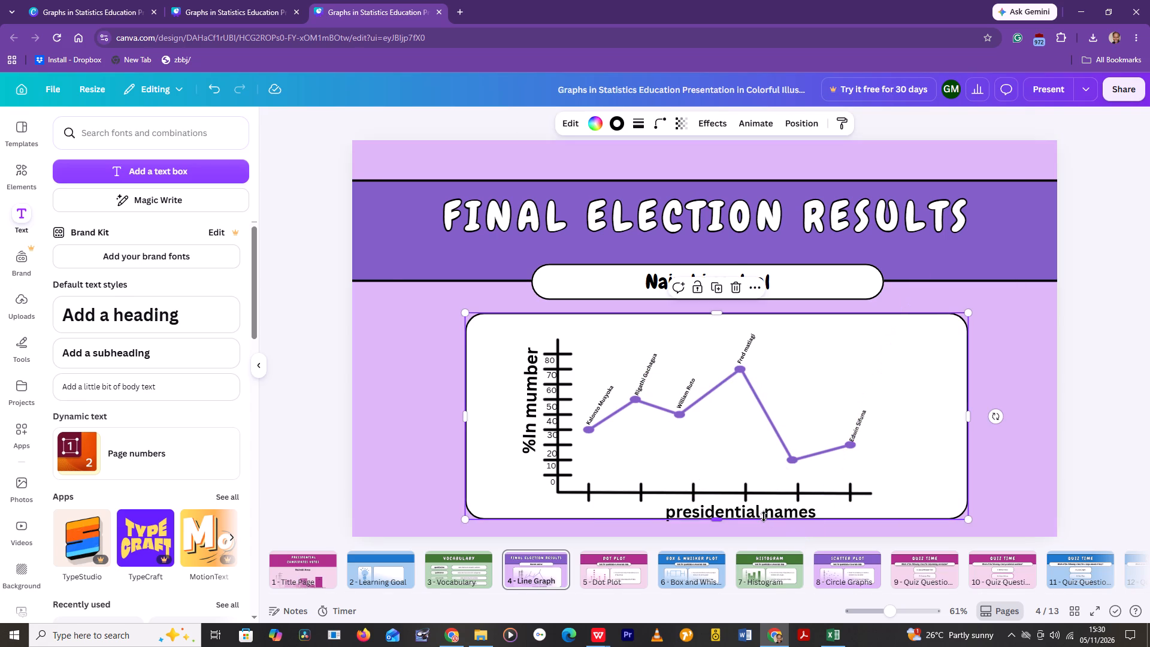
click(768, 511)
drag(768, 511, 768, 509)
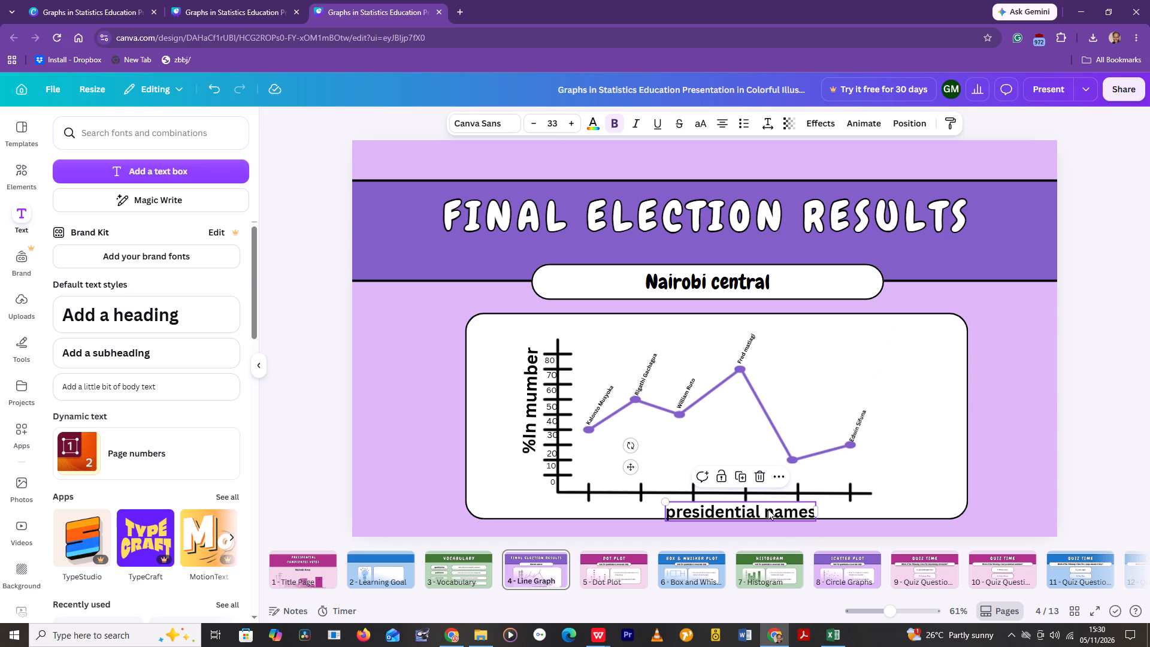
drag(768, 509, 743, 510)
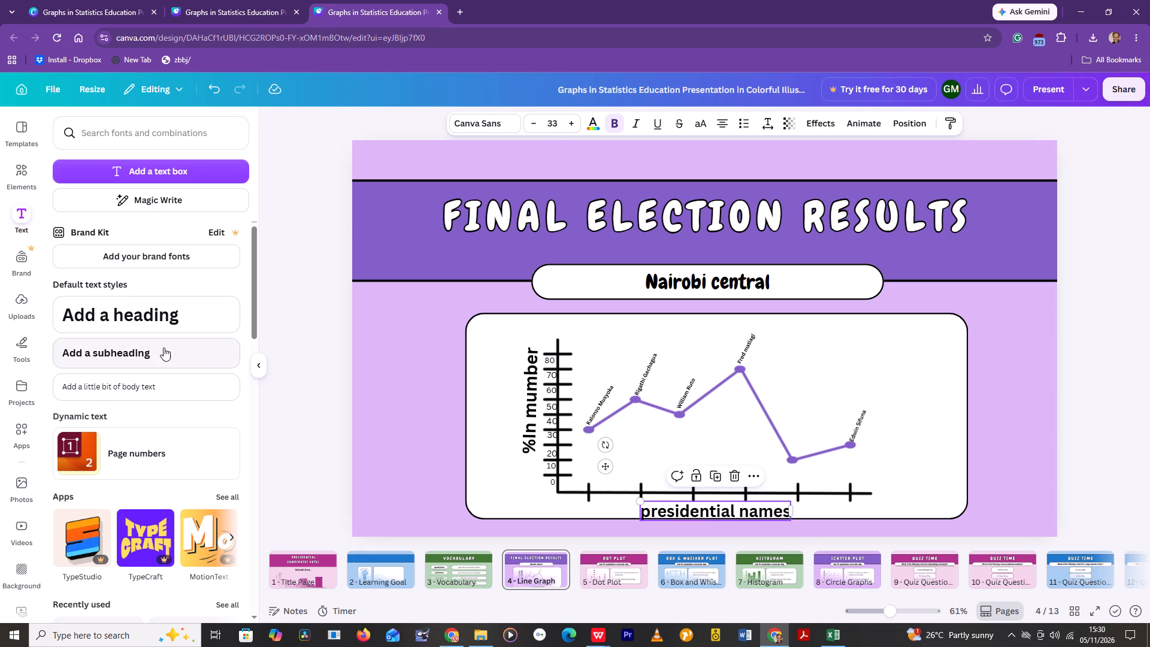
Correct the vertical axis label's spelling to "%In number".
click(533, 391)
click(534, 400)
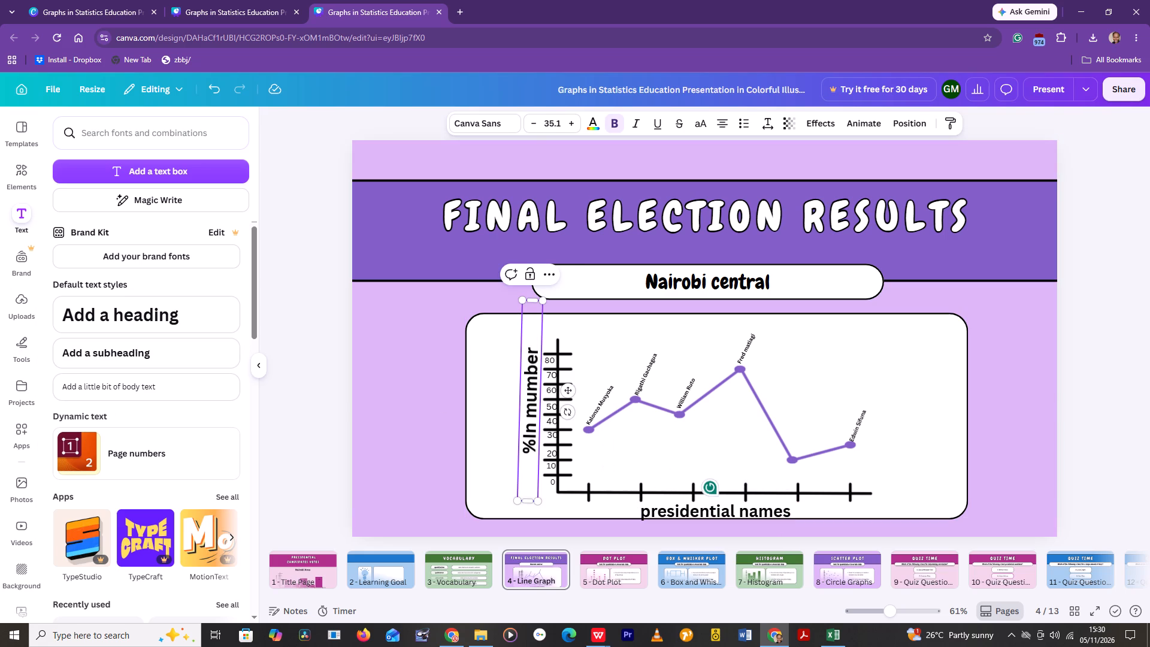
key(BackSpace)
key(n)
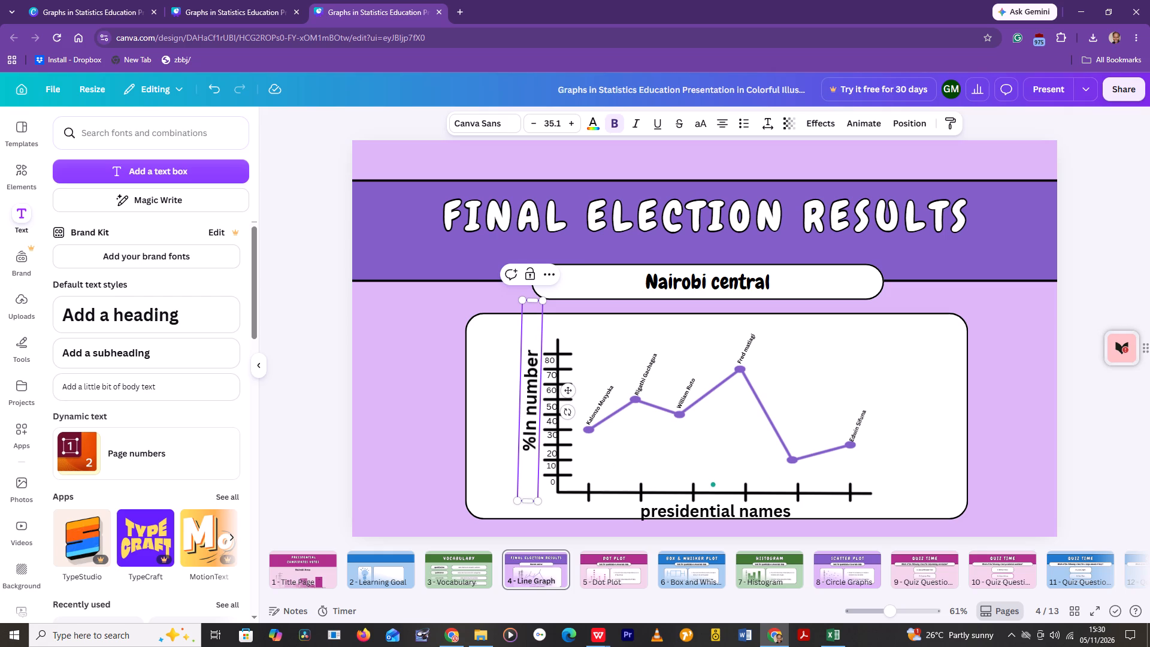
click(1002, 432)
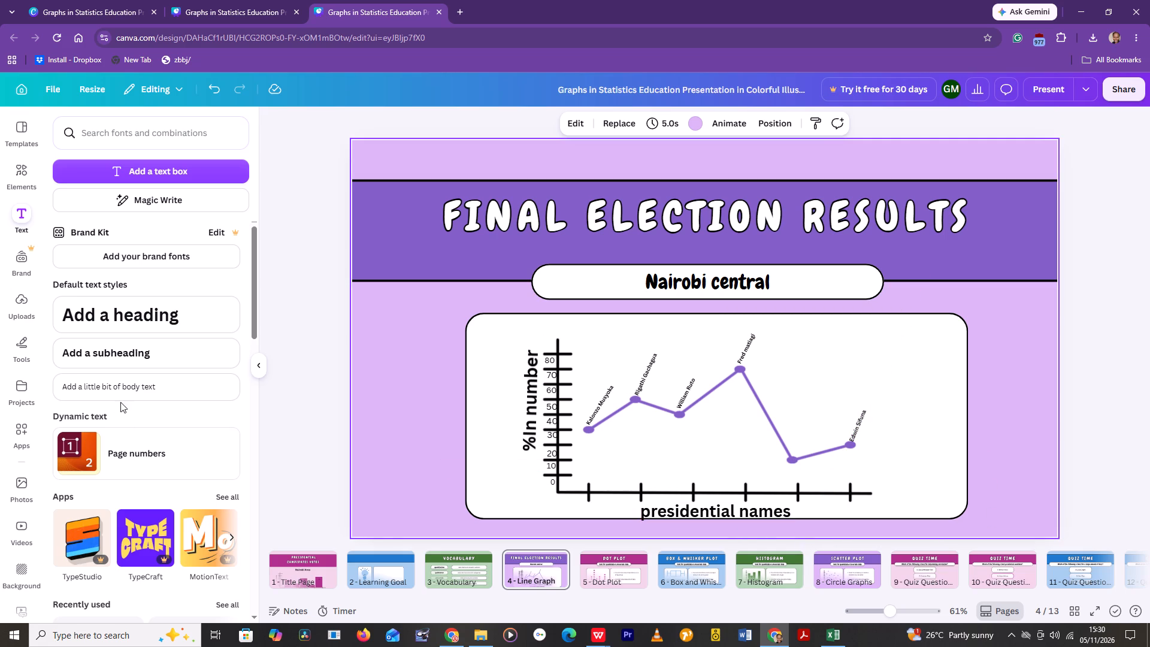
Add a body text box to the line graph page, keeping its placeholder text.
click(120, 386)
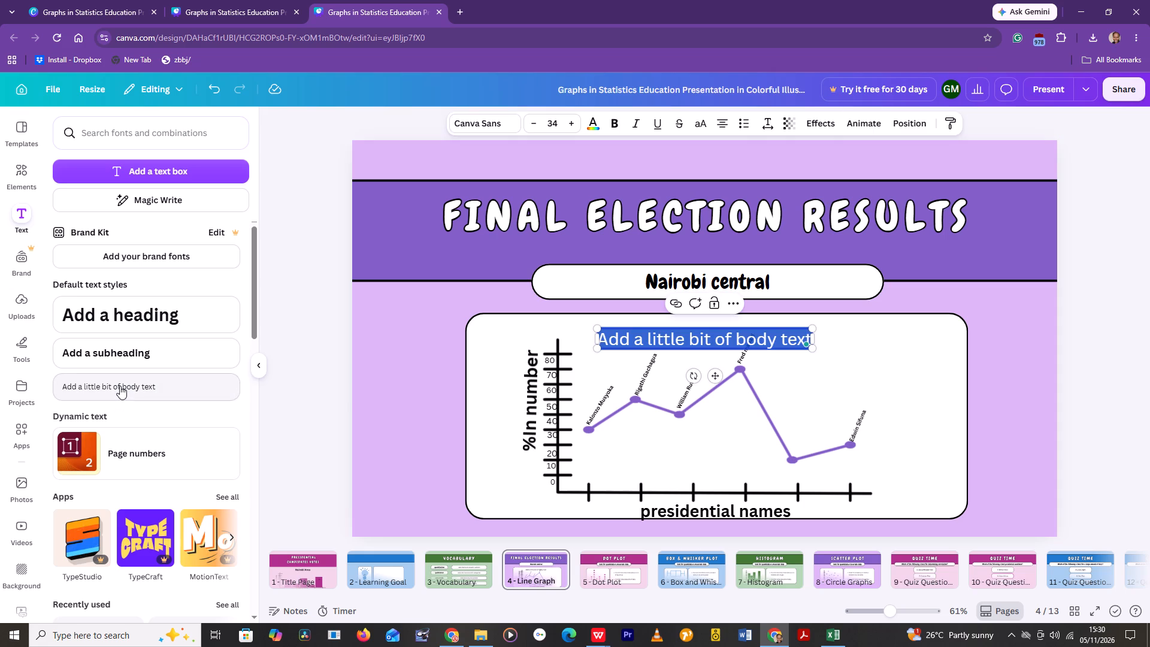
click(894, 388)
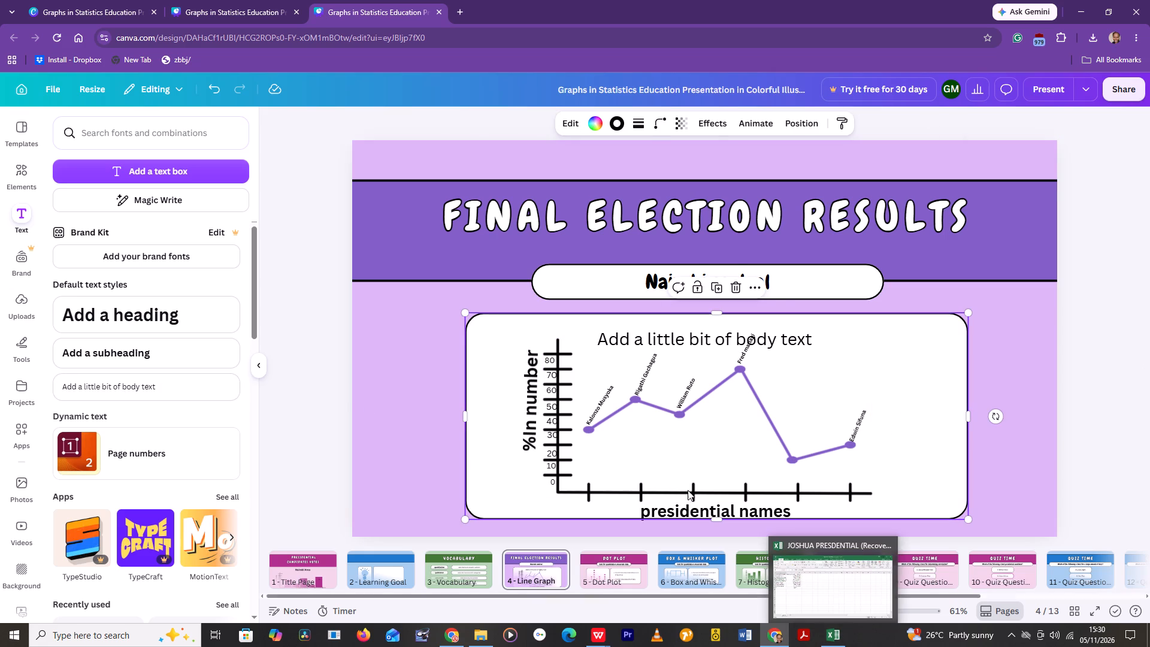
Look through the presentation's pages, from the title page to the Assignment page, and return to the line graph page.
scroll(736, 380, down, 5)
scroll(736, 383, up, 1)
scroll(736, 383, down, 7)
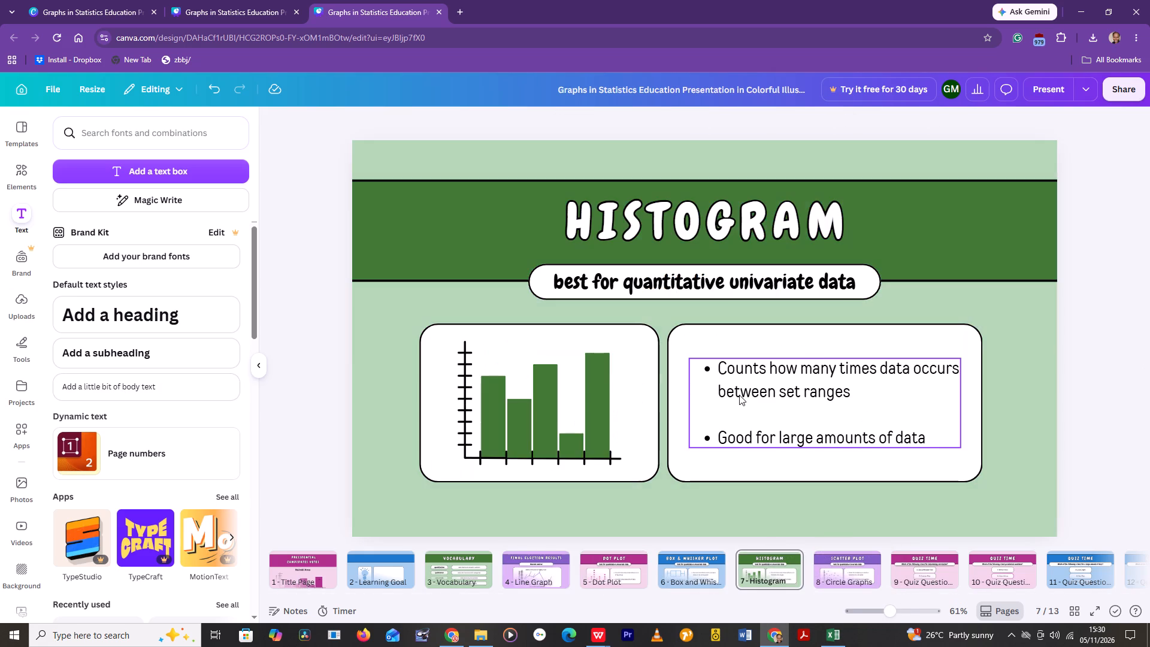
scroll(739, 395, down, 2)
scroll(739, 395, up, 1)
scroll(739, 395, down, 5)
scroll(740, 403, up, 1)
scroll(740, 403, down, 3)
scroll(740, 403, up, 1)
scroll(740, 403, down, 2)
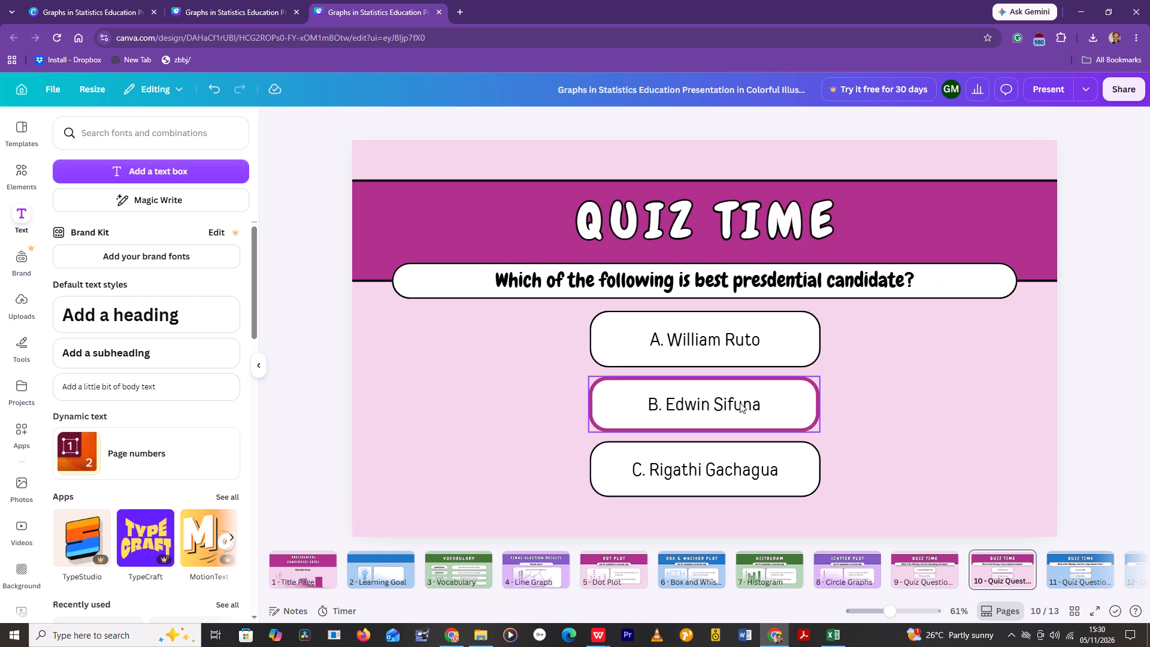
scroll(740, 403, down, 1)
scroll(740, 403, up, 1)
scroll(740, 403, down, 7)
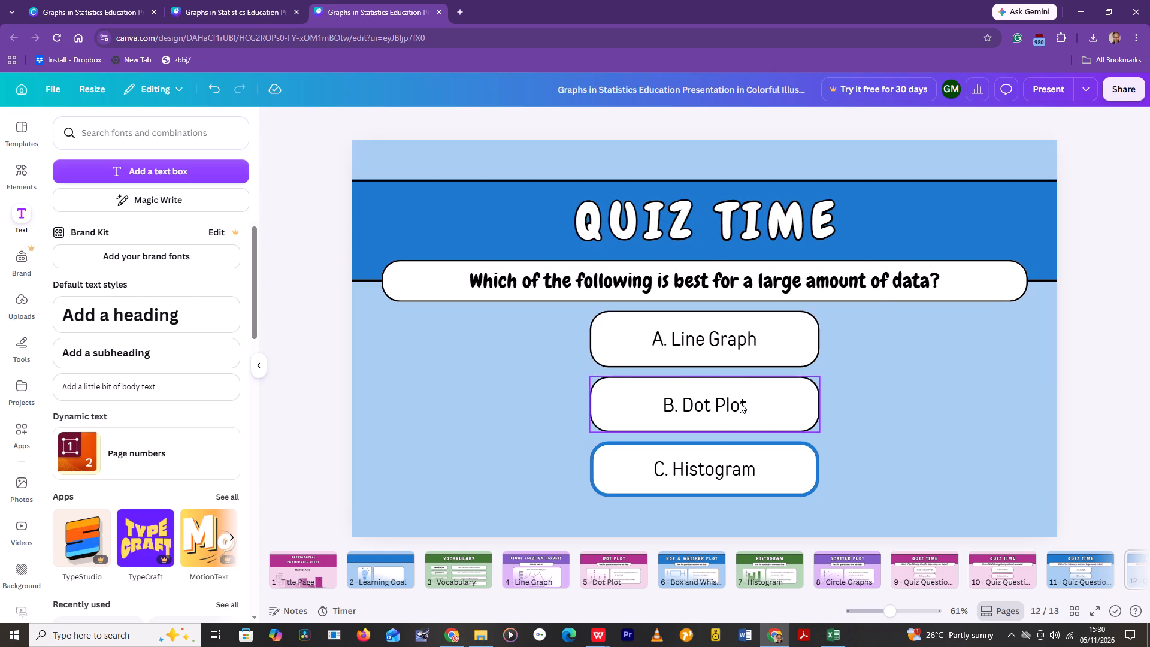
scroll(740, 403, down, 12)
scroll(740, 403, up, 1)
scroll(740, 403, down, 3)
scroll(739, 404, up, 1)
scroll(739, 404, down, 2)
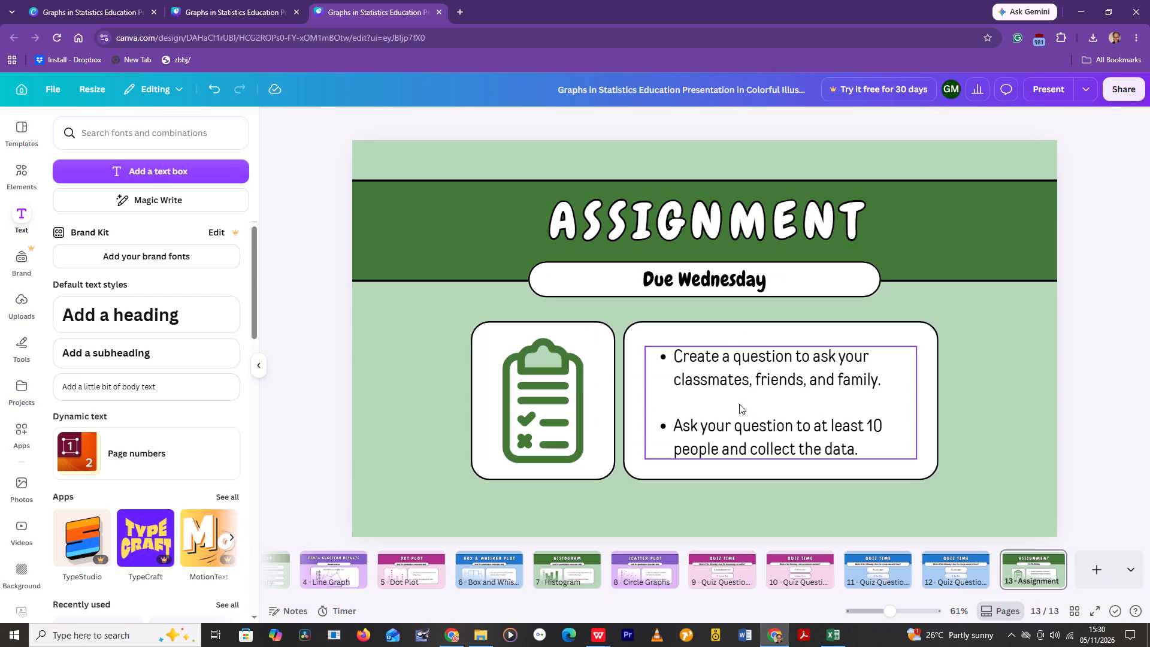
scroll(739, 404, down, 14)
scroll(589, 335, down, 1)
scroll(589, 336, up, 6)
scroll(589, 336, down, 1)
scroll(589, 336, up, 1)
scroll(589, 336, down, 1)
scroll(589, 336, up, 4)
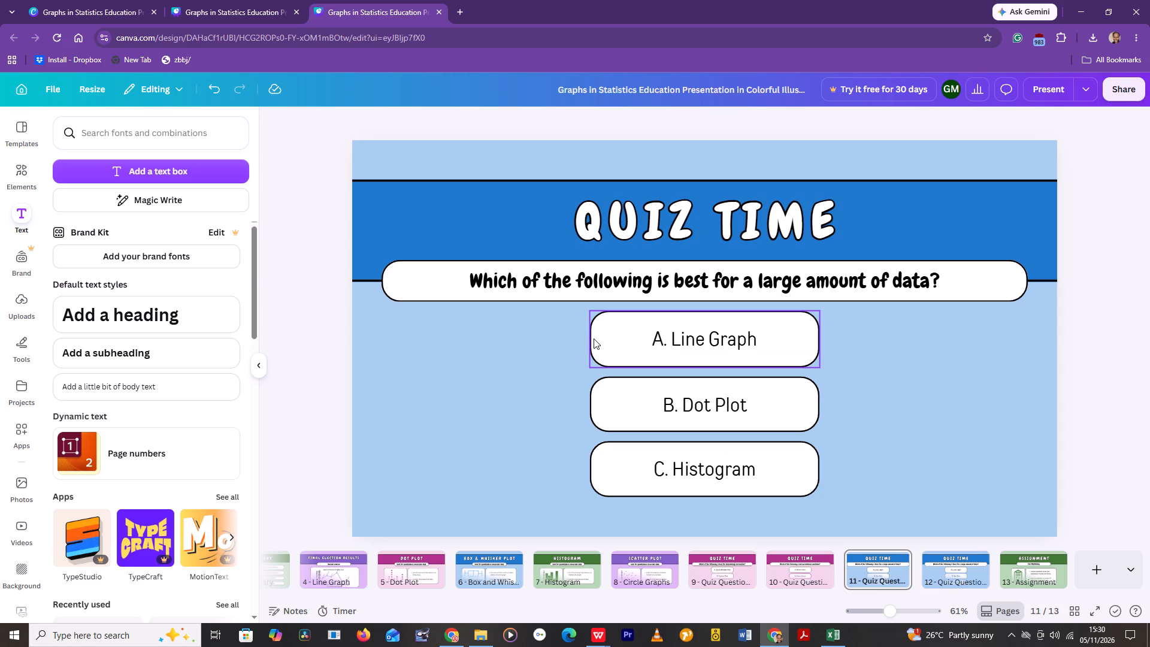
scroll(594, 338, up, 2)
scroll(699, 368, up, 10)
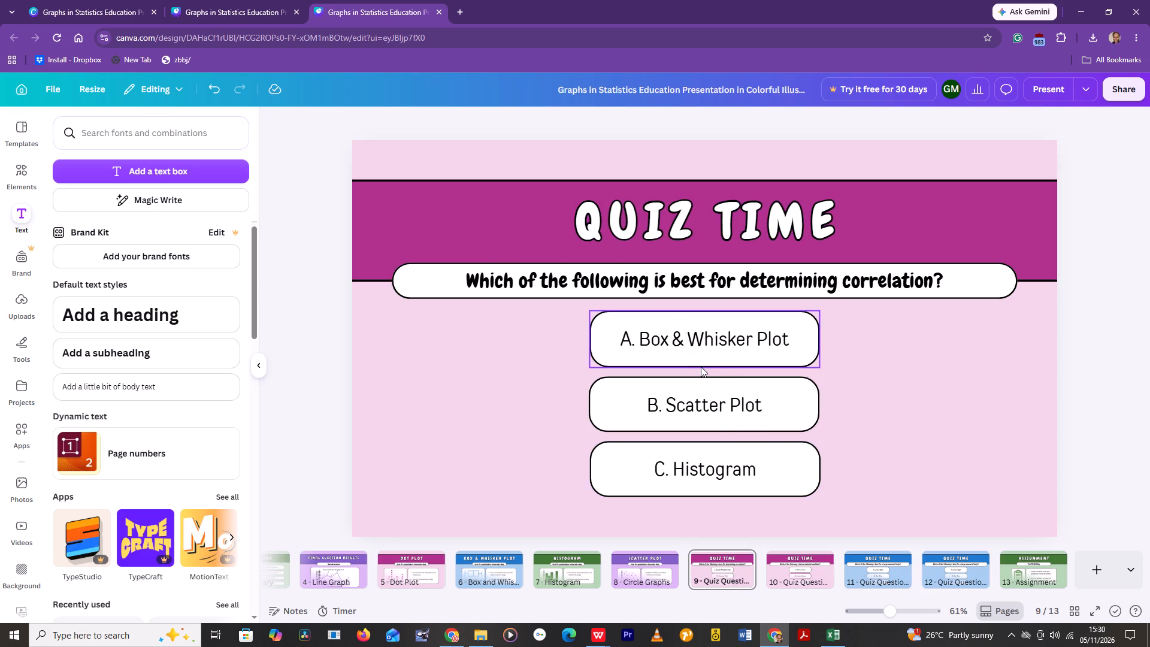
scroll(701, 367, up, 15)
scroll(701, 367, up, 6)
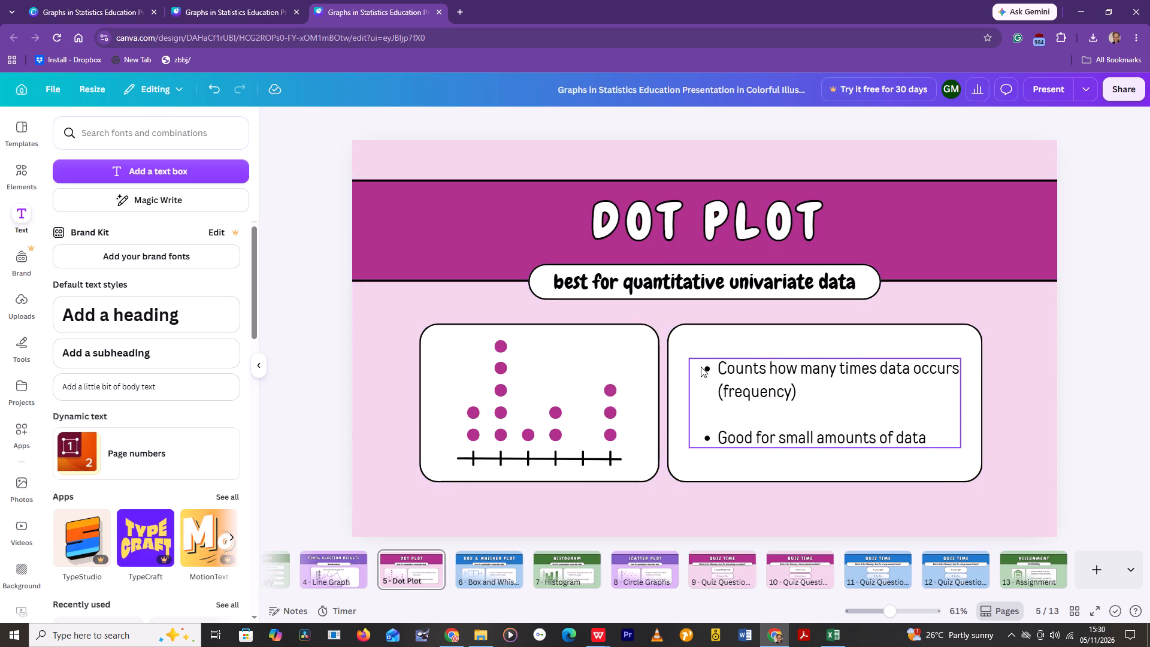
scroll(703, 364, up, 8)
scroll(703, 364, down, 1)
scroll(703, 364, up, 5)
scroll(706, 362, down, 1)
scroll(706, 362, up, 1)
scroll(706, 362, down, 1)
scroll(706, 362, up, 7)
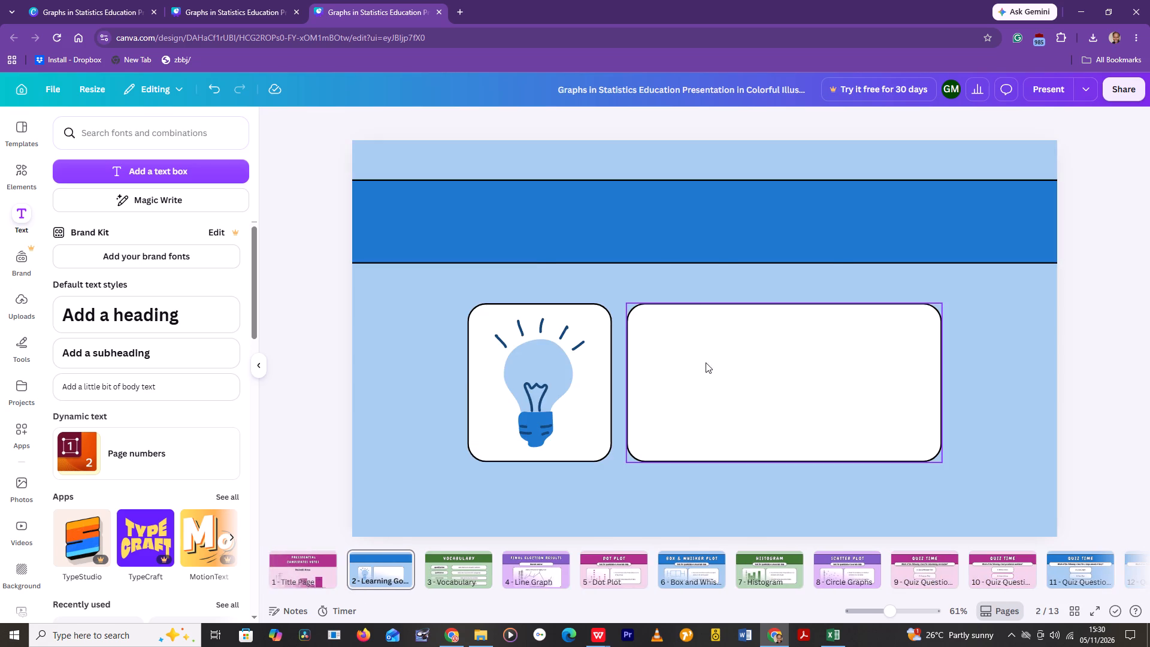
scroll(706, 362, up, 4)
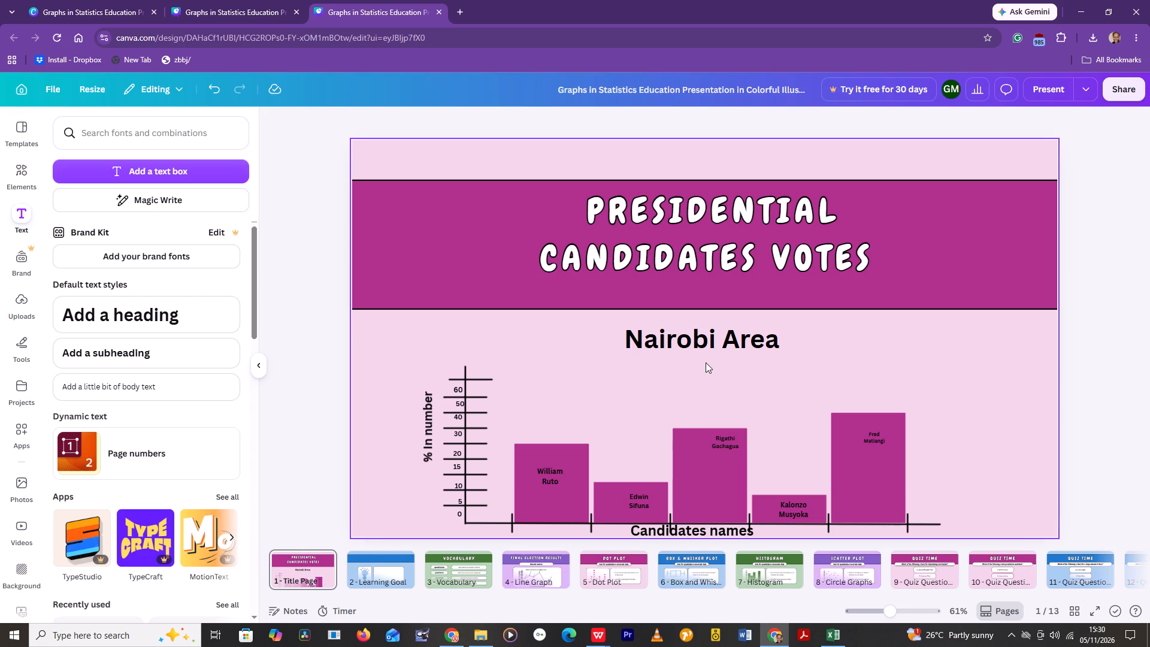
scroll(706, 364, down, 3)
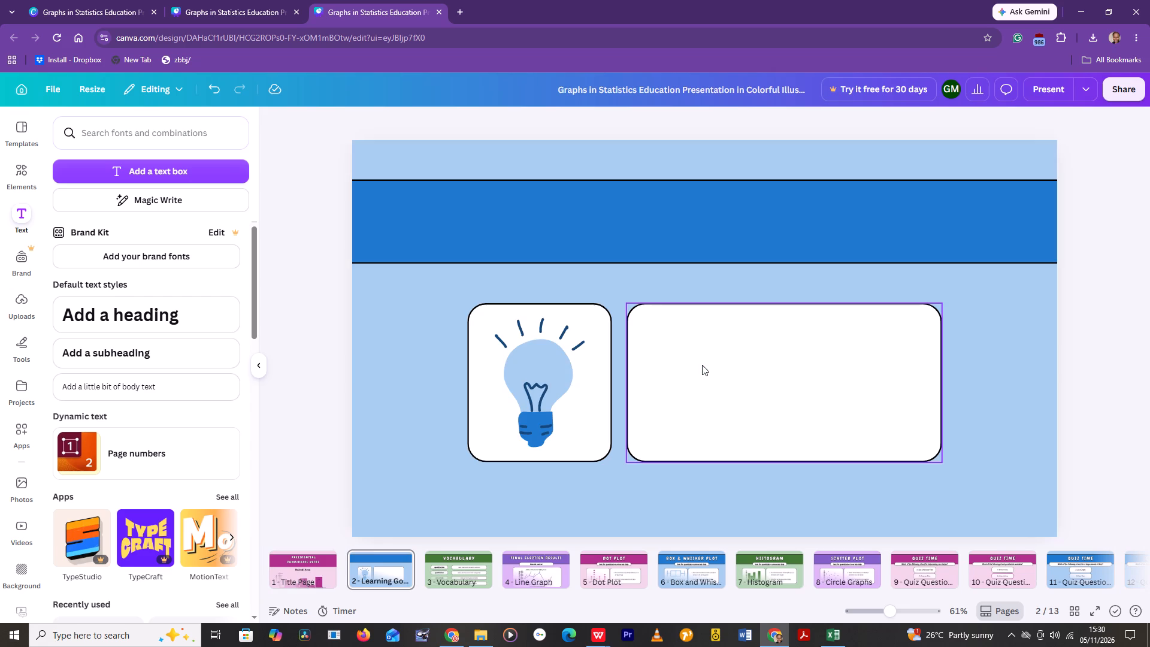
scroll(783, 409, down, 4)
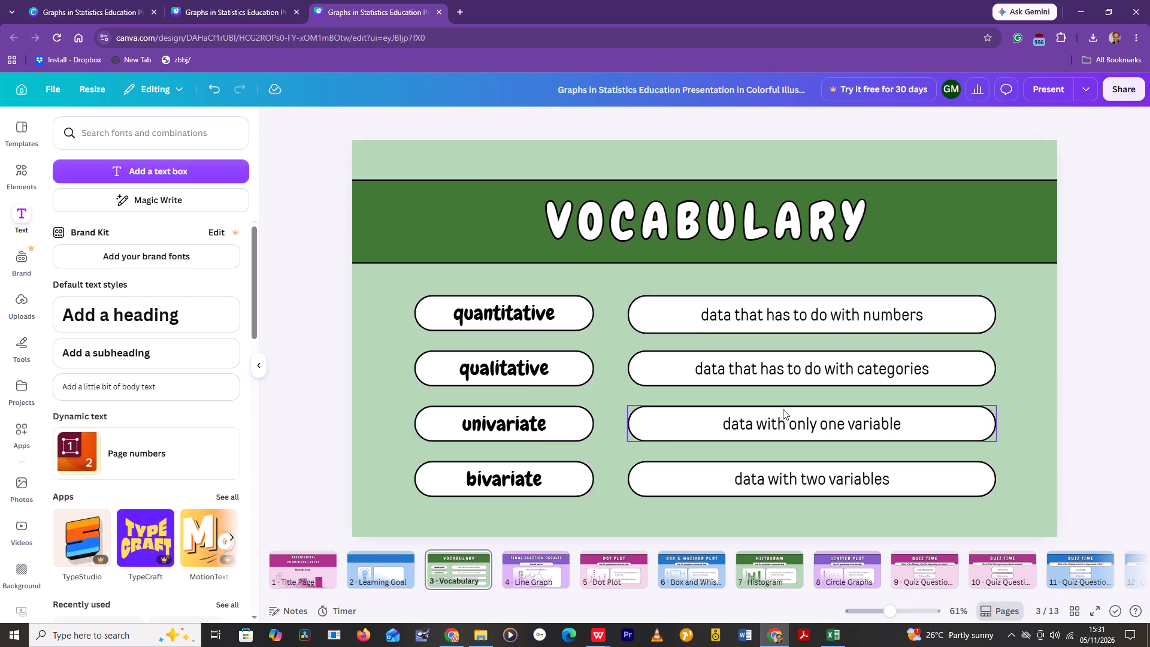
scroll(783, 409, down, 7)
scroll(782, 419, up, 1)
scroll(782, 419, down, 4)
scroll(782, 421, up, 5)
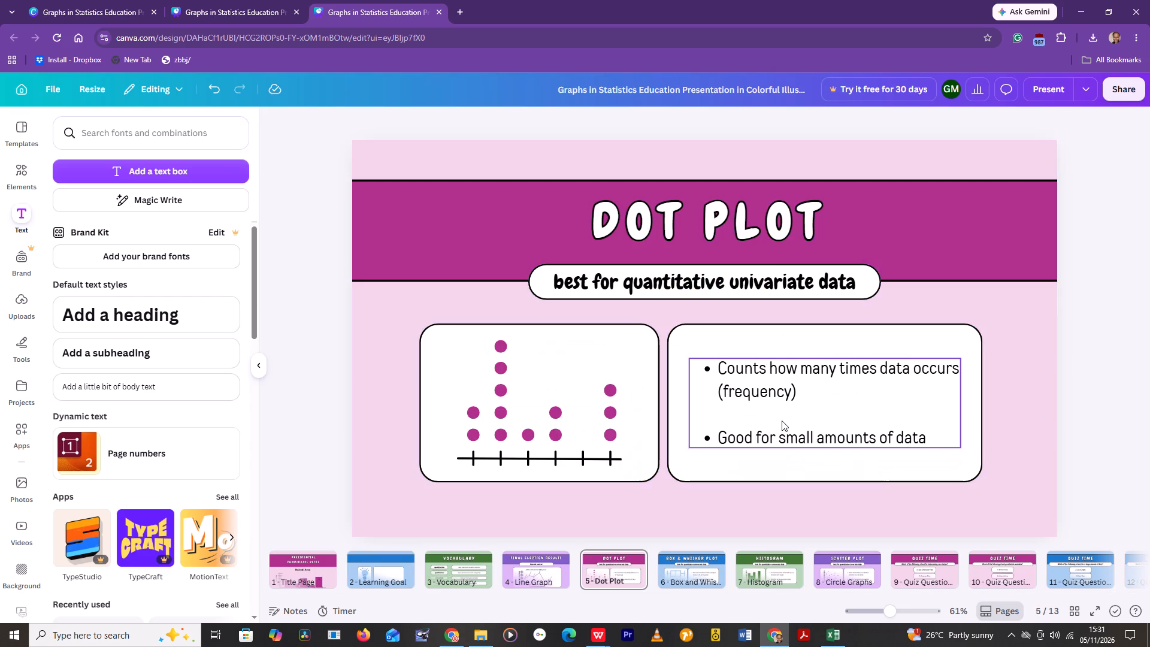
scroll(782, 421, down, 1)
scroll(782, 421, up, 1)
scroll(782, 421, down, 1)
scroll(782, 421, up, 11)
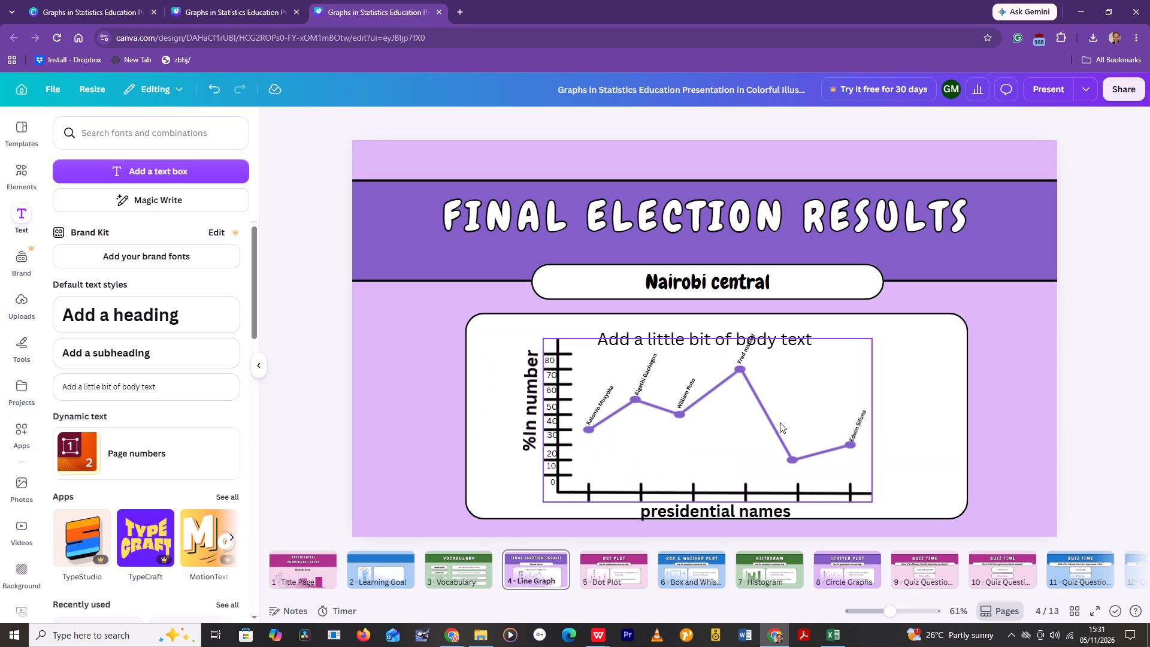
Delete the line segment that joins the graph's last two data points.
click(791, 459)
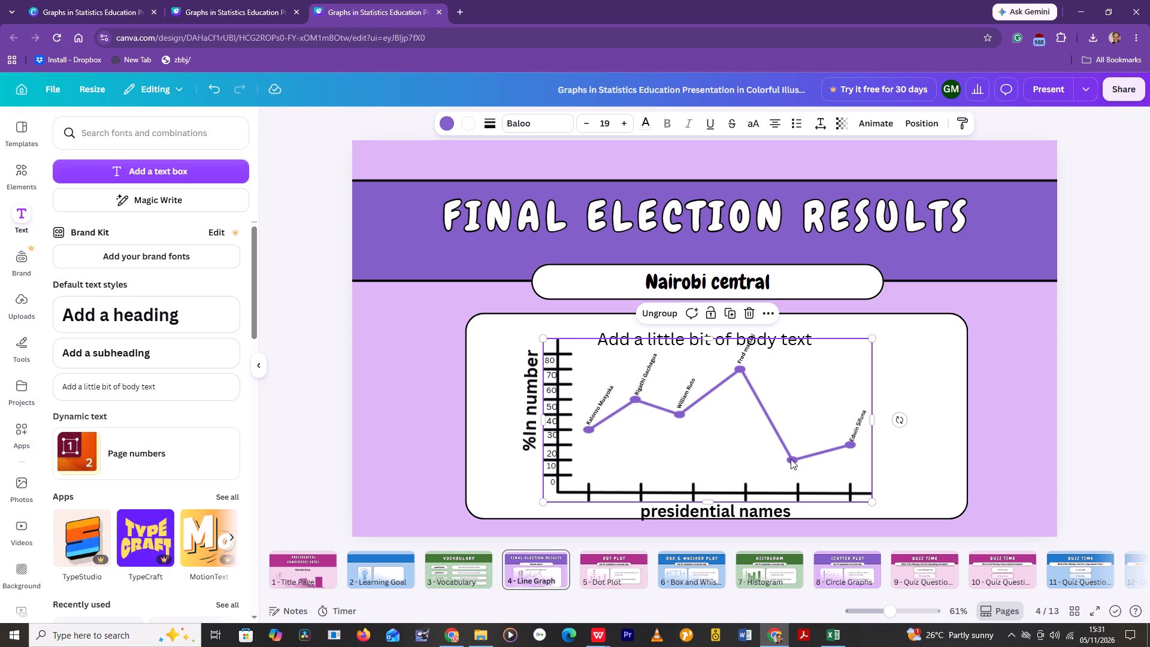
click(793, 451)
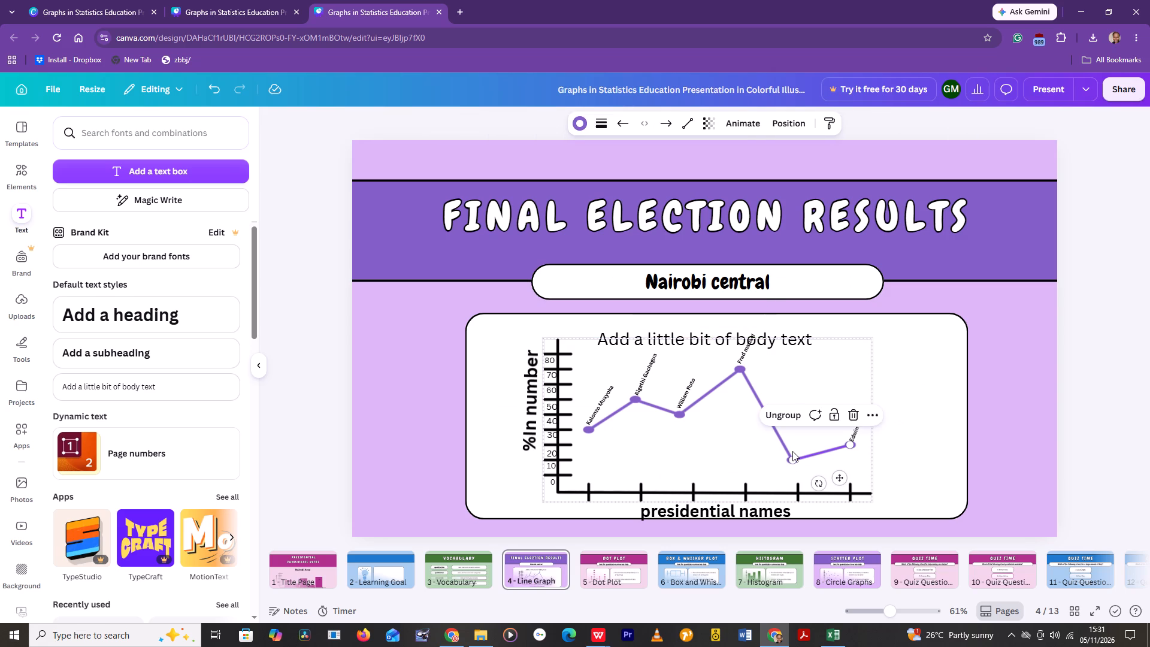
click(849, 409)
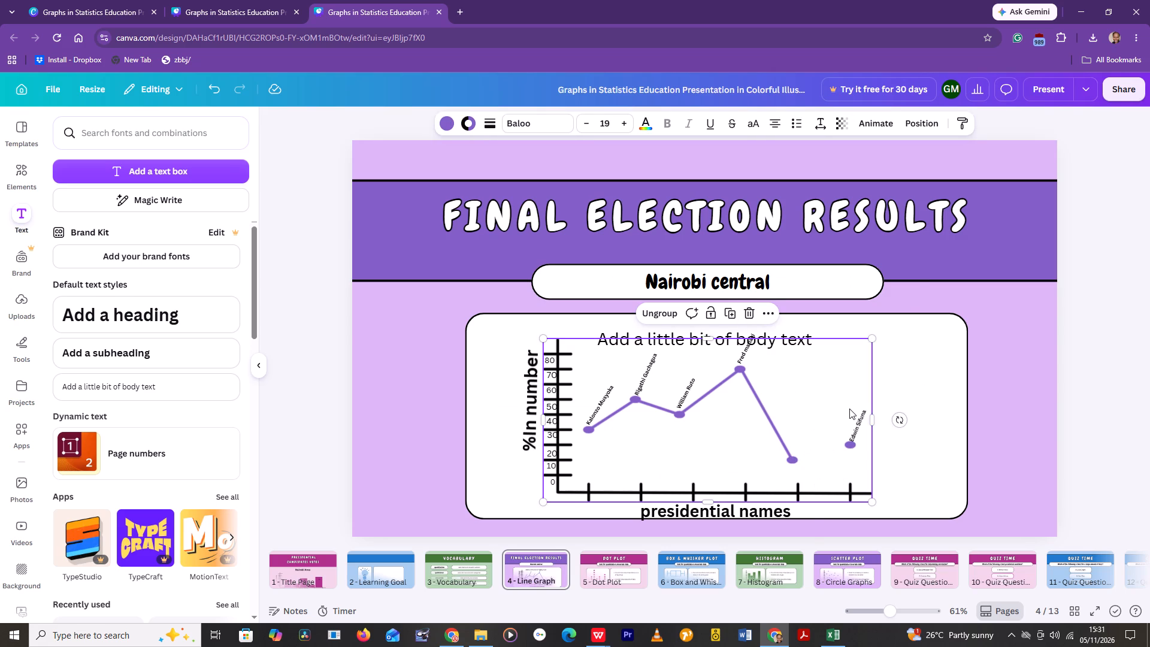
Reattach the loose end of the line segment from the Fred matiagi point to the Edwin Sifuna point on the graph.
click(848, 443)
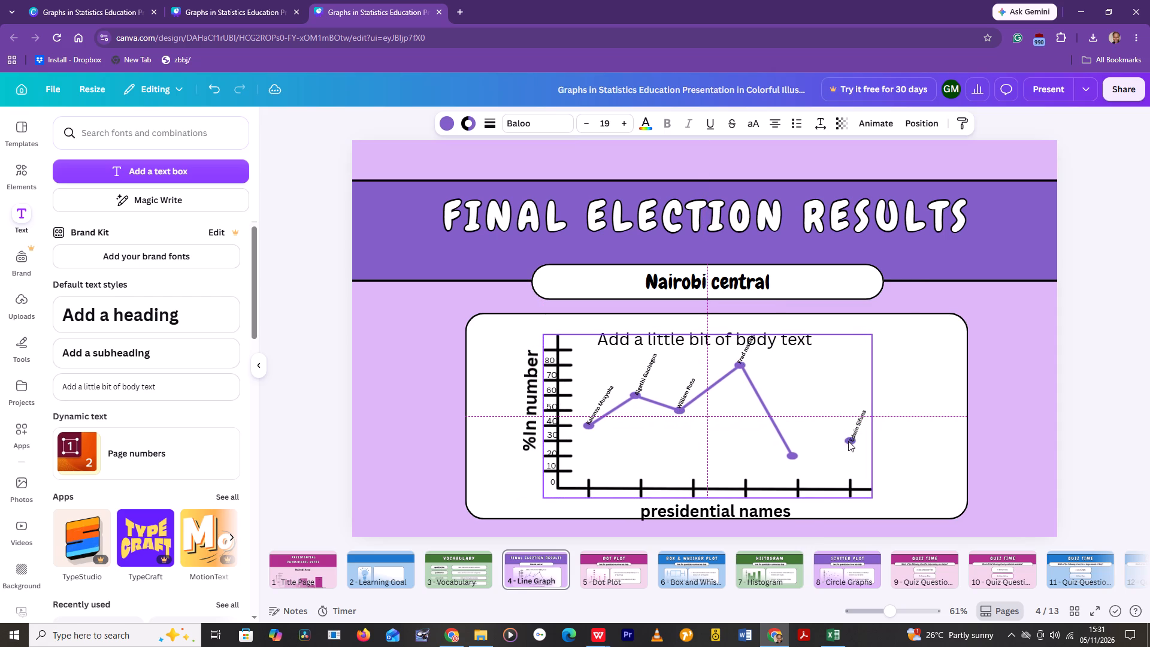
click(791, 453)
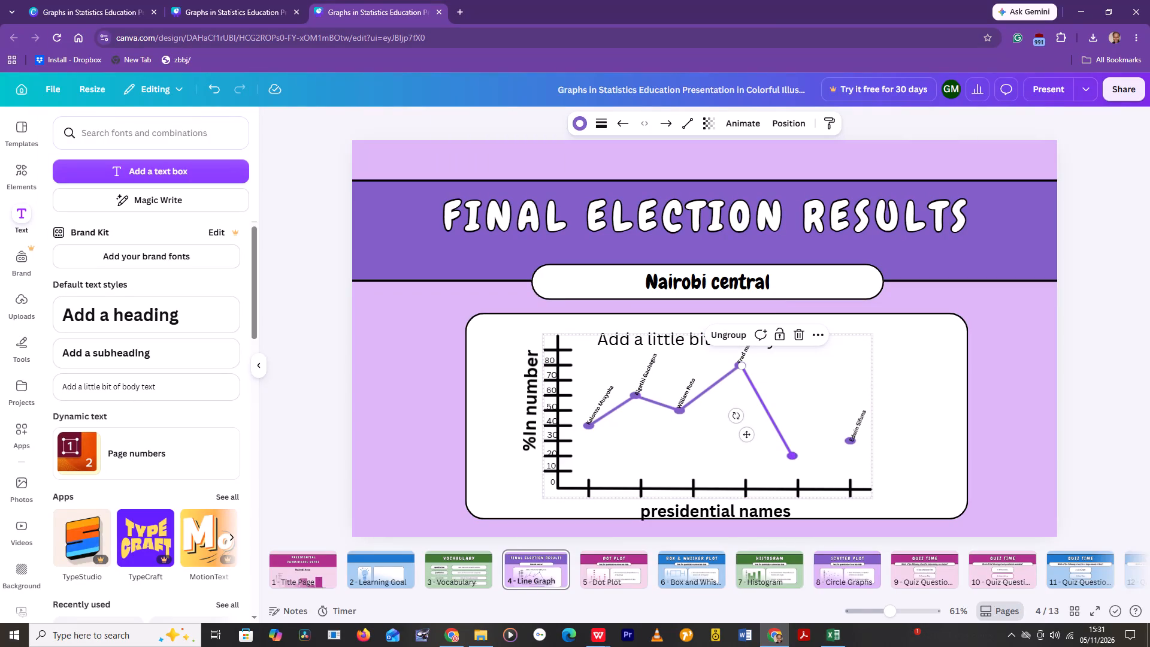
drag(791, 453, 811, 445)
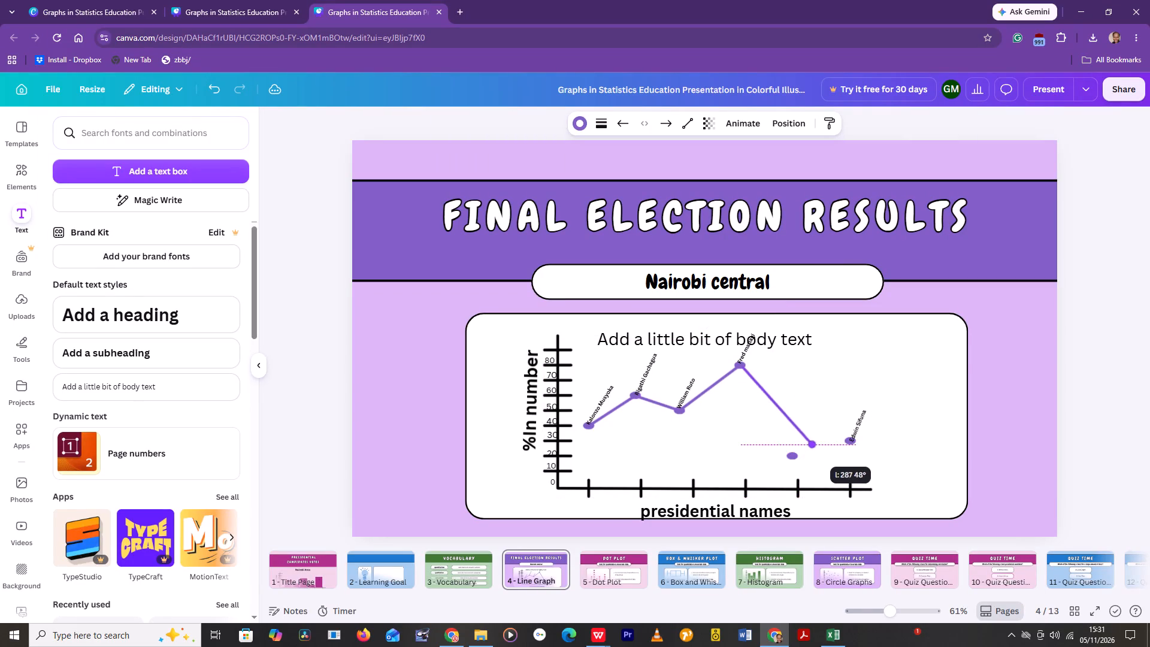
drag(811, 445, 839, 438)
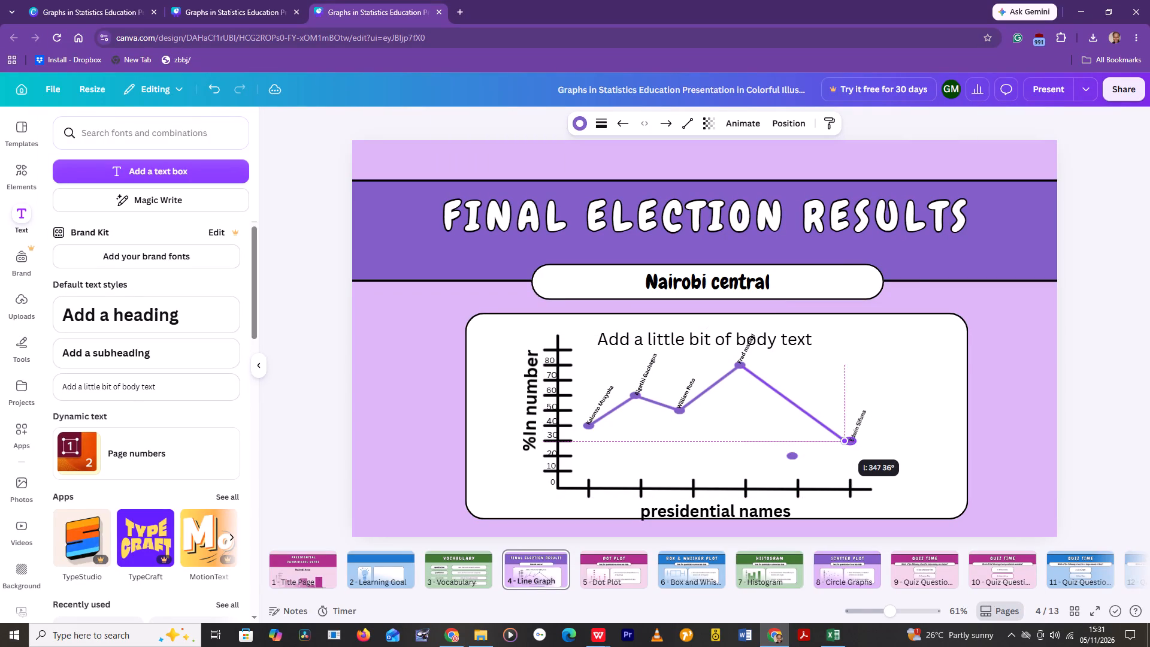
drag(839, 438, 839, 439)
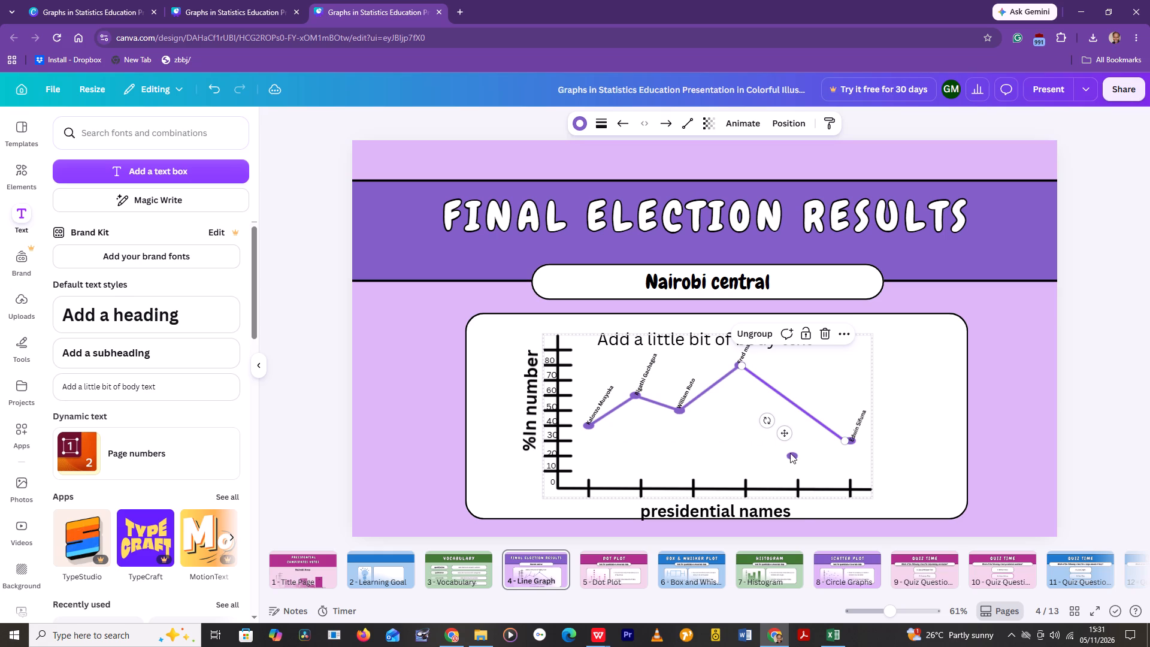
Delete the unlabelled, disconnected data point from the line graph.
click(790, 453)
click(823, 425)
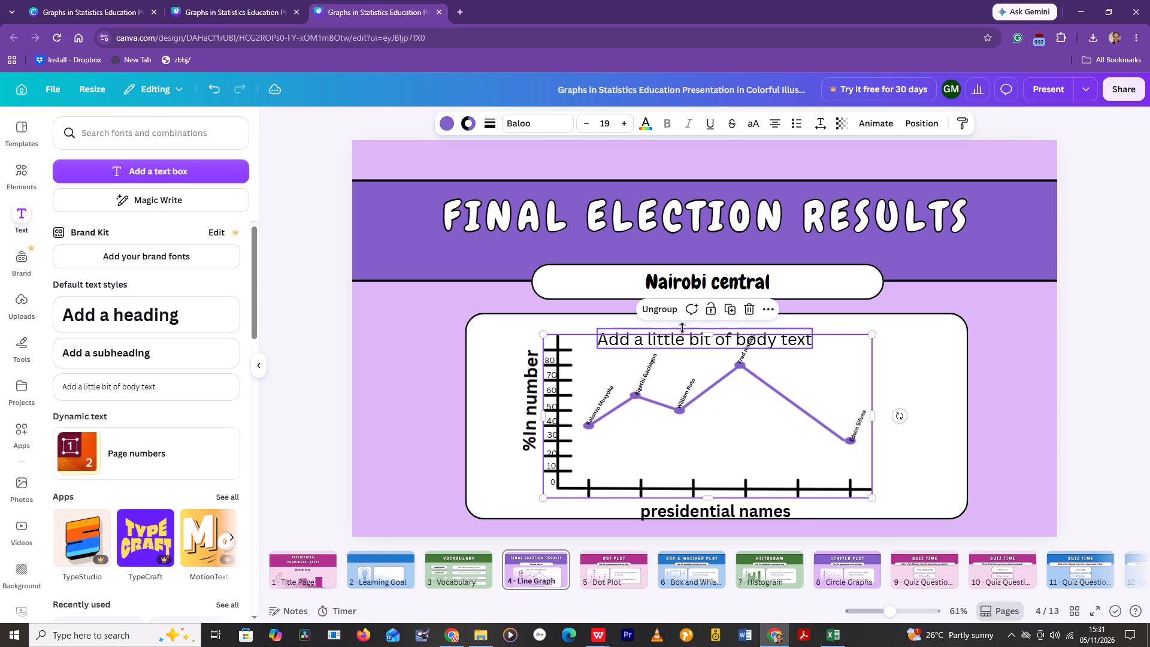
click(761, 433)
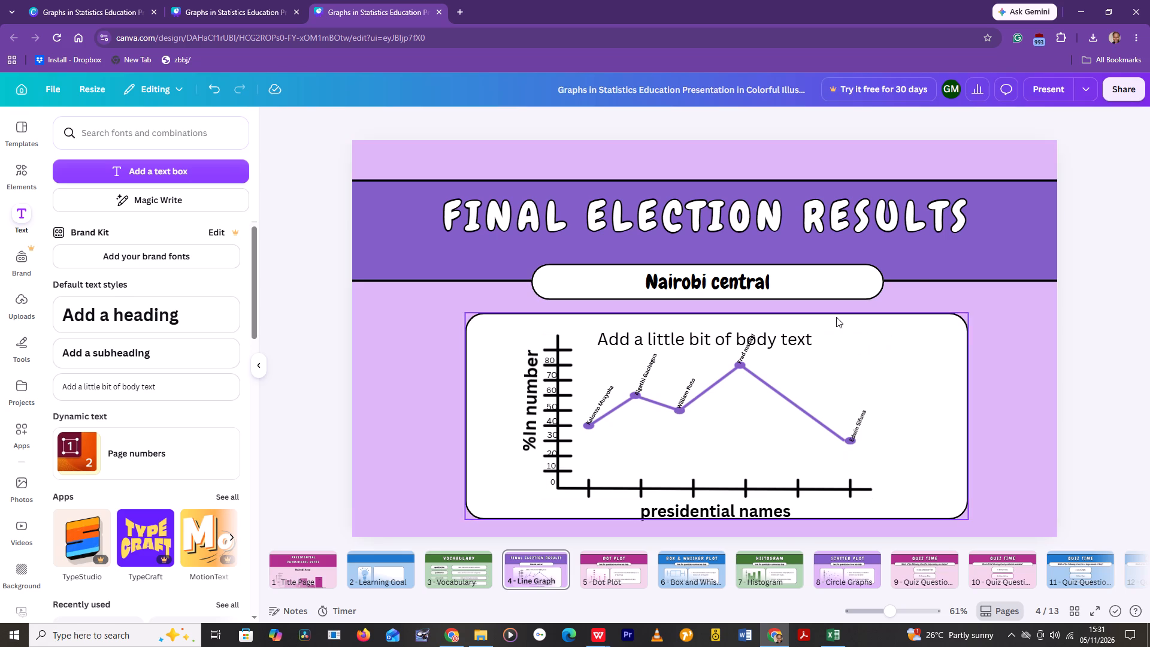
Delete the "Add a little bit of body text" placeholder text box above the line graph.
click(812, 336)
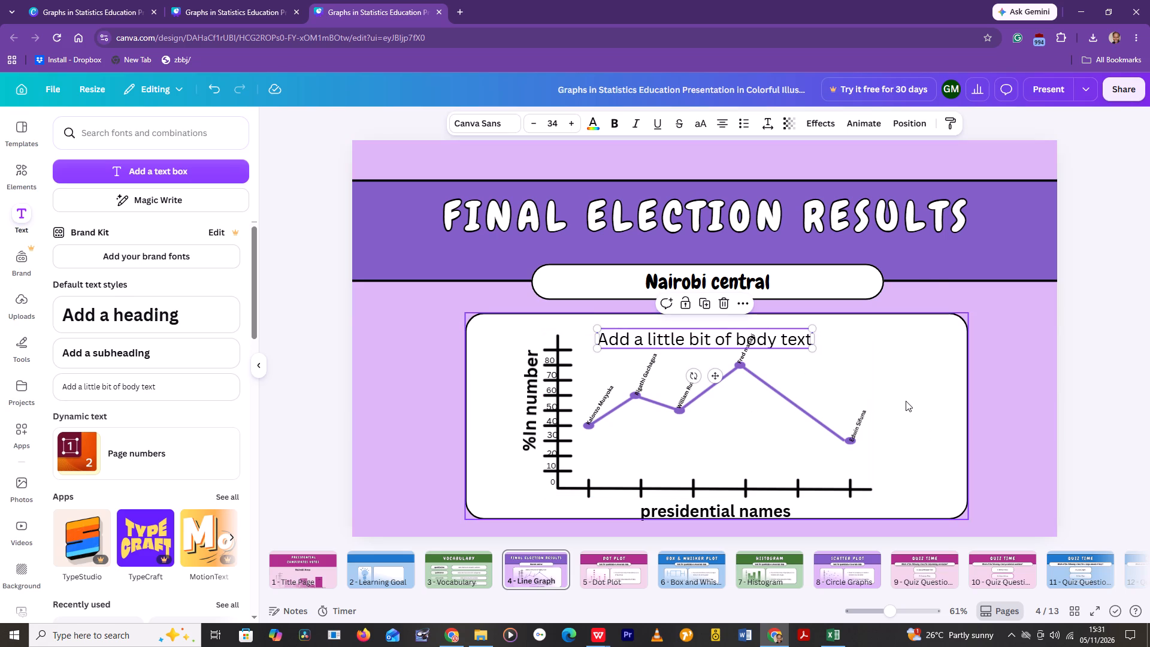
key(Delete)
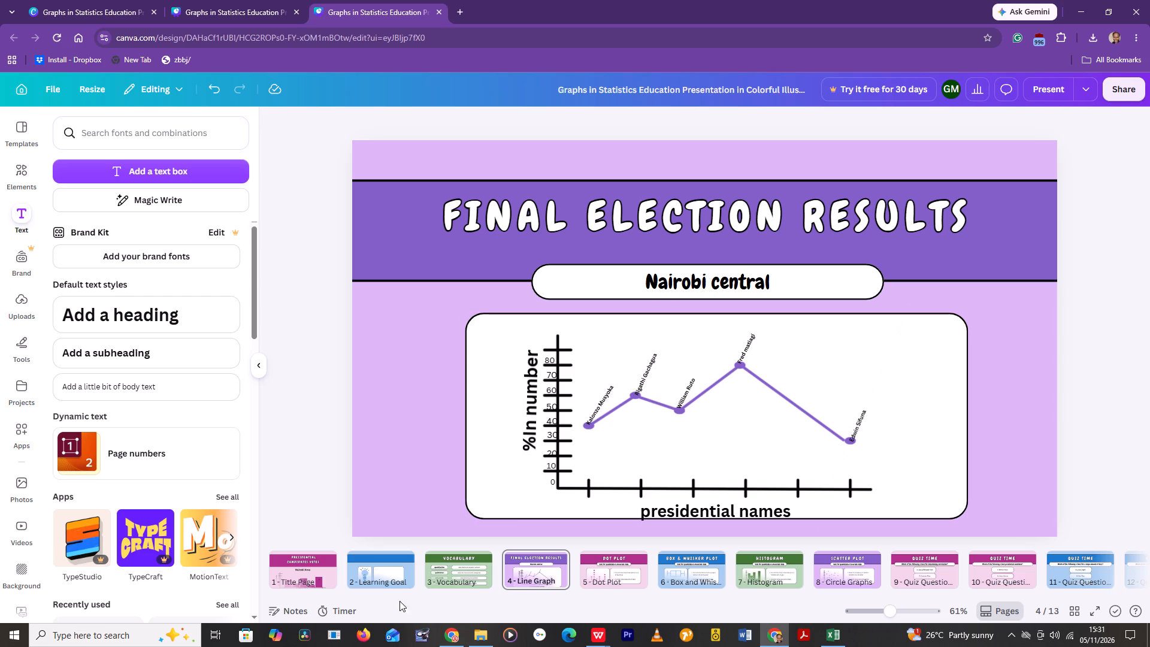
Move the Edwin Sifuna label slightly upward so it sits clear of its data point.
click(855, 426)
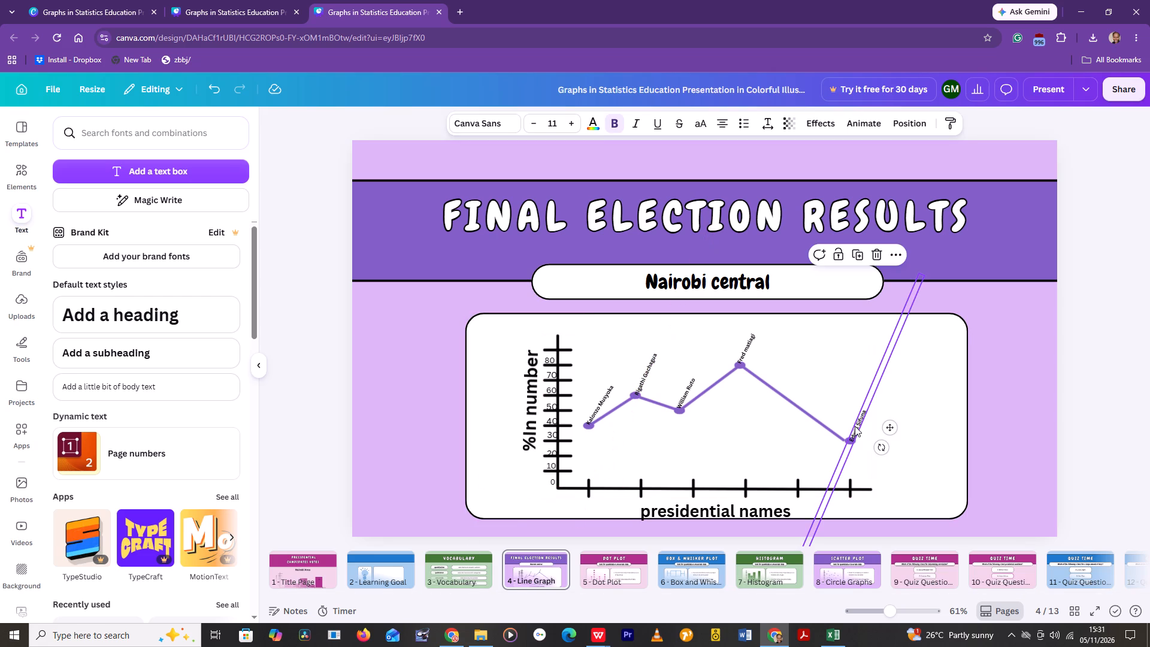
drag(887, 428, 888, 422)
click(752, 452)
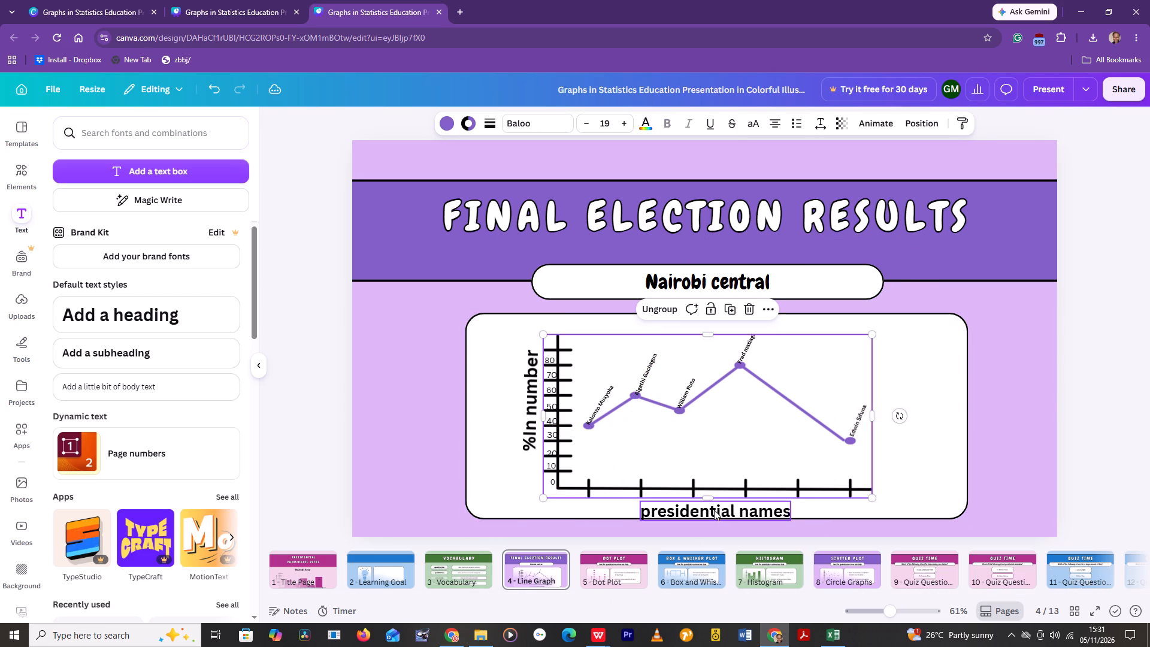
Look through the presentation's pages from the title page to the second quiz question on page 10.
scroll(710, 520, down, 2)
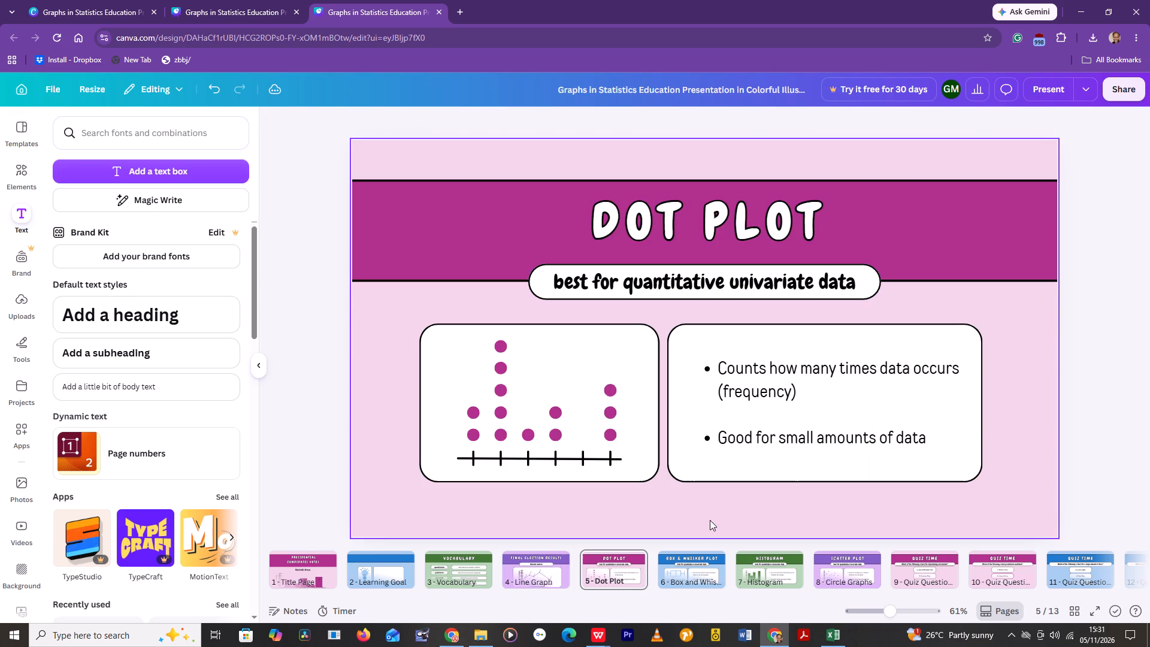
scroll(710, 520, down, 2)
scroll(710, 520, up, 13)
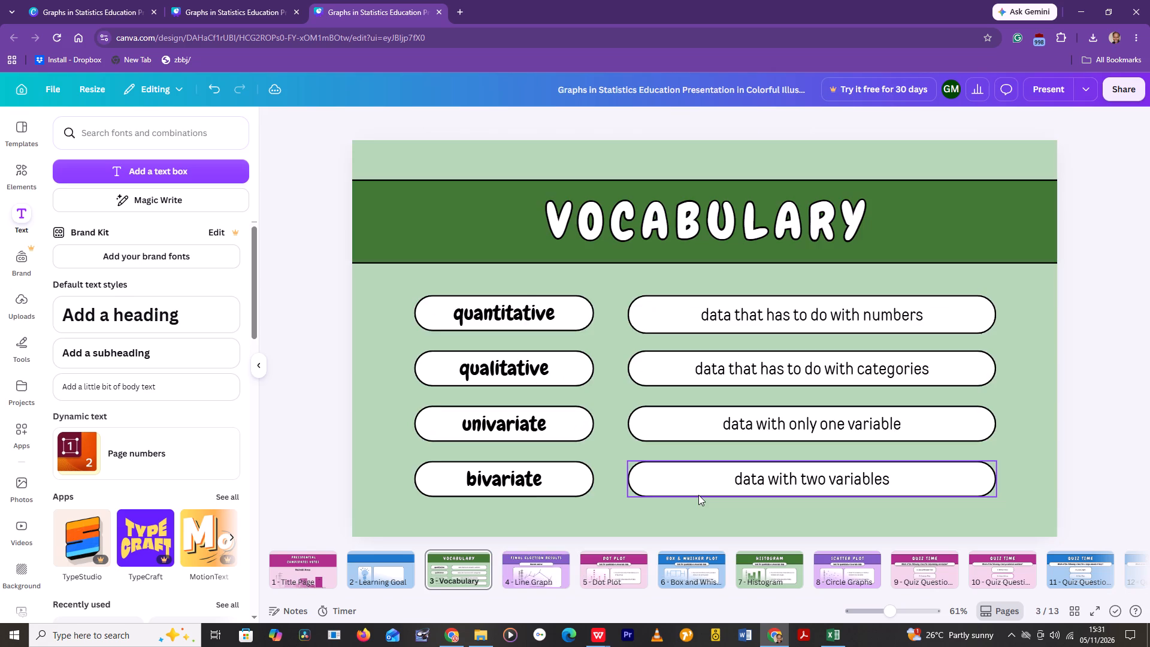
scroll(698, 495, up, 1)
scroll(698, 495, down, 1)
scroll(698, 495, up, 5)
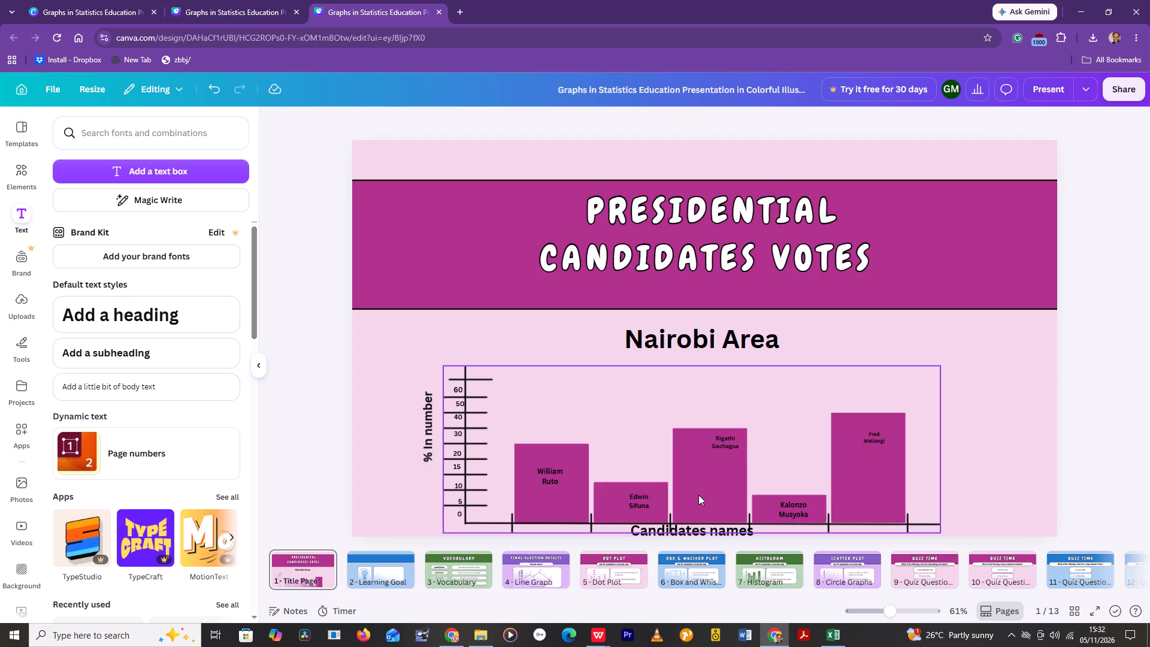
scroll(698, 493, up, 4)
scroll(699, 490, down, 16)
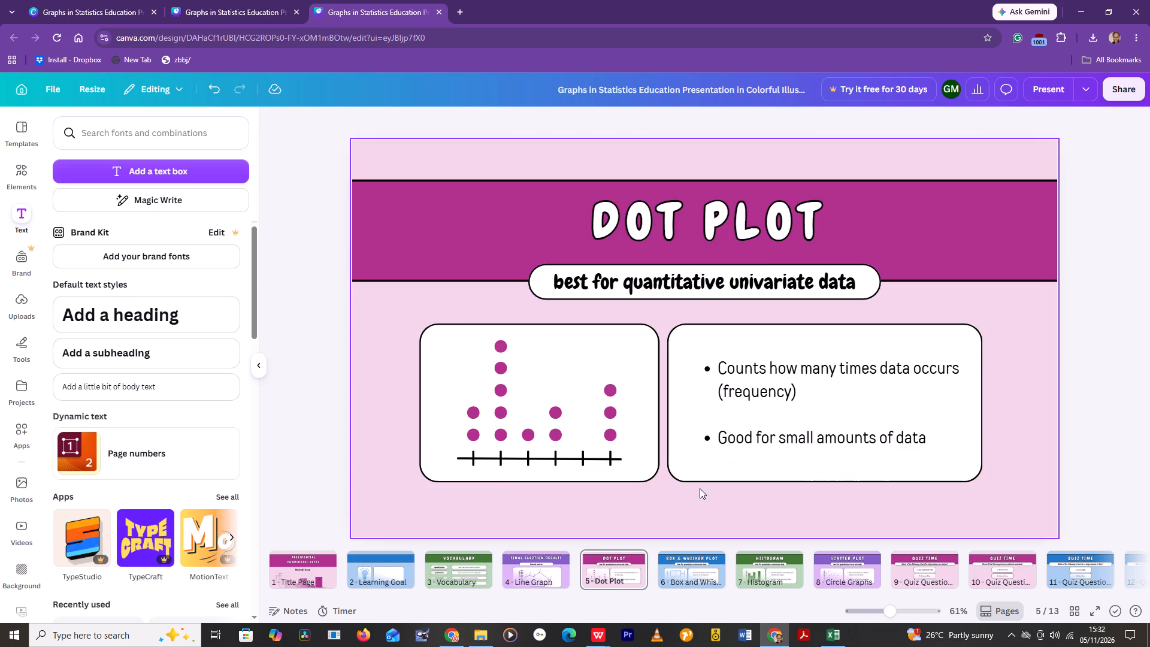
scroll(700, 488, down, 13)
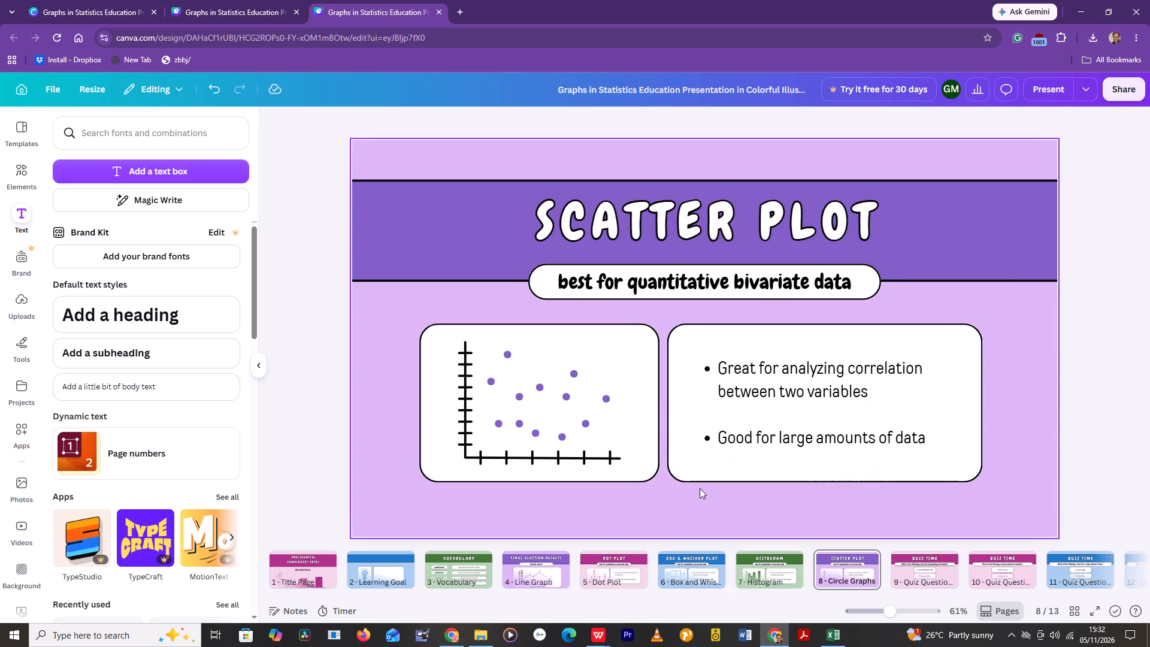
scroll(700, 488, down, 5)
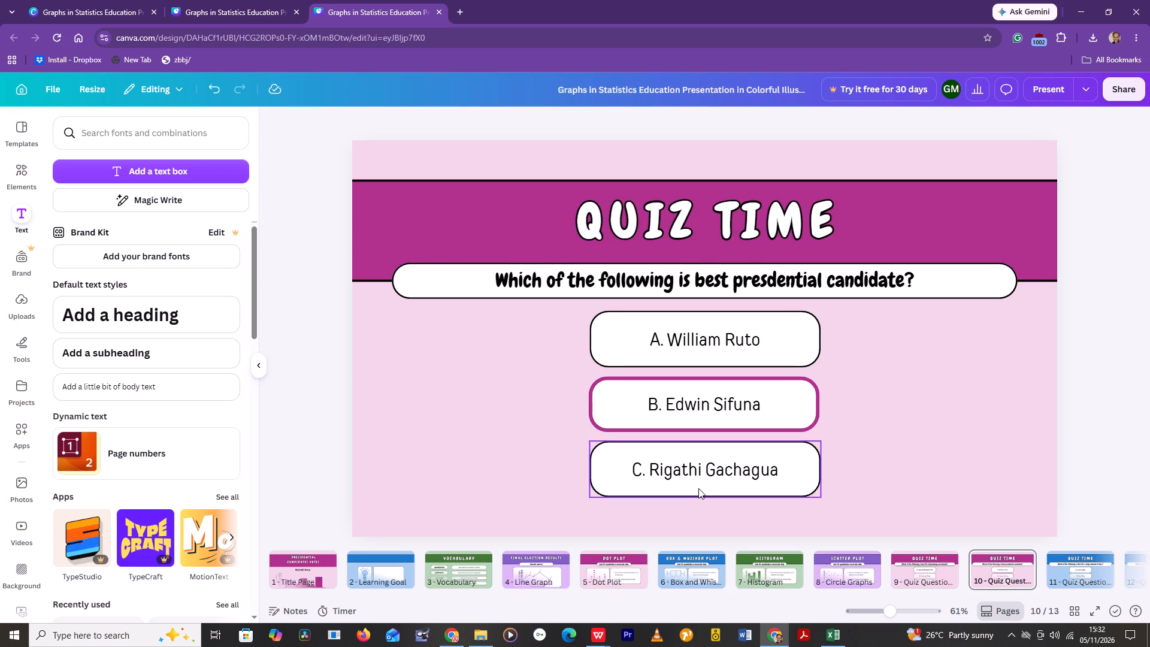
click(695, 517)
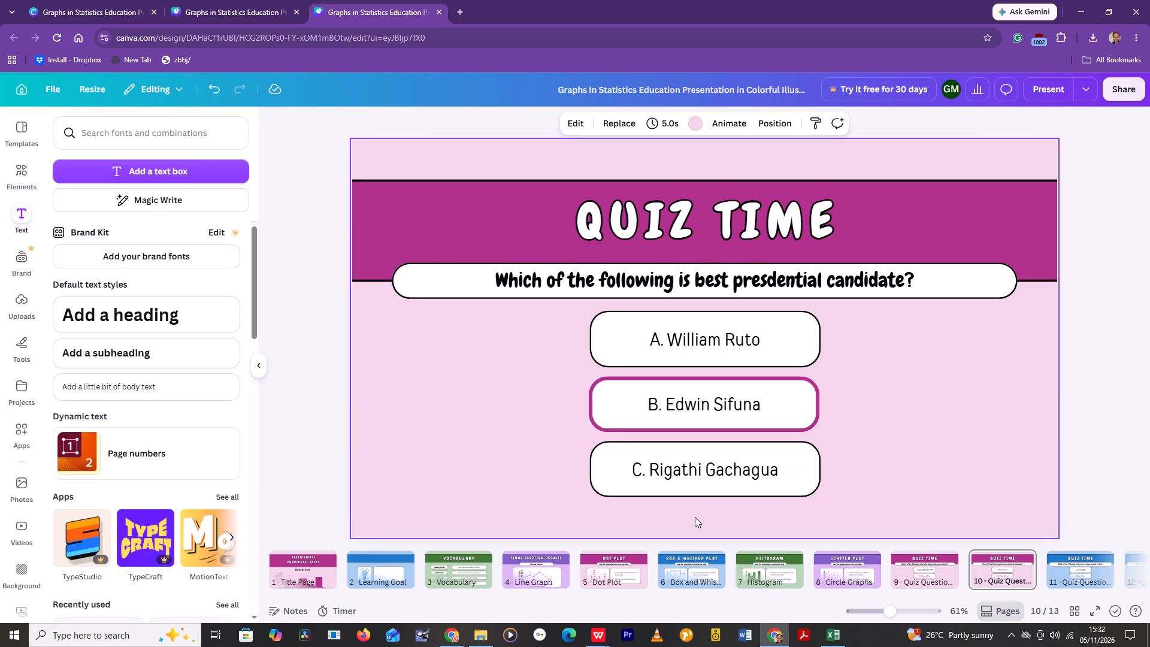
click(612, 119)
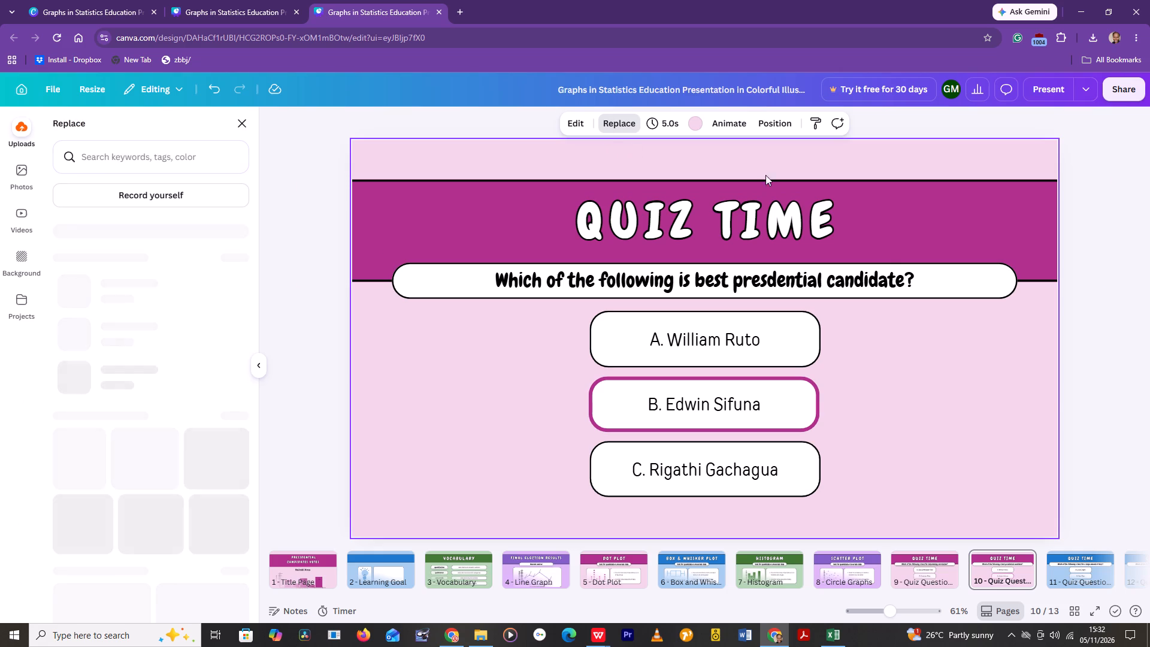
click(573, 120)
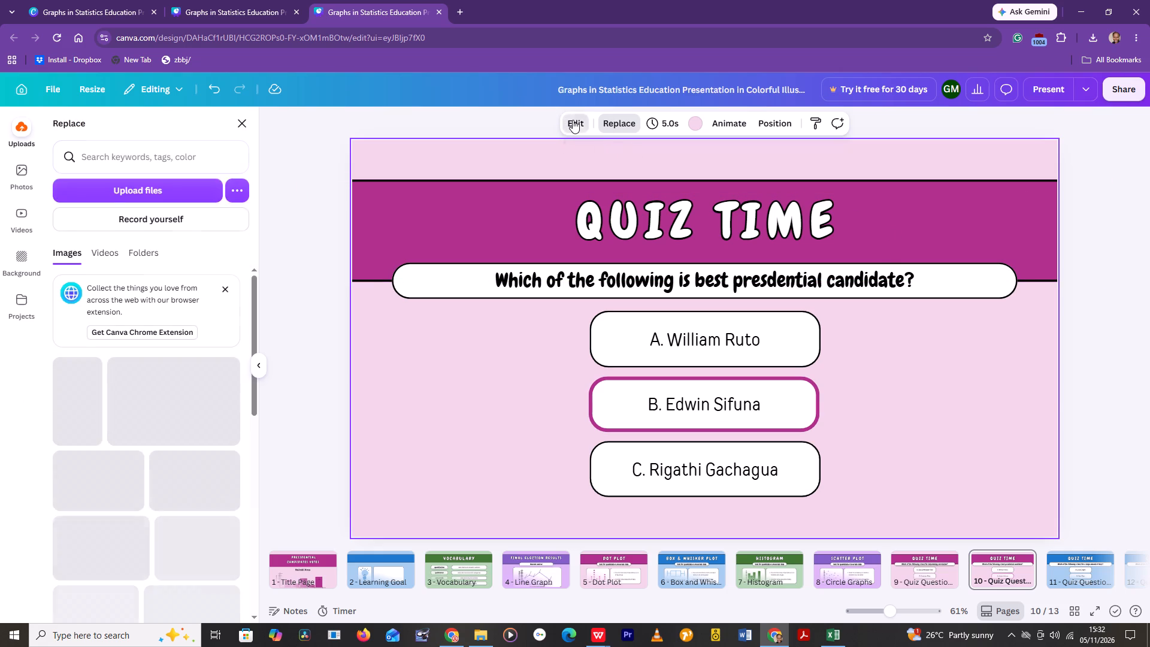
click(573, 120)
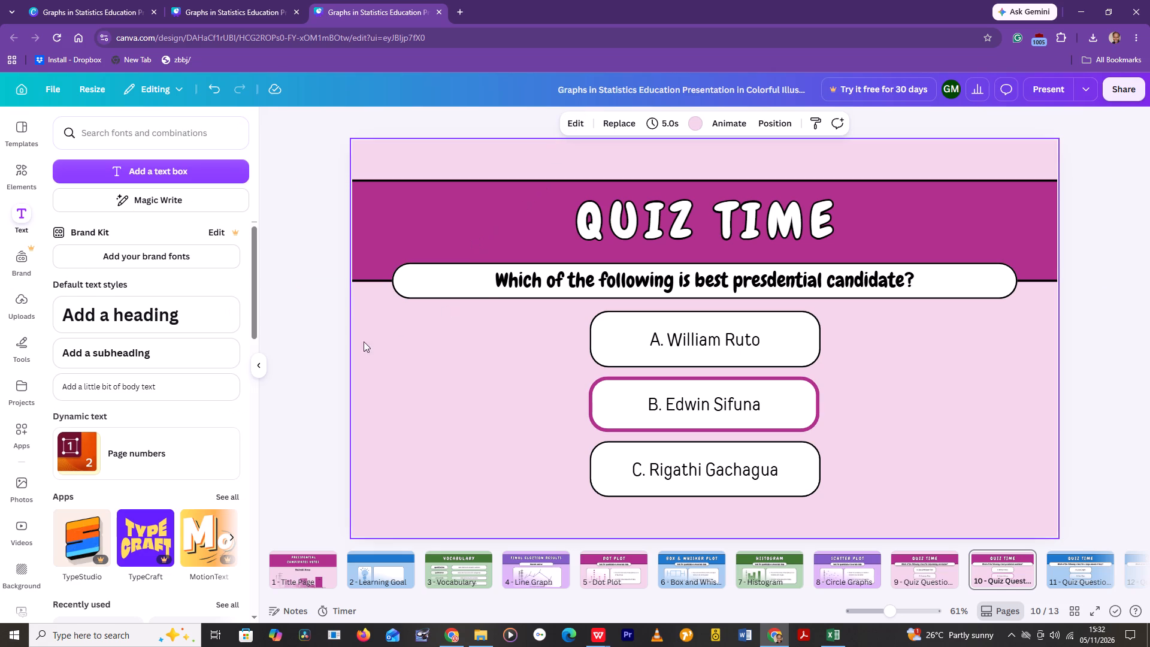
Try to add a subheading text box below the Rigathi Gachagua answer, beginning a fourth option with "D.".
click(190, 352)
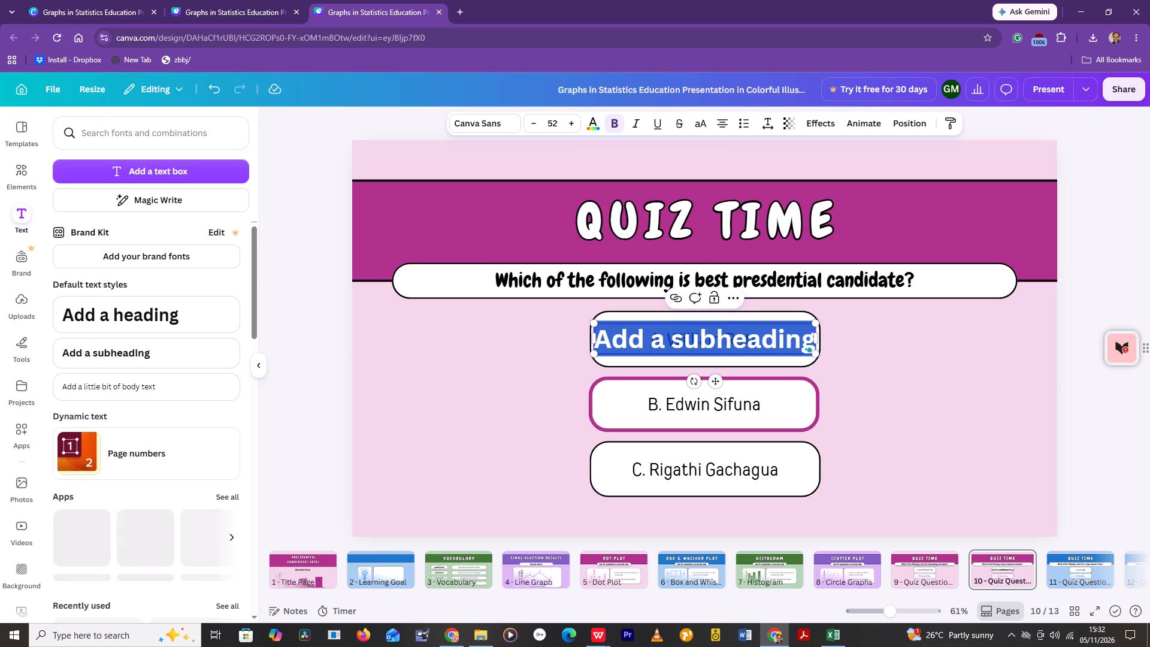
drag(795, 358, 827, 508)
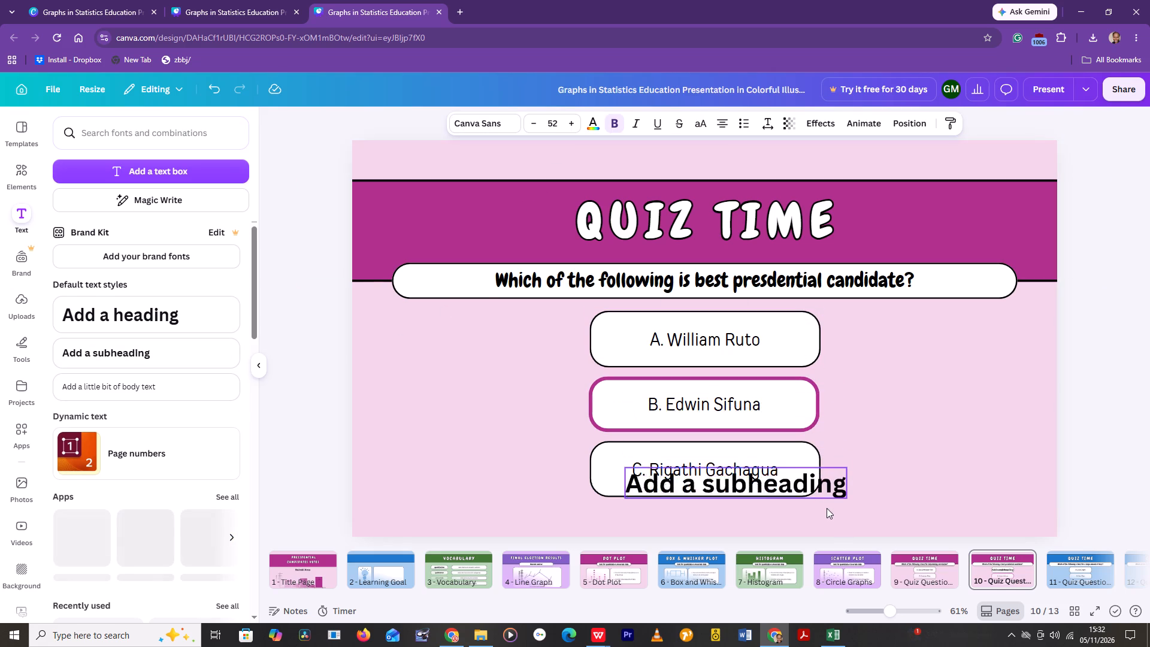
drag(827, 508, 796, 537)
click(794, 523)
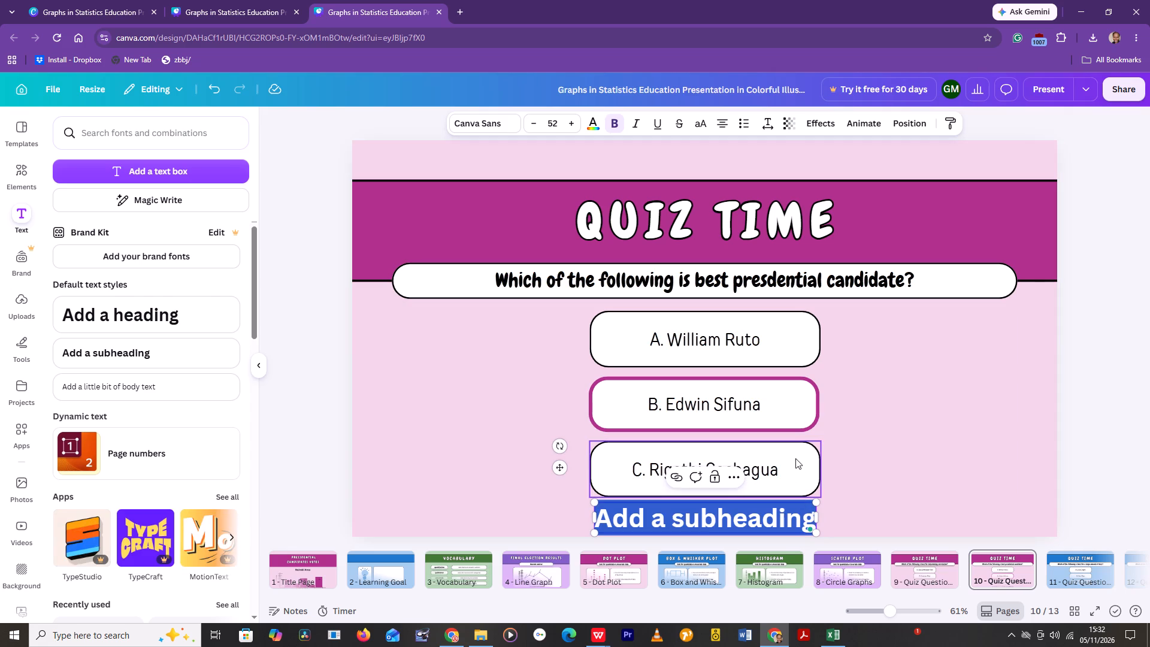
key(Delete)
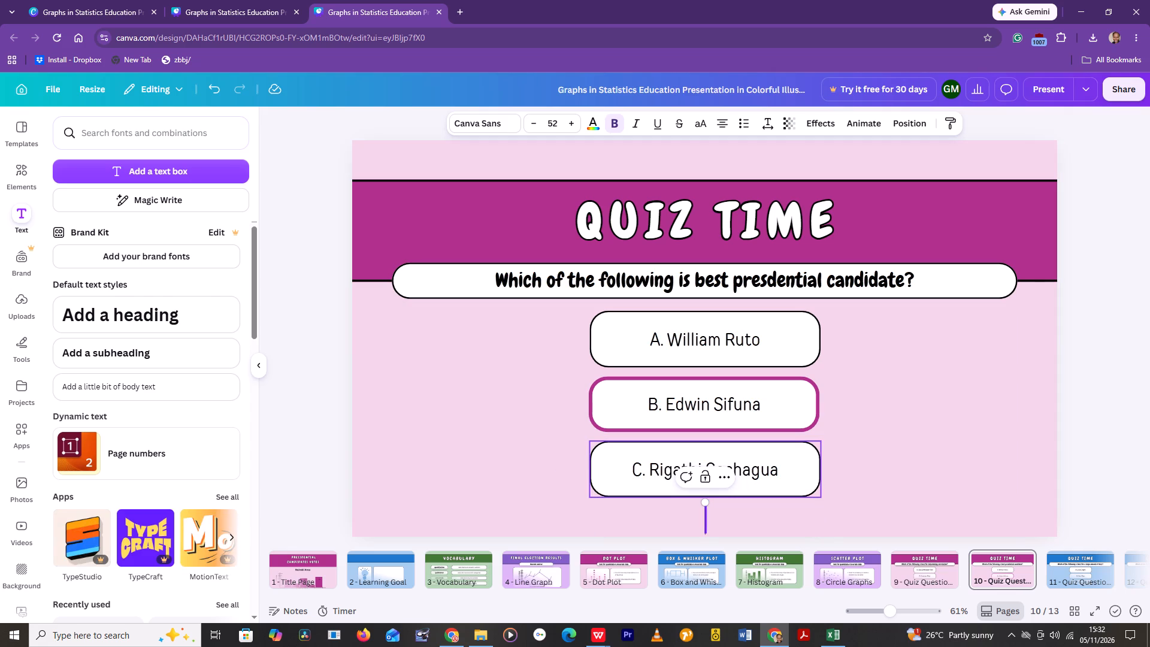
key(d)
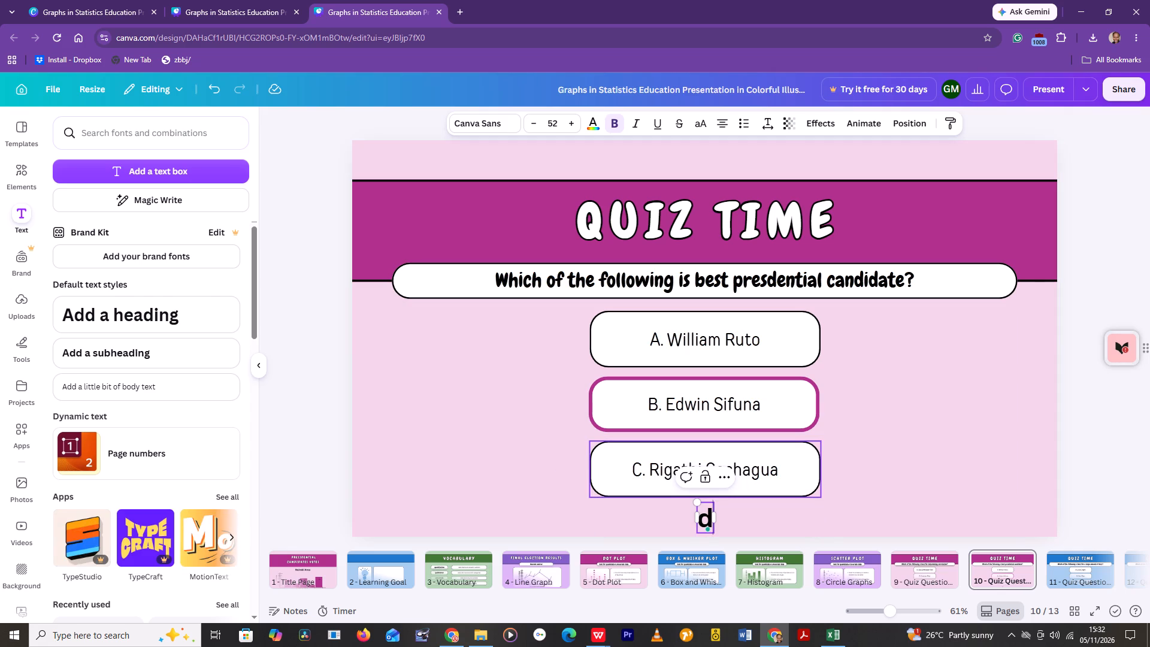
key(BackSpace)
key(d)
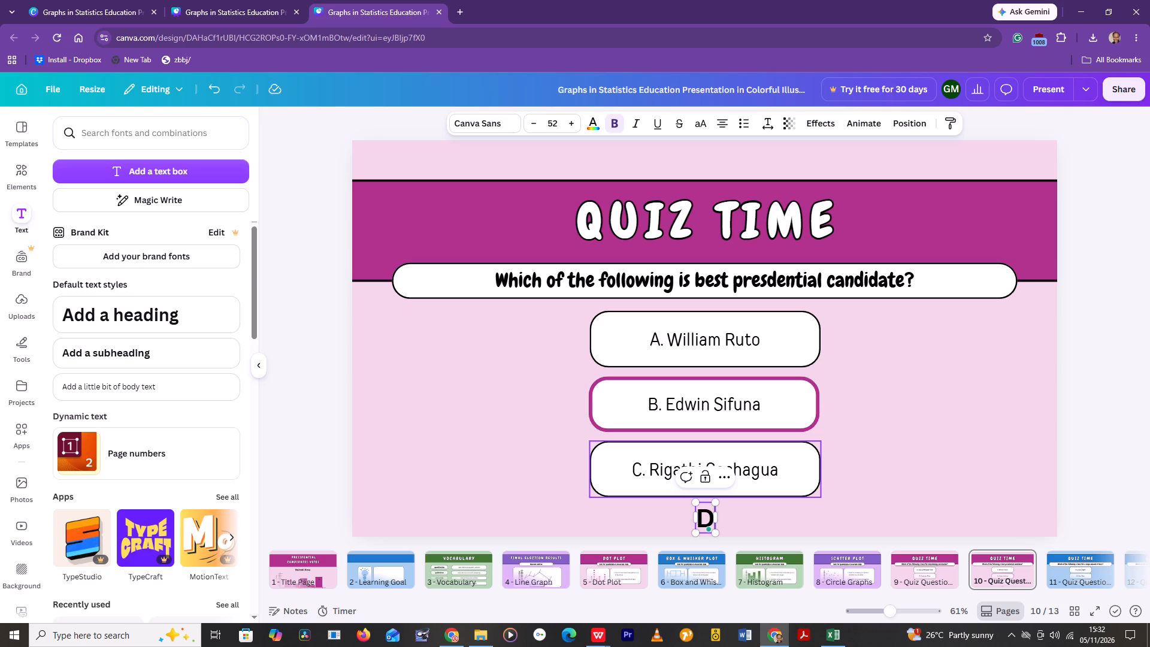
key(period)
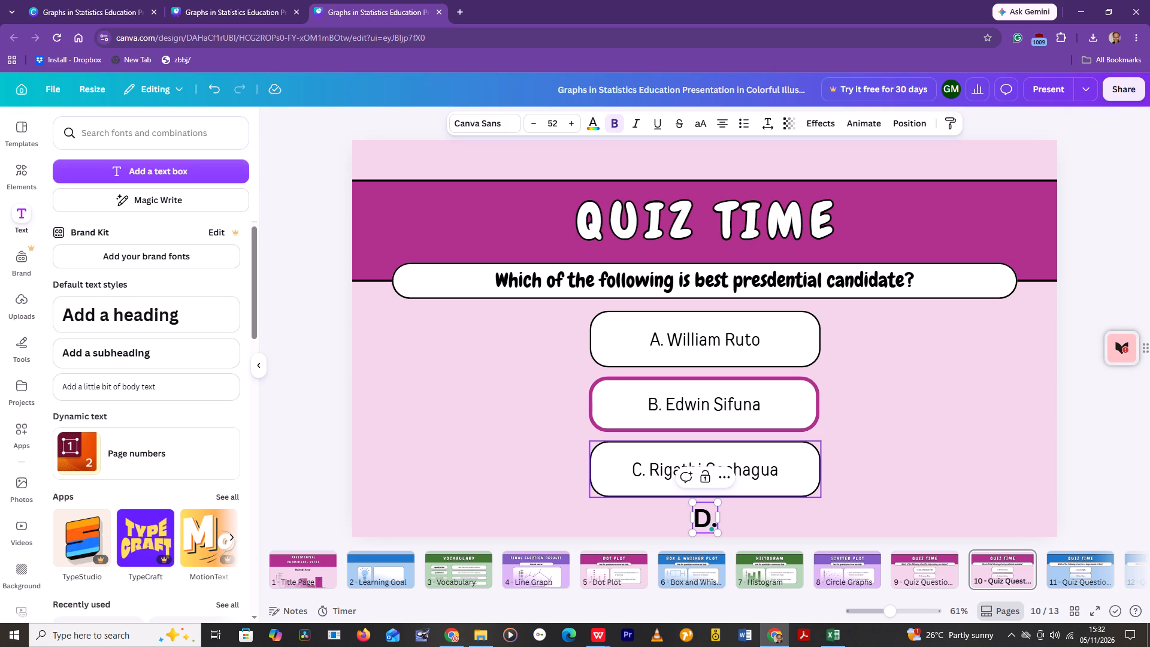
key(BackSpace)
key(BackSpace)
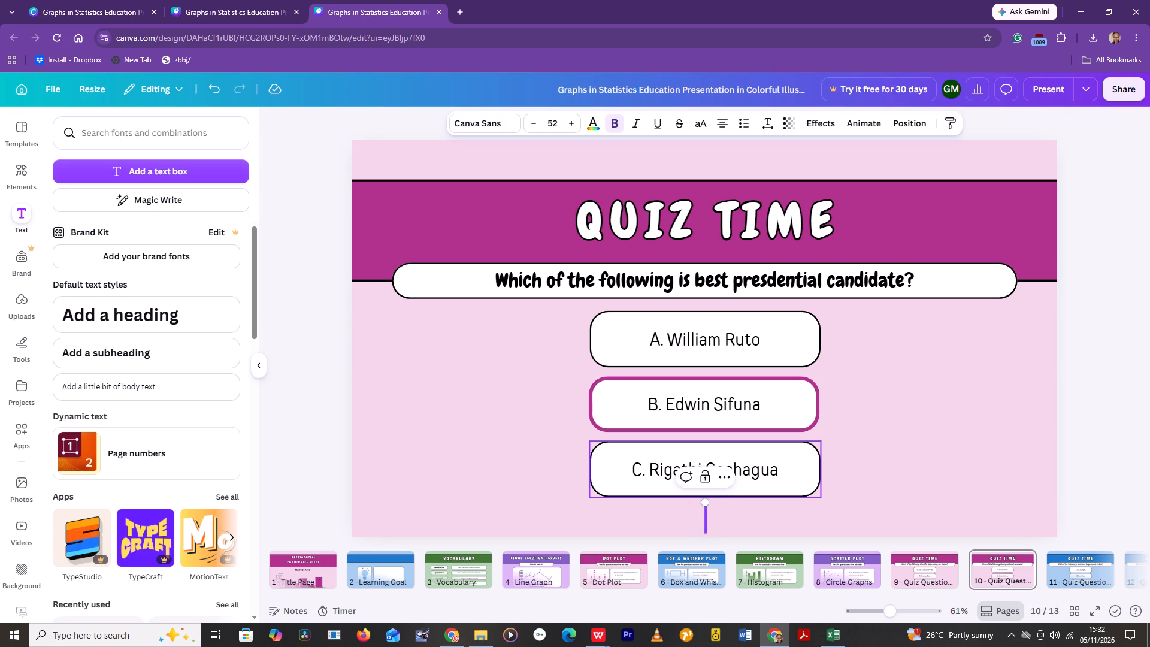
Delete the William Ruto and Edwin Sifuna answer boxes from the best presidential candidate quiz page.
click(750, 335)
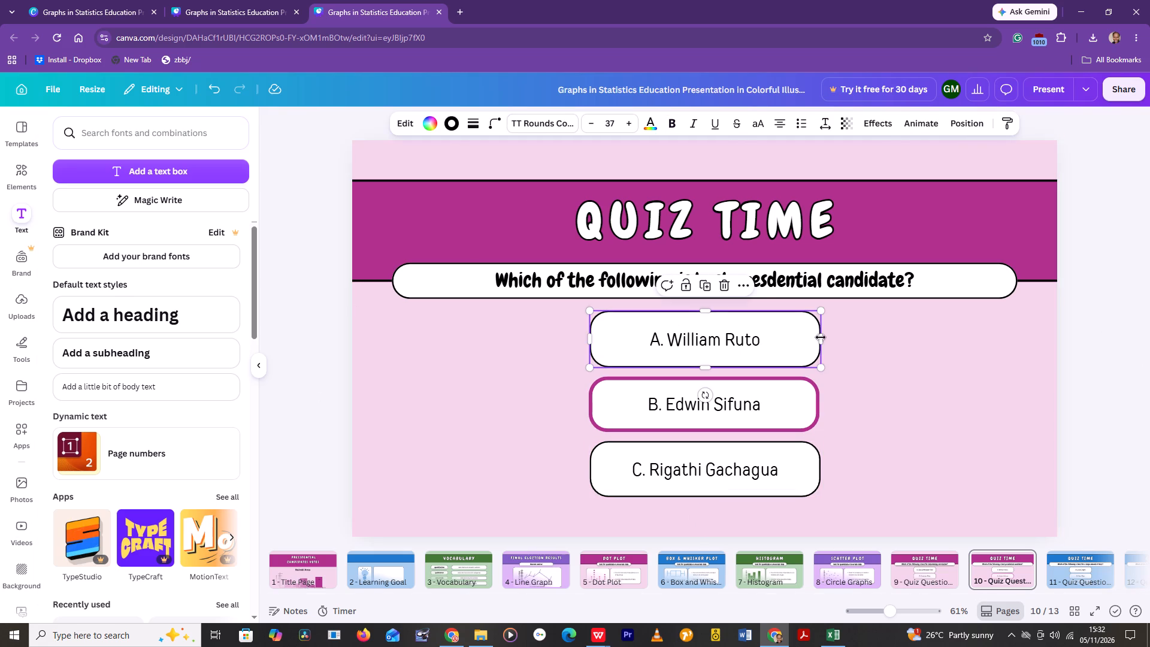
click(821, 337)
click(810, 310)
key(Delete)
key(Delete)
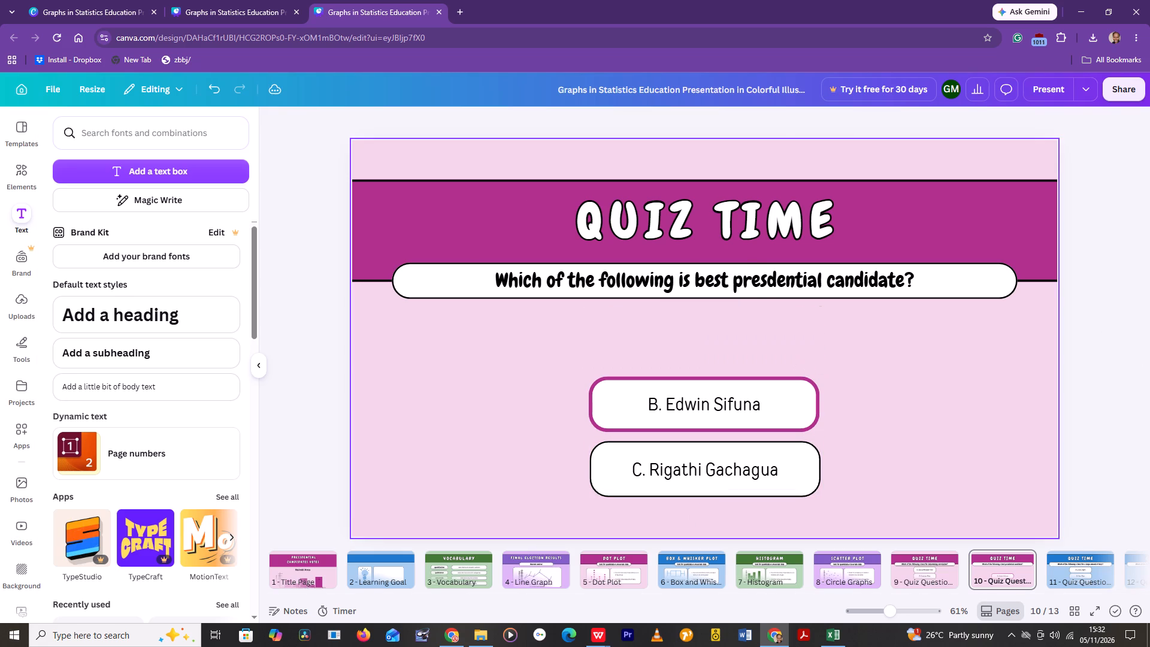
click(780, 412)
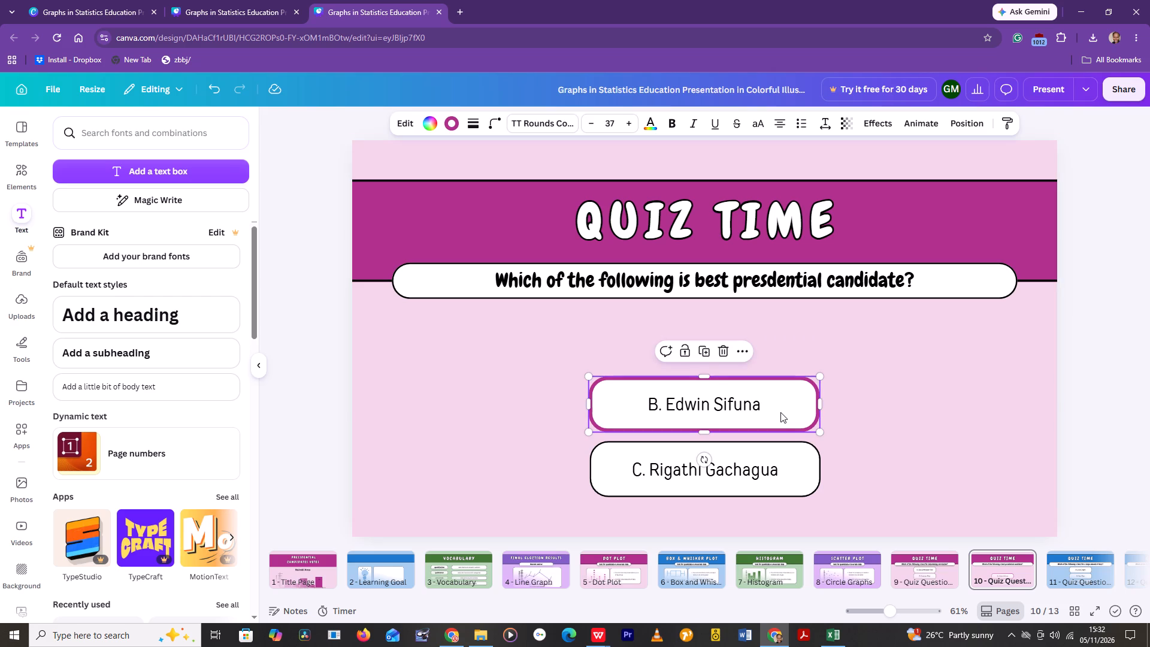
key(Delete)
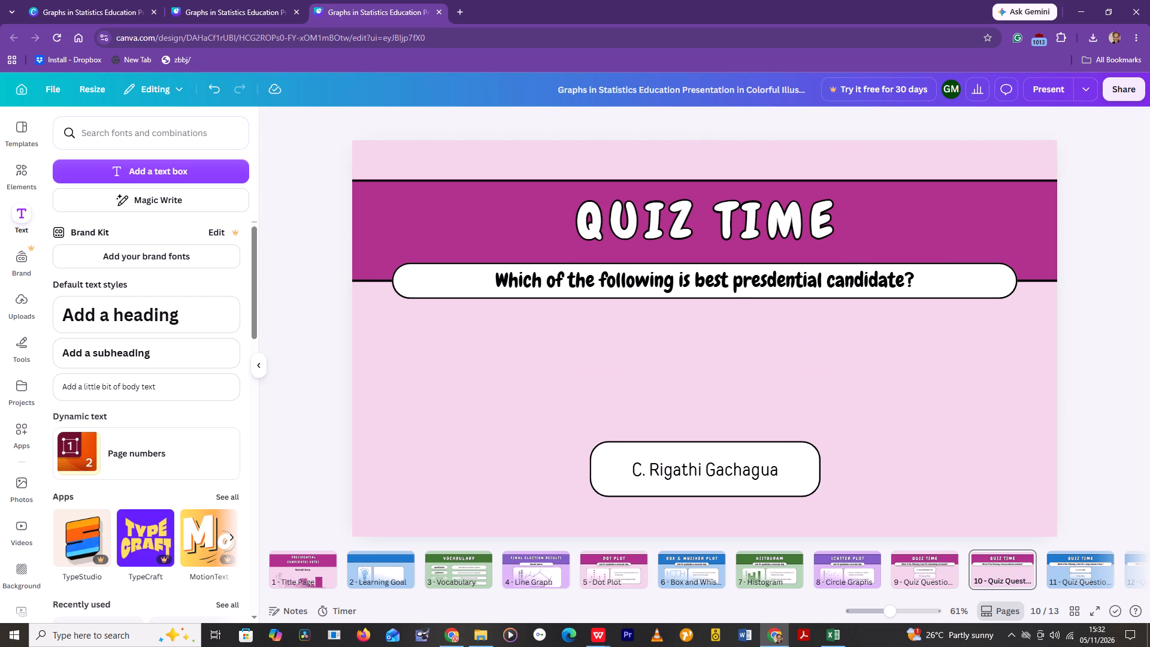
Delete the Rigathi Gachagua answer box from the best presidential candidate quiz page.
click(777, 477)
key(Delete)
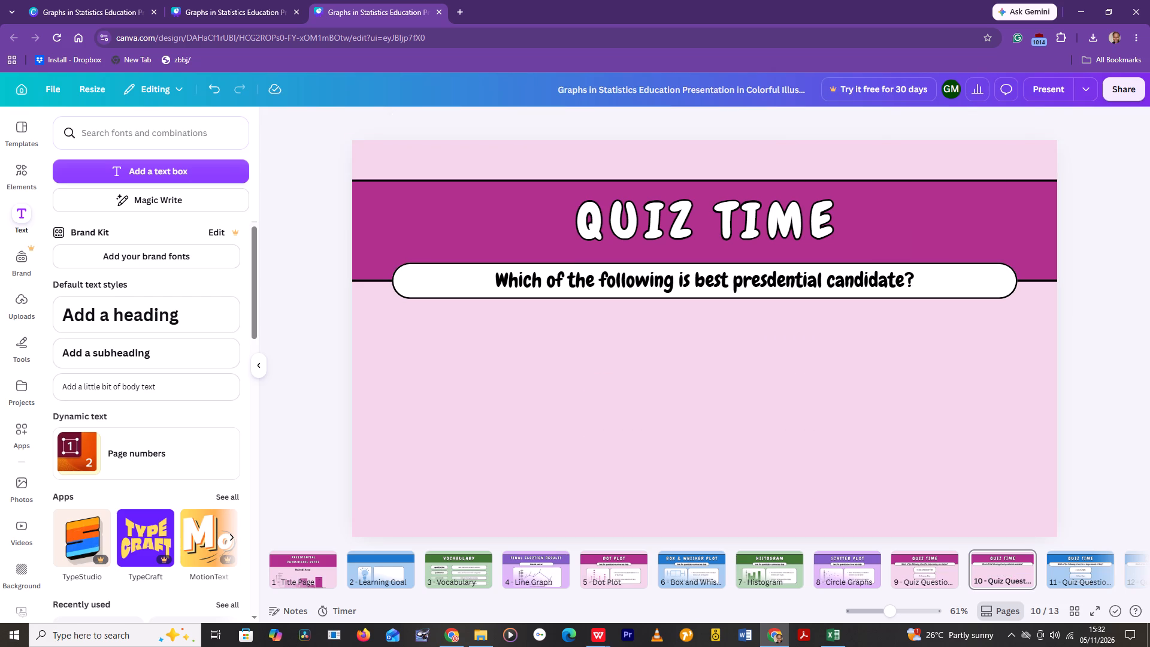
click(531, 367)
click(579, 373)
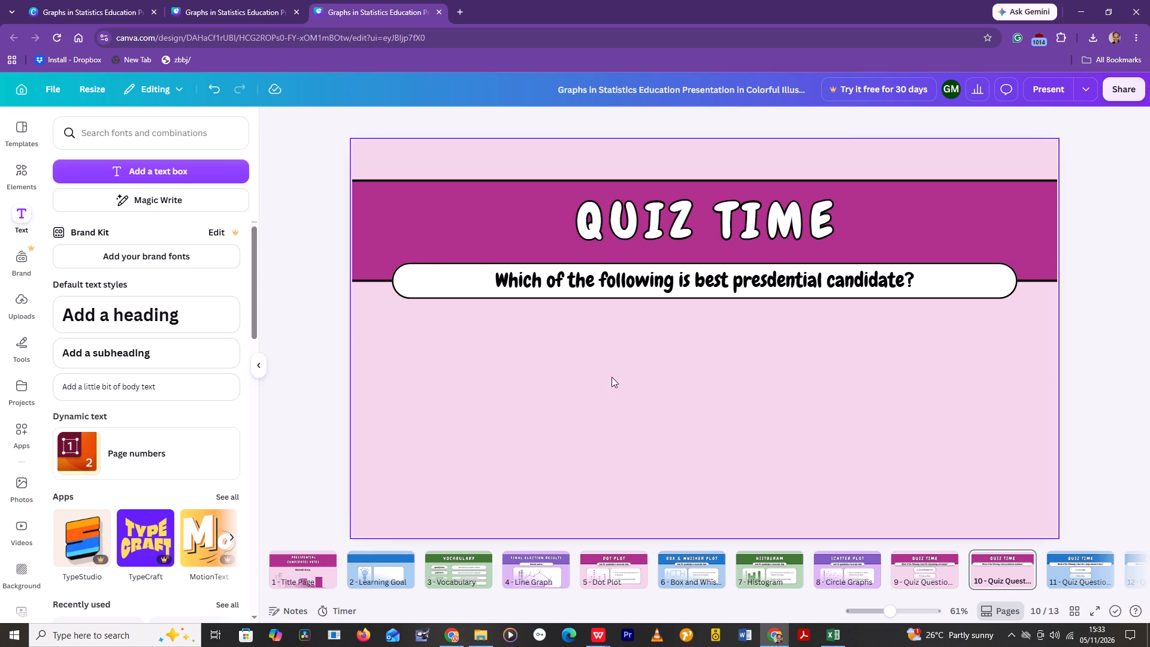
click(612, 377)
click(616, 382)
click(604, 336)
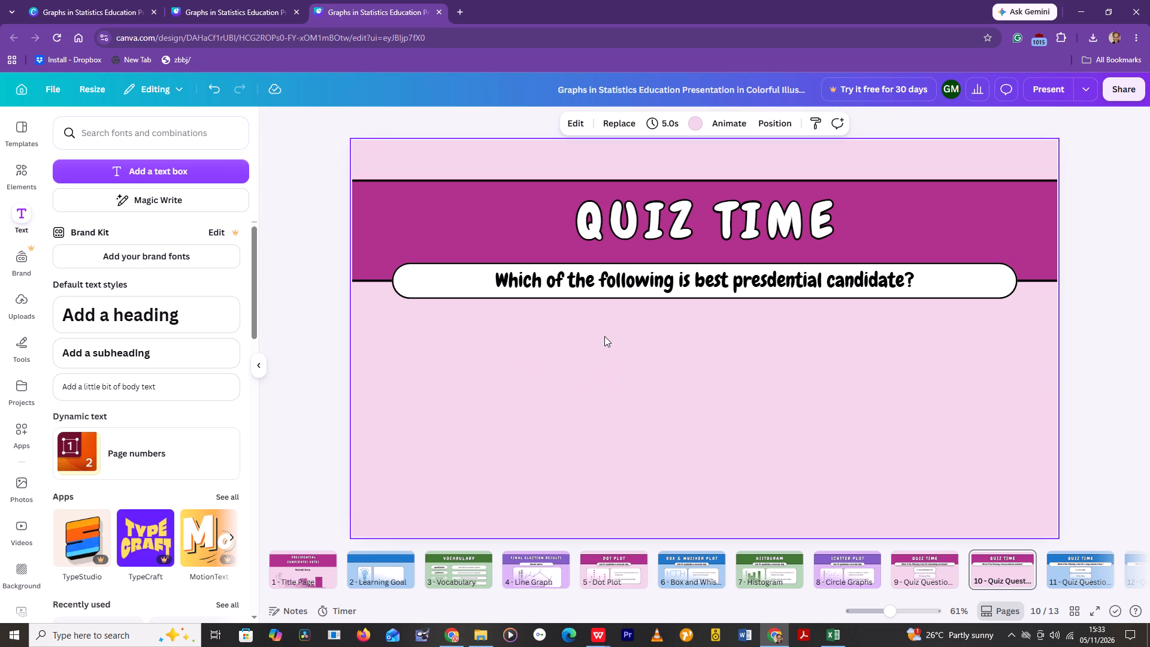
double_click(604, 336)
Add a subheading text box reading "A" just below the question on the quiz page.
click(143, 354)
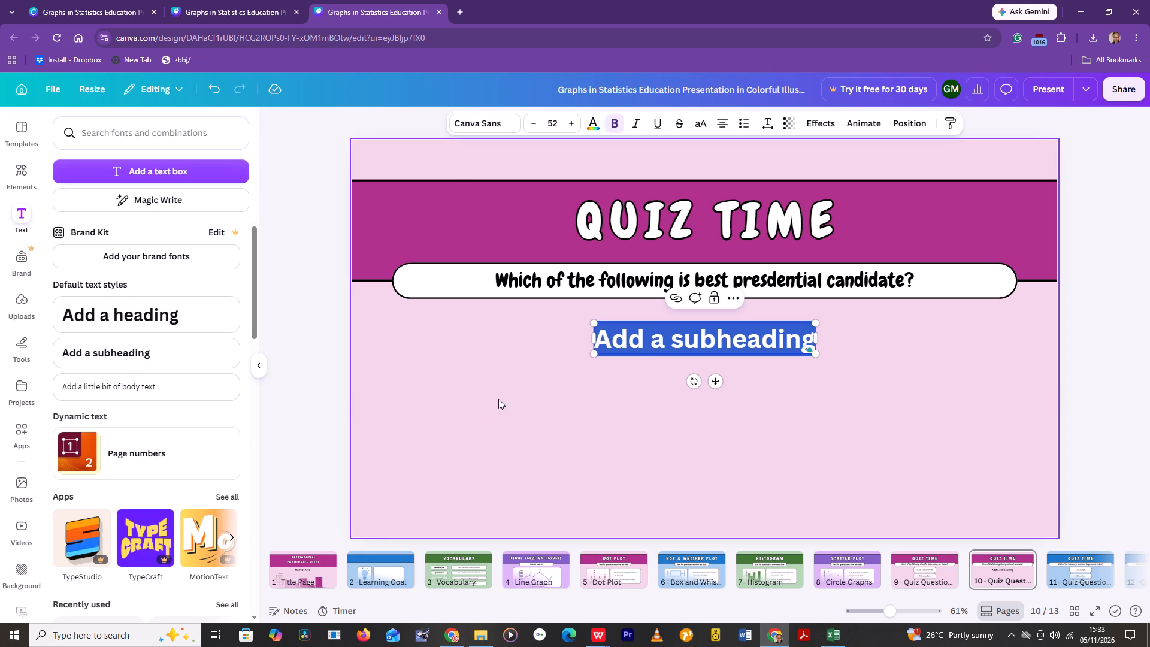
key(Delete)
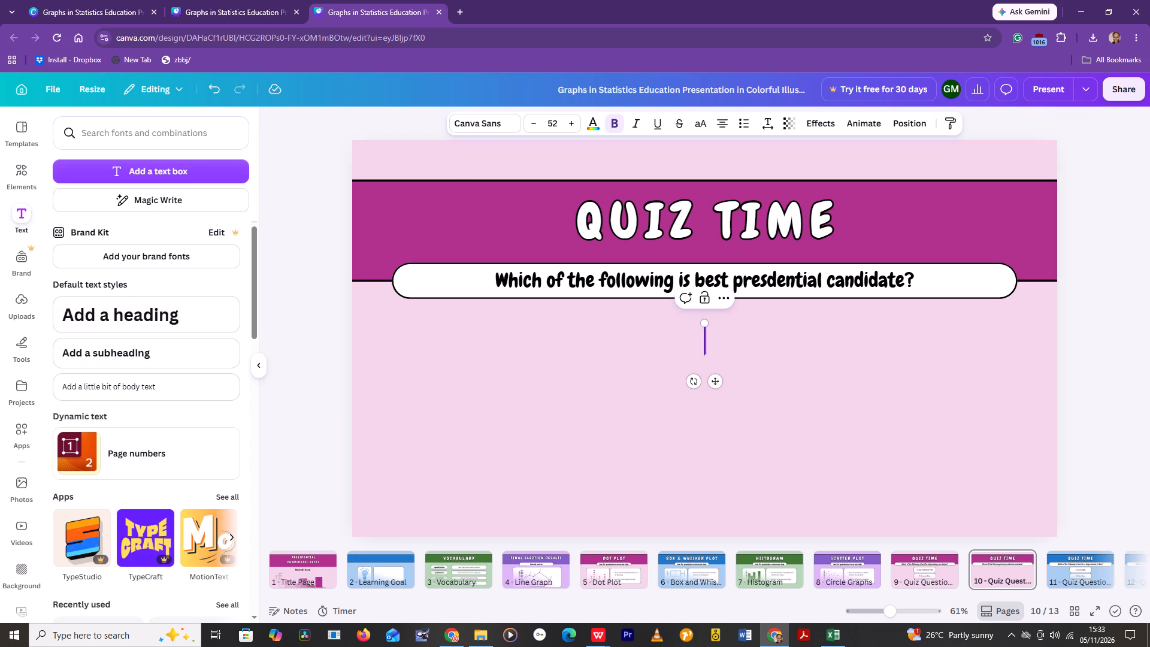
key(a)
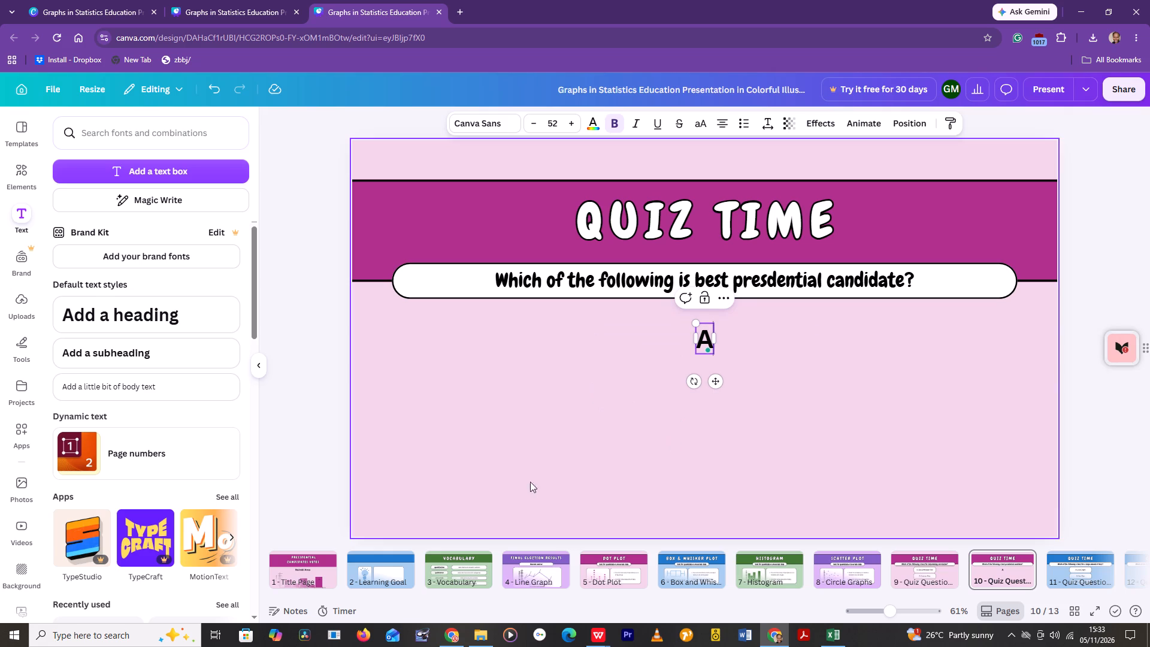
click(515, 471)
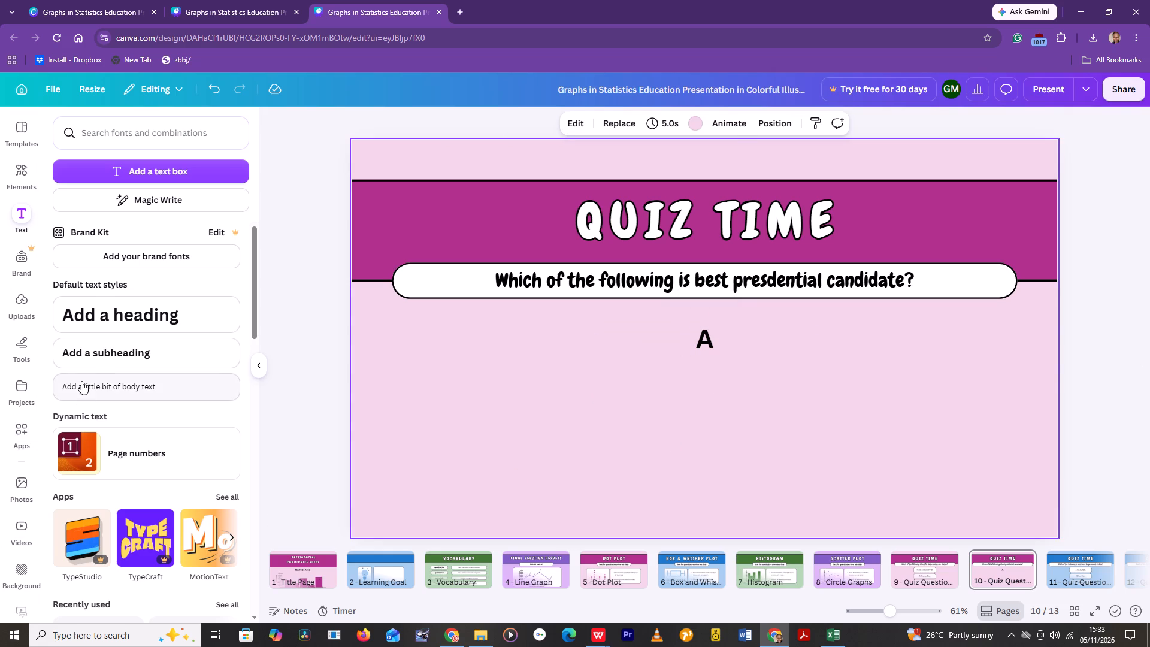
Add a second subheading text box reading "B" and place it below the letter A.
click(100, 356)
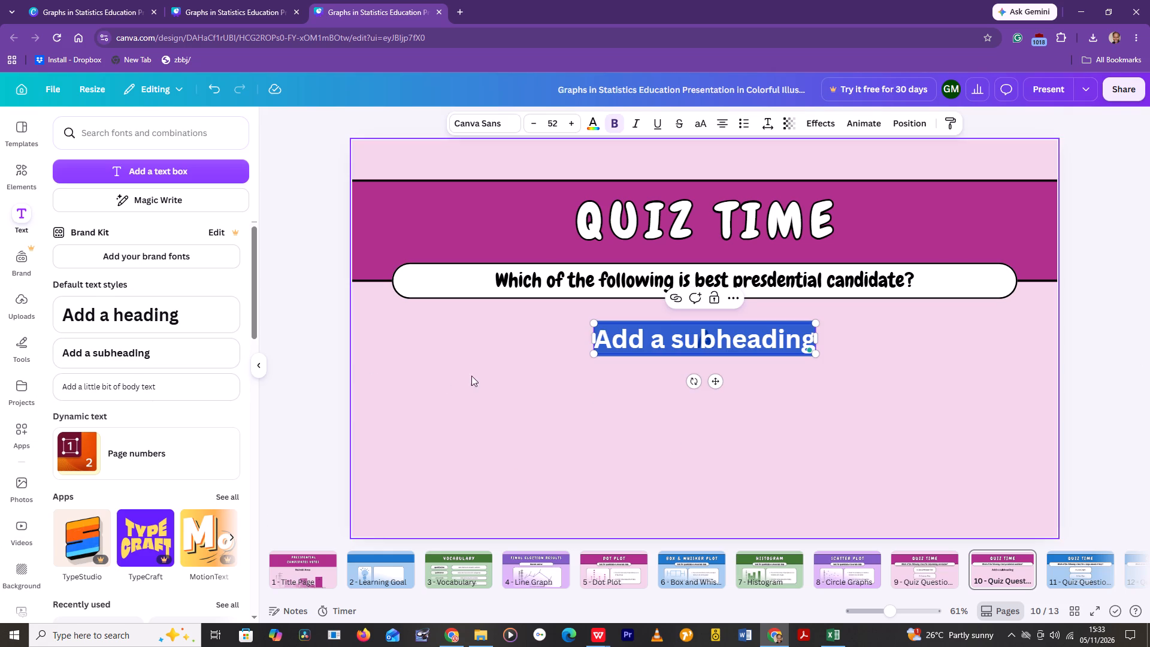
drag(649, 347, 668, 381)
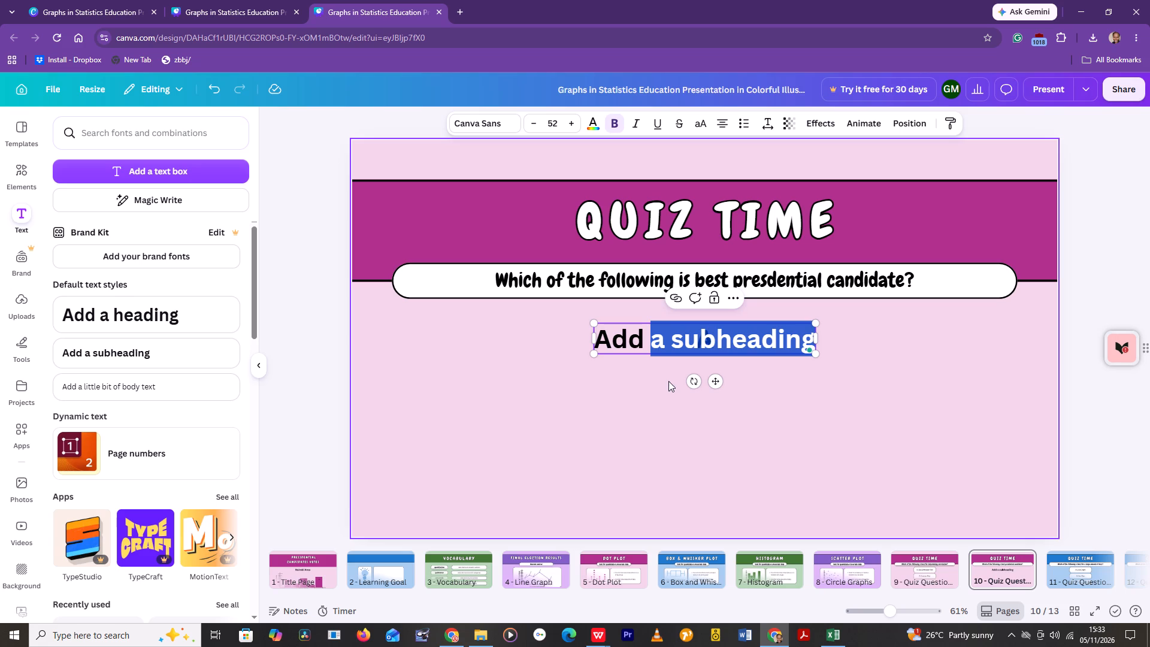
drag(668, 381, 671, 389)
click(625, 400)
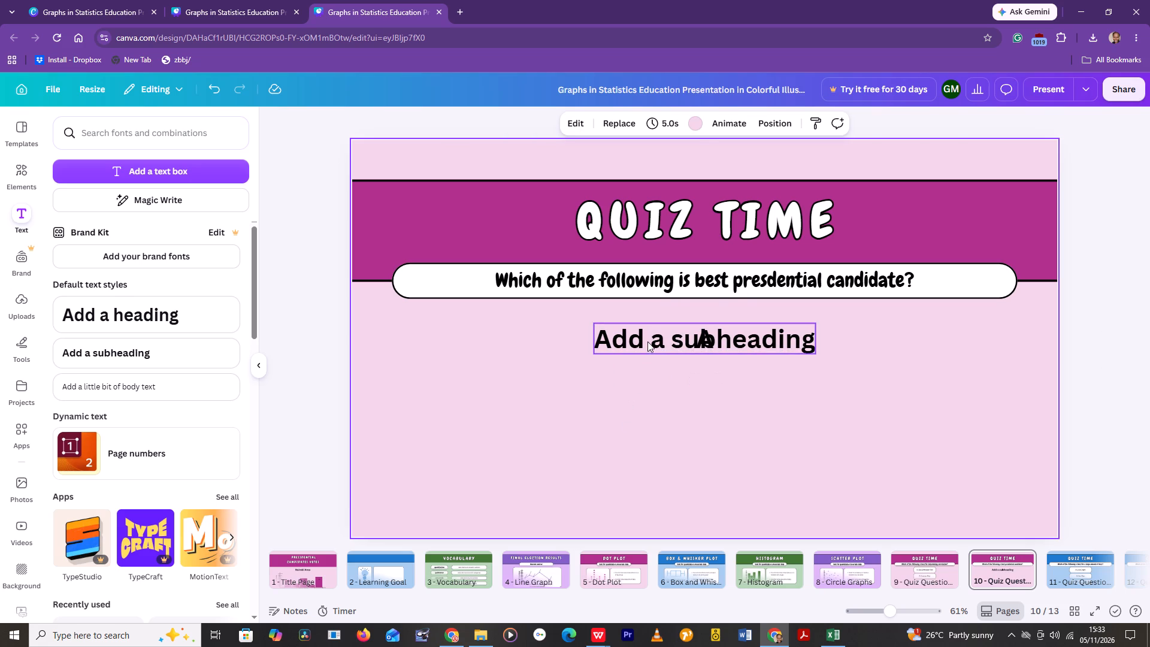
click(647, 340)
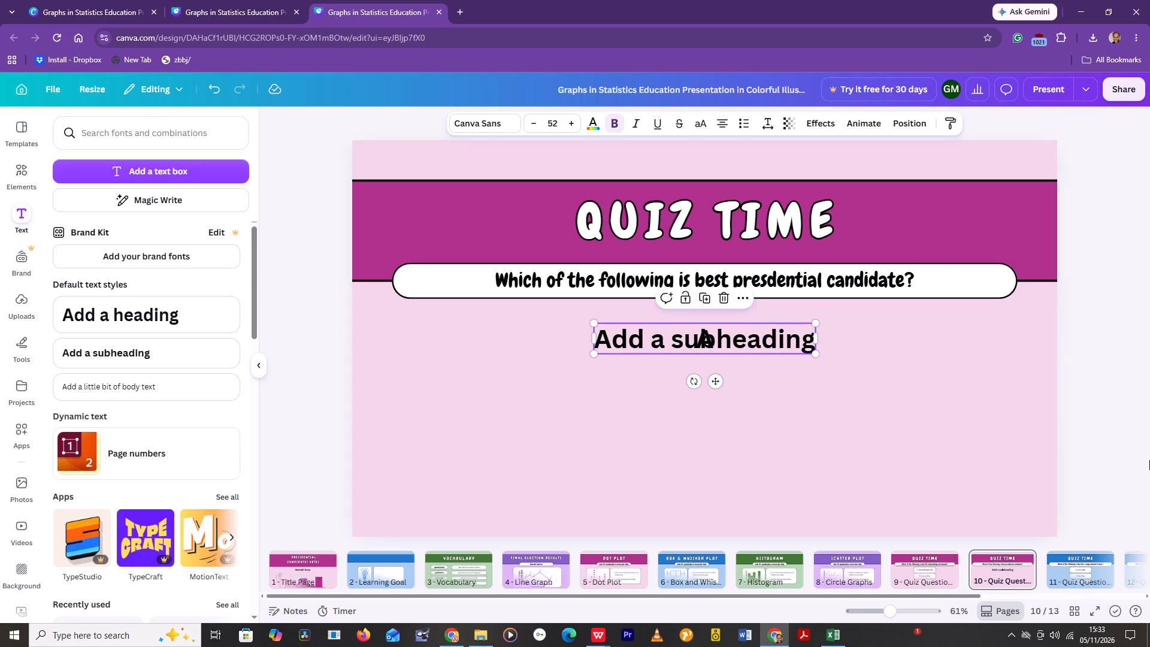
drag(711, 331, 723, 379)
click(759, 388)
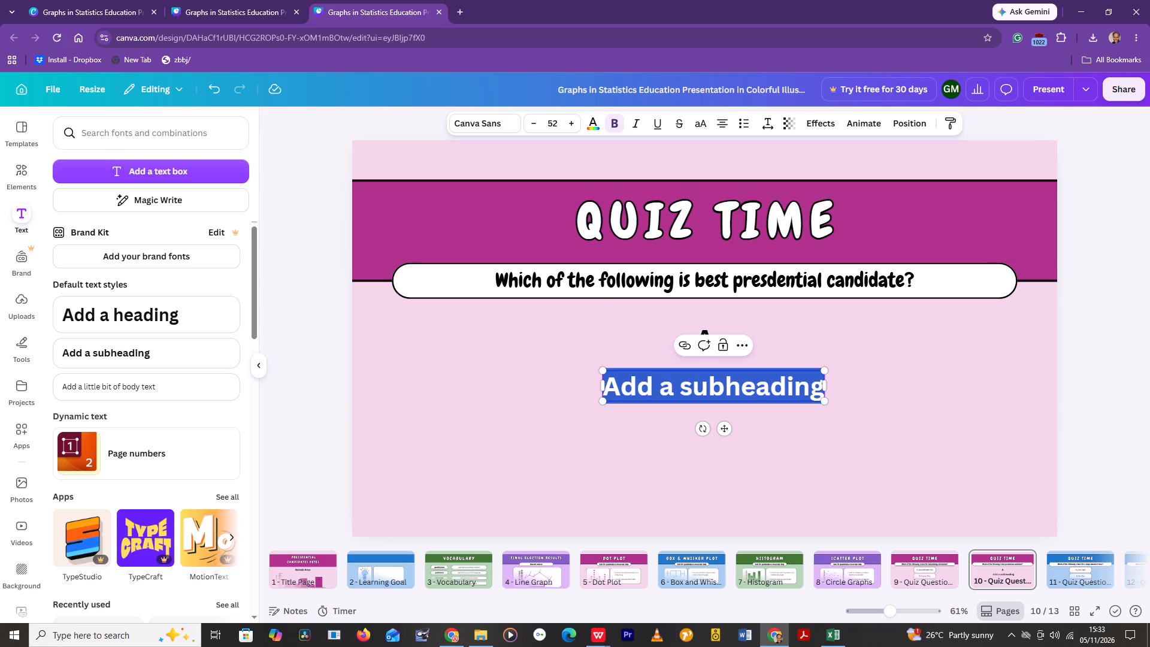
key(Delete)
key(b)
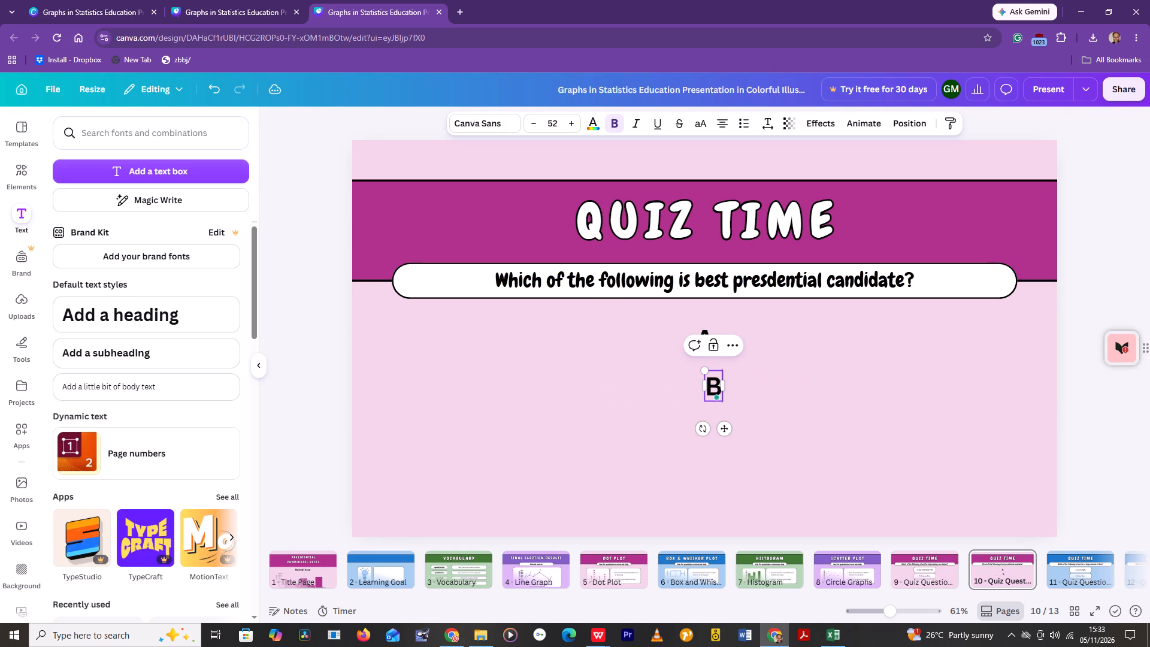
click(559, 441)
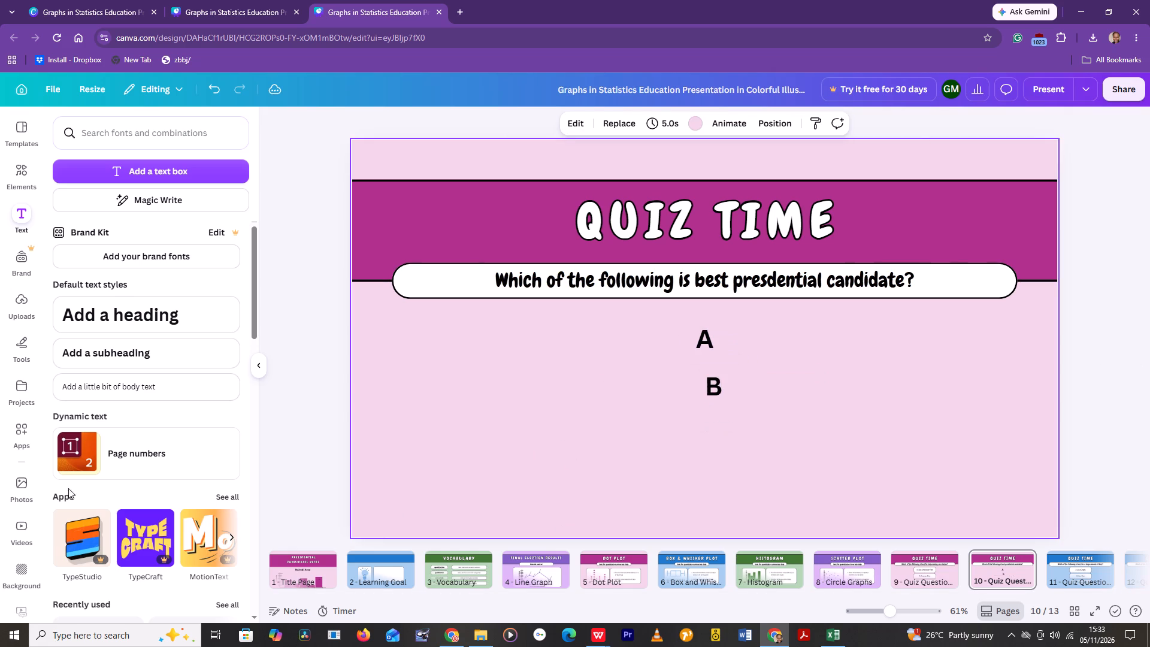
Add a third subheading text box reading "C" and place it below the letter B.
click(128, 343)
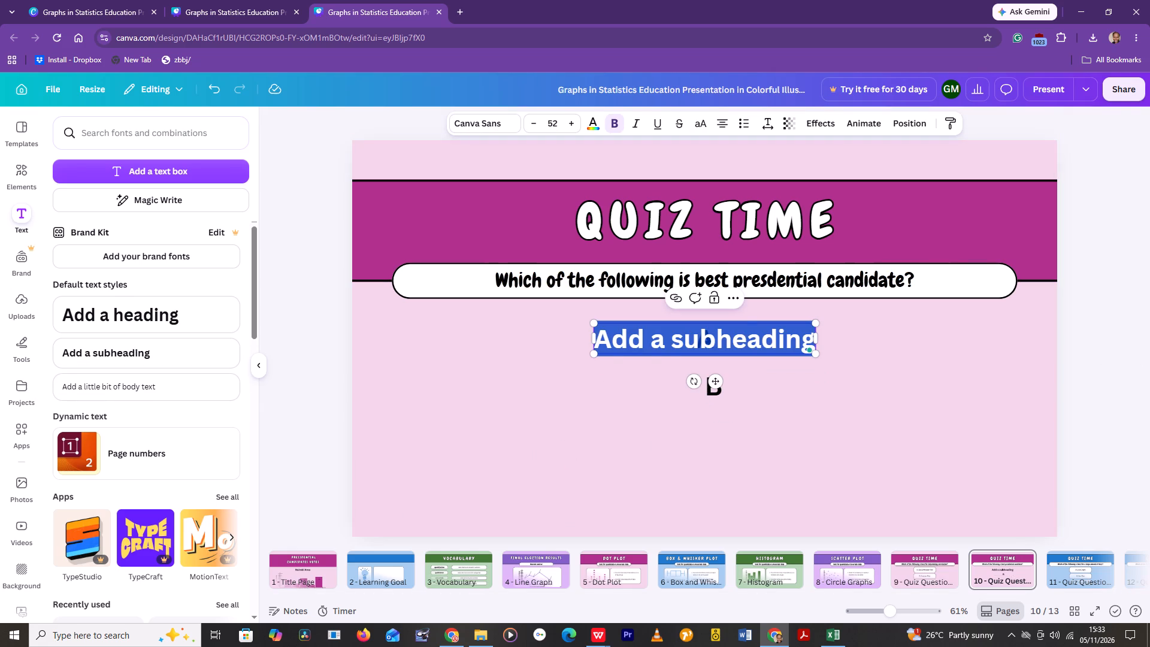
drag(750, 341, 764, 389)
click(818, 431)
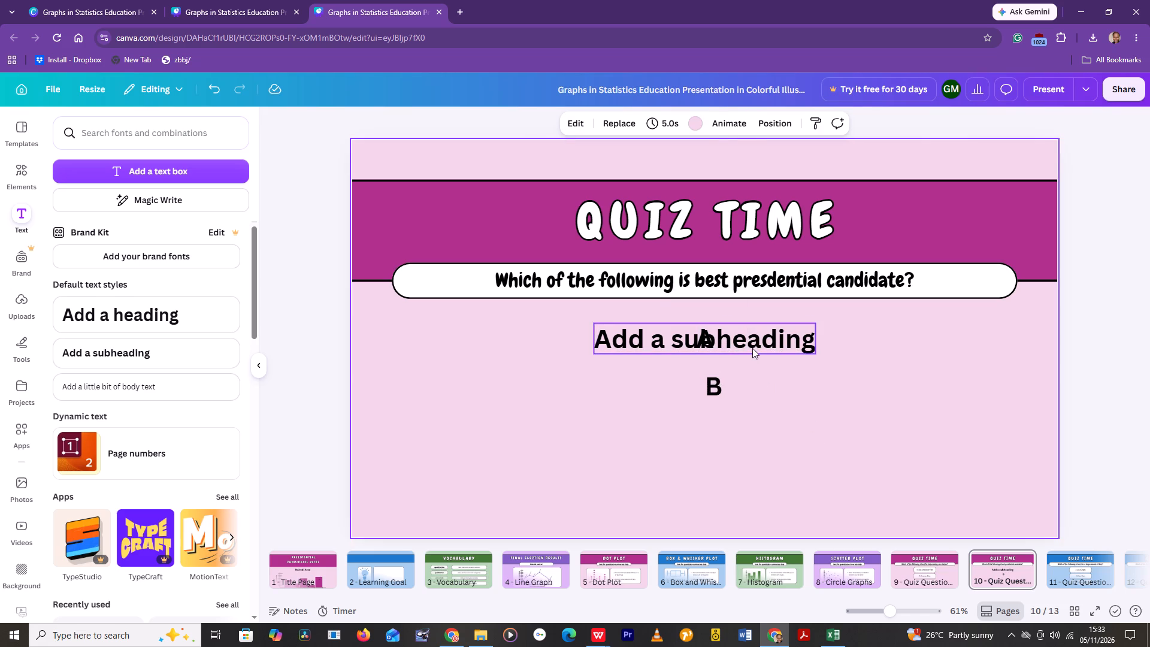
drag(752, 347, 782, 428)
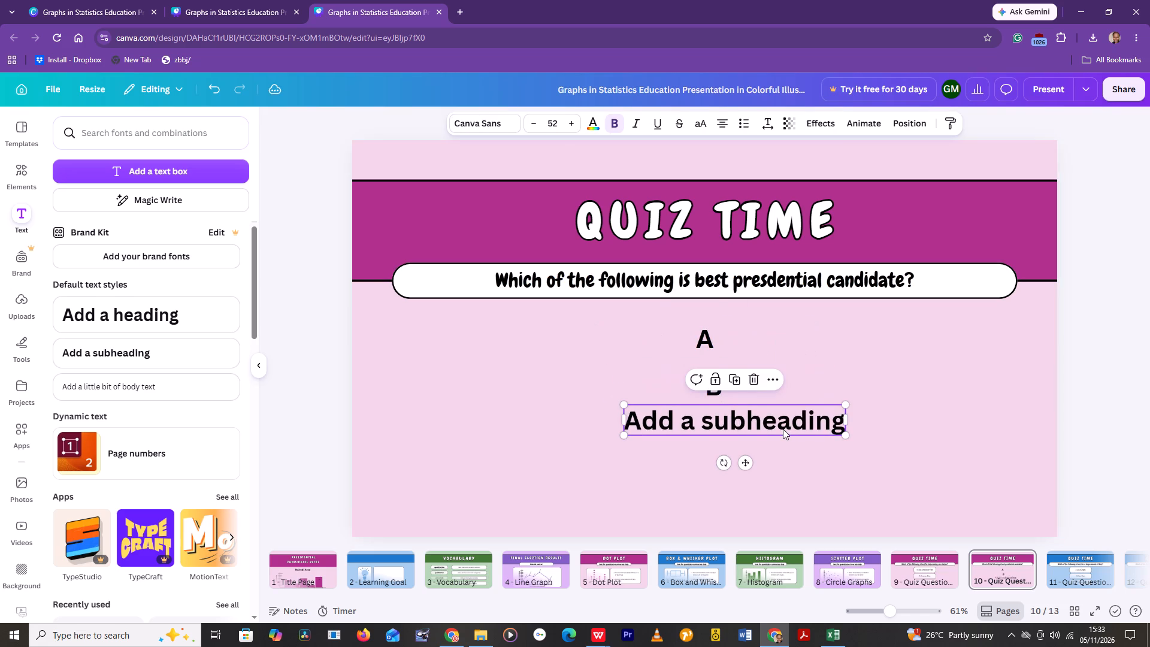
click(783, 418)
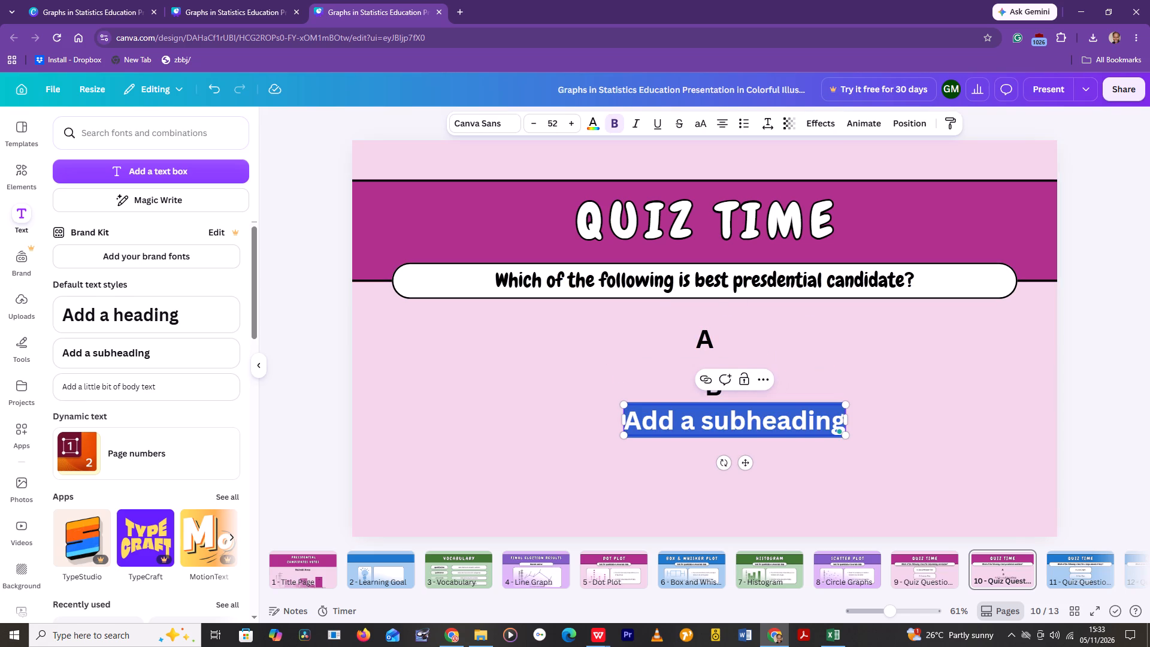
key(Delete)
key(c)
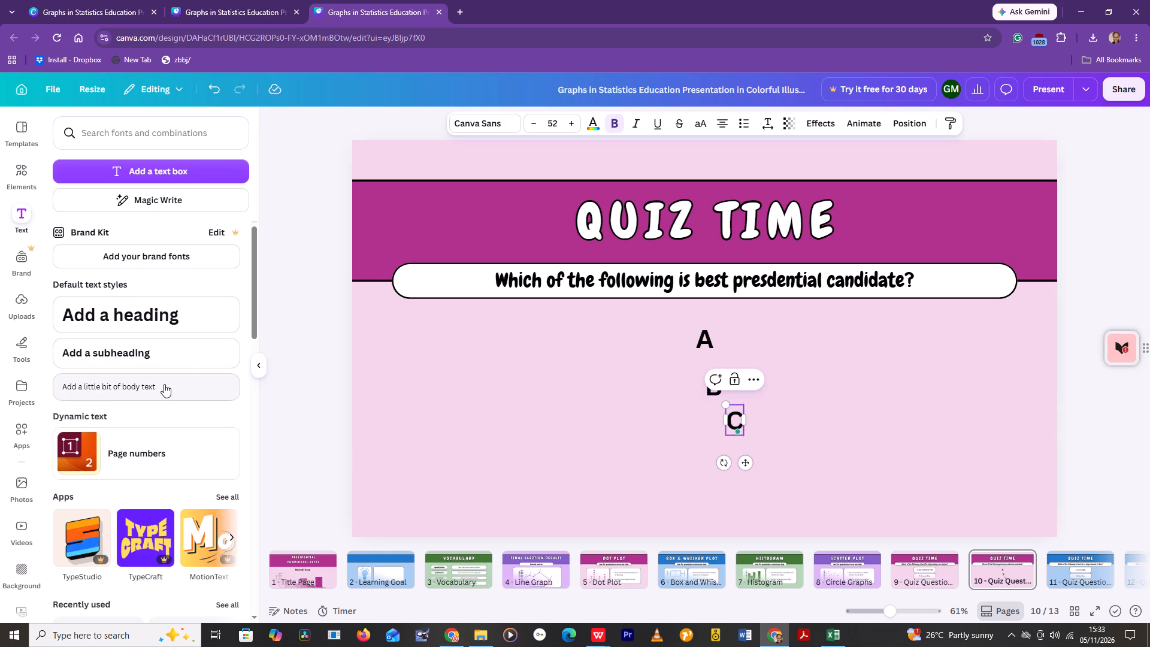
Add a fourth subheading text box reading "D" and place it below the letter C.
click(187, 355)
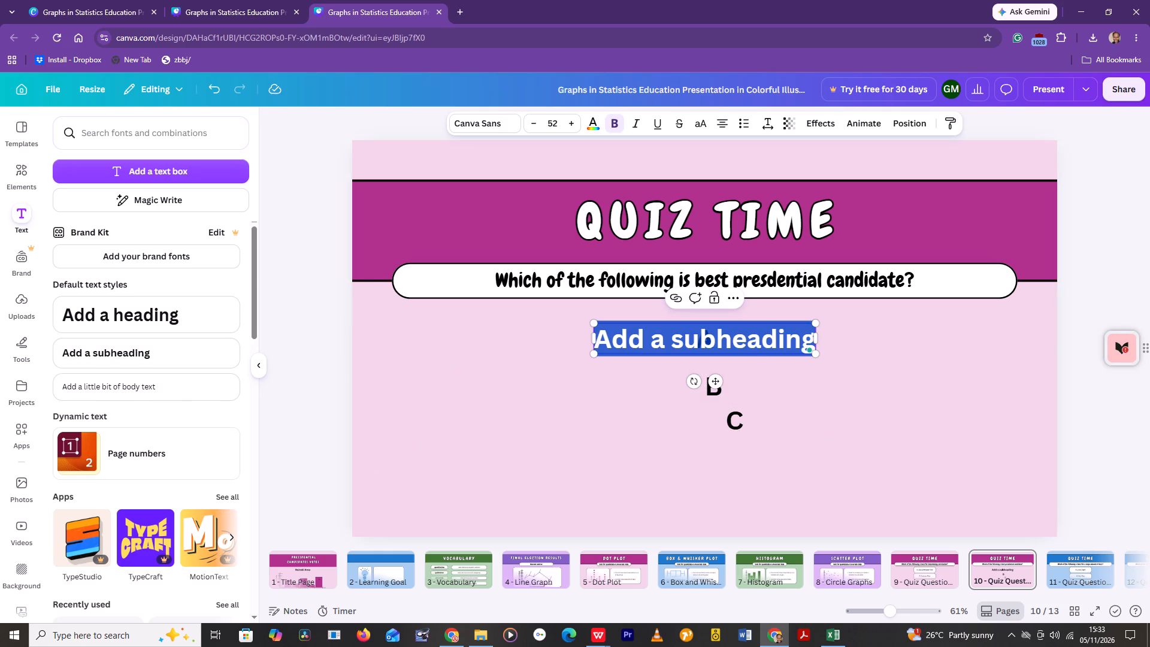
drag(801, 355, 844, 466)
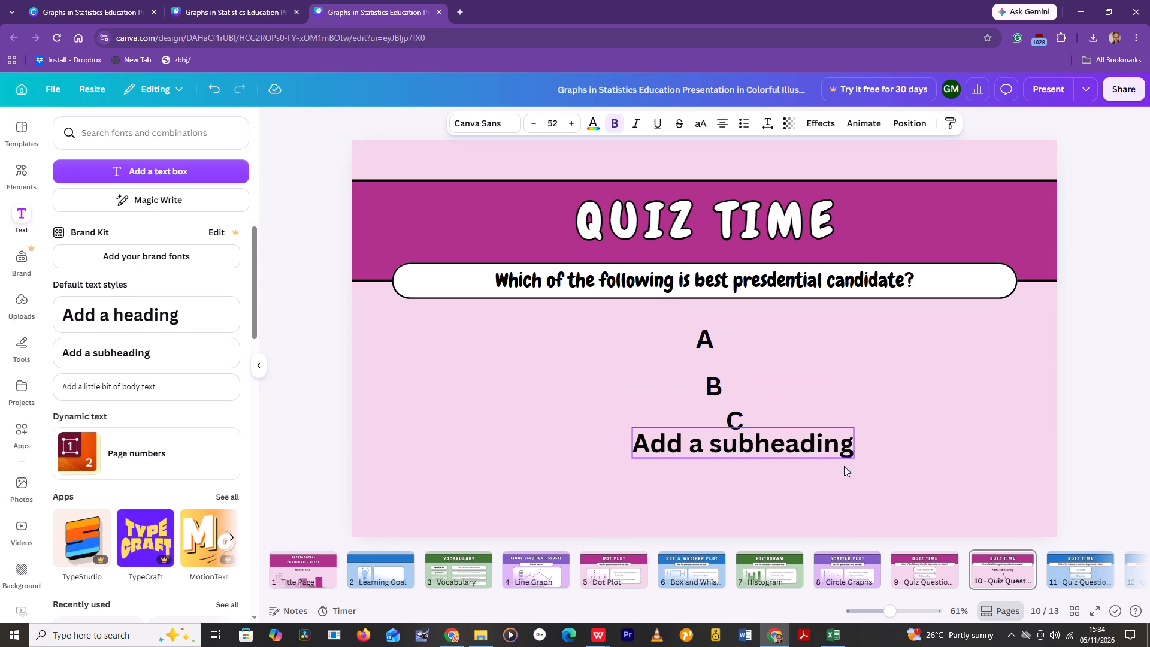
drag(844, 466, 852, 479)
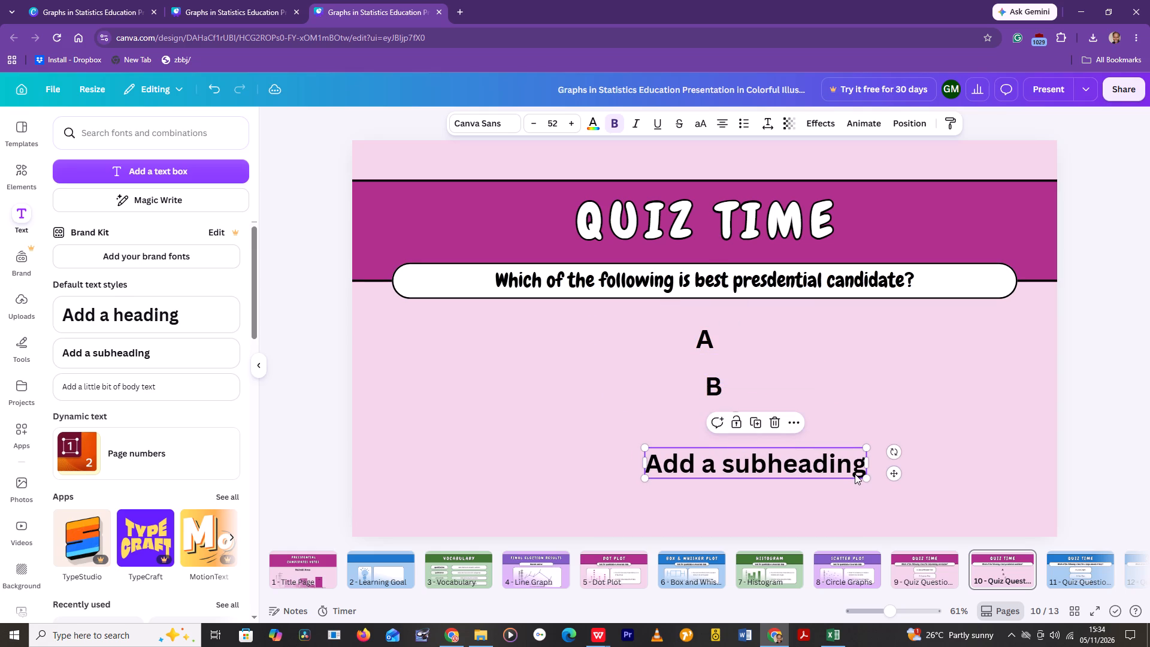
key(d)
click(815, 458)
key(Delete)
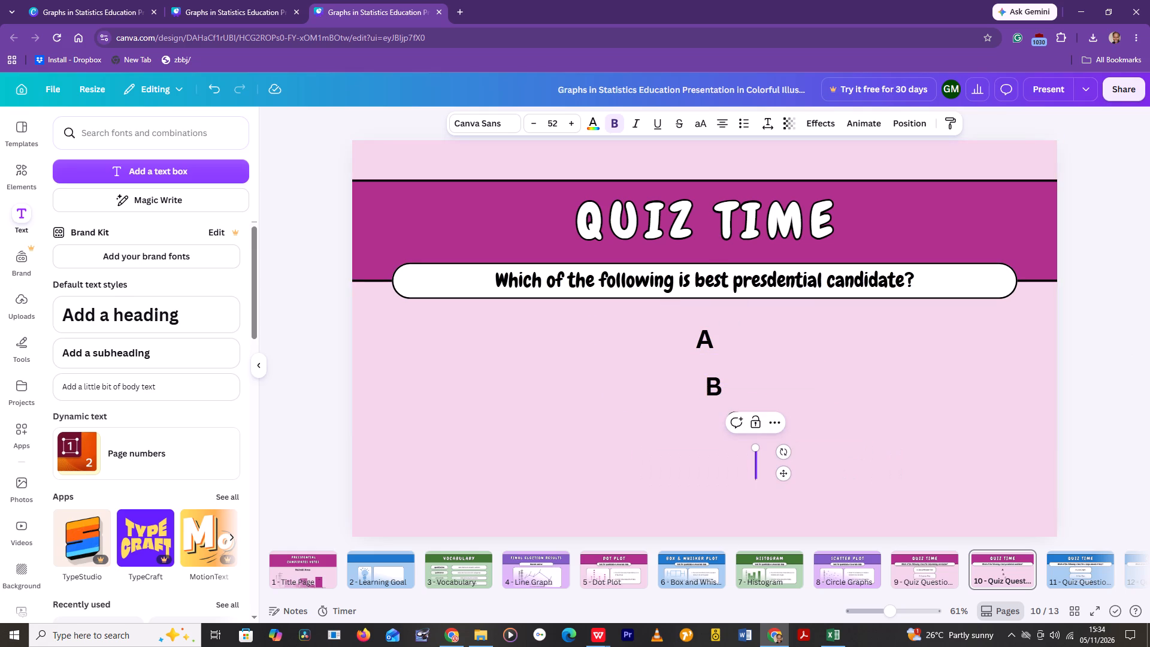
key(d)
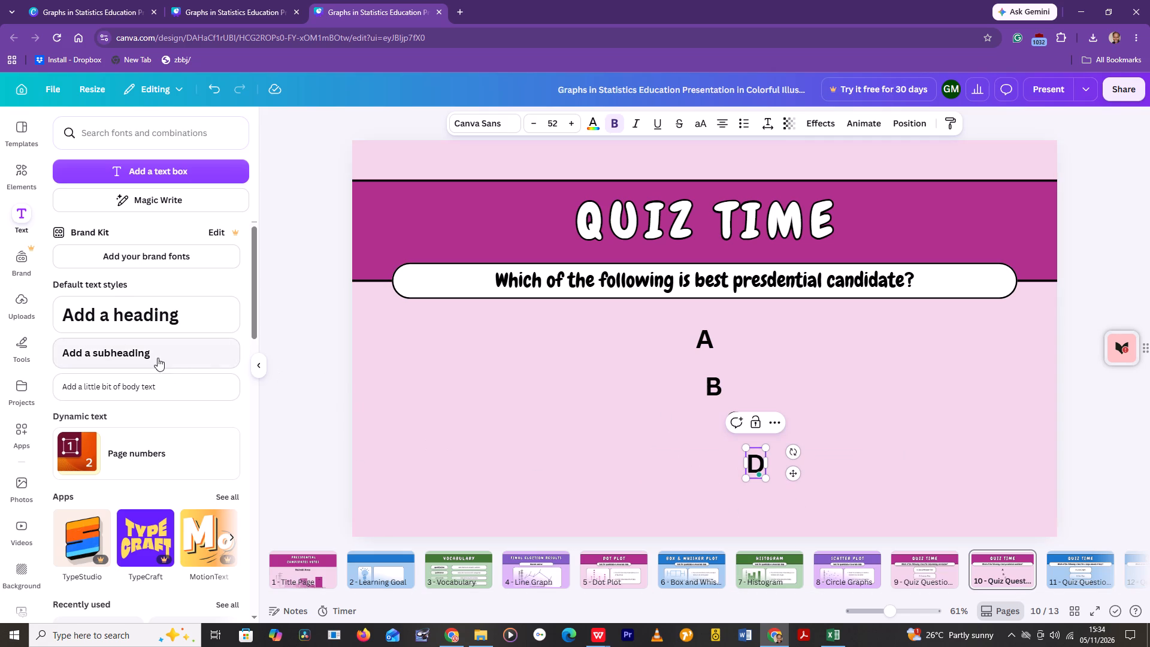
click(621, 462)
Add a fifth subheading text box reading "E" and place it below the letter D, near the page's lower edge.
click(116, 347)
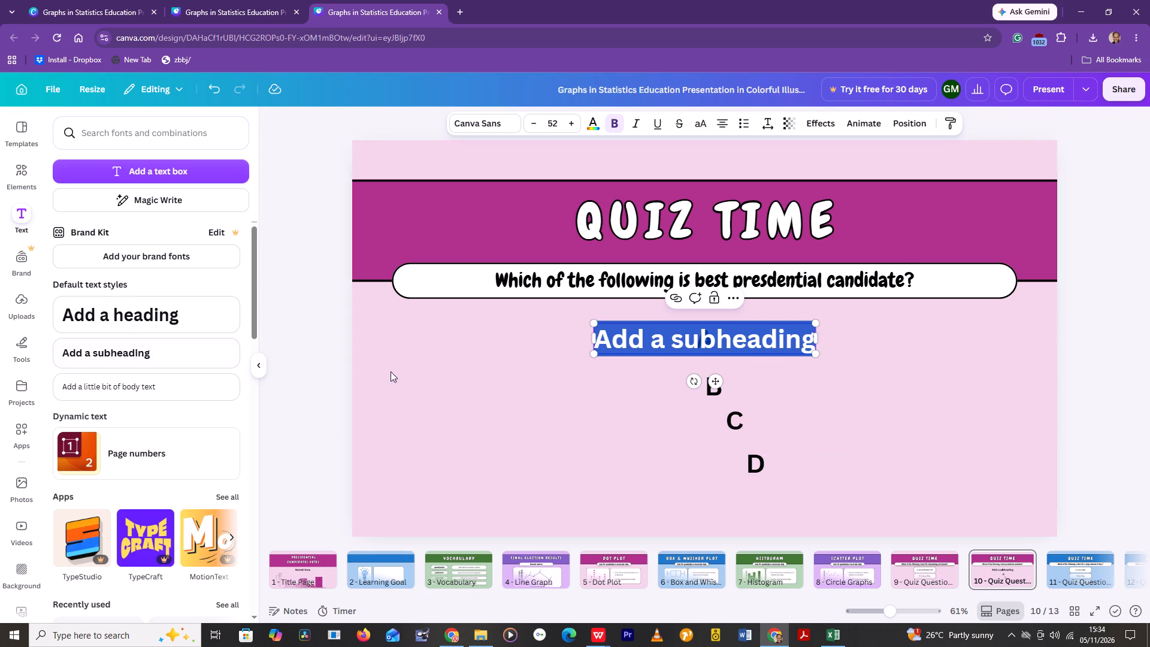
drag(786, 354, 821, 425)
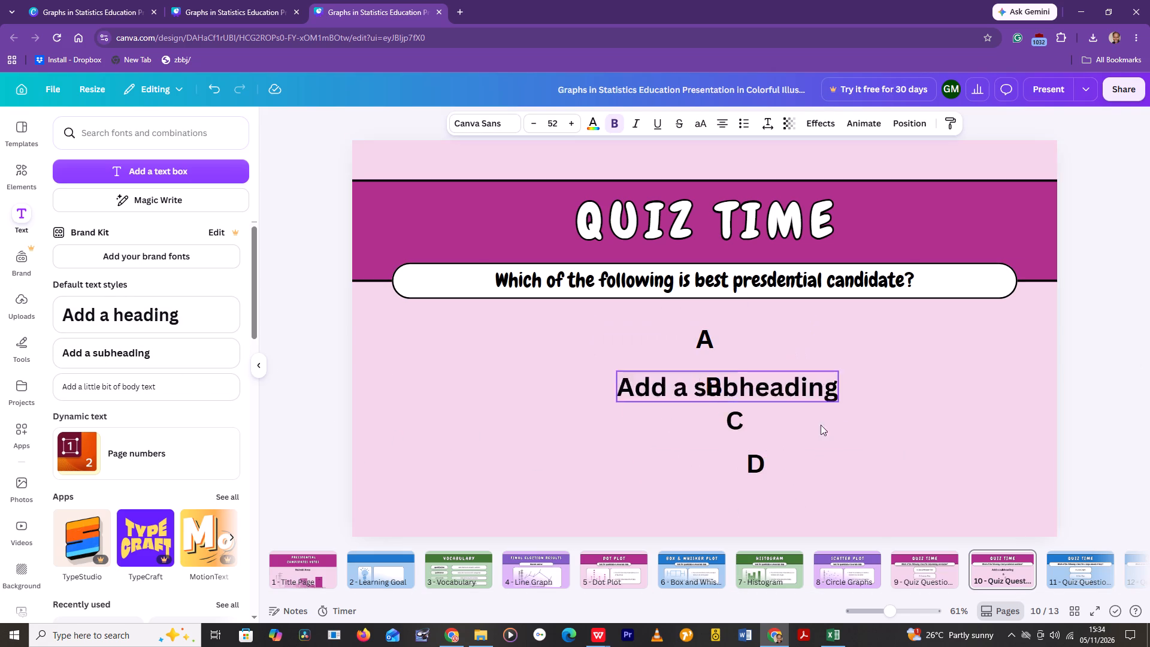
drag(821, 425, 877, 522)
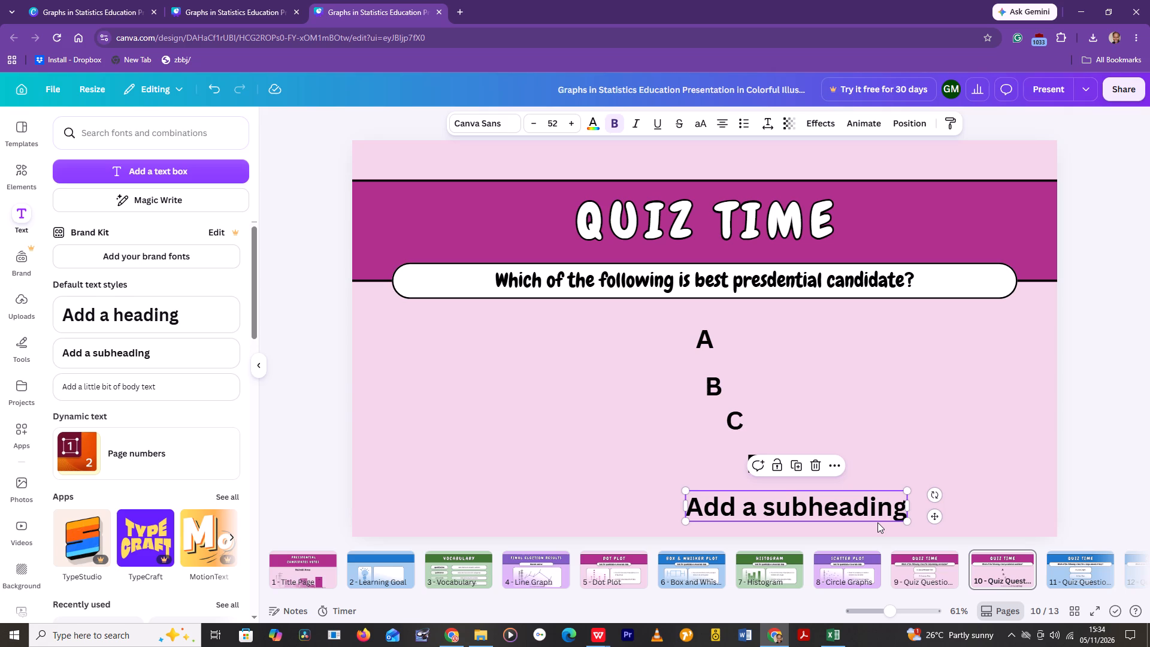
click(828, 503)
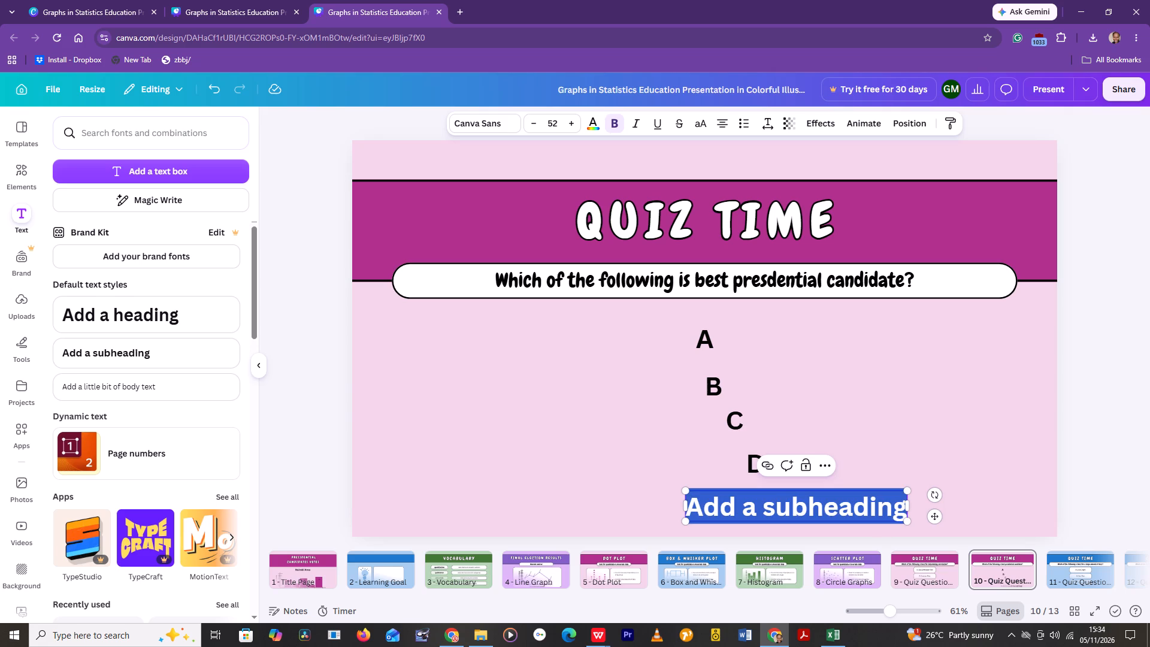
key(Delete)
key(e)
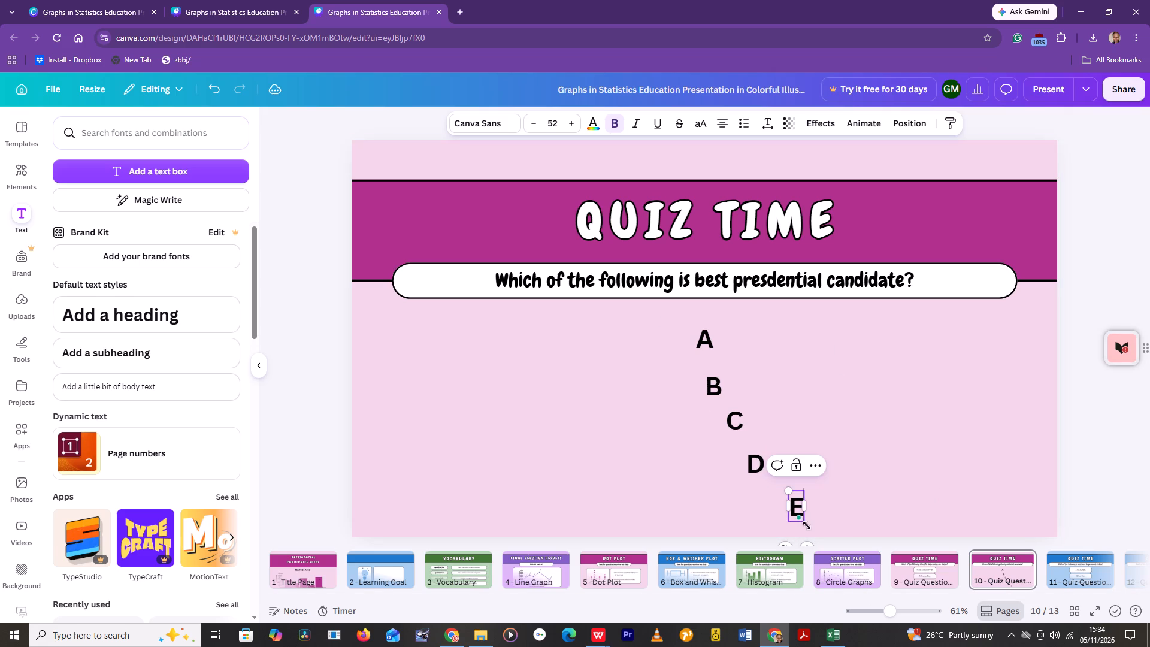
Move the letters E and D sideways so they sit in a vertical column beneath the letter A.
drag(809, 542, 780, 537)
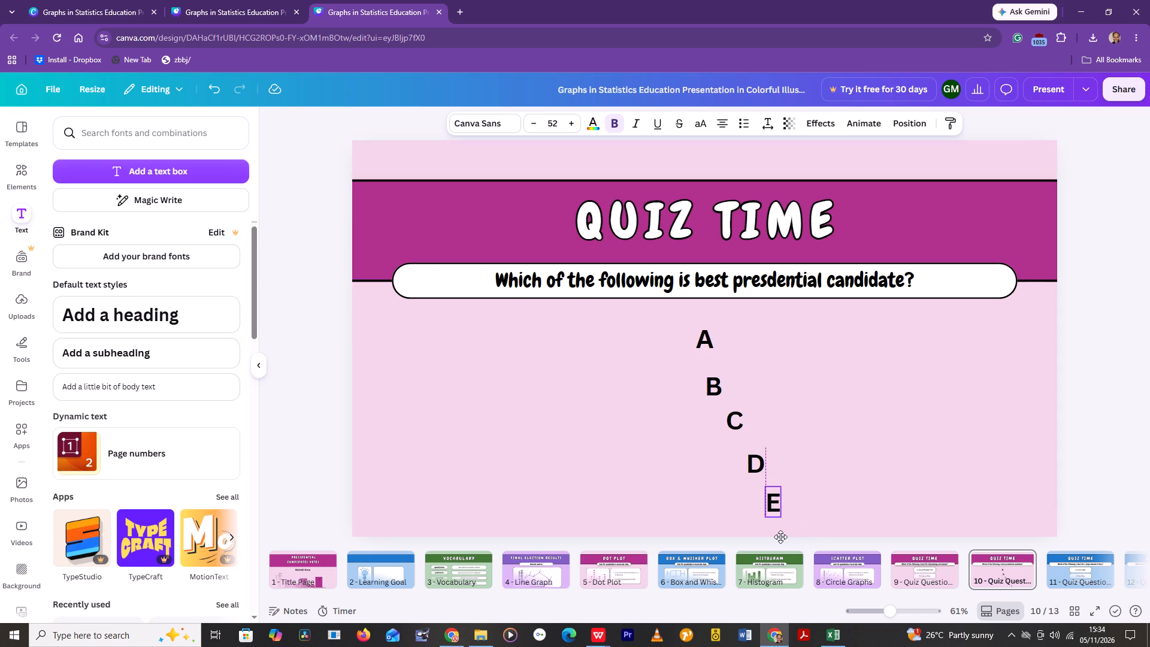
drag(780, 537, 751, 539)
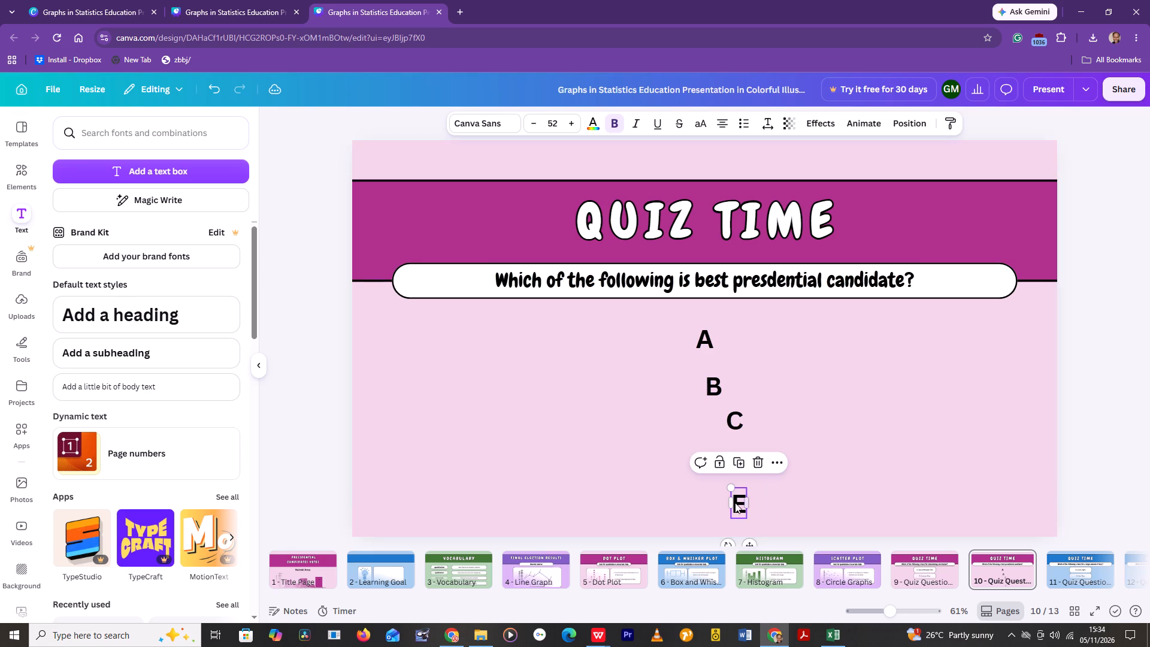
drag(749, 541, 727, 525)
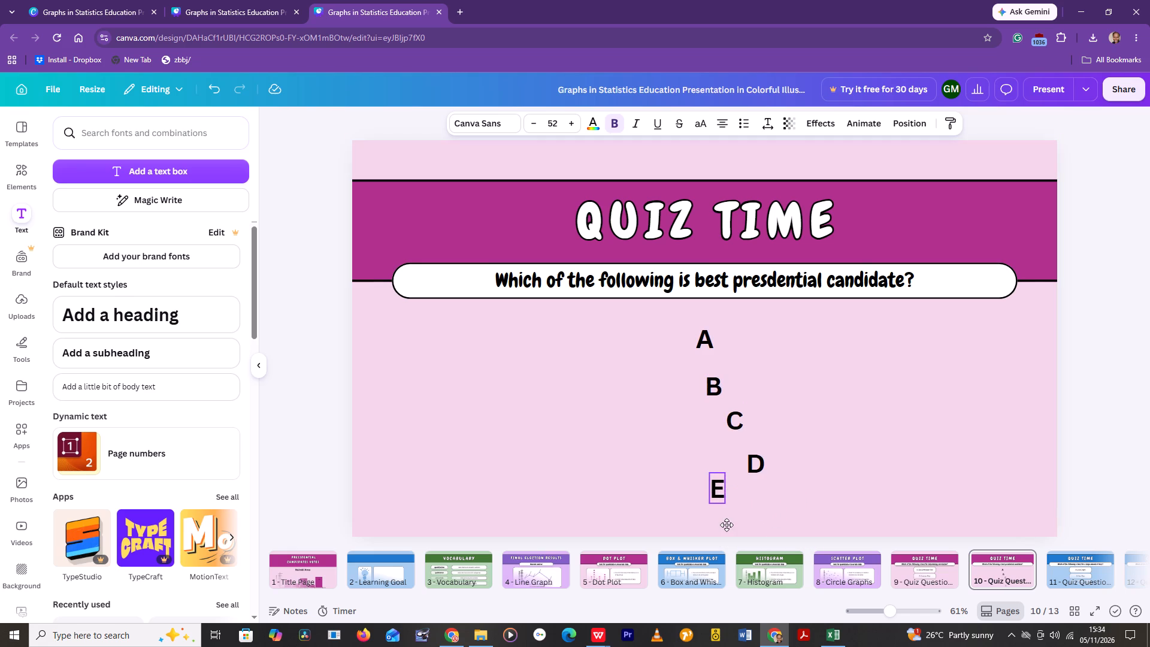
drag(727, 525, 711, 545)
click(756, 469)
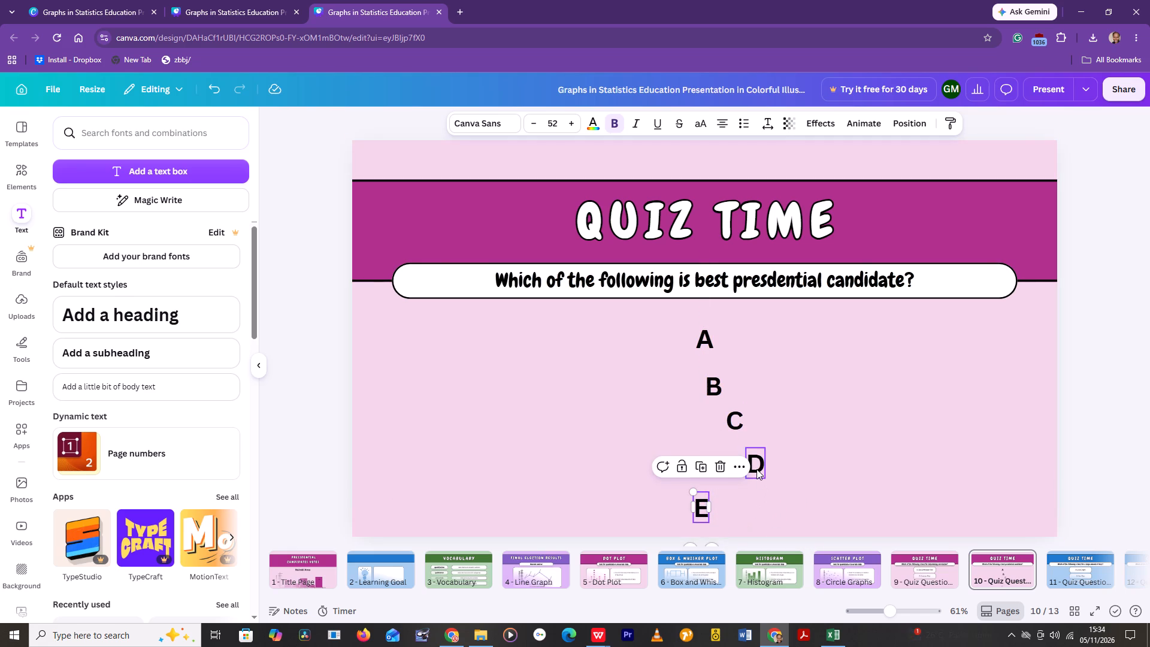
drag(798, 474, 769, 484)
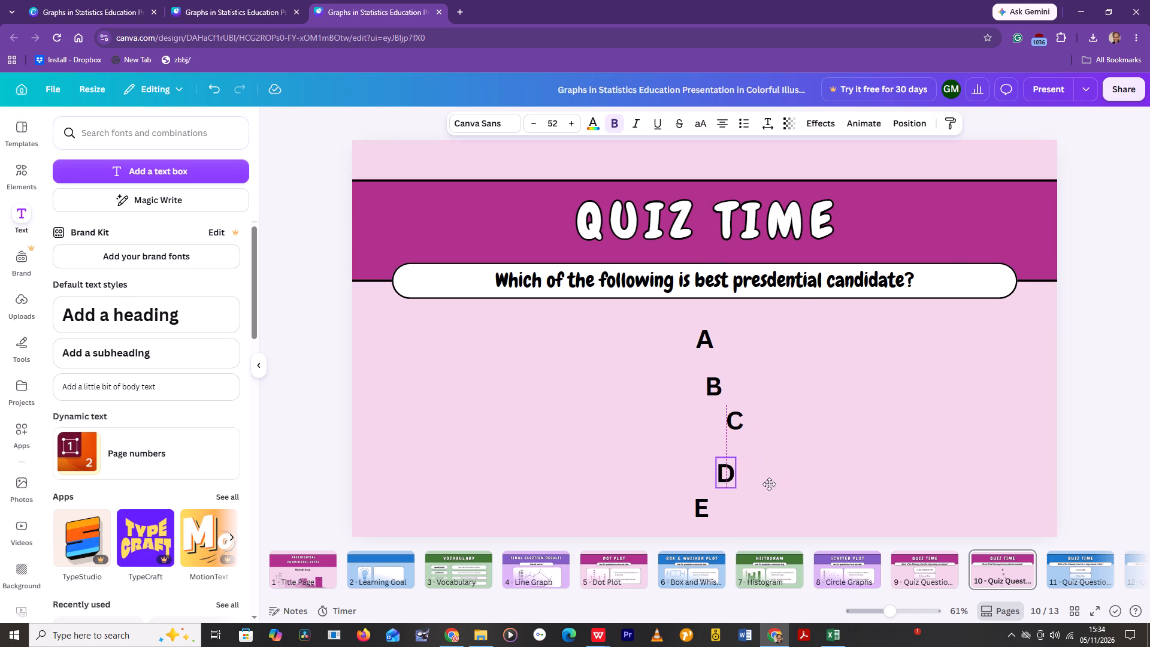
drag(769, 484, 753, 476)
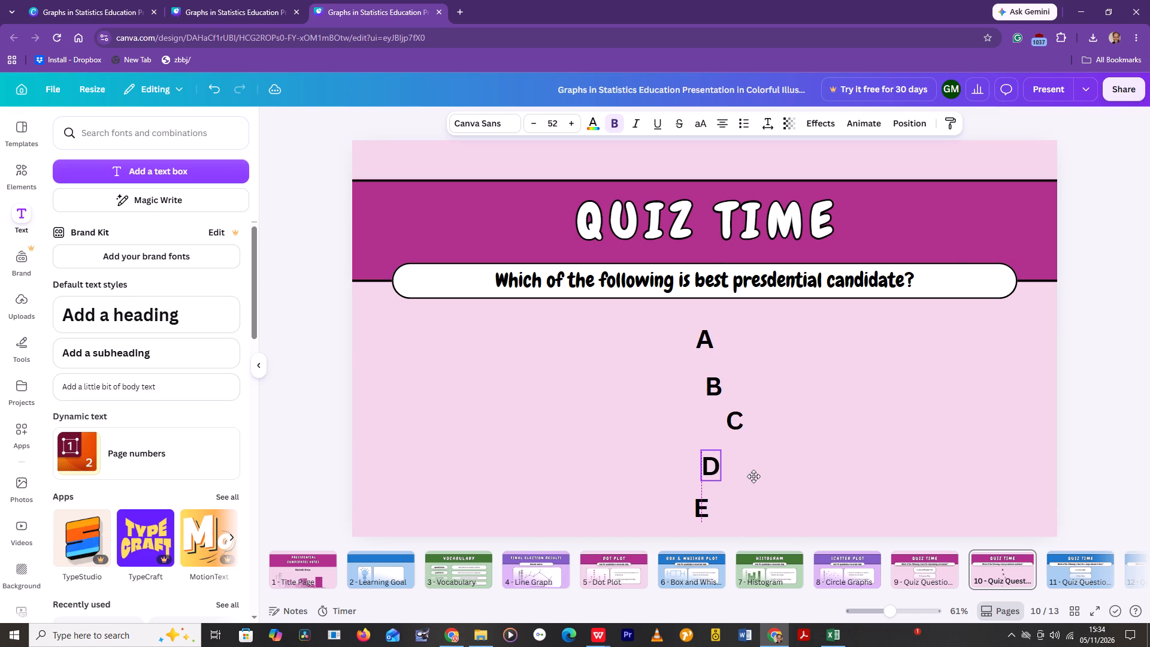
drag(753, 476, 746, 479)
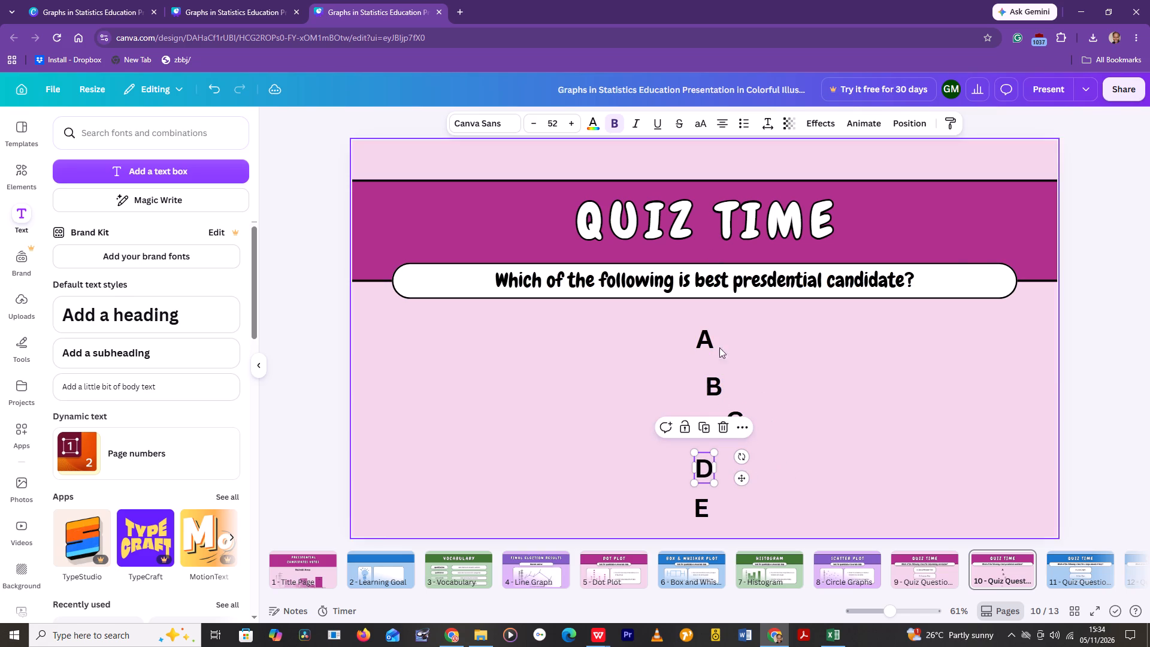
Move the letters B and C into the same vertical column, between the letters A and D.
drag(715, 381, 703, 382)
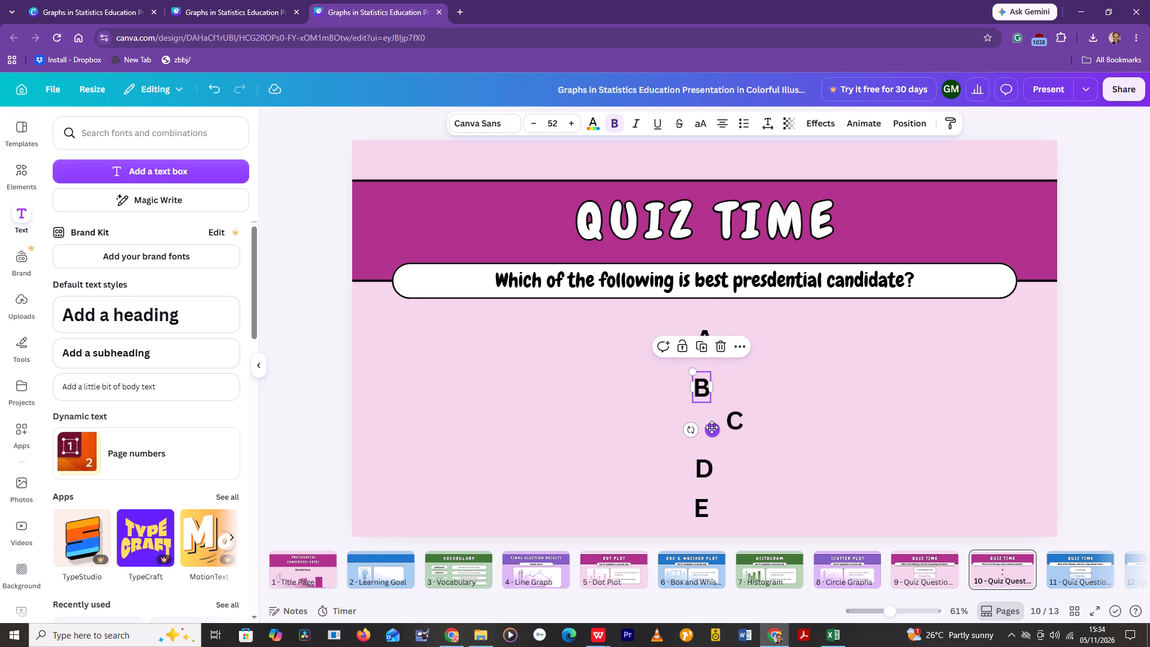
drag(715, 430, 705, 433)
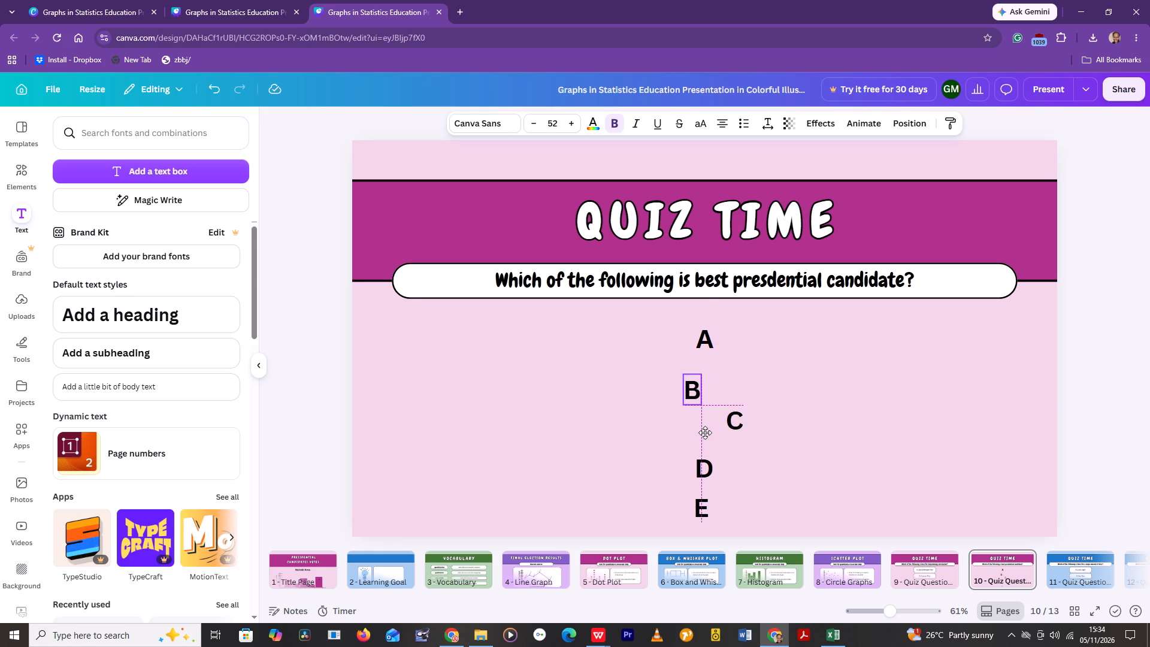
click(737, 421)
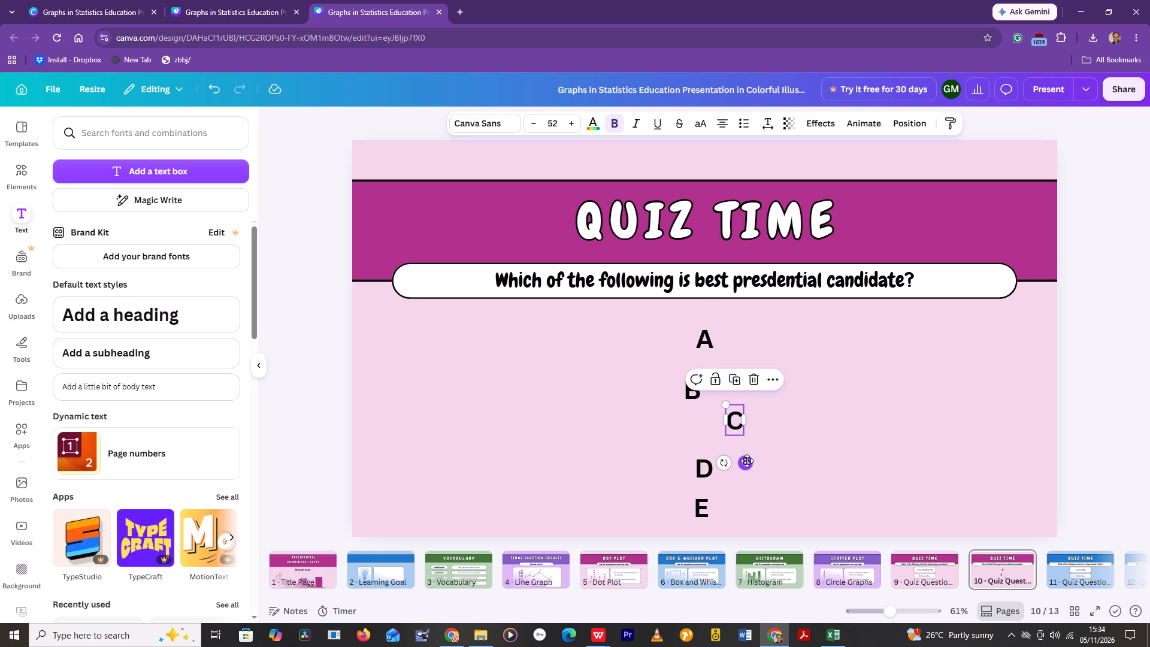
drag(747, 461, 714, 461)
click(691, 393)
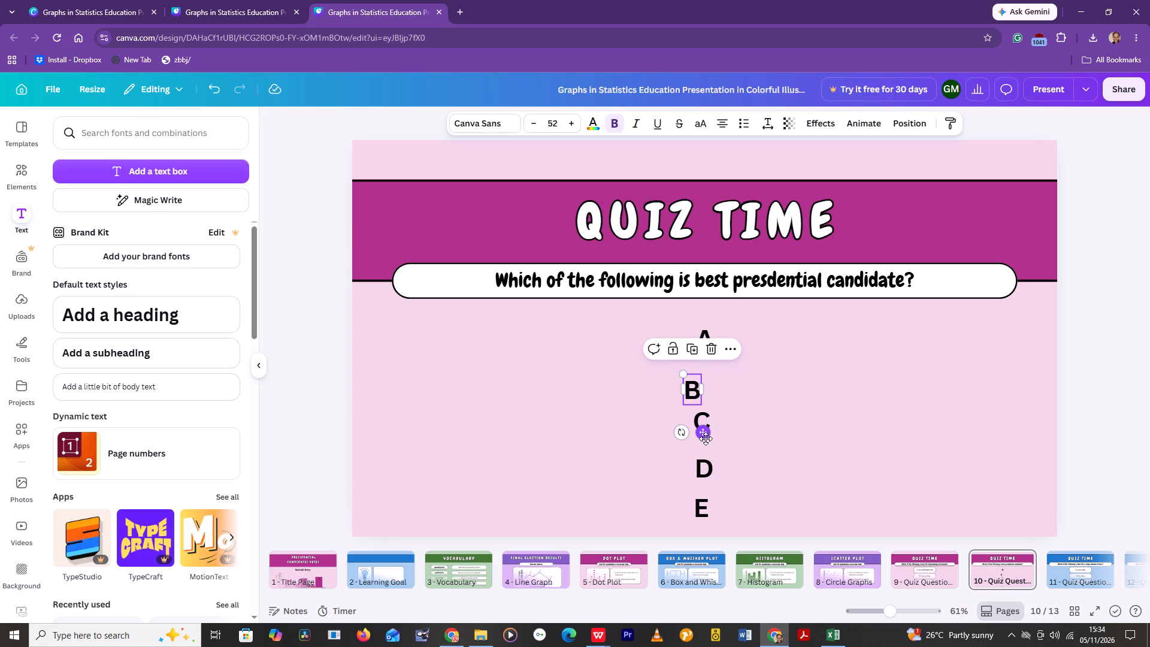
drag(703, 433, 713, 427)
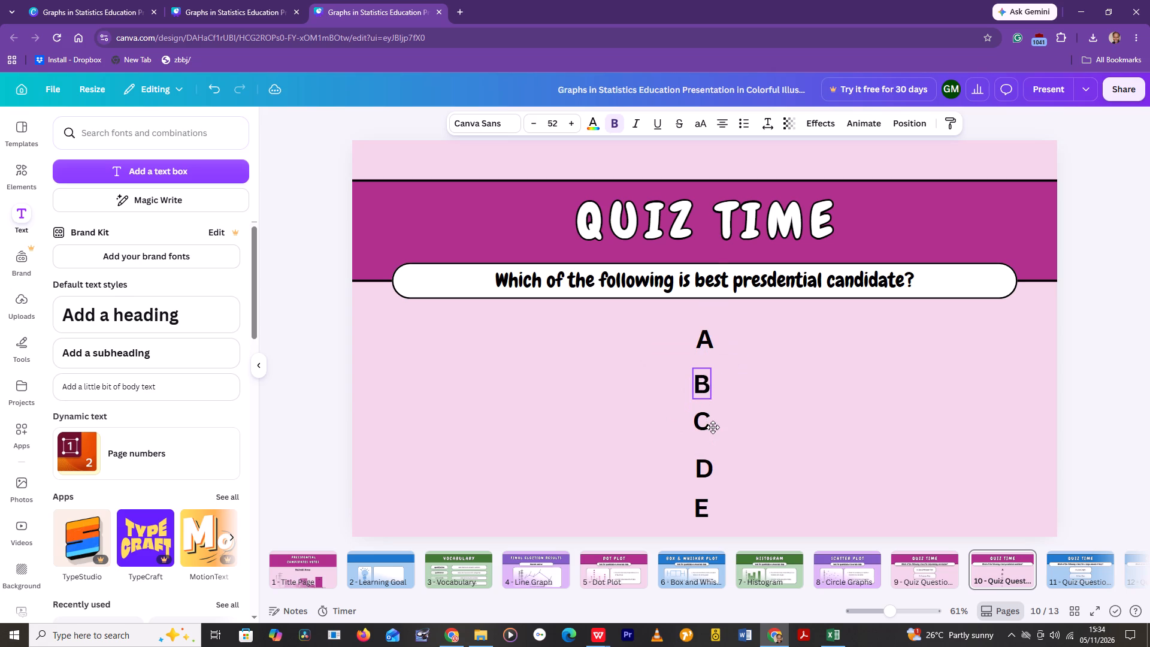
drag(713, 427, 715, 427)
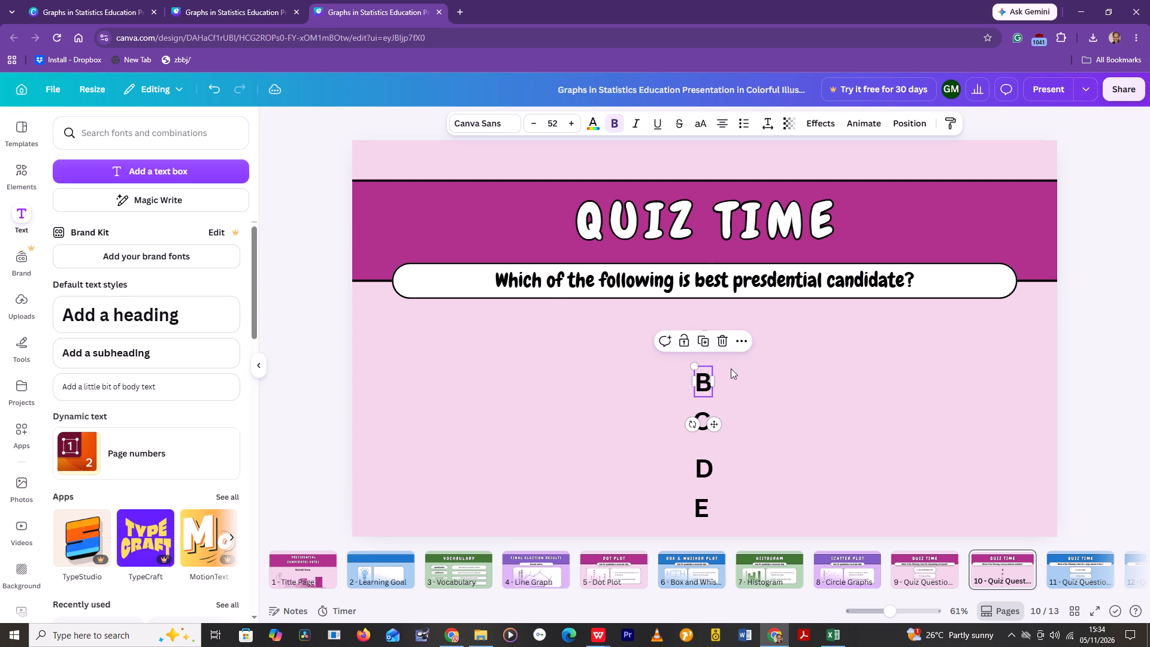
click(785, 390)
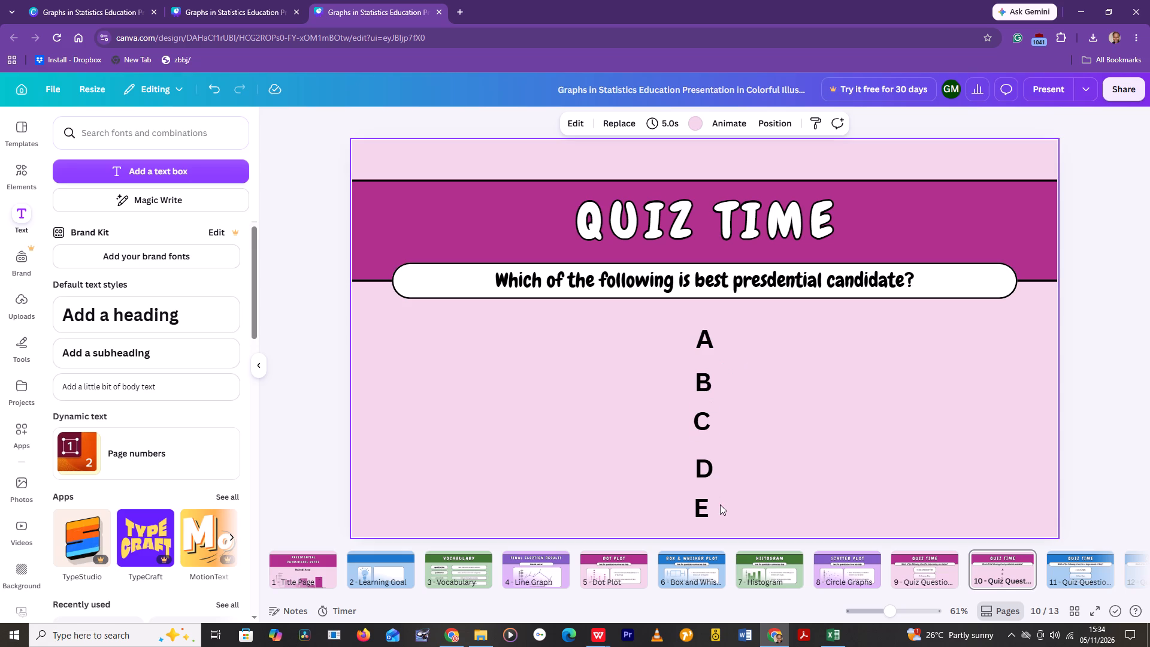
Nudge the letters E and C to align with the column, with equal gaps of about 34 between B, C, D and E.
click(698, 506)
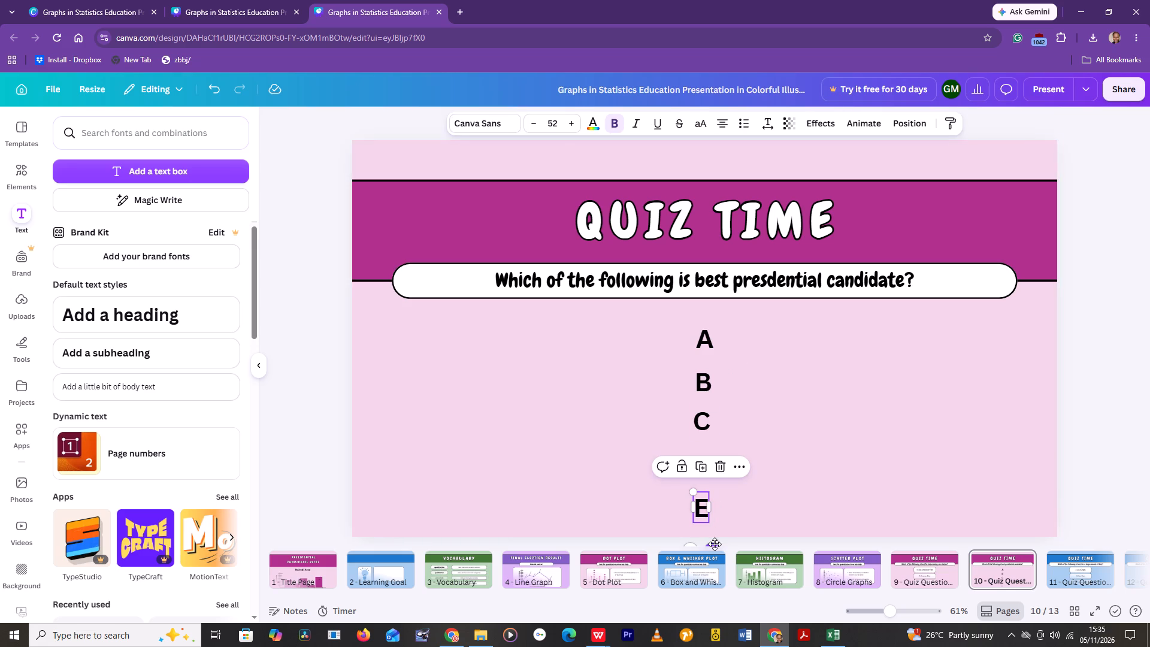
click(715, 544)
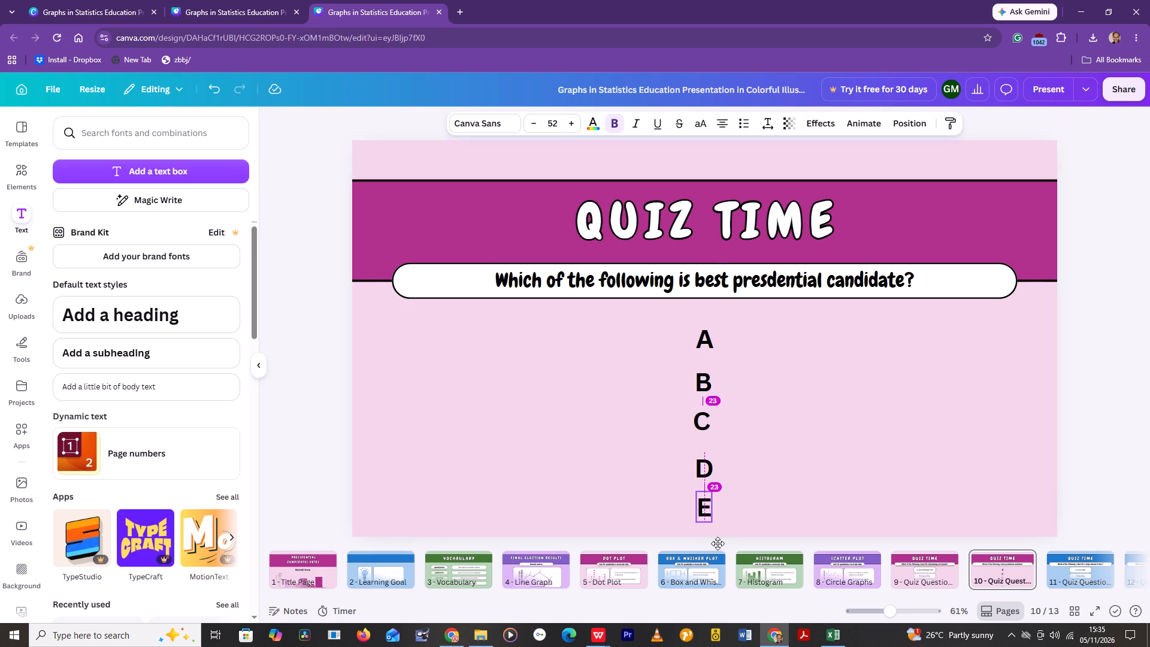
drag(692, 421, 698, 430)
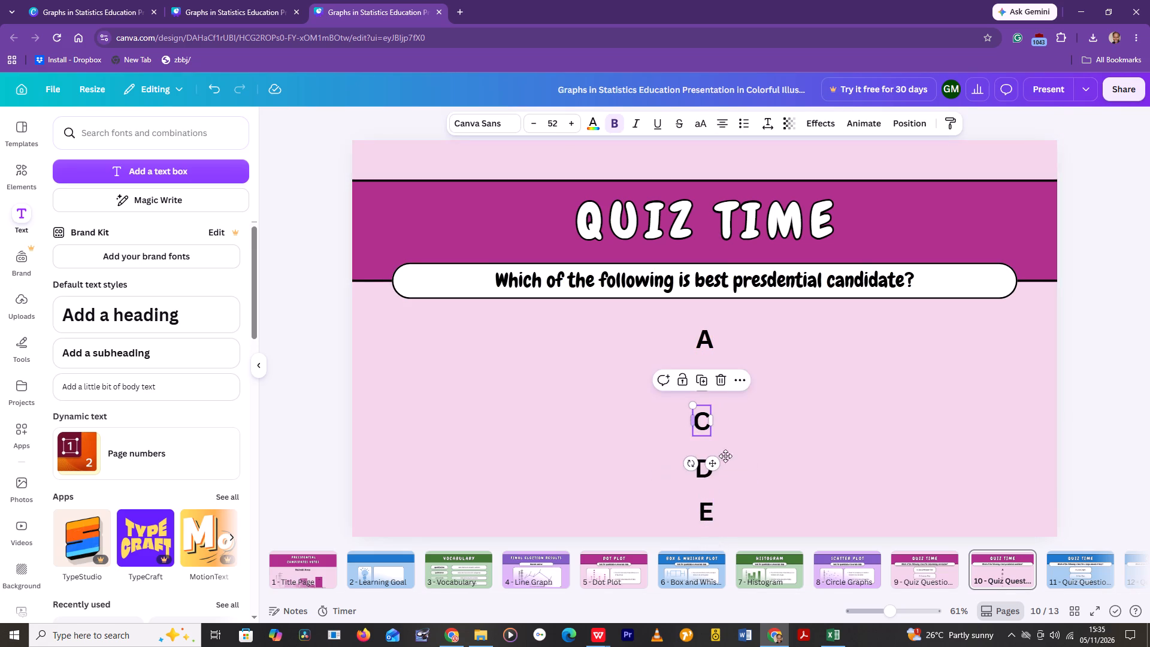
drag(721, 473, 715, 471)
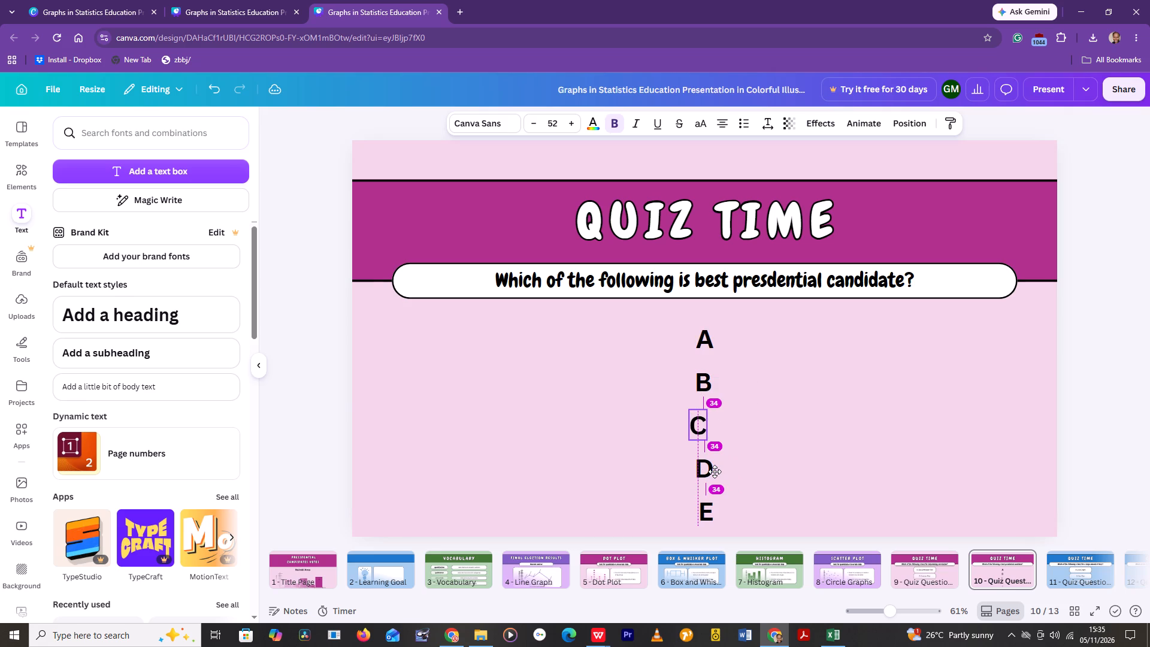
drag(715, 471, 715, 471)
click(788, 360)
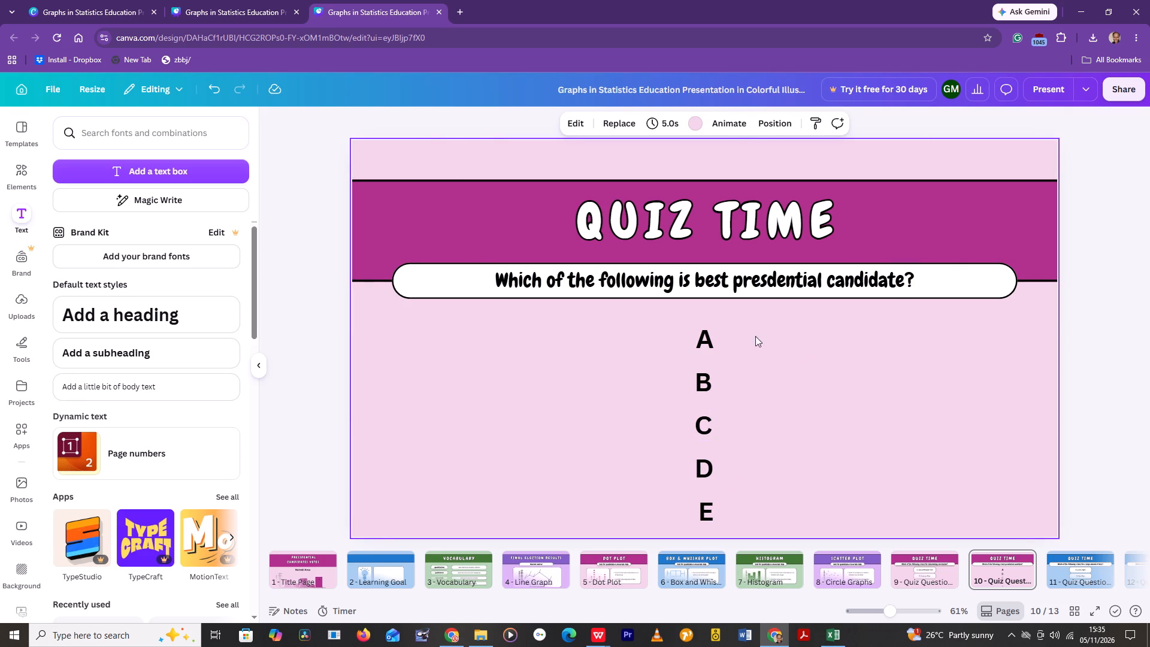
Widen the letter A's text box and extend its text to "A.Kalonzo".
click(716, 337)
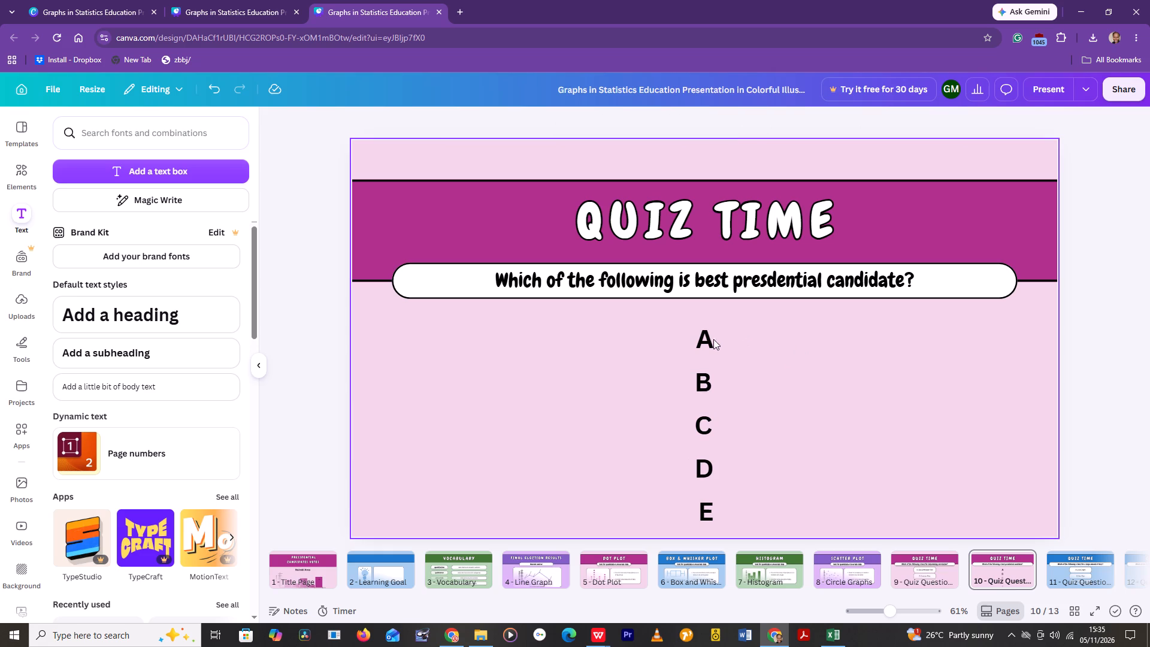
click(709, 338)
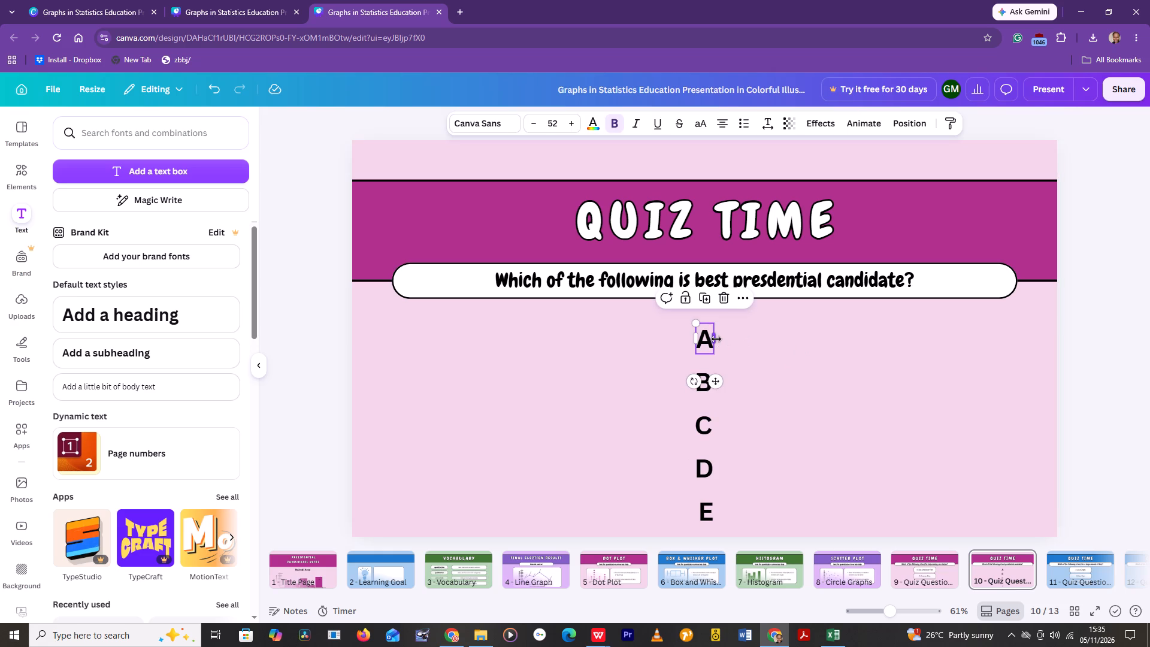
drag(716, 339, 774, 350)
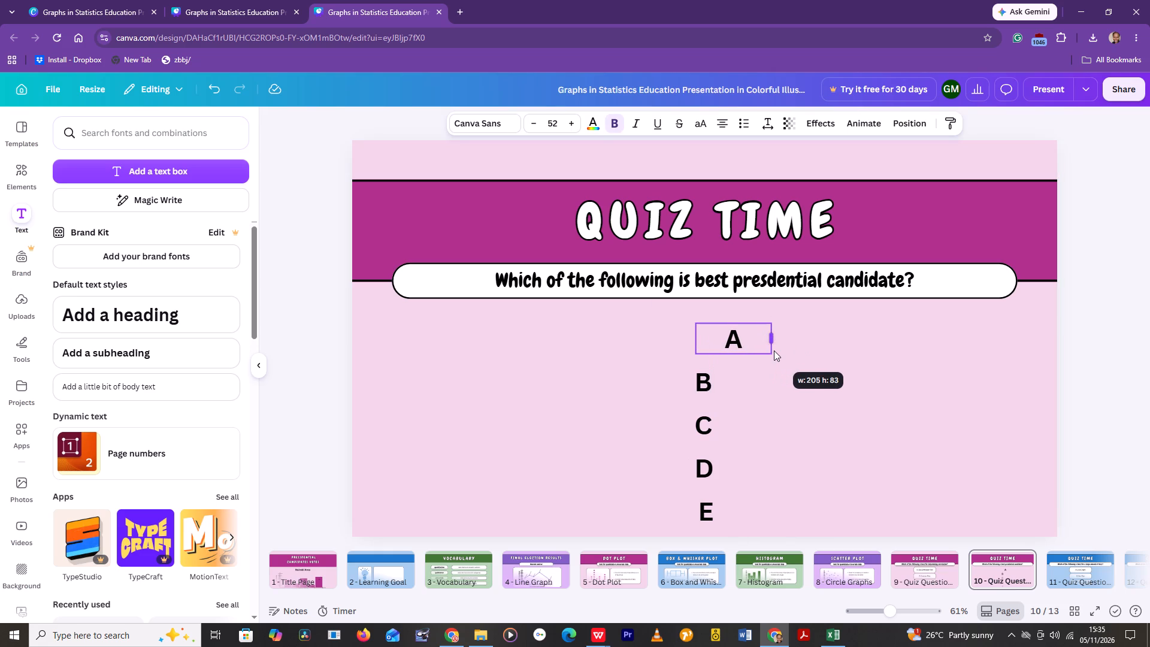
drag(774, 350, 812, 355)
click(785, 340)
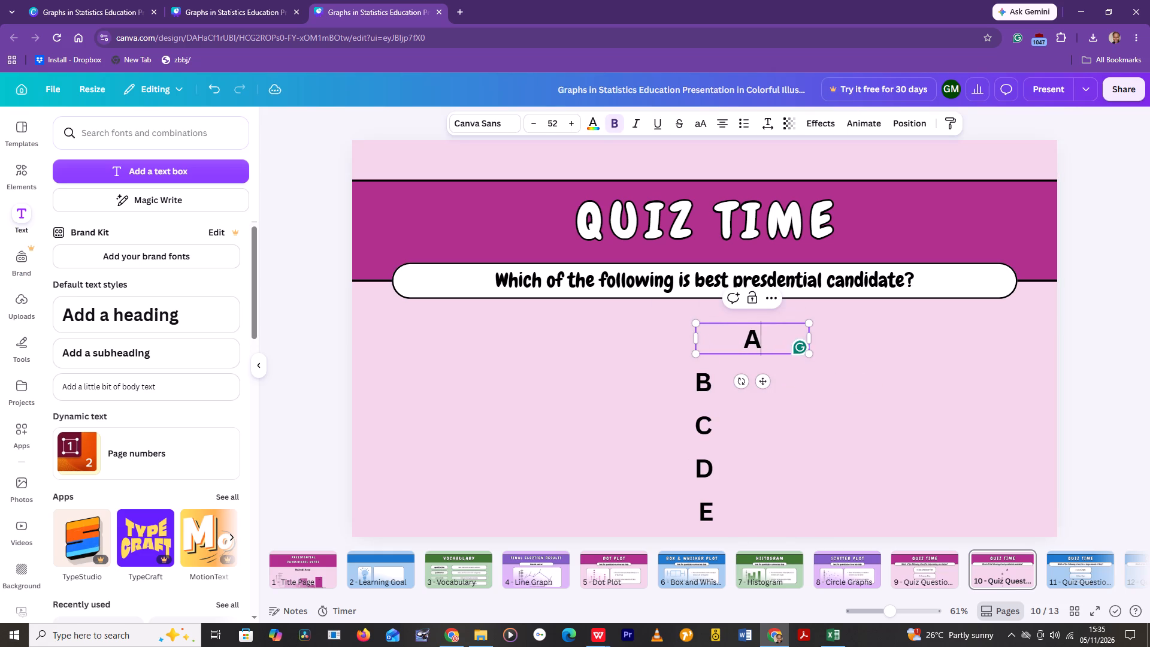
key(period)
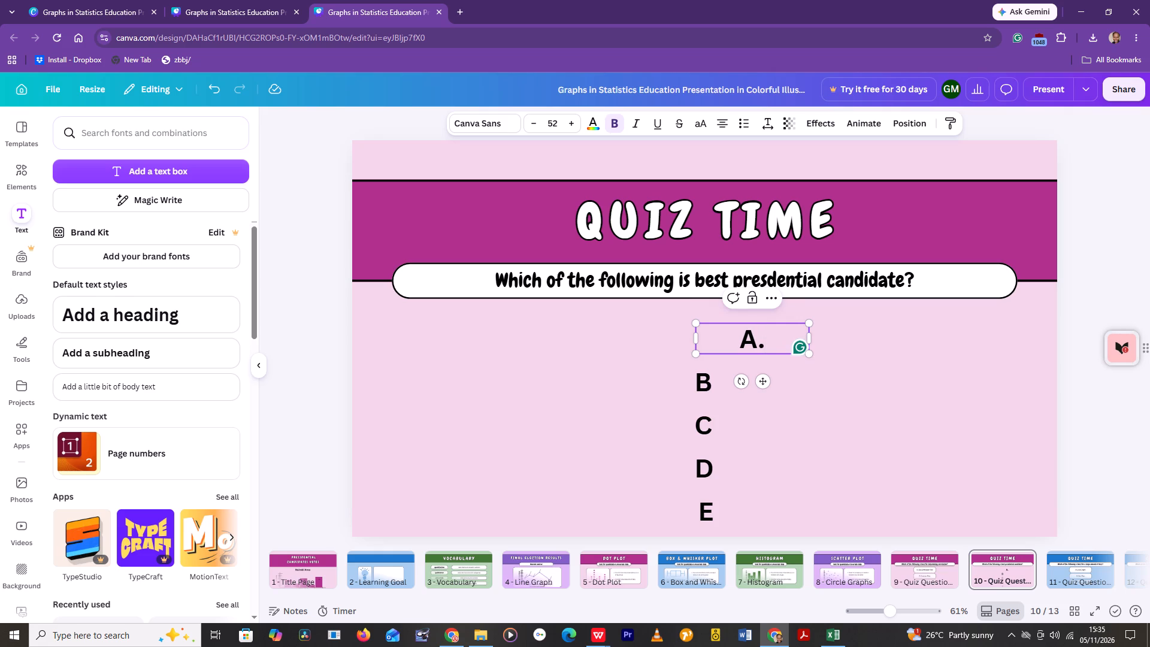
key(k)
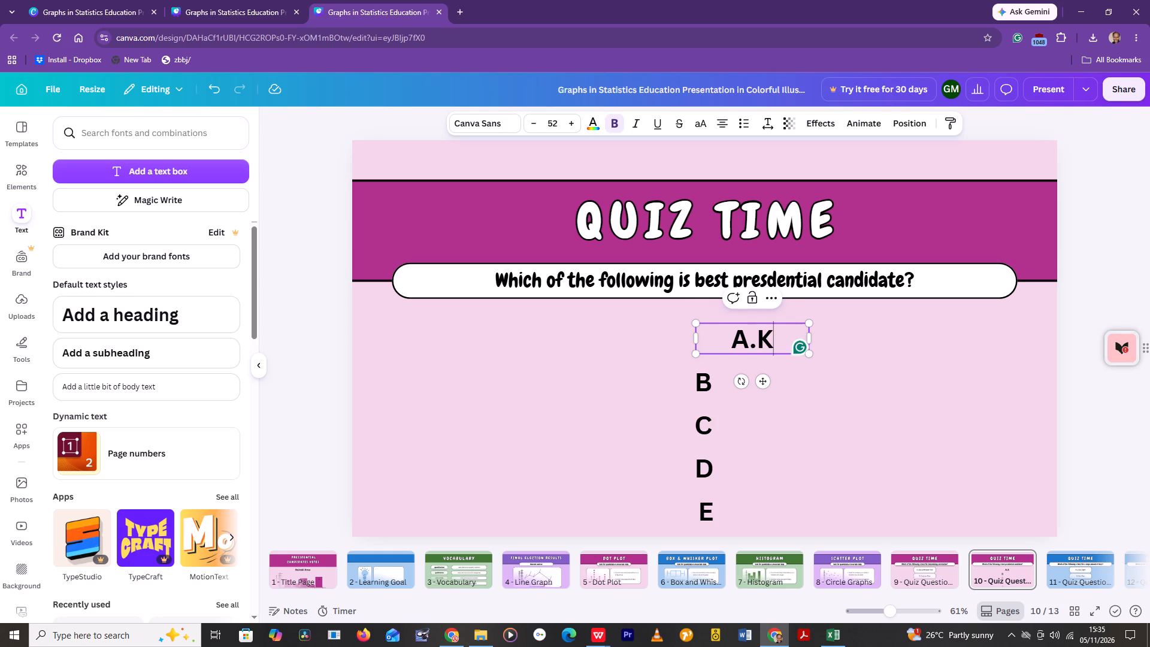
key(a)
key(BackSpace)
text(alonzo)
key(space)
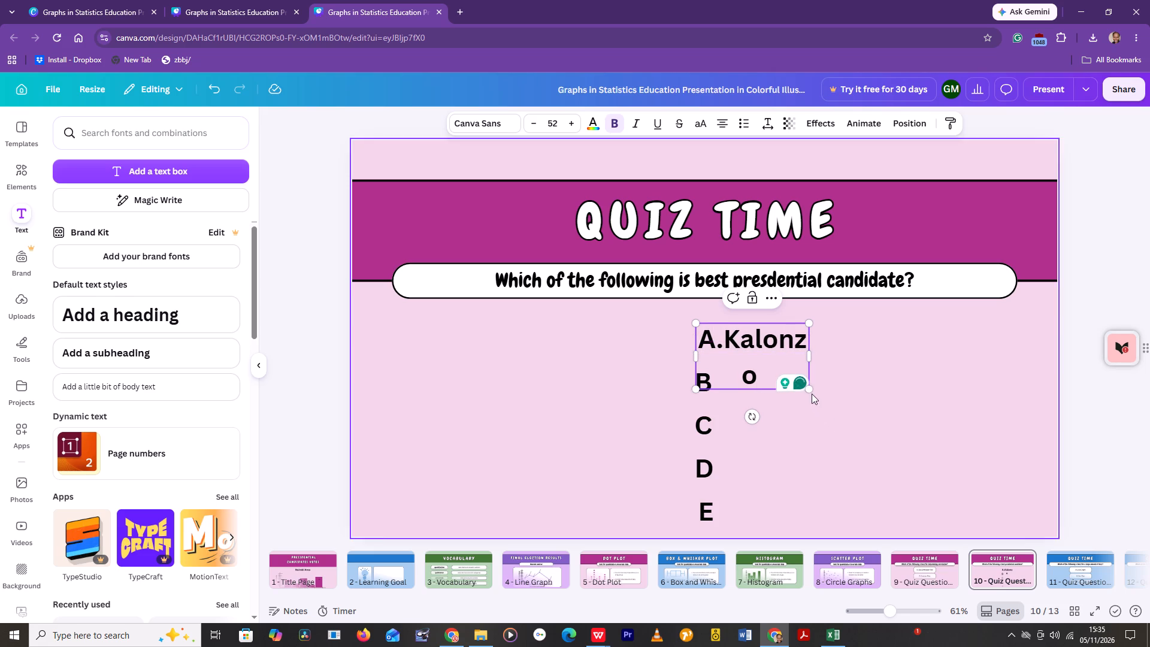
Scale option A's text down to size 31.5, widen its box to fit one line, and complete it as "A.Kalonzo Musyoka".
drag(809, 391, 817, 338)
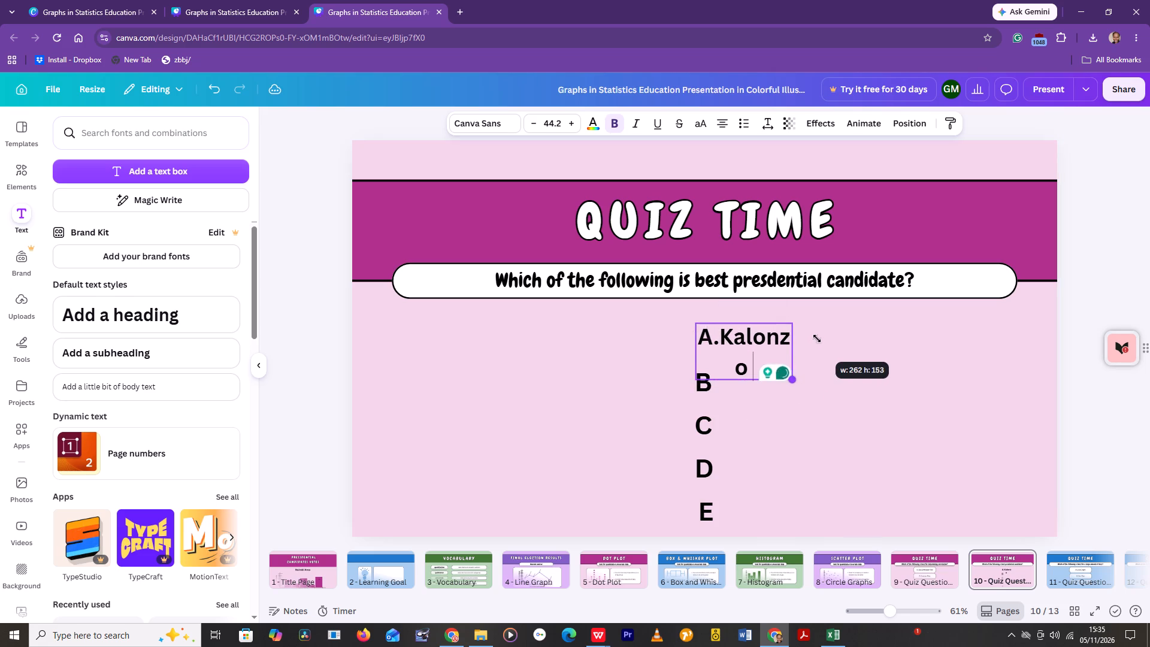
drag(817, 338, 816, 278)
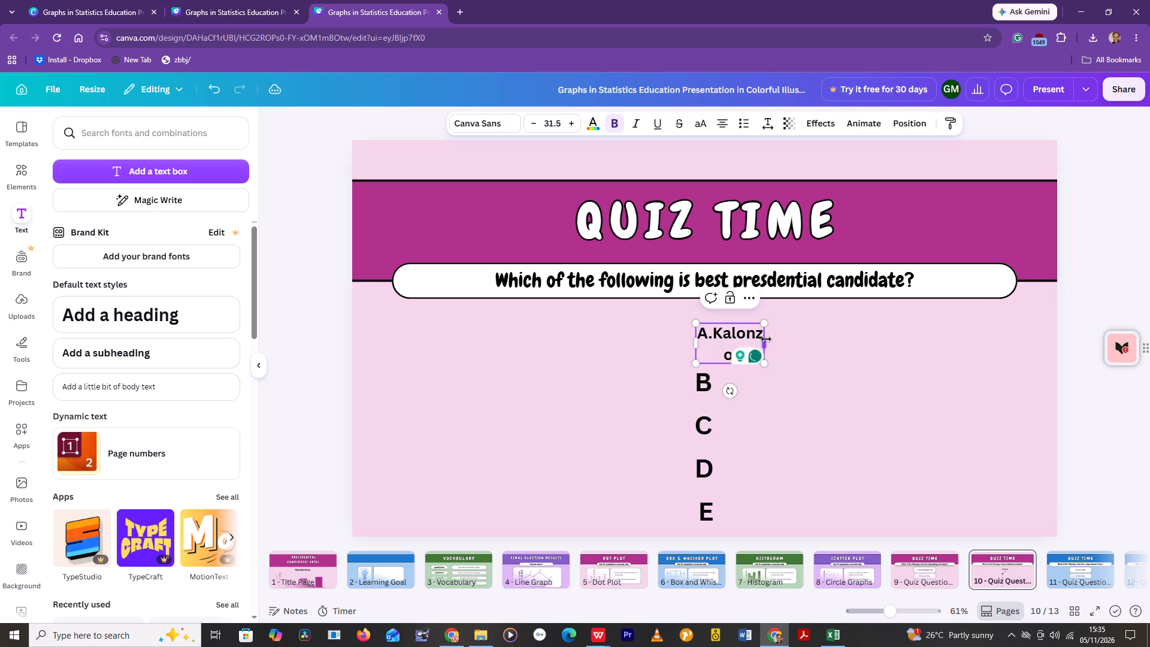
click(761, 346)
drag(766, 345, 798, 343)
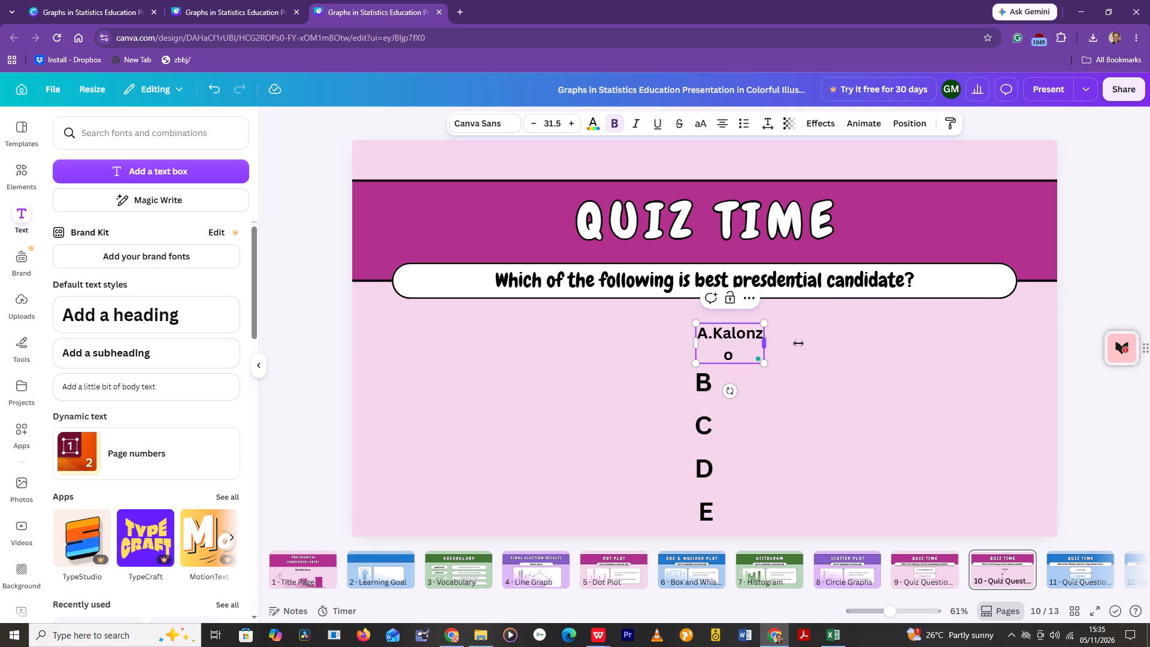
drag(798, 343, 863, 338)
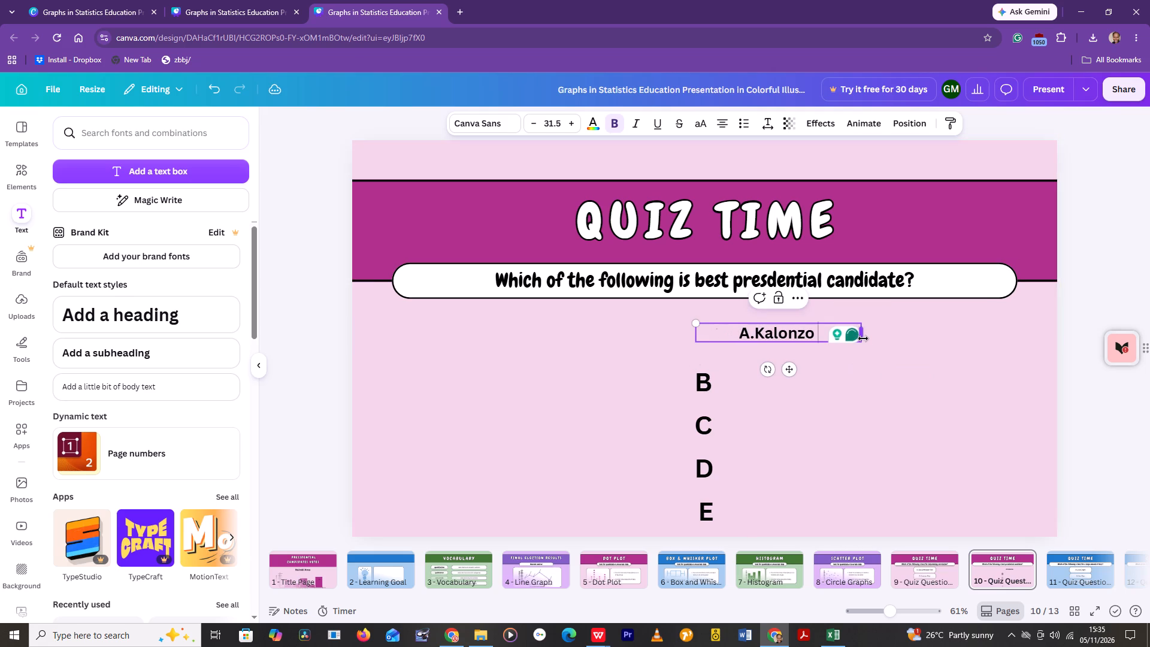
key(m)
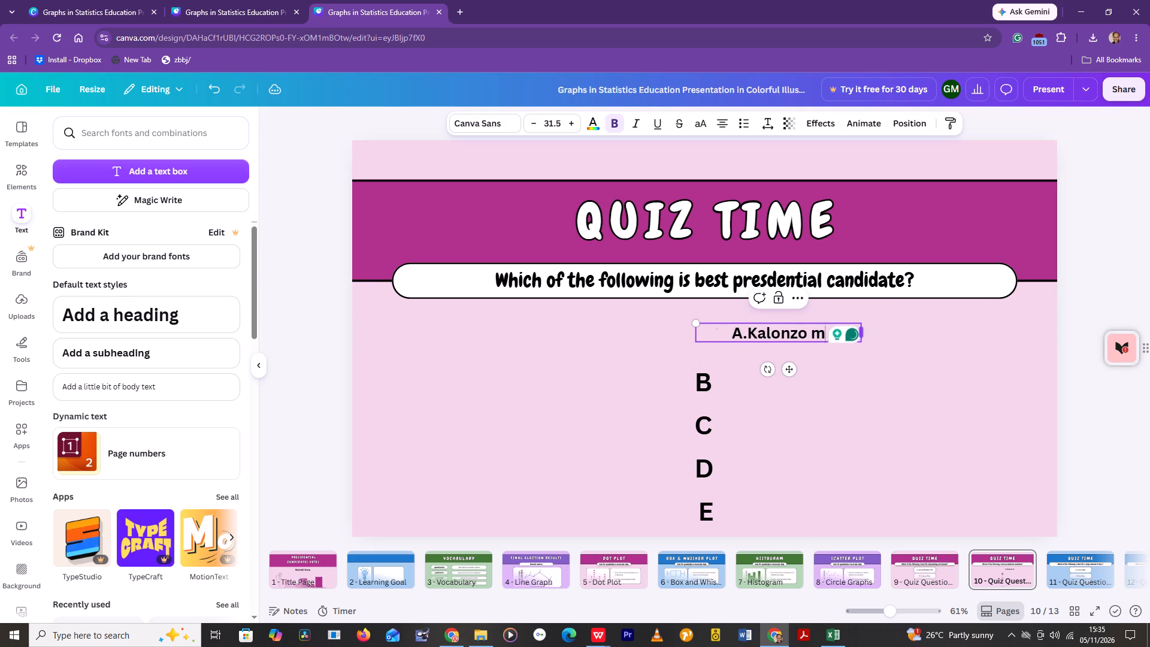
key(BackSpace)
key(m)
text(usyoka)
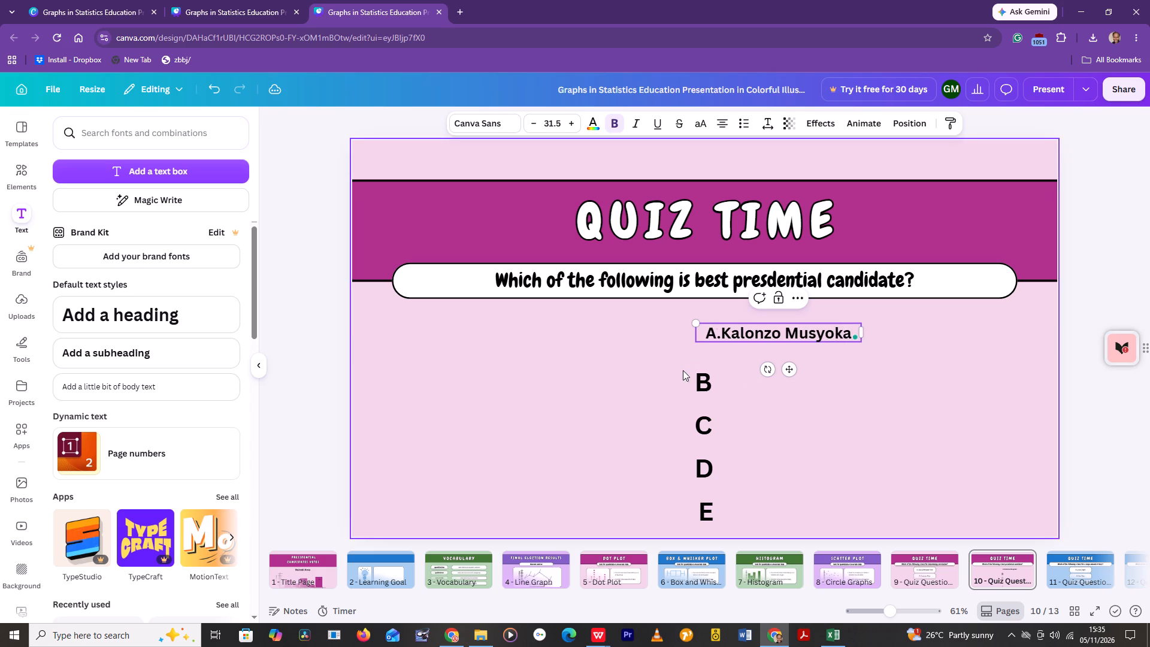
Widen the letter B's text box to fit one line and extend its text to "B.Edwin Sifuna".
click(705, 374)
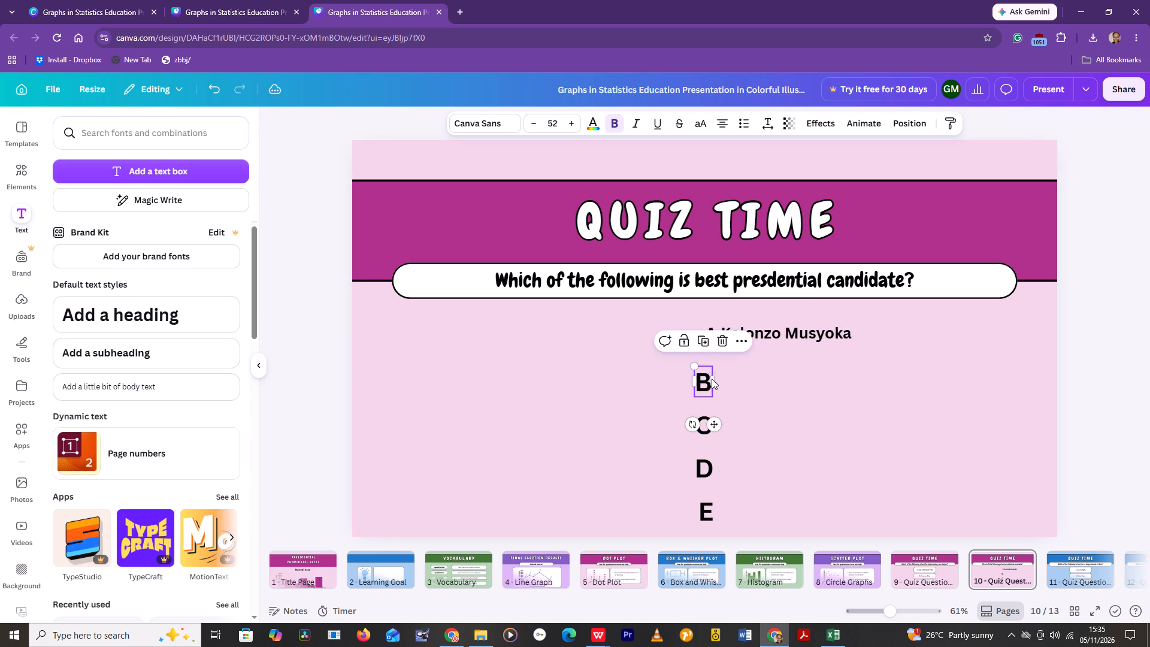
drag(713, 376, 901, 371)
click(866, 379)
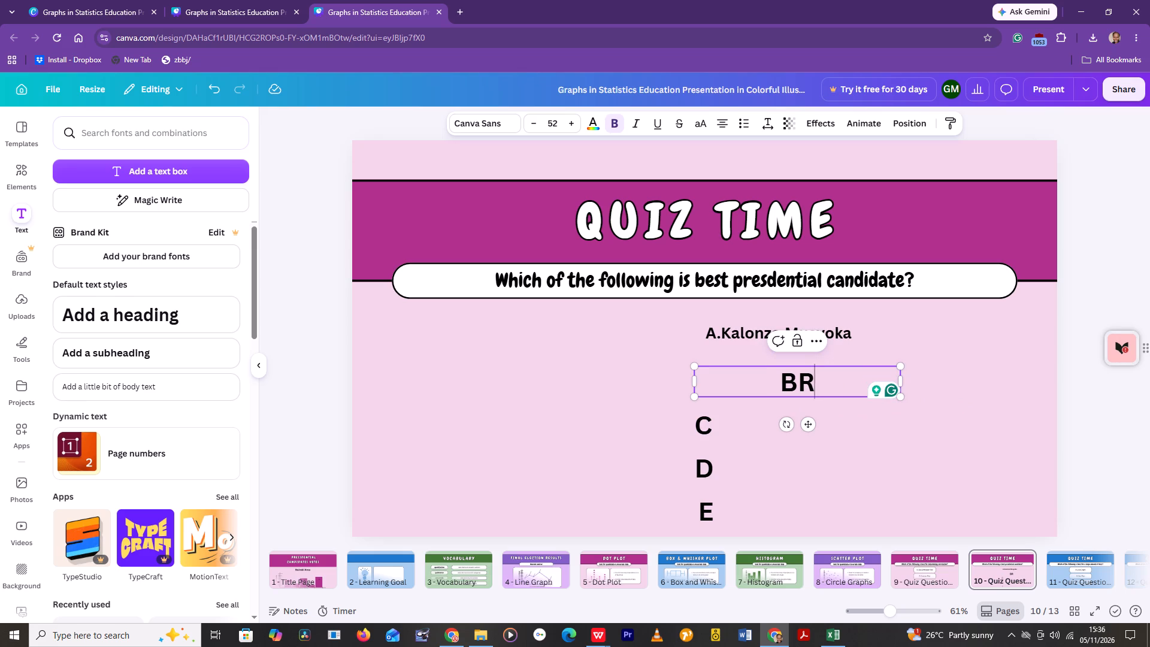
key(BackSpace)
key(period)
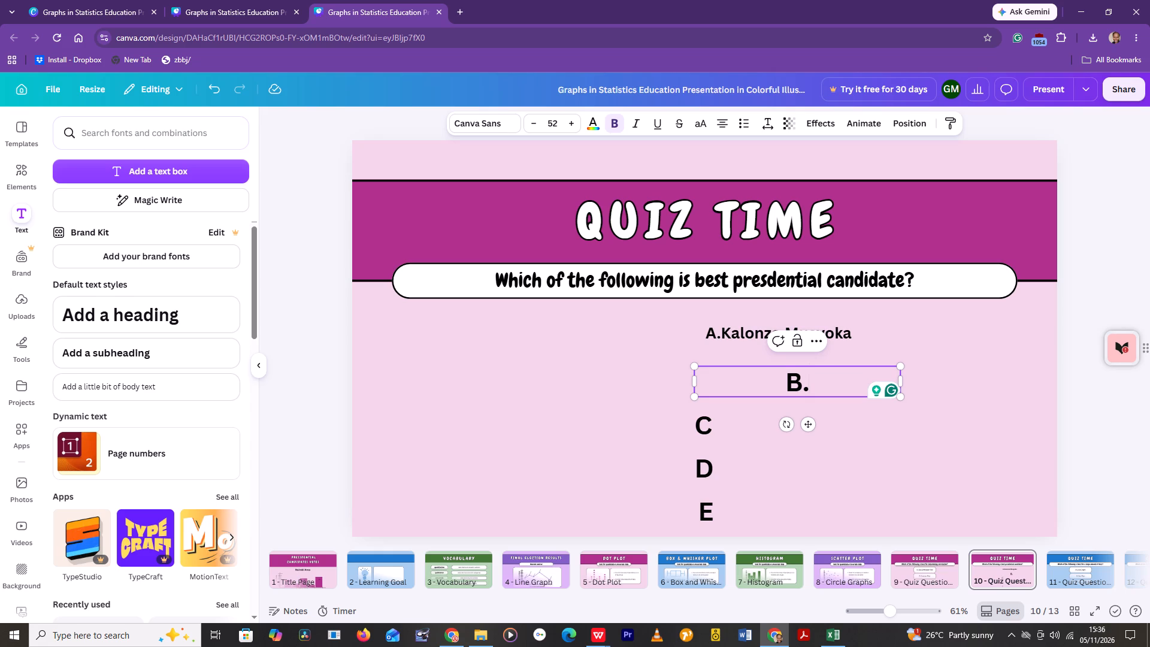
text(GI)
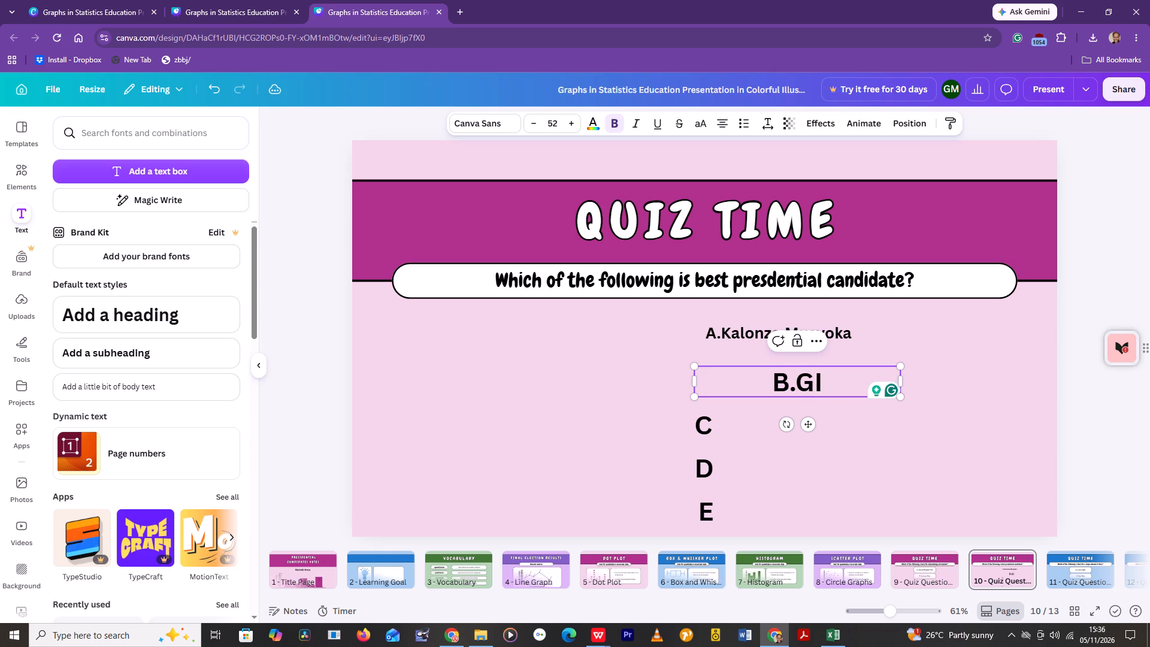
key(BackSpace)
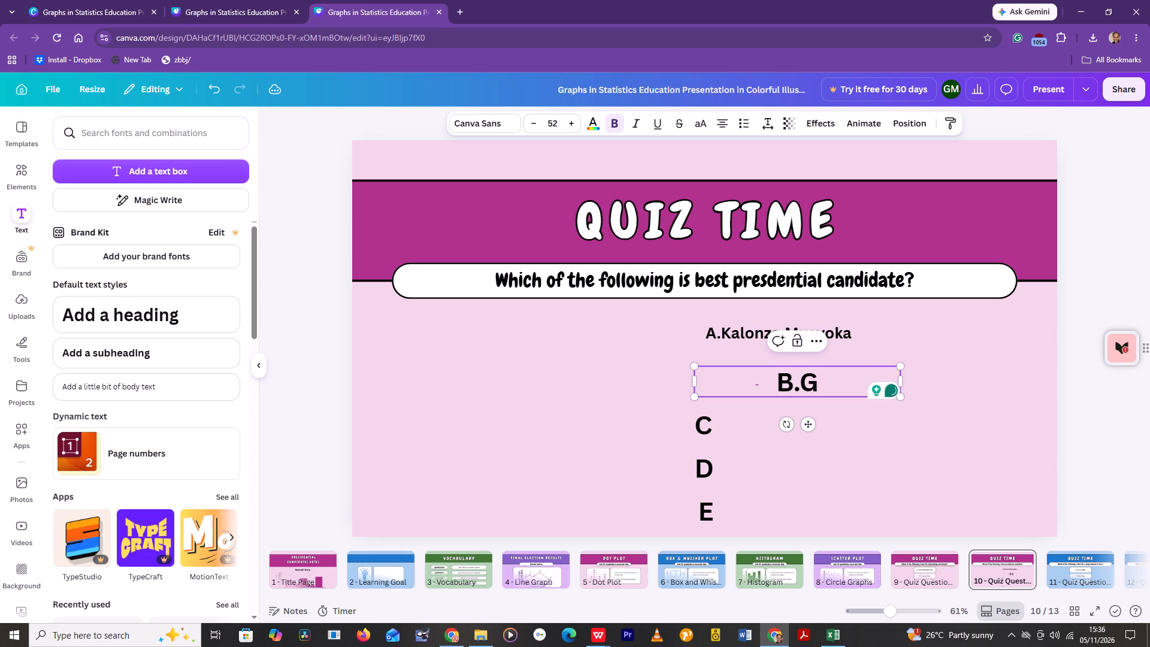
key(BackSpace)
key(e)
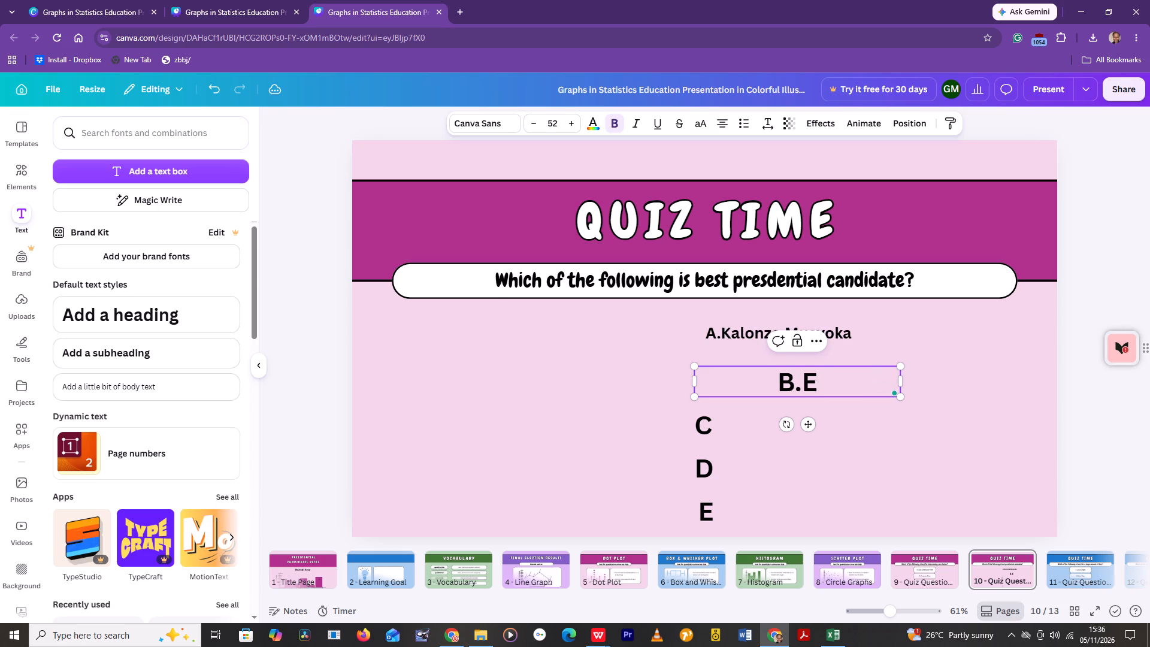
text(dwin)
key(space)
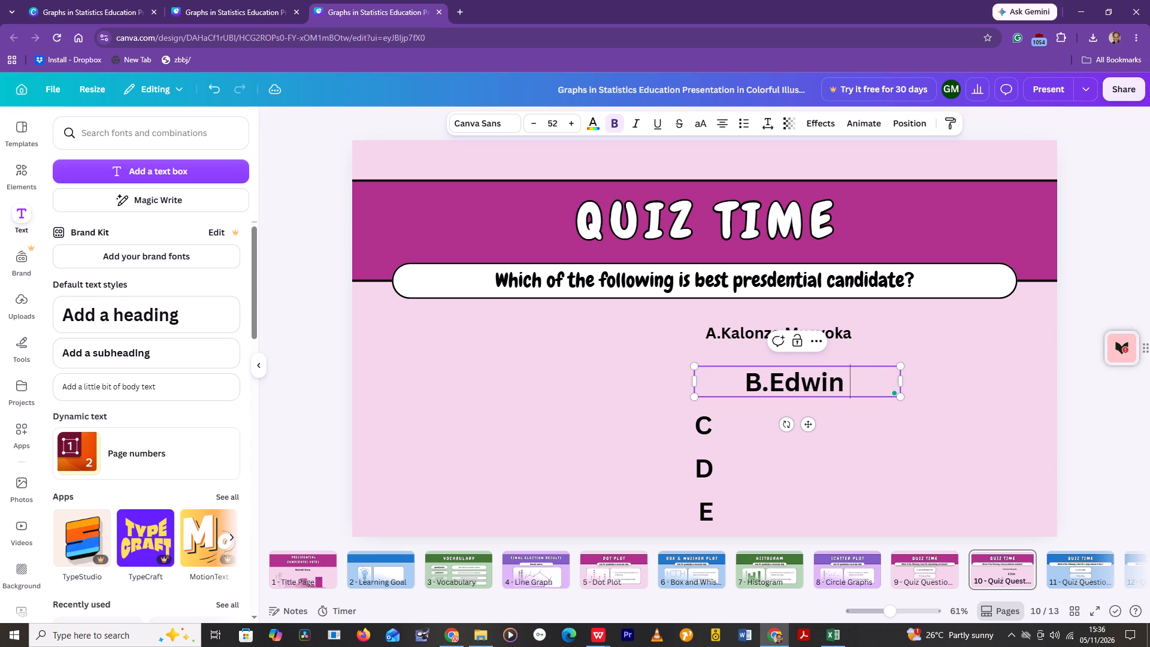
key(s)
text(ifuna)
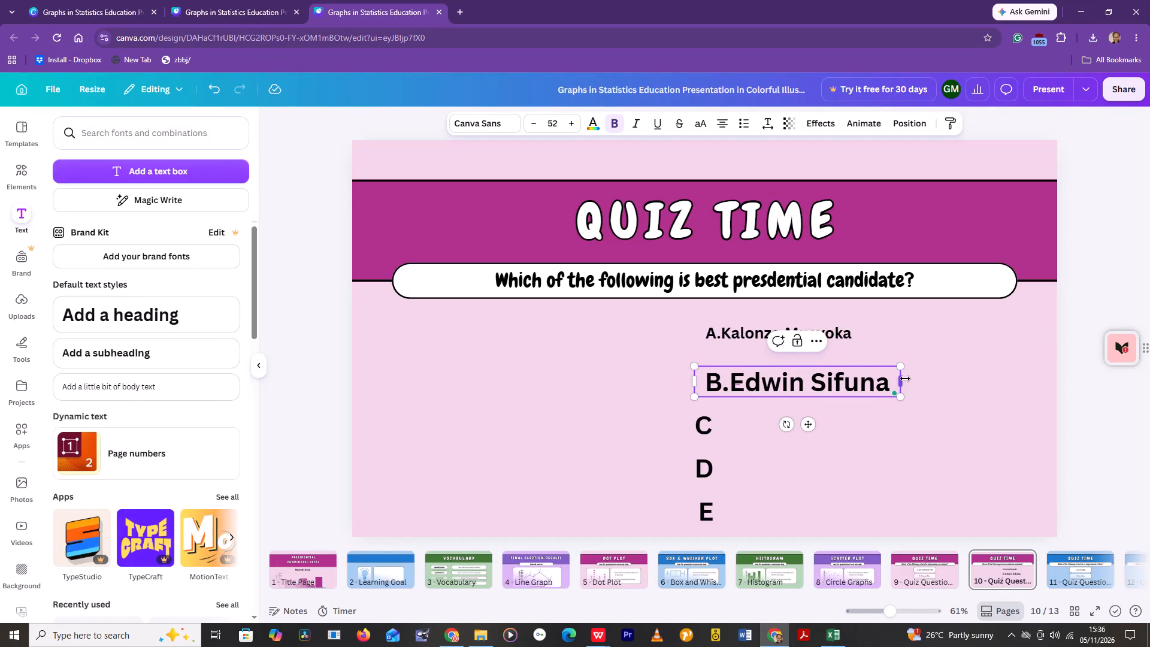
drag(903, 382, 946, 382)
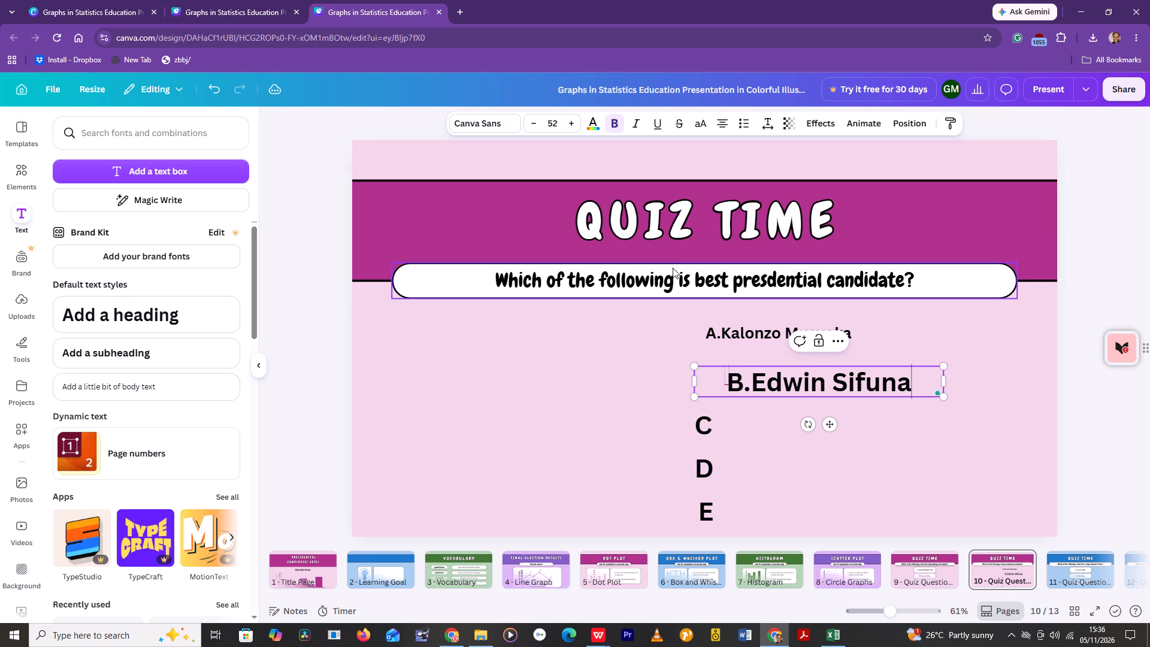
Reduce option B's font size to 31 to roughly match option A's text.
click(736, 335)
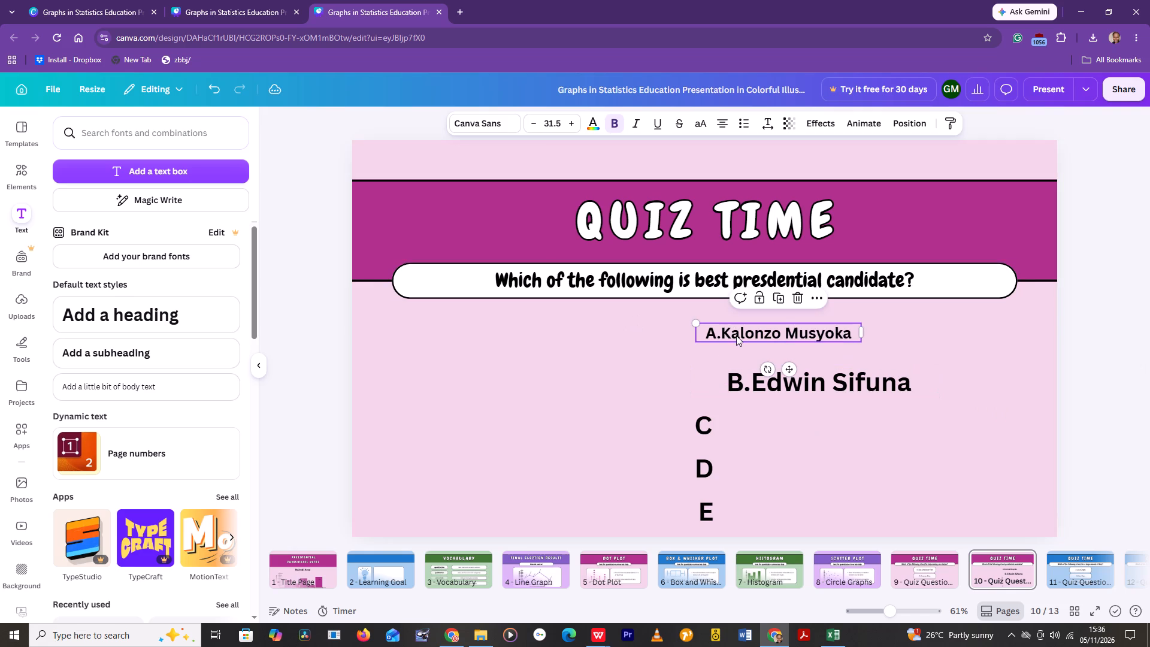
click(750, 386)
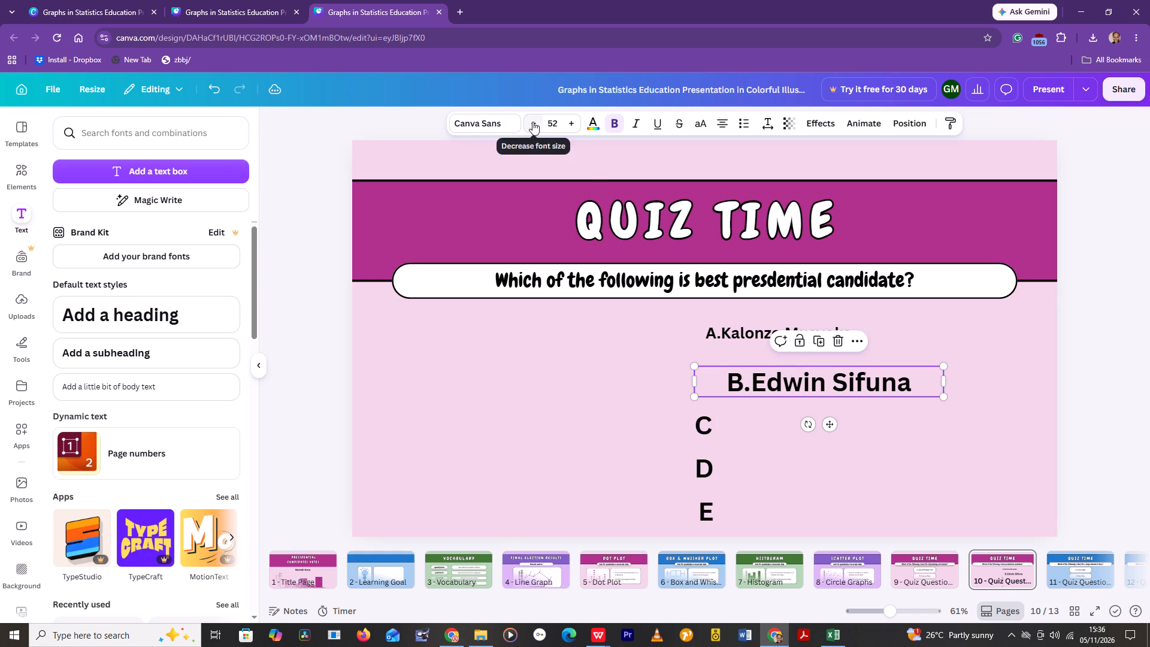
triple_click(532, 122)
triple_click(532, 122)
triple_click(532, 122)
triple_click(532, 122)
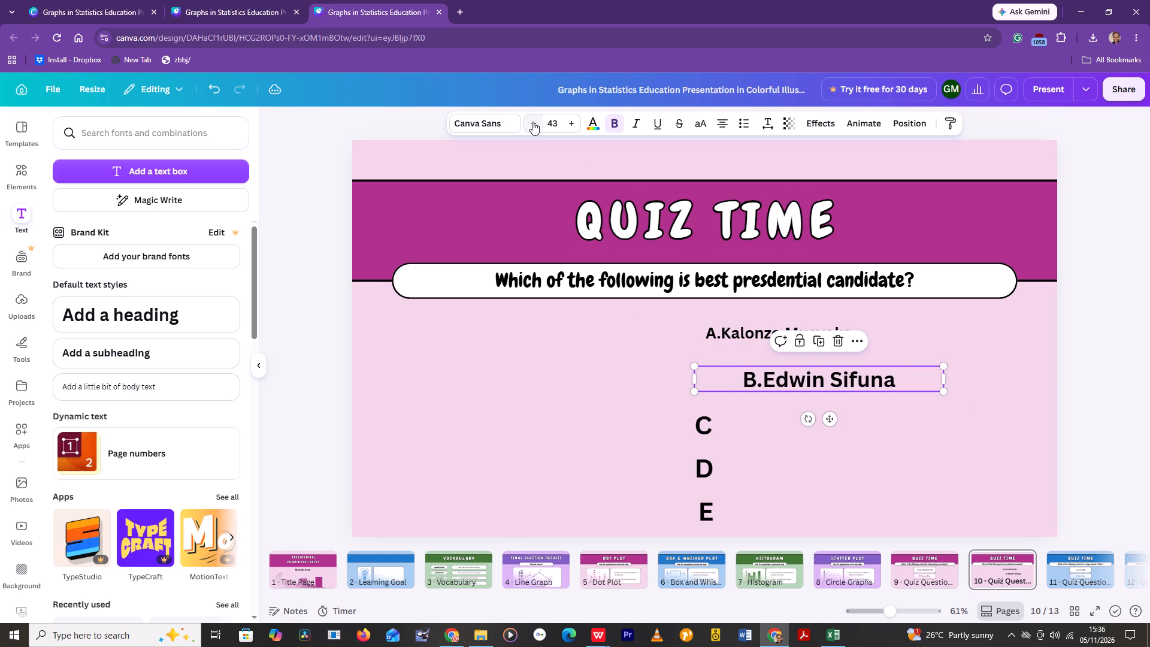
triple_click(532, 122)
triple_click(532, 122)
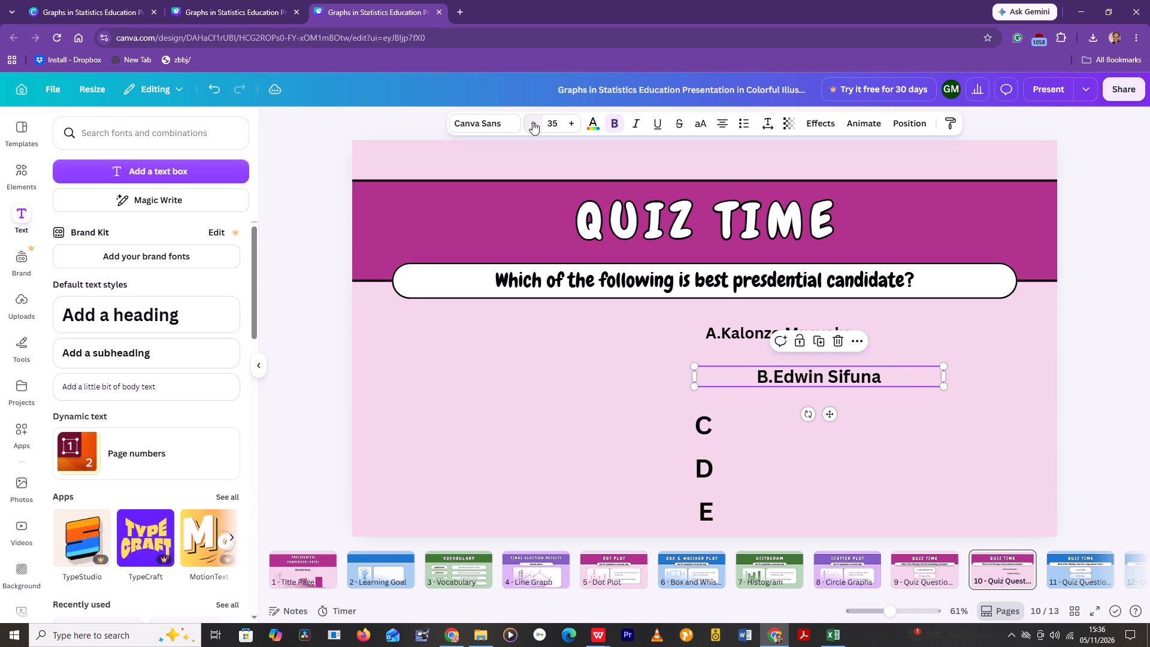
click(532, 122)
click(532, 122)
click(532, 122)
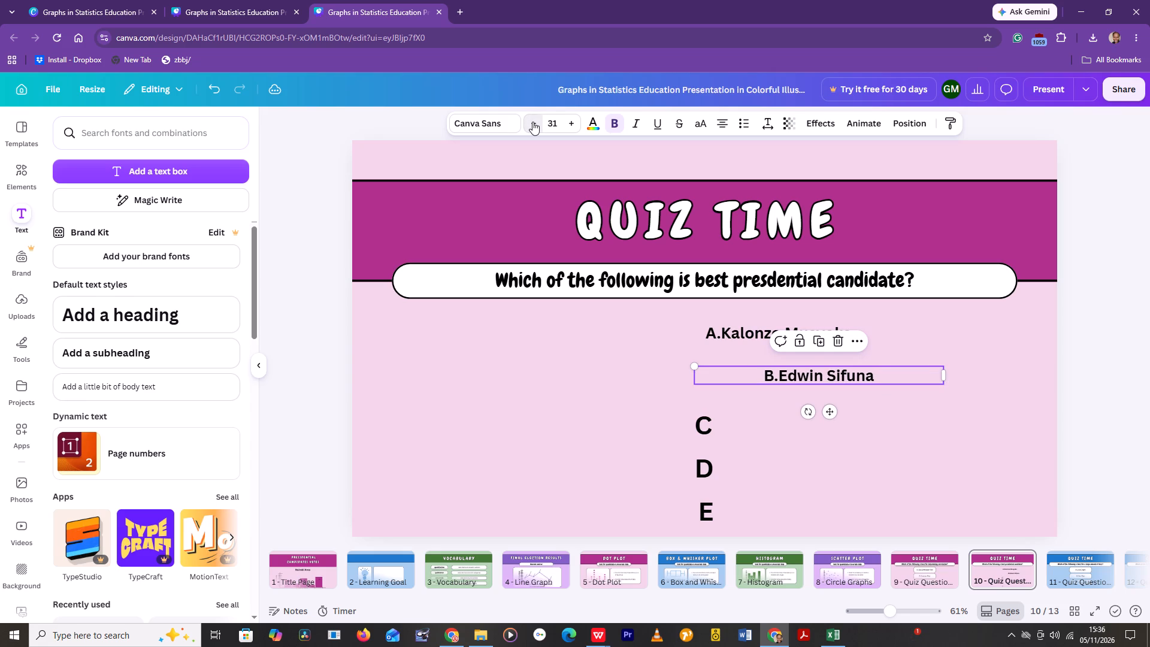
click(532, 122)
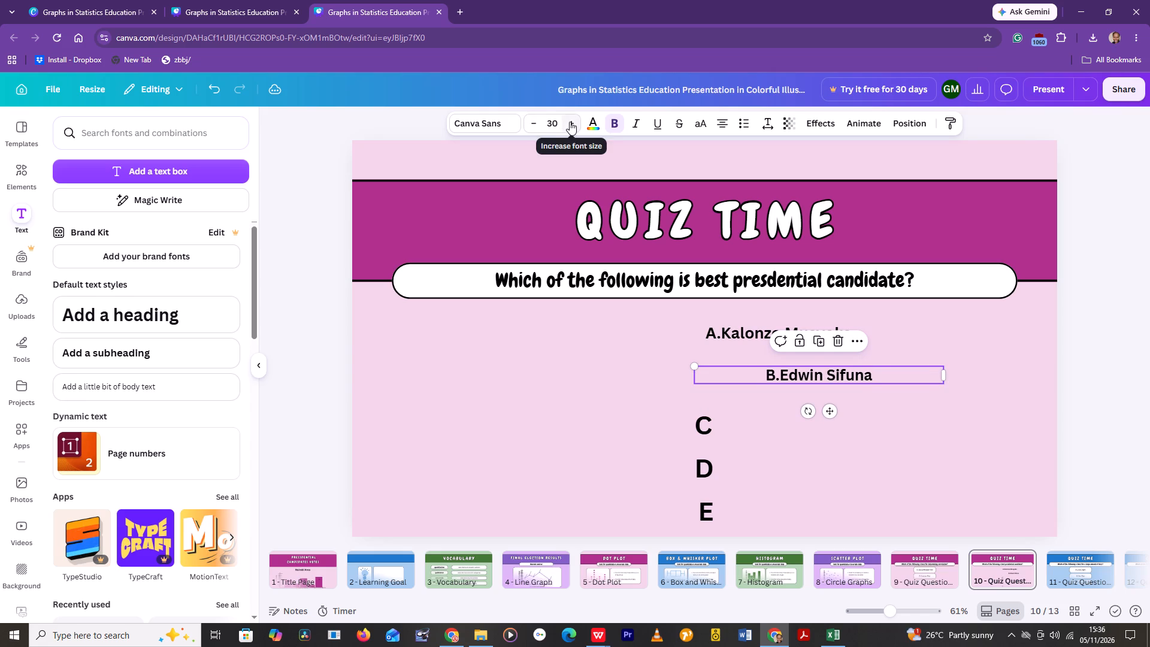
click(570, 122)
click(867, 419)
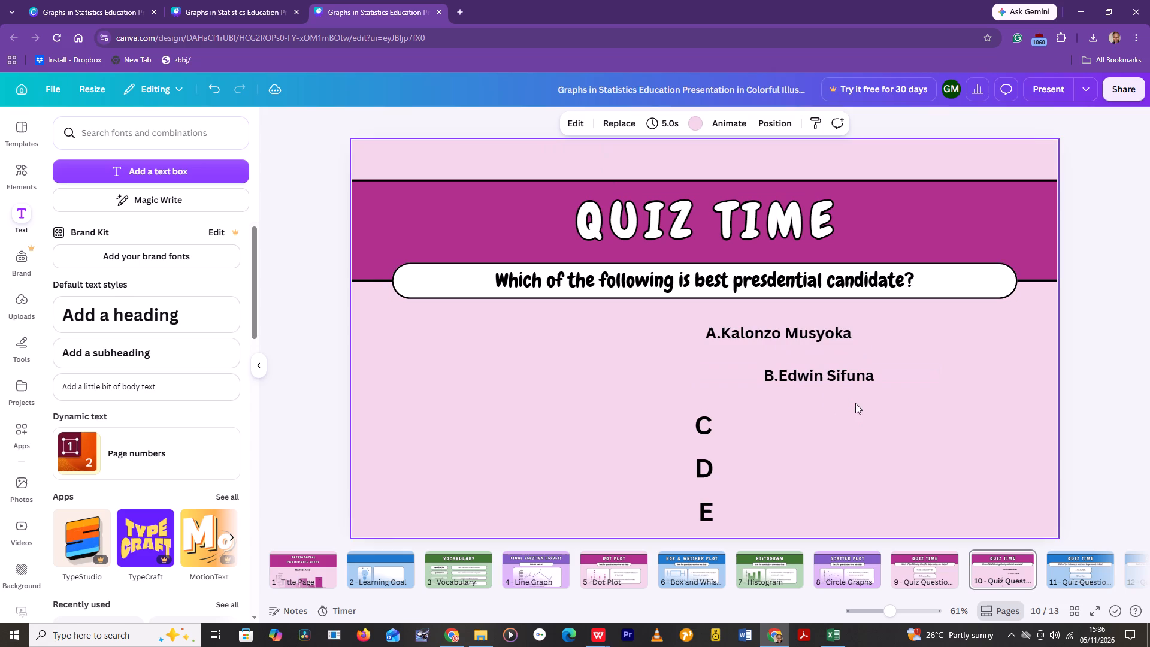
Move option B so its text starts directly beneath the start of option A's text.
click(851, 385)
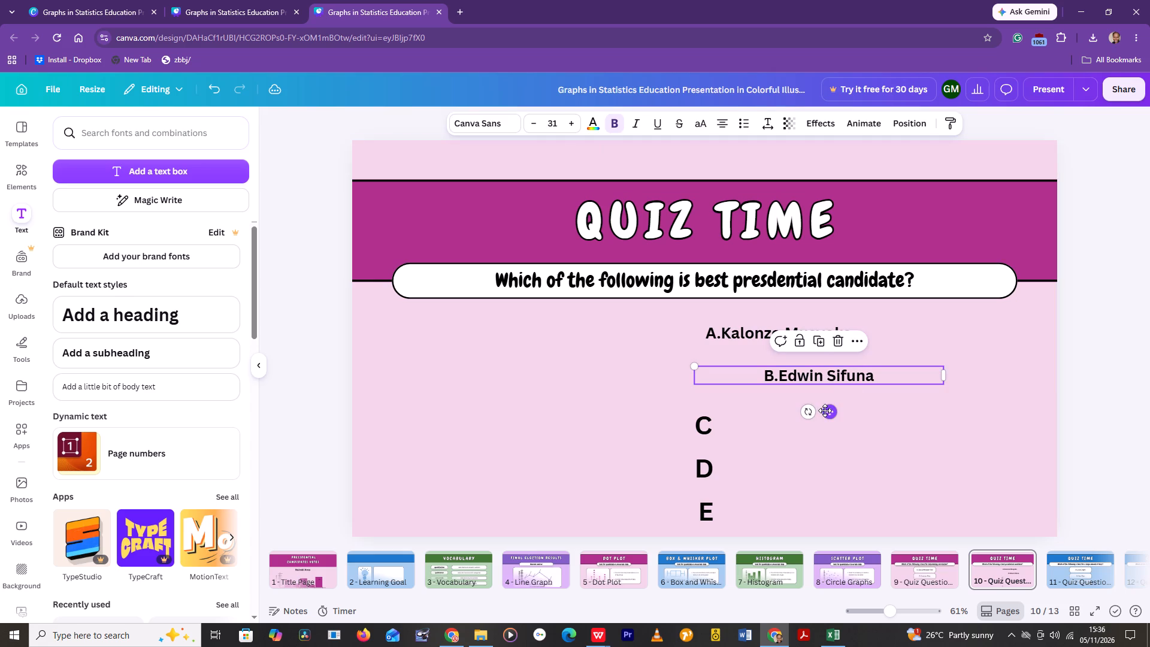
drag(830, 412, 807, 407)
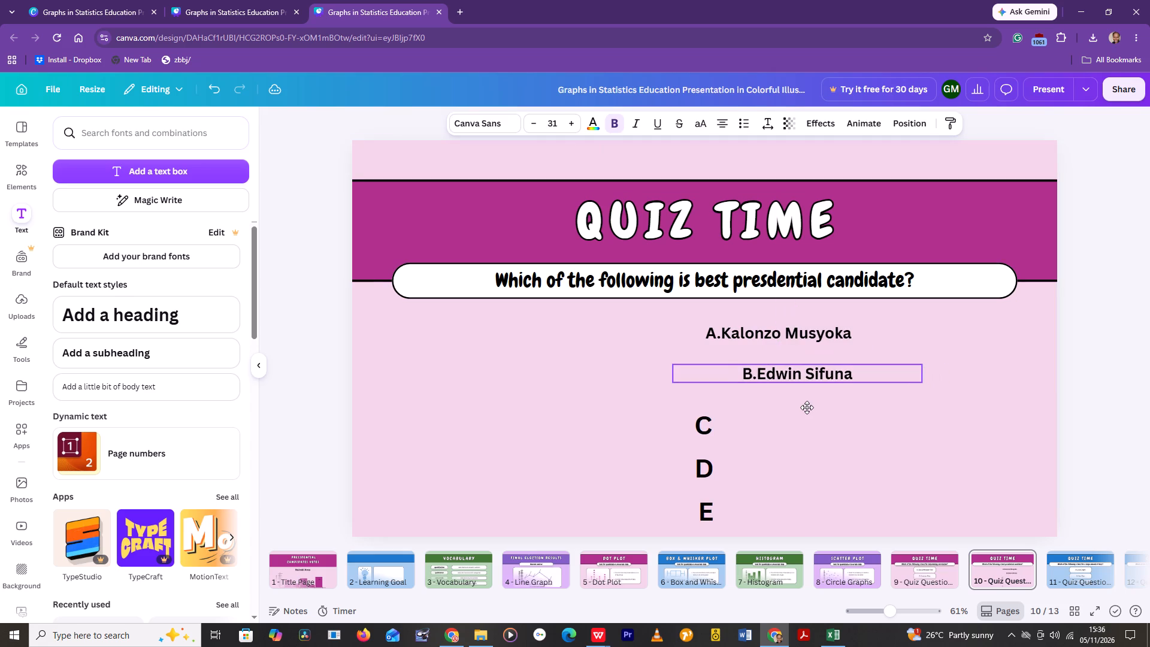
drag(807, 407, 770, 406)
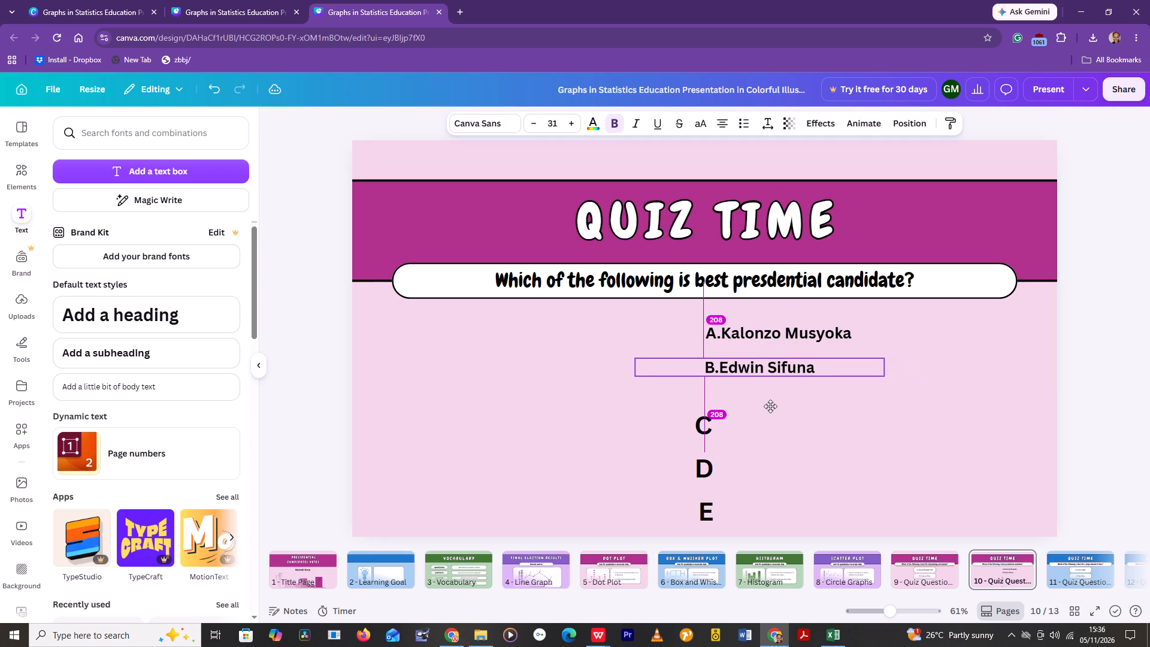
drag(770, 406, 770, 410)
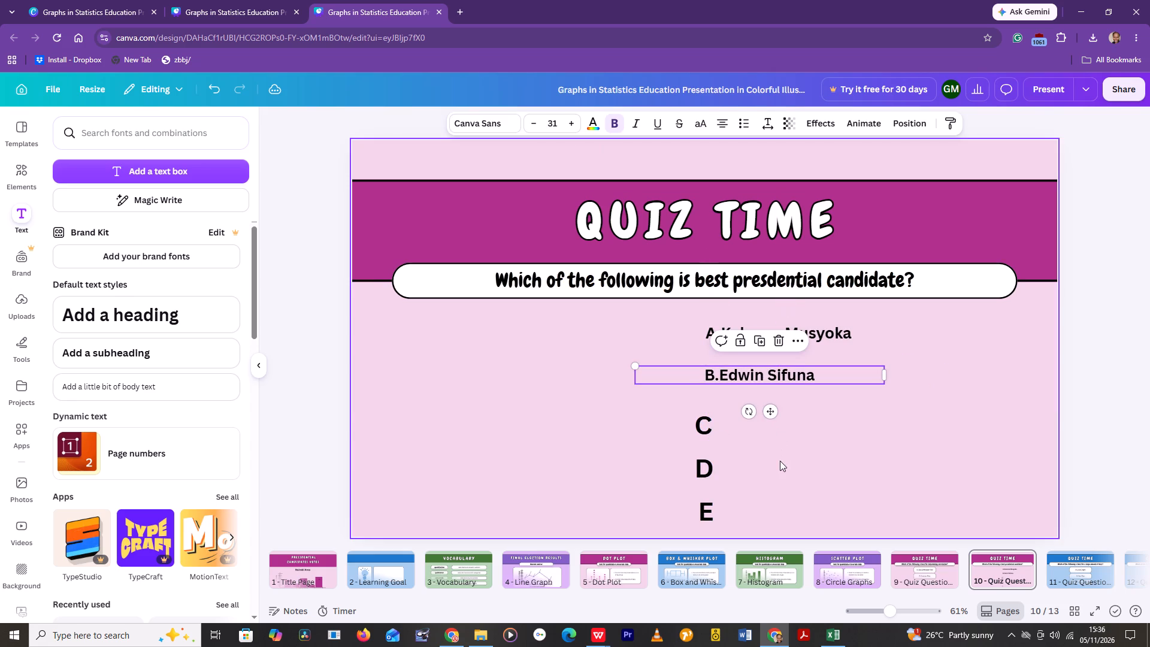
Widen the letter C's text box and extend its text to "C.William Ruto".
click(727, 431)
click(698, 416)
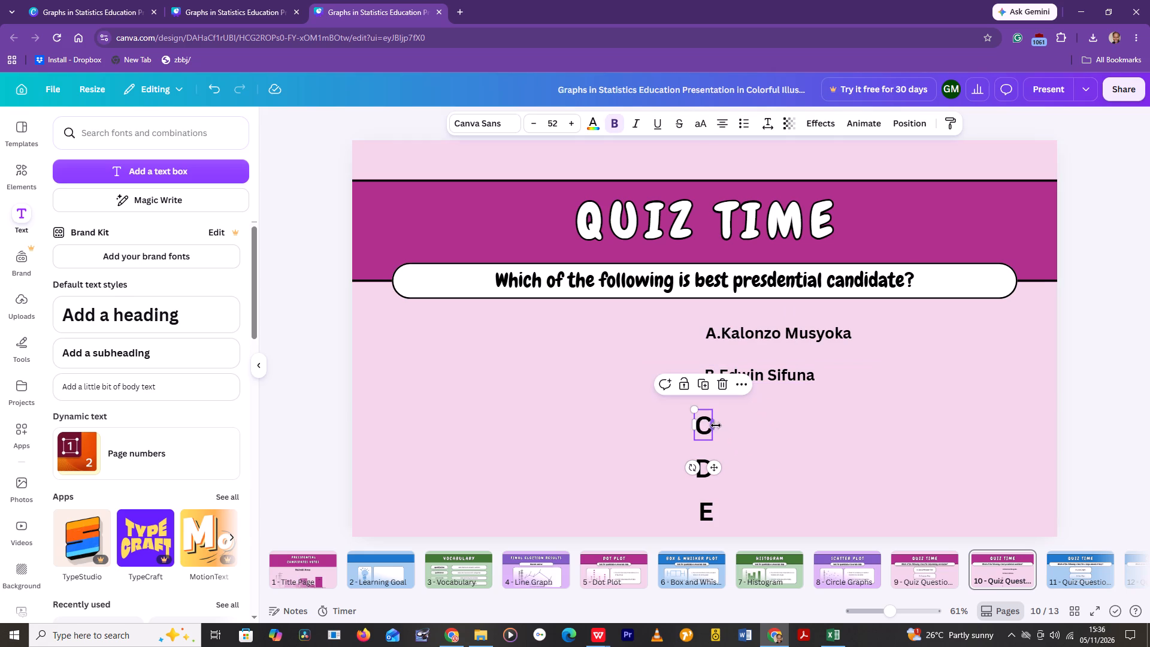
drag(716, 425, 940, 442)
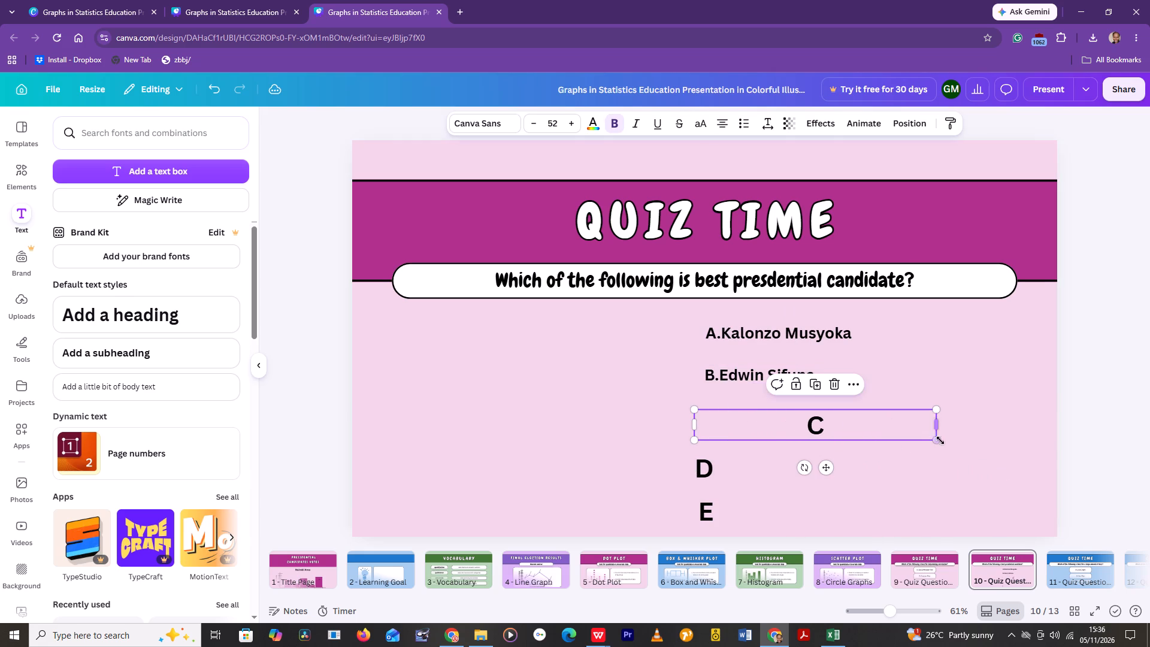
click(874, 428)
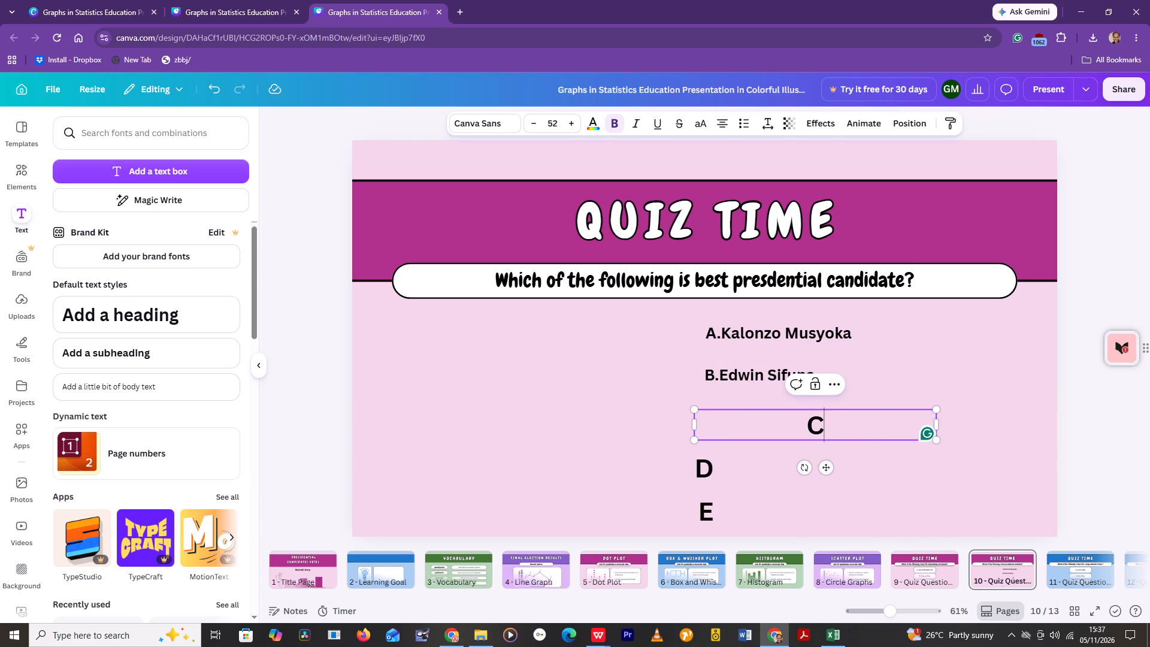
key(w)
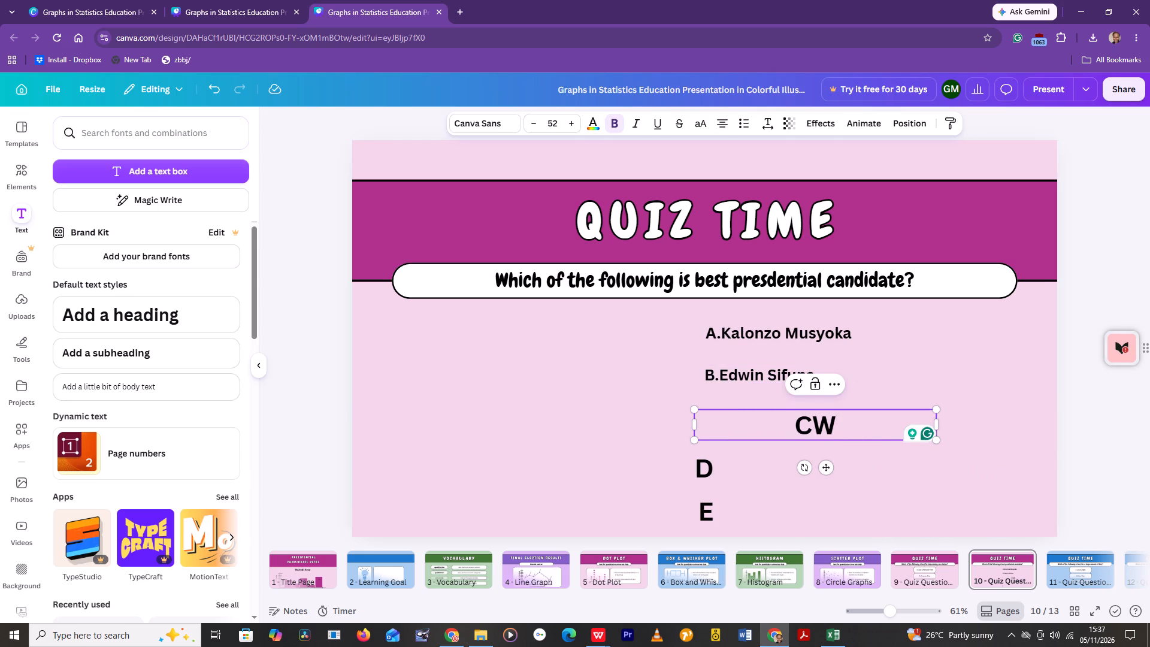
text(ill)
text(iam)
key(space)
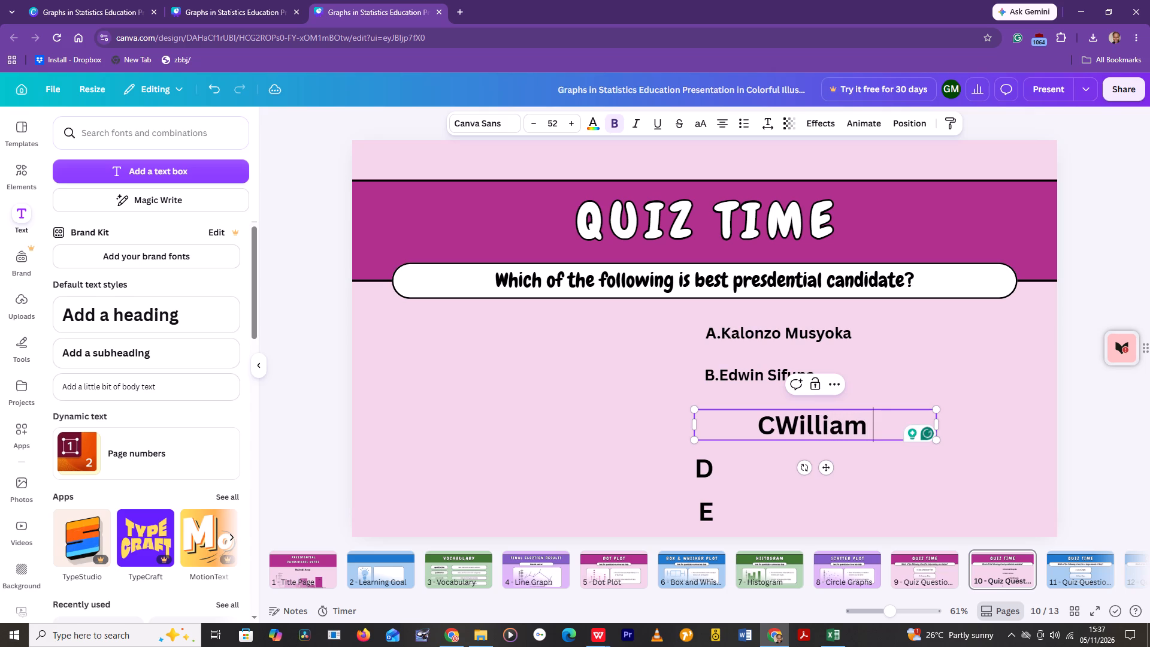
text(RU)
key(BackSpace)
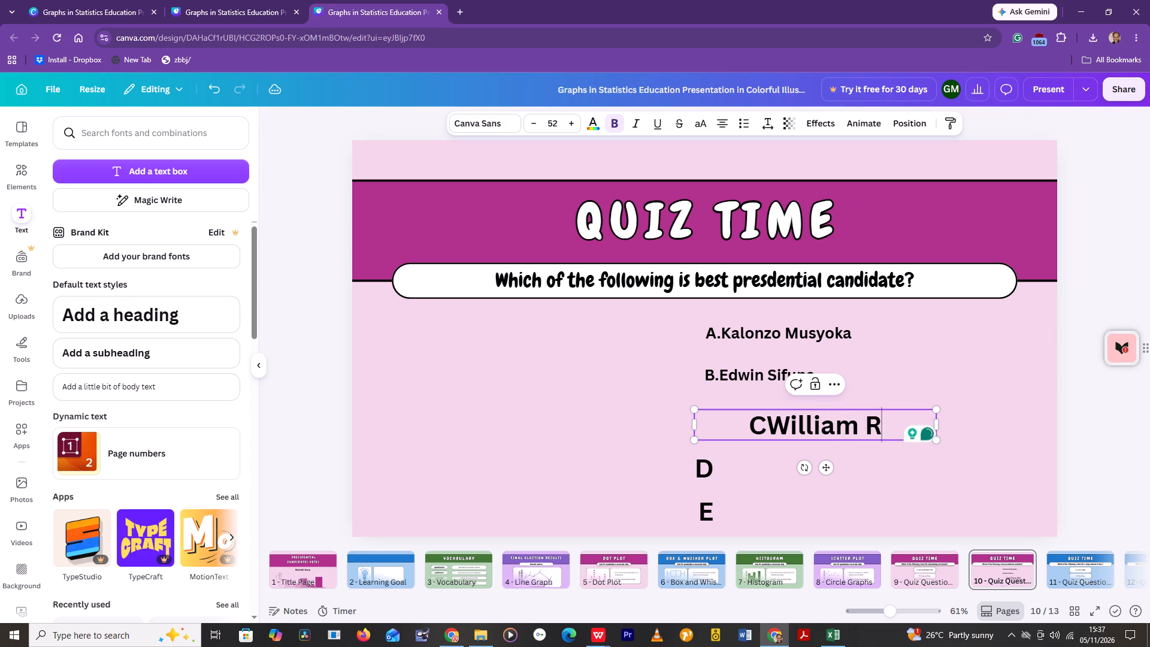
text(uto)
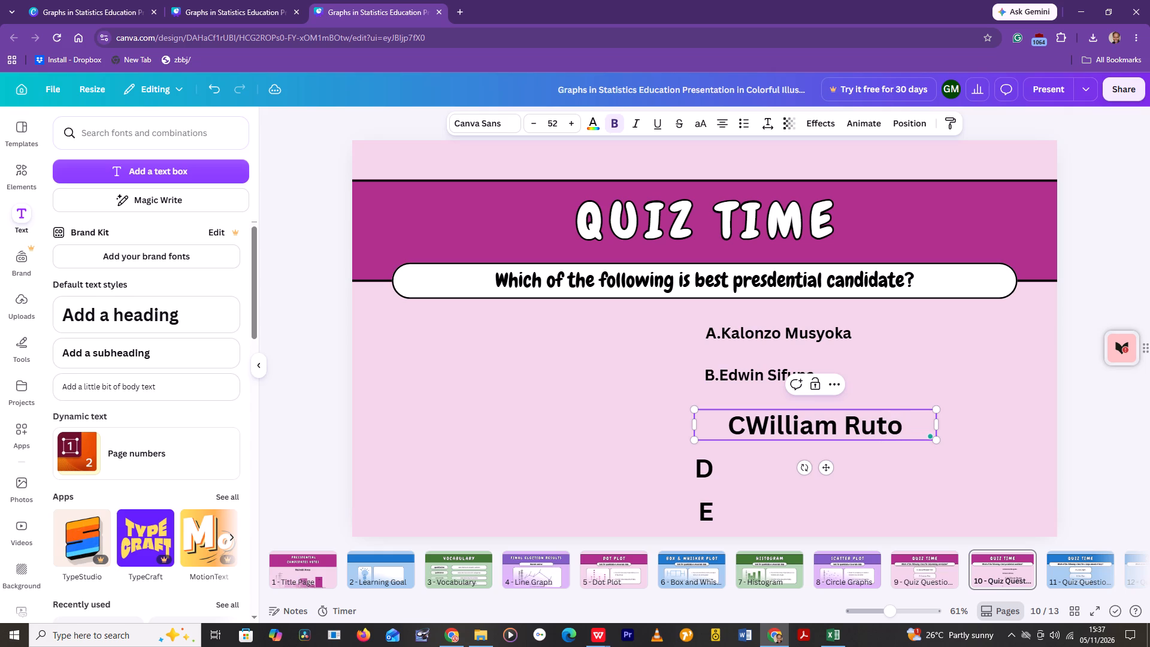
click(743, 427)
key(period)
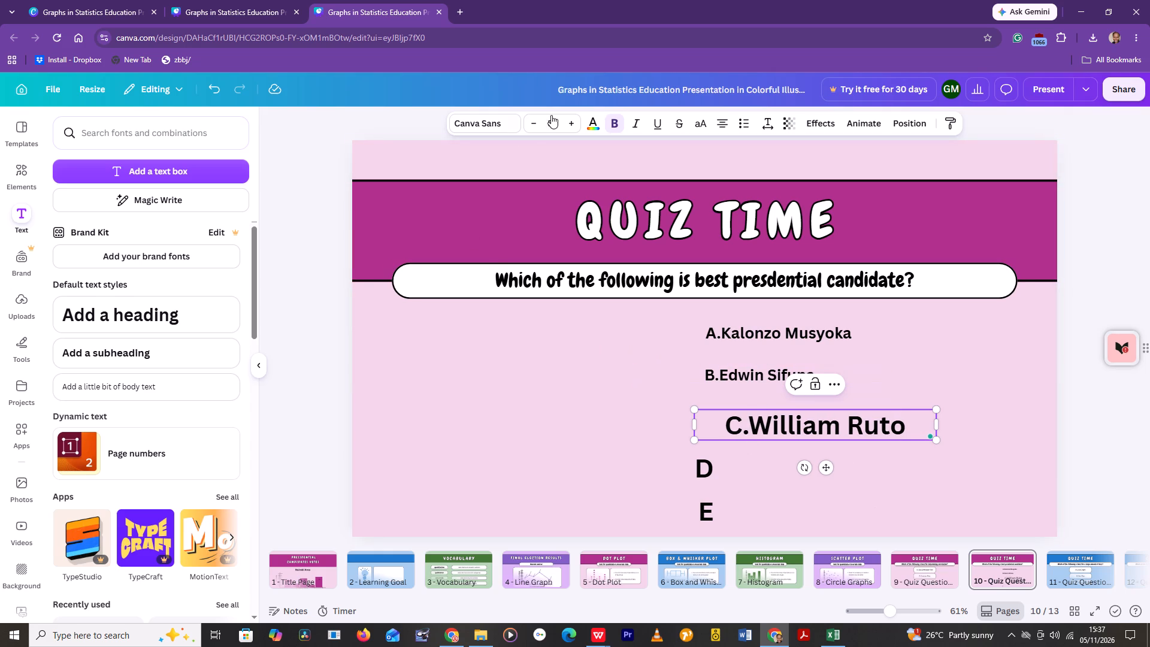
Reduce option C's font size to 31 to match option B.
triple_click(532, 123)
triple_click(532, 123)
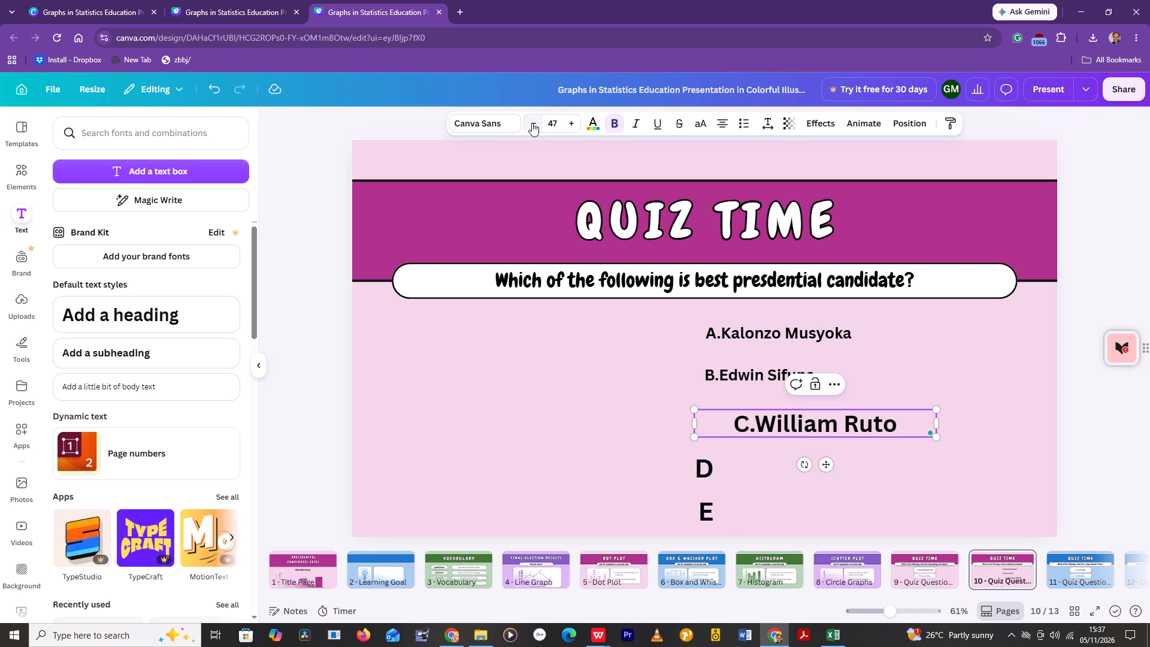
triple_click(532, 123)
triple_click(532, 123)
triple_click(532, 123)
triple_click(532, 123)
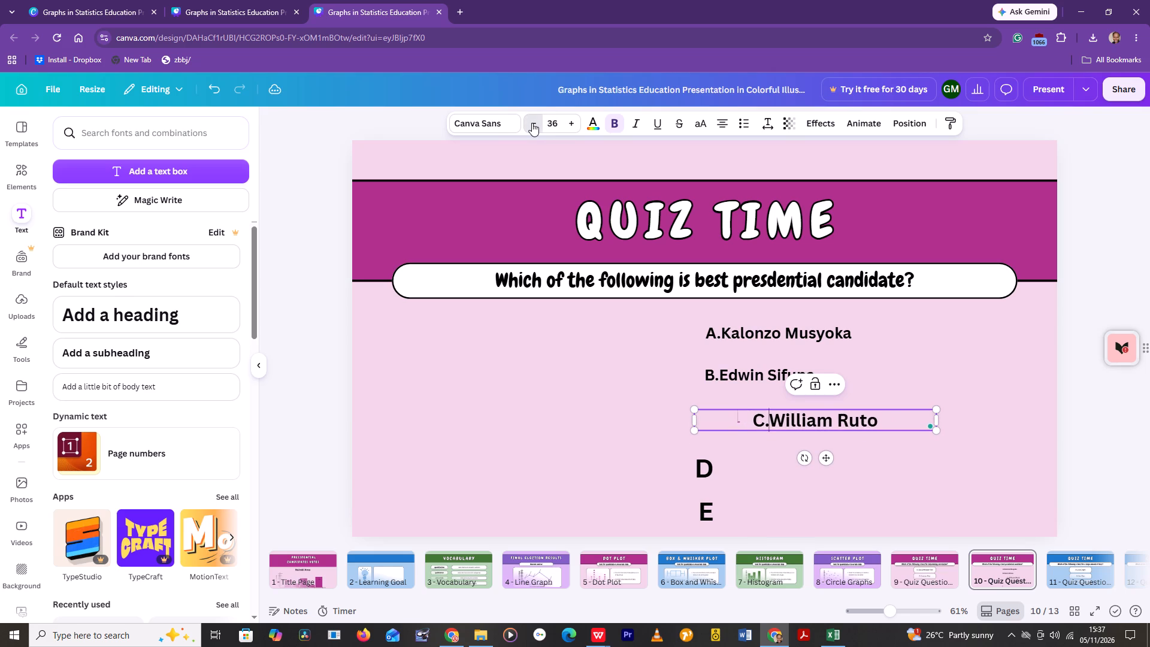
triple_click(532, 123)
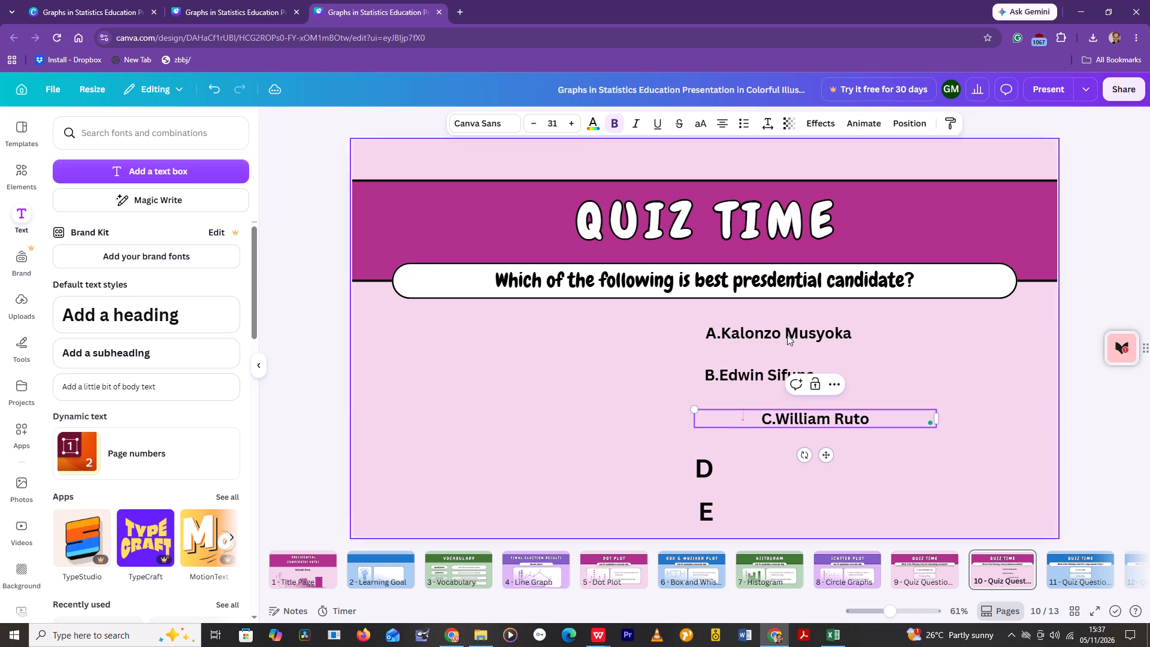
Move option C so its text starts directly beneath the start of option B's text.
drag(827, 457, 825, 458)
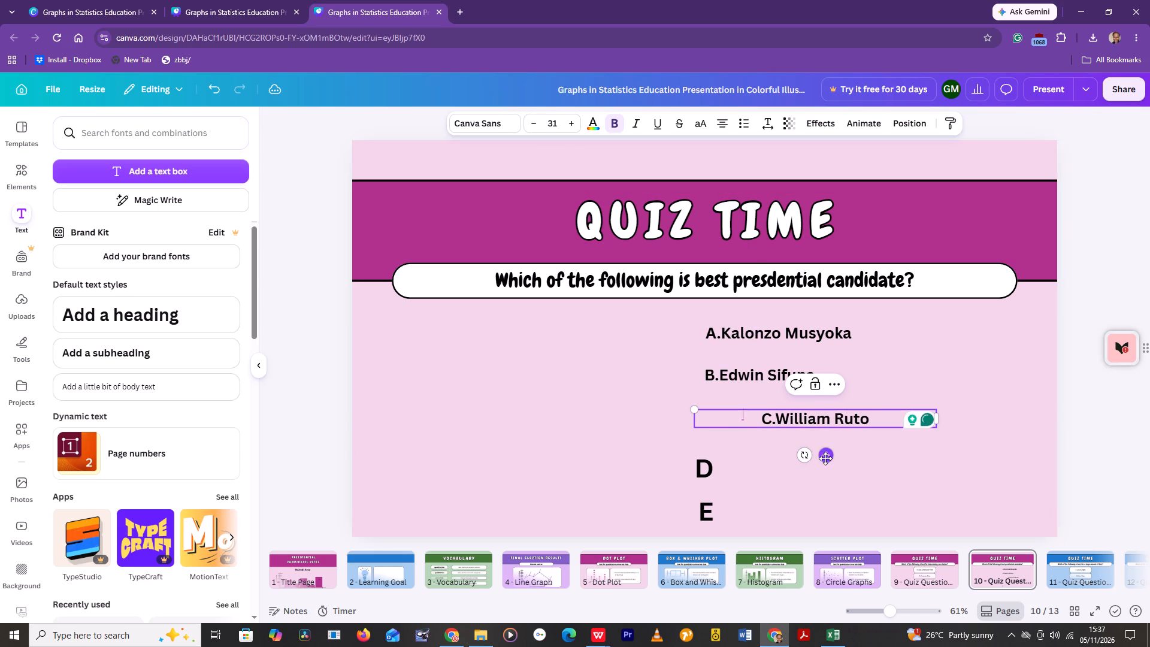
drag(825, 458, 770, 459)
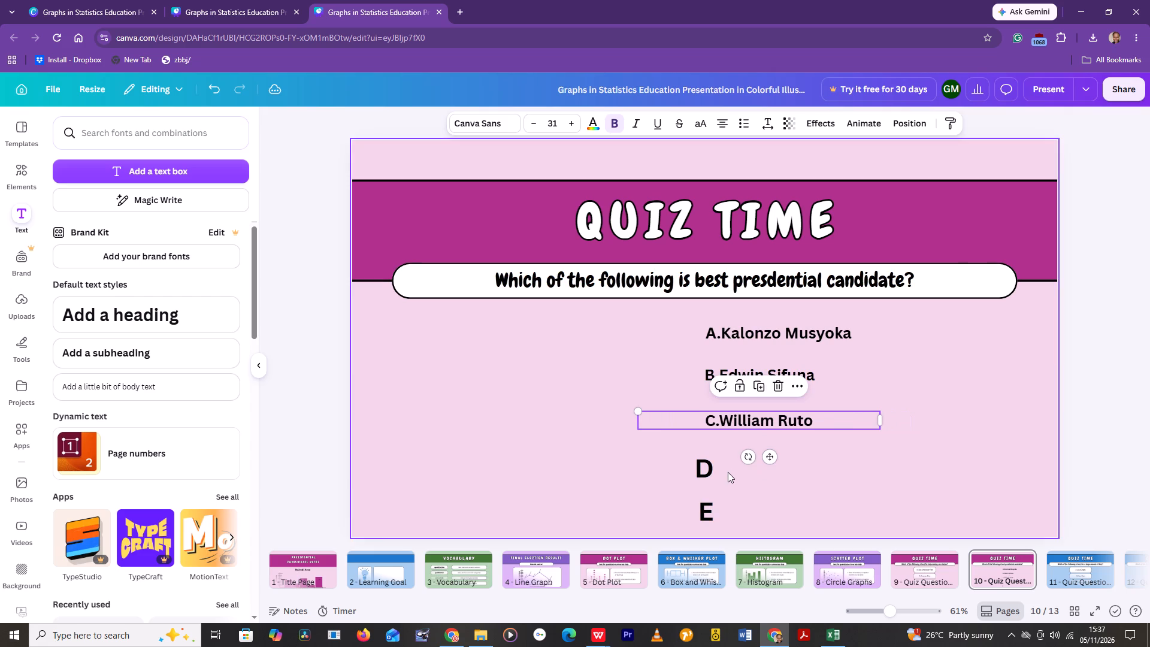
Widen the letter D's text box and extend its text to "D.Fred Matiagi".
click(709, 466)
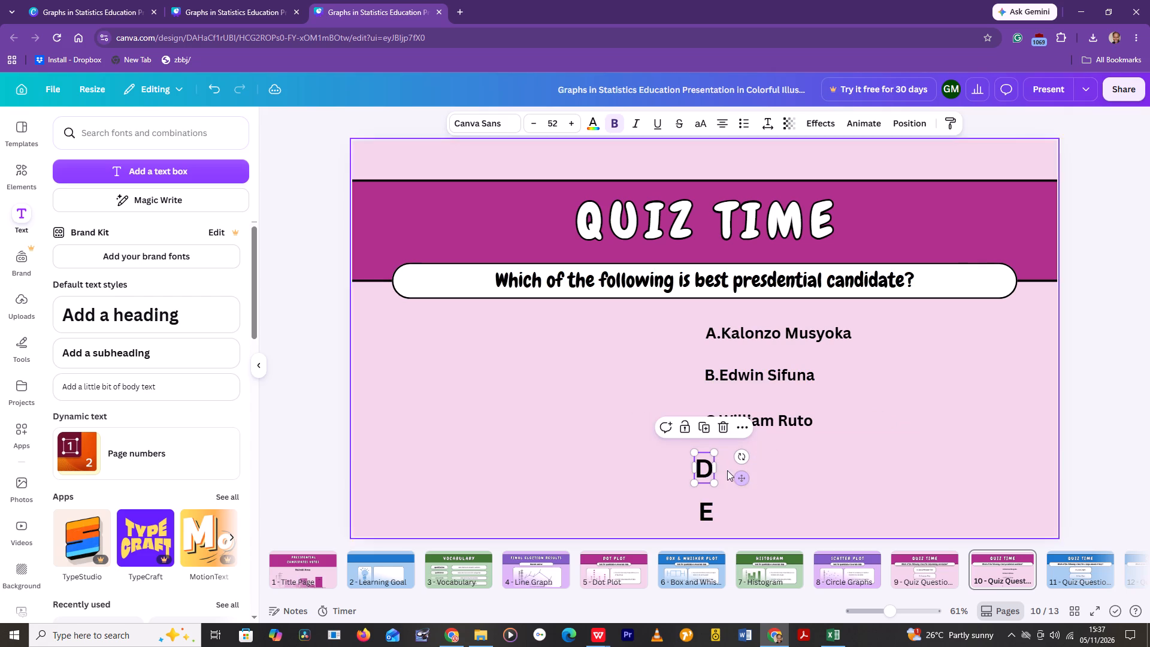
drag(715, 465, 823, 459)
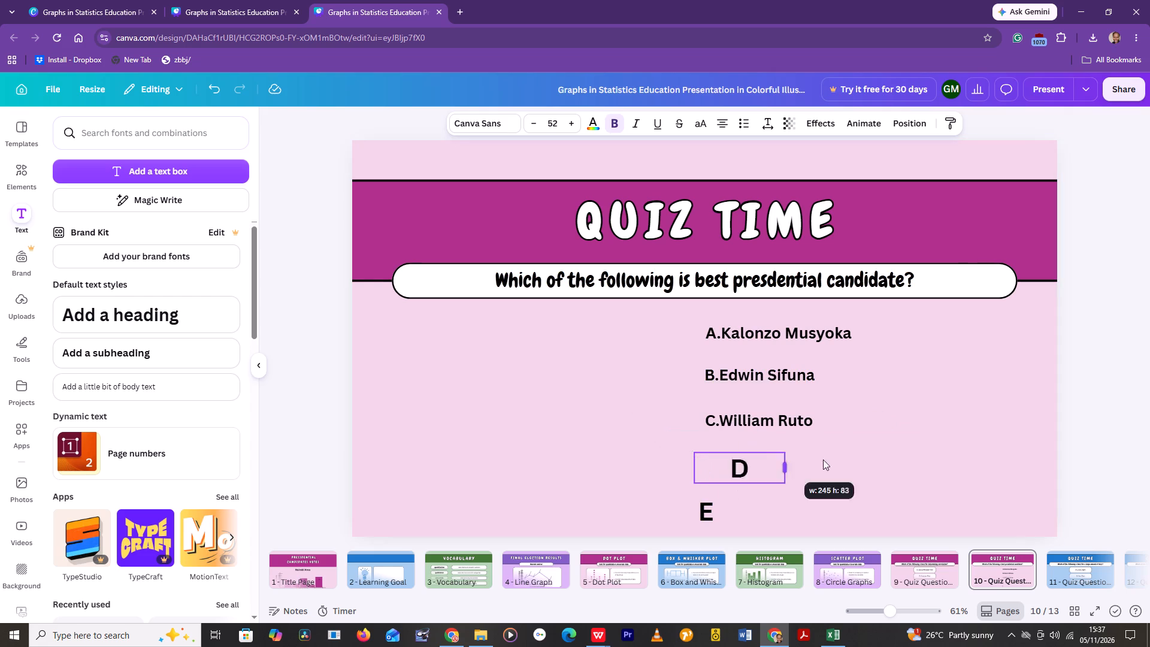
drag(823, 459, 988, 452)
click(888, 466)
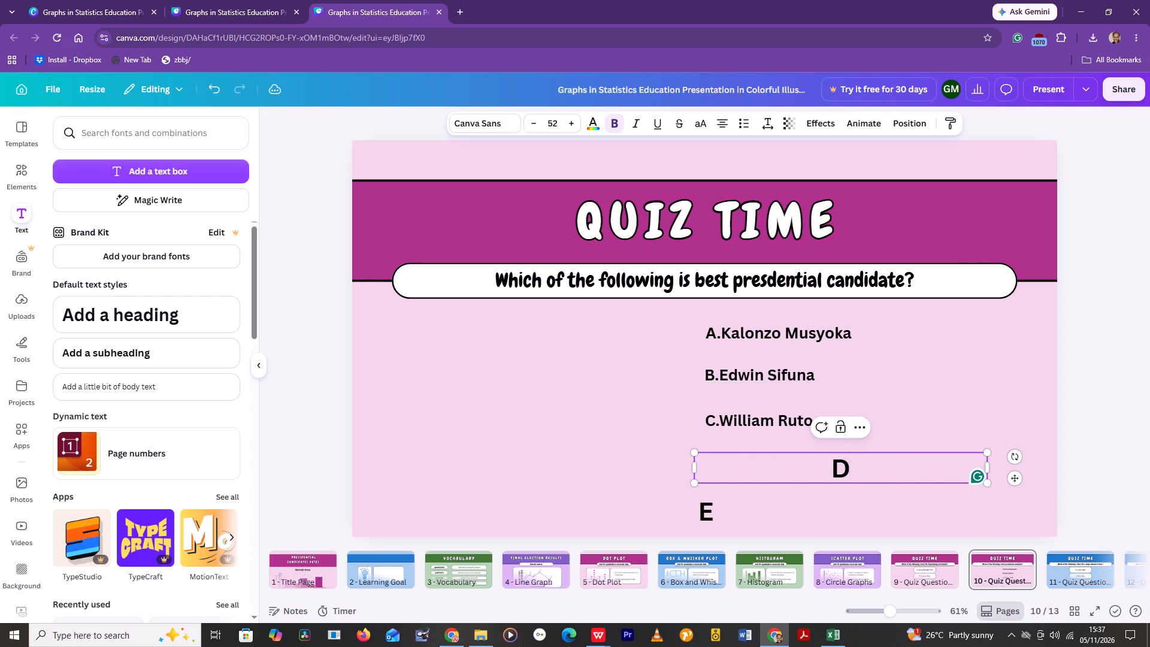
key(period)
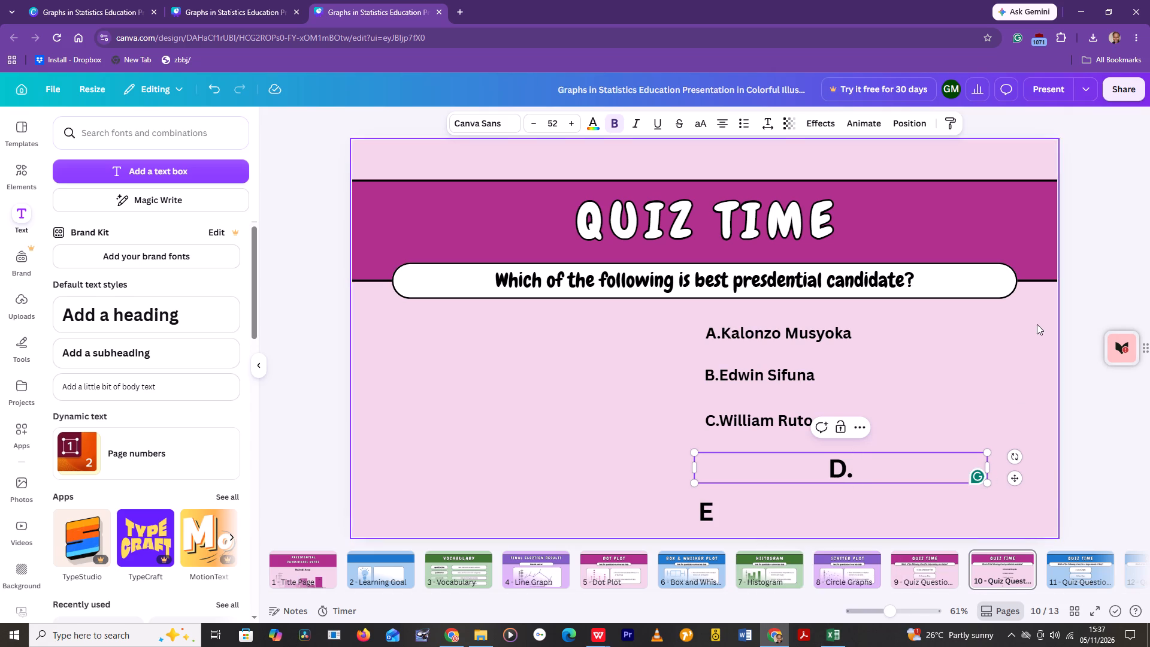
key(f)
text(red)
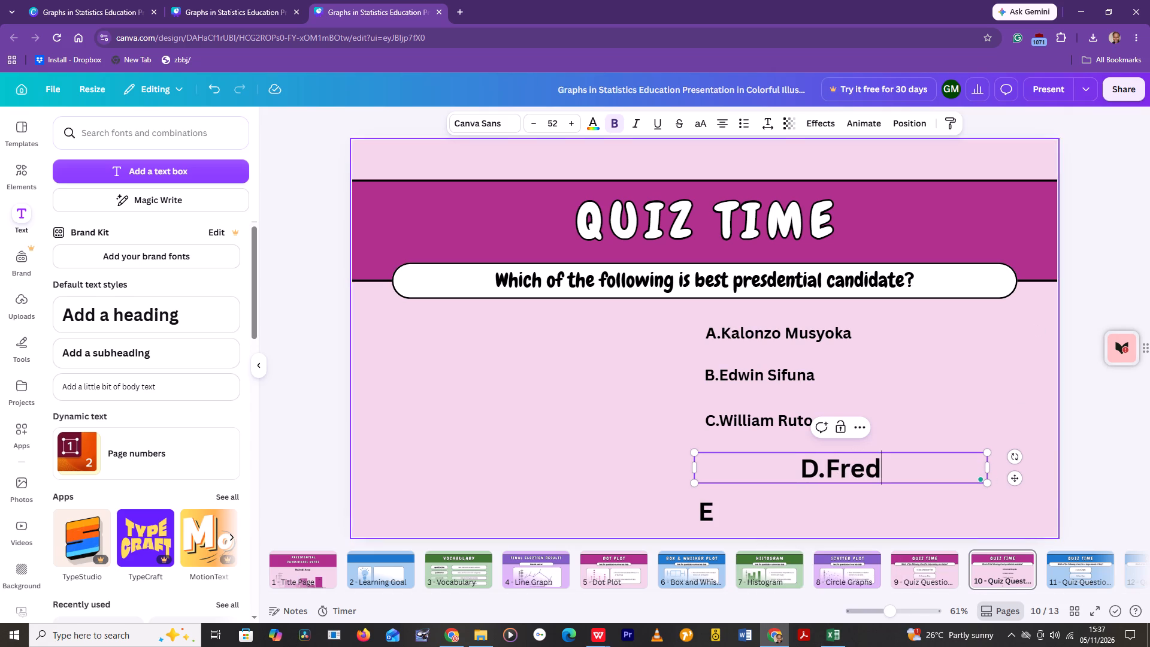
key(space)
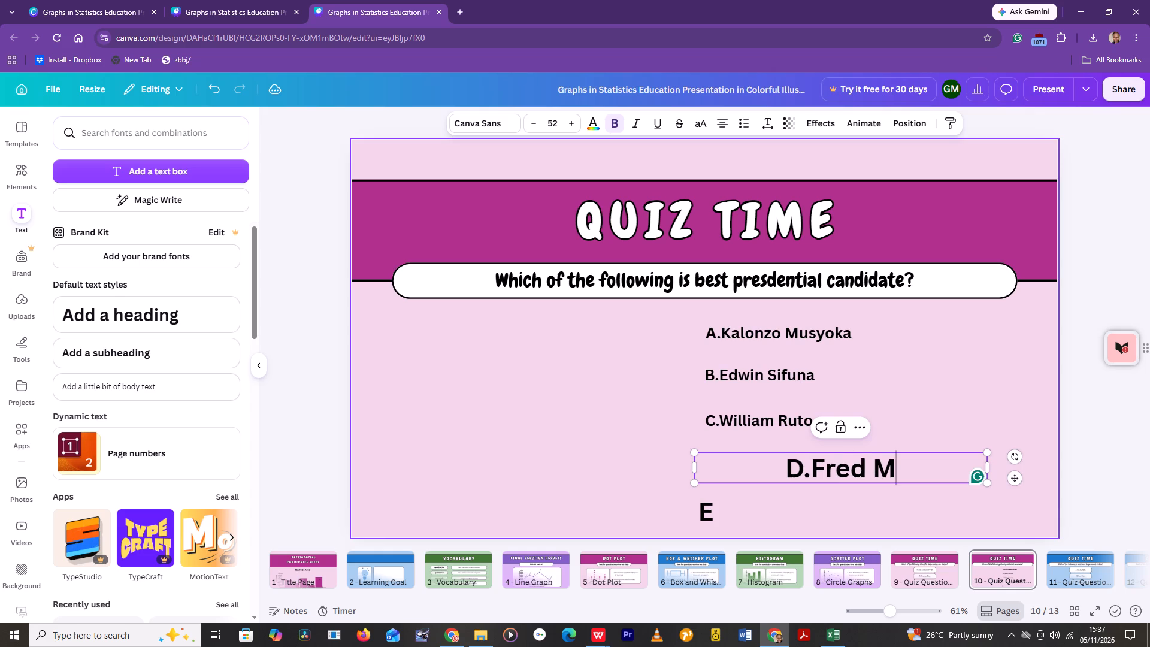
text(ati)
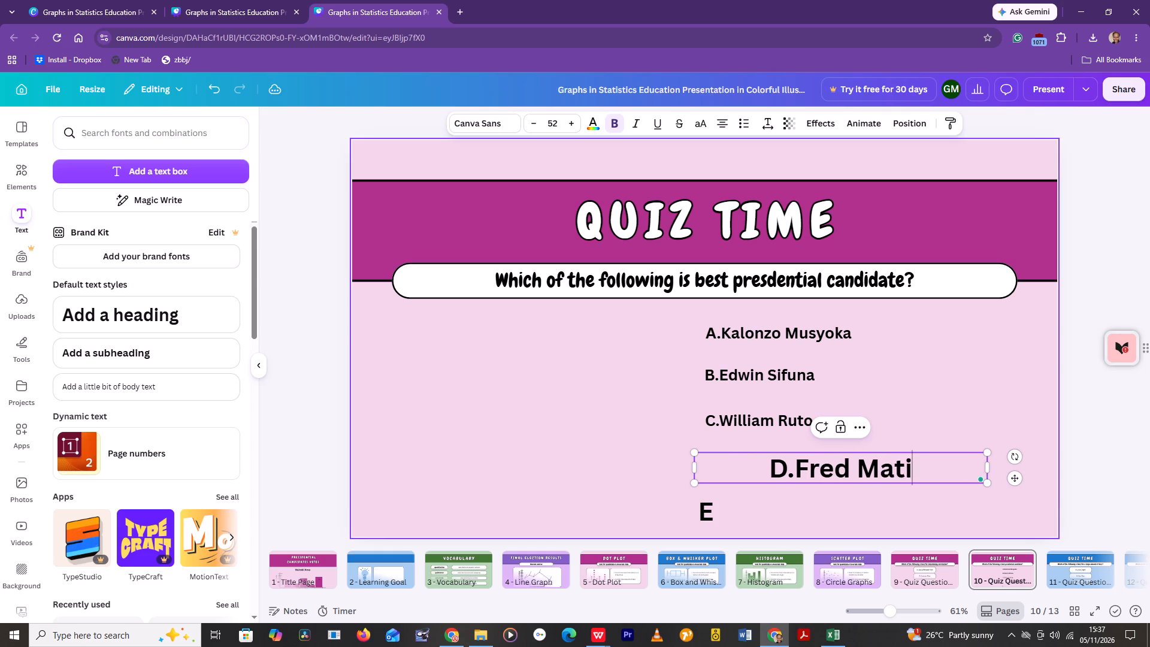
text(agi)
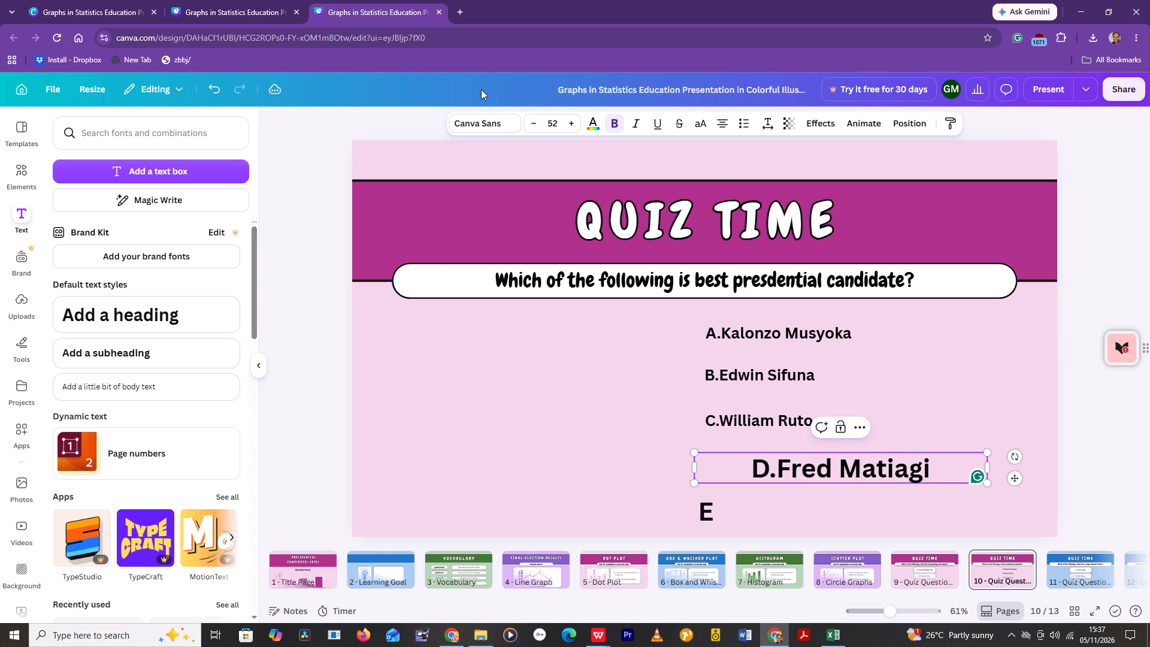
Reduce option D's font size to 31 to match option C.
triple_click(532, 121)
triple_click(532, 121)
triple_click(532, 122)
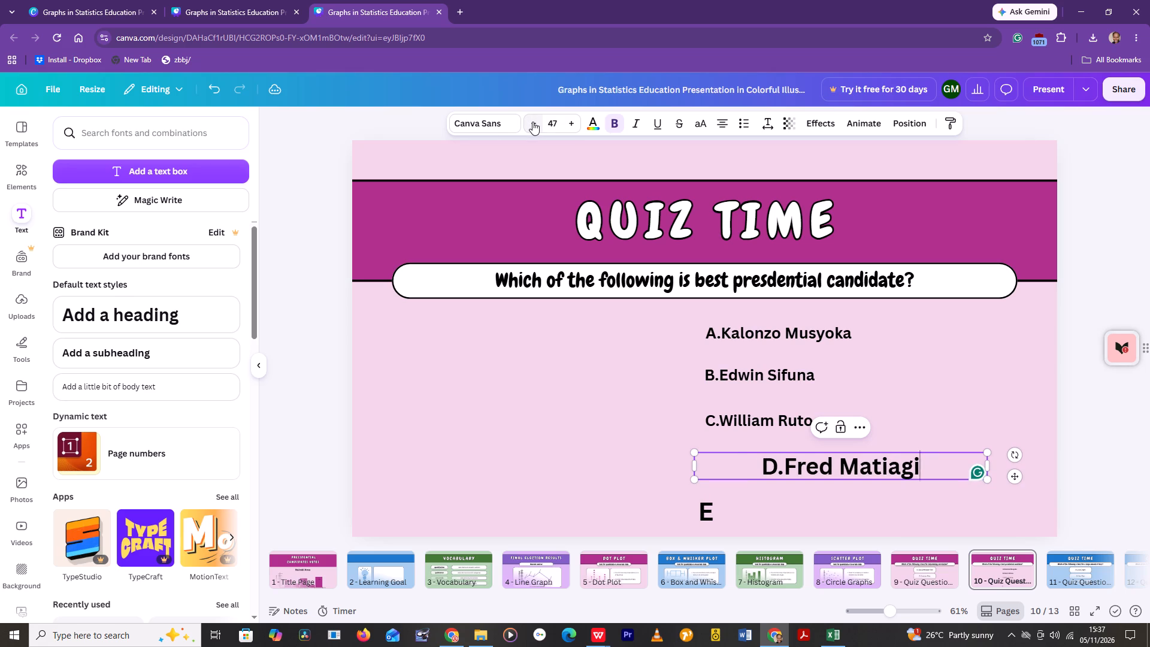
triple_click(532, 122)
triple_click(532, 122)
triple_click(532, 122)
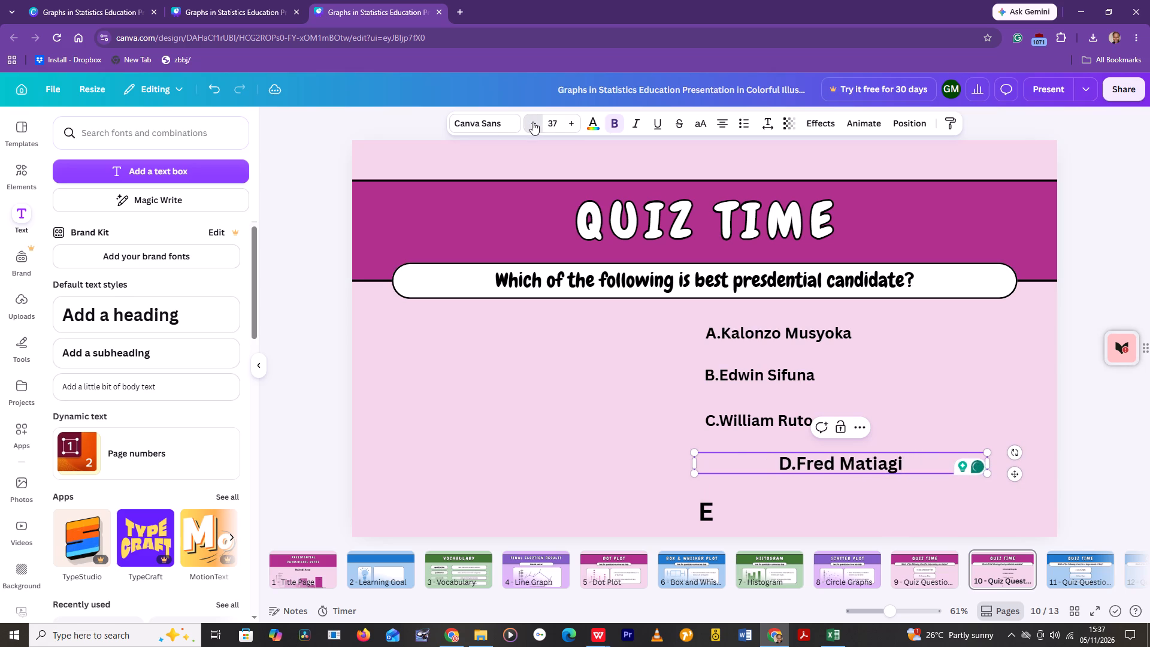
double_click(532, 122)
click(532, 122)
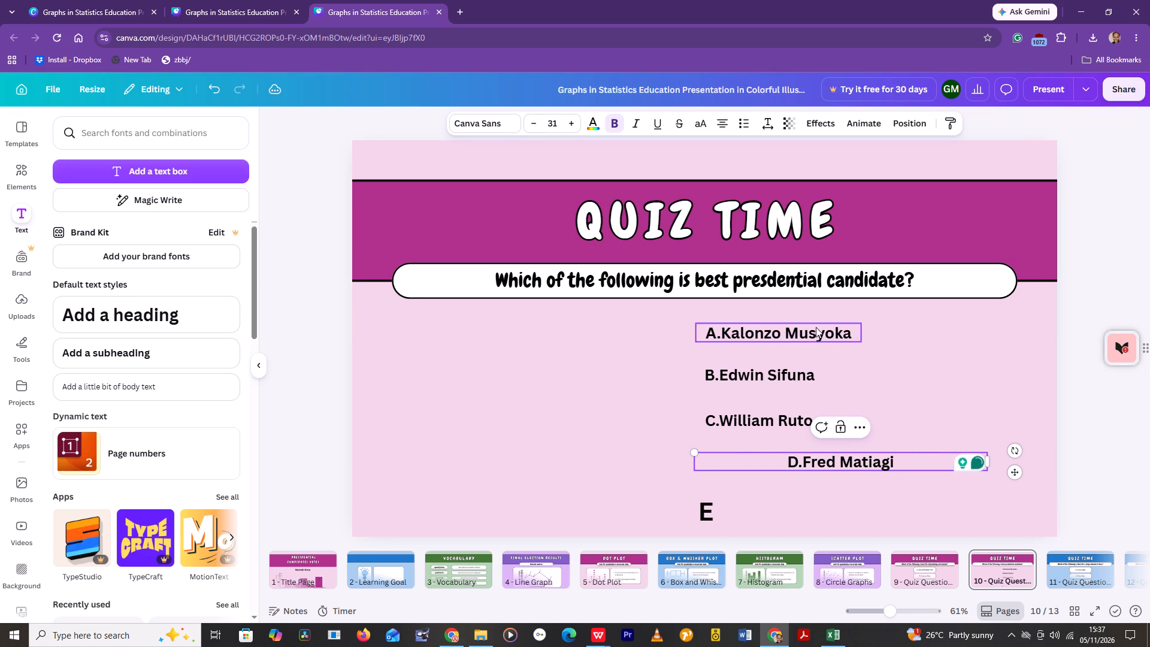
Move option D so its text starts directly beneath the start of option C's text.
drag(1016, 473, 1009, 477)
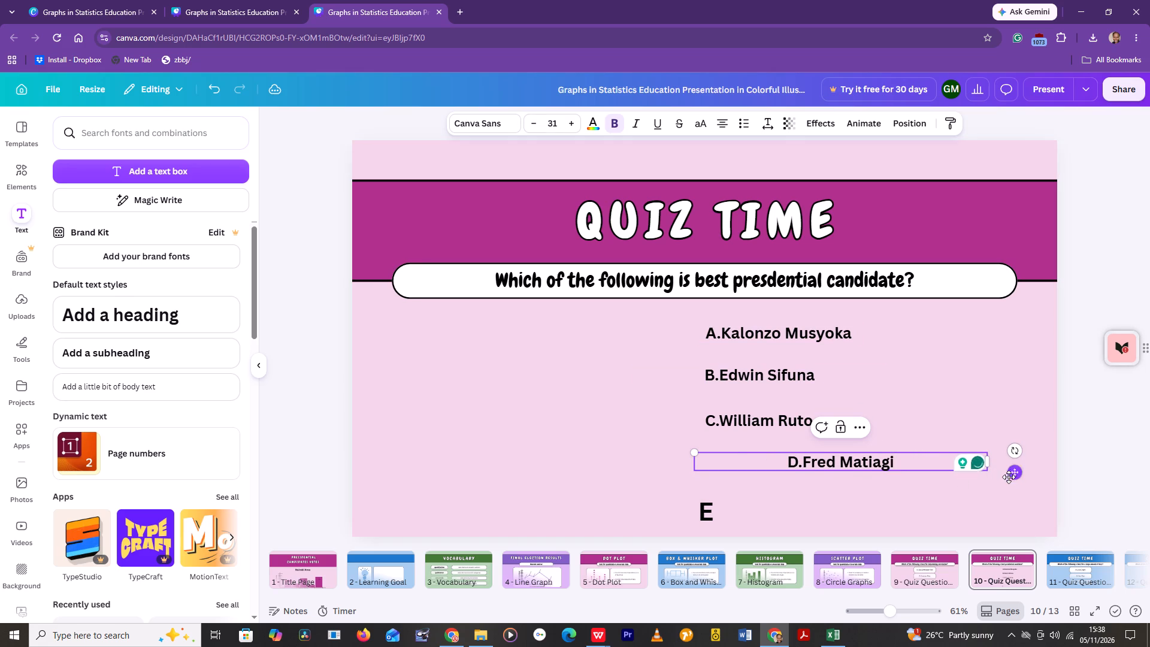
drag(1009, 477, 934, 482)
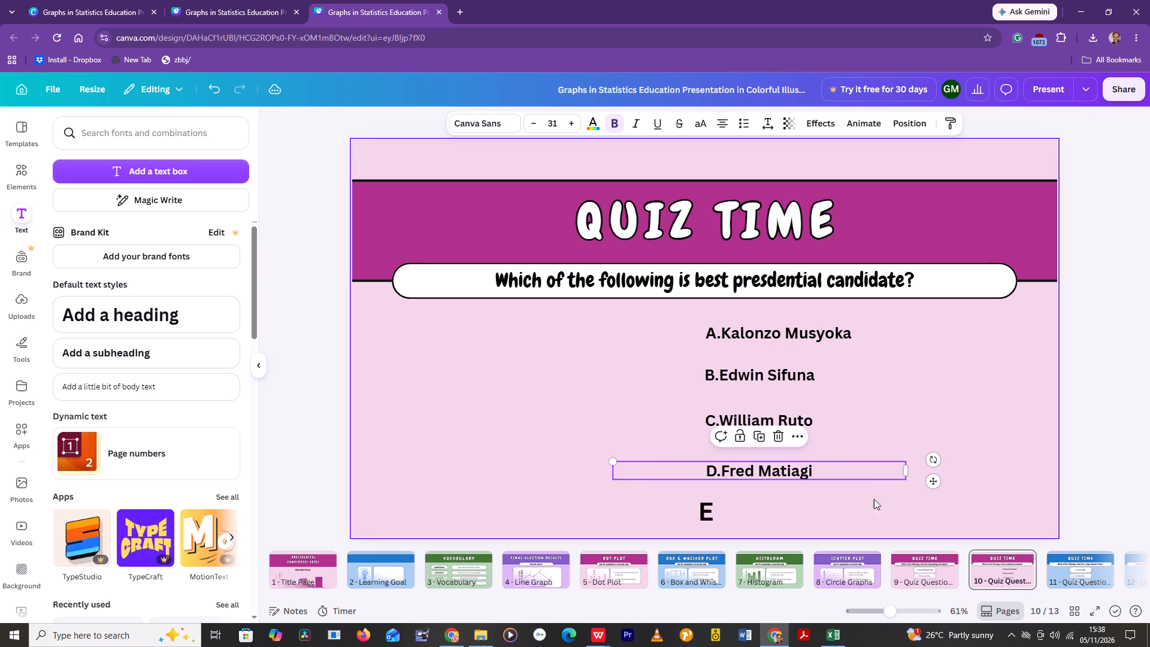
Widen the letter E's text box and add a period after the letter.
click(710, 510)
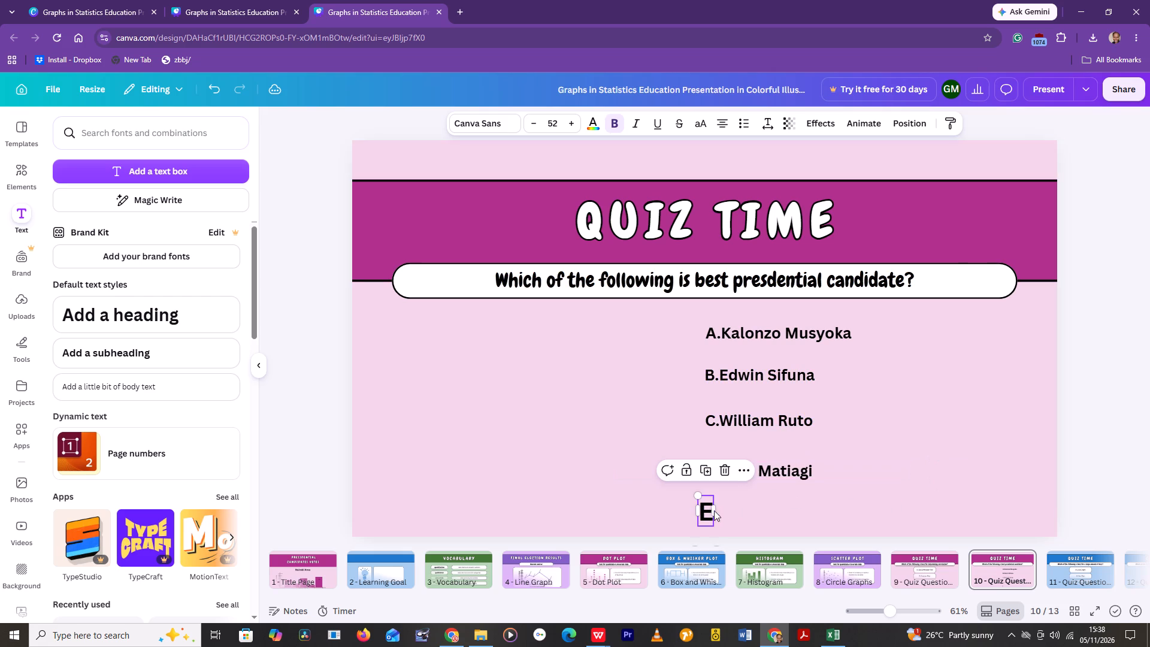
drag(715, 510, 969, 531)
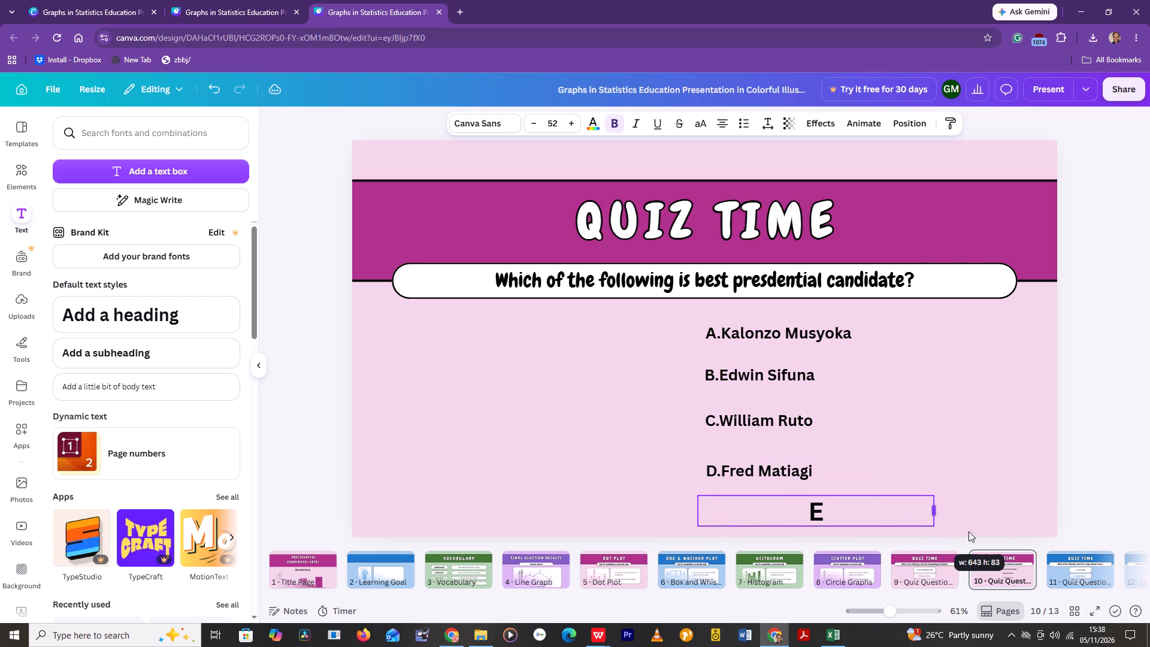
drag(969, 531, 988, 527)
click(894, 513)
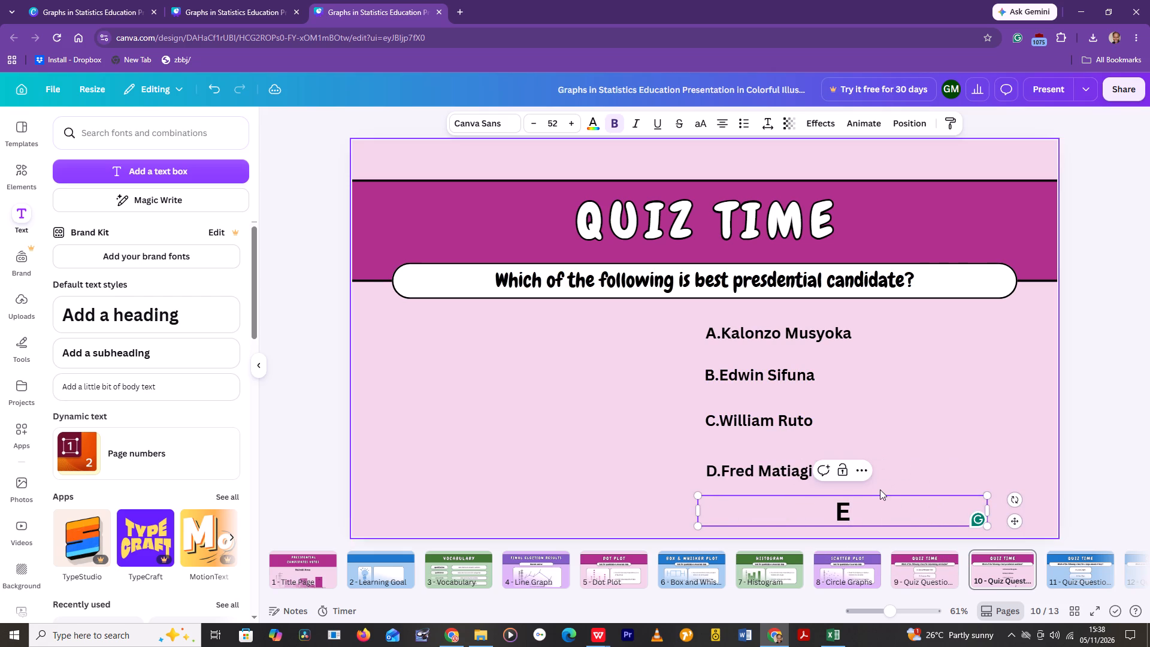
key(period)
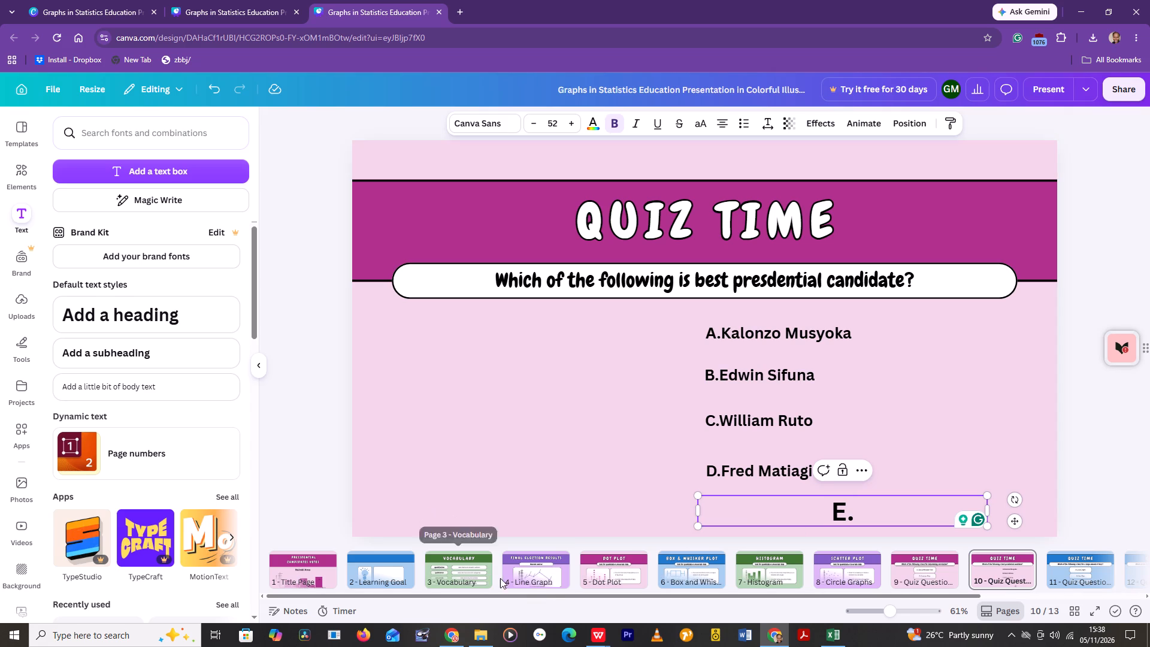
Check the remaining candidate on the page 4 line graph and complete option E on page 10 as "E.Rigathi gachagua".
click(533, 573)
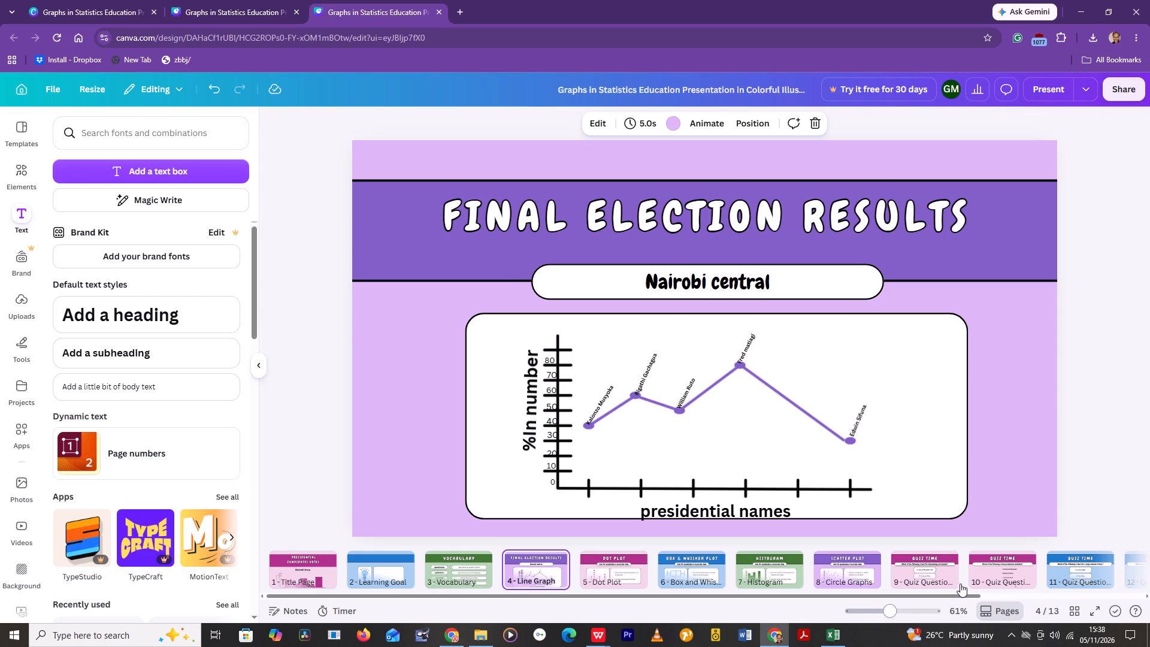
click(1002, 581)
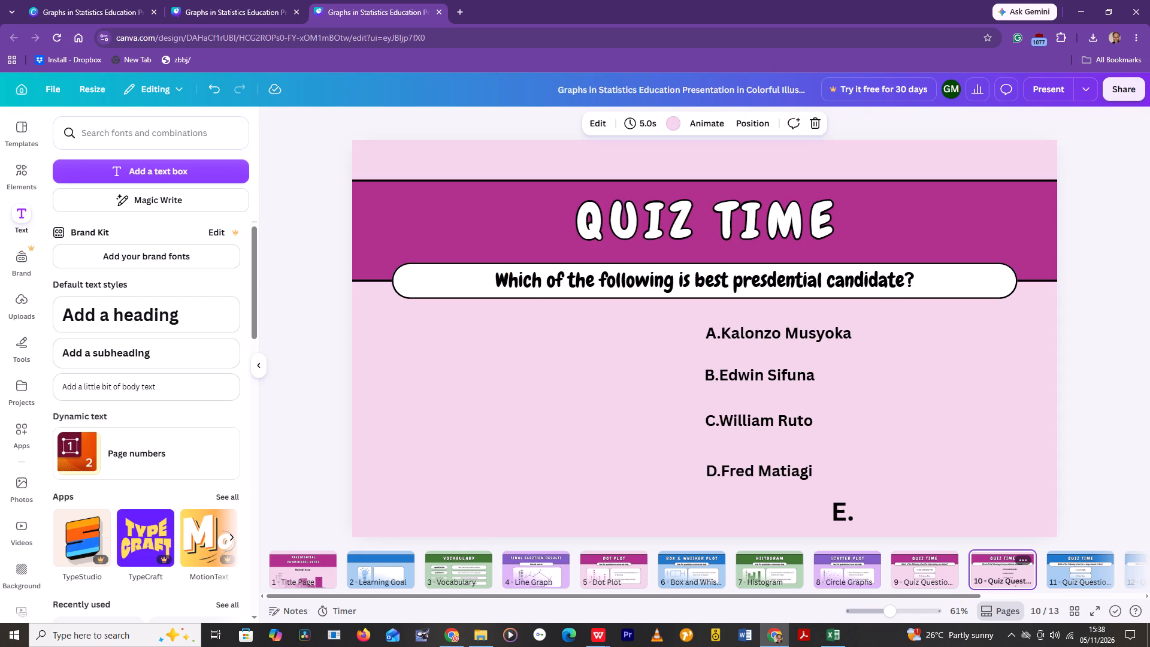
click(836, 517)
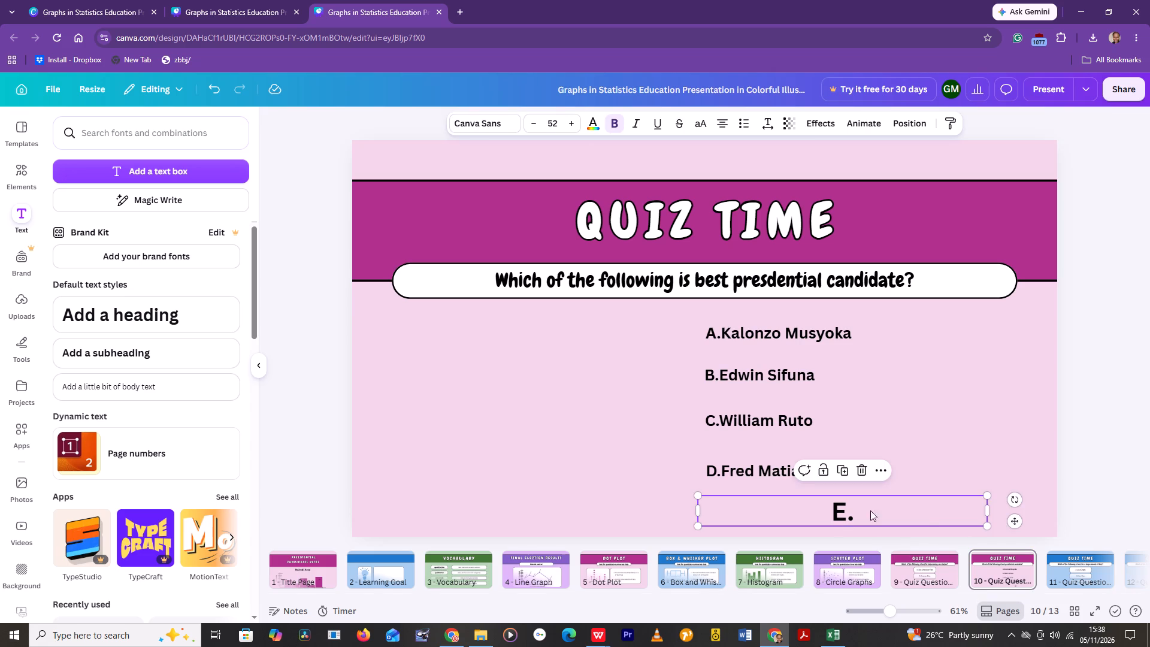
click(925, 509)
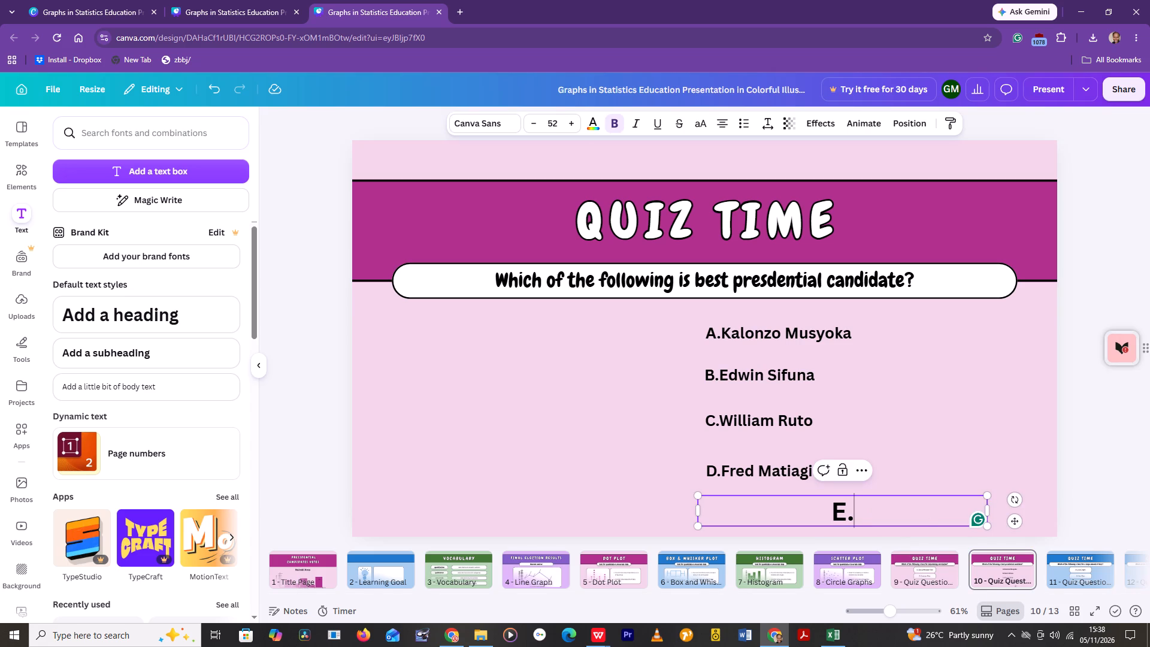
key(r)
key(BackSpace)
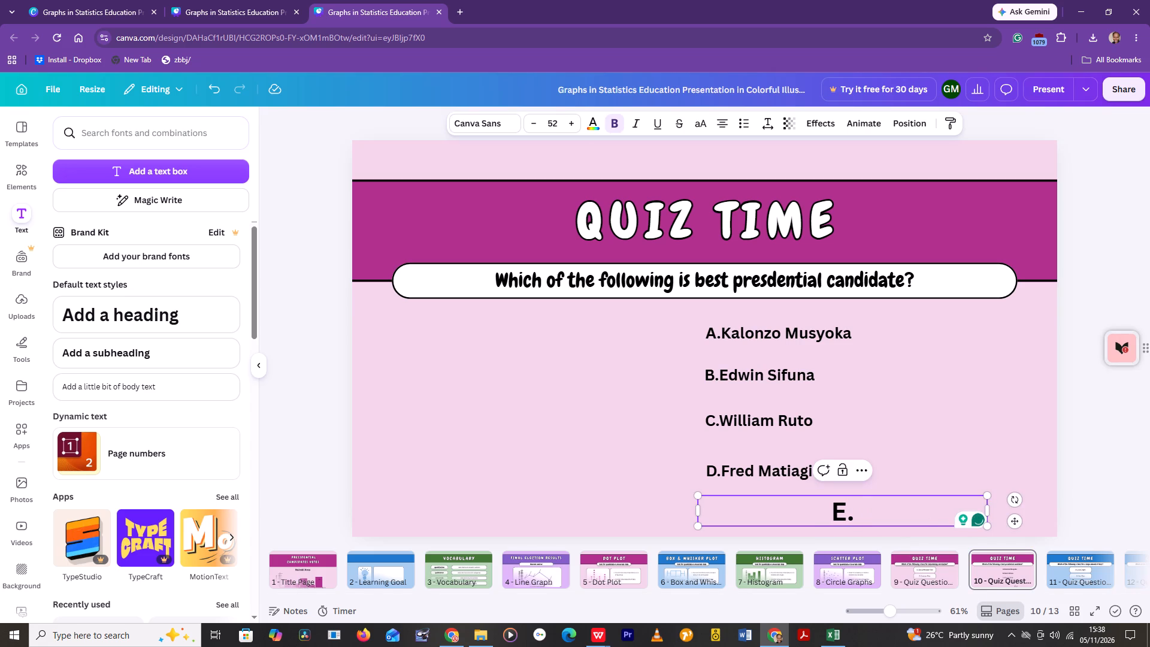
text(RI)
key(BackSpace)
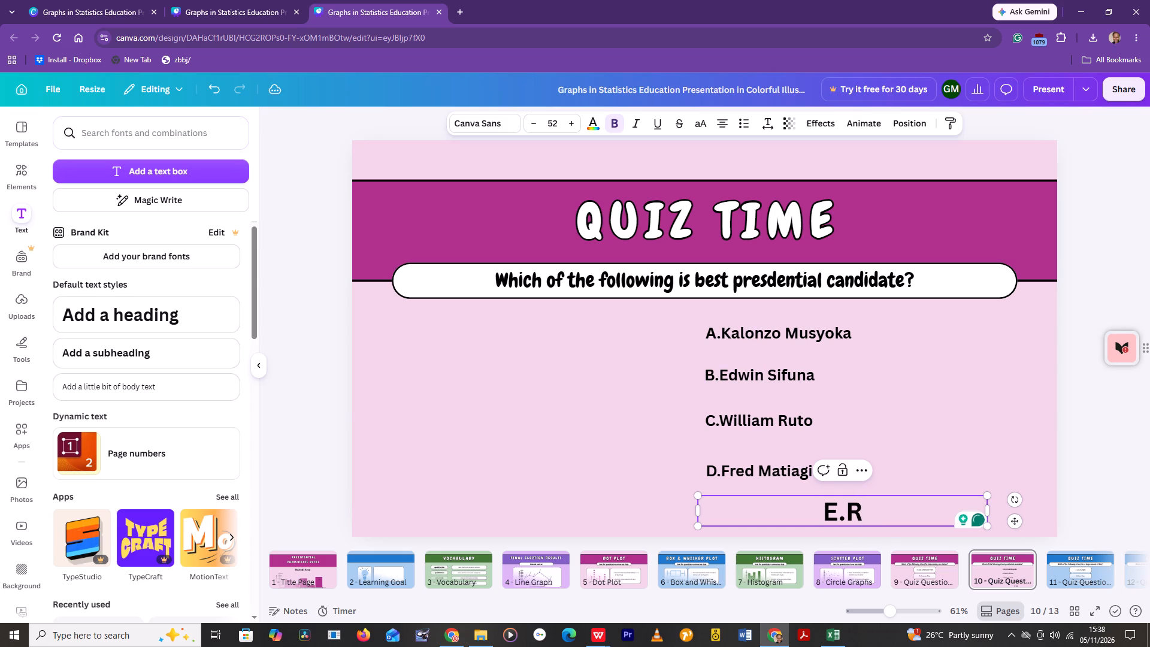
text(igathi)
key(space)
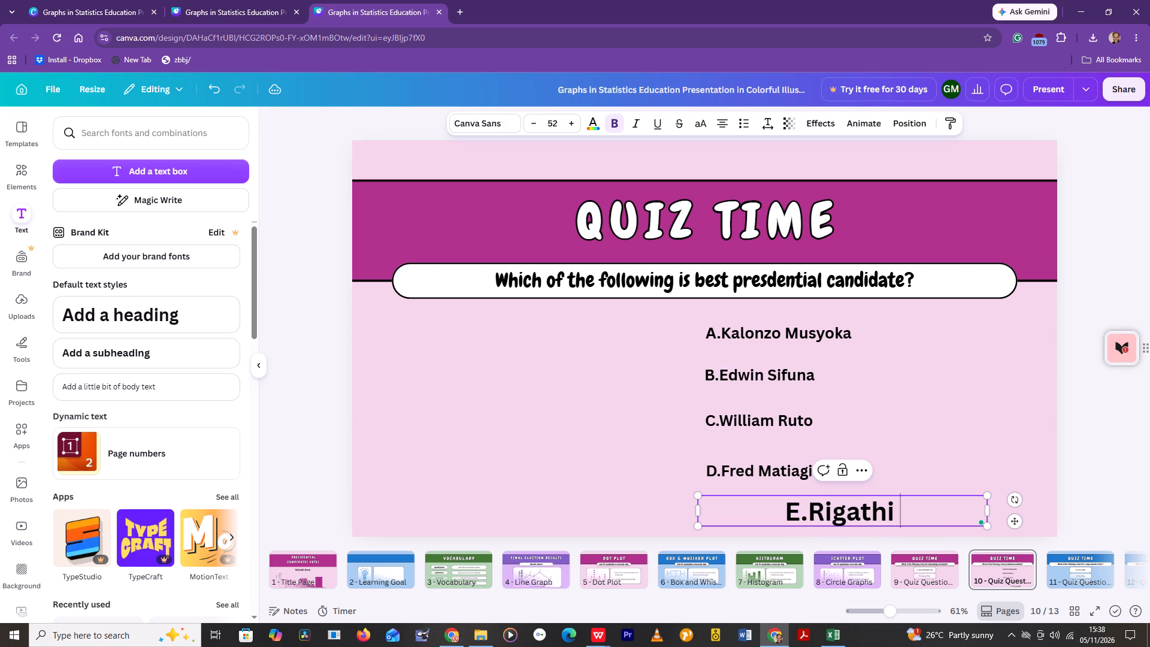
text(gacha)
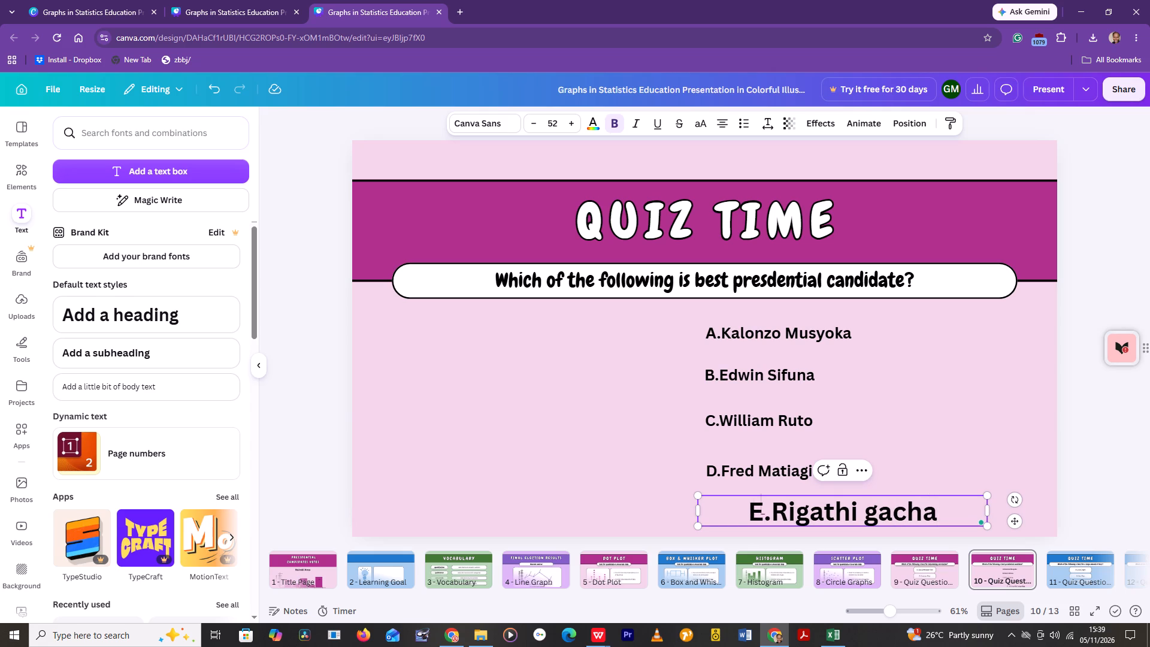
text(gua)
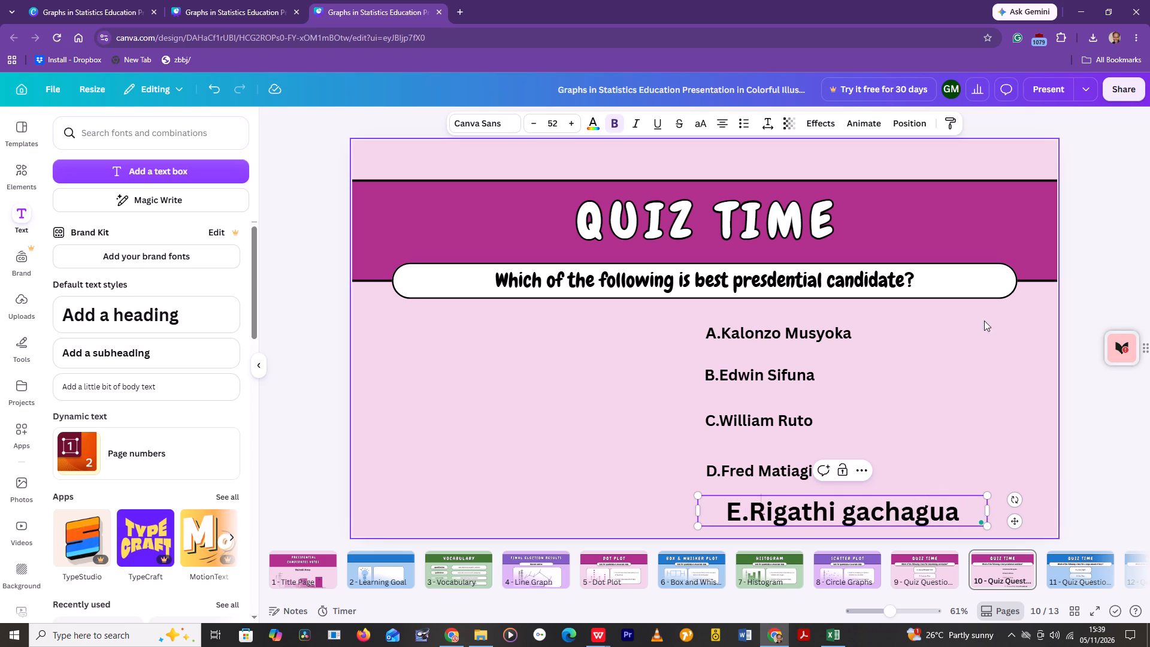
Reduce option E's font size to 31 to match option D.
triple_click(531, 122)
triple_click(531, 122)
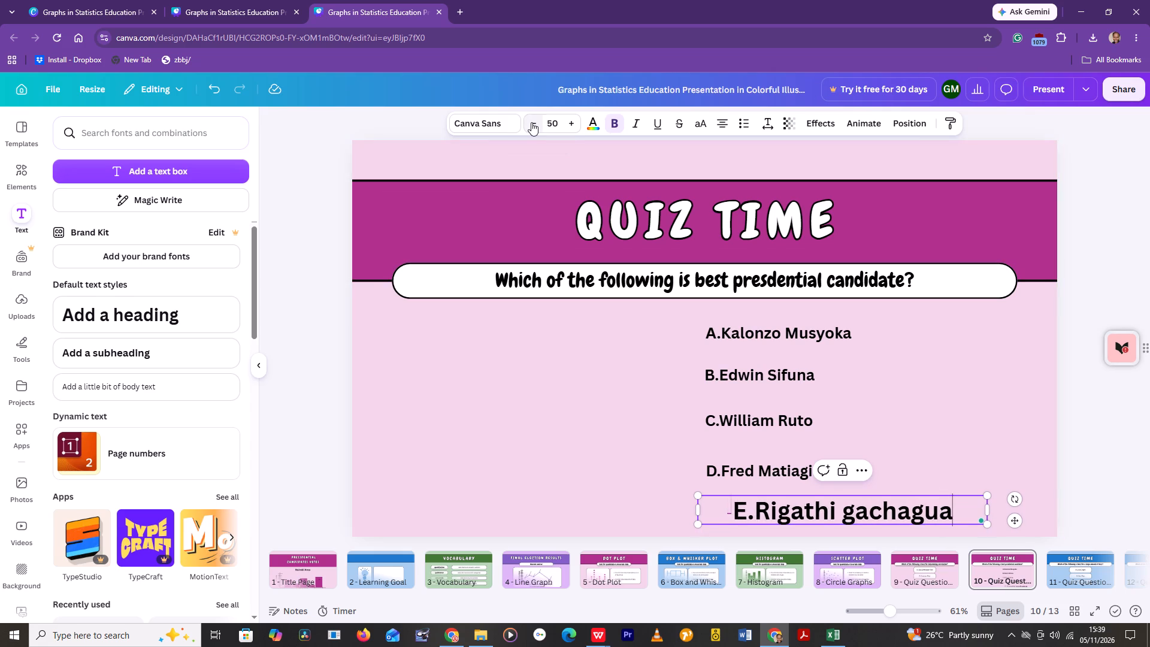
triple_click(531, 122)
triple_click(531, 122)
triple_click(531, 122)
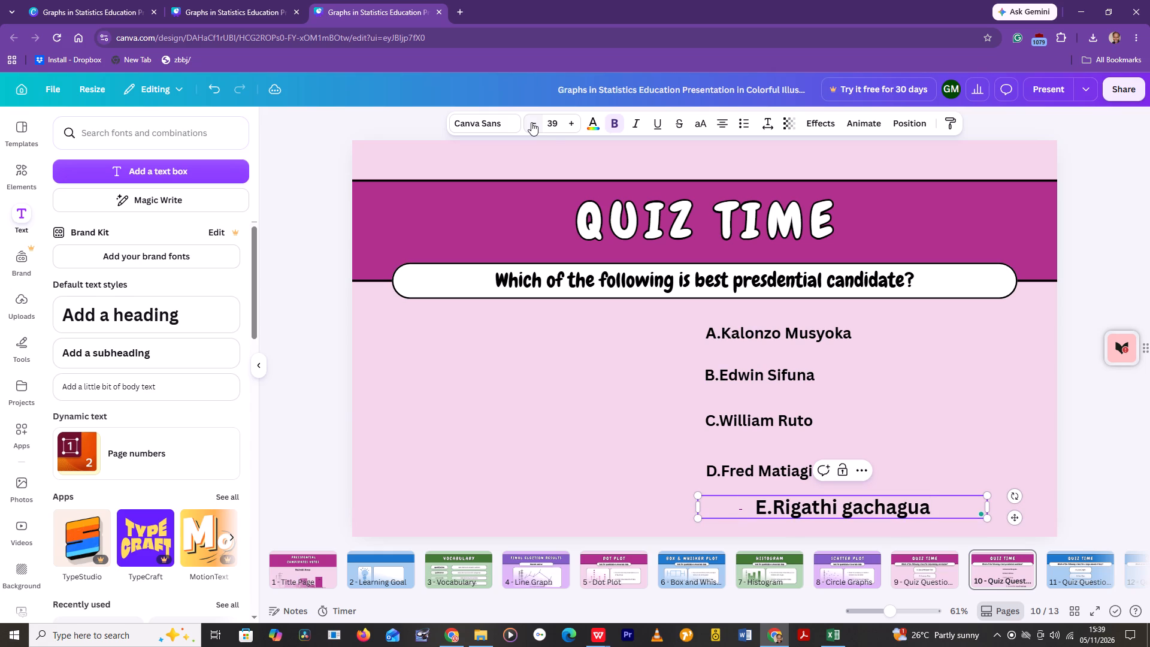
triple_click(531, 122)
triple_click(531, 122)
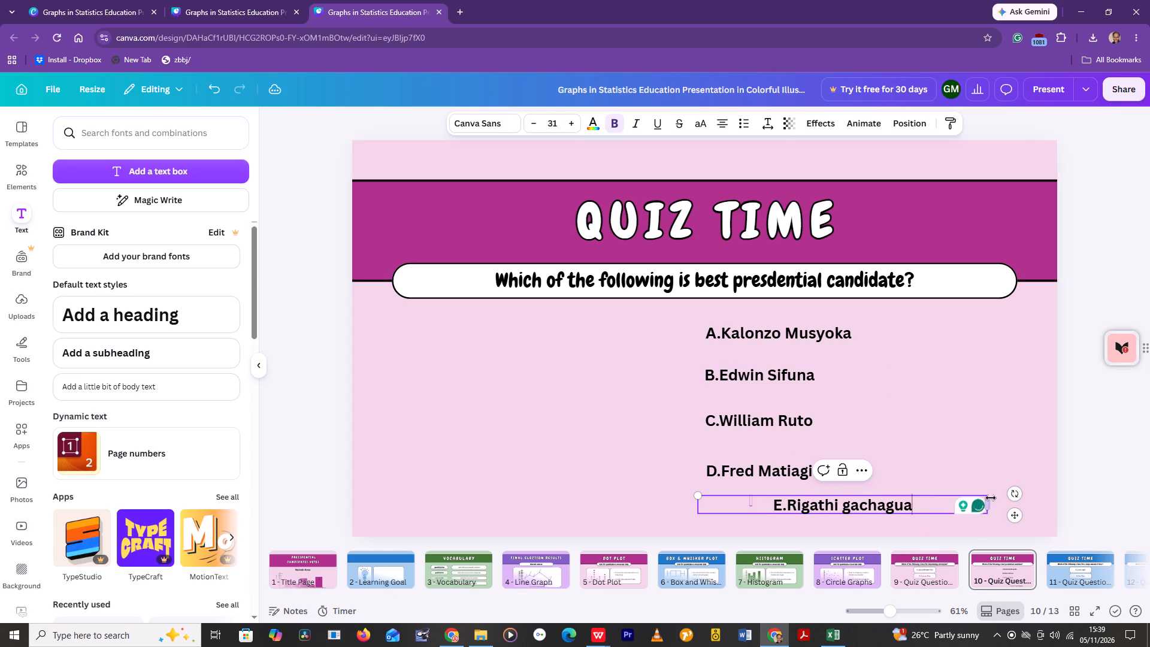
Move option E so its text starts beneath the start of option D's text, nudging it into line with the other options.
drag(1015, 514, 953, 515)
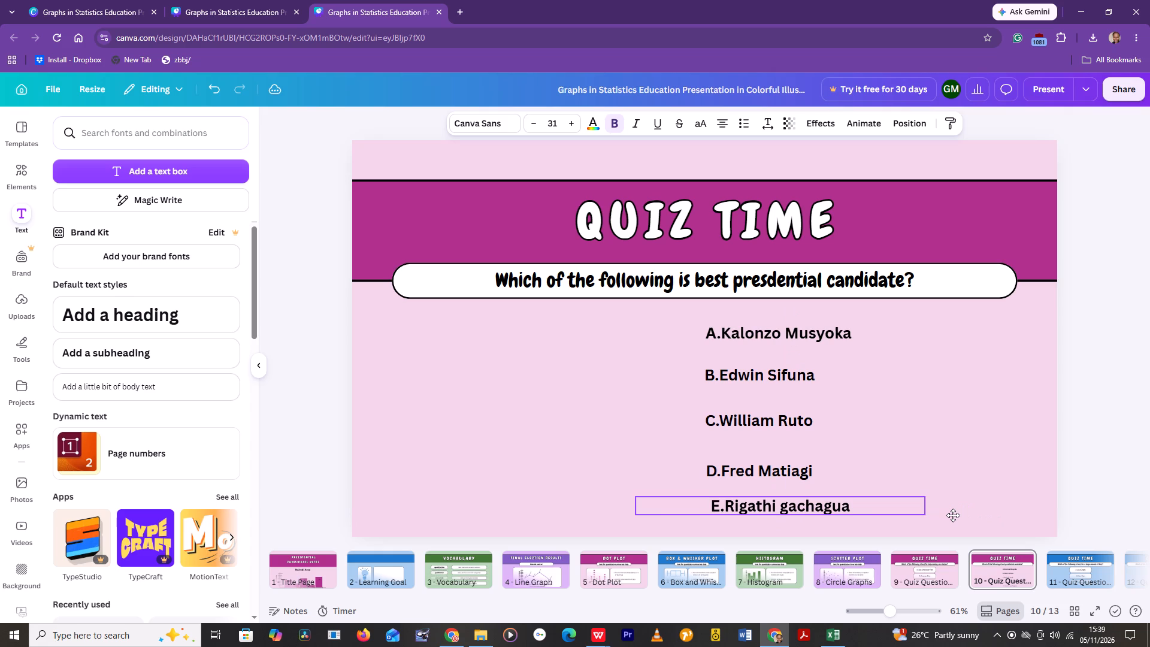
drag(953, 515, 942, 516)
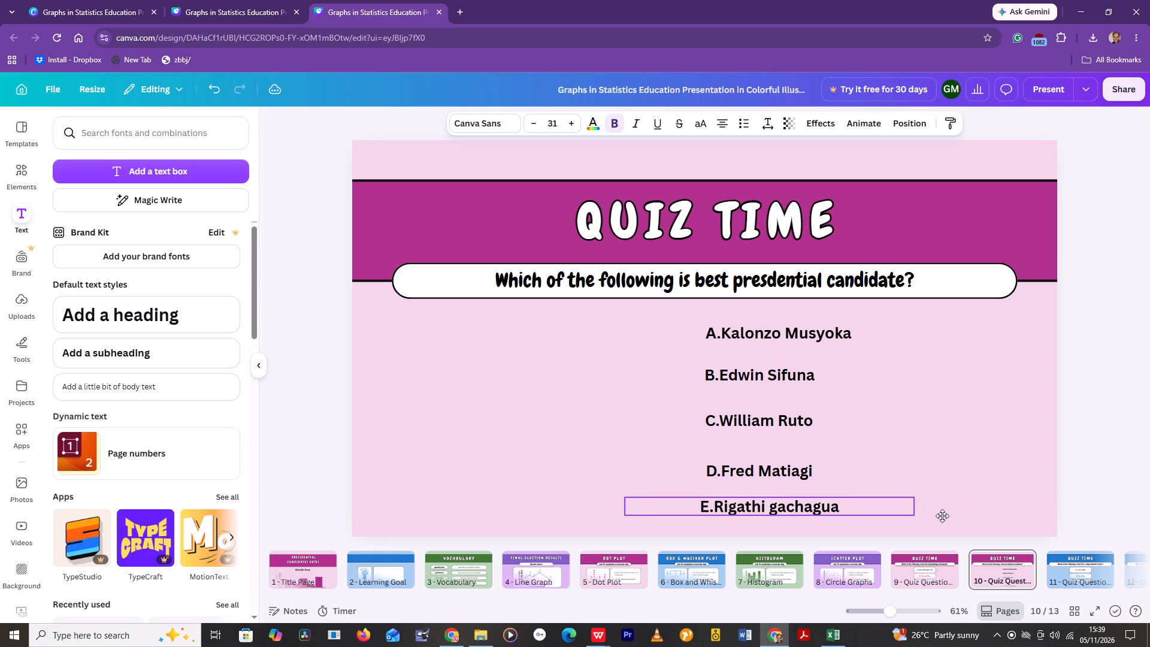
drag(942, 516, 943, 521)
click(618, 377)
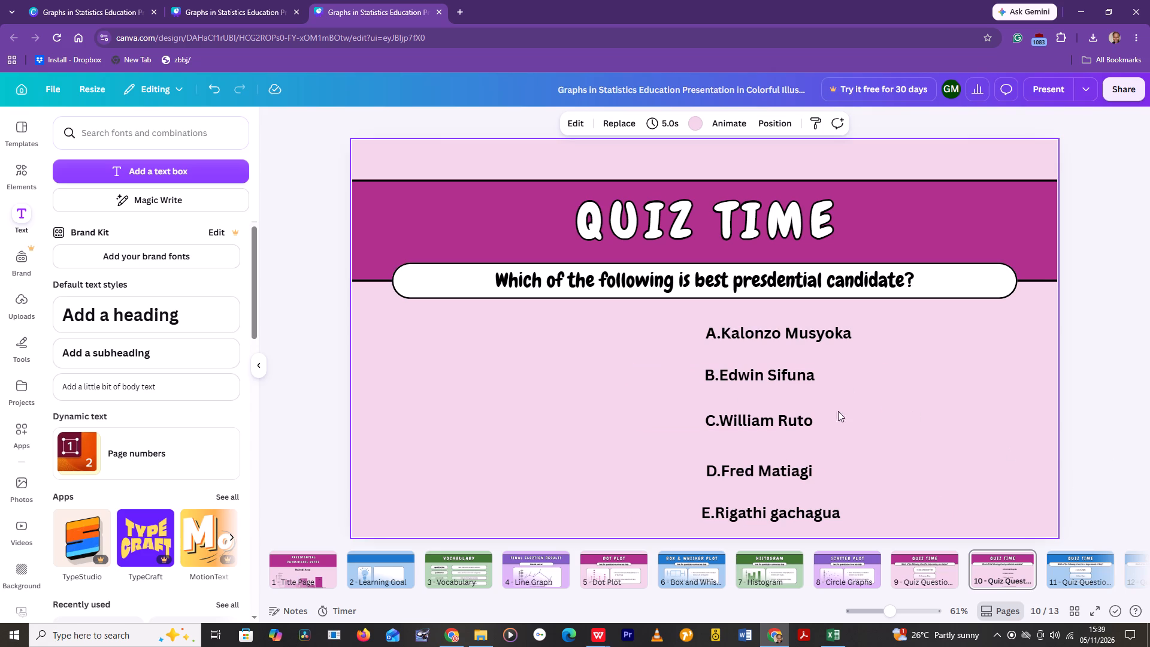
click(770, 521)
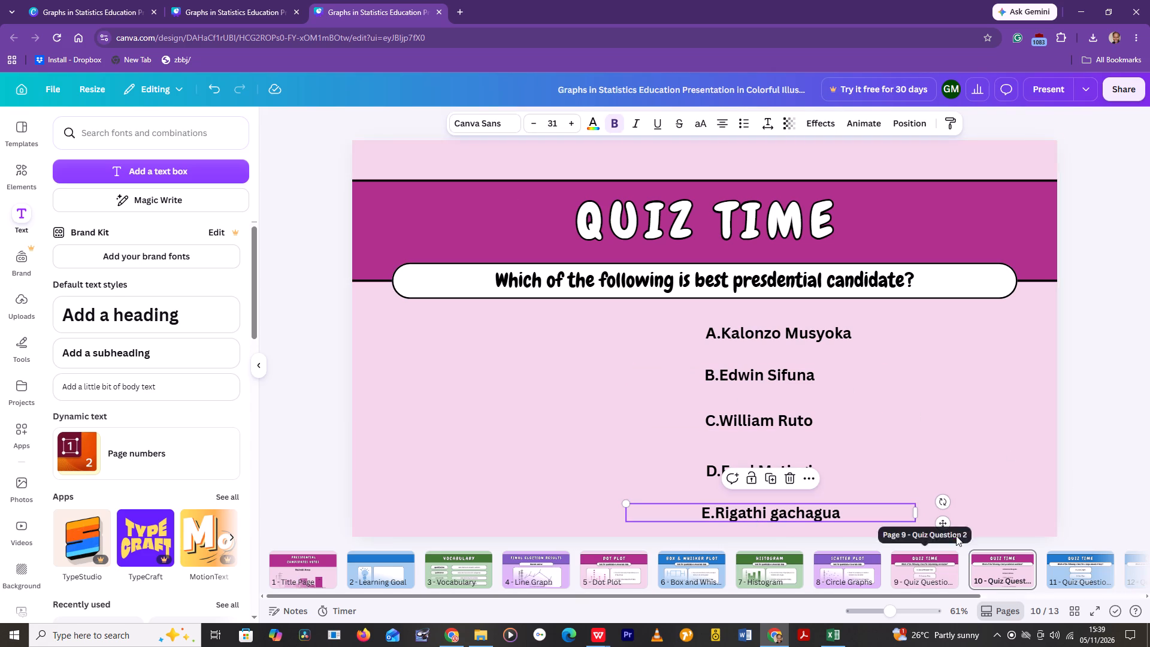
click(947, 524)
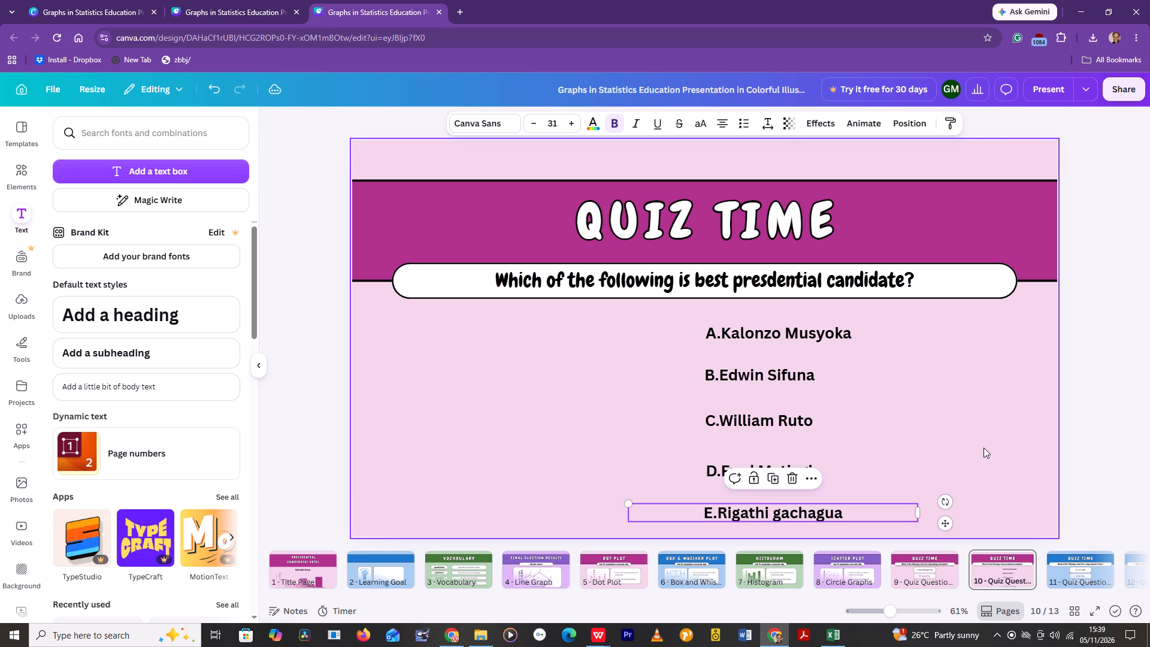
Move options A to E on page 10 toward the page's centre, keeping them stacked beneath the question.
click(982, 383)
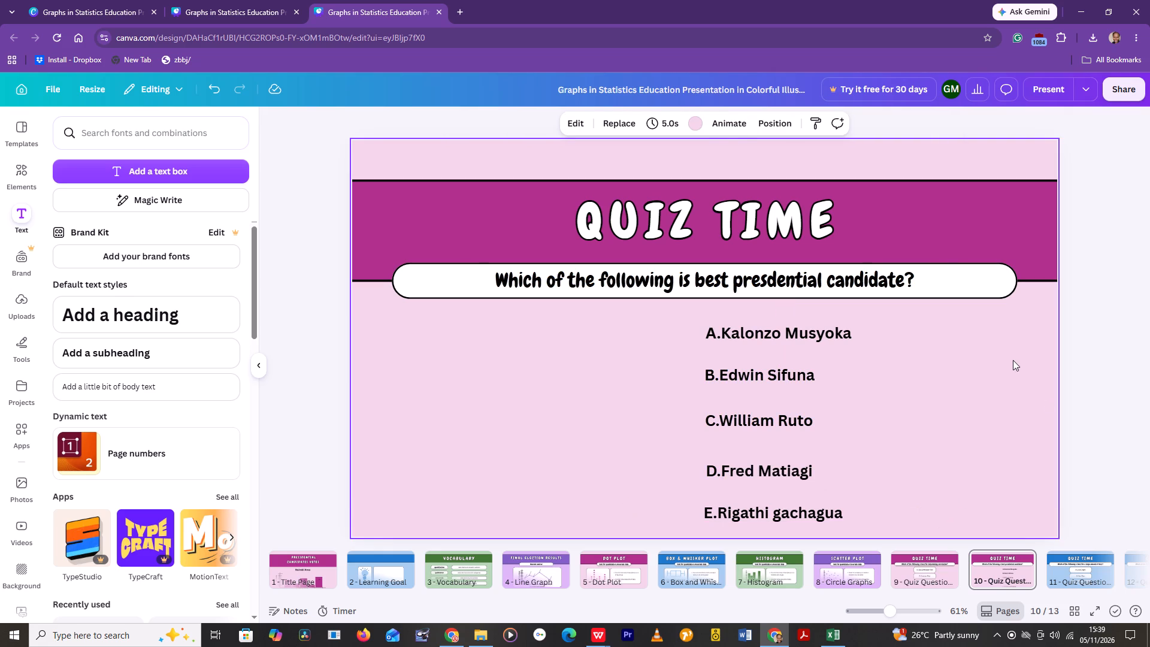
drag(900, 377, 900, 378)
drag(900, 378, 935, 377)
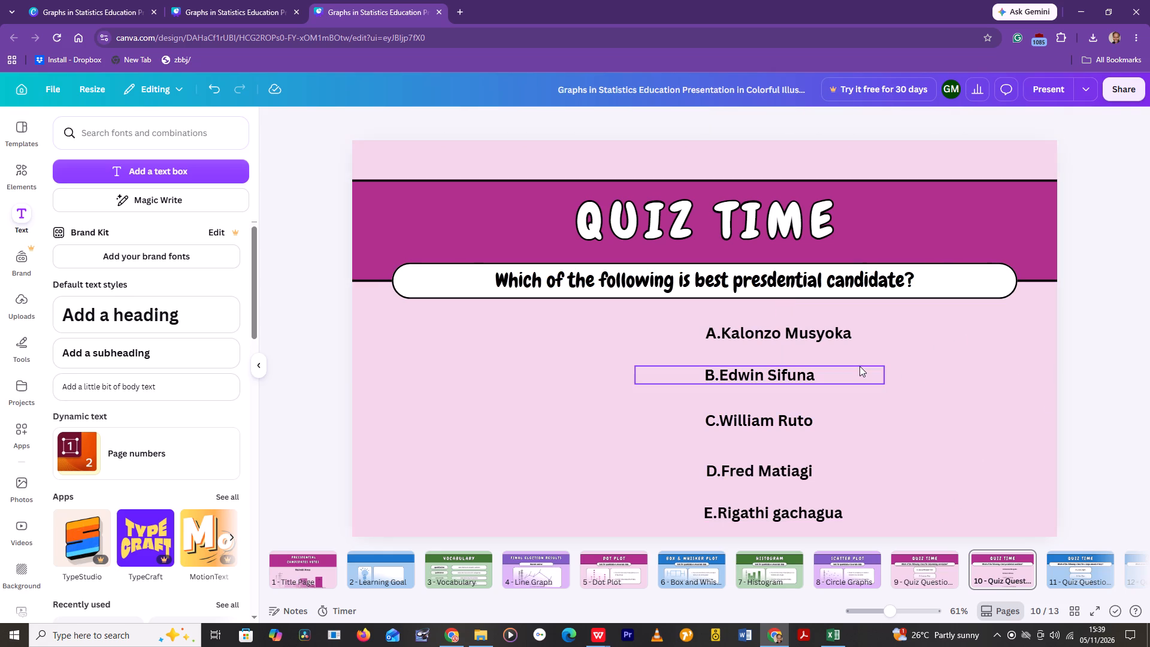
drag(839, 329, 804, 331)
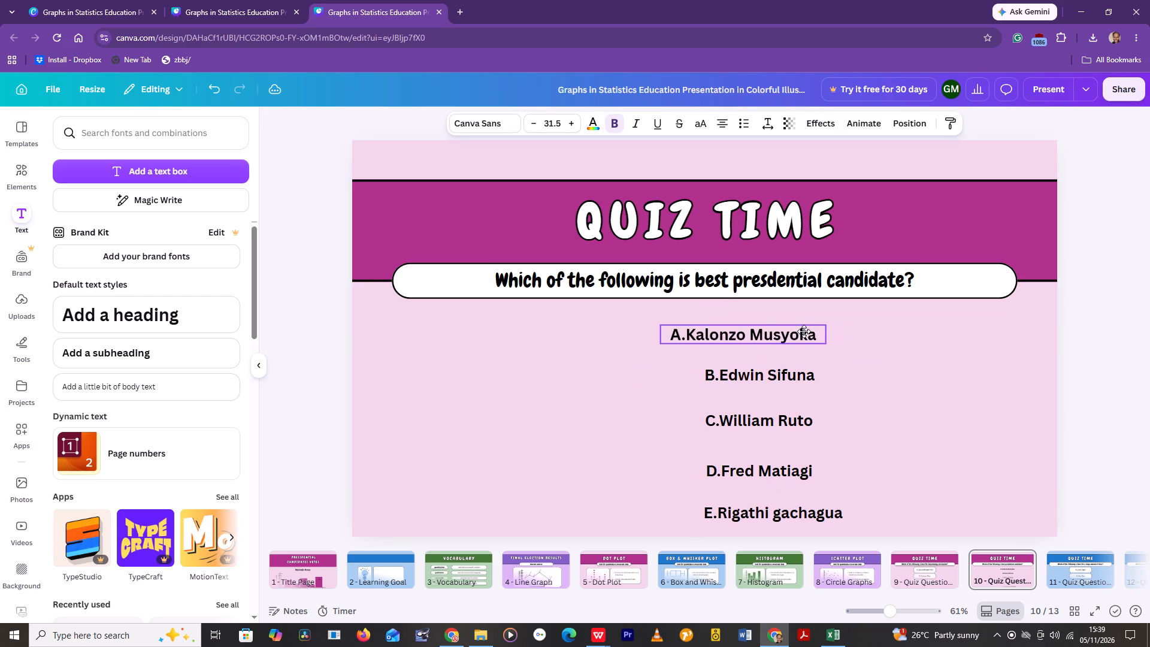
drag(804, 331, 783, 331)
drag(803, 377, 749, 371)
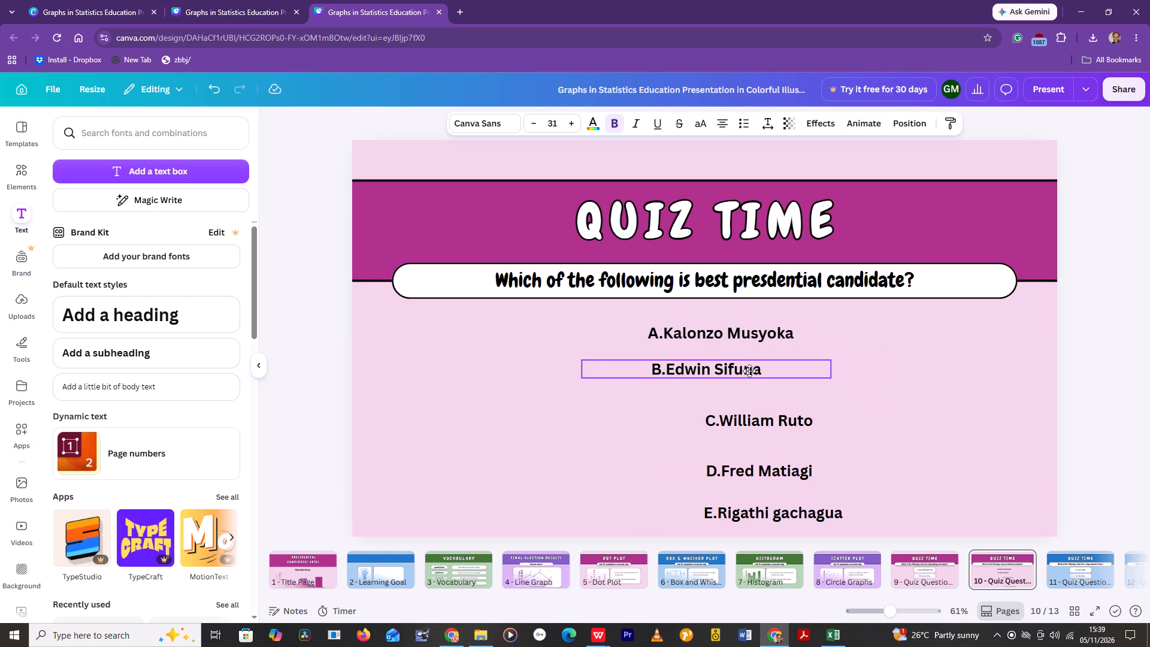
drag(749, 371, 745, 370)
drag(771, 422, 766, 421)
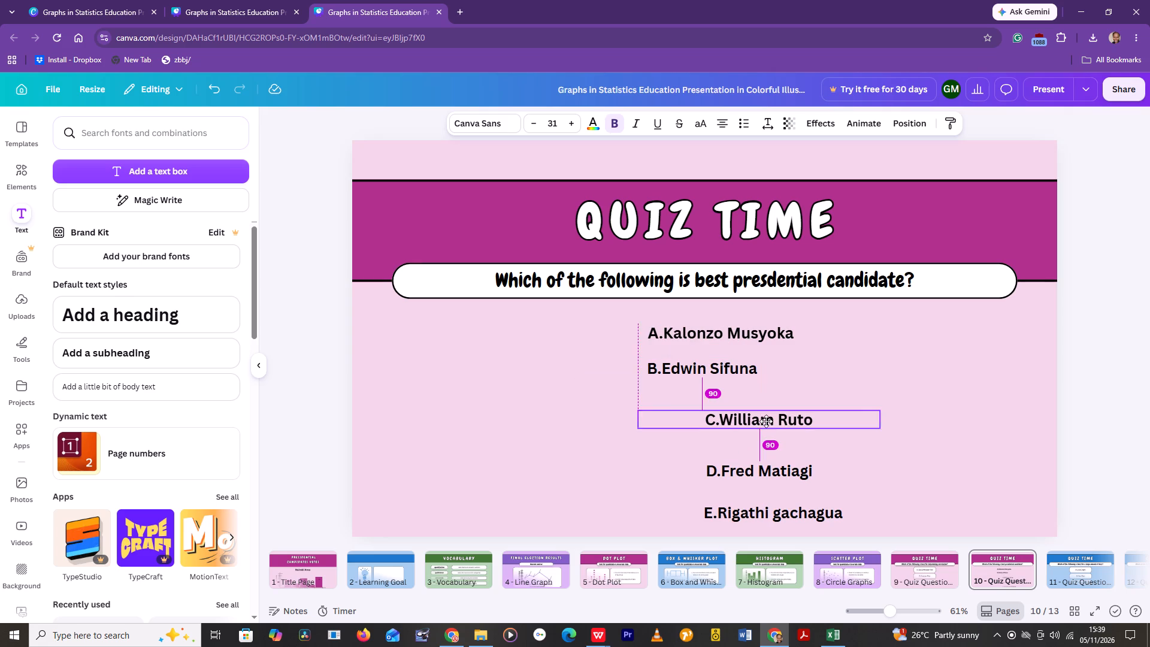
drag(766, 421, 713, 414)
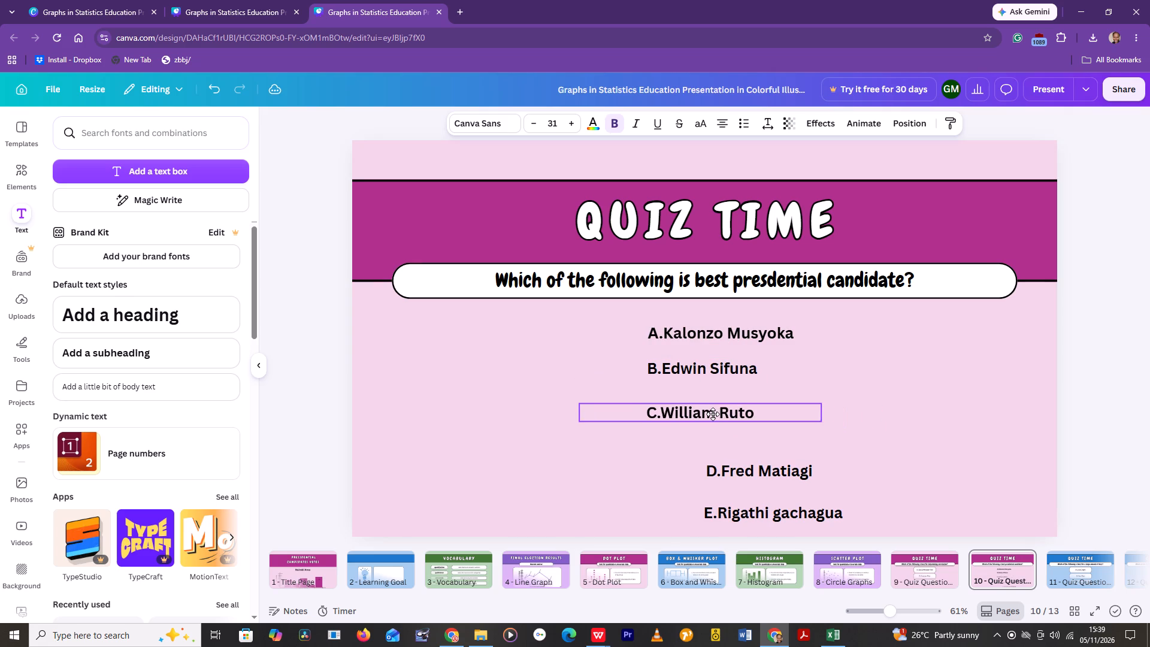
drag(713, 414, 712, 414)
drag(774, 471, 709, 464)
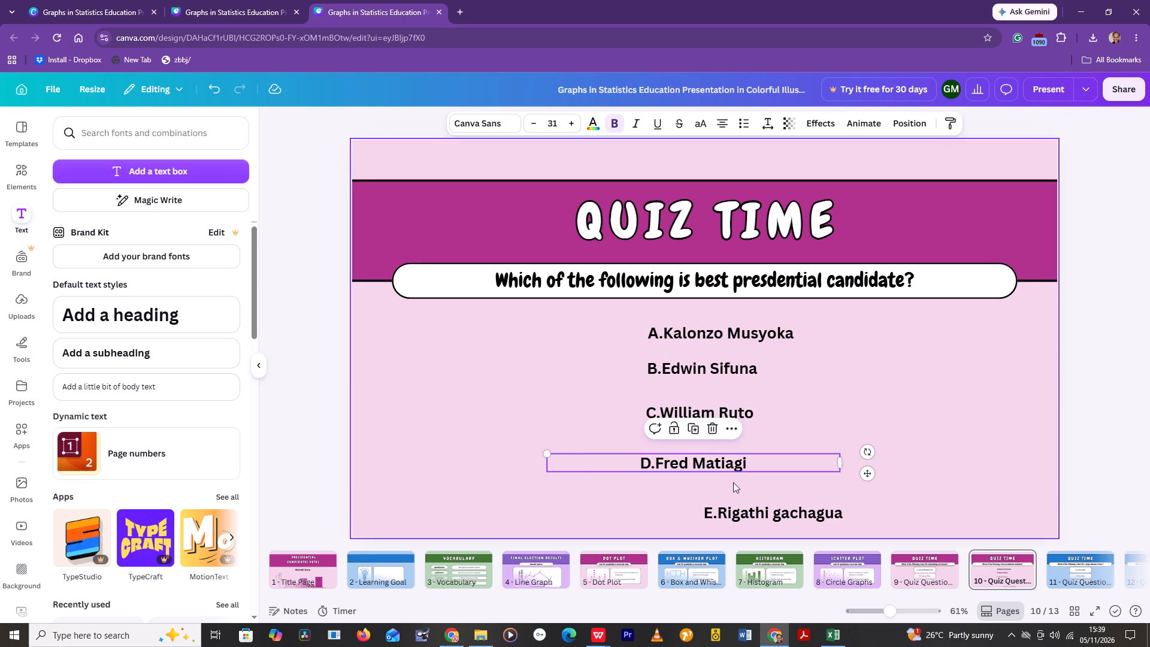
drag(759, 508, 707, 498)
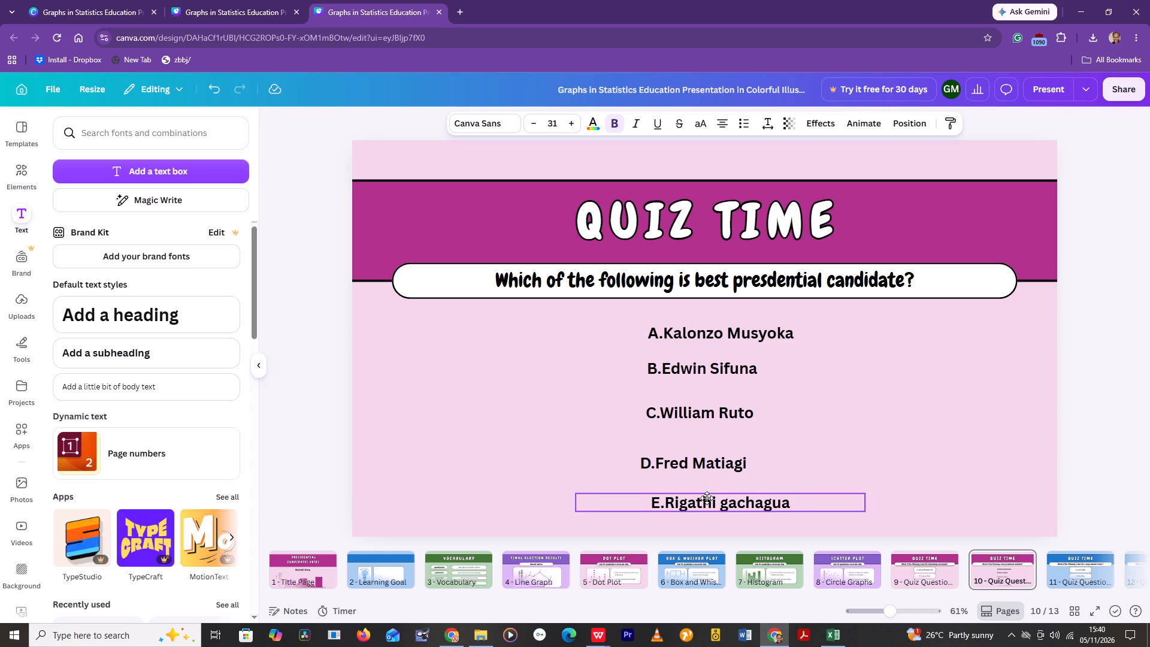
drag(707, 498, 696, 507)
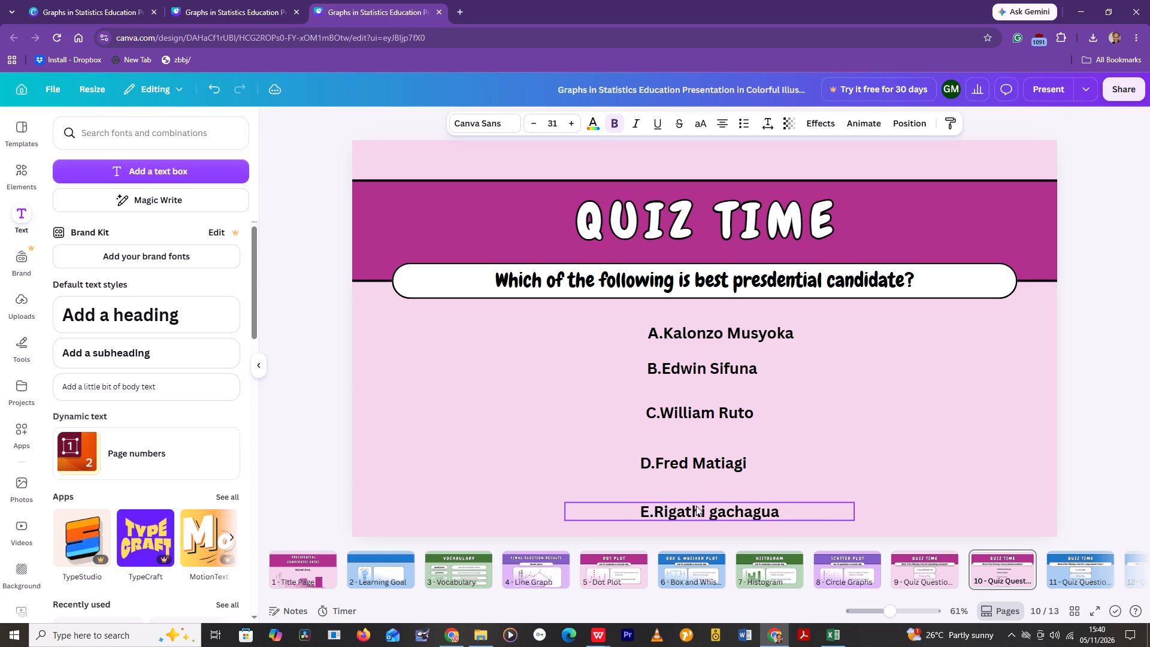
click(978, 370)
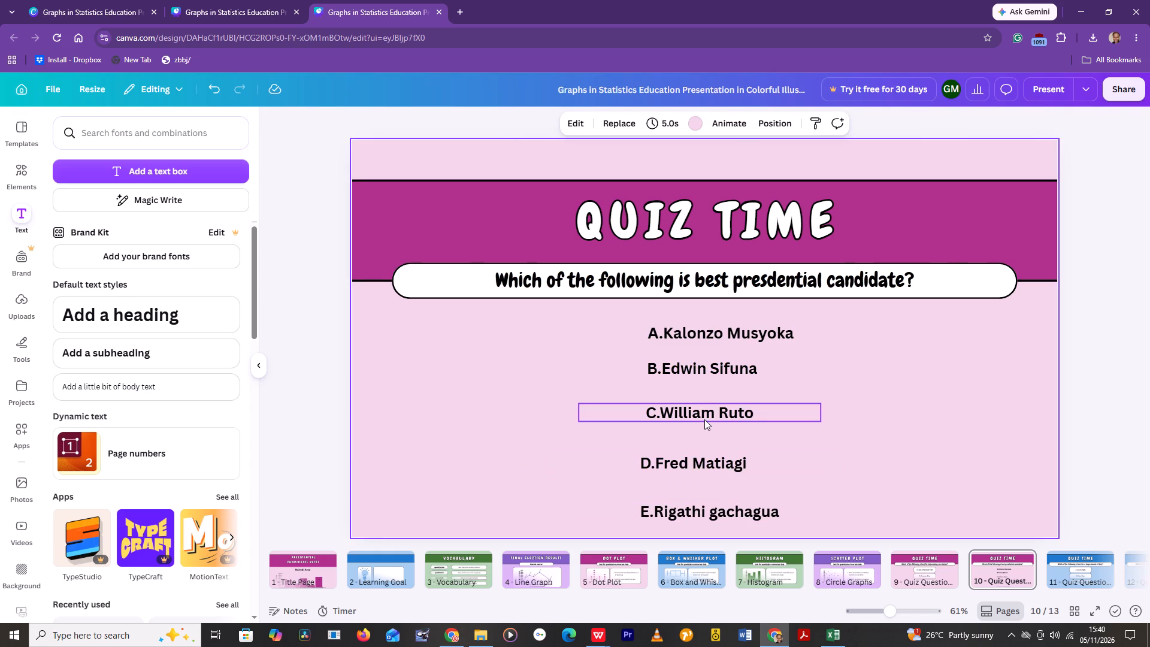
Nudge options C, B and A sideways so their letters line up more closely above options D and E.
click(704, 419)
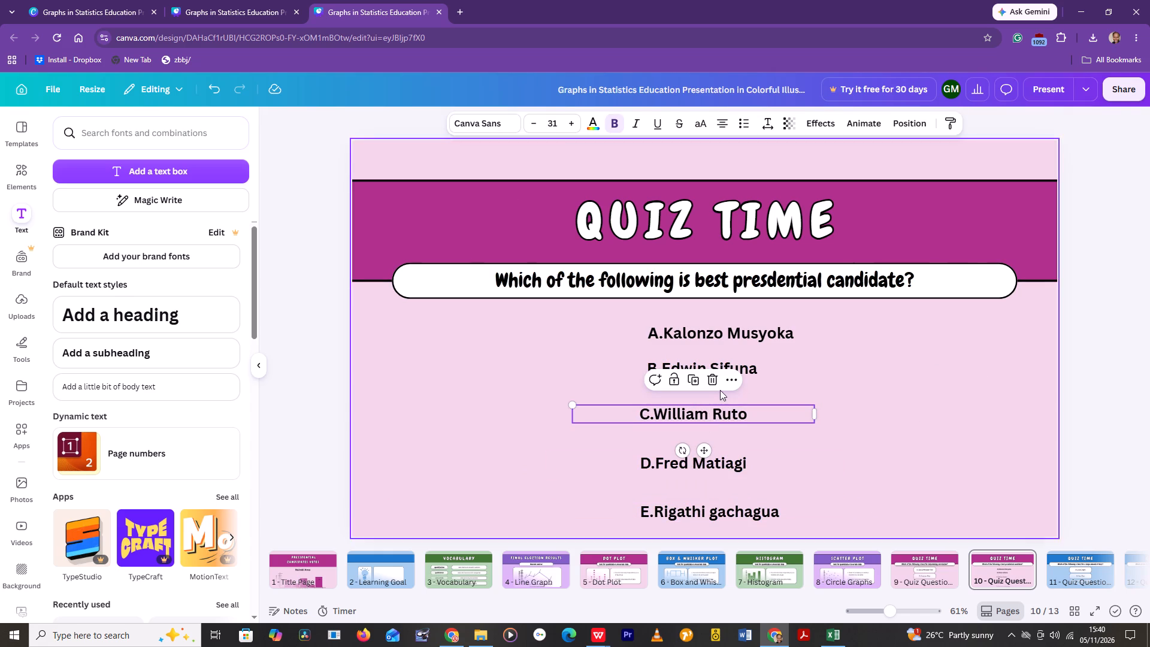
click(751, 373)
click(752, 373)
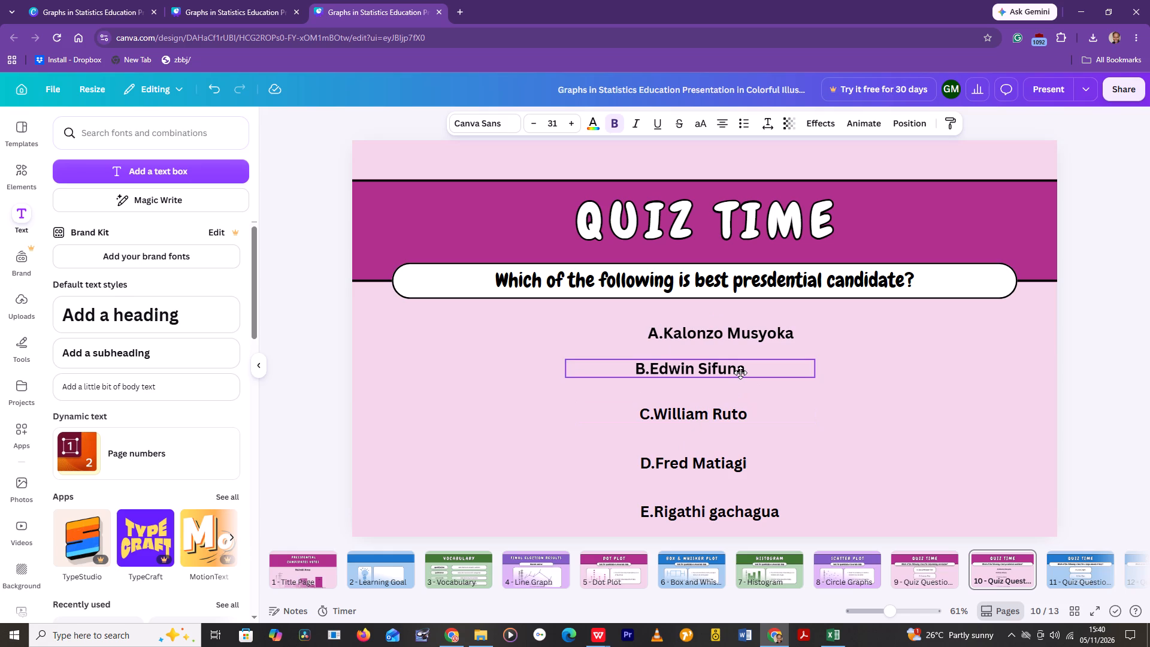
click(766, 334)
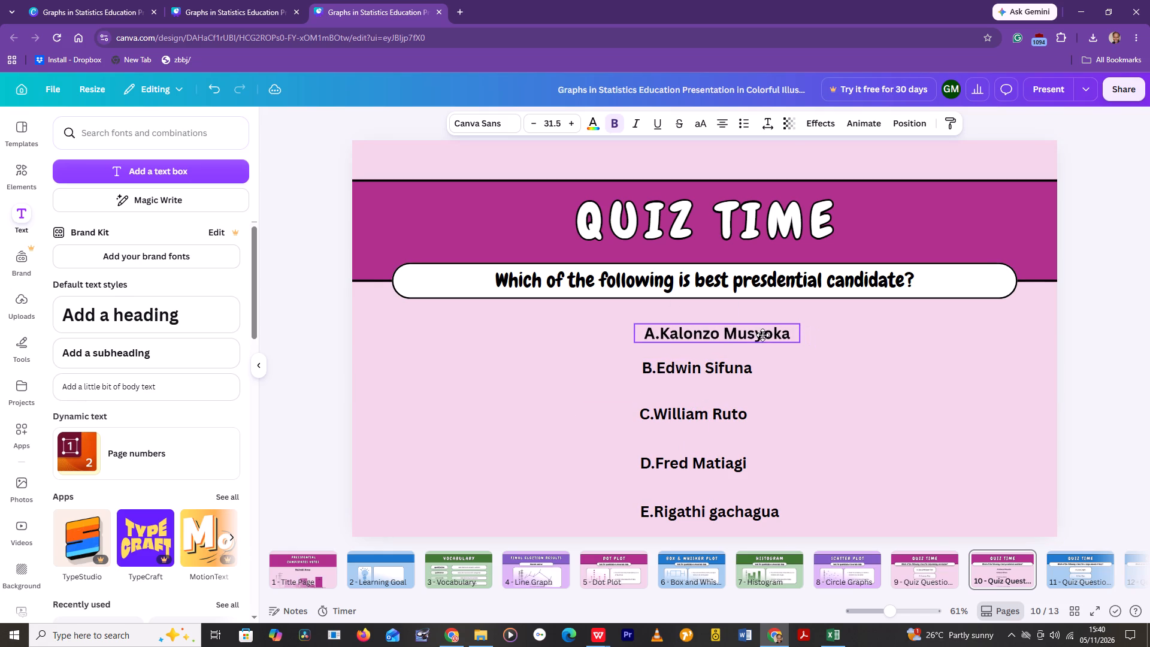
click(1149, 450)
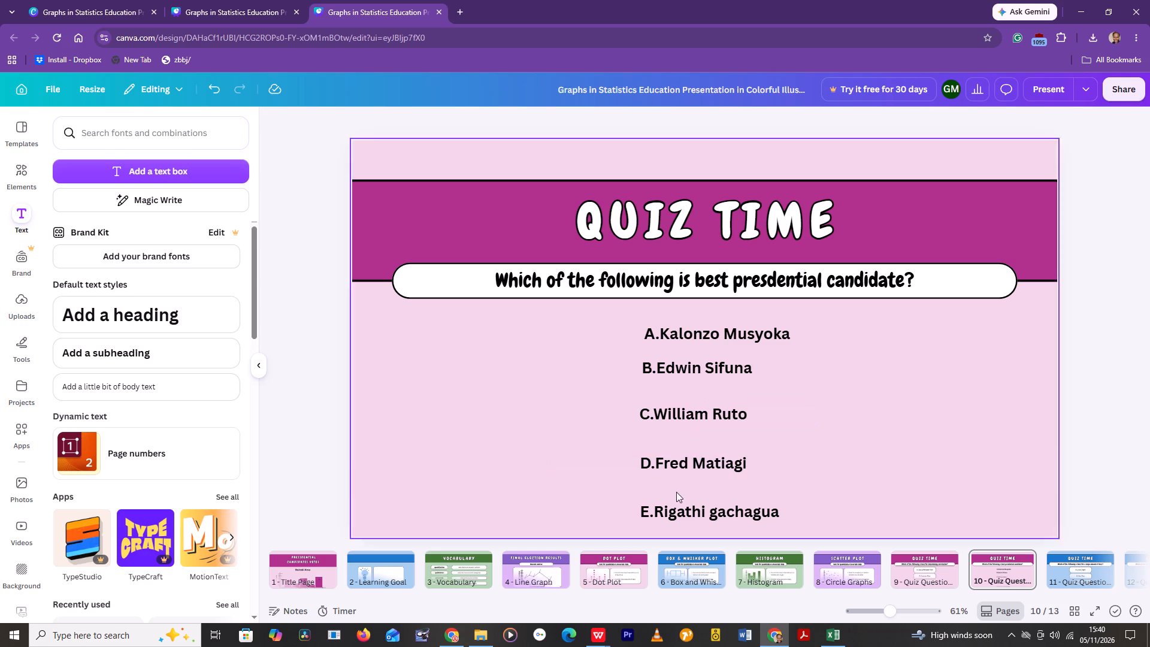
Add a blank page 14 at the end of the presentation, after the Assignment page.
click(762, 576)
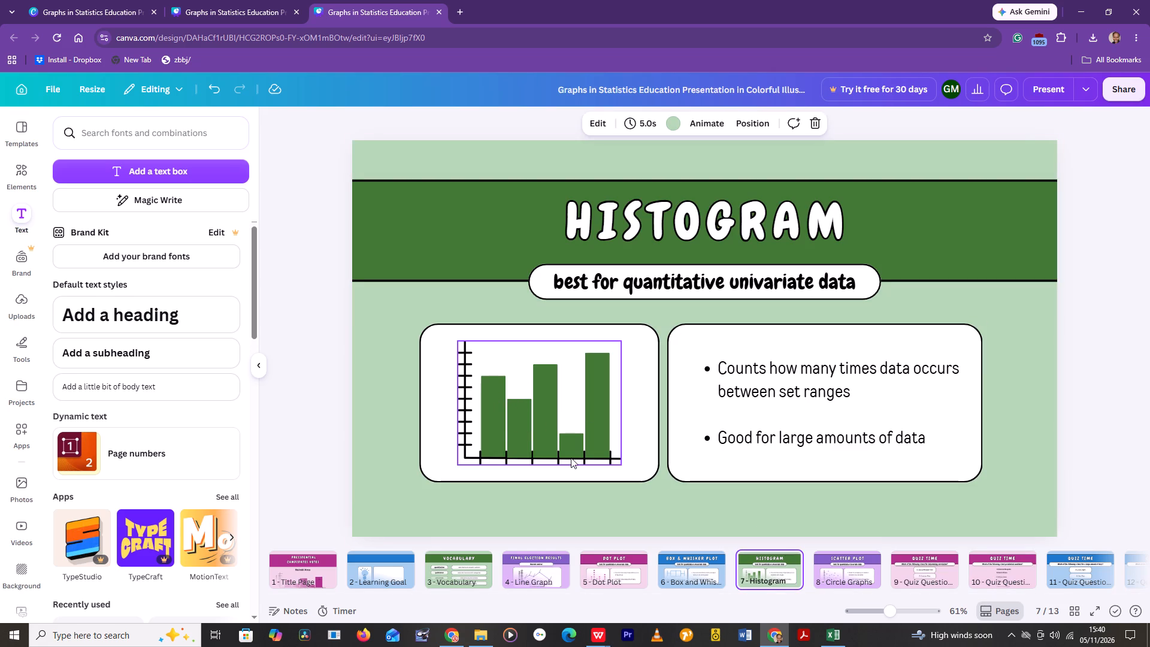
click(860, 570)
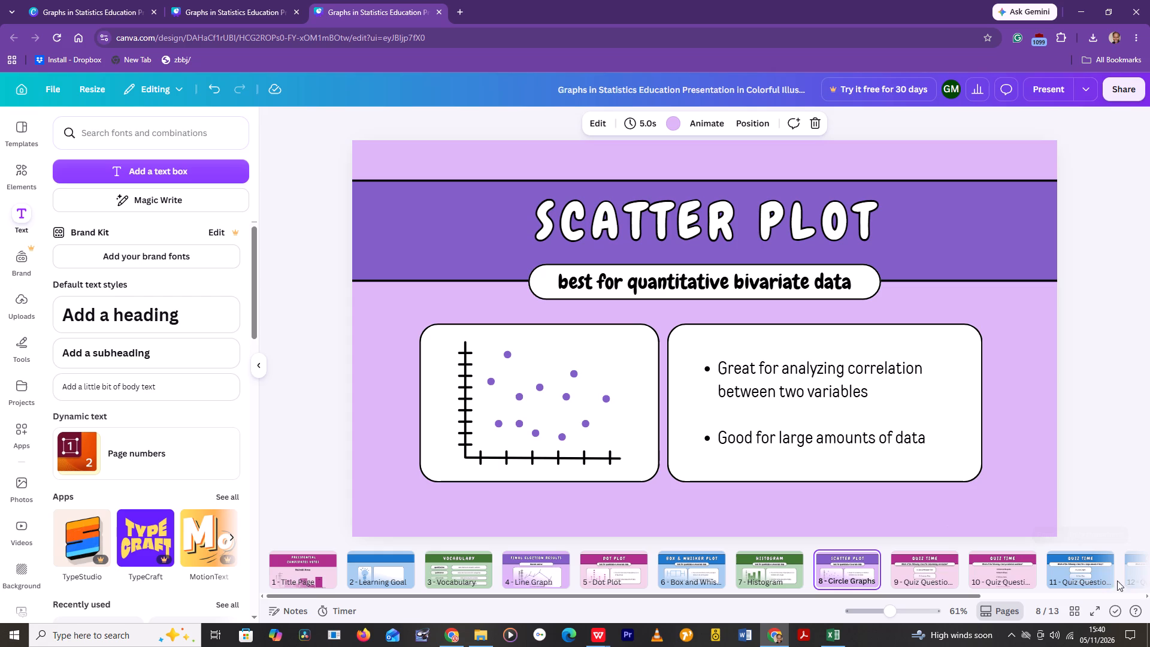
click(1146, 597)
triple_click(1146, 597)
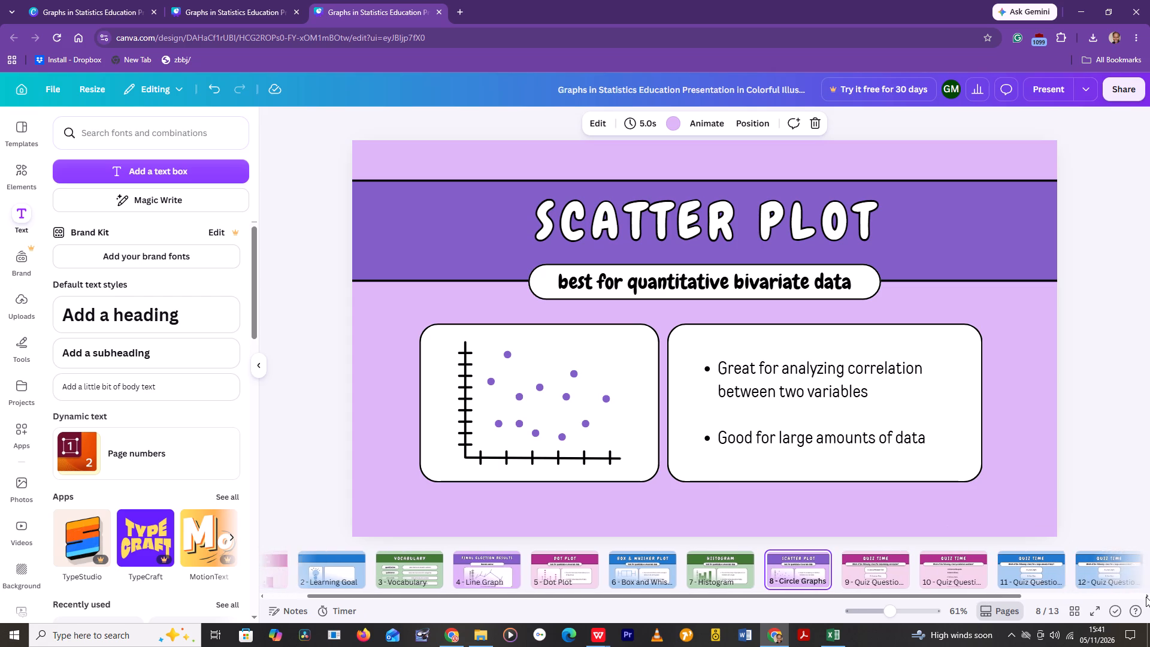
click(1146, 597)
triple_click(1146, 597)
triple_click(1146, 597)
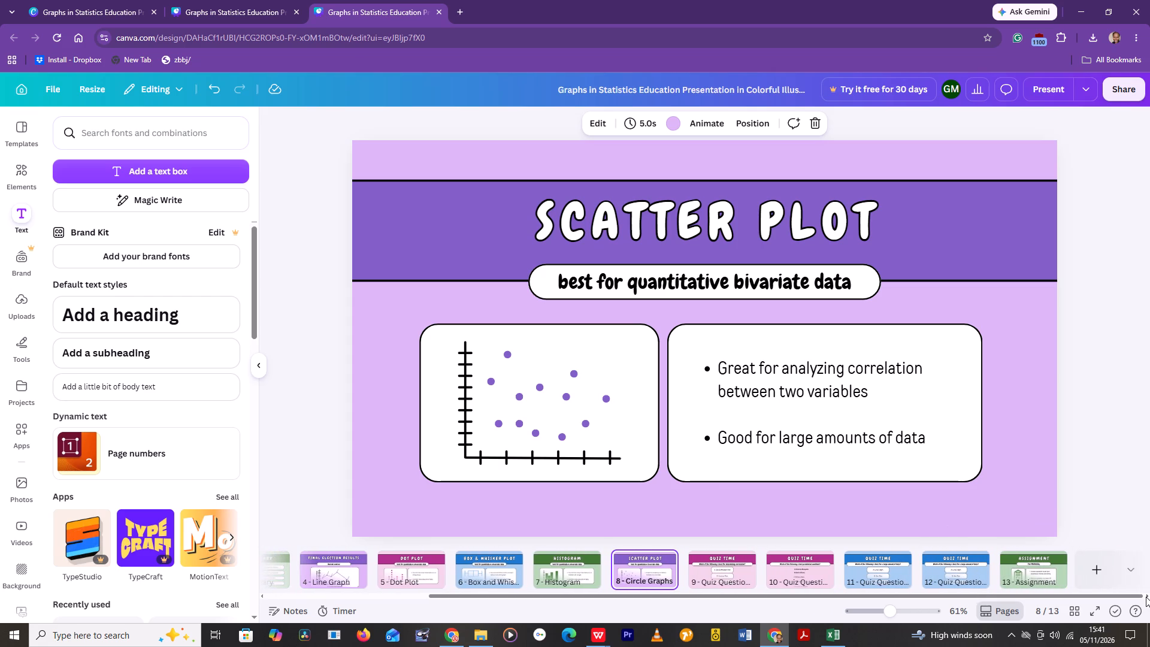
click(1094, 567)
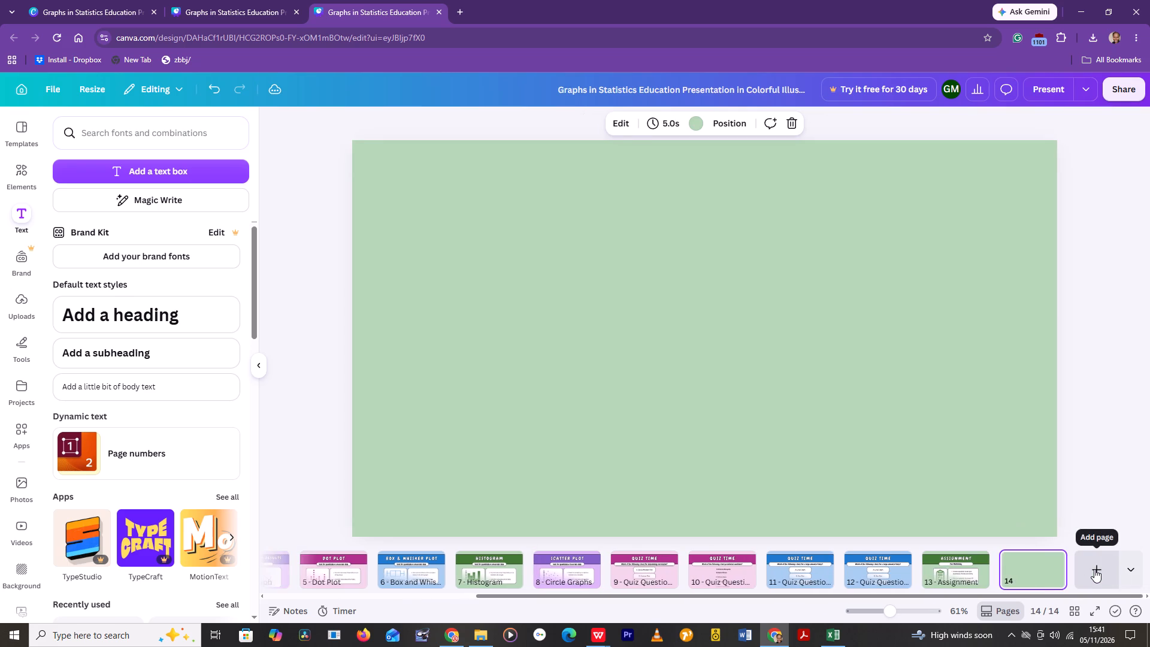
click(1037, 582)
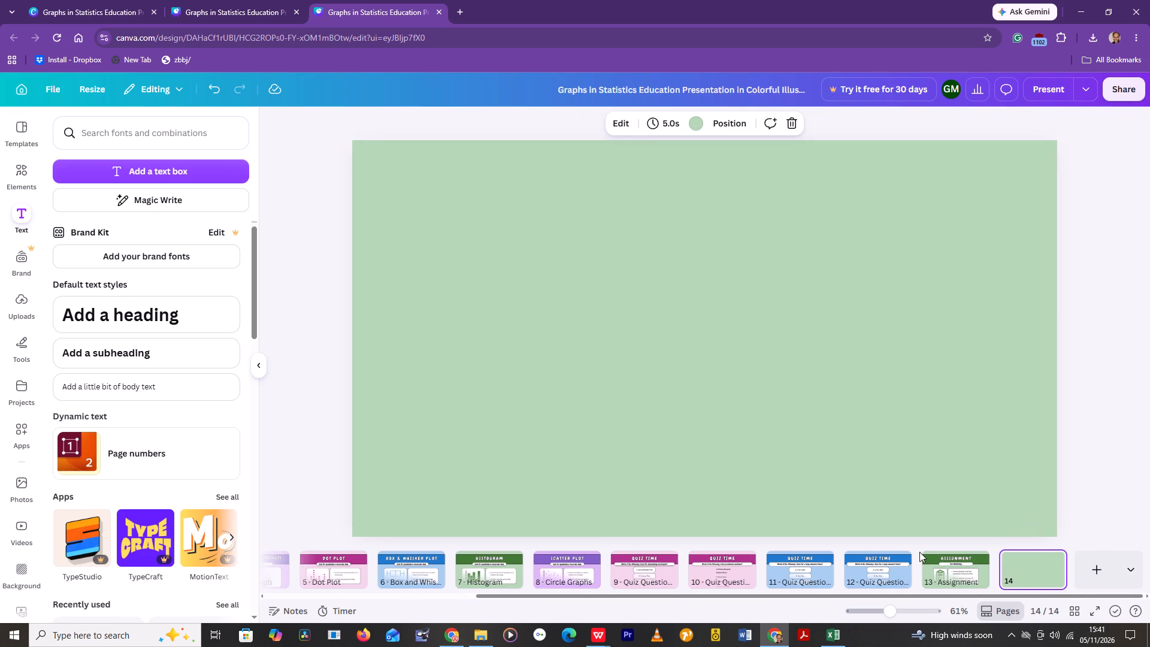
Review the existing pages from the Assignment page back to the opening pages and forward again to the page 10 quiz.
click(934, 558)
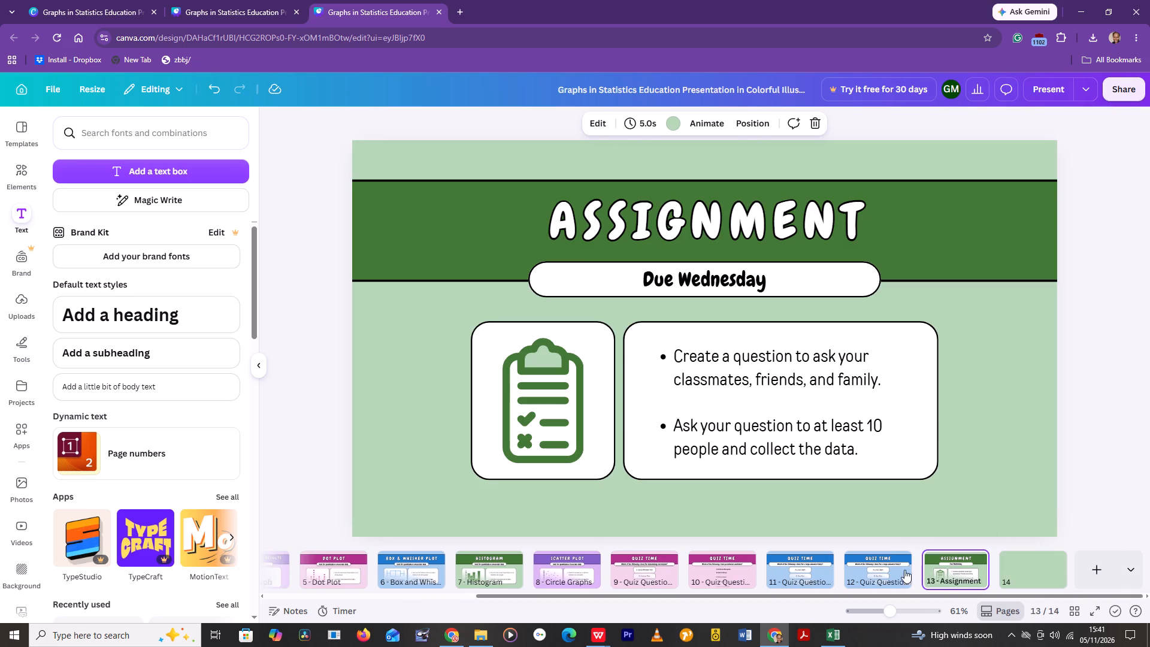
click(895, 570)
click(811, 567)
click(740, 563)
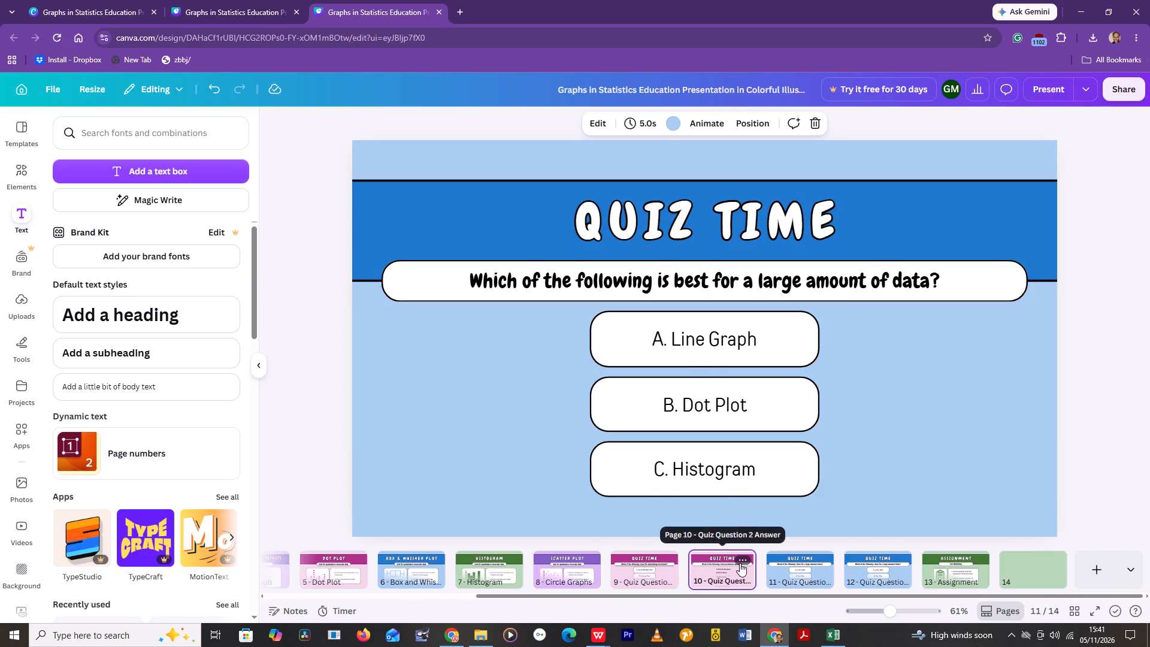
click(651, 557)
click(592, 552)
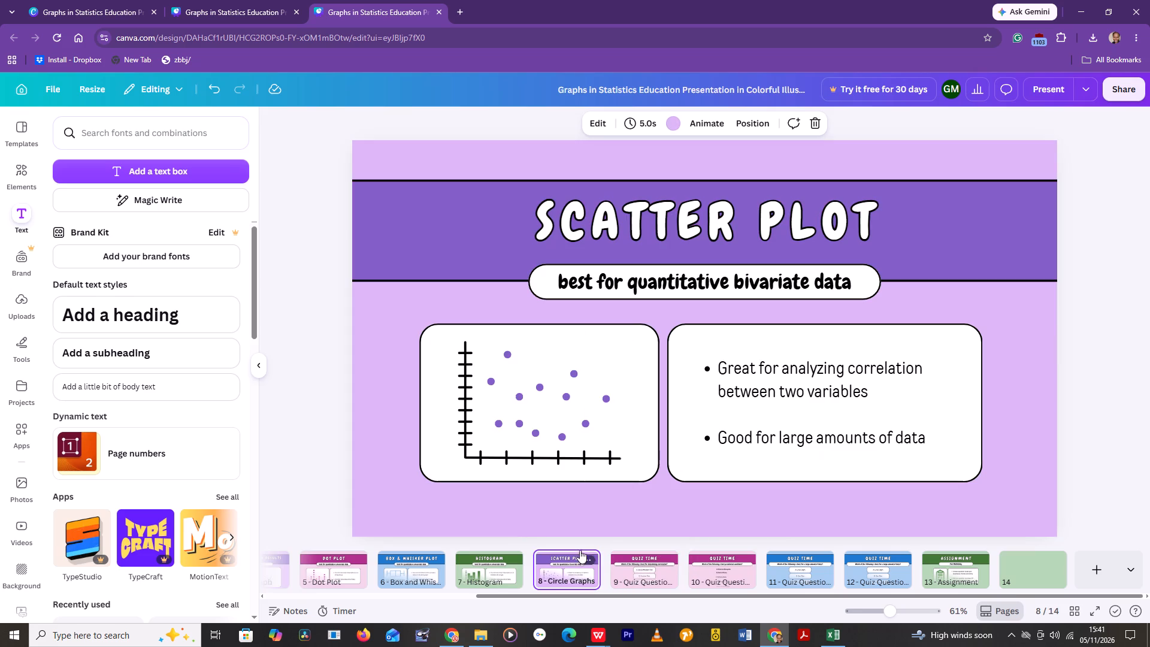
click(516, 563)
click(420, 554)
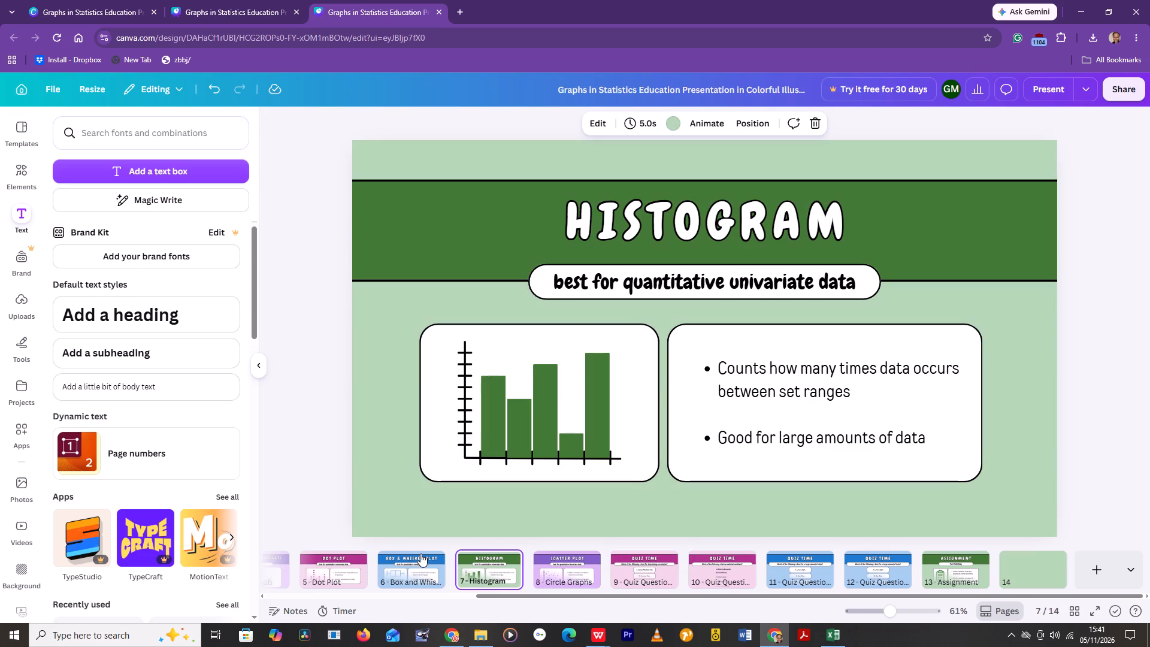
click(329, 575)
click(282, 569)
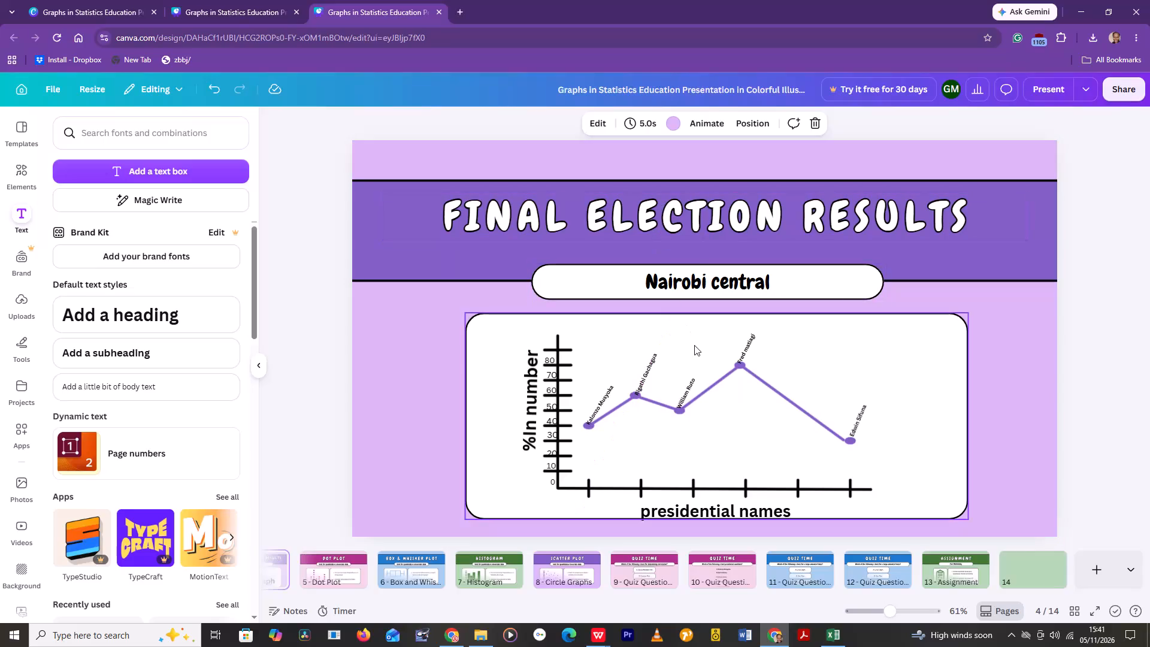
scroll(694, 345, up, 6)
scroll(694, 345, down, 1)
scroll(694, 345, up, 5)
scroll(692, 343, down, 2)
scroll(692, 343, up, 1)
scroll(692, 343, down, 3)
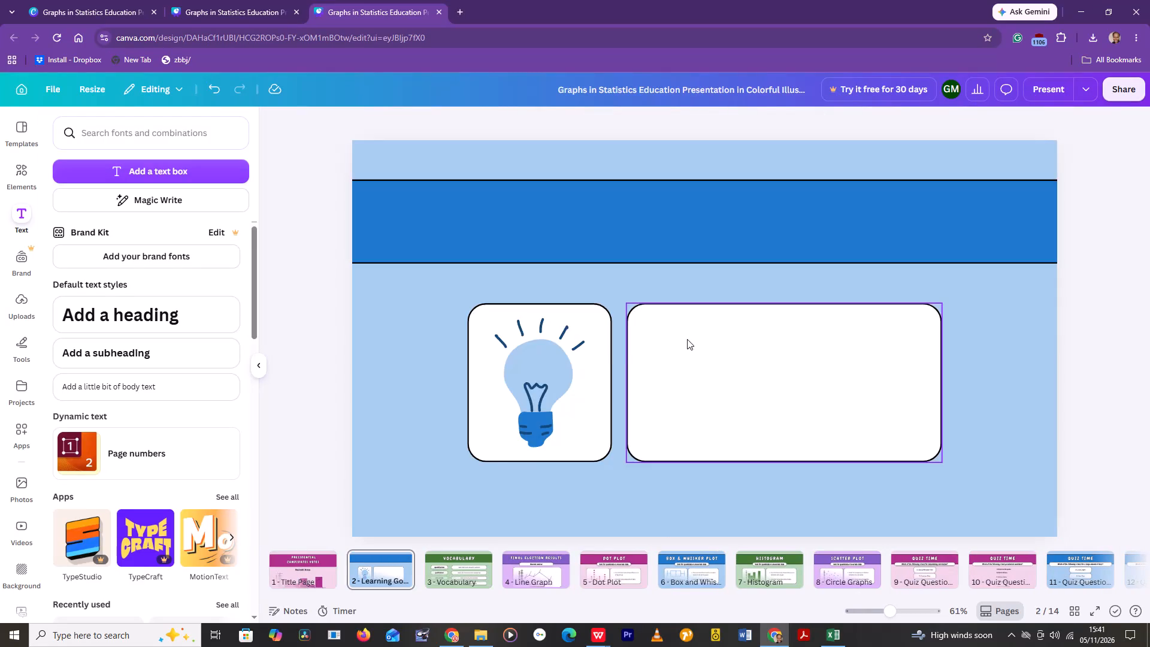
scroll(687, 339, down, 9)
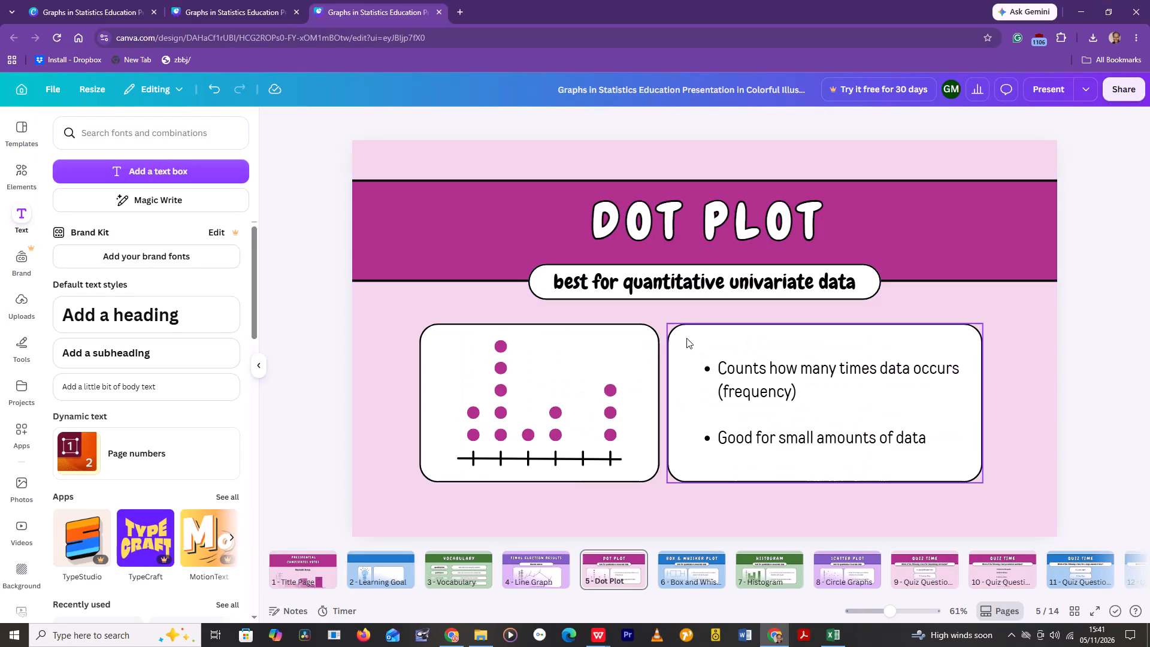
scroll(686, 338, down, 13)
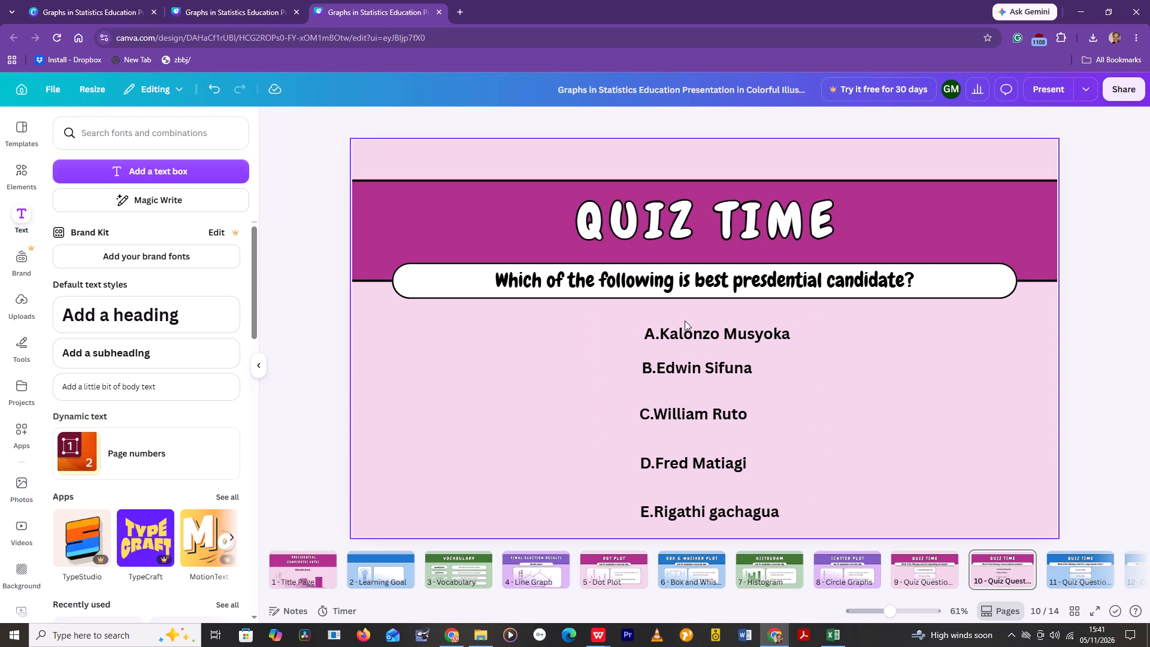
Delete the bulleted text and the white rounded box behind it from the page 7 histogram slide.
click(782, 583)
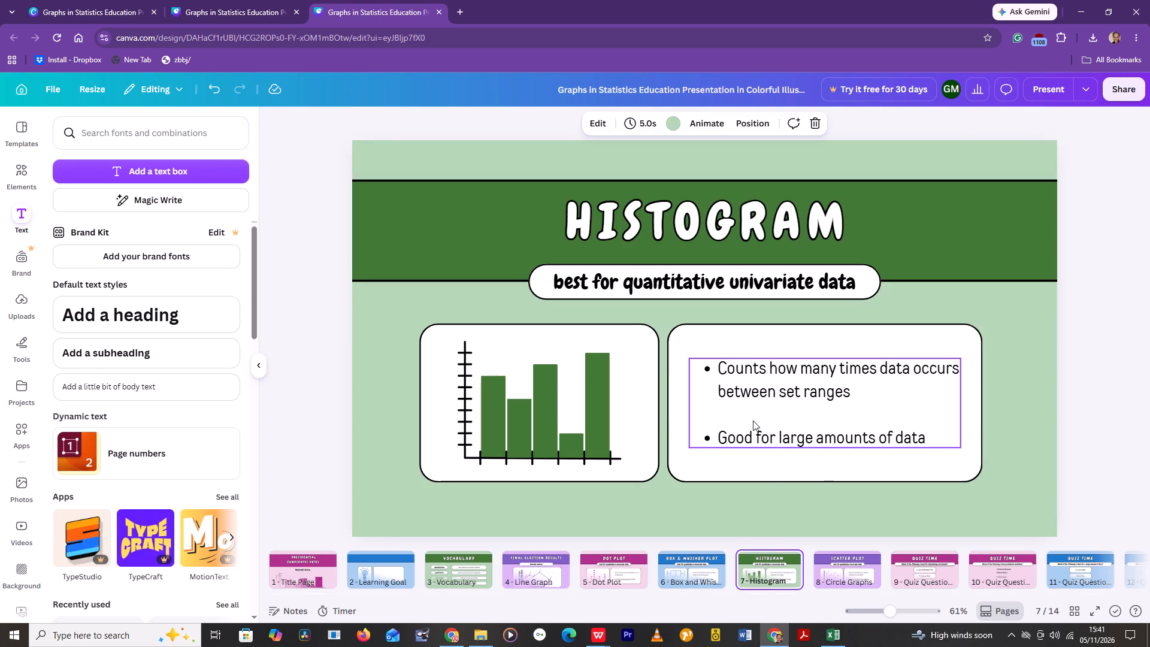
click(753, 421)
key(Delete)
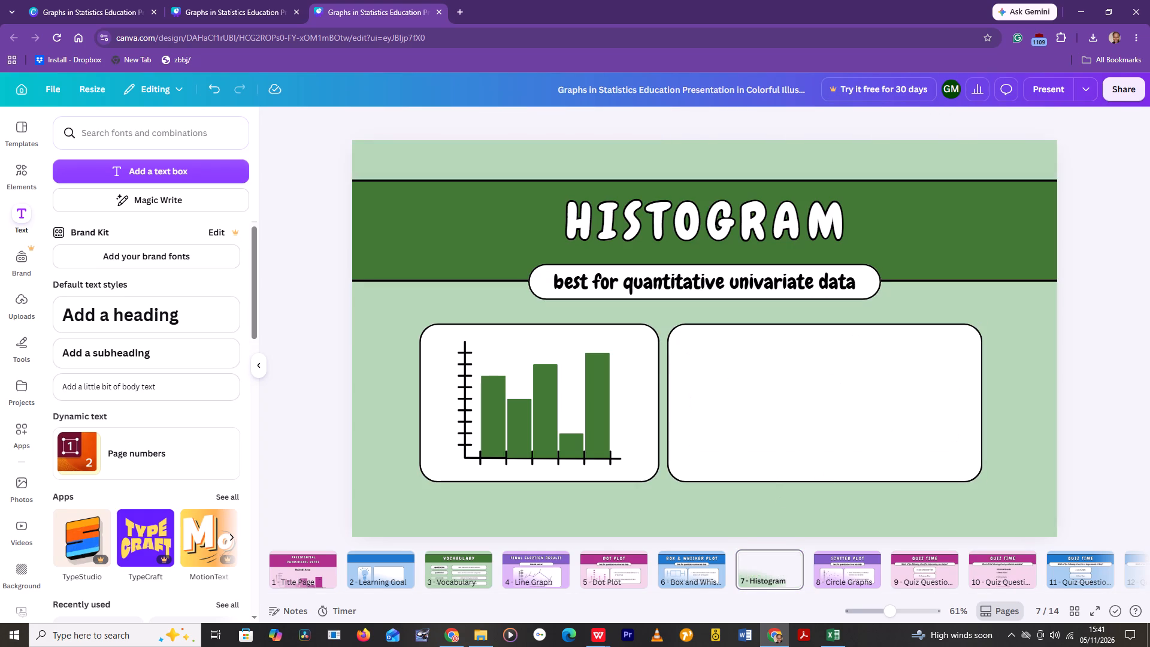
click(903, 386)
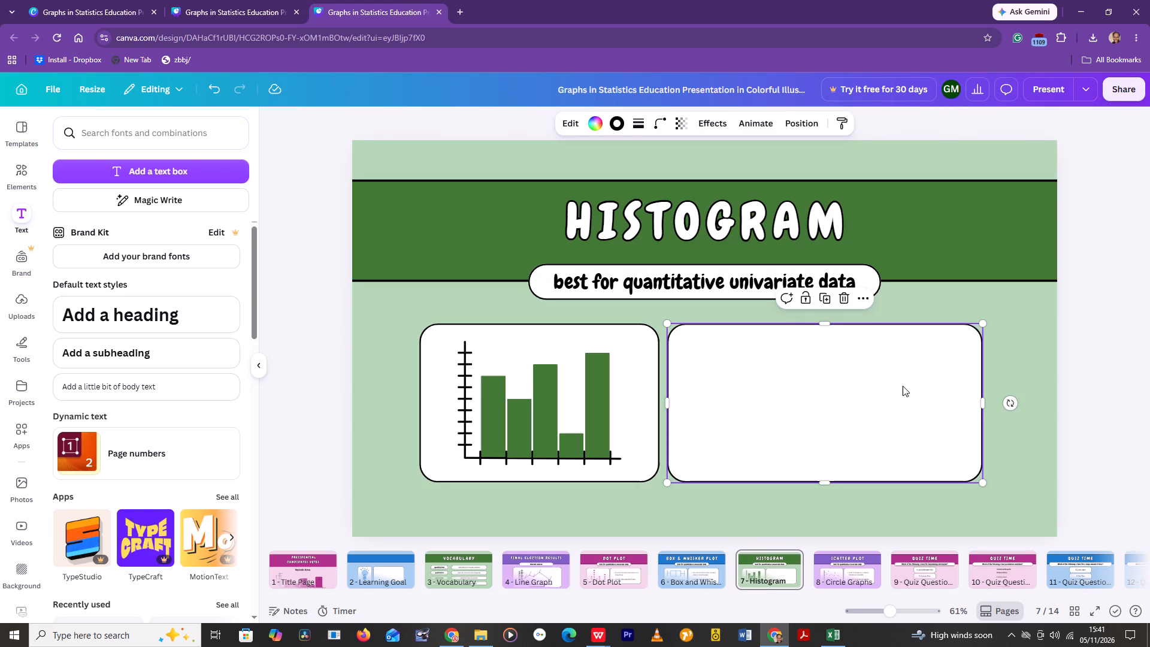
key(Delete)
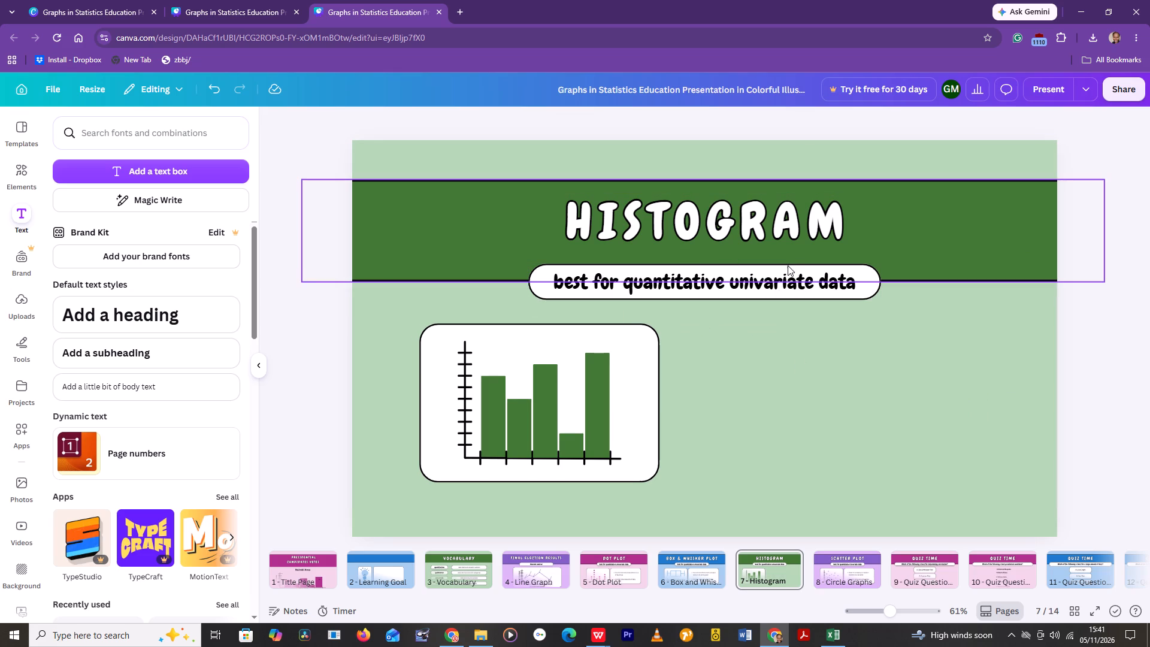
Delete the "HISTOGRAM" title from the green banner on page 7.
click(800, 234)
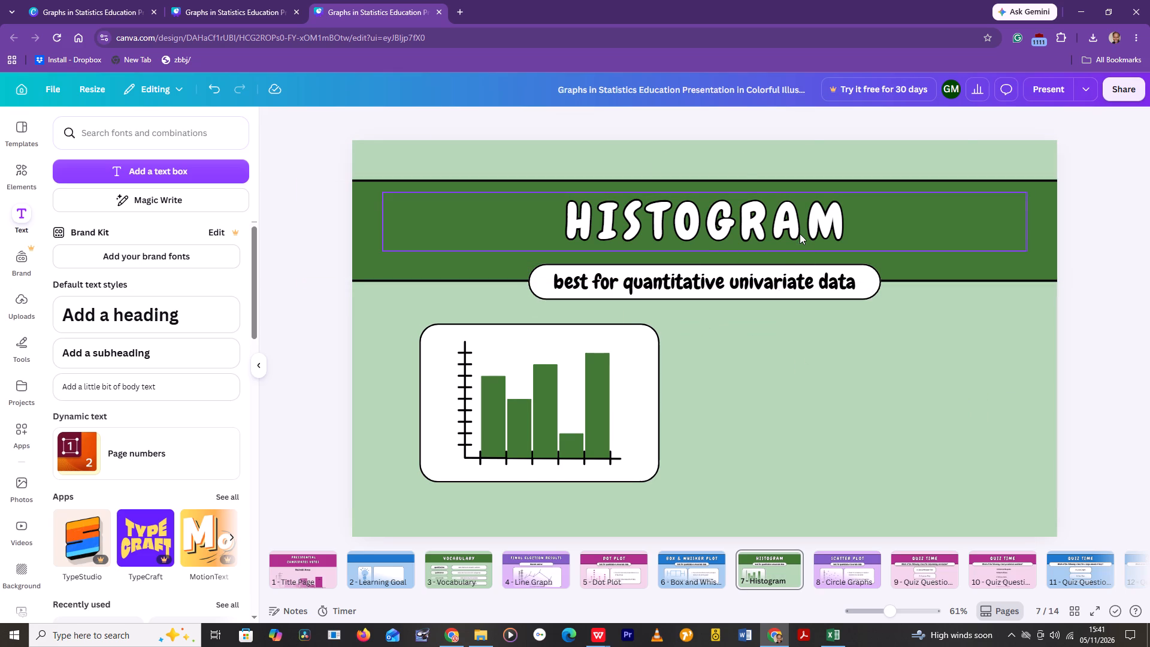
key(Delete)
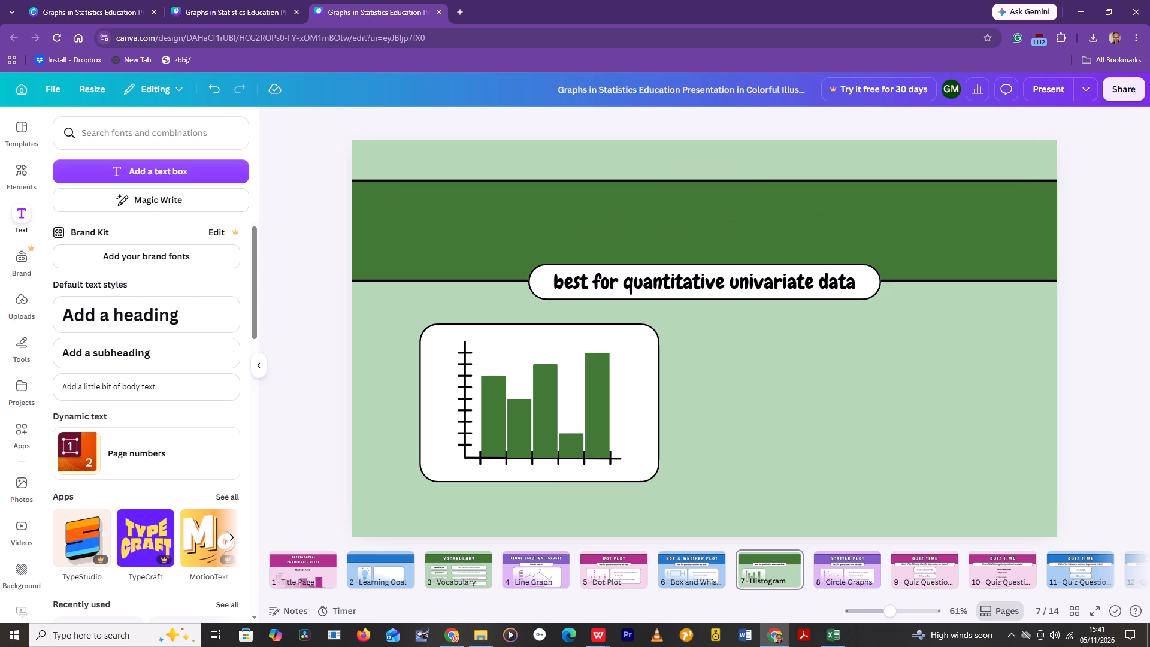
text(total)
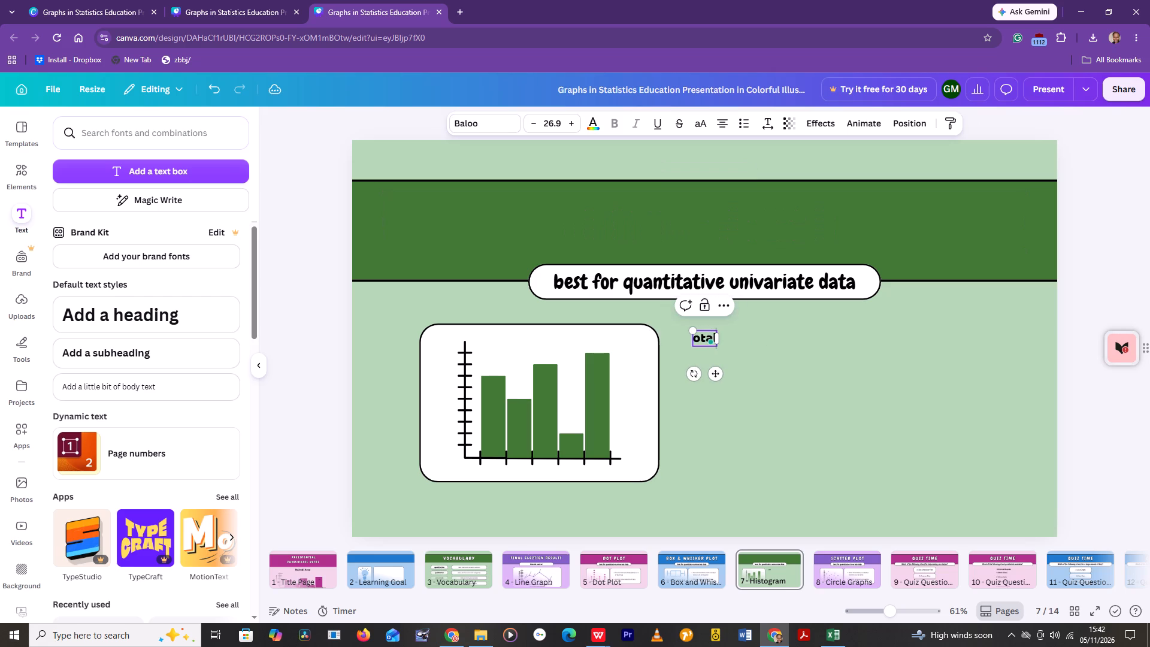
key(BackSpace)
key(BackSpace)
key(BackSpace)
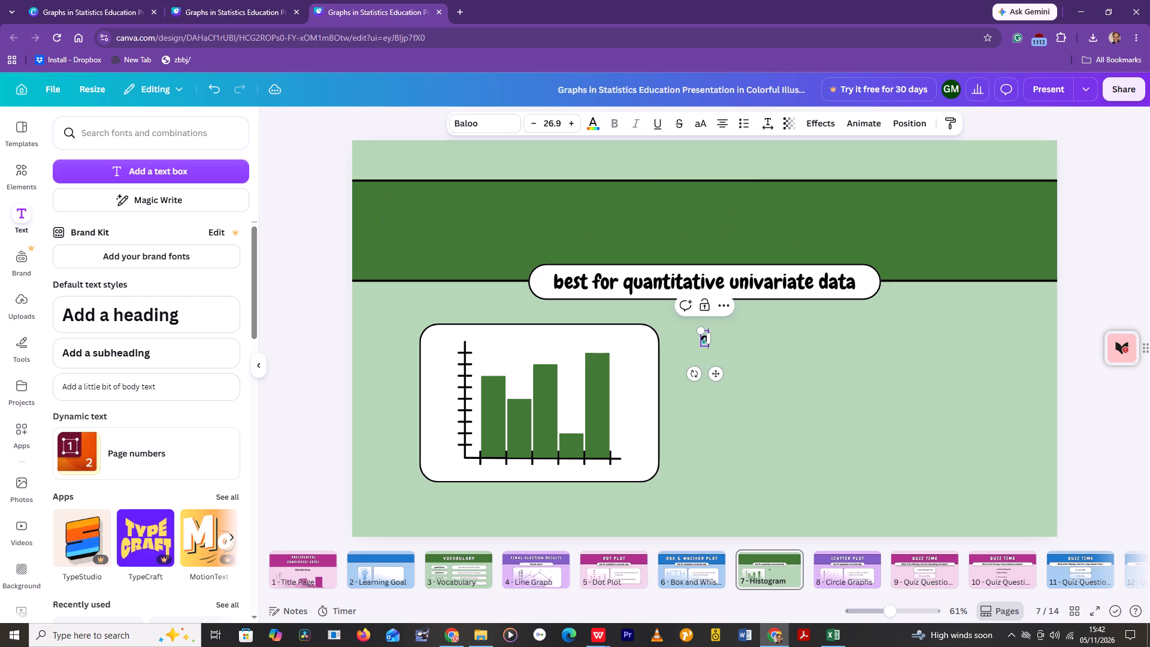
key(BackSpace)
Enter "total votes" as the title in the green banner on page 7.
click(606, 202)
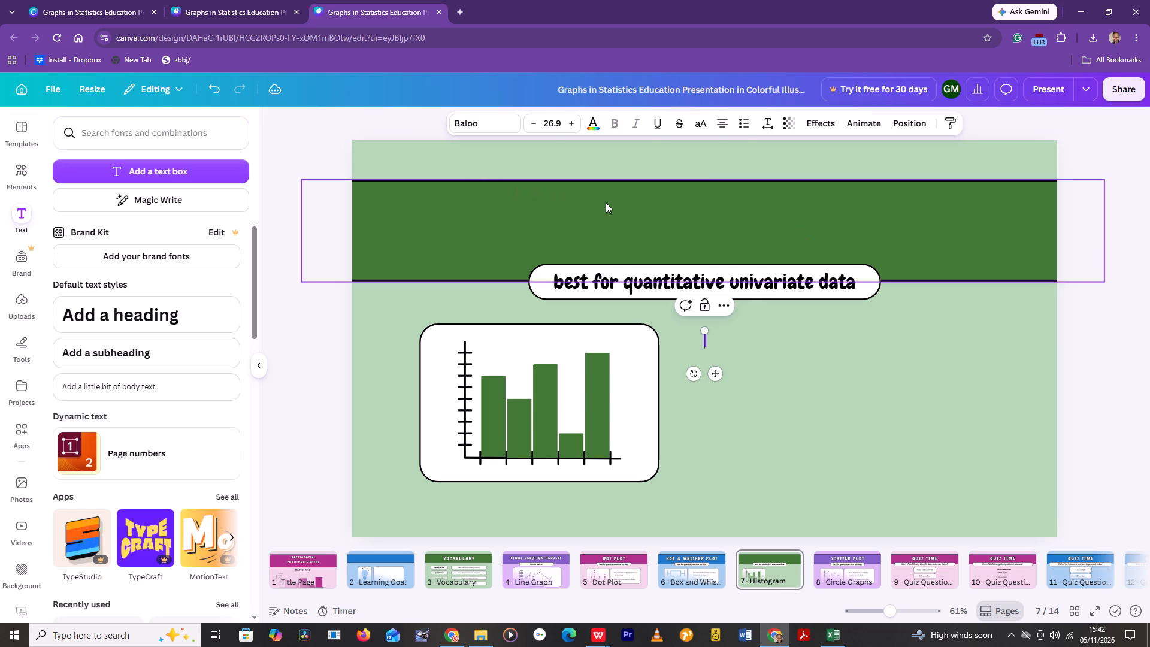
click(679, 220)
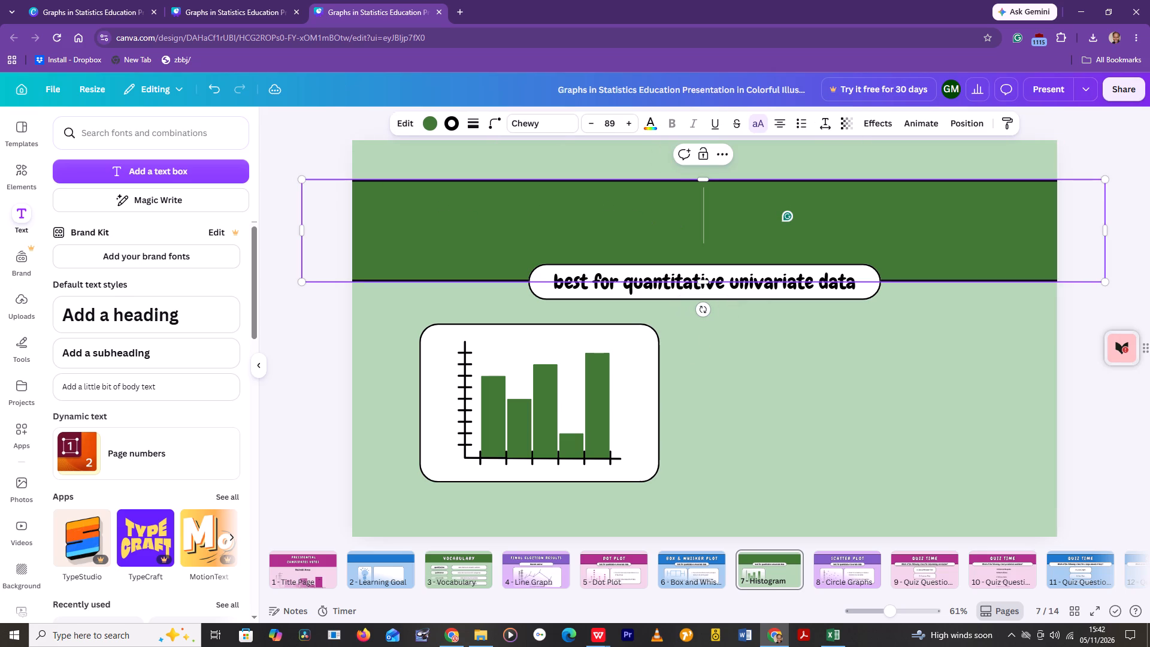
key(t)
text(oyal)
key(space)
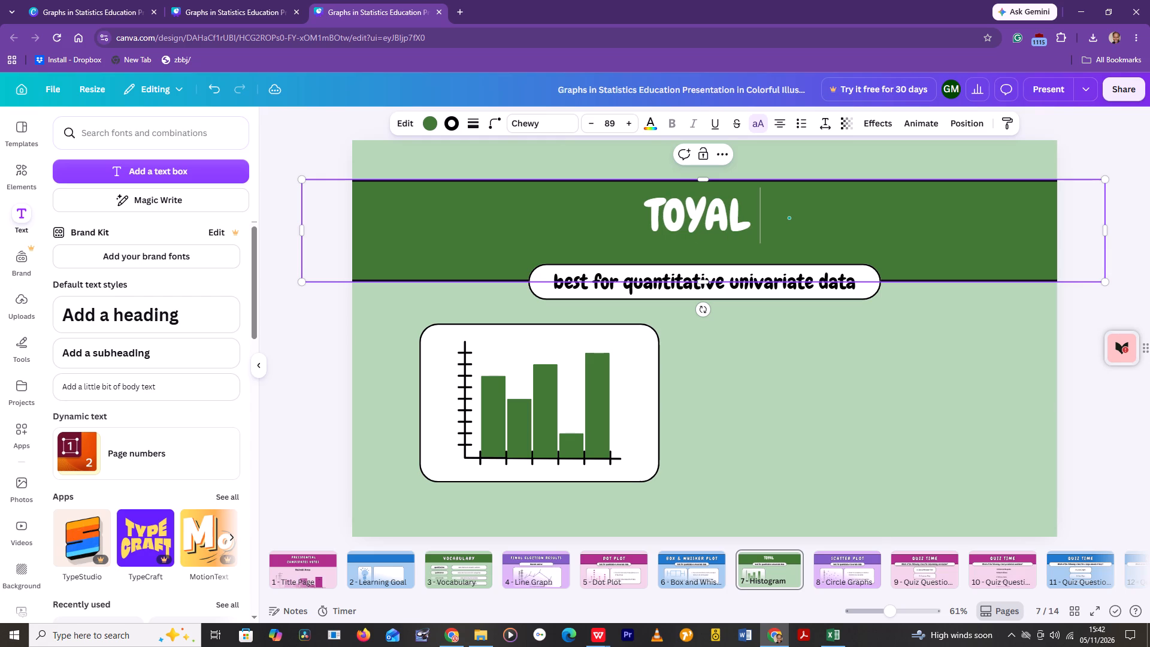
key(BackSpace)
key(BackSpace)
key(BackSpace)
key(BackSpace)
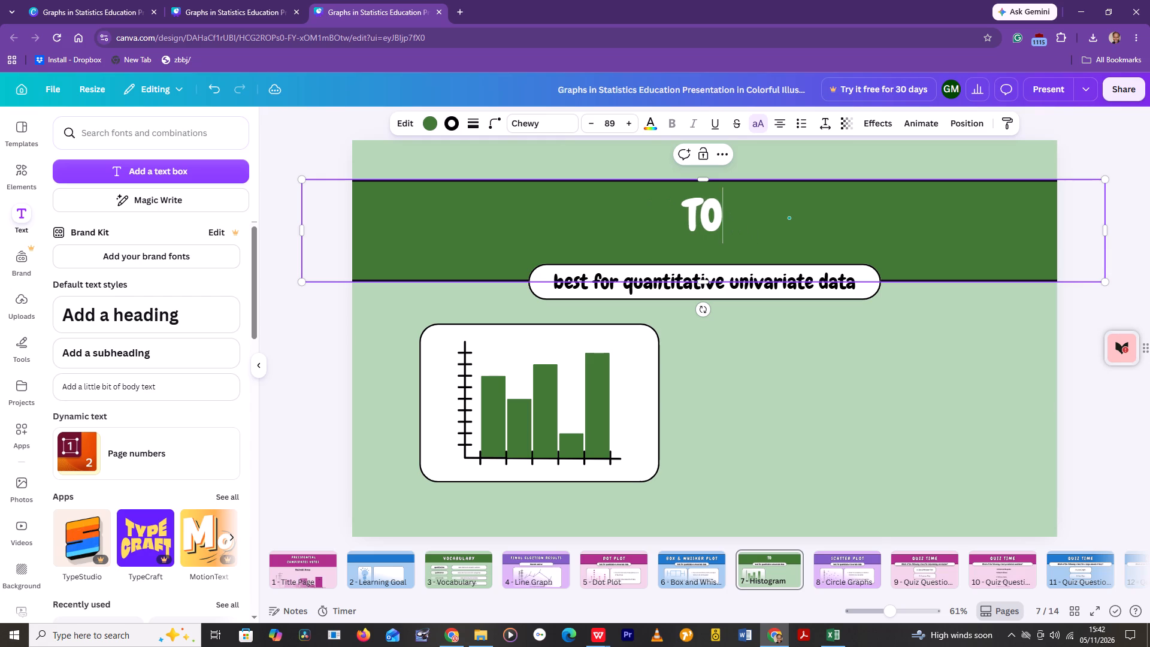
text(tal)
key(space)
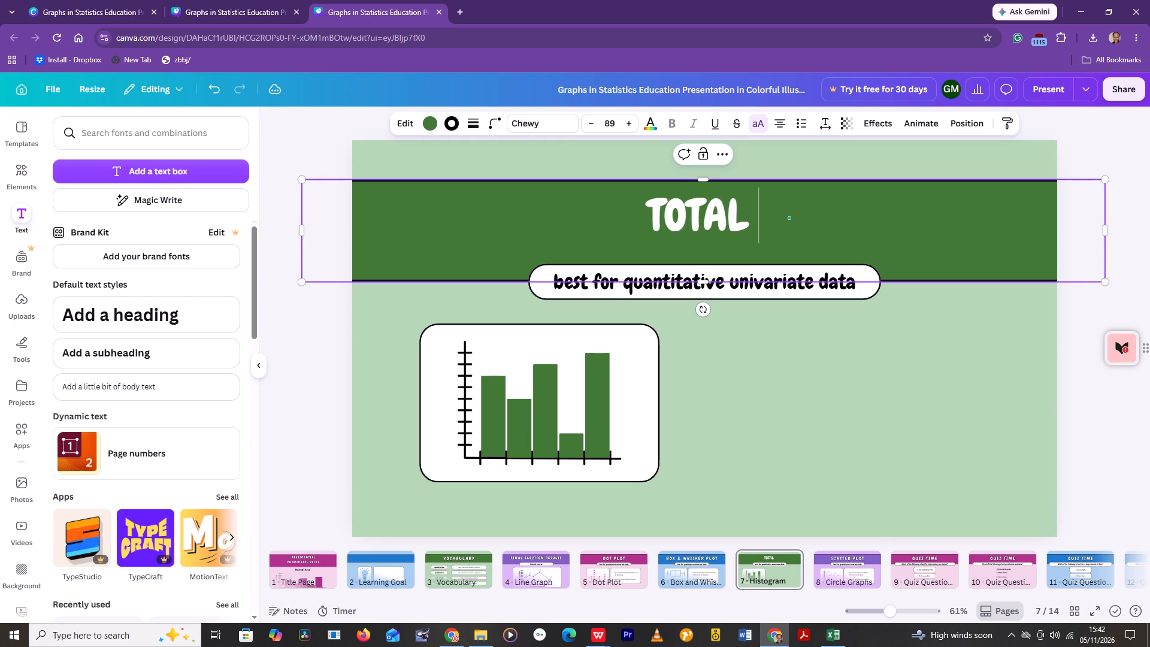
text(votes)
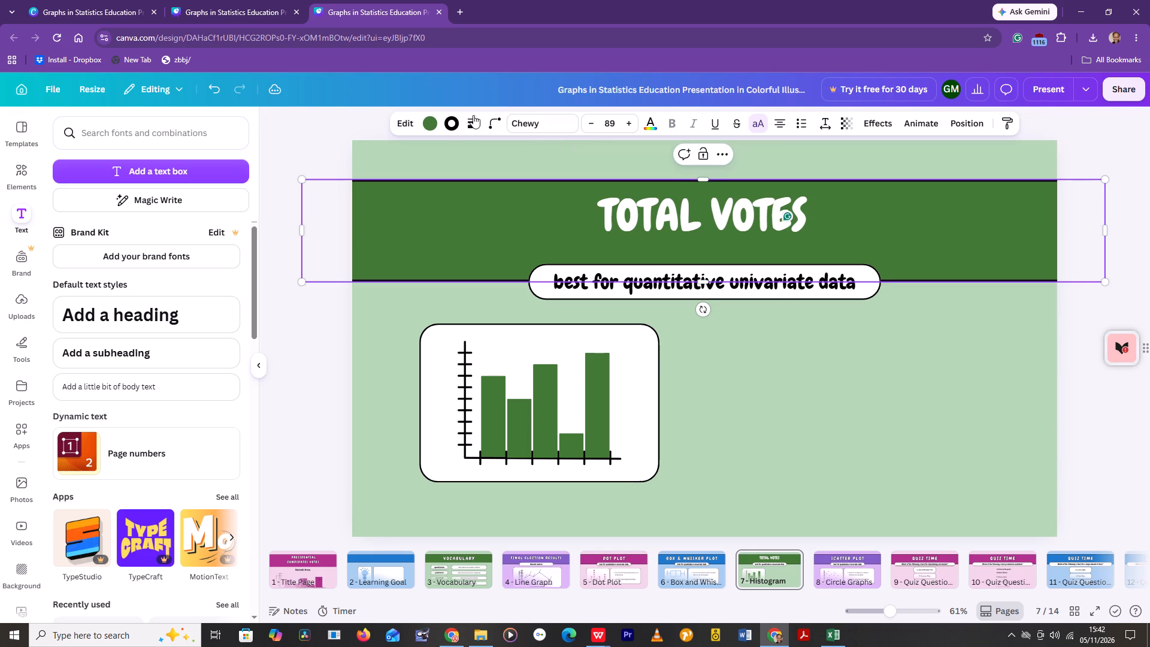
Increase the page 7 banner title's font size to 107.
triple_click(624, 123)
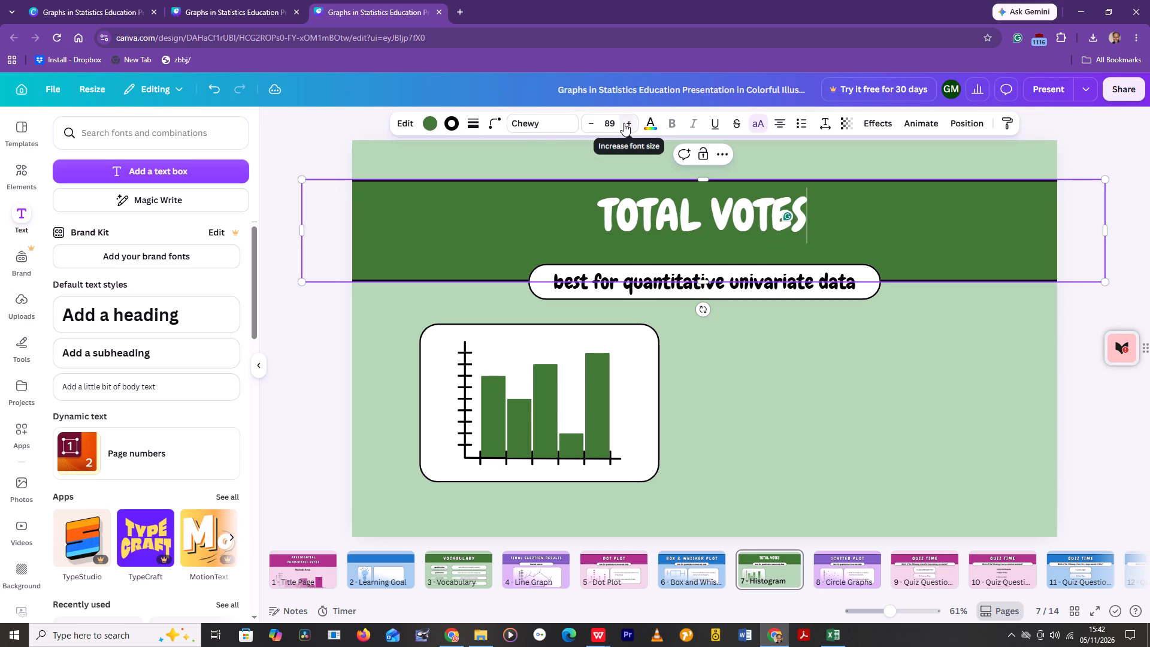
triple_click(624, 123)
triple_click(624, 123)
triple_click(624, 123)
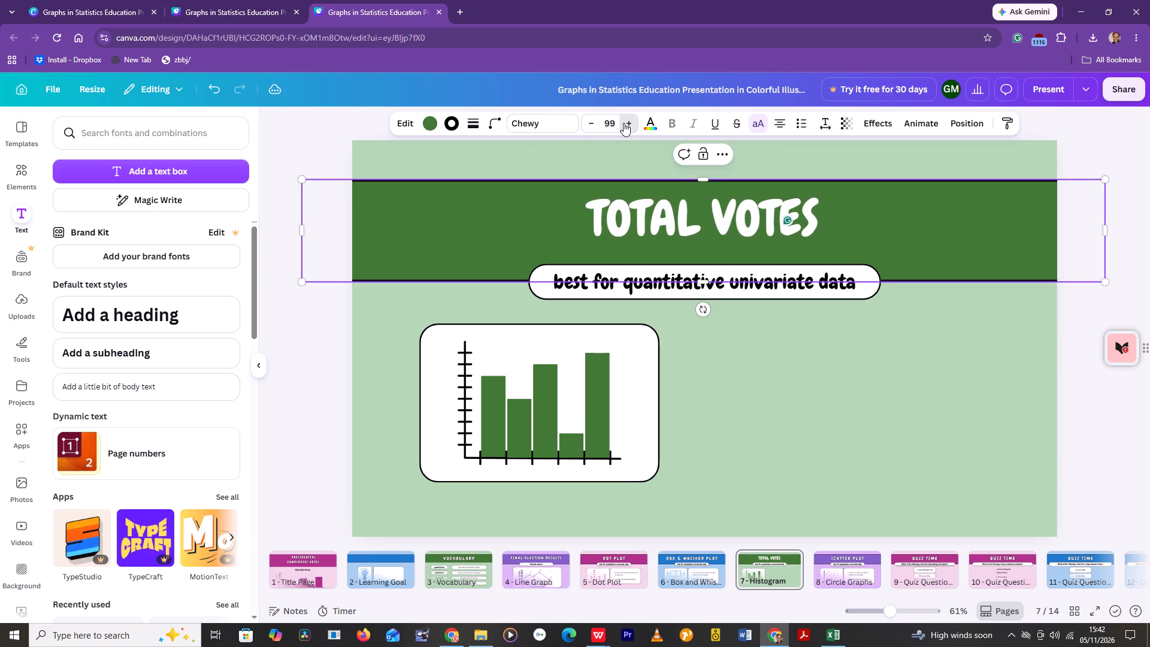
triple_click(624, 123)
triple_click(624, 123)
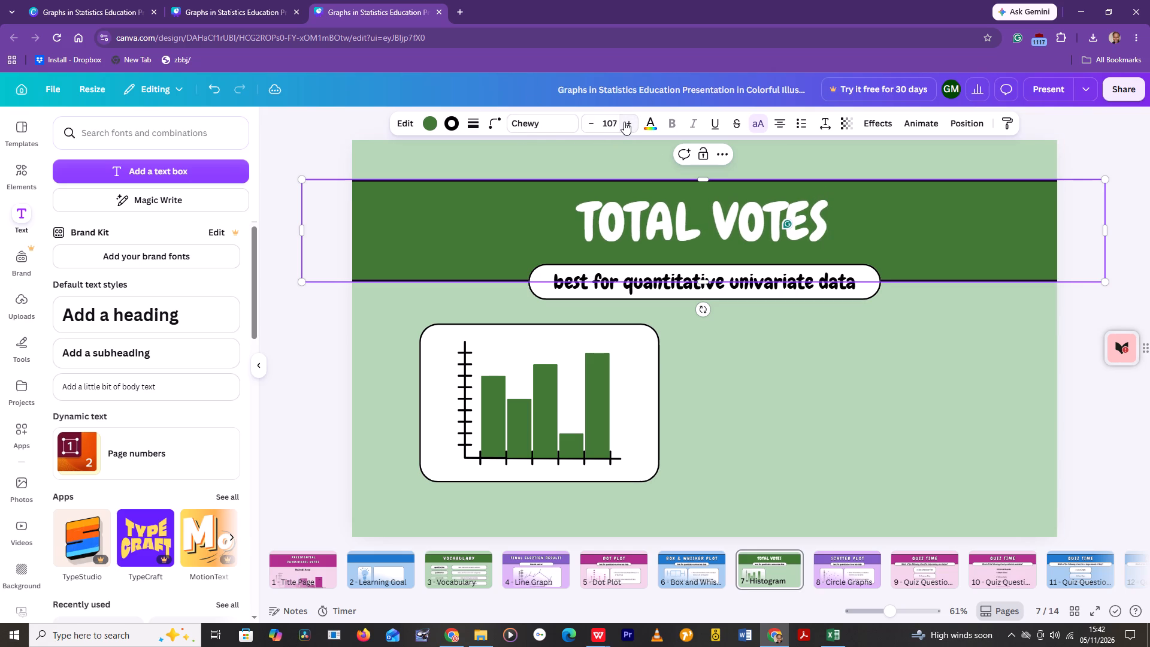
Extend the page 7 banner title with "per candidate" so it reads "TOTAL VOTES PER CANDIDATE".
key(space)
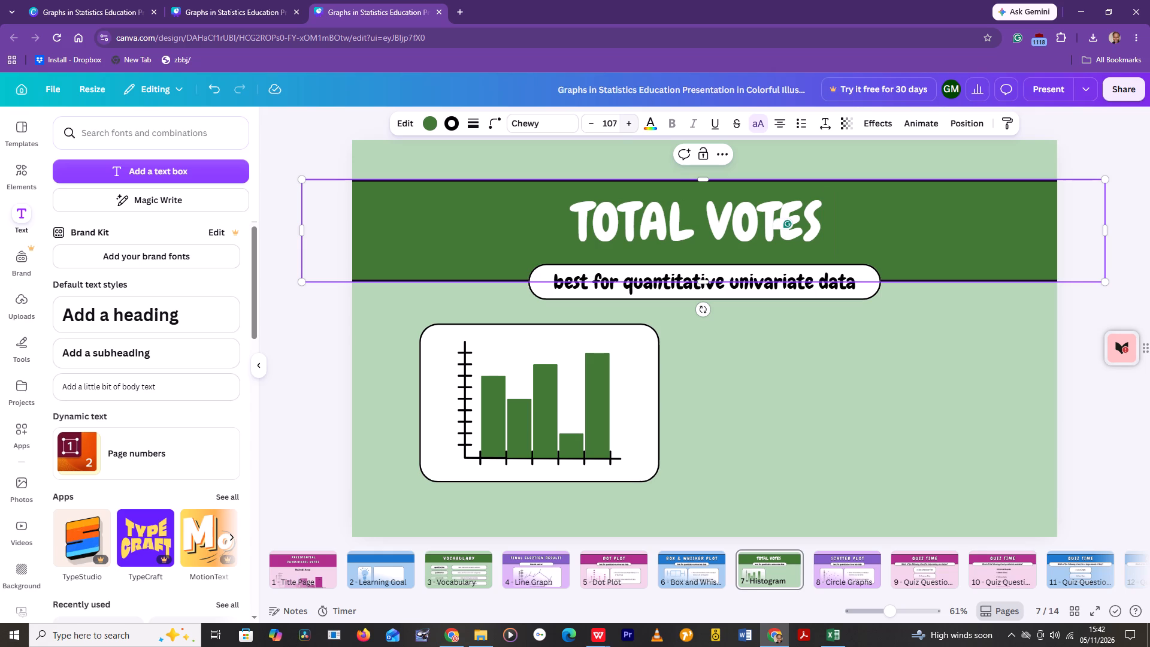
text(per ca)
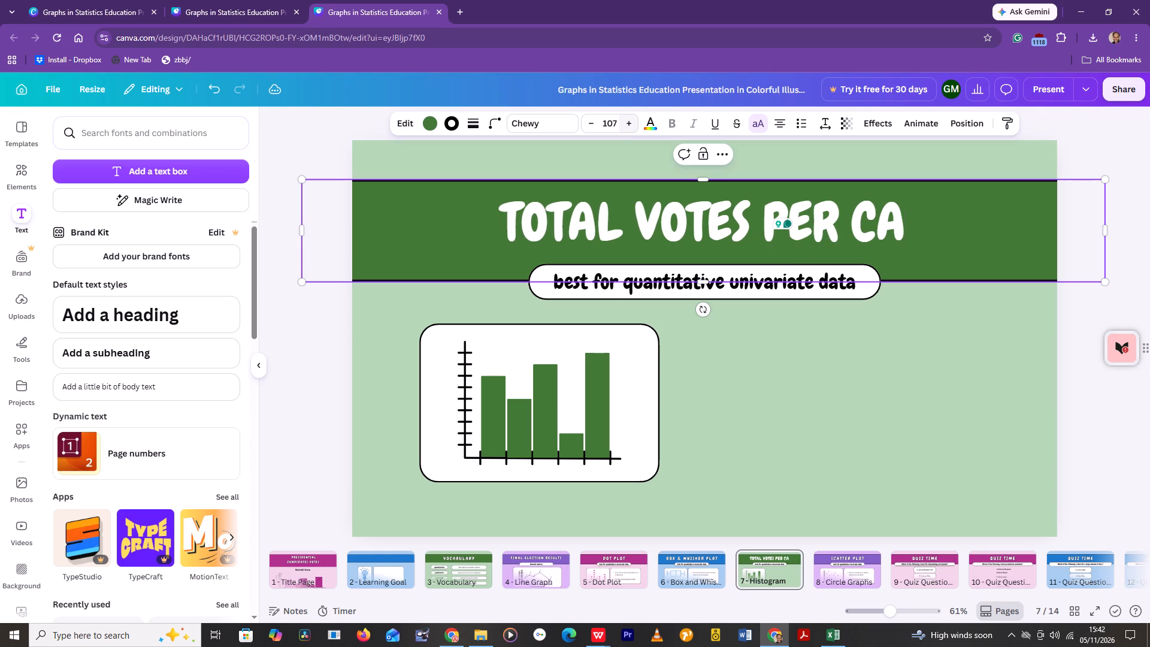
text(ndi)
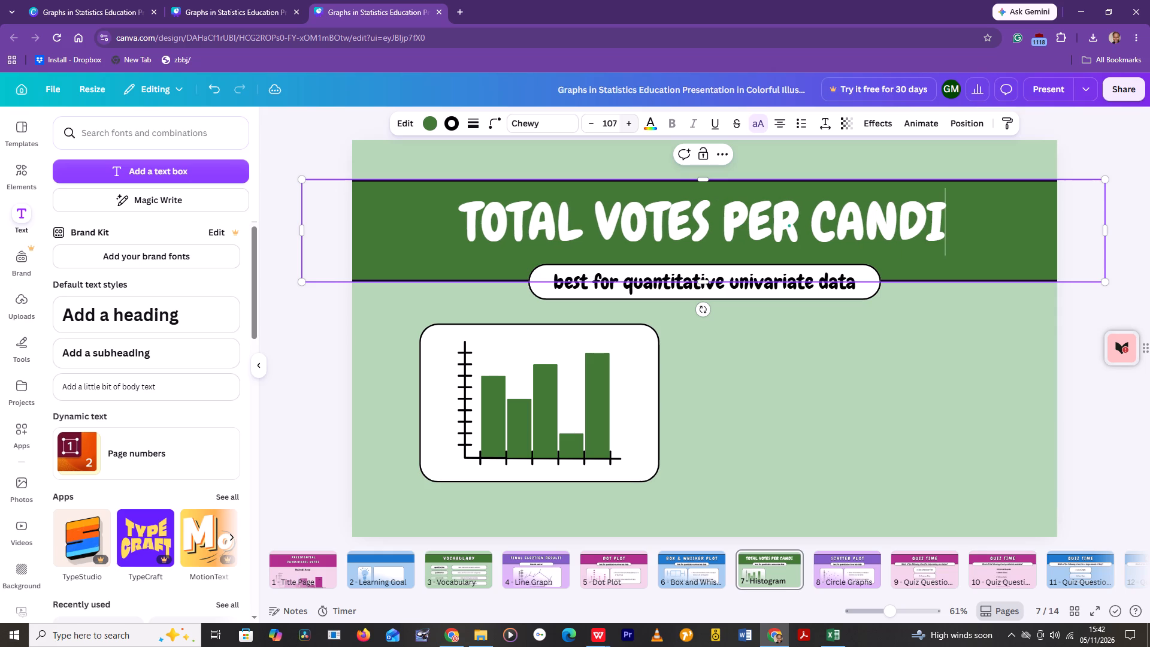
text(da)
text(te)
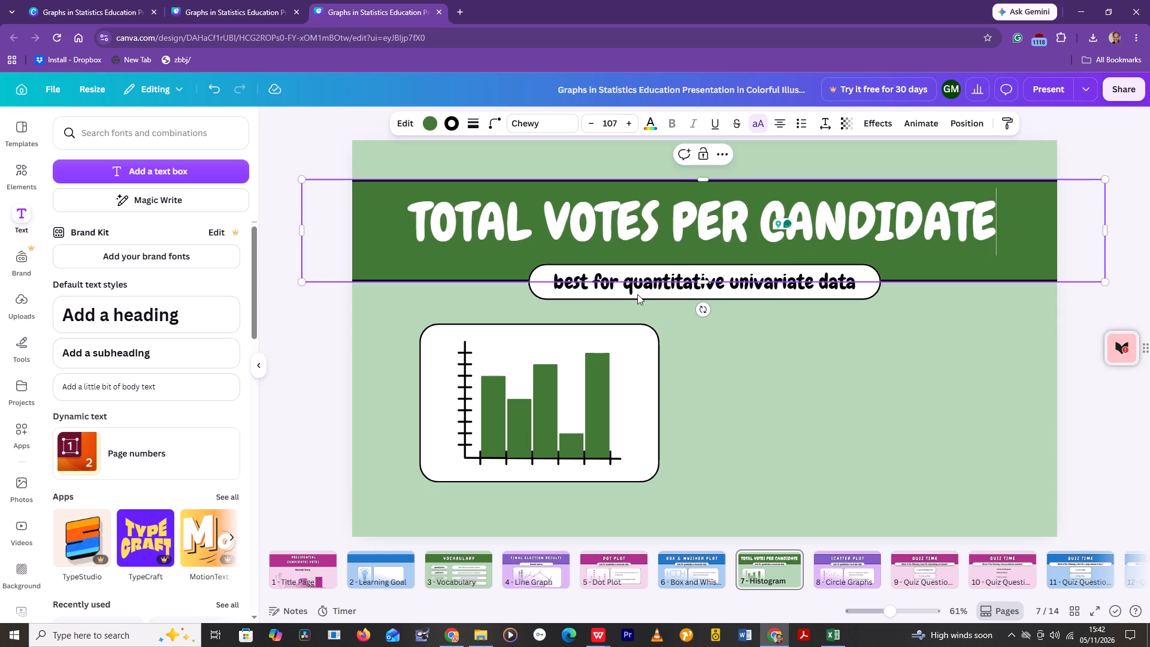
Replace the subtitle text in the white pill below the page 7 banner with "Nairobi area".
click(806, 286)
click(865, 292)
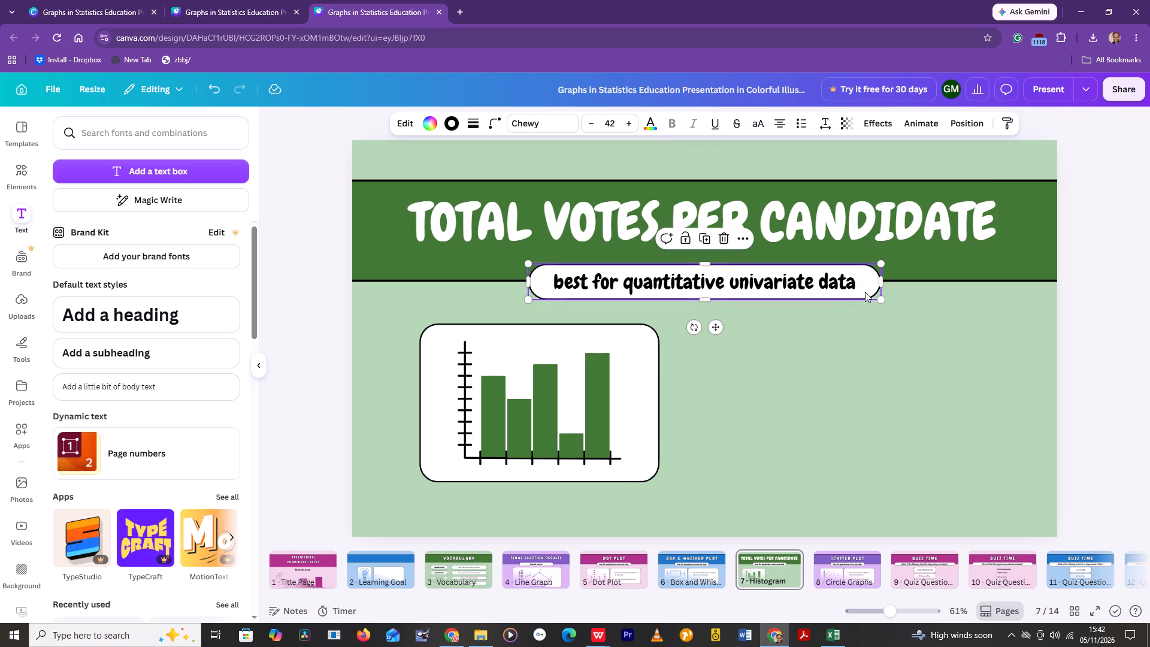
click(859, 288)
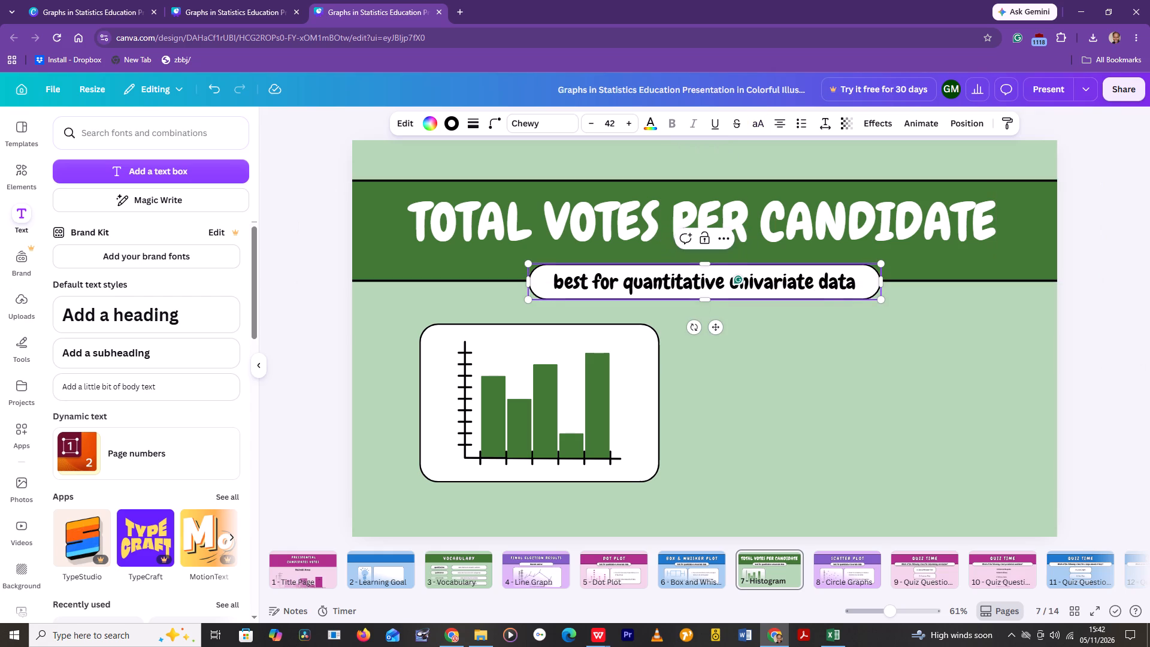
key(BackSpace)
key(BackSpace)
key(BackSpace)
key(BackSpace)
key(BackSpace)
key(BackSpace)
key(BackSpace)
key(BackSpace)
key(BackSpace)
key(BackSpace)
key(BackSpace)
key(BackSpace)
key(BackSpace)
key(BackSpace)
key(BackSpace)
key(BackSpace)
key(BackSpace)
key(BackSpace)
key(BackSpace)
key(BackSpace)
key(BackSpace)
key(BackSpace)
key(BackSpace)
key(BackSpace)
key(BackSpace)
key(BackSpace)
key(BackSpace)
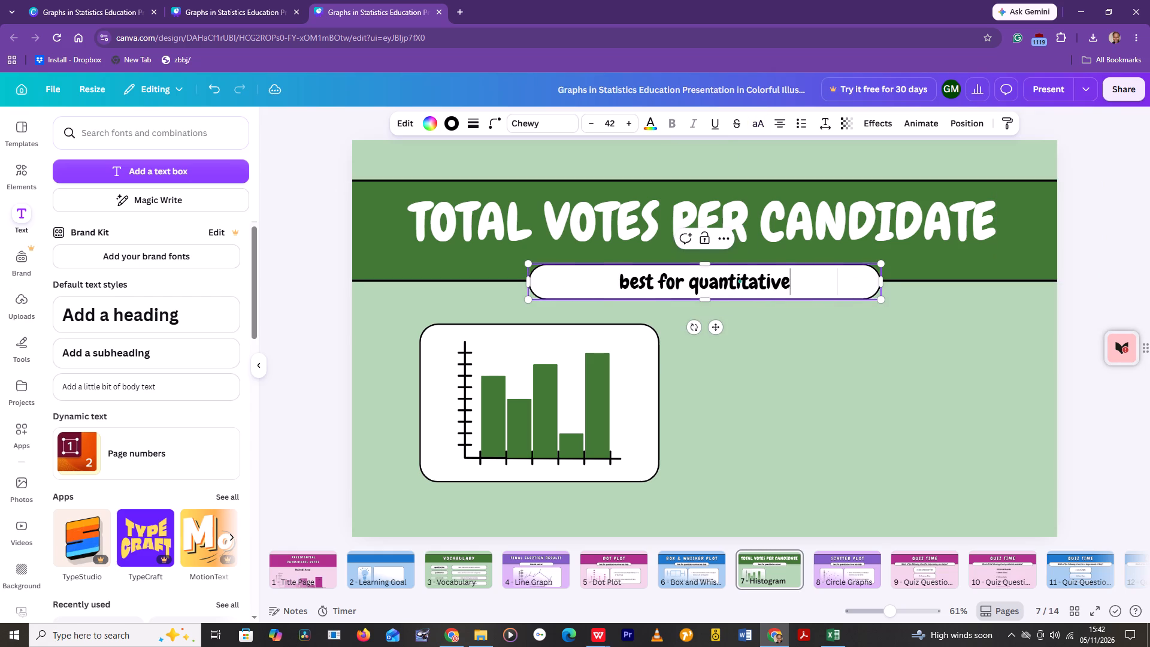
key(BackSpace)
key(BackSpace)
key(BackSpace)
key(BackSpace)
key(BackSpace)
key(BackSpace)
key(BackSpace)
key(BackSpace)
key(BackSpace)
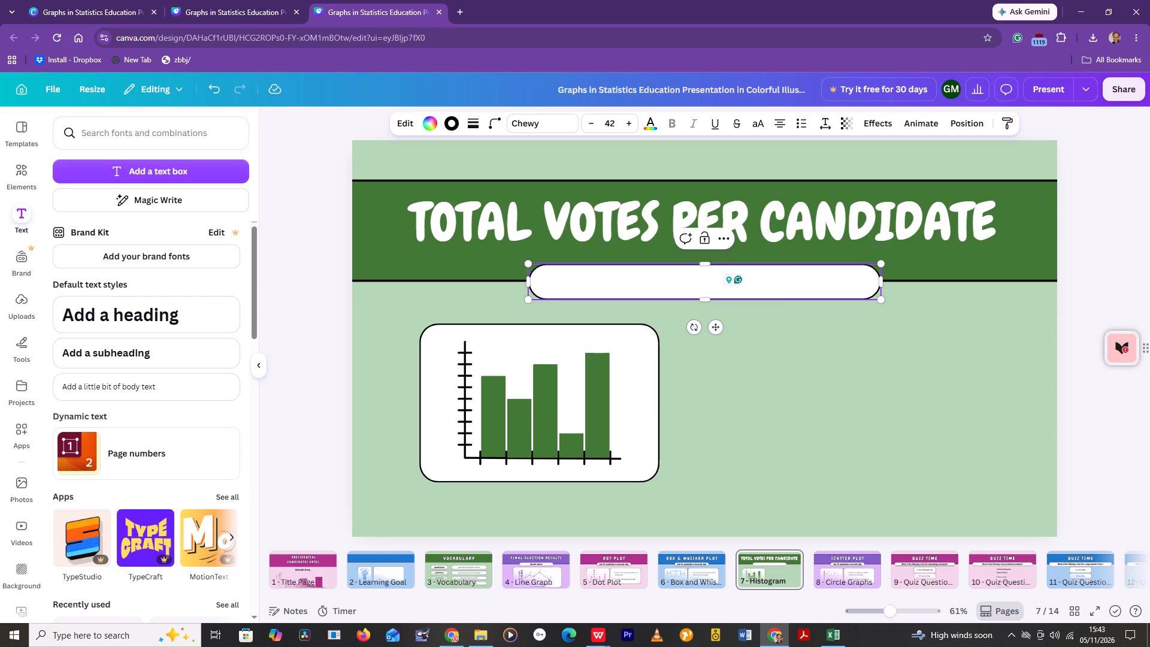
key(n)
key(BackSpace)
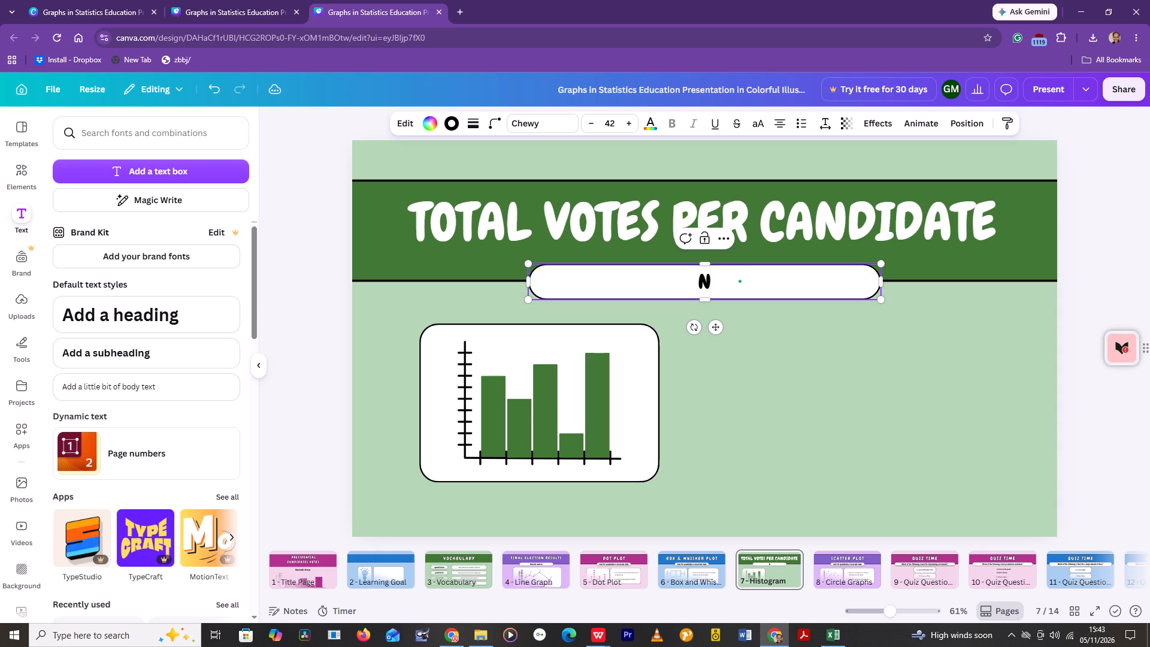
text(ai)
text(ro)
text(bi)
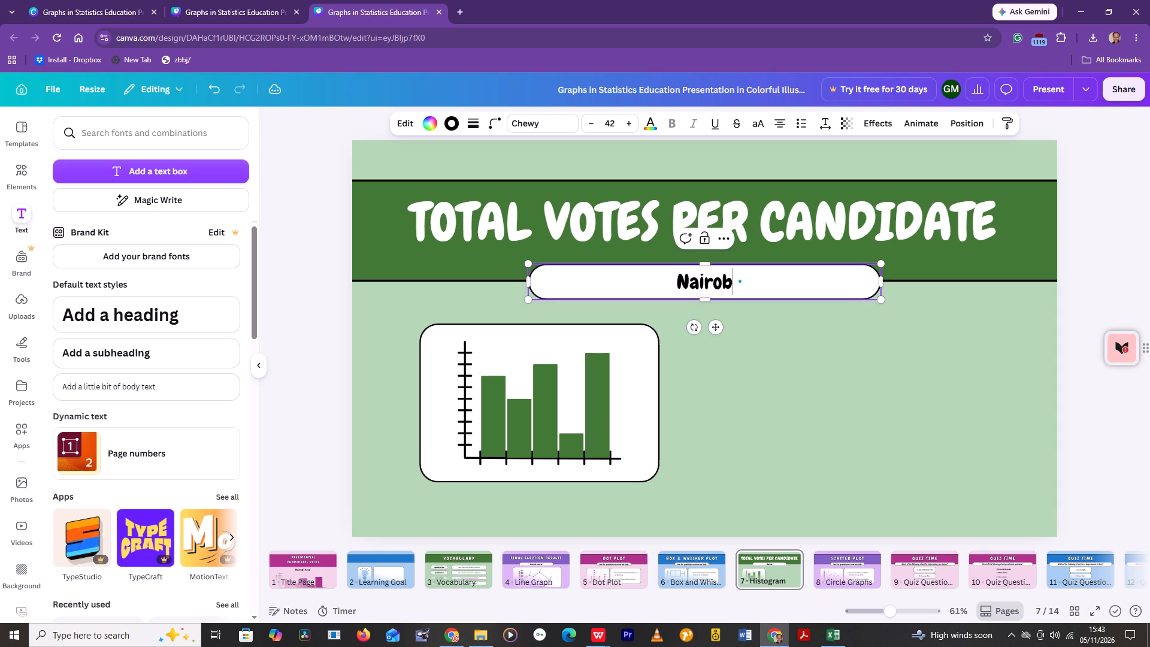
key(space)
text(area)
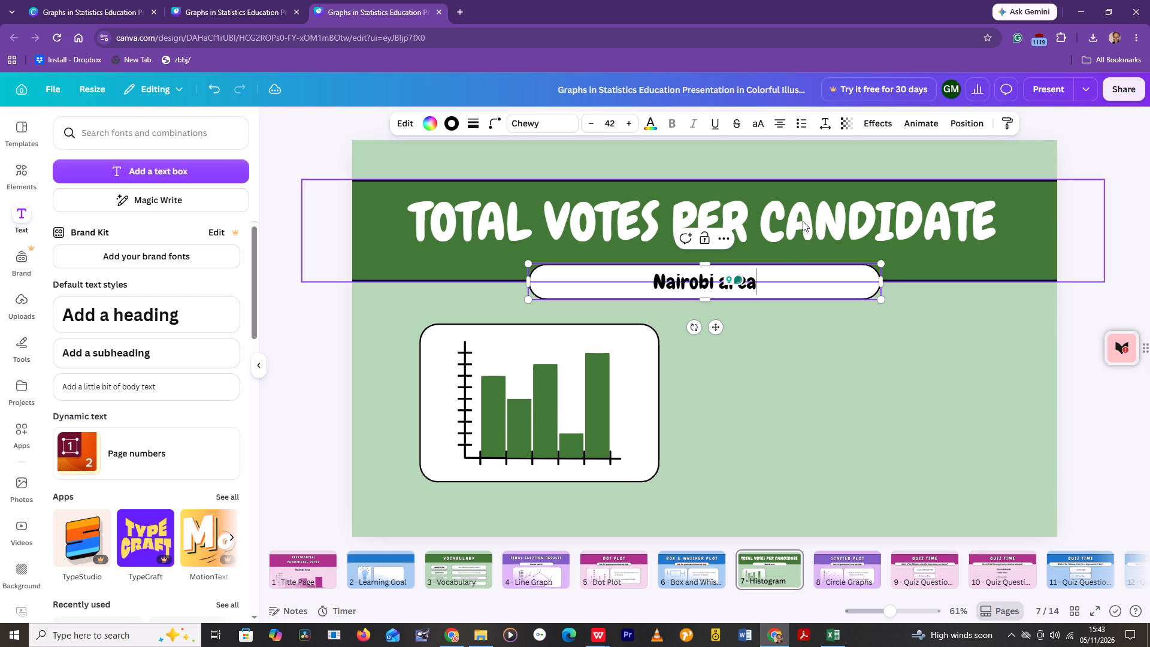
click(780, 422)
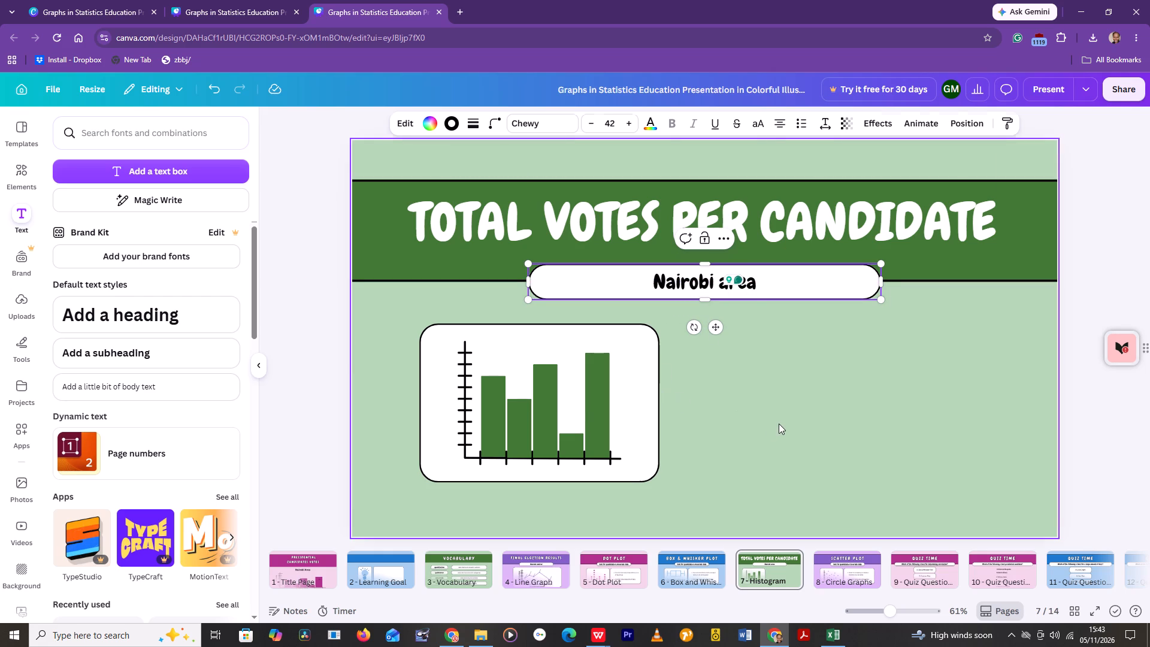
Widen the white rounded box behind the bar chart to about 1,140 and shift it toward the slide's centre.
click(632, 401)
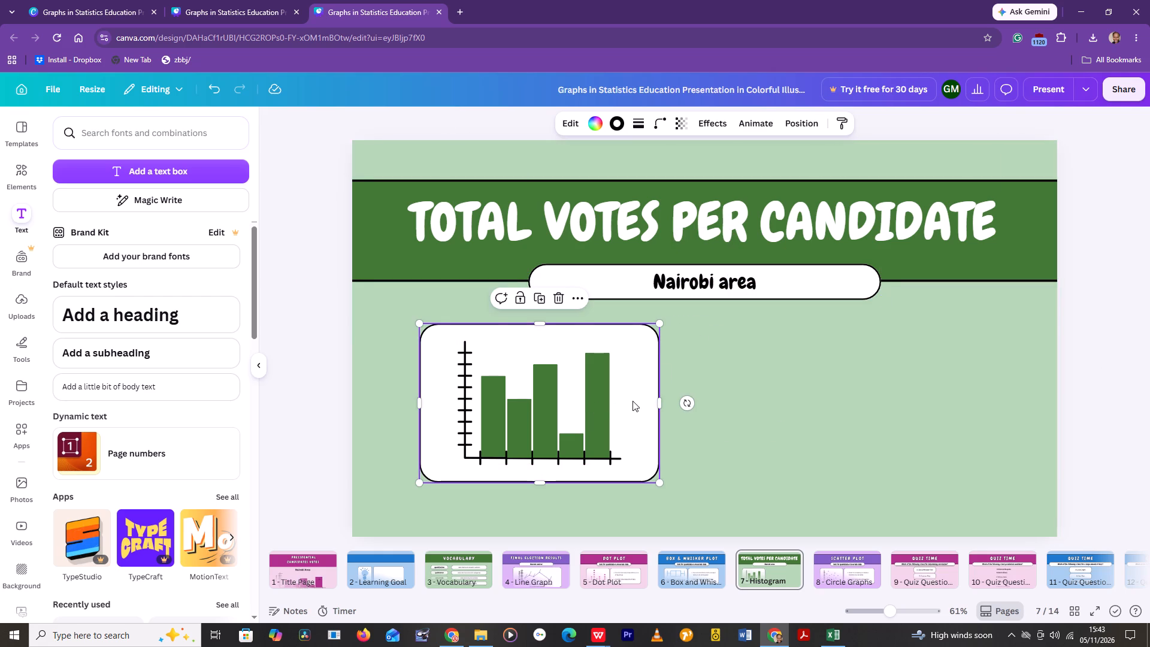
drag(661, 401, 840, 401)
drag(659, 407, 754, 412)
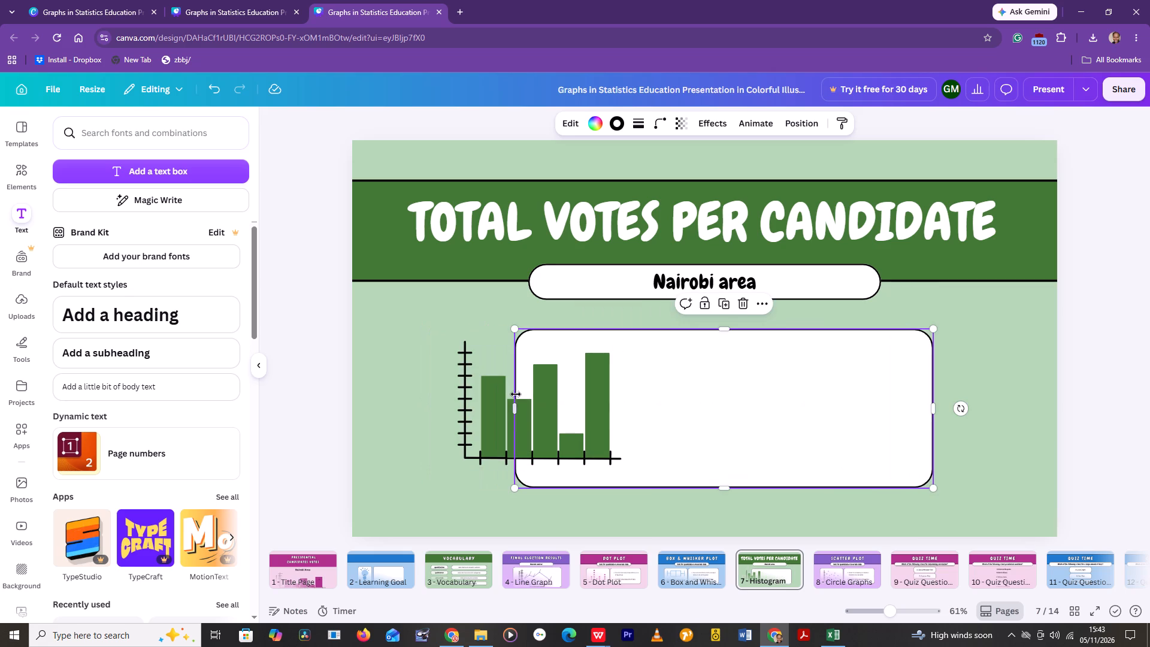
Move the green bar chart group to the middle of the widened white box.
click(567, 412)
drag(567, 412, 742, 413)
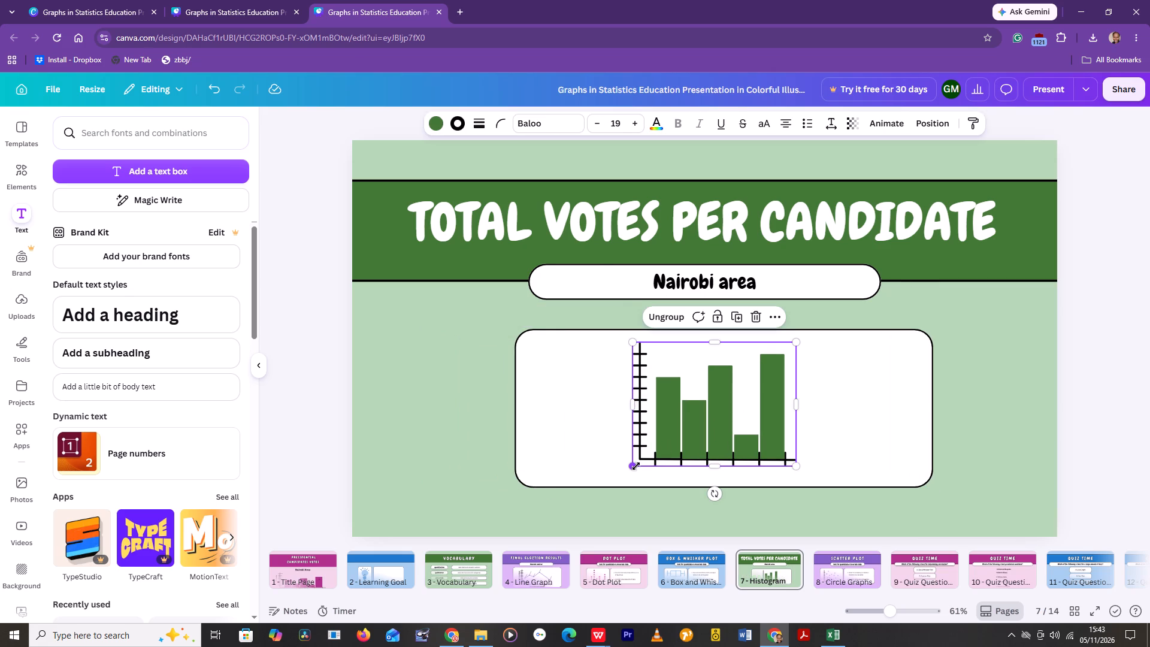
Stretch the white chart box vertically, from just under the "Nairobi area" pill to near the slide's bottom edge.
click(764, 483)
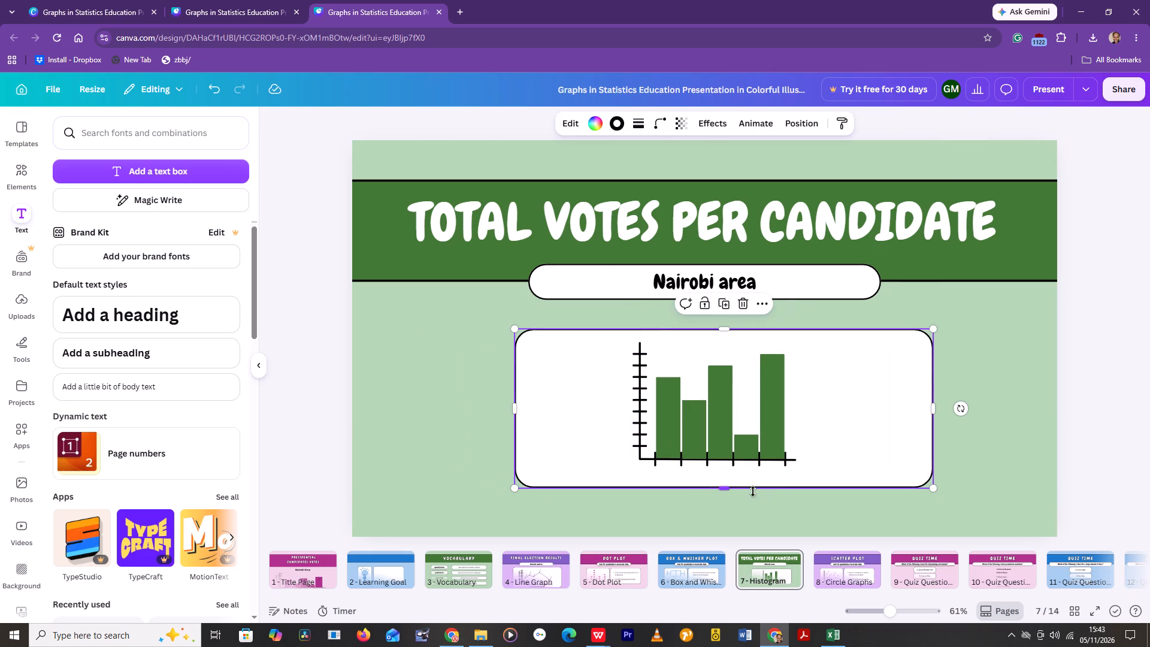
drag(722, 486, 725, 513)
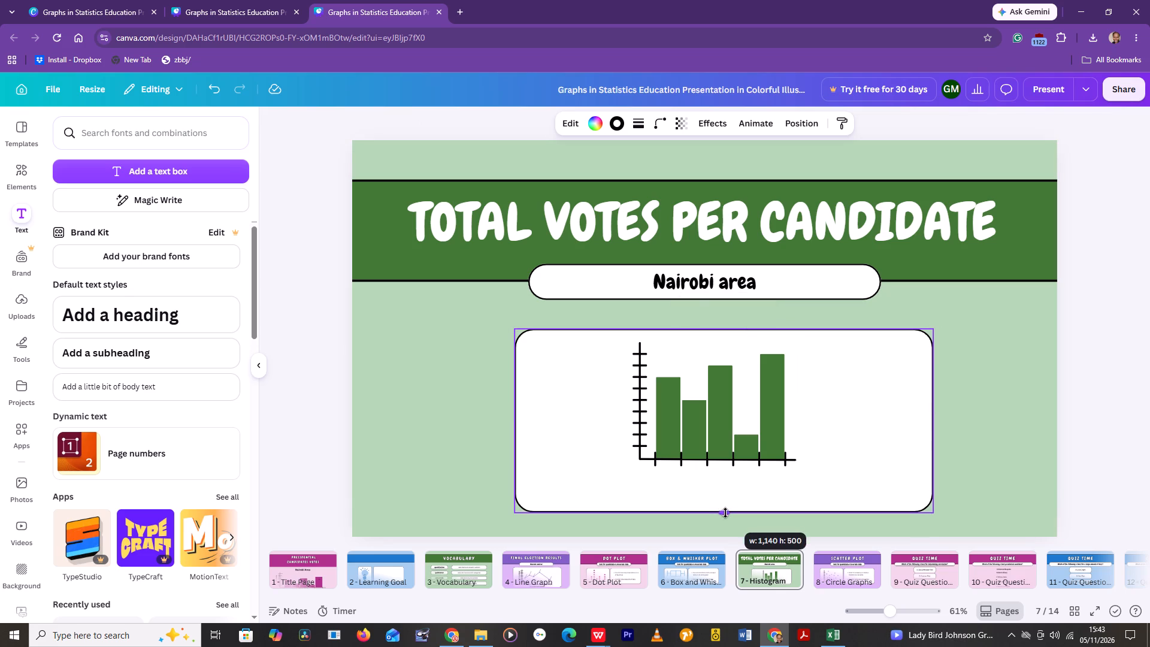
drag(725, 513, 731, 531)
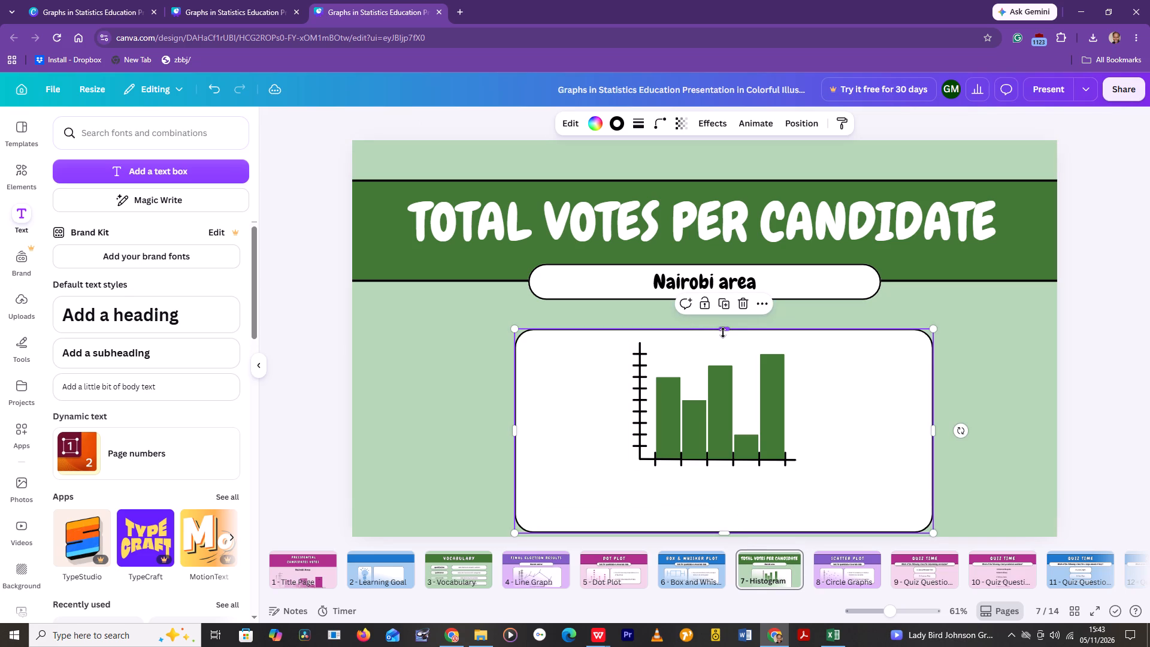
drag(723, 332, 725, 316)
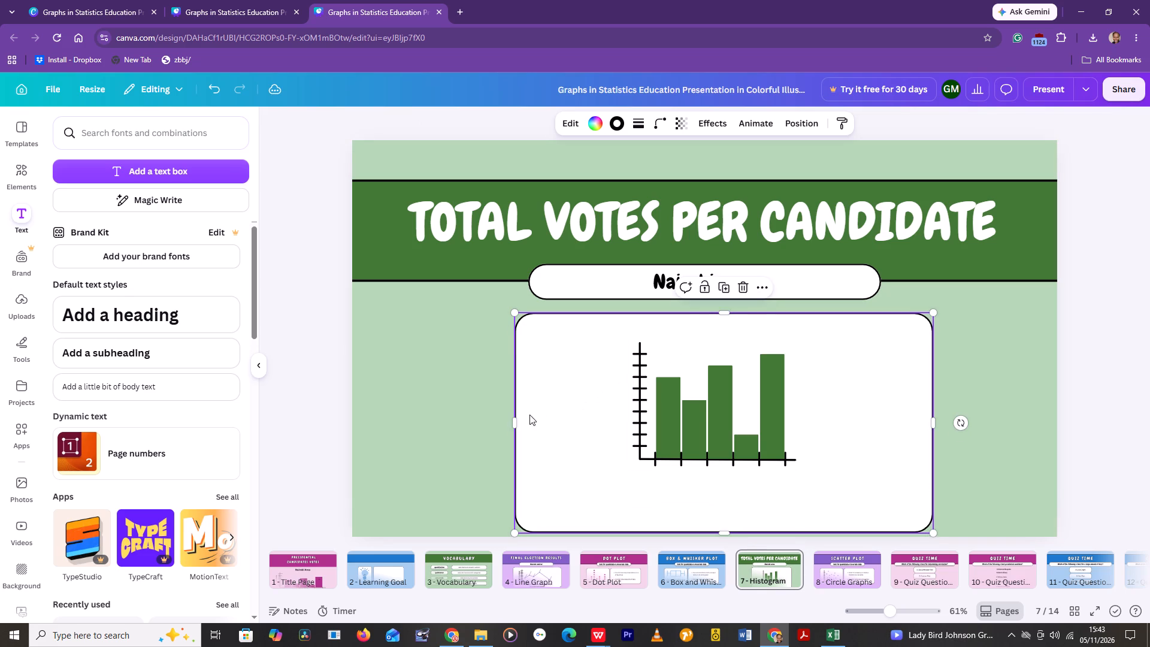
Widen the white rounded chart box on both sides so it extends well beyond the "Nairobi area" pill.
drag(515, 422, 473, 426)
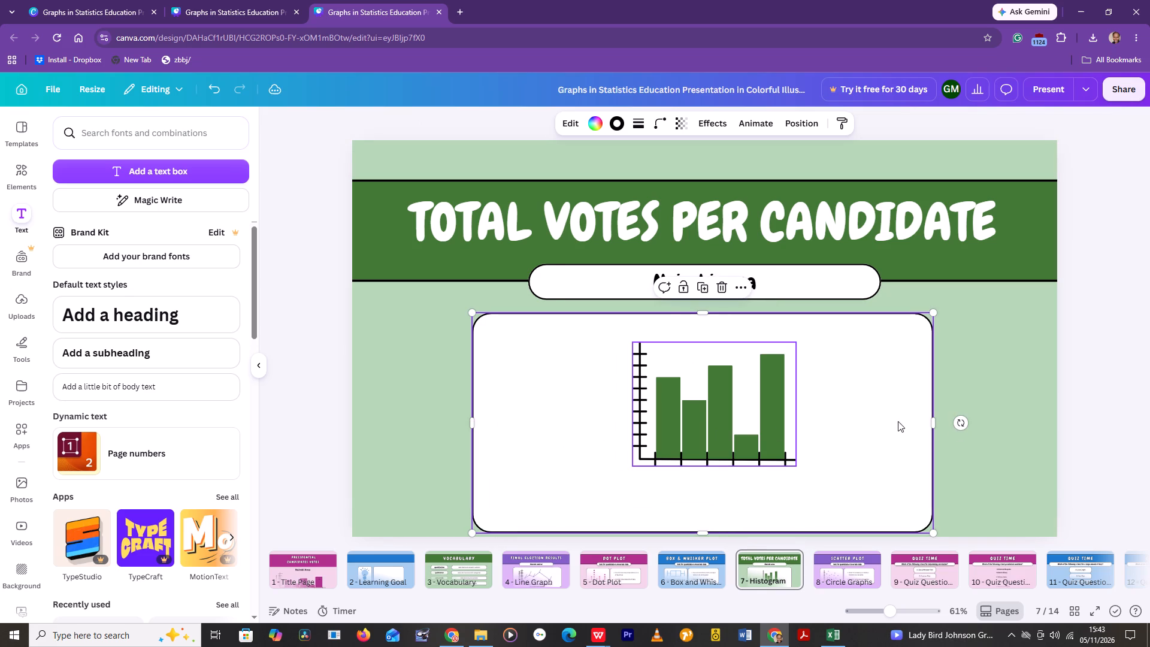
drag(933, 420, 1006, 413)
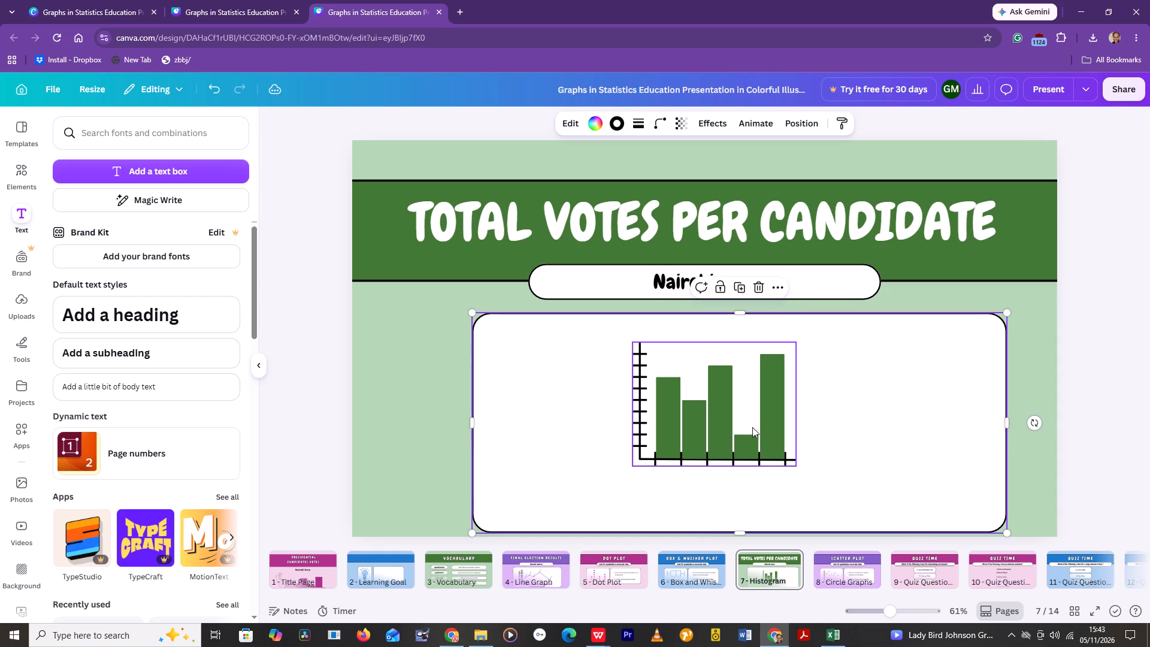
Stretch the green bar chart group horizontally in both directions so it spans most of the widened white box.
click(751, 427)
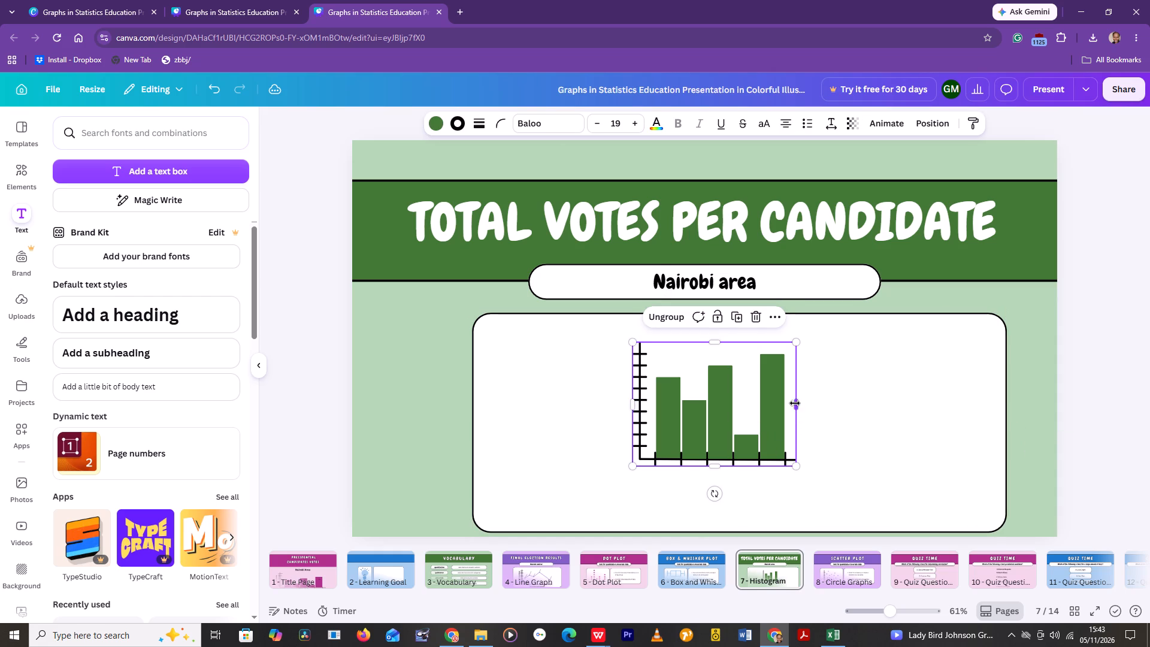
drag(795, 403, 885, 400)
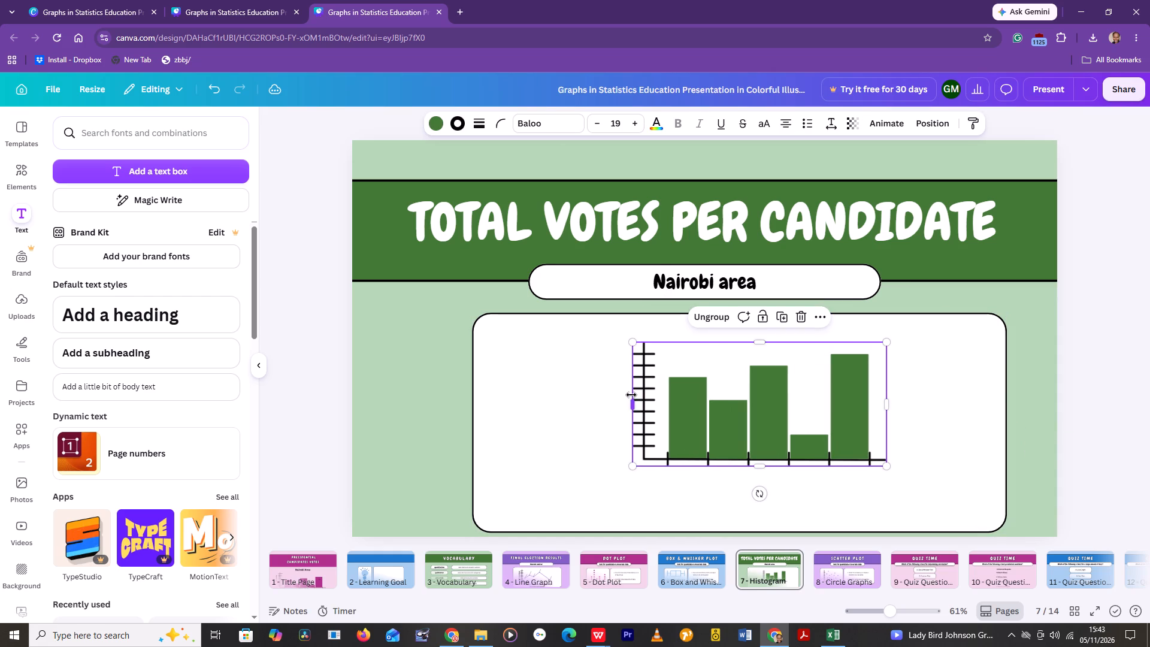
drag(631, 404, 522, 421)
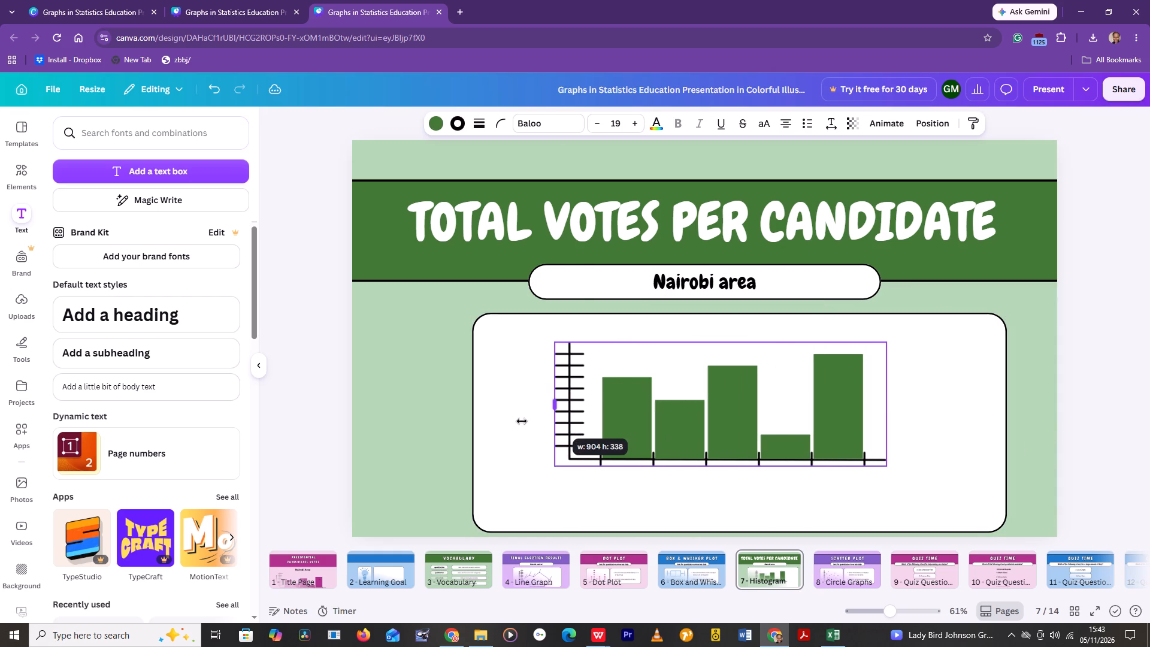
drag(522, 421, 515, 424)
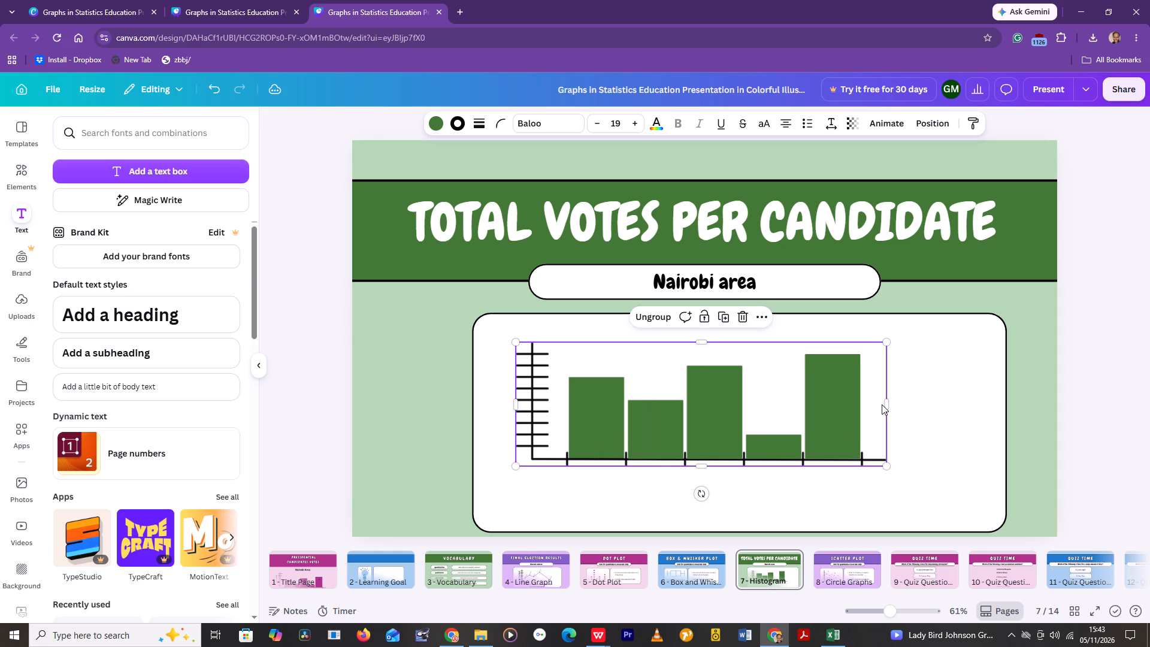
drag(888, 403, 918, 403)
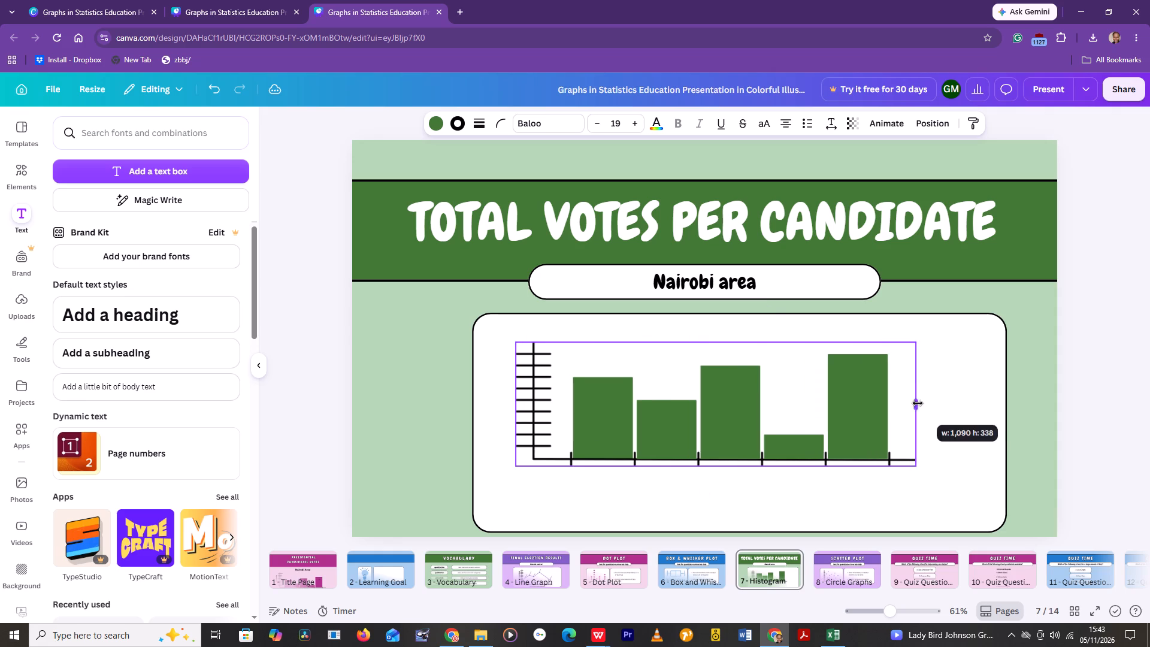
drag(918, 403, 946, 403)
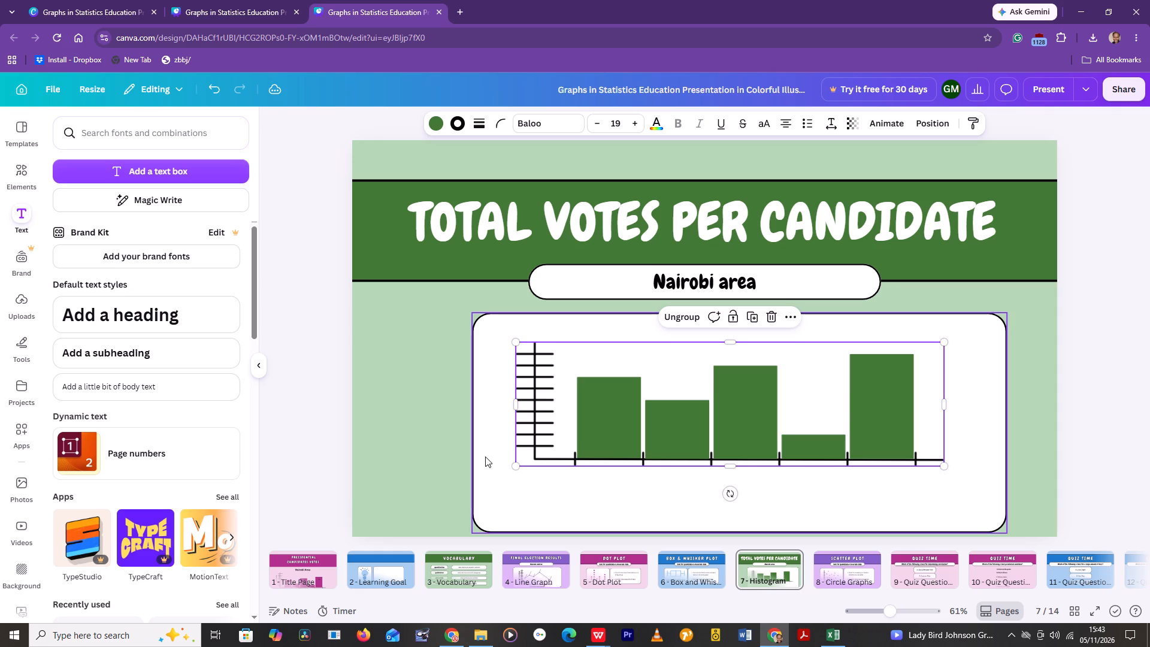
Add a body text label reading "1" to the chart page and reduce its font size to 24.
click(526, 453)
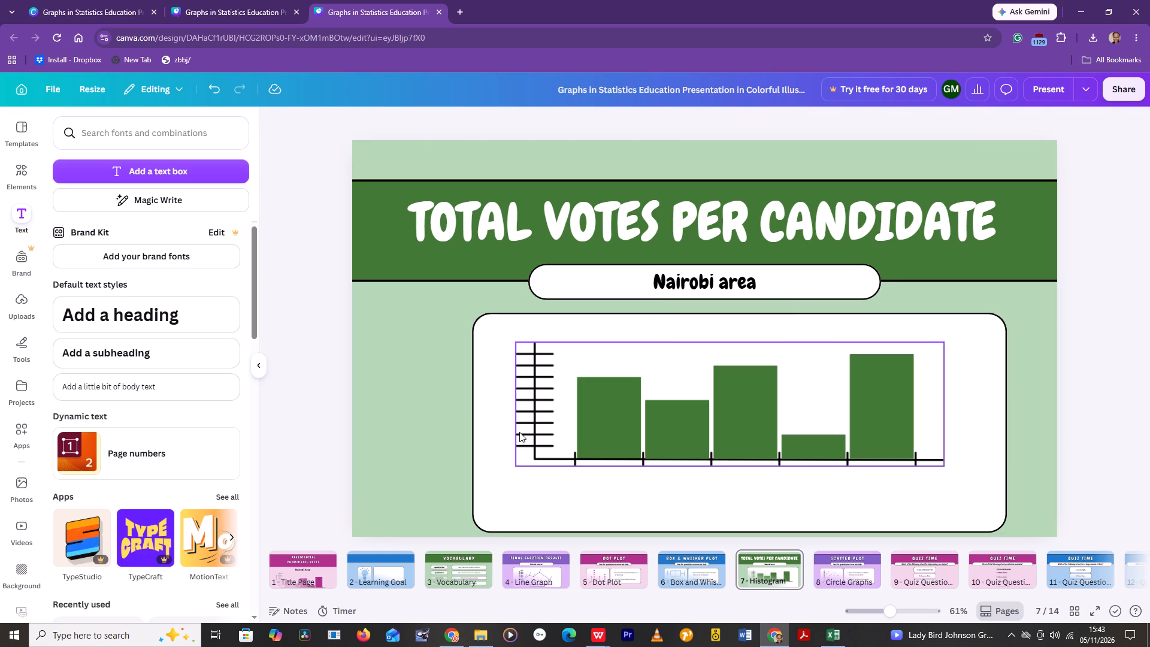
key(1)
click(122, 380)
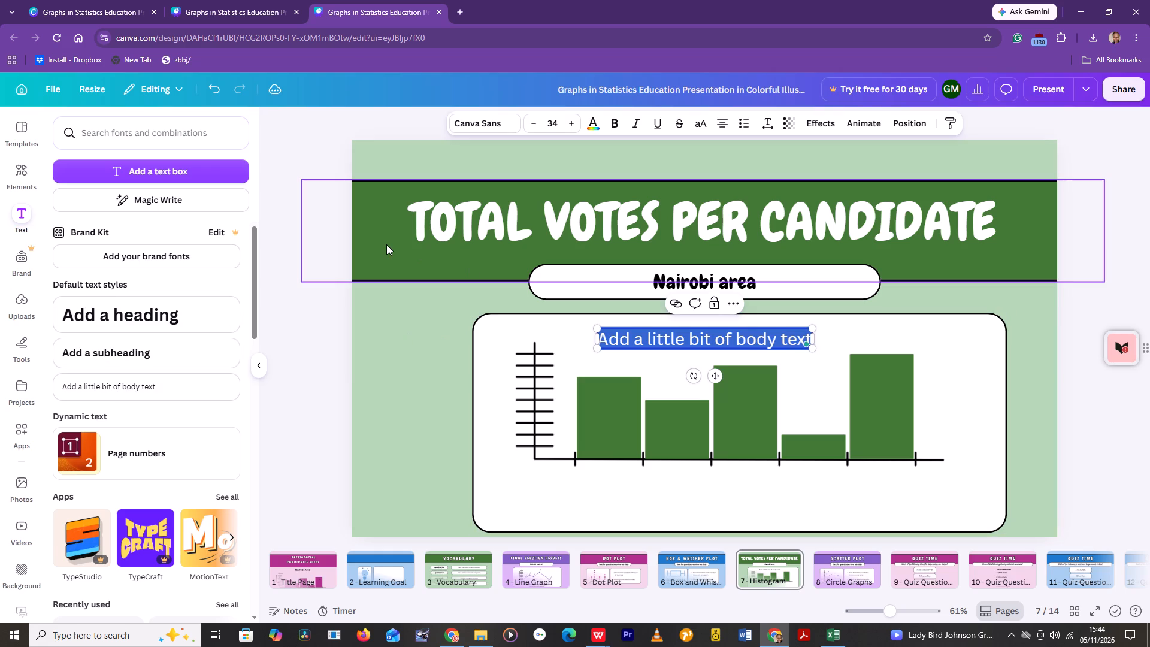
key(Delete)
key(1)
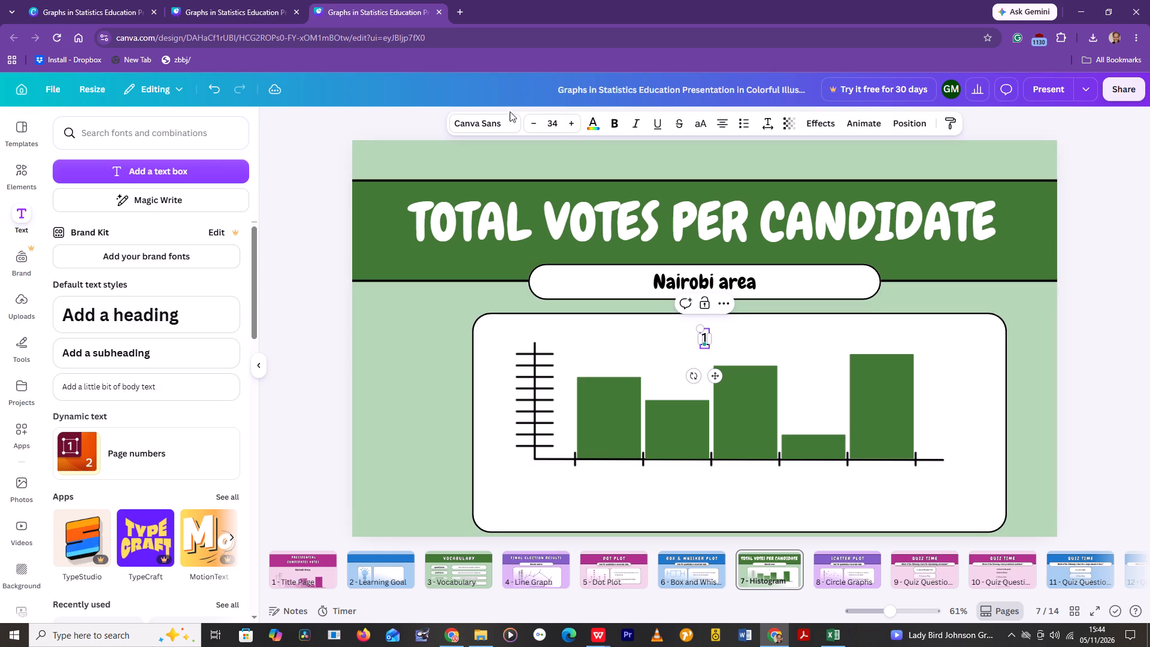
click(534, 118)
triple_click(534, 118)
triple_click(534, 118)
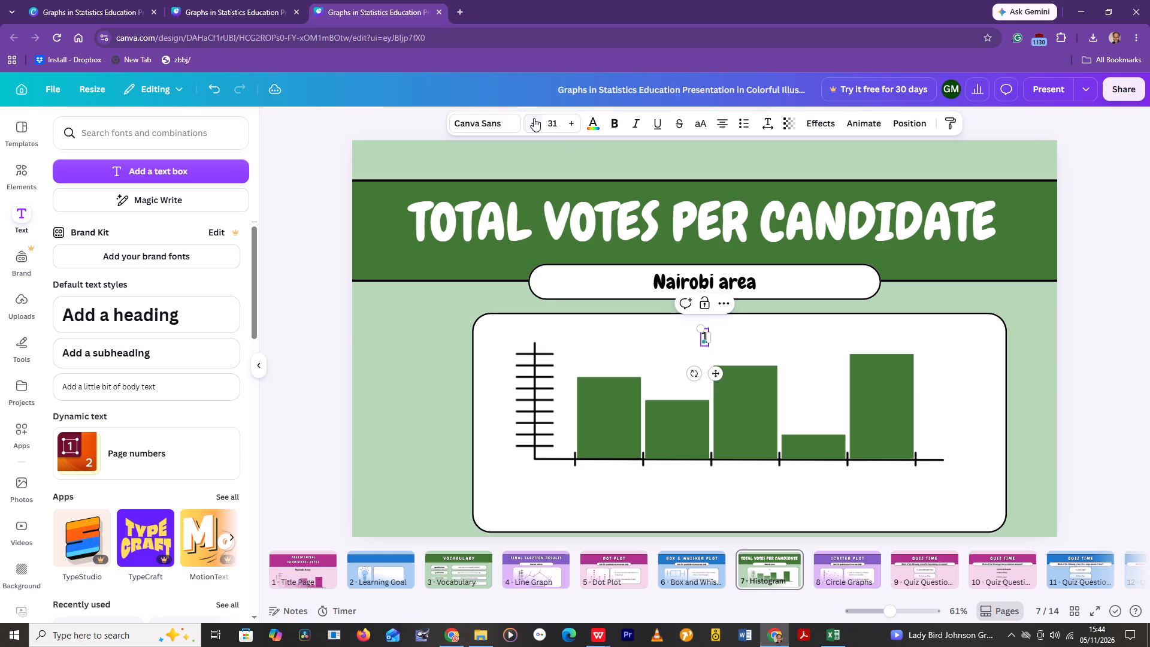
triple_click(534, 118)
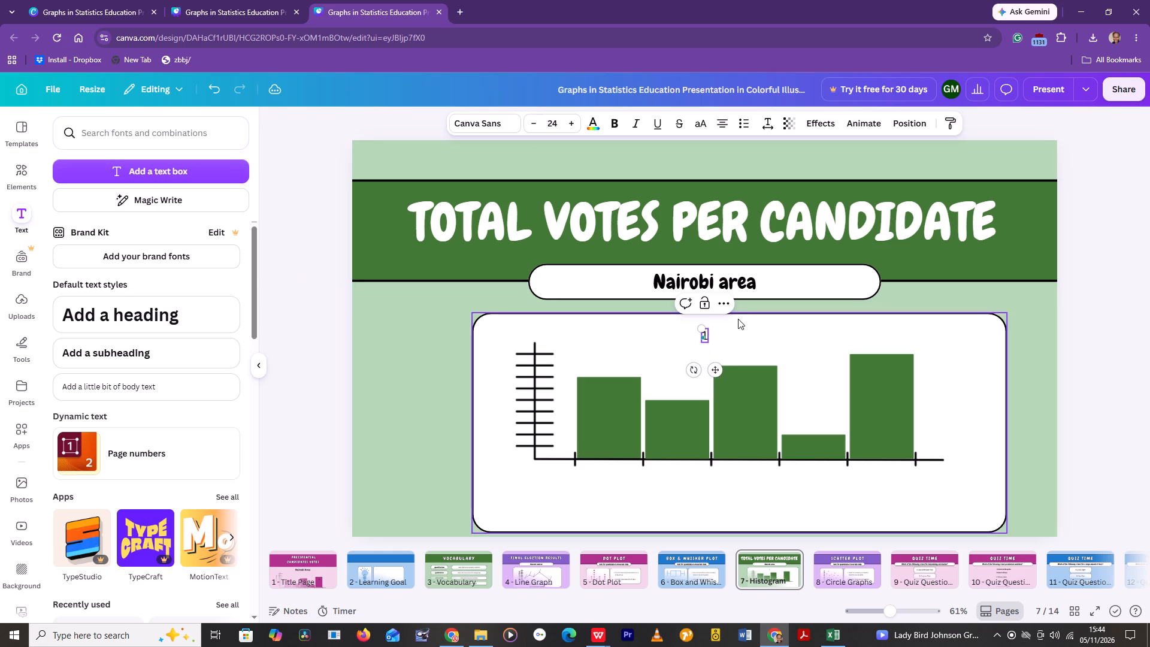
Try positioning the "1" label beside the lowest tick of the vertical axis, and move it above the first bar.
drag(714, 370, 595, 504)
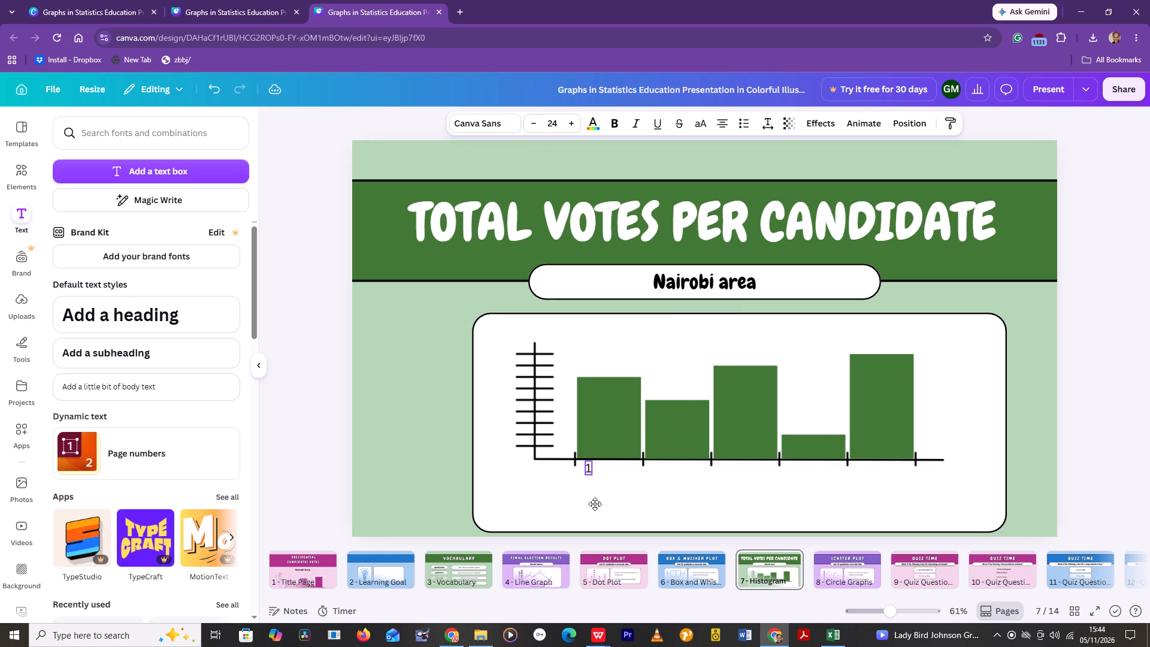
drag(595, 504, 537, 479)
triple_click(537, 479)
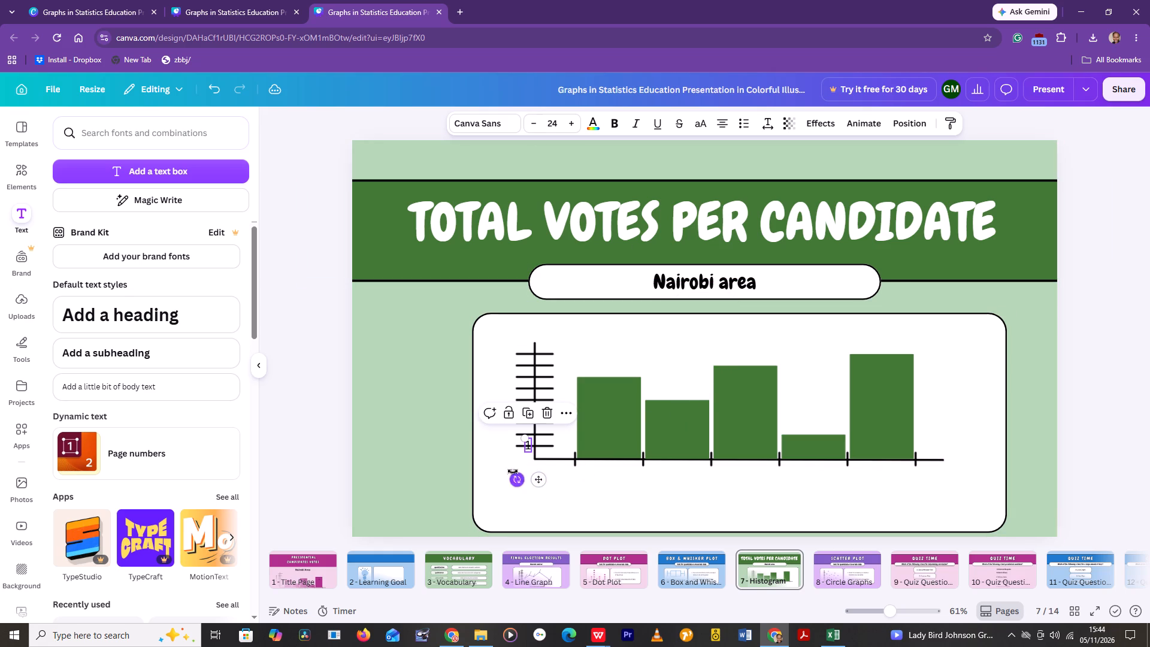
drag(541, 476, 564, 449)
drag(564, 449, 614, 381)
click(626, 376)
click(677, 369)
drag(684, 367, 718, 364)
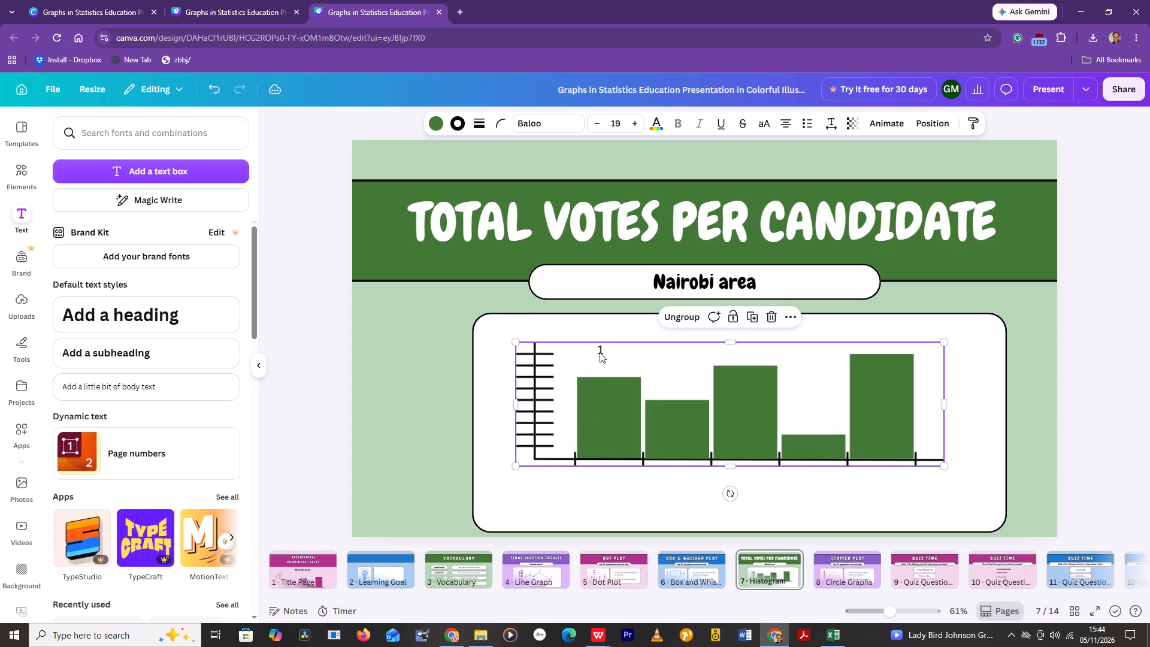
Change the "1" label to "0" at font size 17 and place it at the base of the vertical axis.
click(601, 353)
click(602, 347)
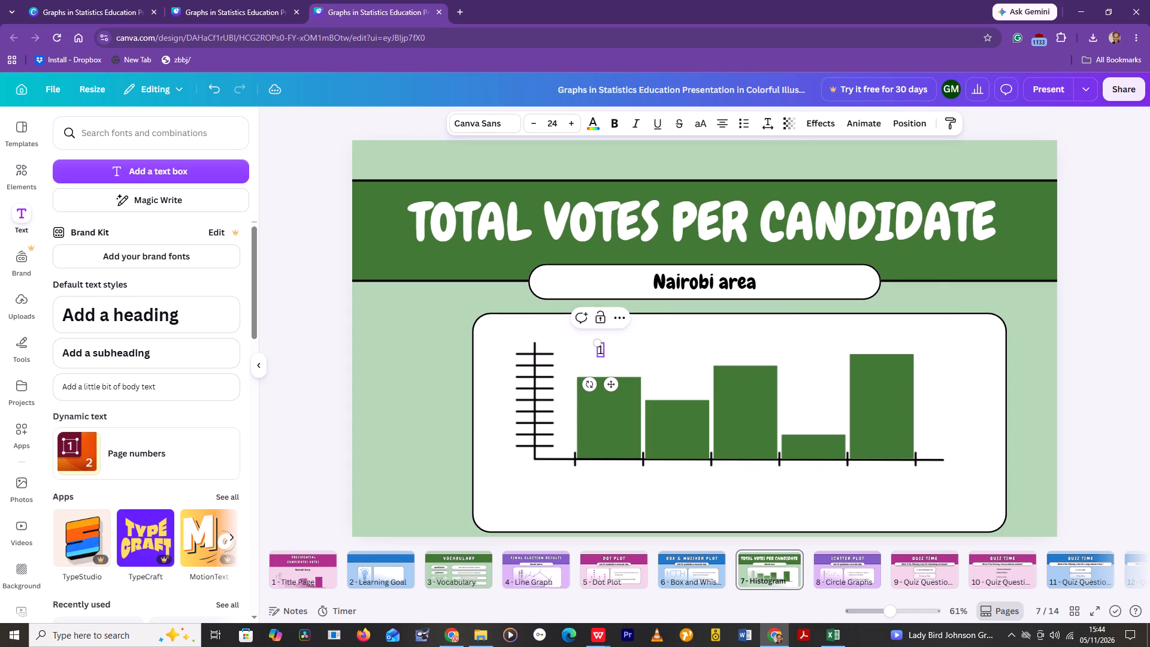
key(BackSpace)
key(0)
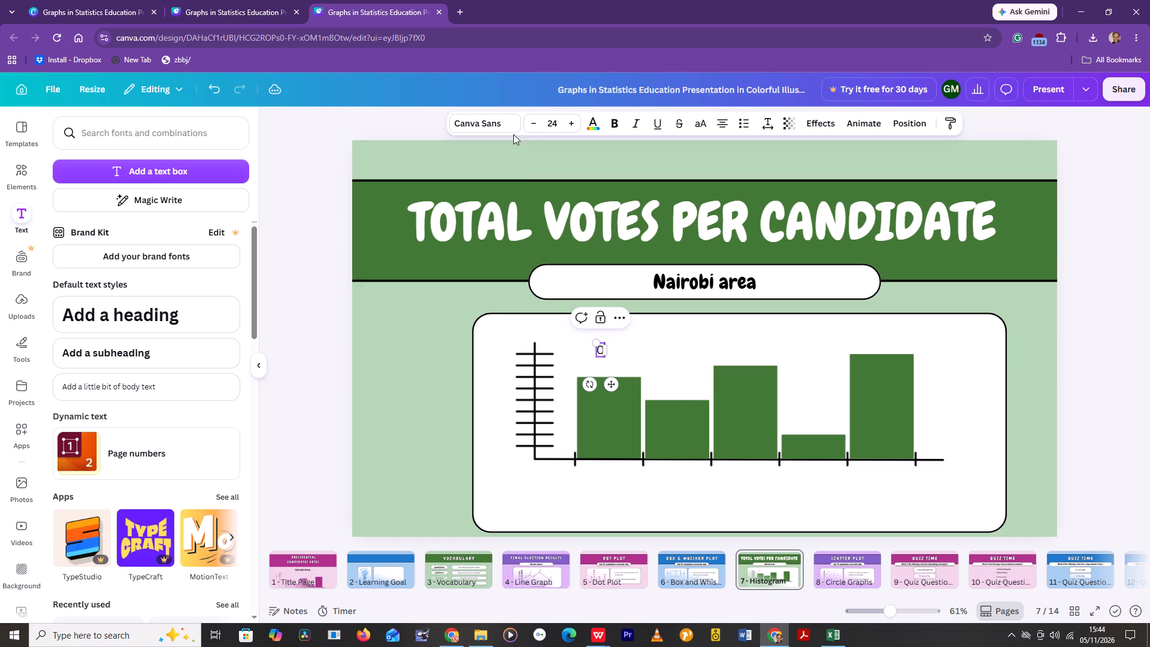
triple_click(531, 124)
triple_click(531, 124)
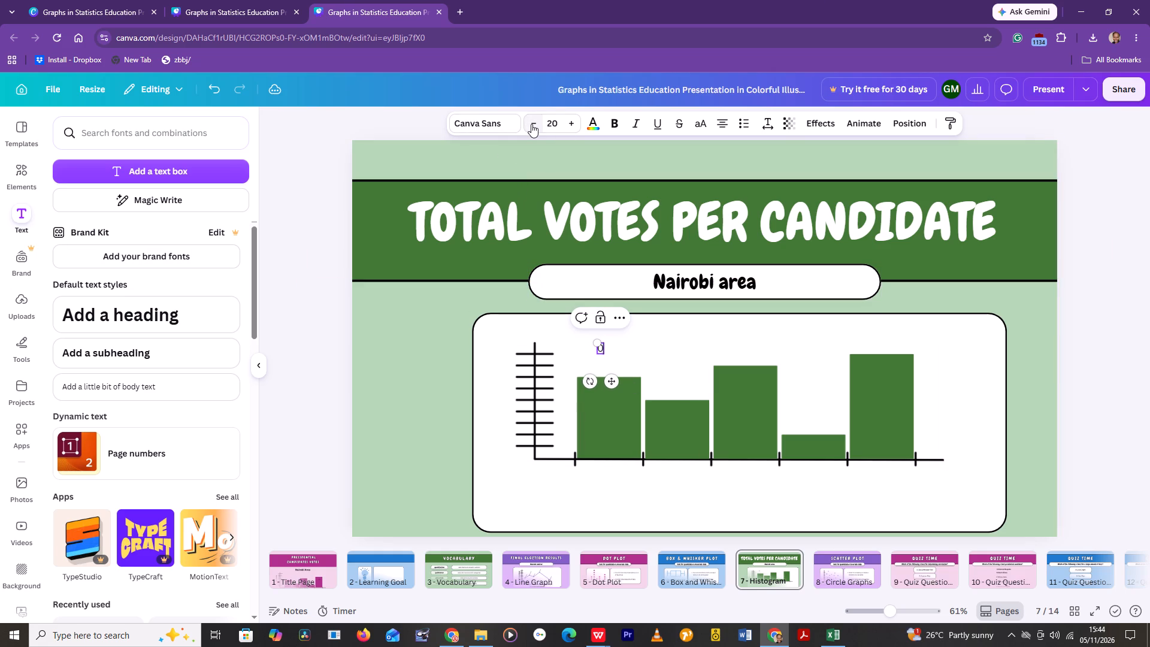
click(531, 124)
drag(612, 379, 539, 482)
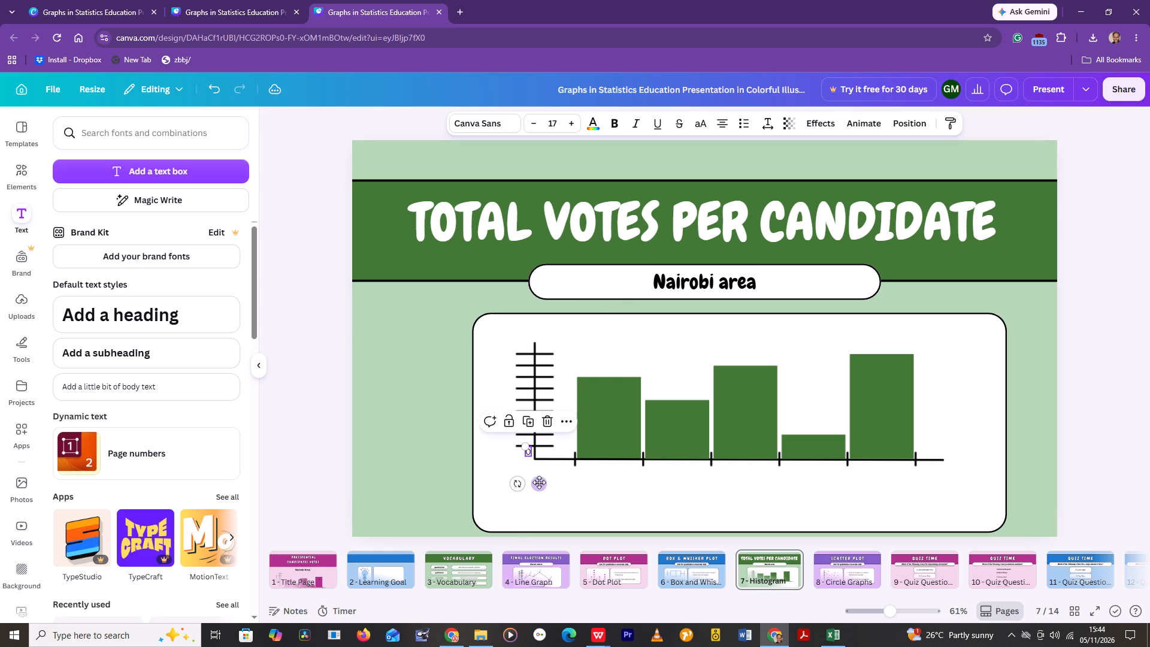
Add another body text label reading "10" and reduce its font size to 15.
click(624, 328)
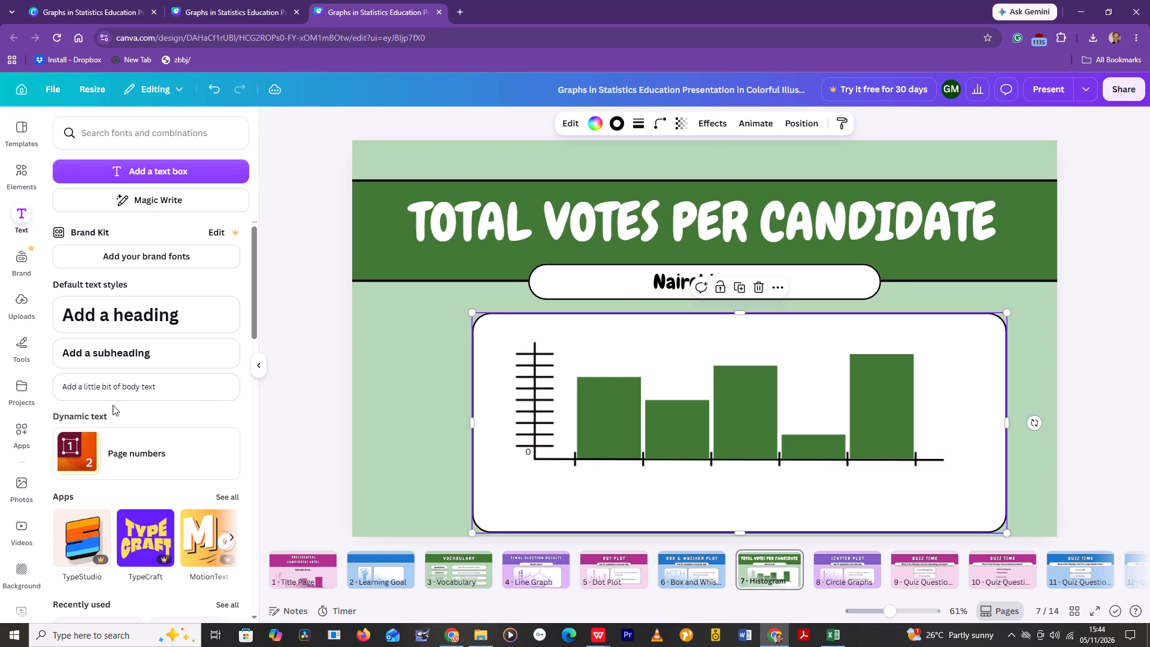
click(123, 388)
key(Delete)
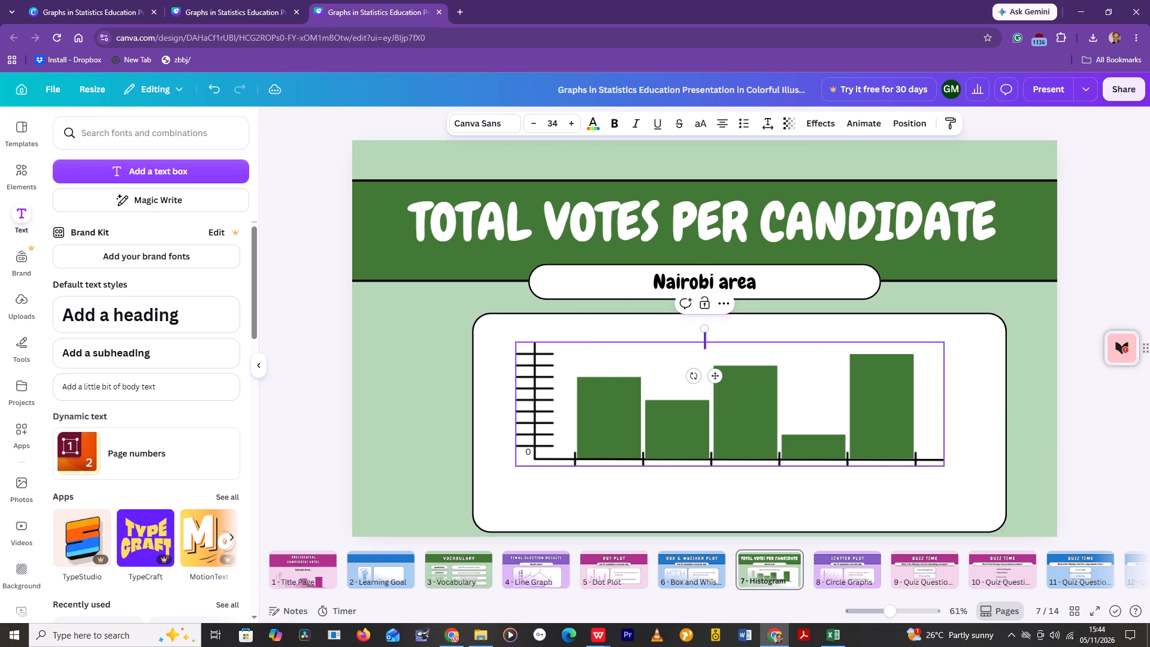
text(10)
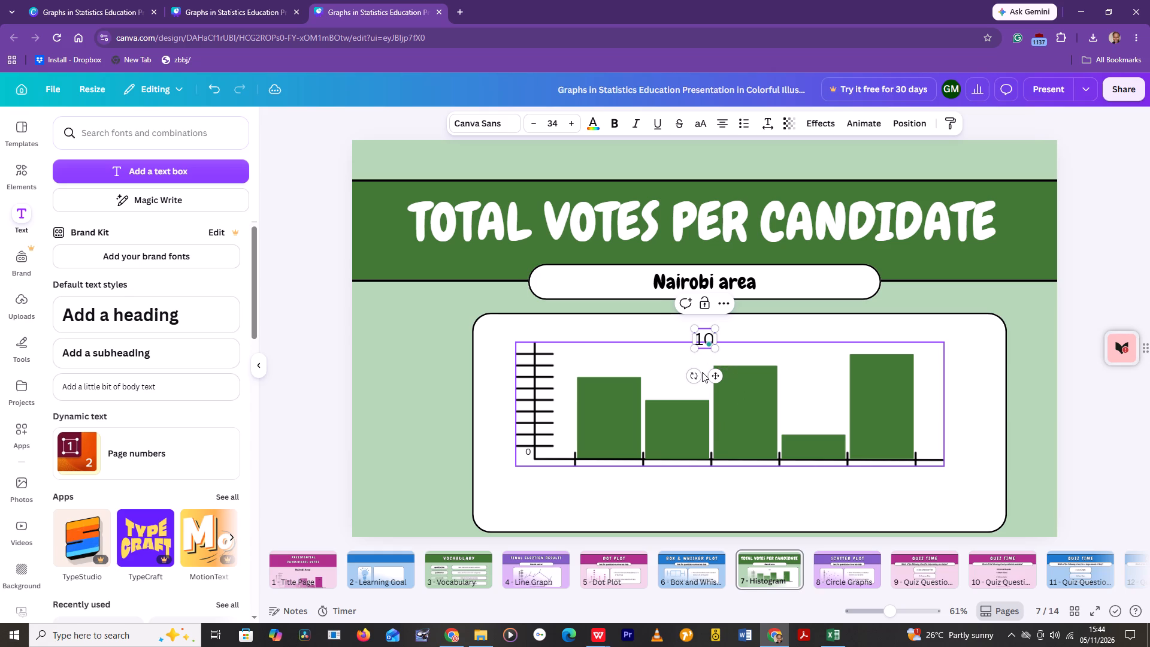
triple_click(532, 120)
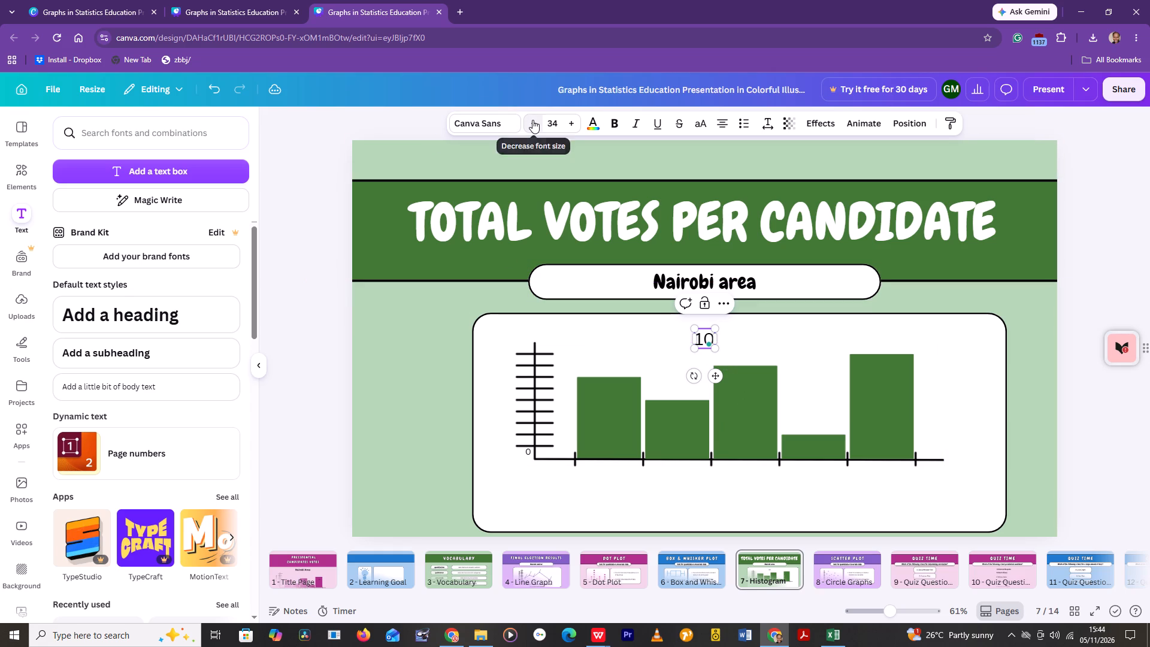
triple_click(532, 120)
triple_click(532, 120)
triple_click(532, 120)
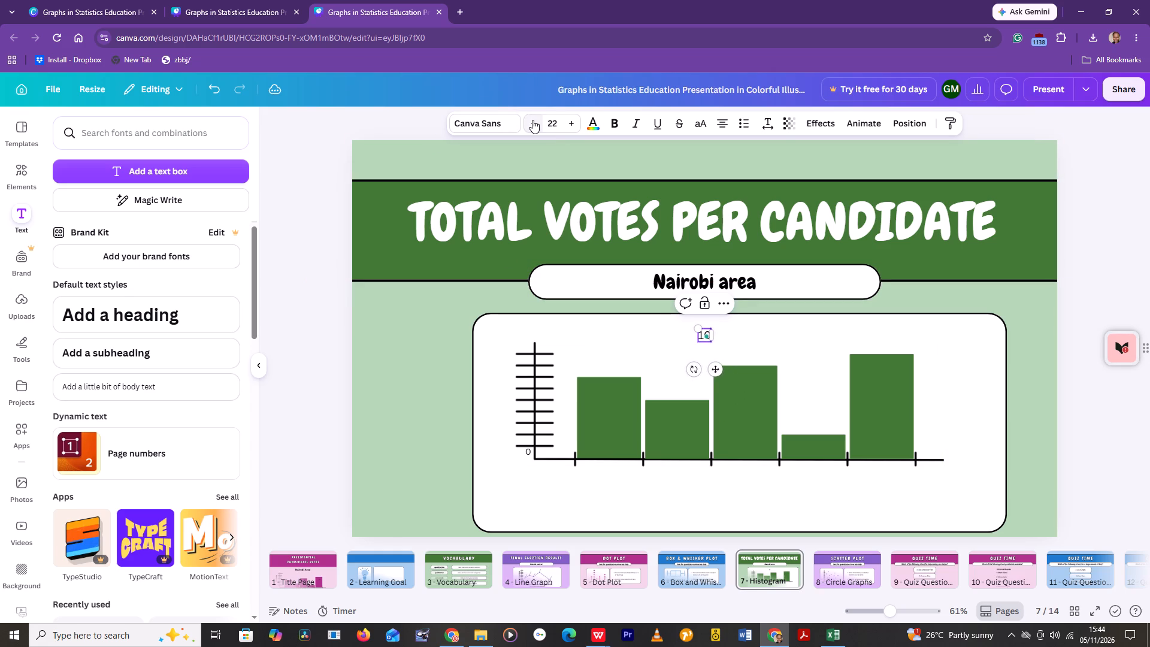
triple_click(532, 120)
triple_click(532, 120)
click(532, 120)
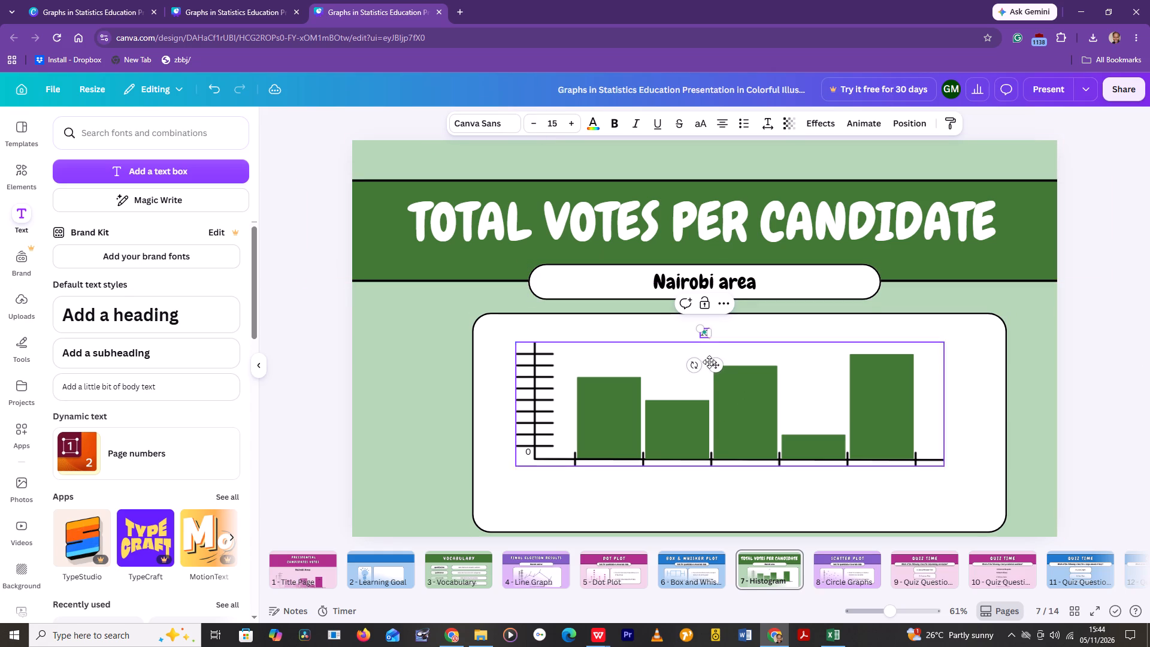
Place the "10" label beside the vertical axis at the lowest tick, just above the "0" label.
drag(715, 370, 547, 471)
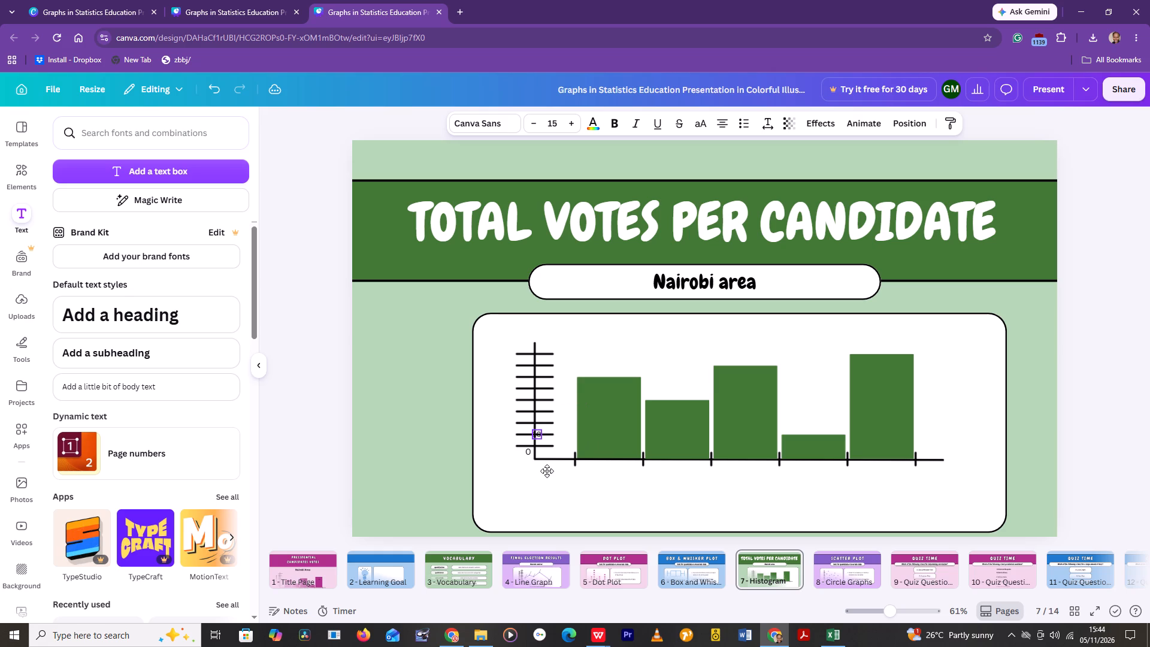
drag(547, 471, 535, 474)
drag(535, 474, 541, 475)
drag(541, 475, 540, 476)
Nudge the "0" label slightly toward the vertical axis so it lines up under the "10" label.
click(529, 452)
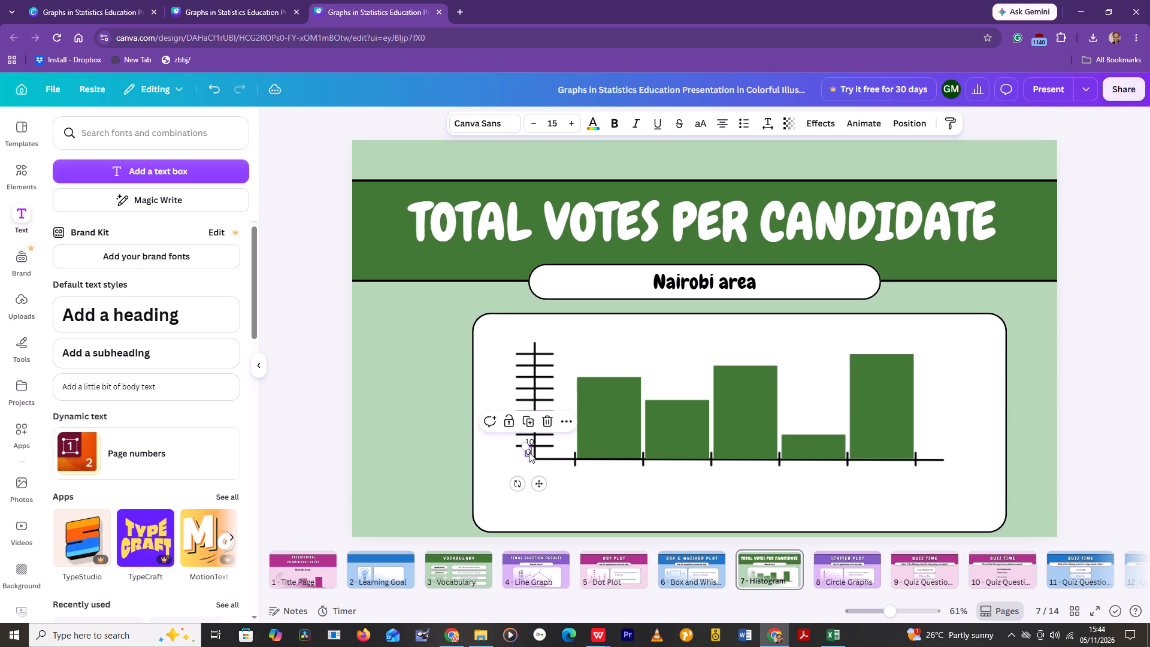
click(529, 452)
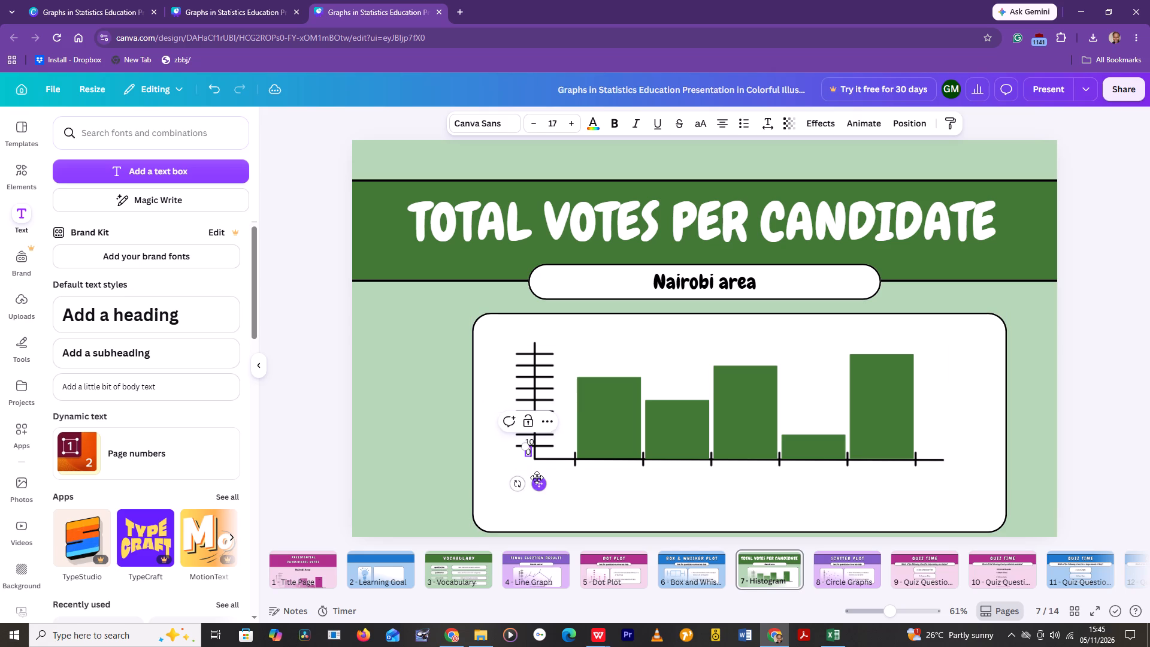
click(537, 477)
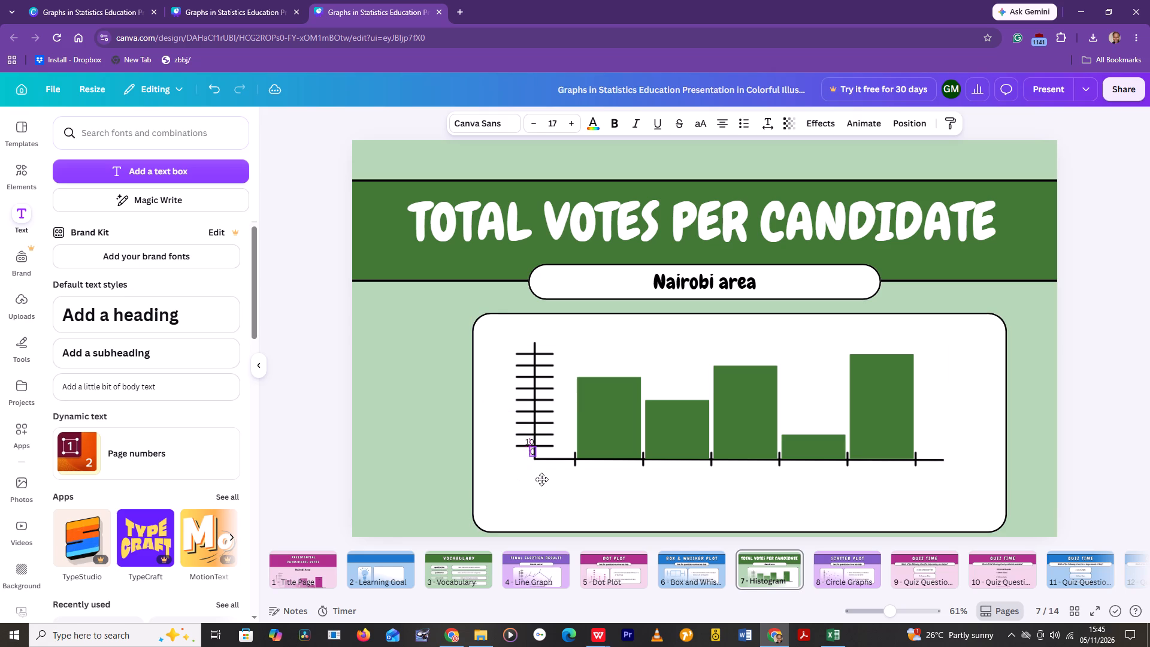
Add a body text label reading "20" and reduce its font size to 12.
click(649, 359)
click(143, 388)
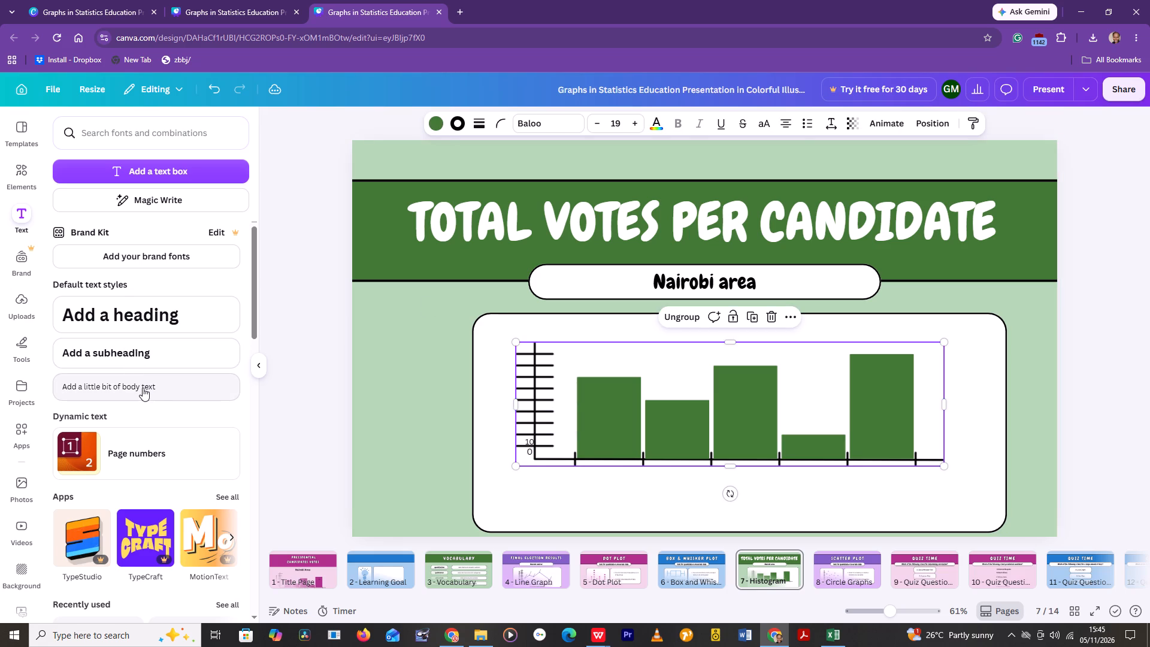
key(Delete)
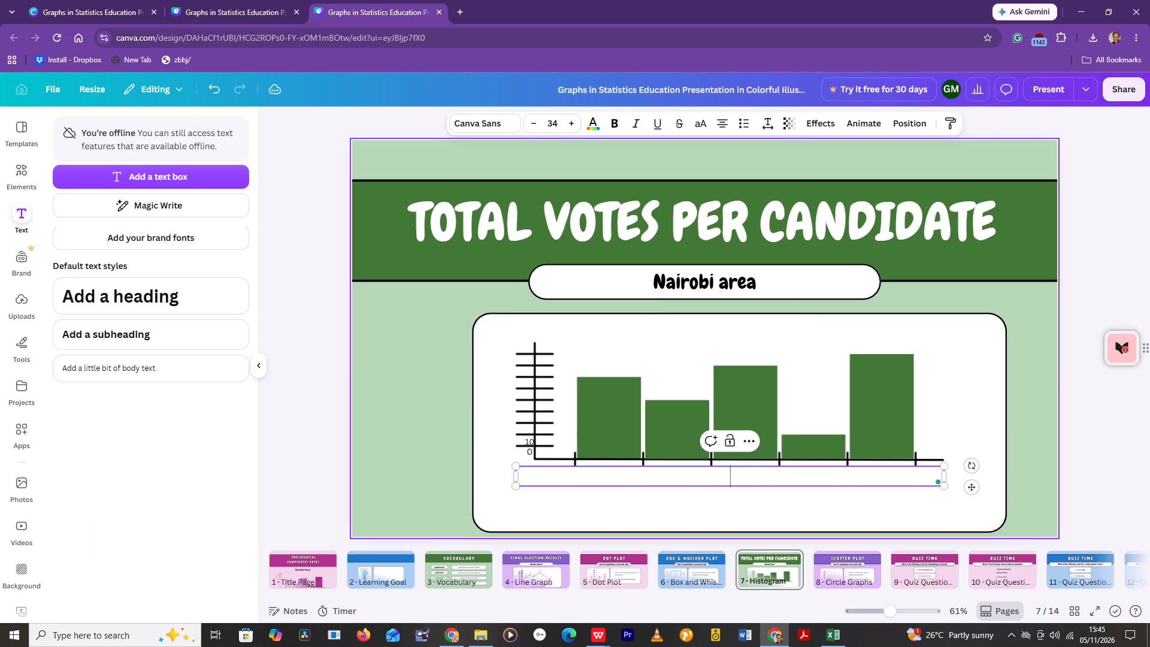
key(2)
key(0)
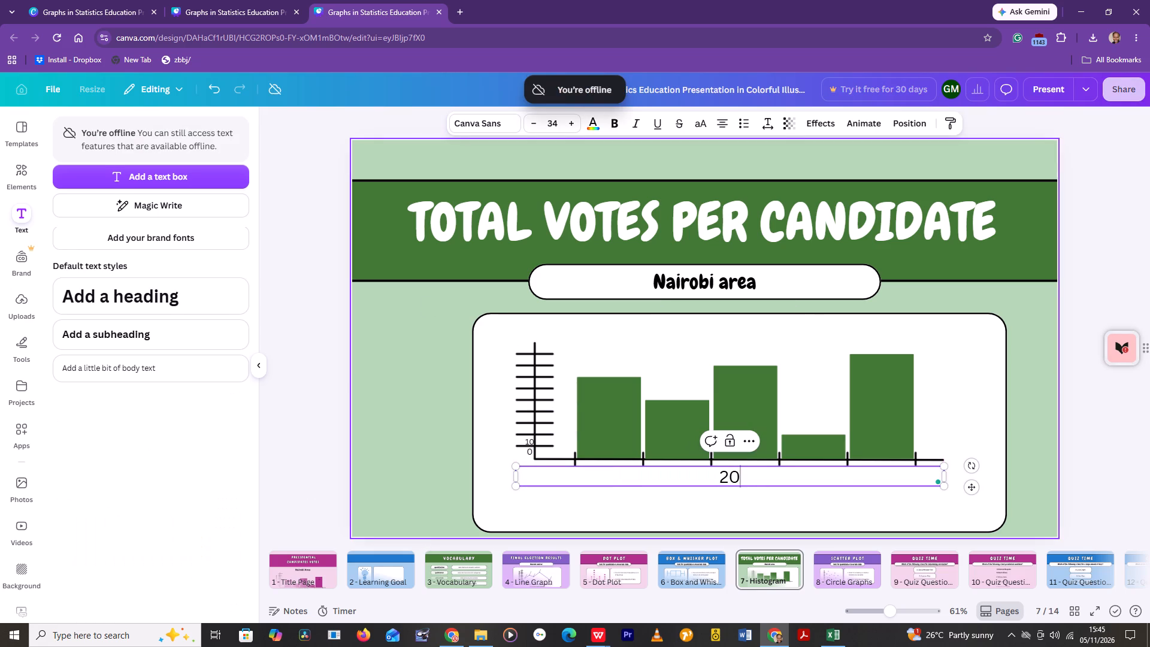
triple_click(532, 125)
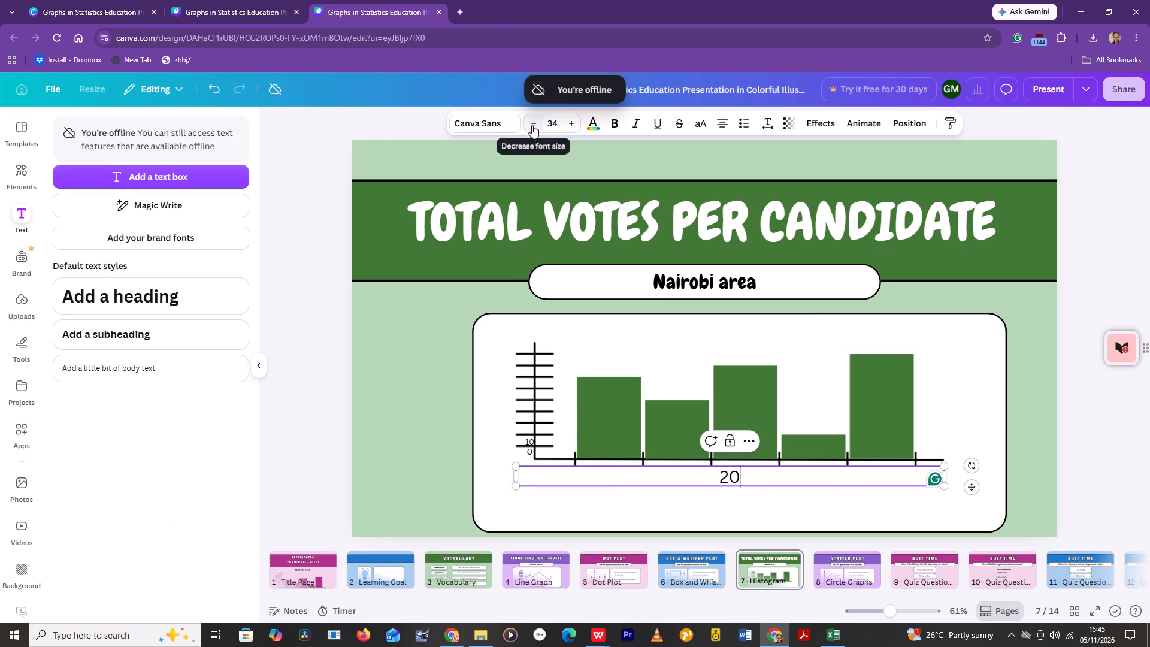
triple_click(532, 125)
triple_click(532, 125)
triple_click(532, 125)
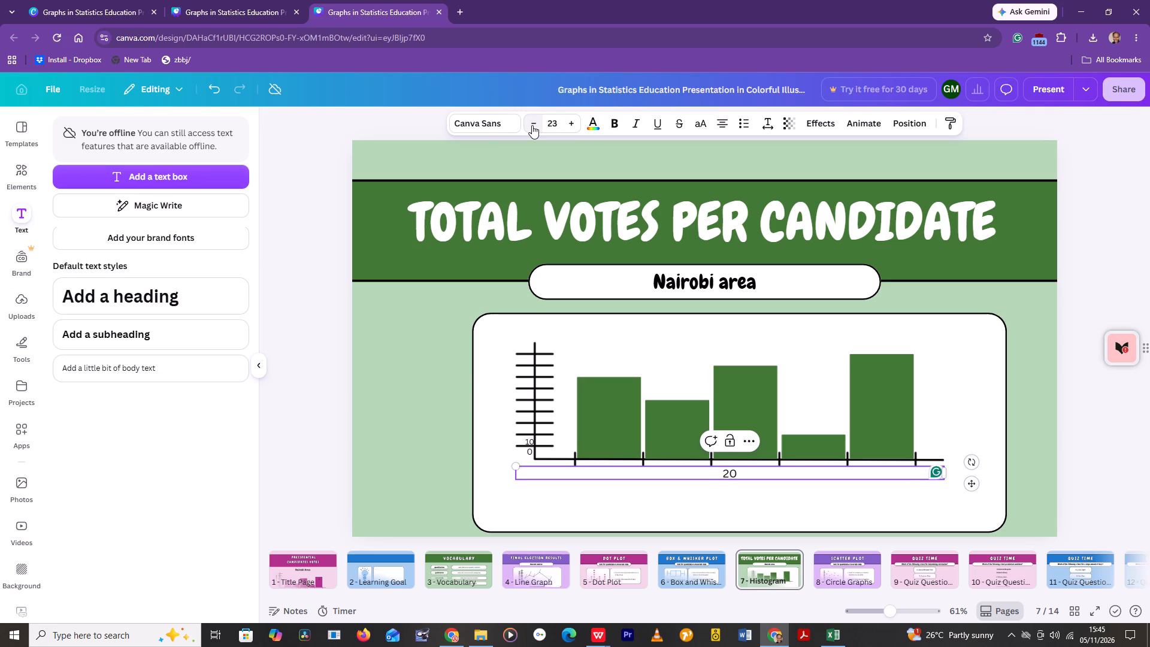
double_click(532, 125)
triple_click(532, 125)
triple_click(532, 125)
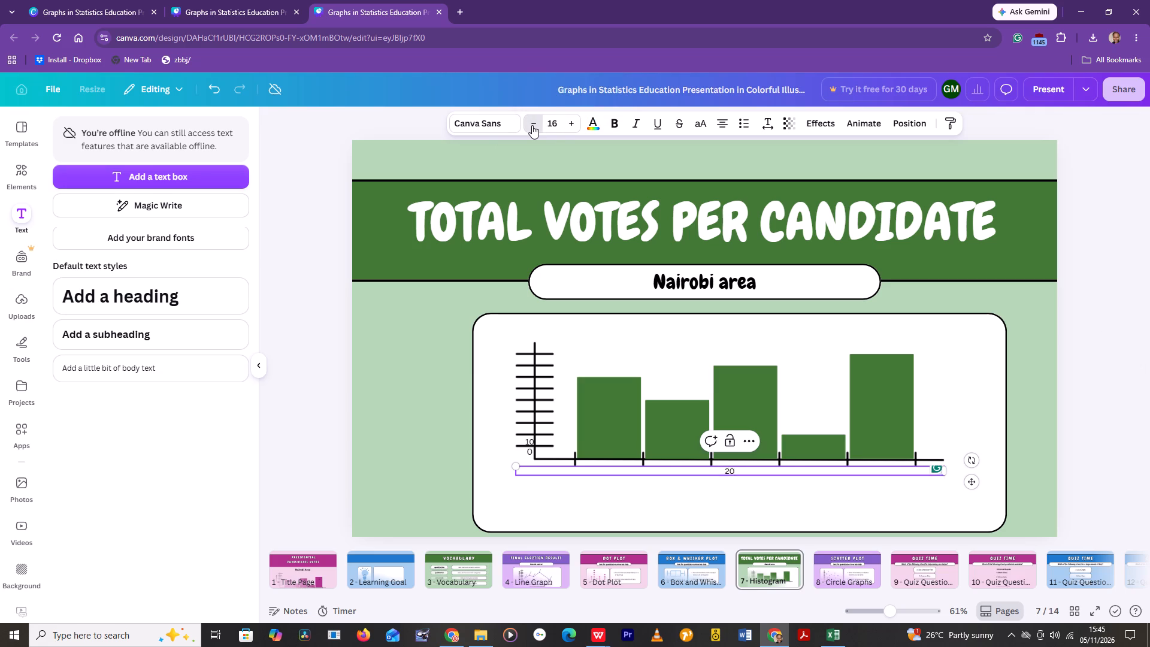
double_click(532, 125)
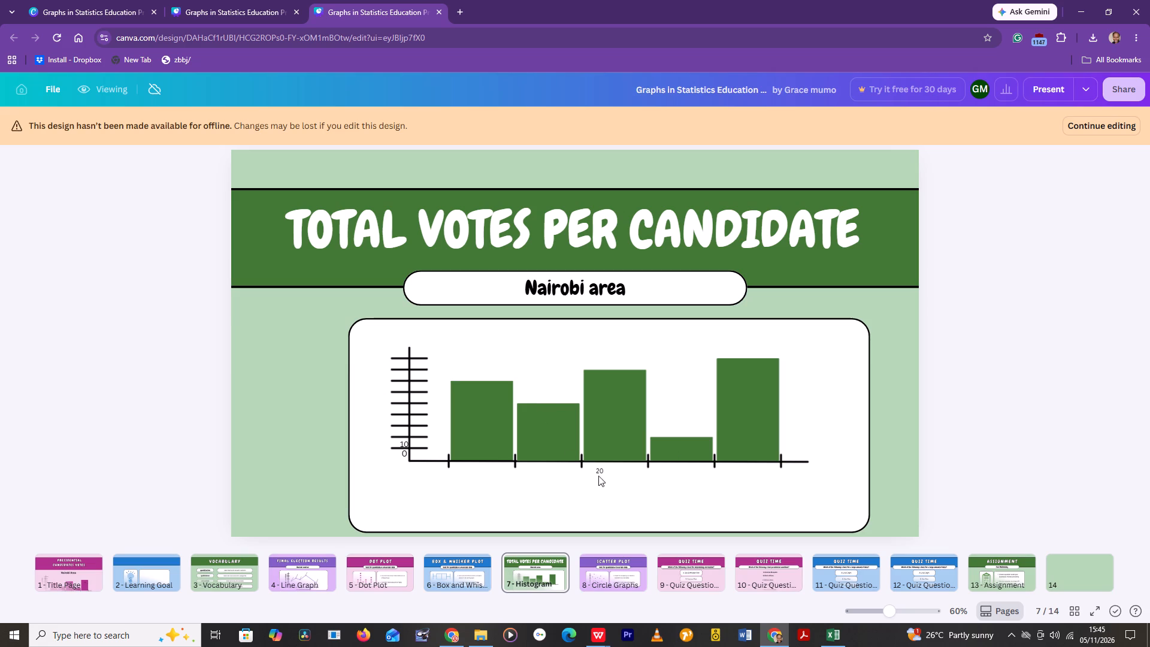
Resume editing the design offline and place the "20" label beside the vertical axis, just above the "10" label.
click(1082, 120)
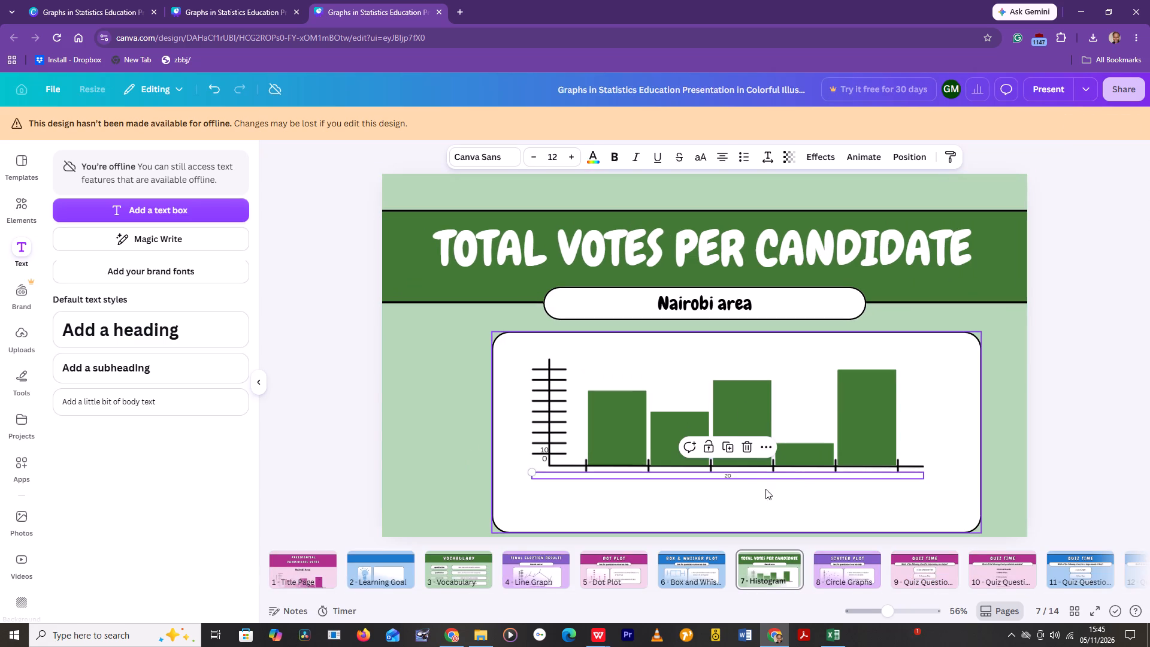
click(738, 474)
click(743, 515)
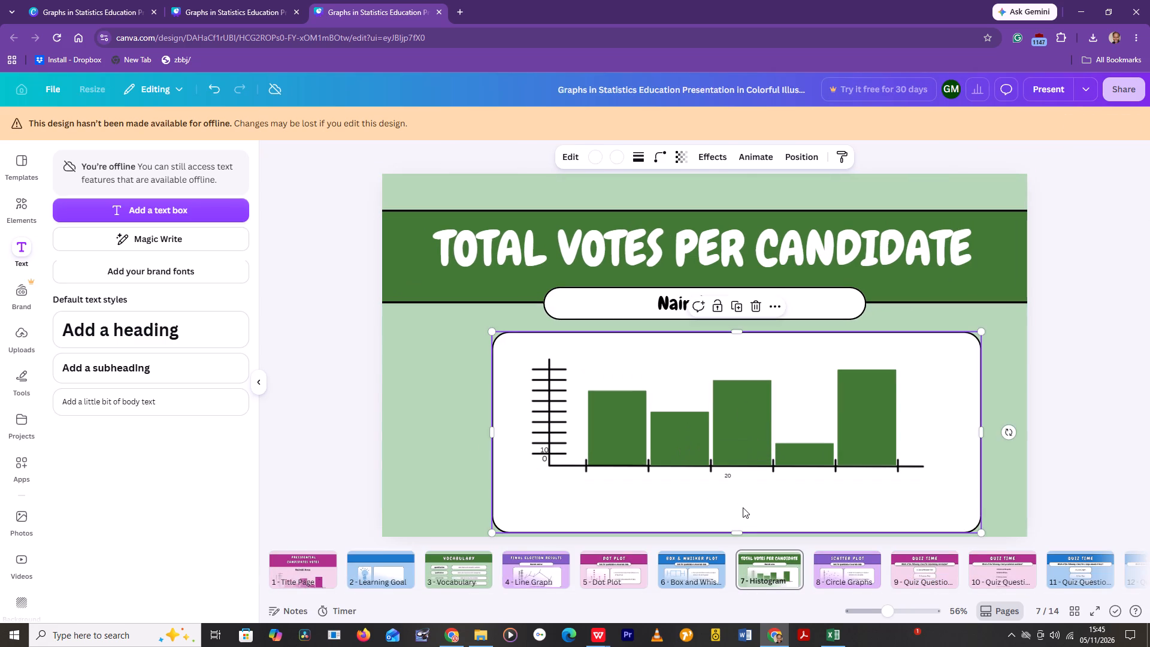
click(731, 476)
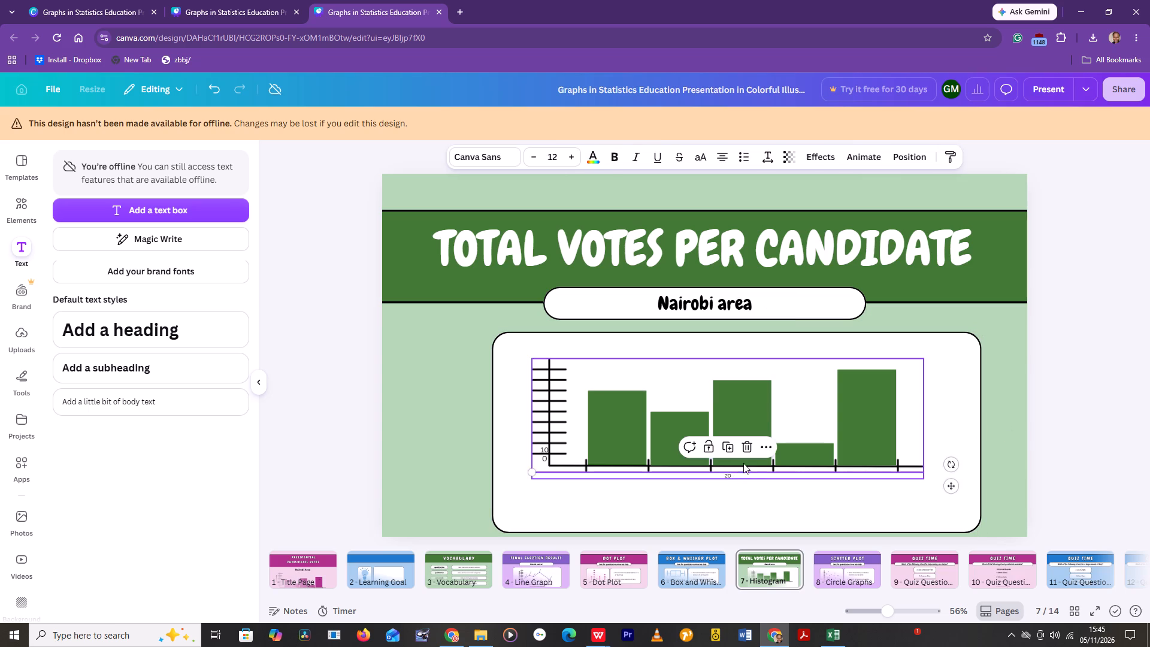
drag(952, 489, 860, 481)
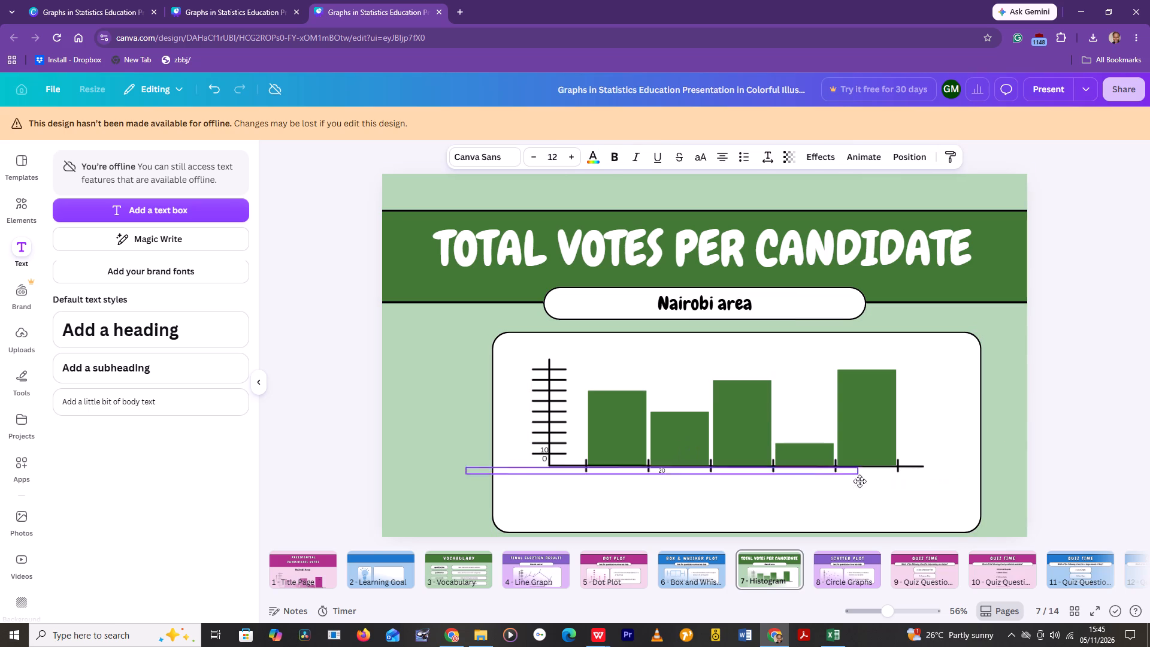
drag(860, 481, 768, 451)
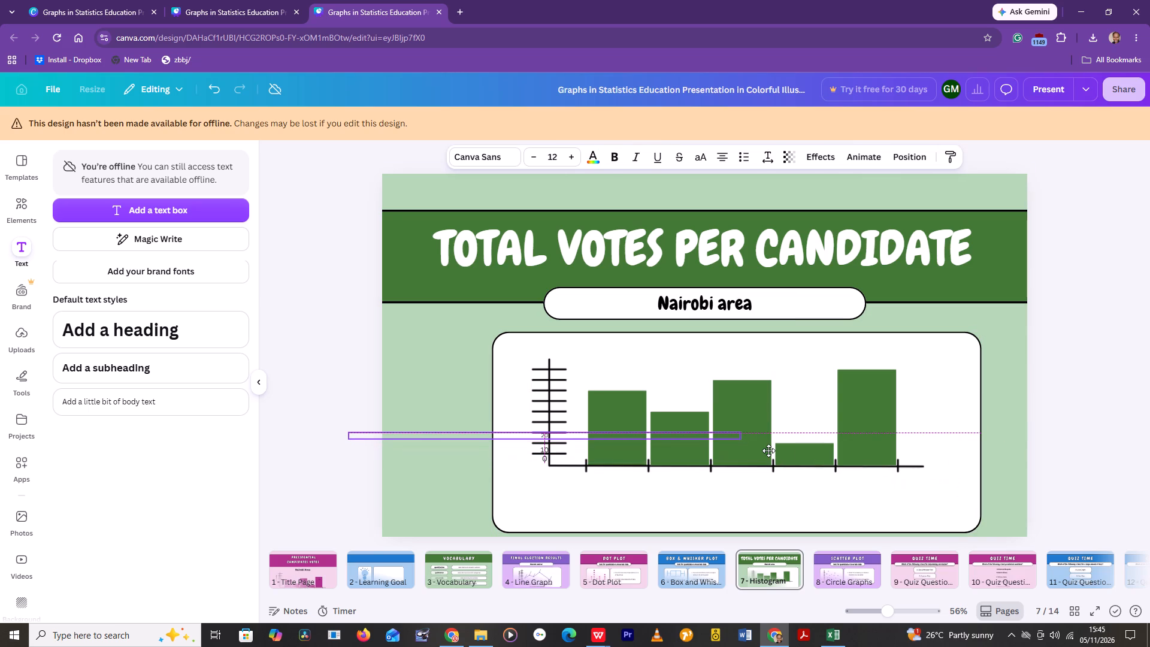
drag(768, 451, 765, 451)
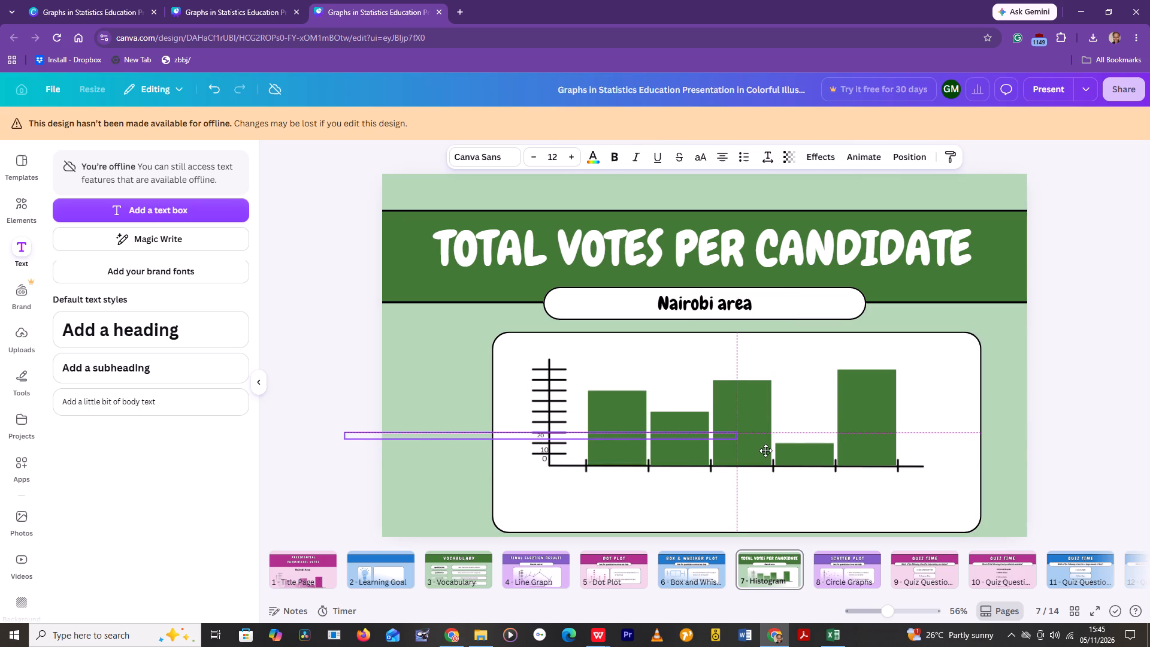
drag(765, 451, 767, 452)
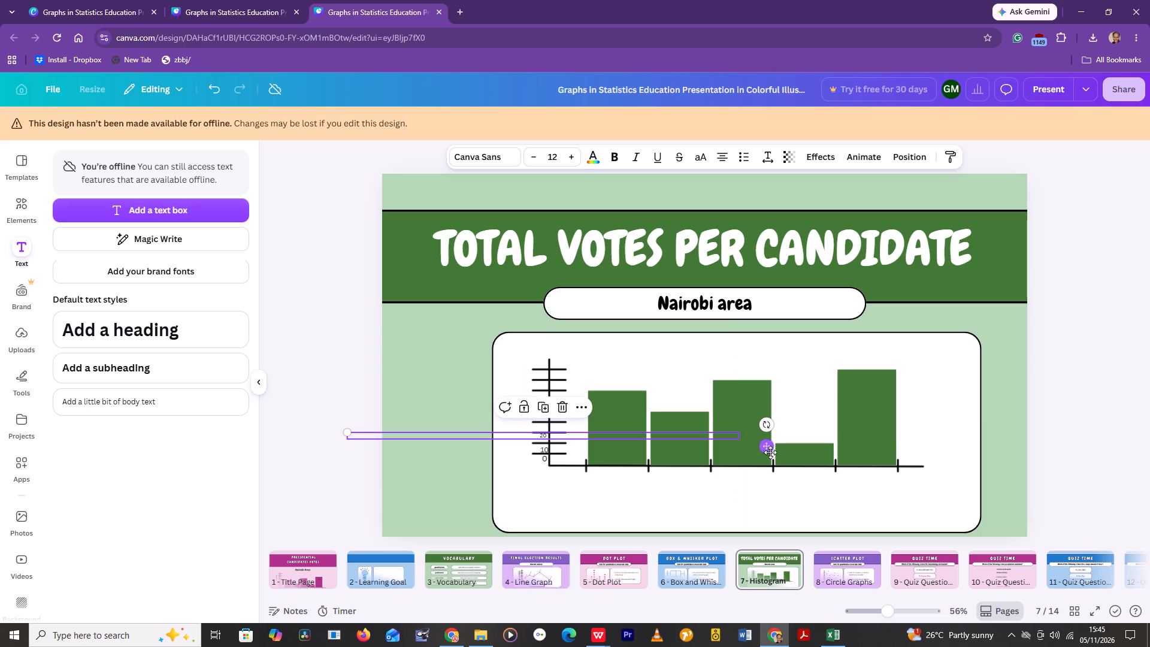
Add another body text label reading "30" and reduce its font size to 11.
click(785, 366)
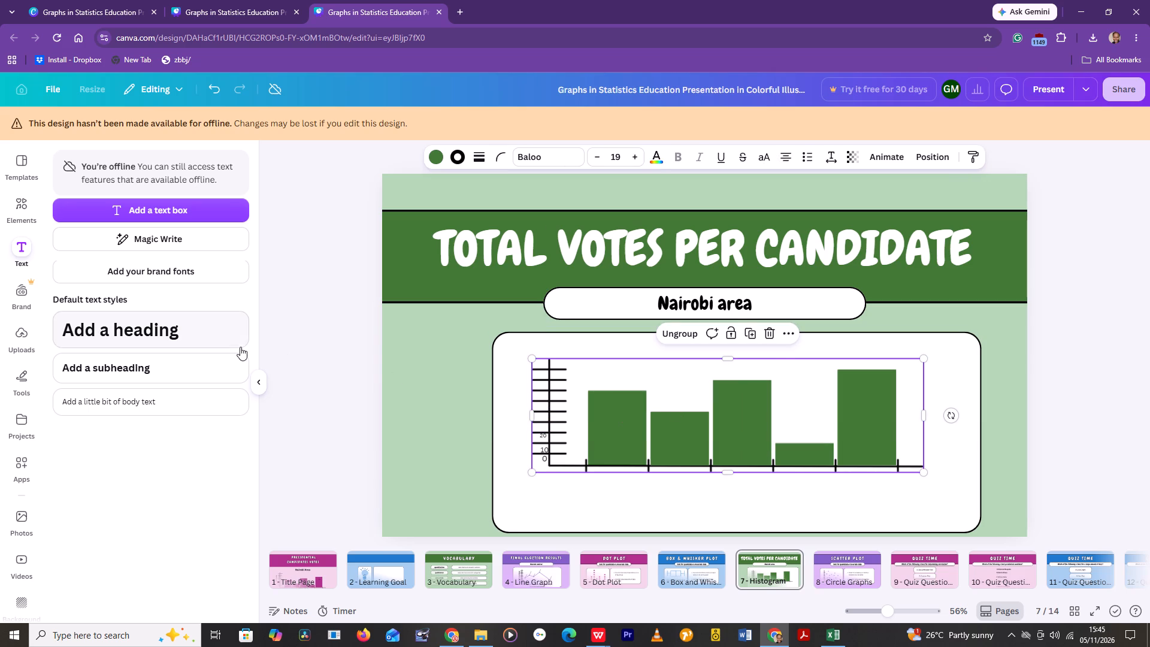
click(217, 394)
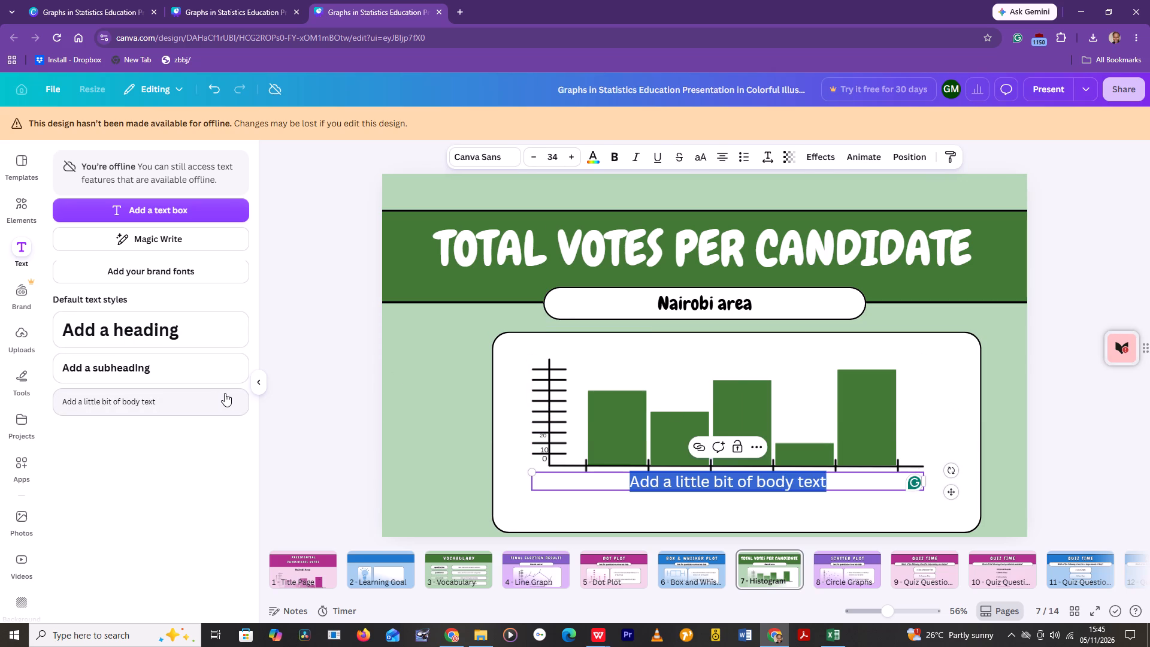
key(Delete)
text(30)
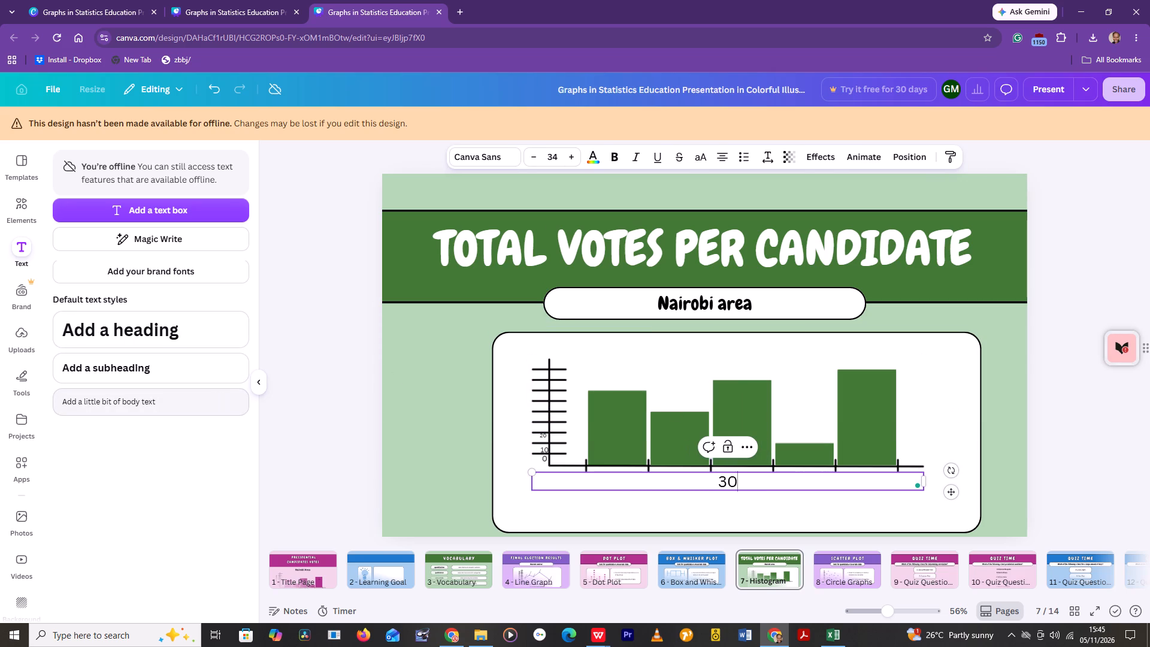
triple_click(532, 155)
triple_click(532, 155)
triple_click(532, 155)
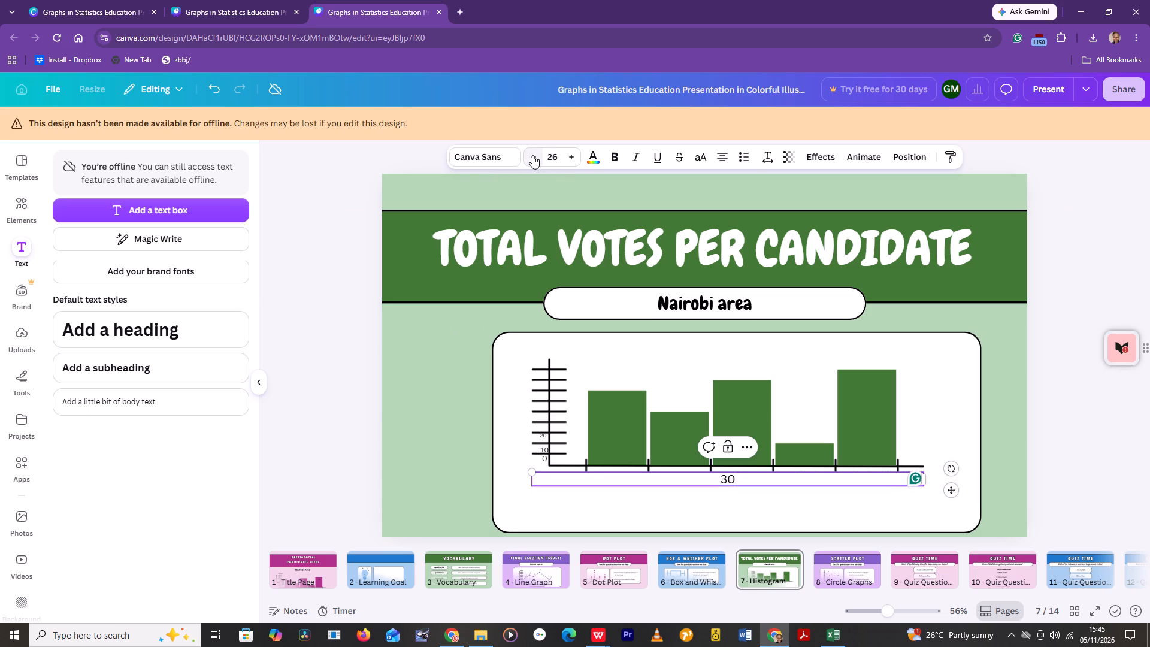
triple_click(532, 155)
triple_click(532, 155)
triple_click(532, 155)
triple_click(532, 155)
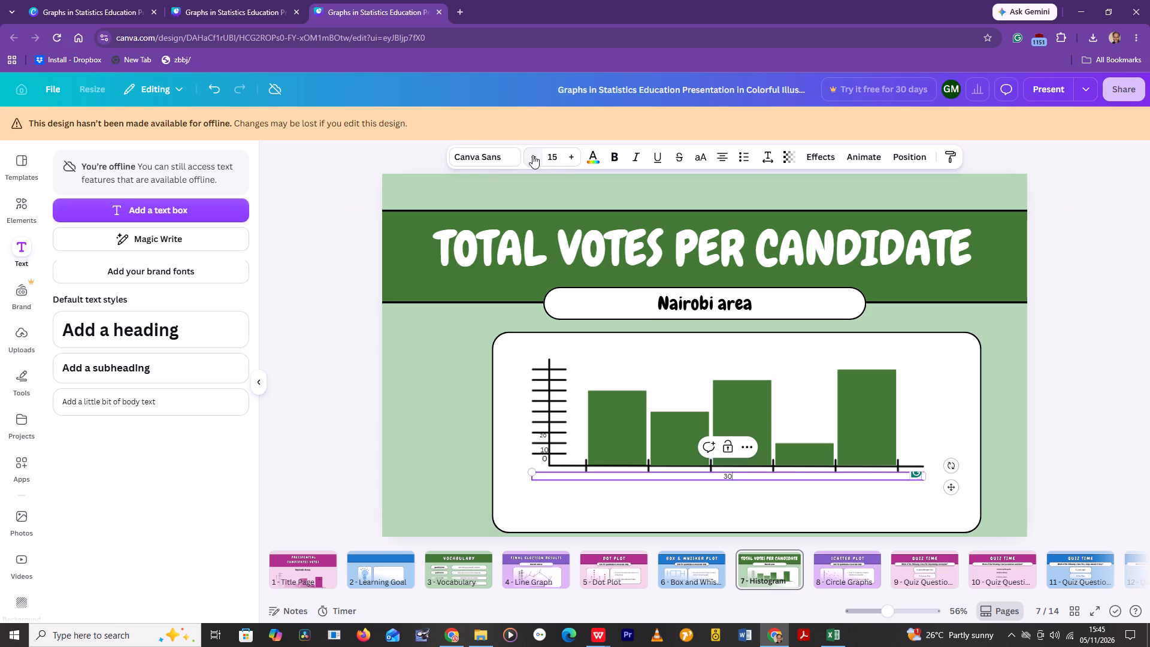
double_click(532, 155)
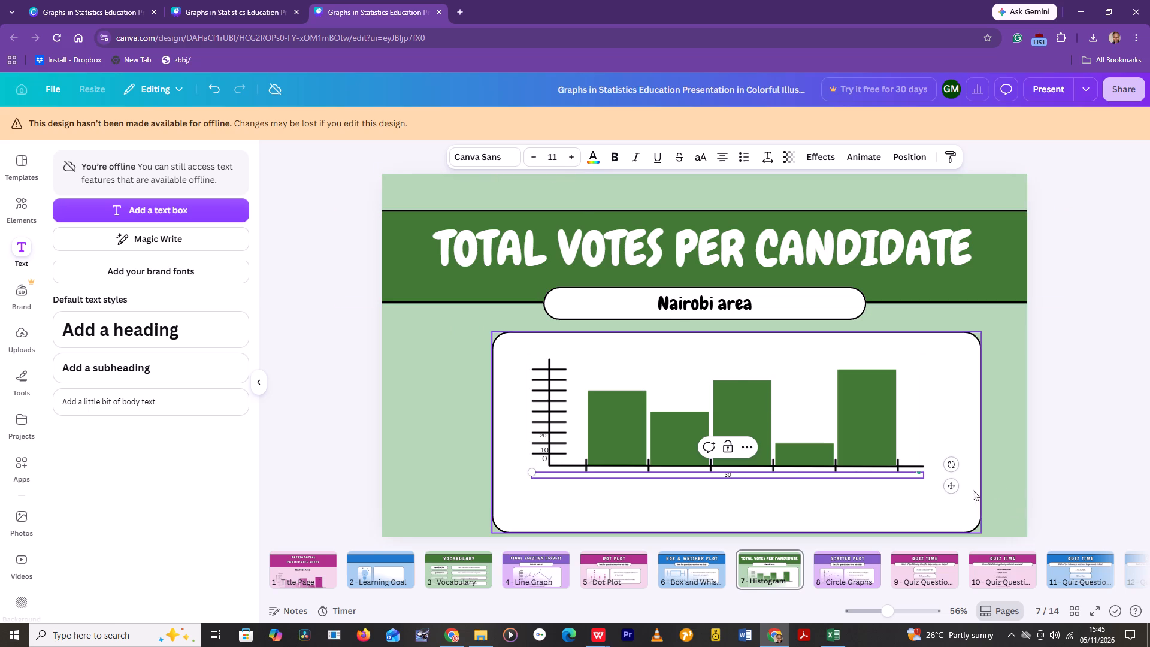
Place the "30" label beside the vertical axis, directly above the "20" label.
drag(955, 485, 715, 445)
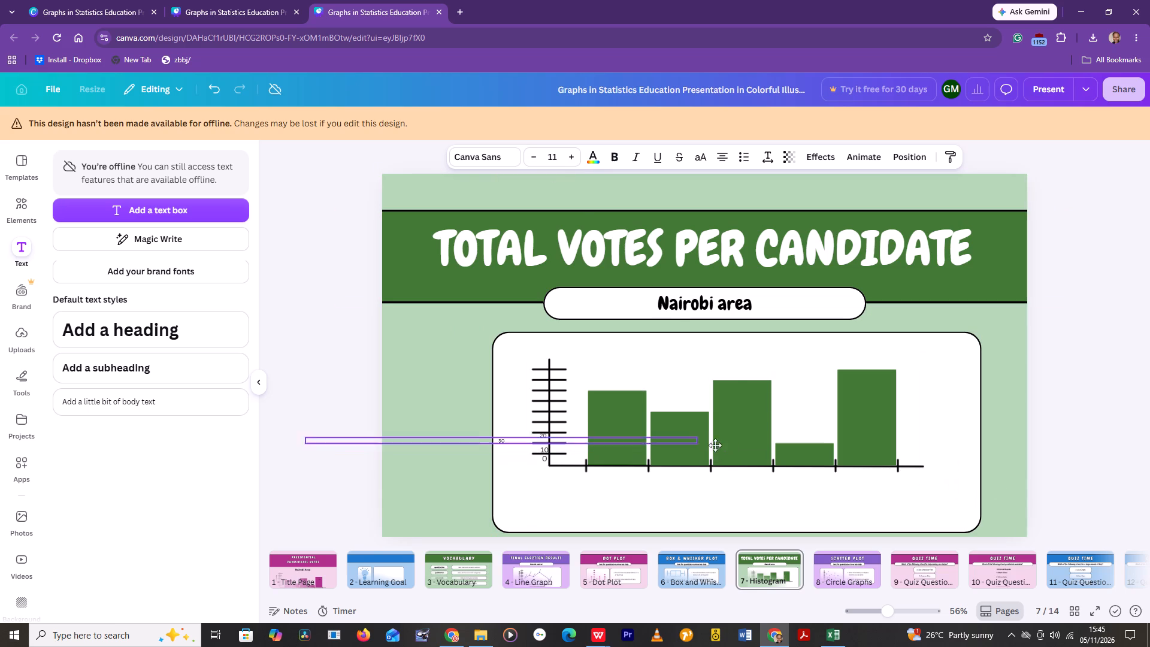
drag(715, 445, 753, 440)
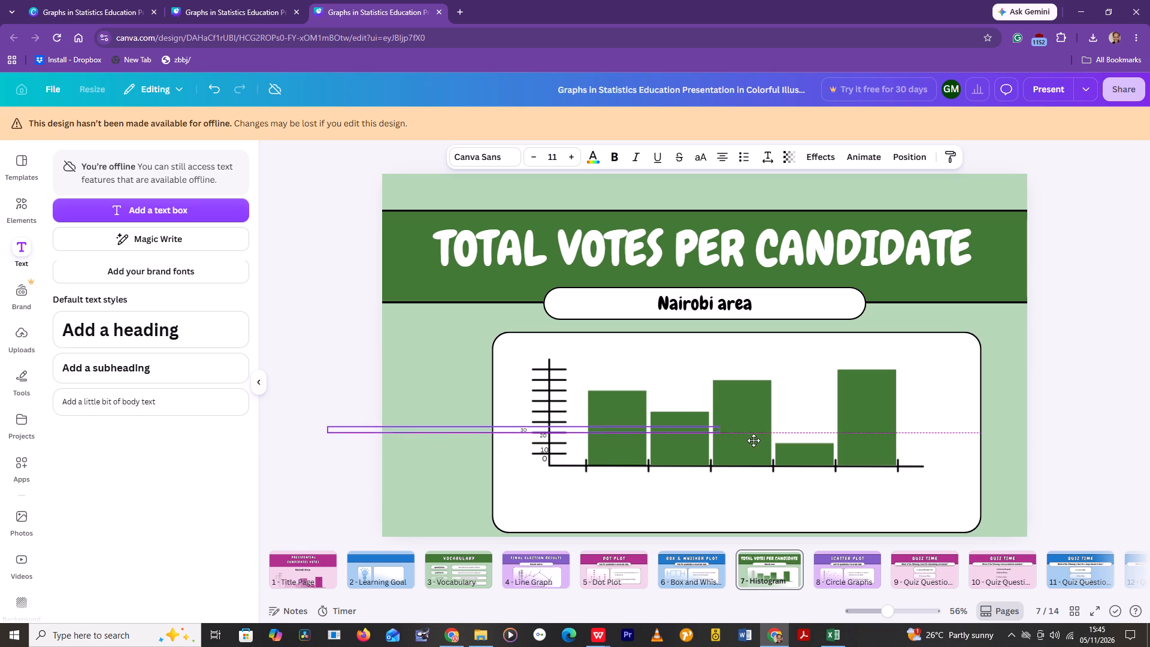
drag(753, 440, 771, 436)
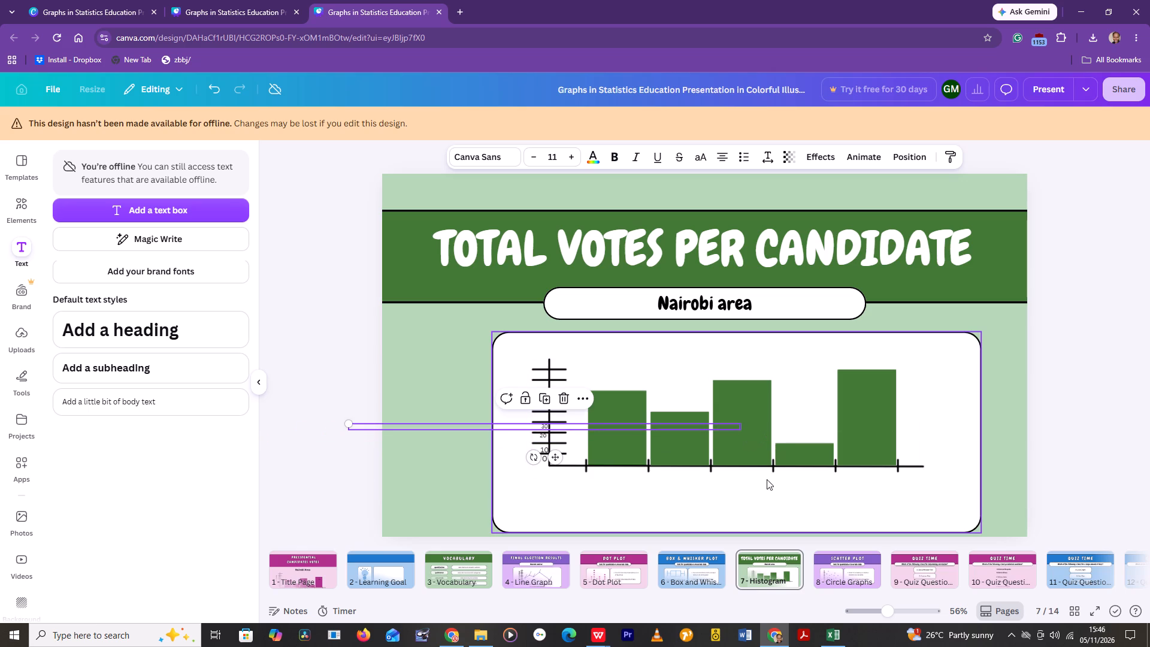
Reduce the font size of the "10" axis label to 11.
click(543, 446)
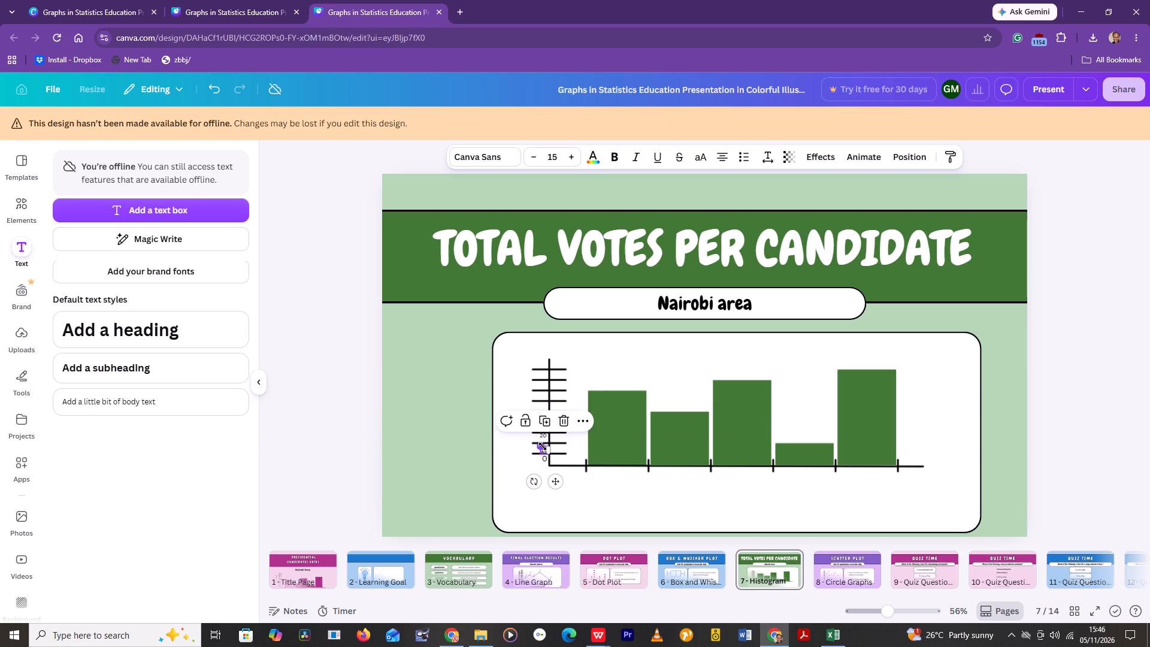
click(534, 152)
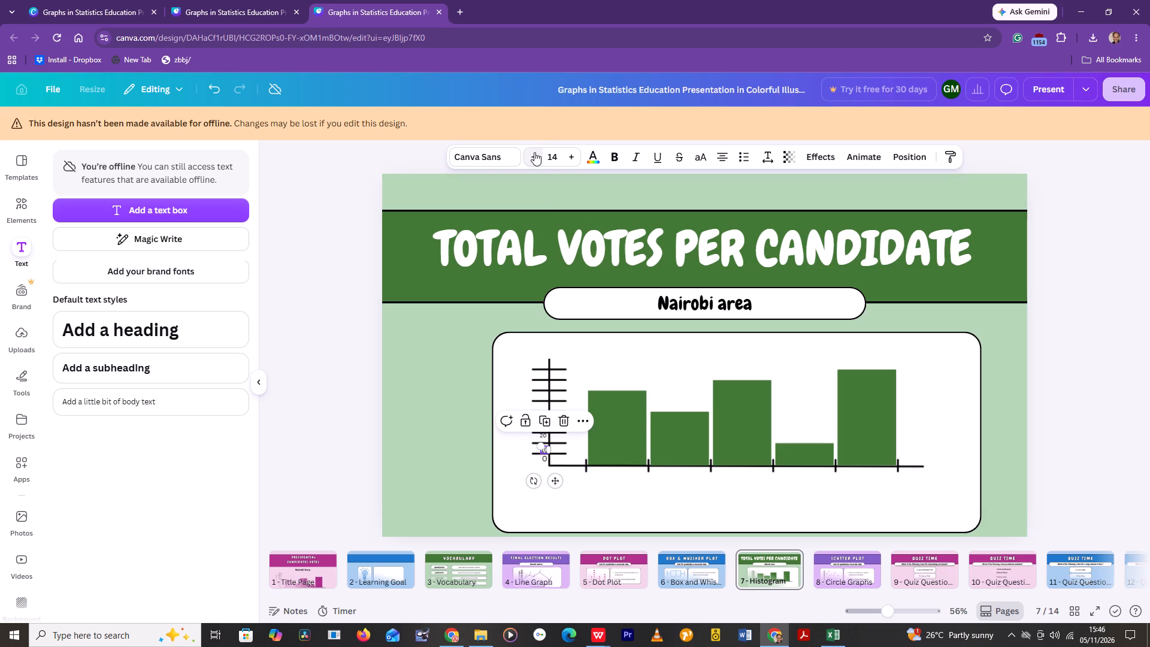
double_click(534, 152)
click(534, 152)
Reduce the font size of the "0" axis label to match the "10" label above it.
click(541, 462)
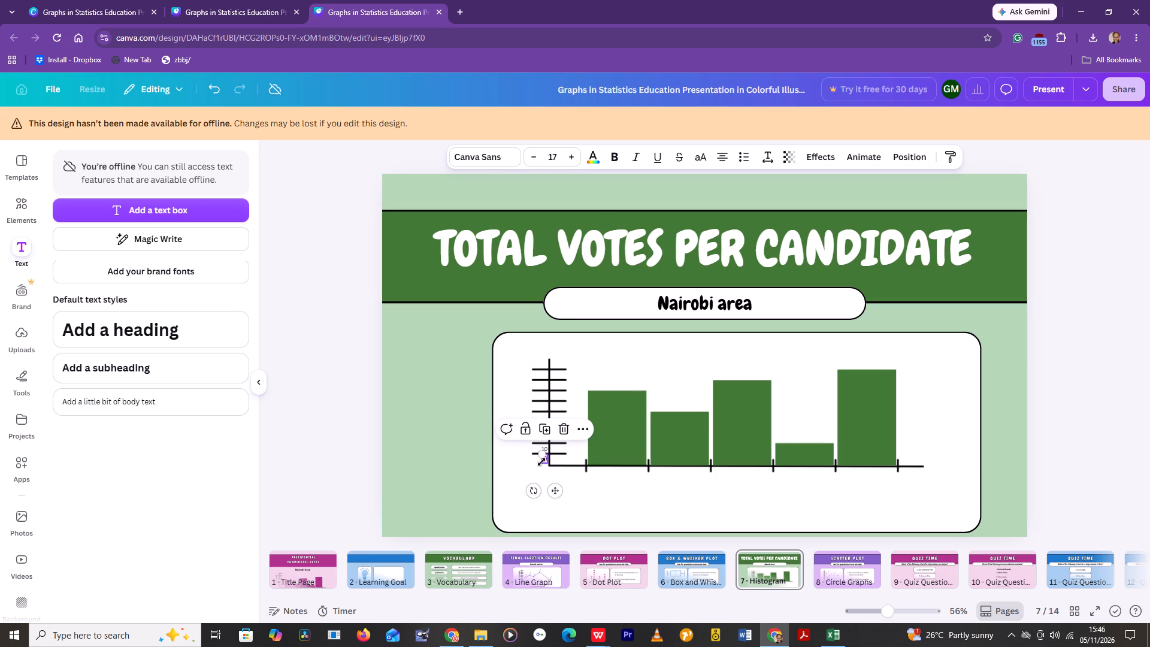
click(534, 155)
triple_click(534, 155)
double_click(534, 155)
click(619, 501)
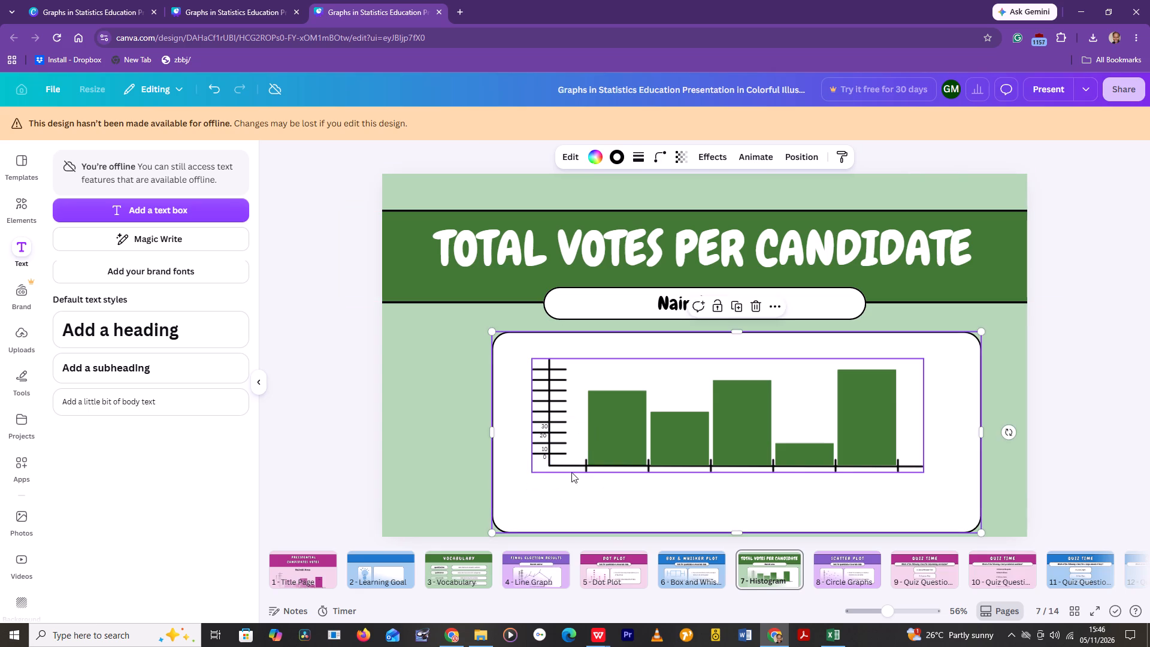
Nudge the "20" label slightly down so it is evenly spaced between the "10" and "30" labels.
click(540, 432)
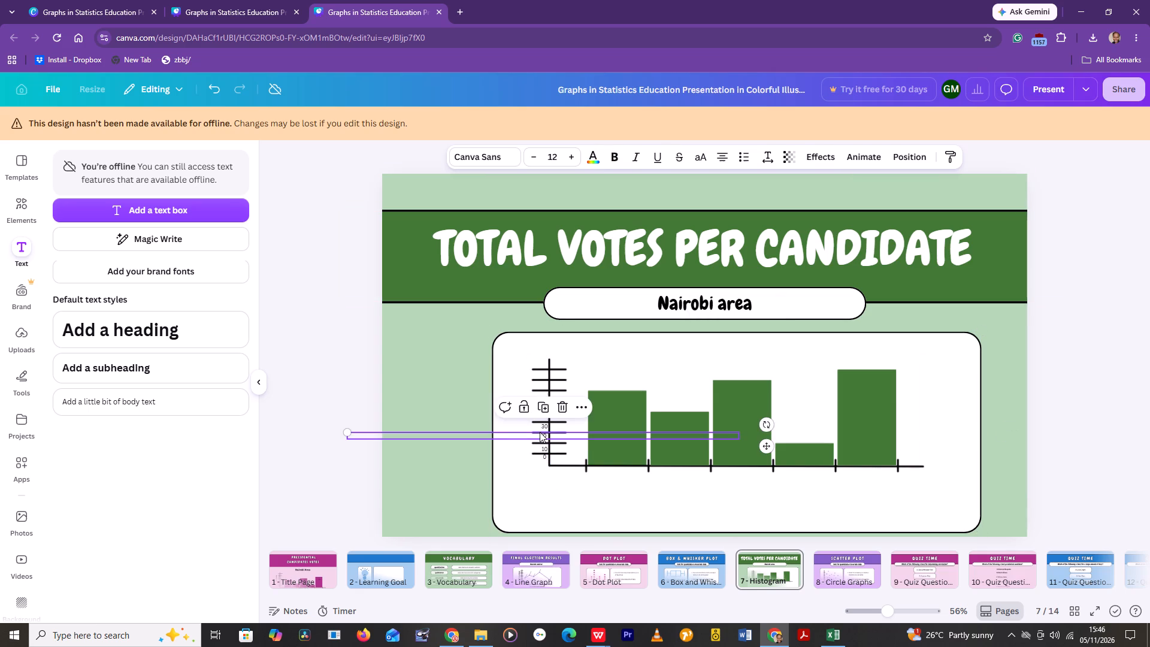
click(764, 444)
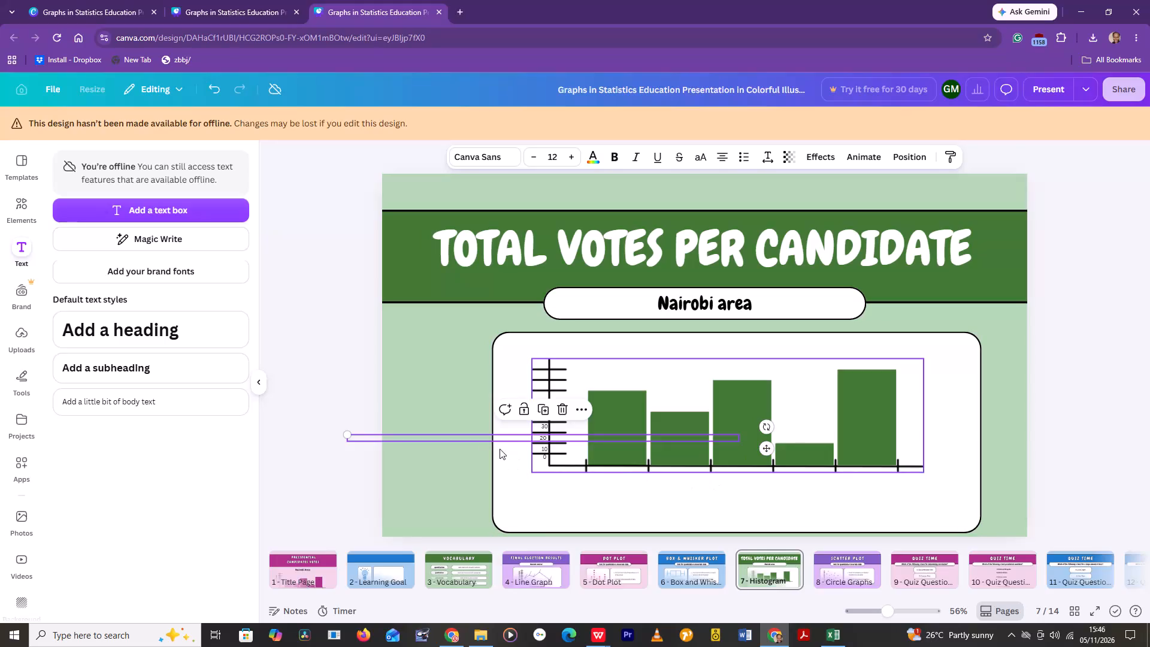
click(504, 373)
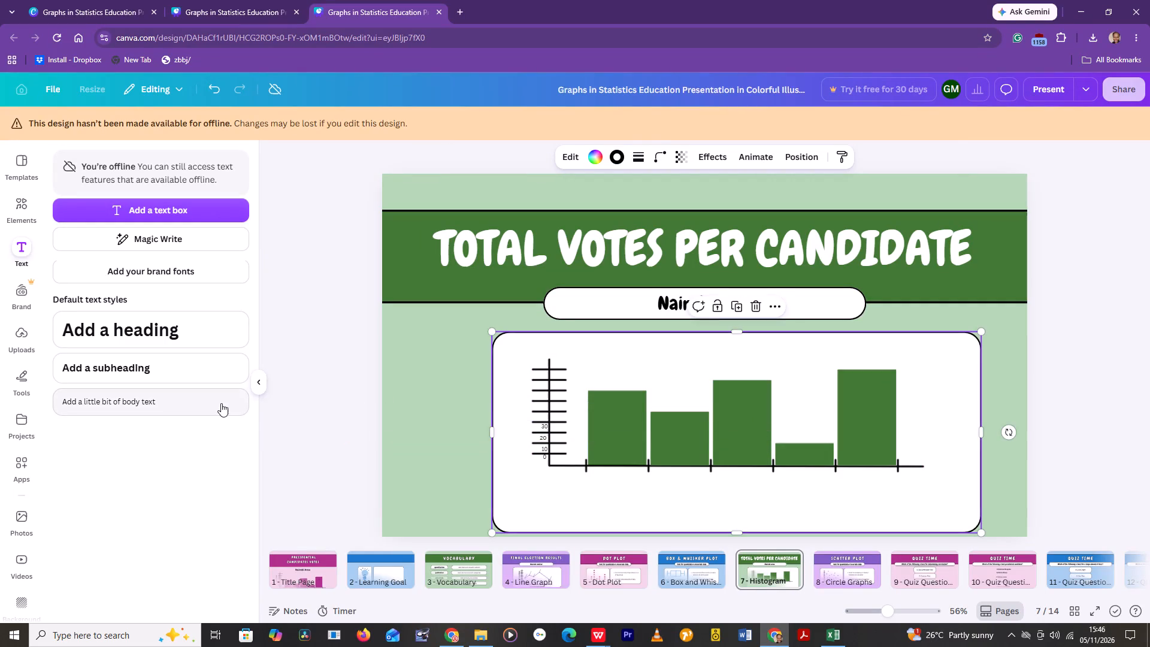
Add a body text label reading "40" to the bar chart slide and reduce its font size to 12.
click(221, 403)
key(Delete)
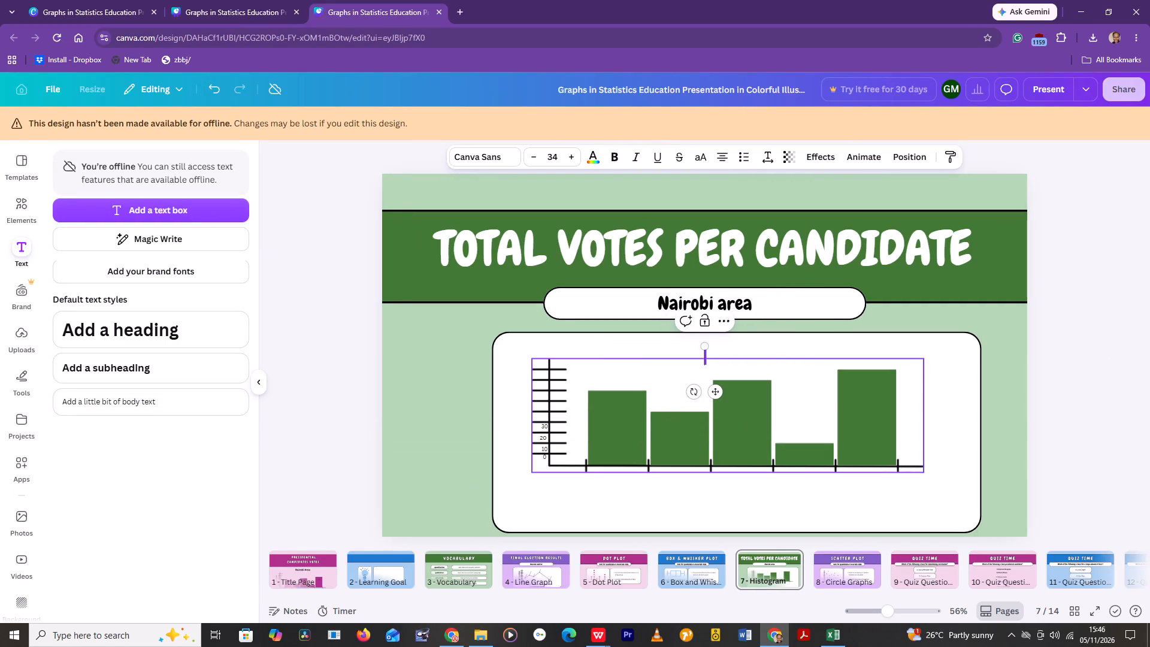
text(40)
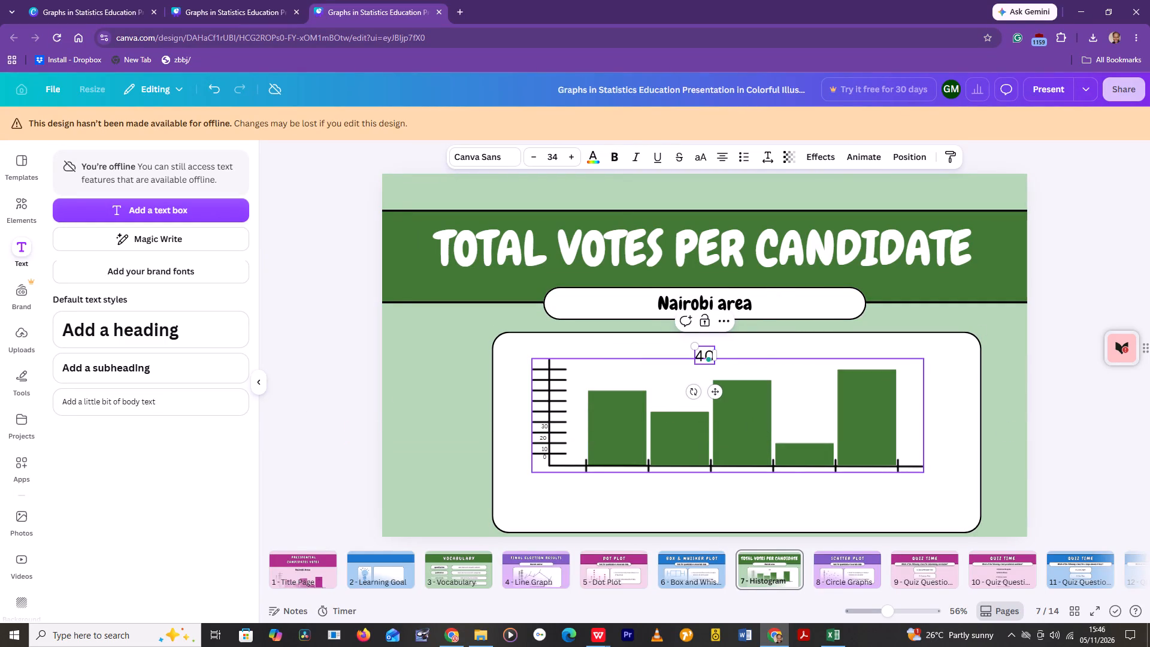
triple_click(529, 155)
triple_click(529, 155)
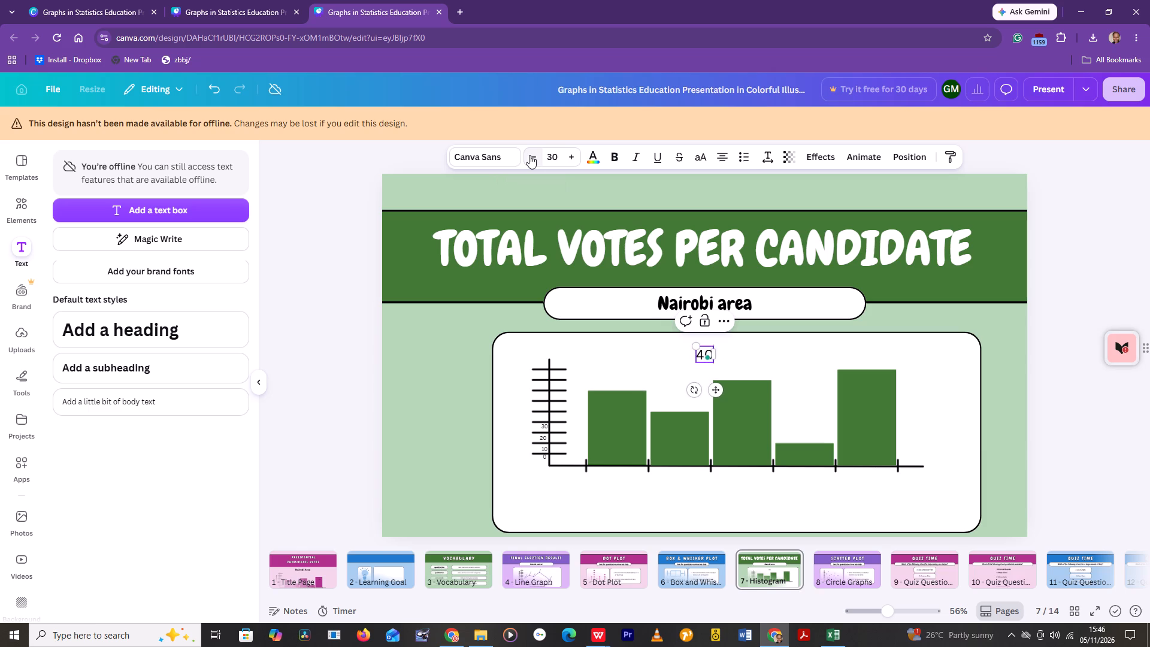
triple_click(529, 155)
triple_click(529, 155)
triple_click(529, 155)
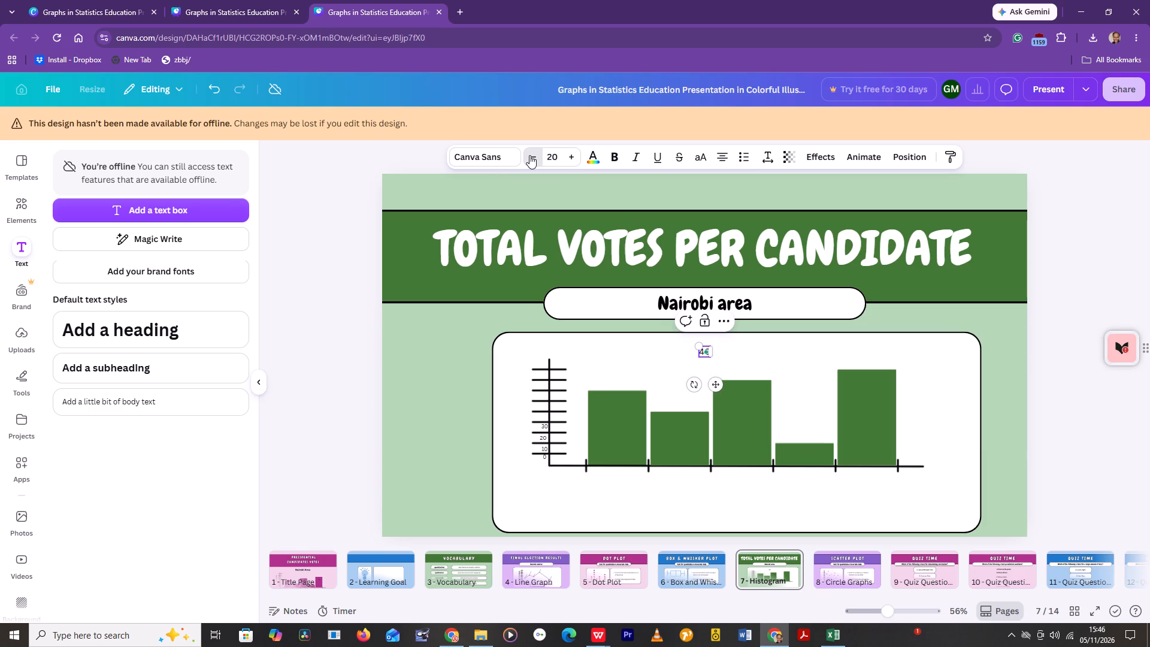
triple_click(529, 155)
click(529, 155)
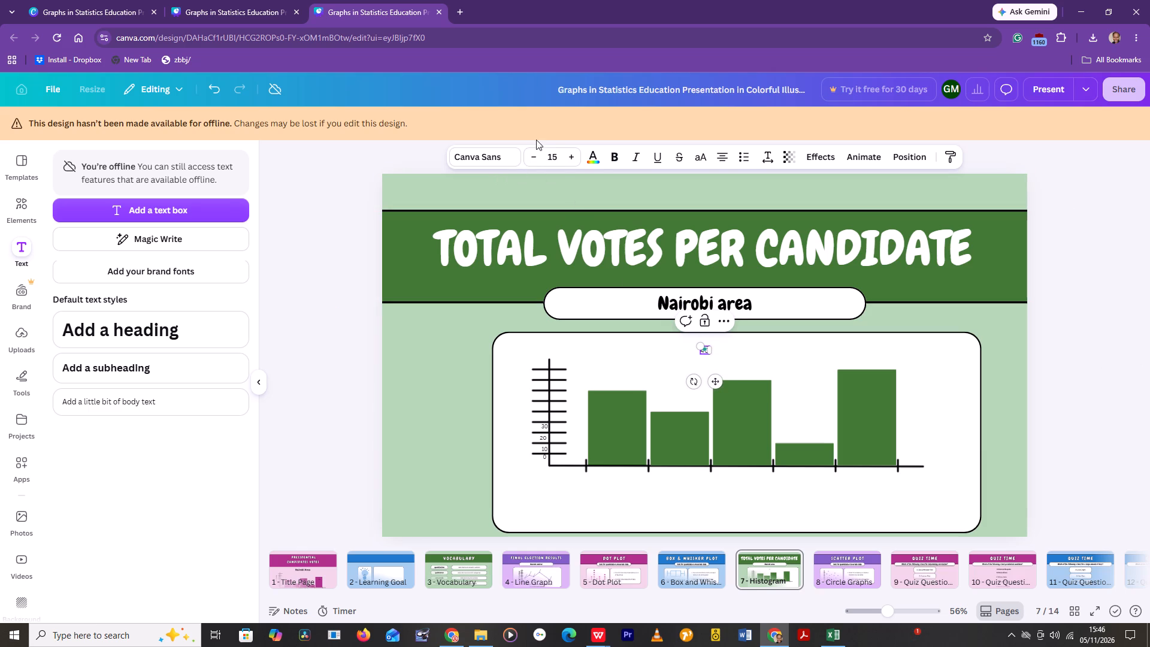
triple_click(529, 156)
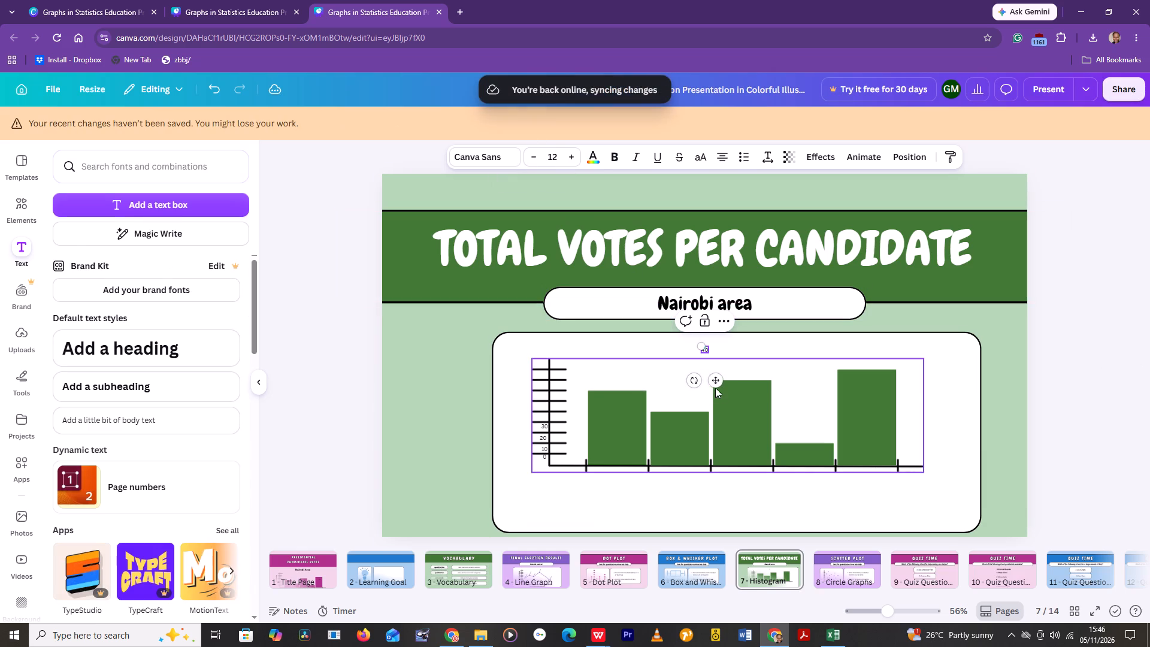
Place the "40" label beside the vertical axis, directly above the "30" label.
drag(714, 382, 547, 444)
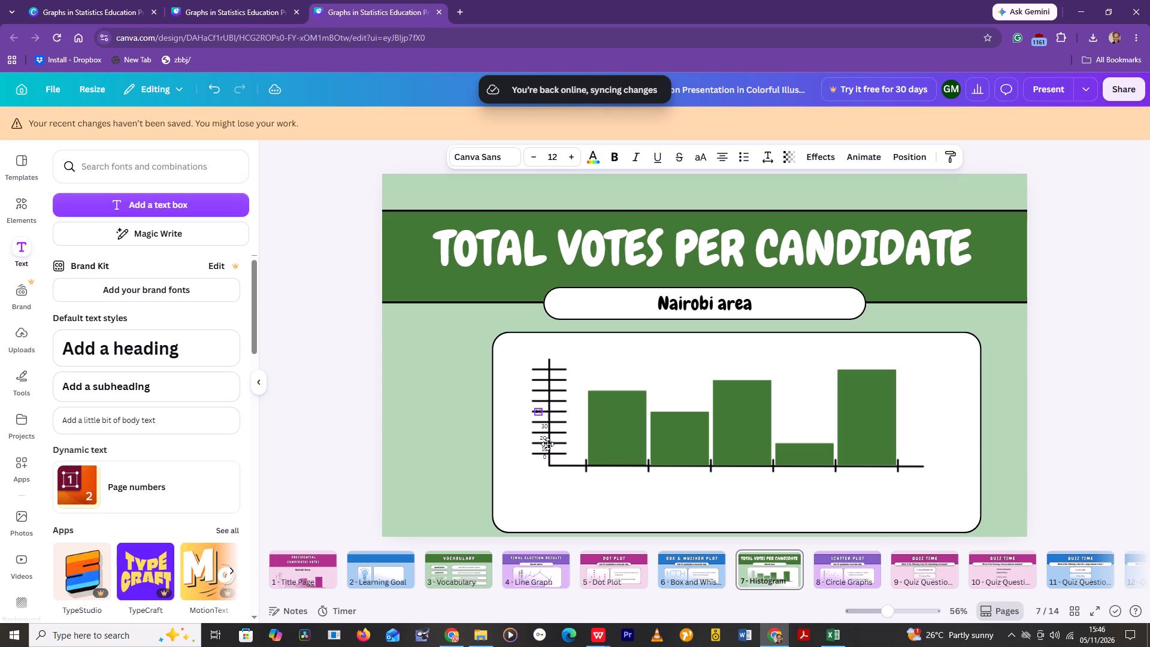
drag(547, 444, 555, 452)
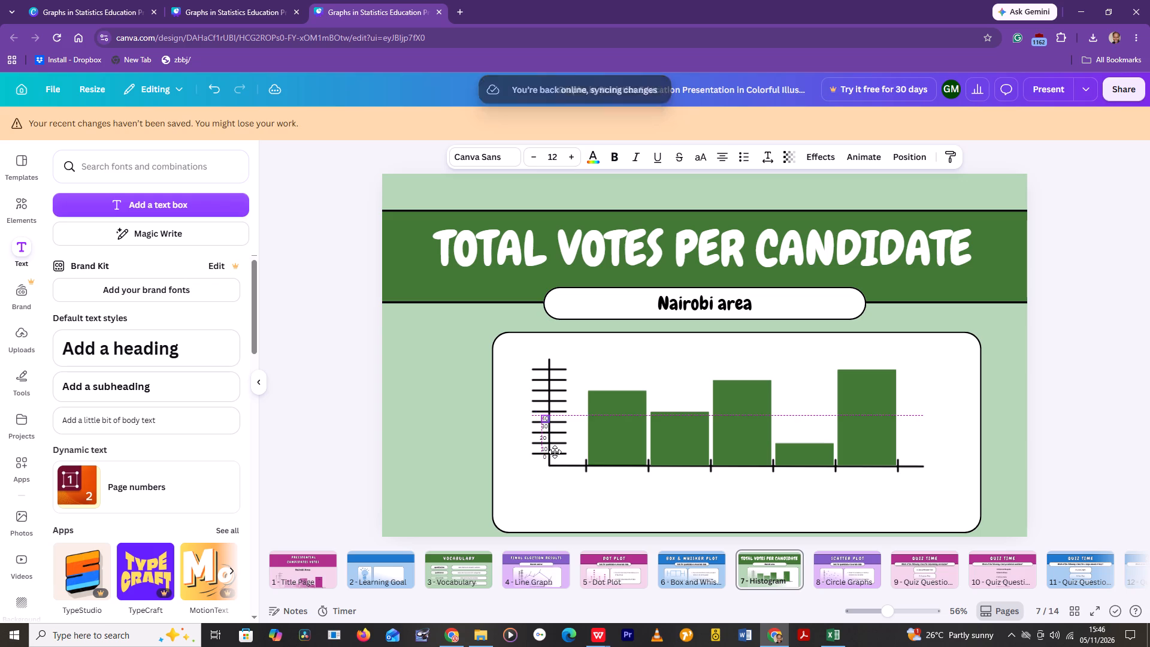
drag(555, 452, 554, 447)
click(615, 352)
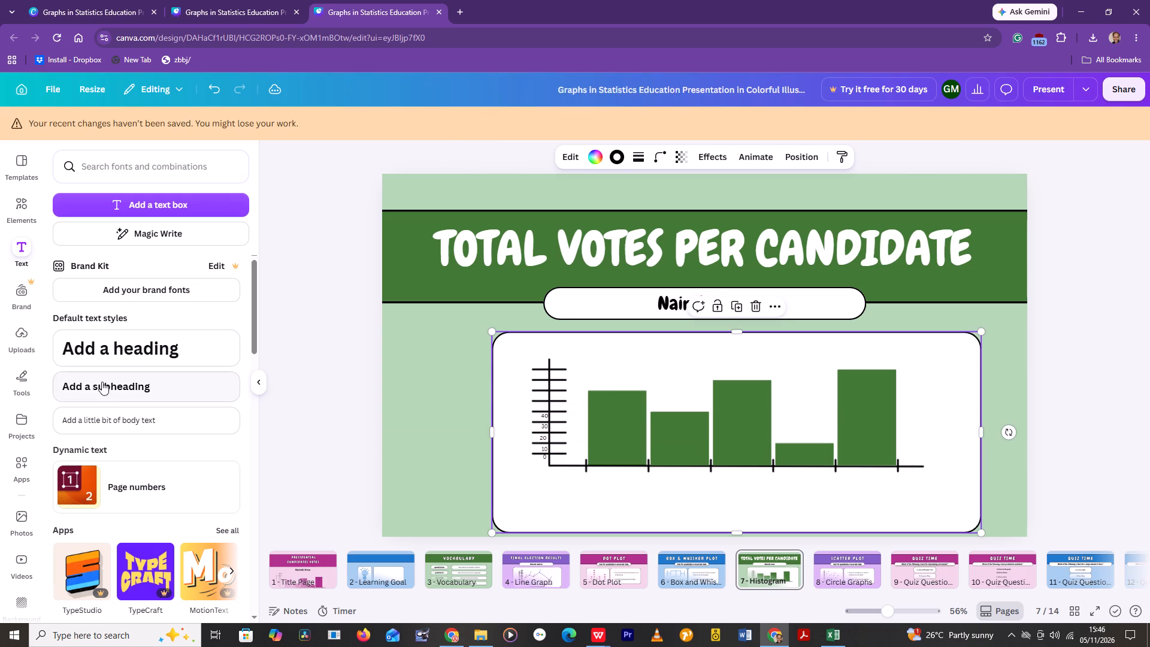
Add a body text label reading "50" and reduce its font size to 11.
click(148, 412)
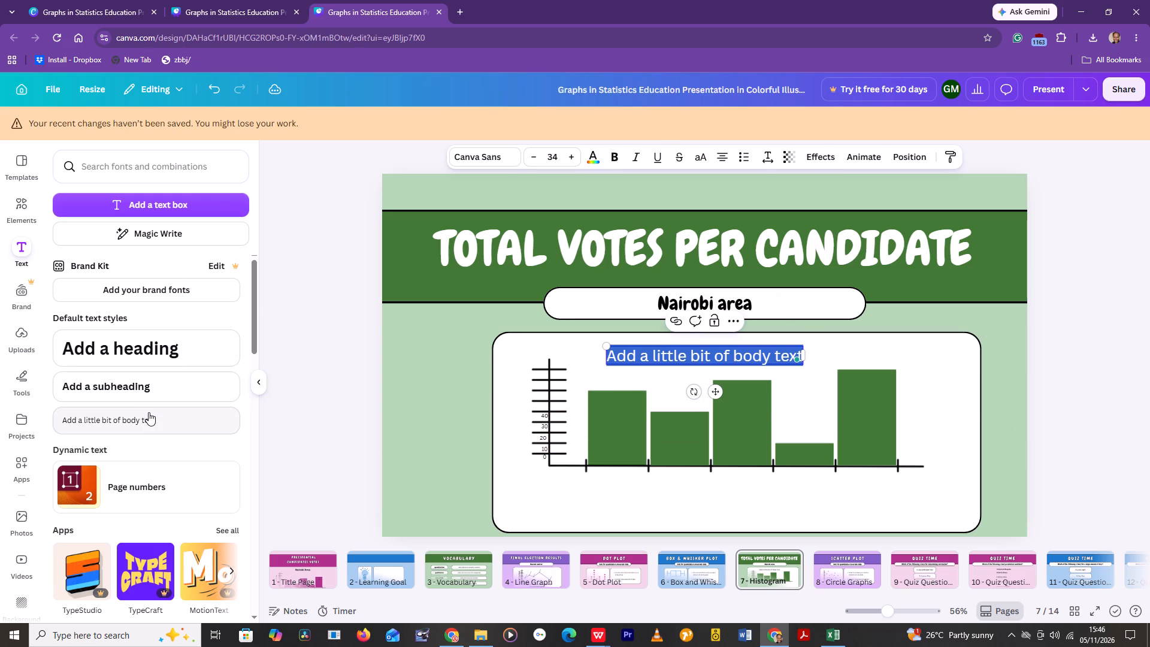
key(Delete)
text(50)
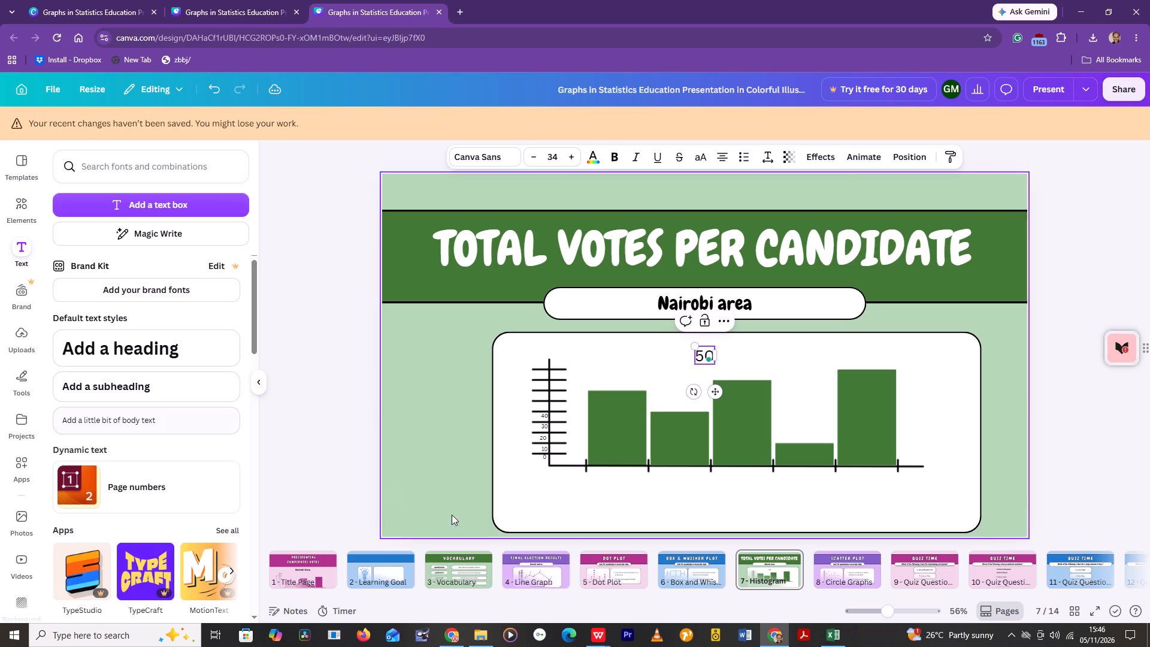
triple_click(531, 154)
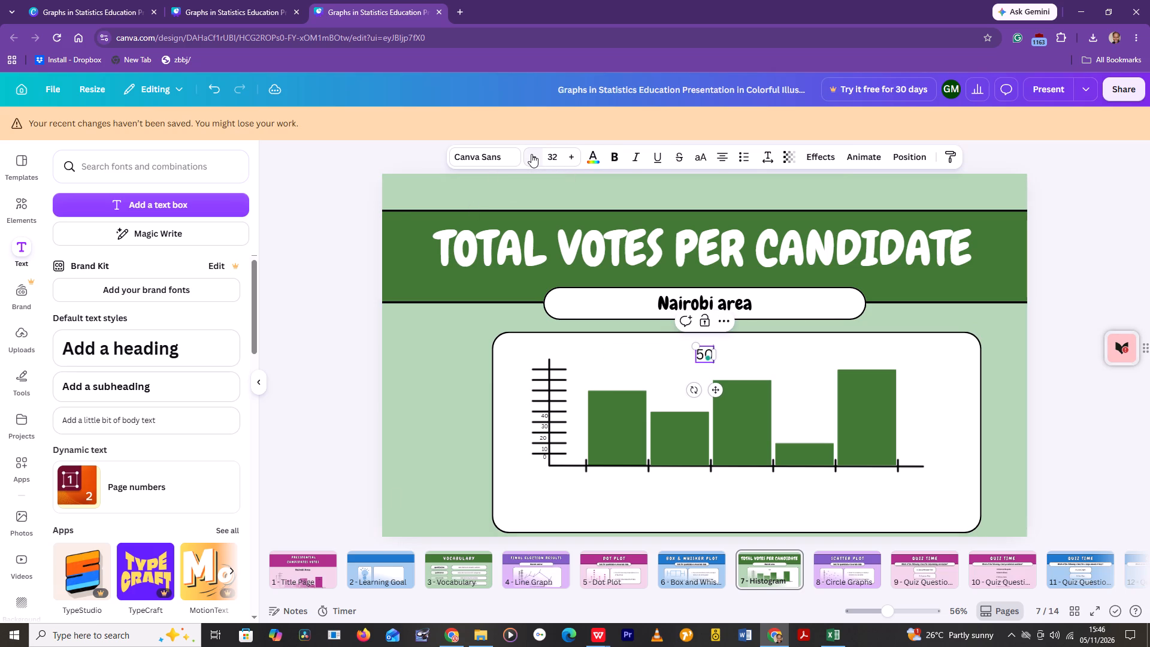
triple_click(531, 154)
triple_click(531, 154)
triple_click(531, 154)
triple_click(531, 154)
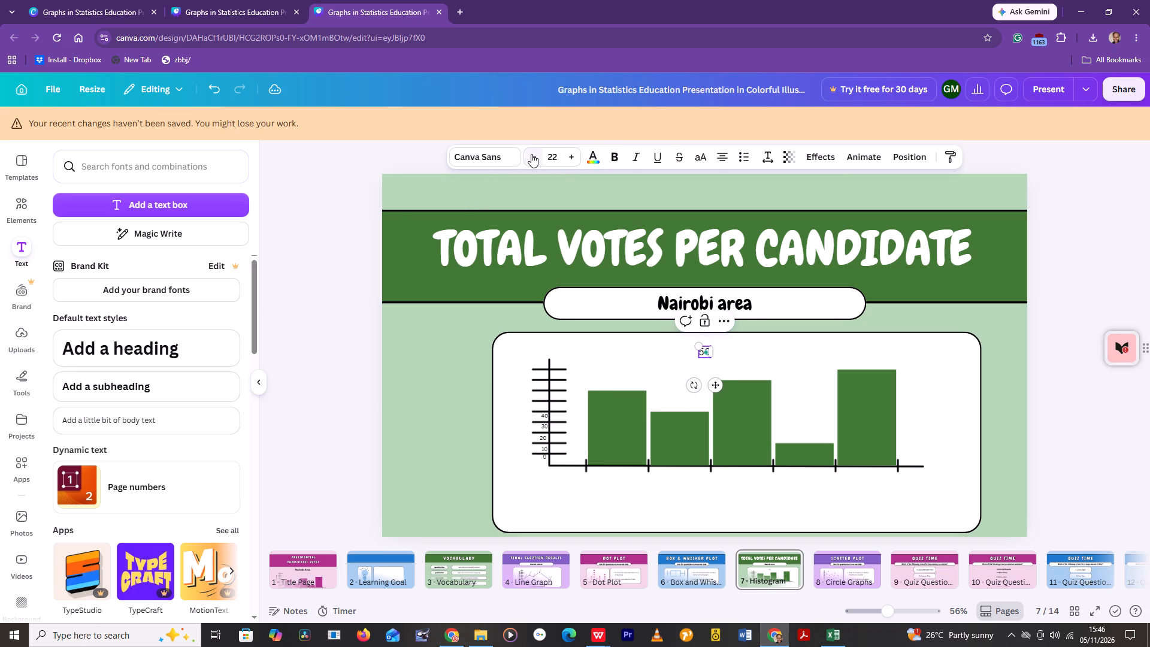
triple_click(531, 154)
click(531, 154)
double_click(531, 154)
click(531, 154)
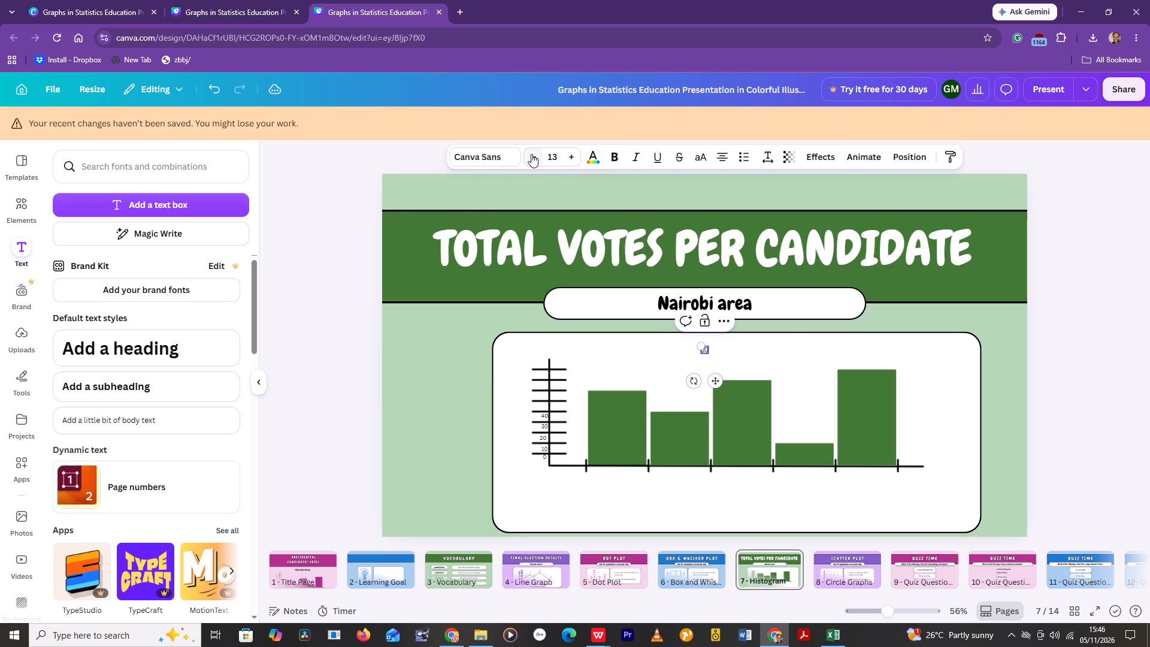
click(531, 154)
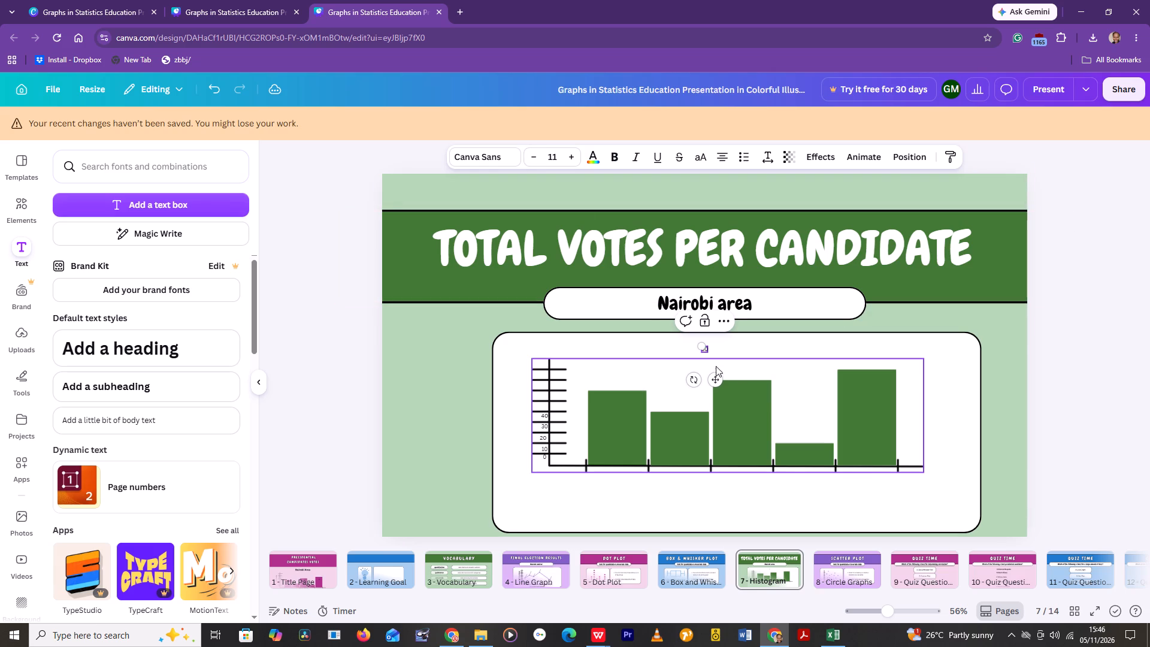
Place the "50" label beside the vertical axis, directly above the "40" label and evenly spaced with those below.
drag(719, 380, 554, 433)
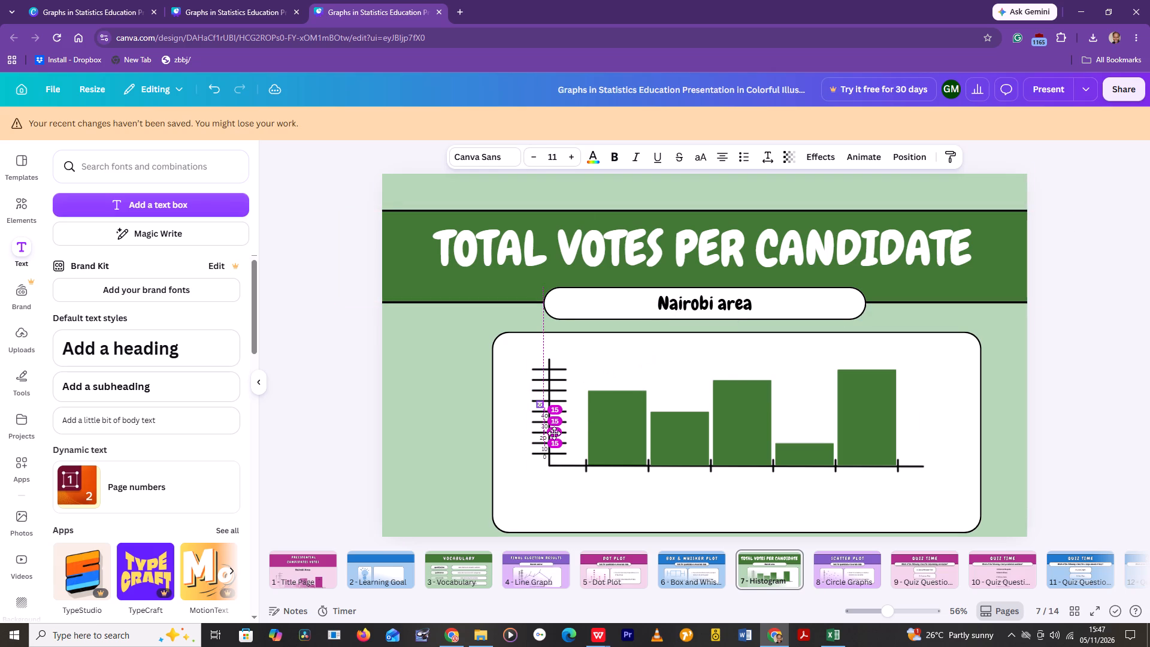
drag(554, 433, 561, 437)
drag(561, 437, 560, 436)
drag(560, 436, 559, 435)
click(677, 364)
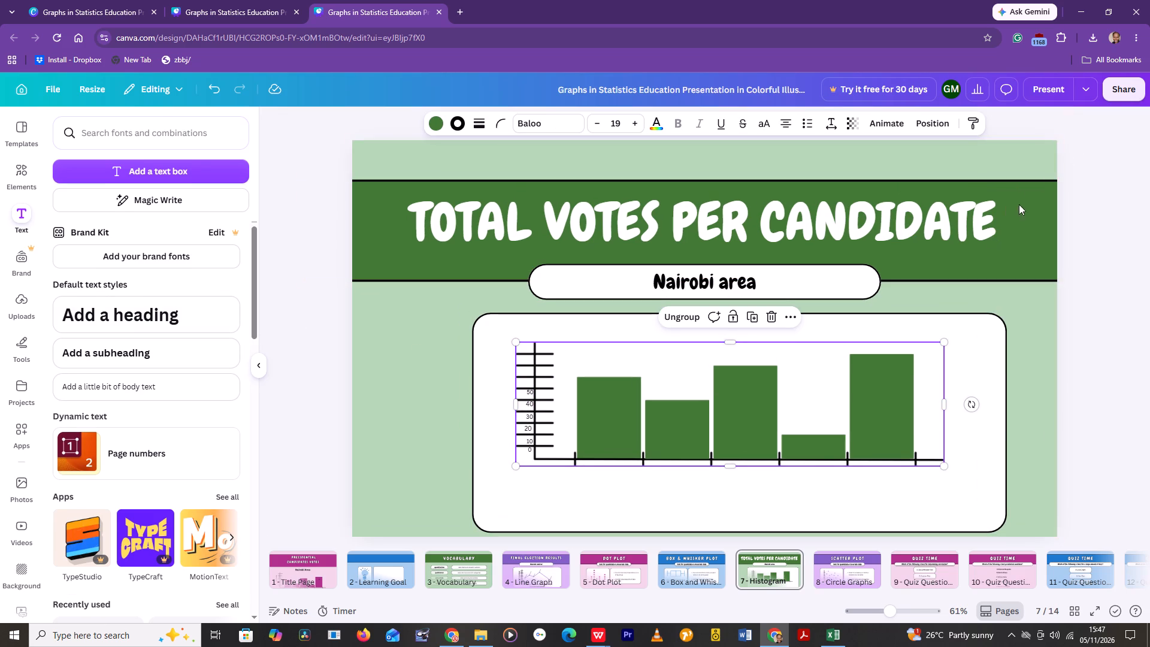
Add a body text label reading "60" and reduce its font size to 11.
click(196, 390)
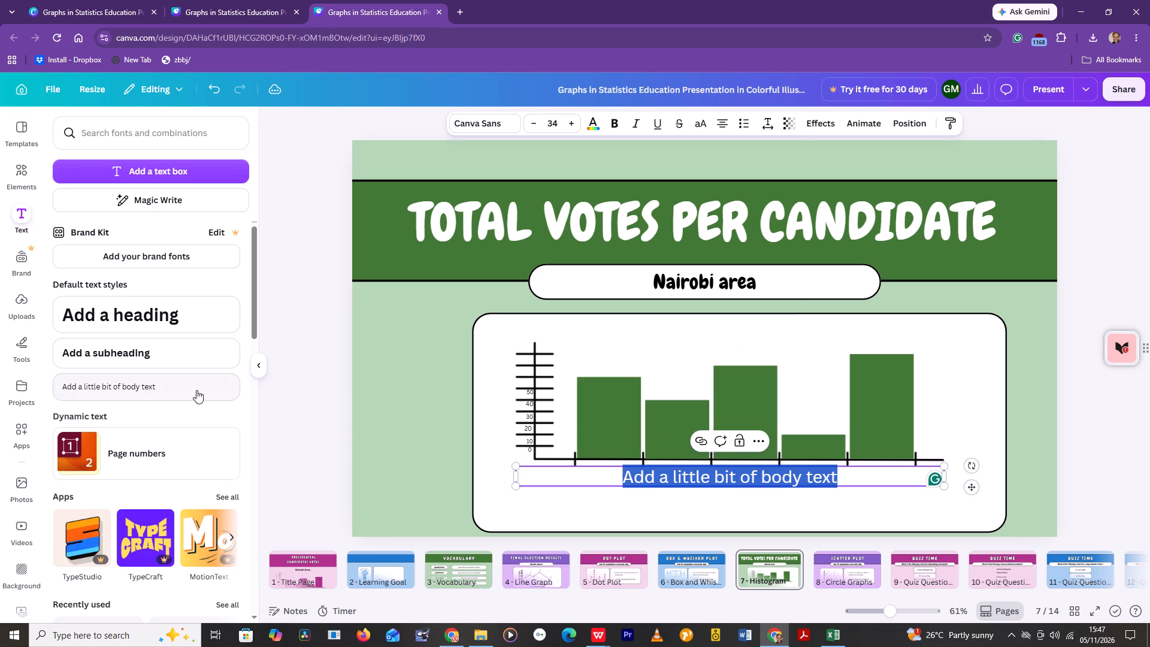
key(Delete)
text(60)
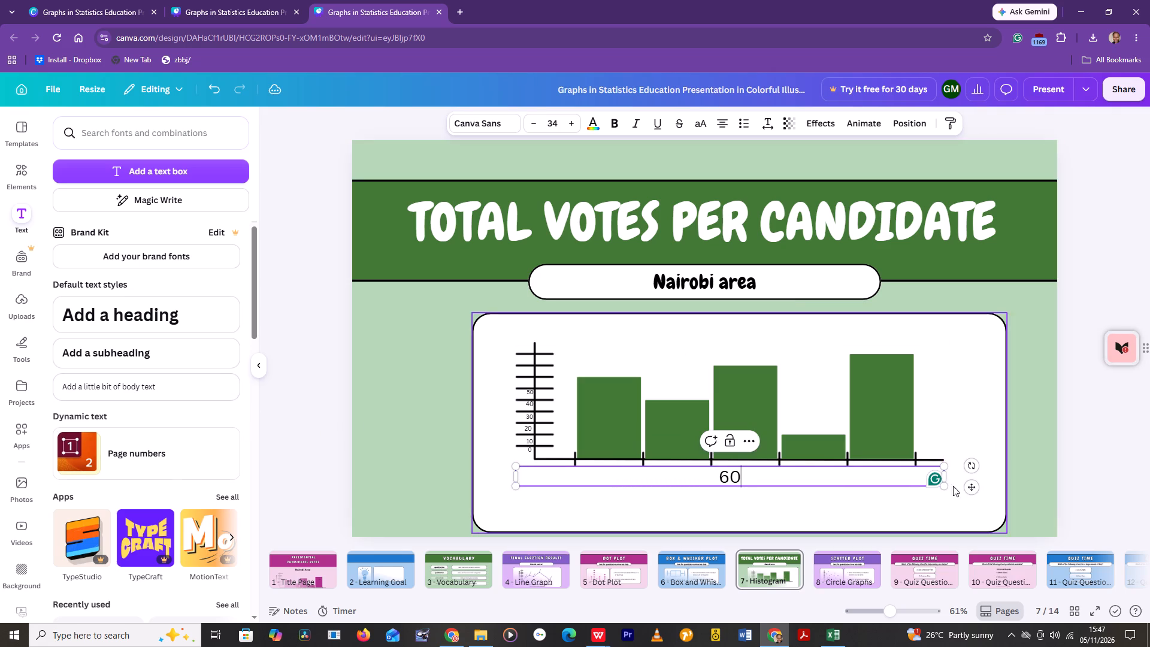
triple_click(529, 123)
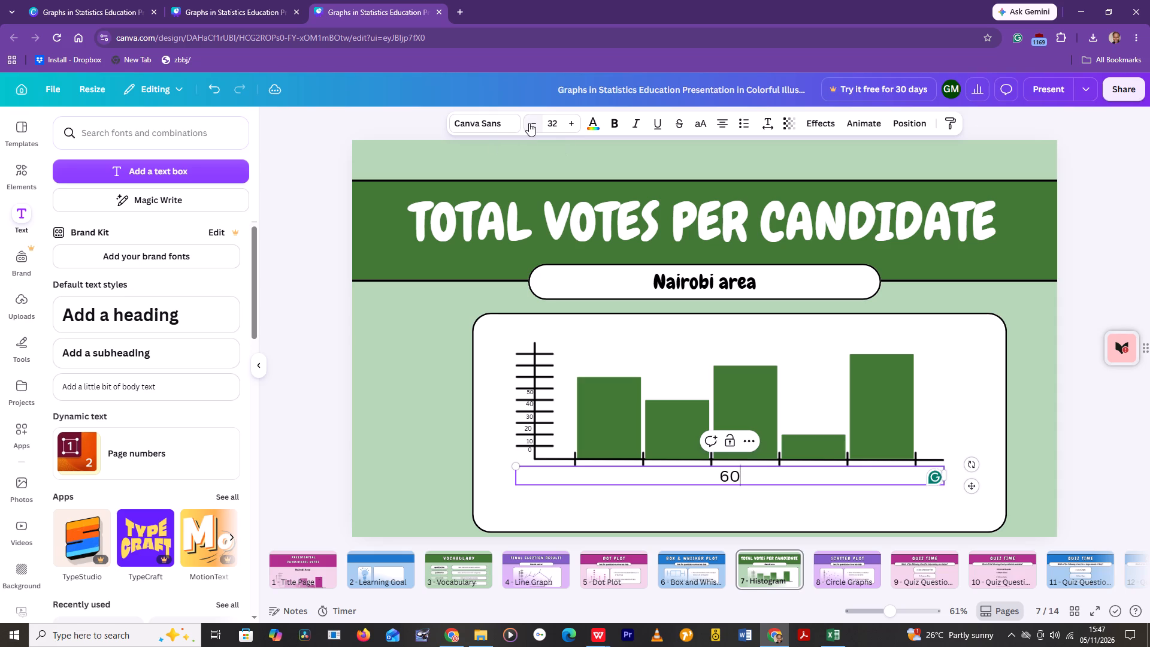
triple_click(529, 123)
triple_click(529, 123)
triple_click(529, 123)
triple_click(529, 123)
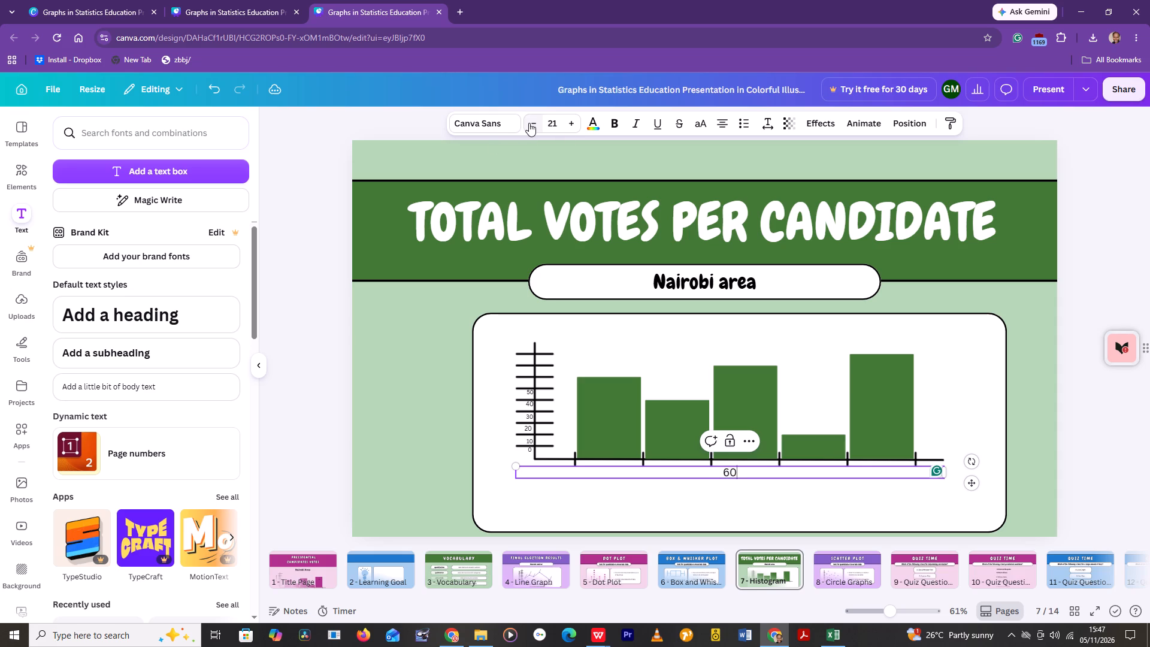
triple_click(529, 123)
triple_click(529, 123)
click(529, 123)
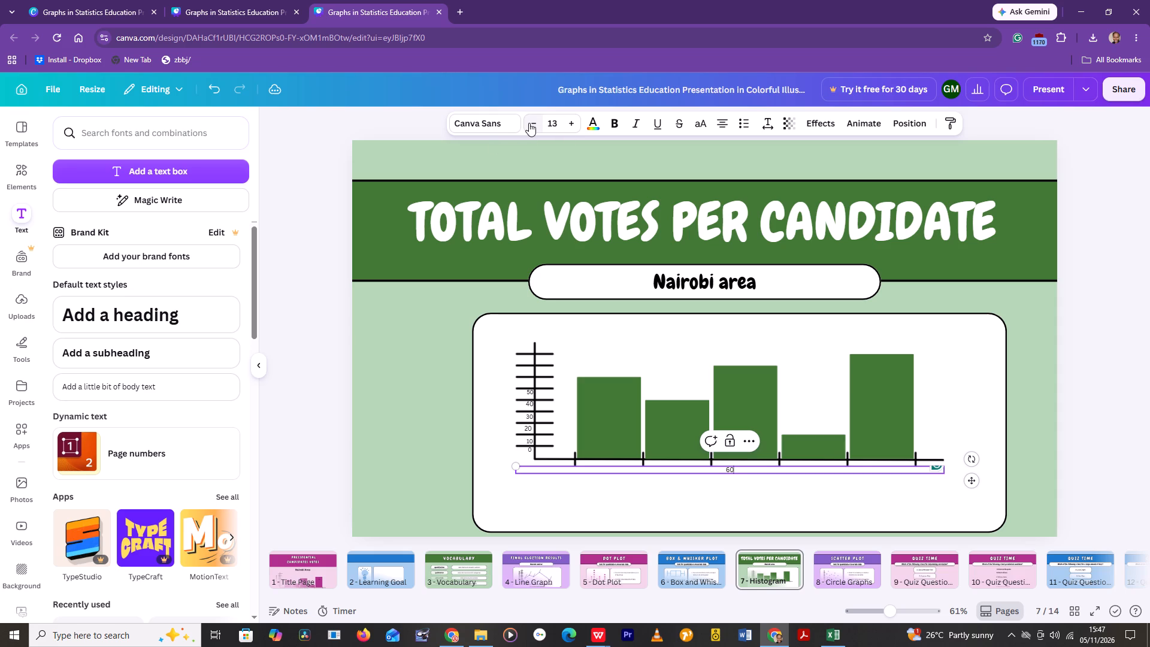
click(529, 123)
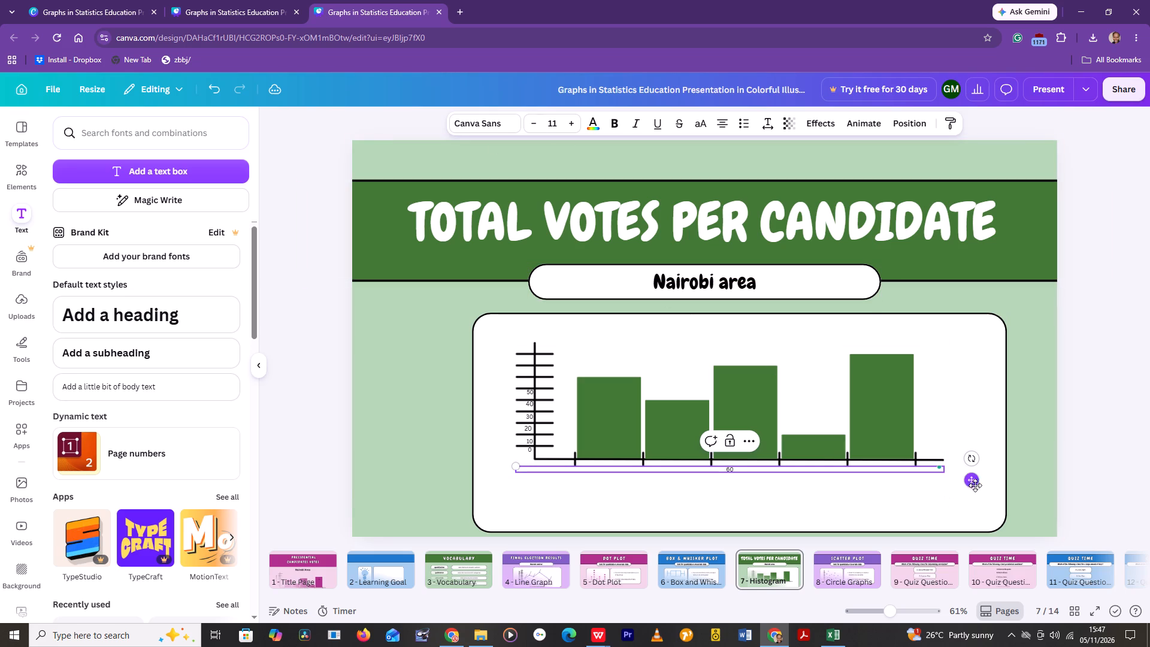
Place the "60" label beside the vertical axis, directly above the "50" label and in line with the other numbers.
drag(976, 482, 773, 391)
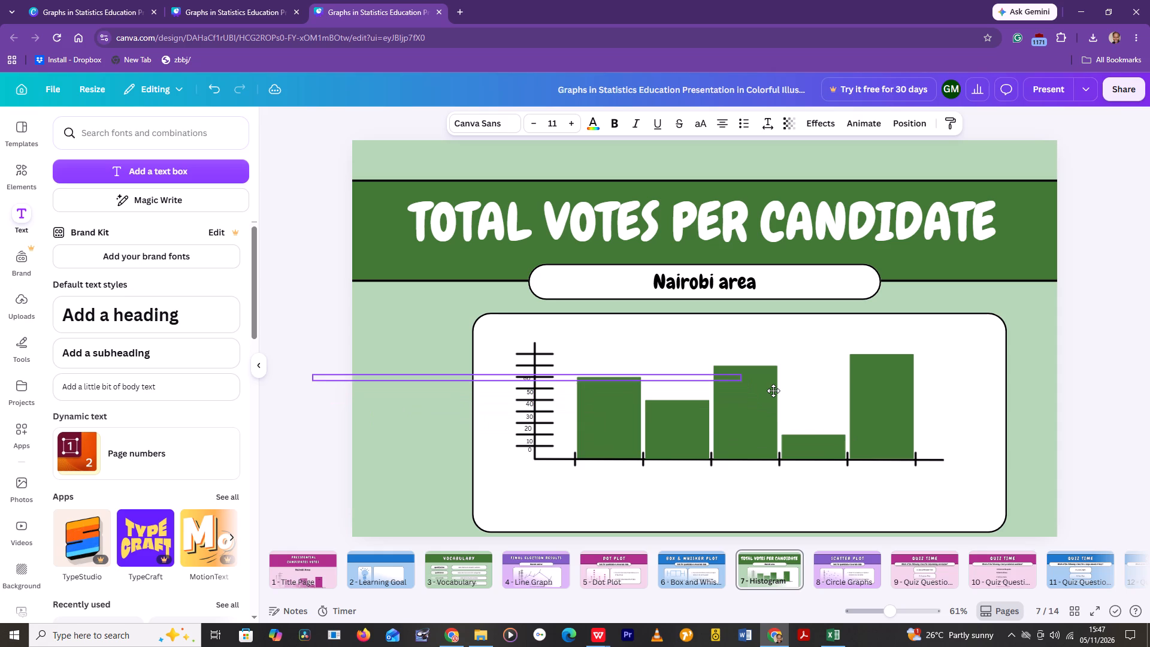
drag(773, 391, 774, 394)
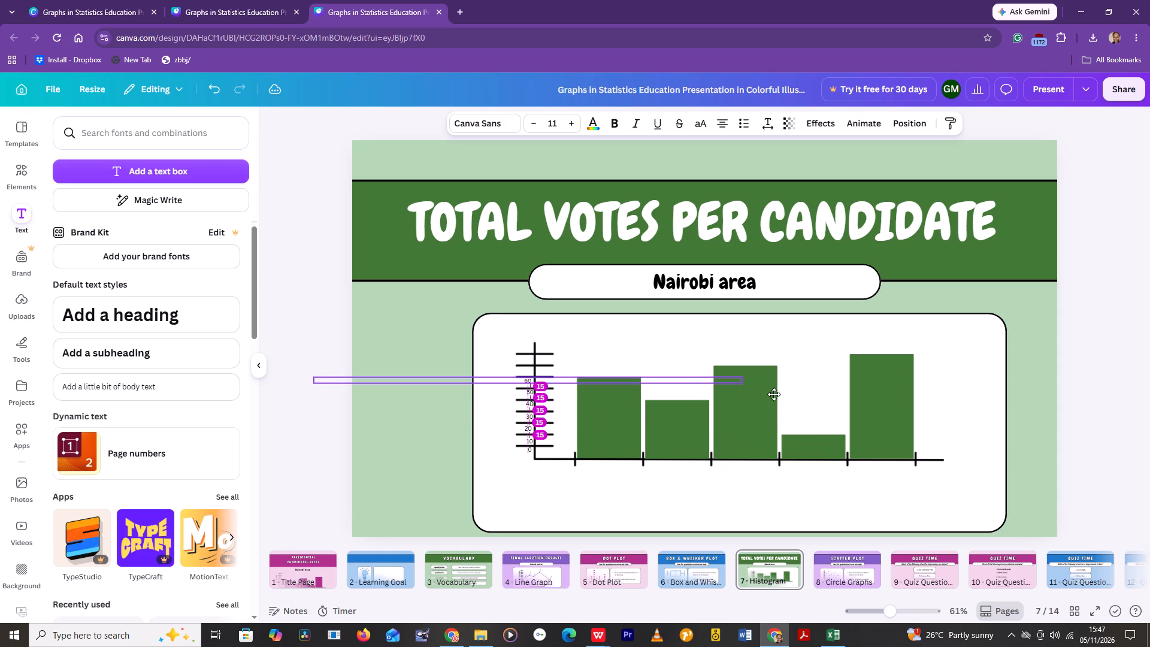
drag(774, 394, 777, 397)
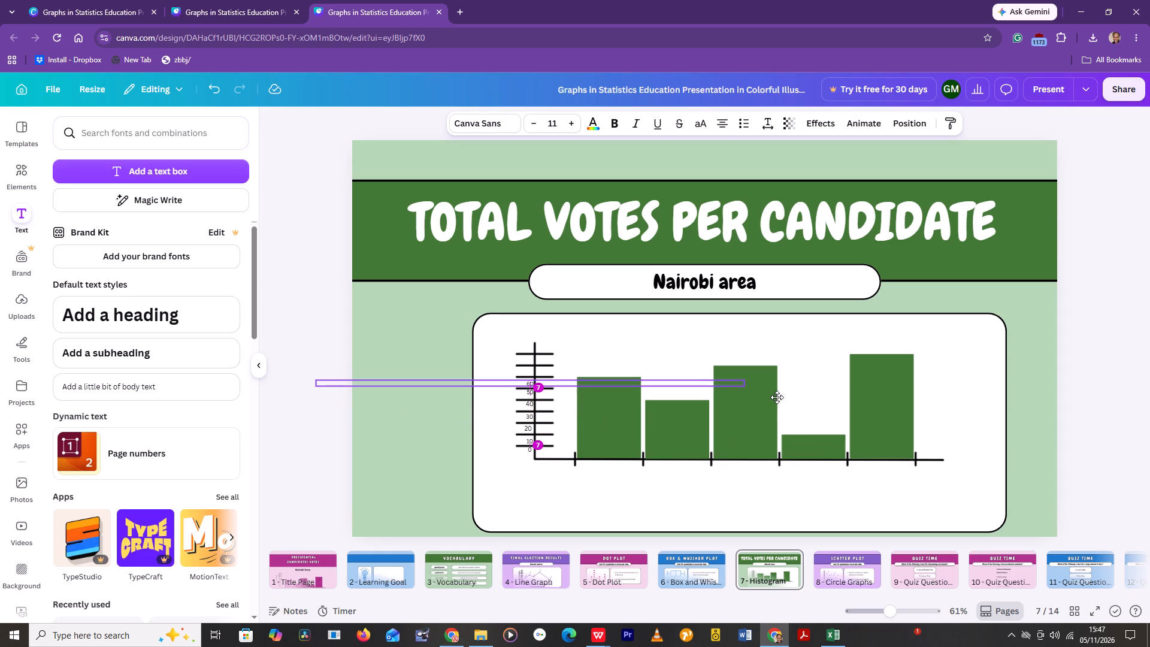
drag(777, 397, 777, 392)
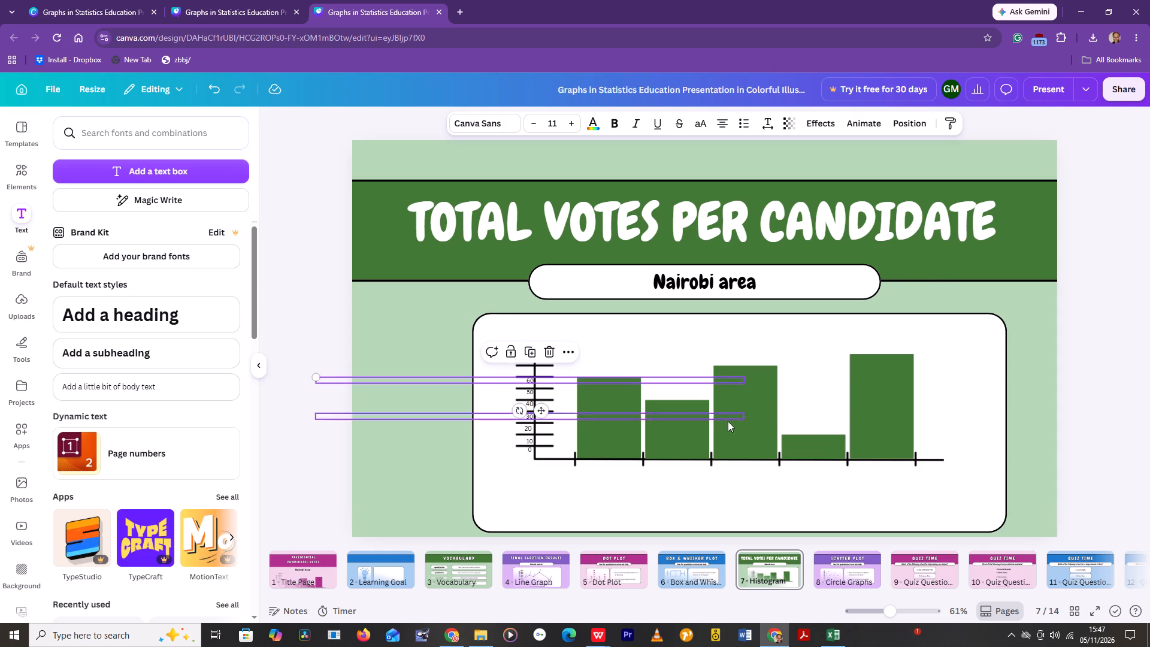
click(745, 350)
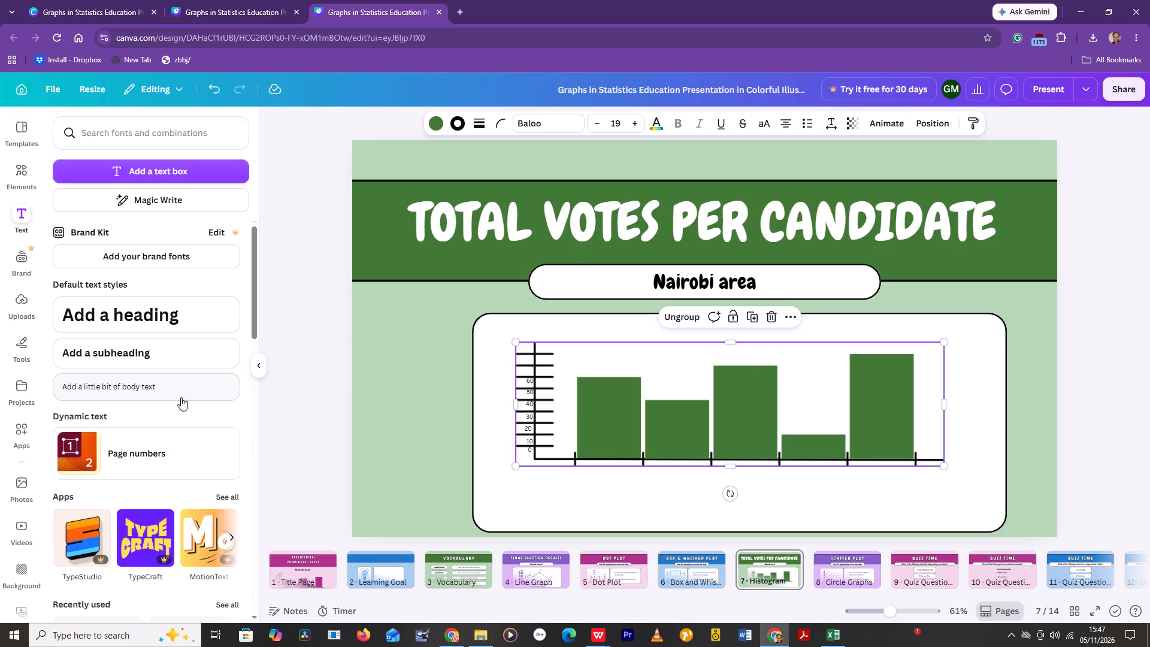
Add a body text label reading "70" and reduce its font size to 11.
click(182, 388)
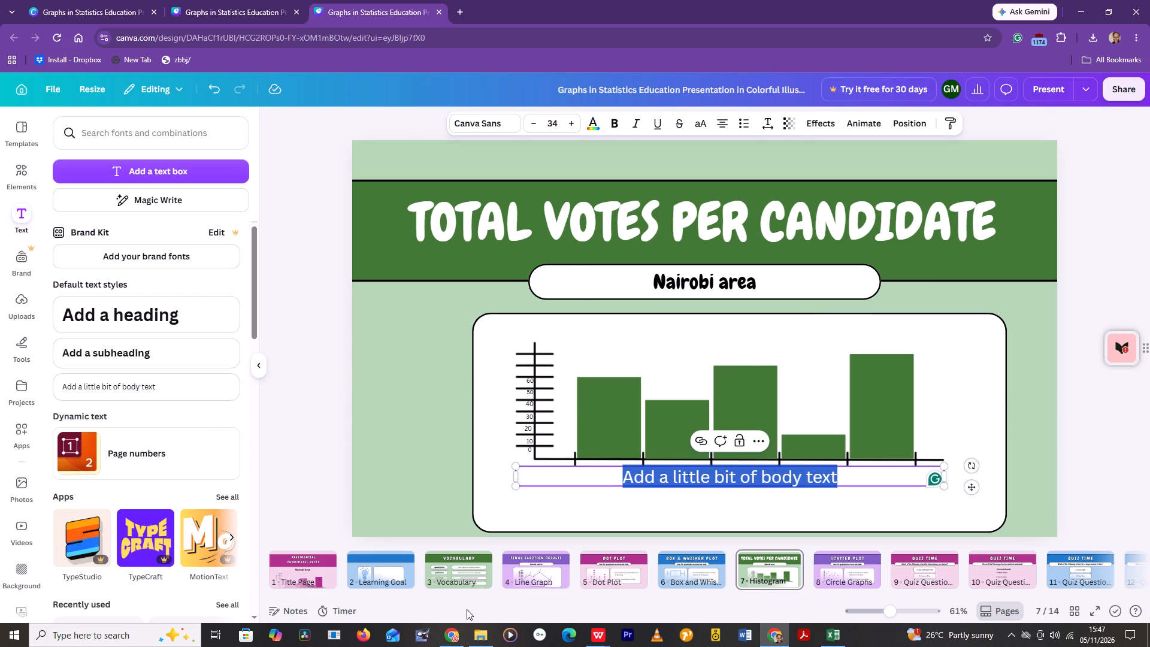
key(Delete)
key(7)
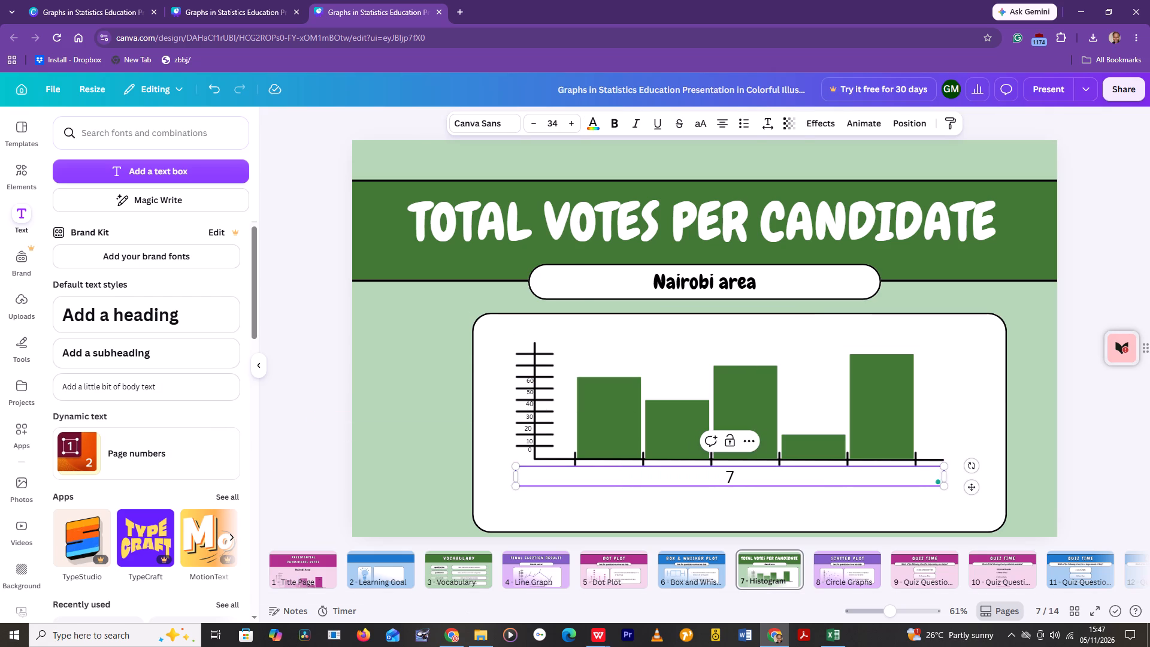
key(0)
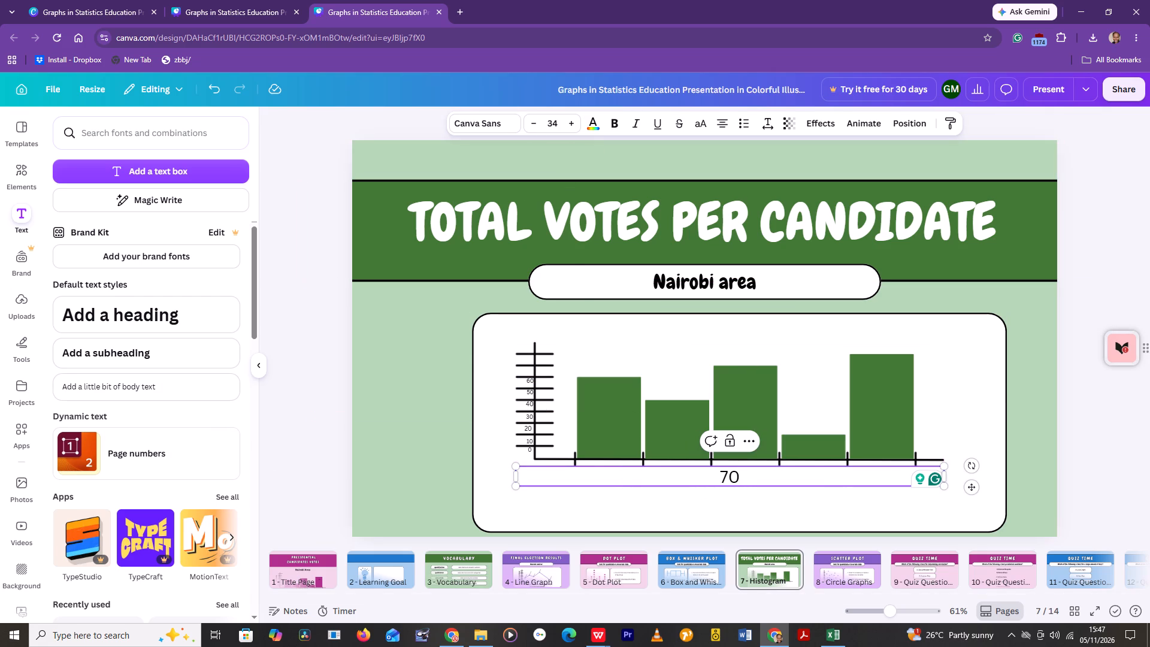
triple_click(537, 122)
triple_click(537, 122)
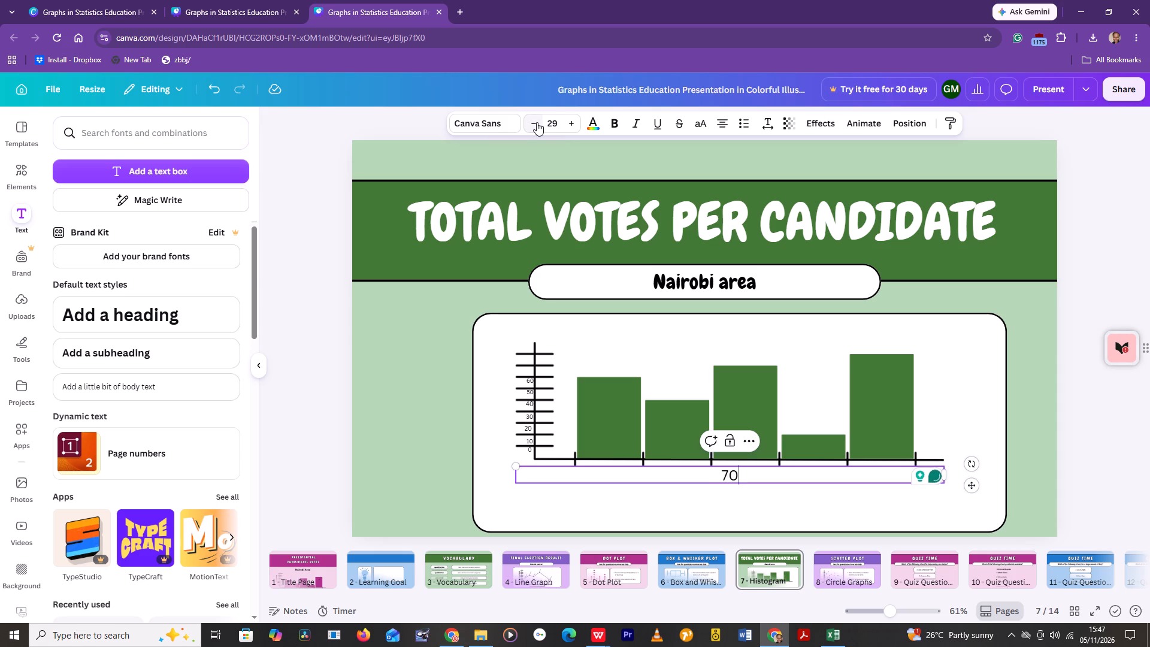
triple_click(537, 122)
triple_click(537, 122)
triple_click(537, 122)
triple_click(537, 122)
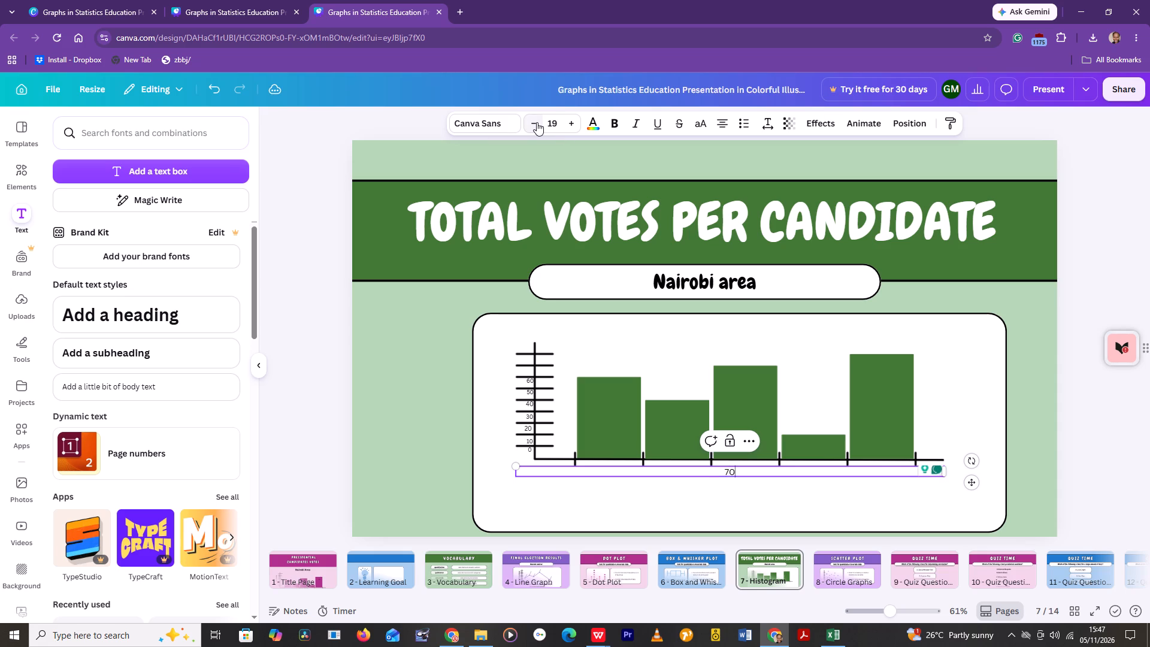
triple_click(537, 122)
triple_click(537, 122)
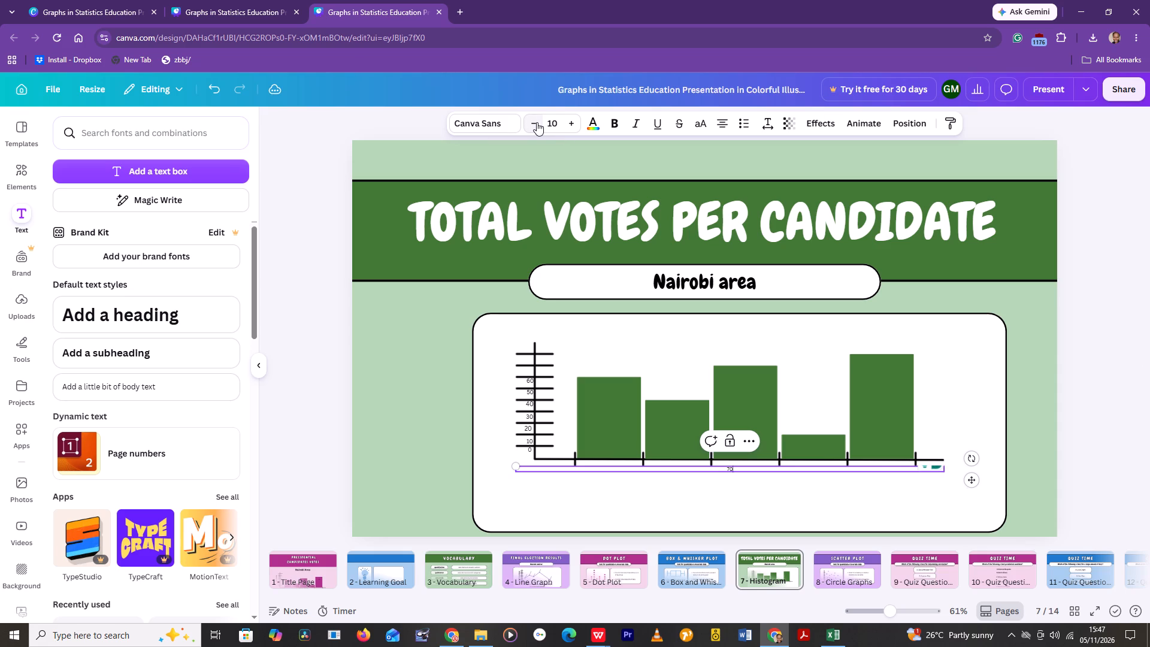
click(573, 126)
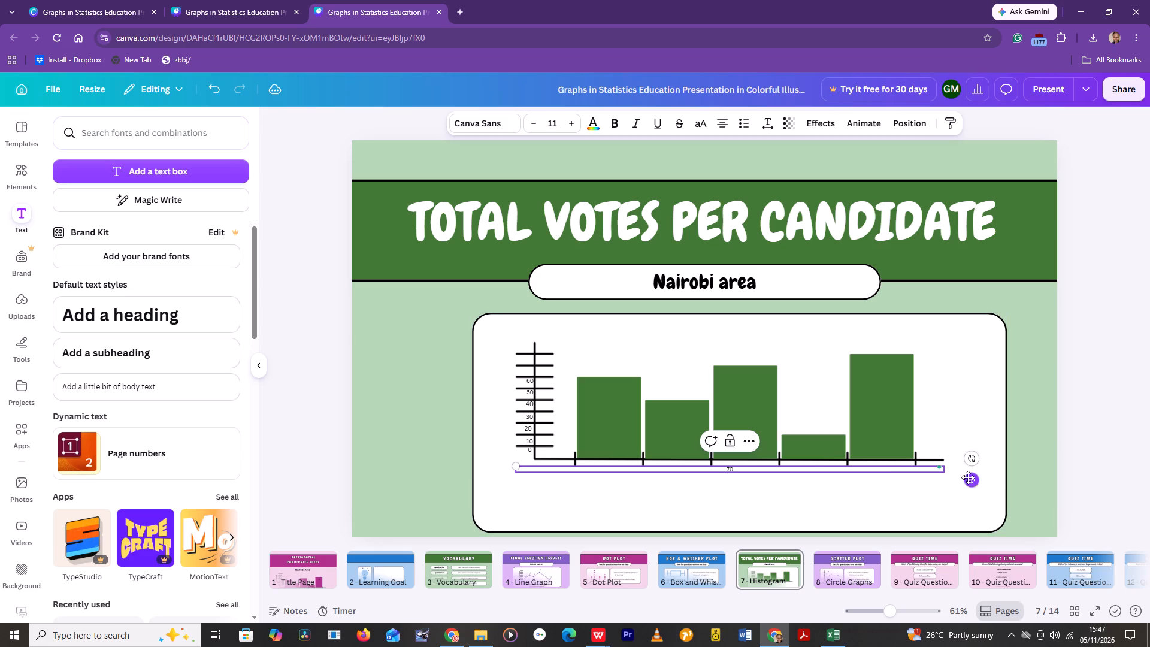
Place the "70" label beside the vertical axis, directly above the "60" label and in line with the other numbers.
drag(968, 477, 745, 382)
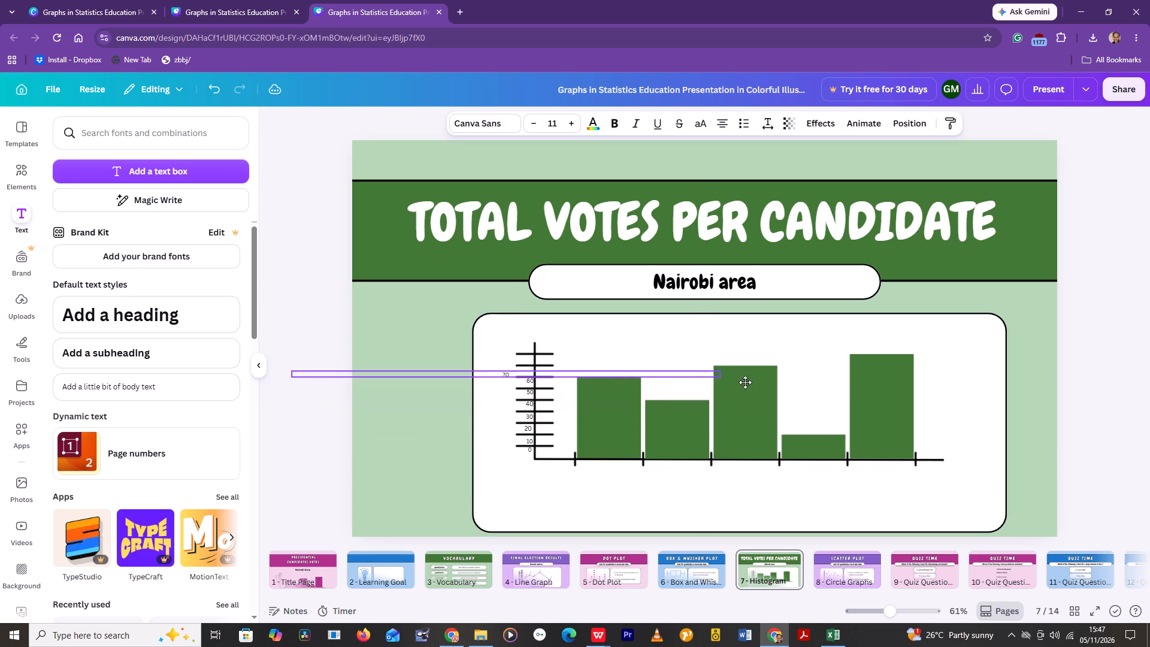
drag(745, 382, 770, 378)
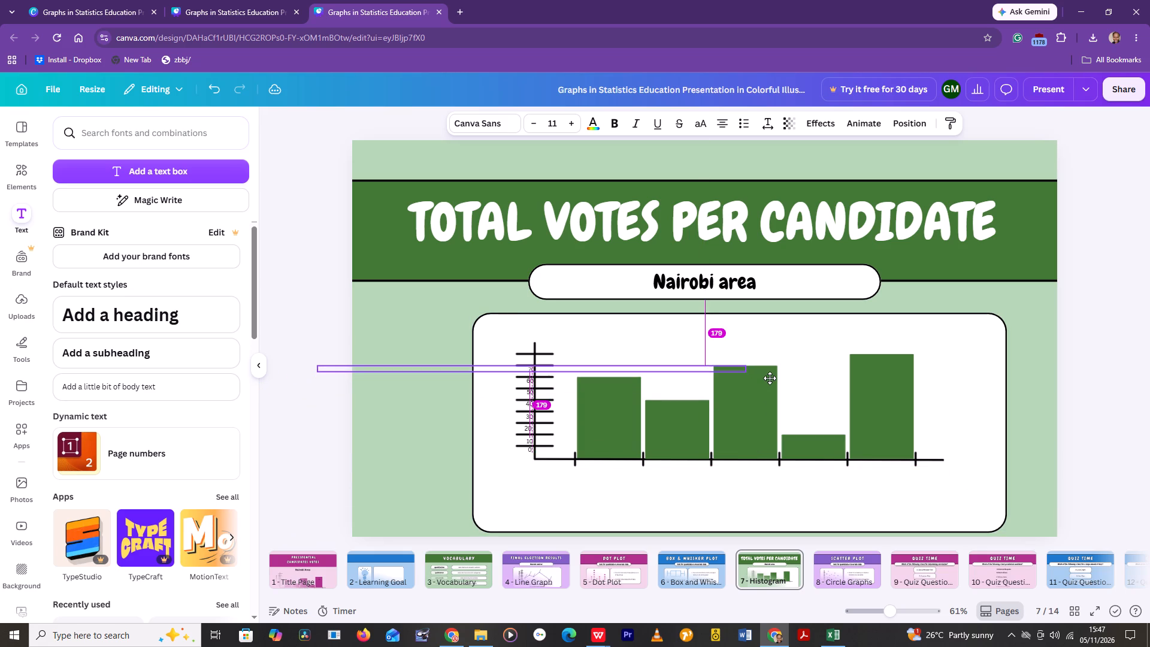
drag(770, 378, 767, 379)
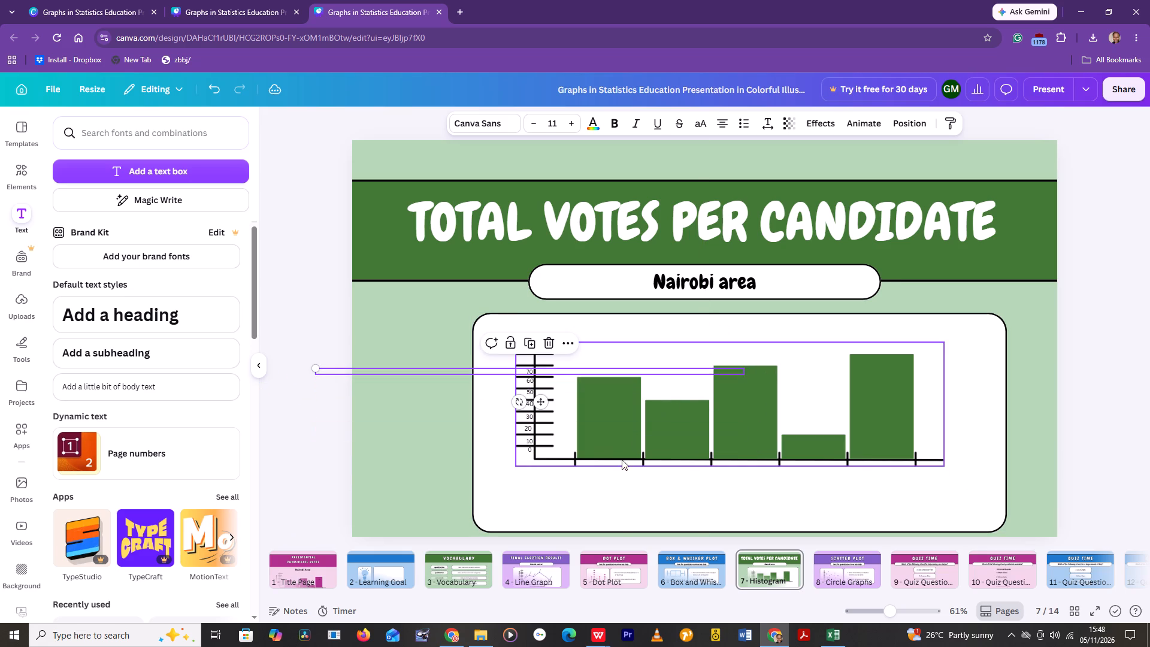
click(618, 516)
Add a body text label reading "80" and reduce its font size to 11.
click(159, 388)
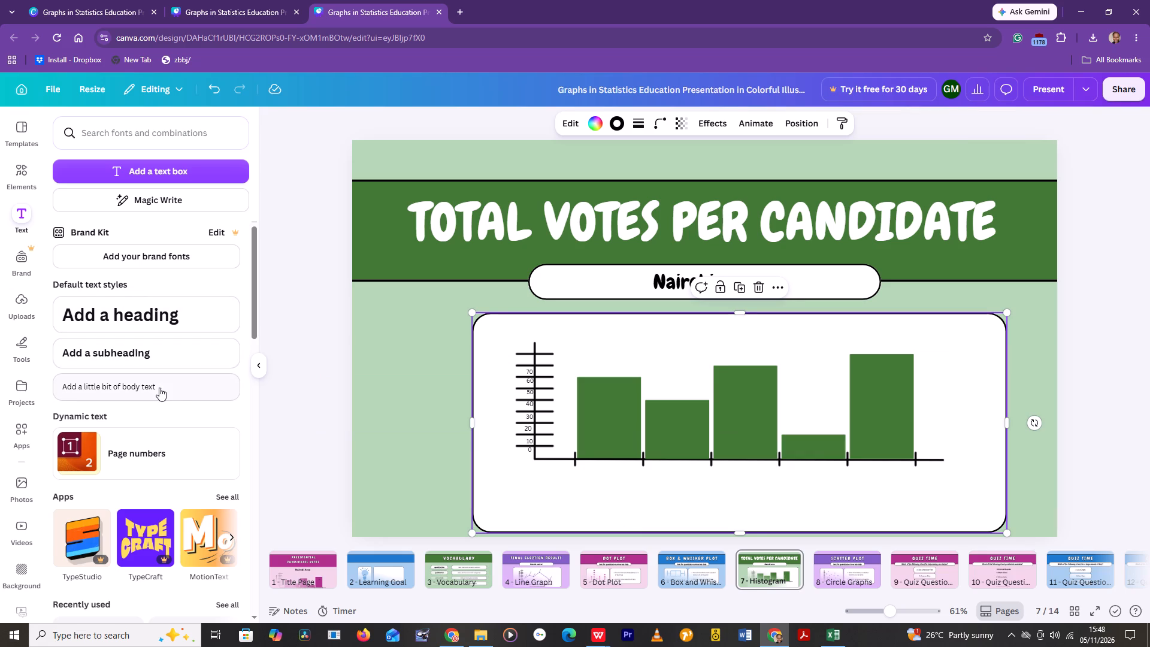
key(Delete)
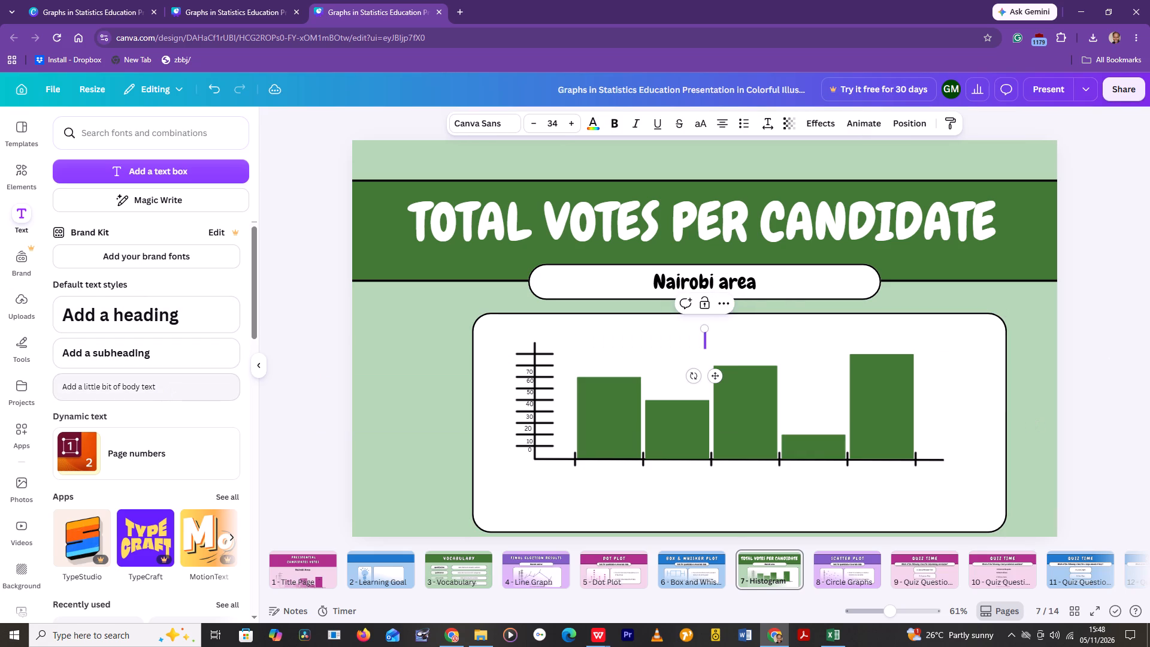
text(80)
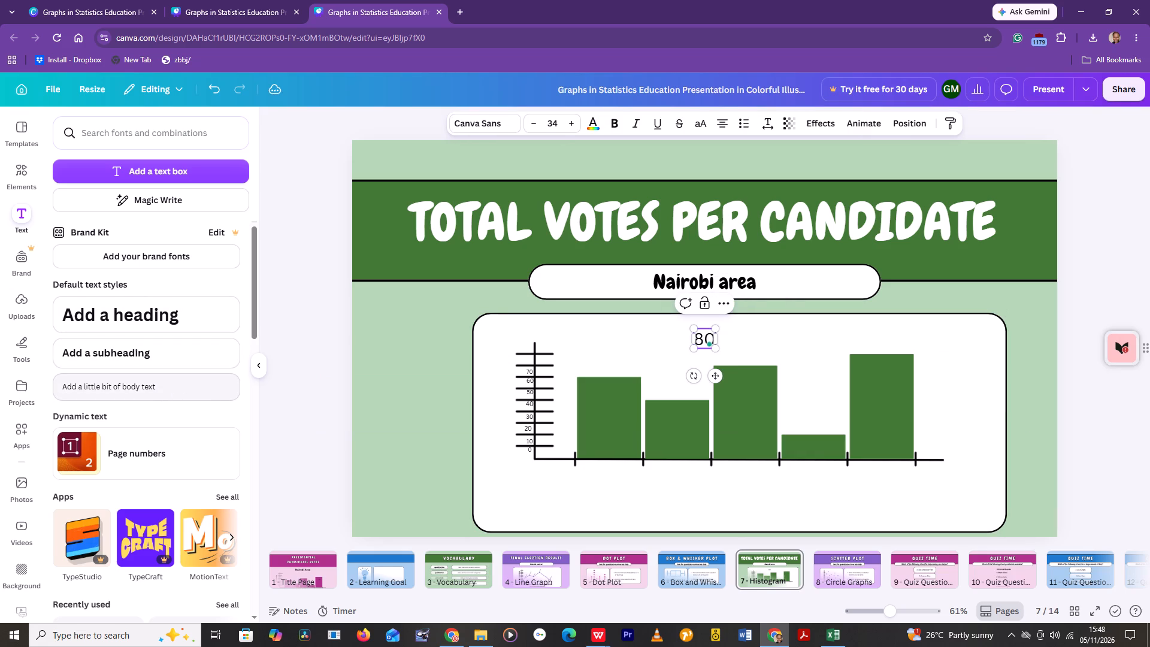
triple_click(529, 117)
triple_click(529, 117)
triple_click(531, 119)
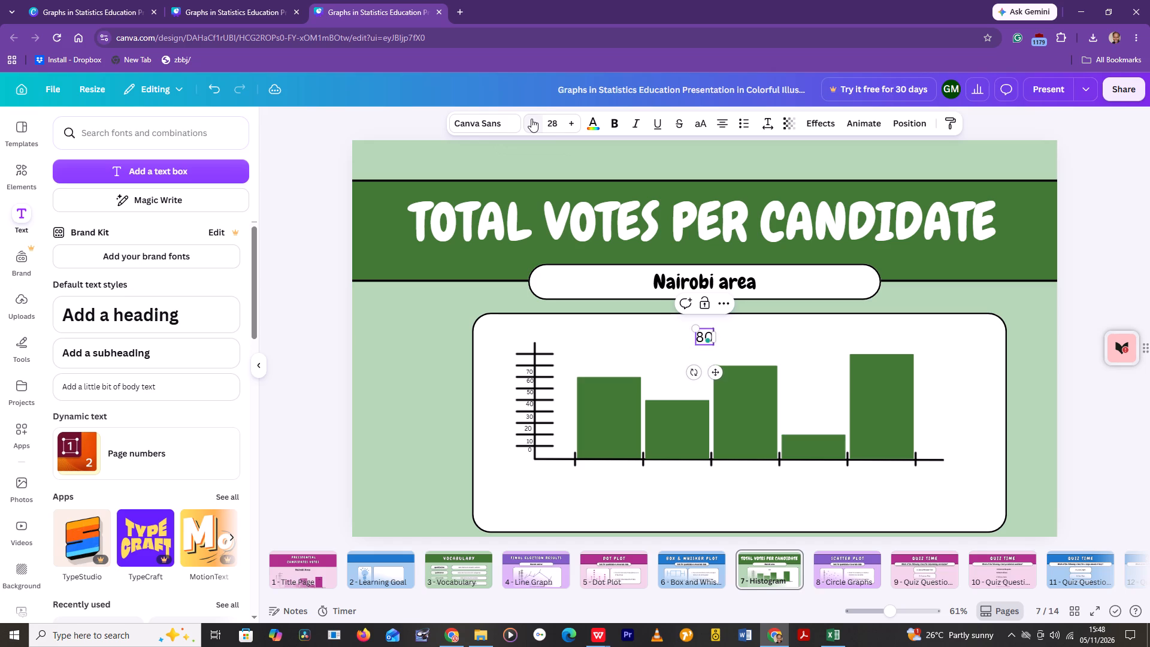
triple_click(531, 119)
triple_click(531, 119)
double_click(531, 119)
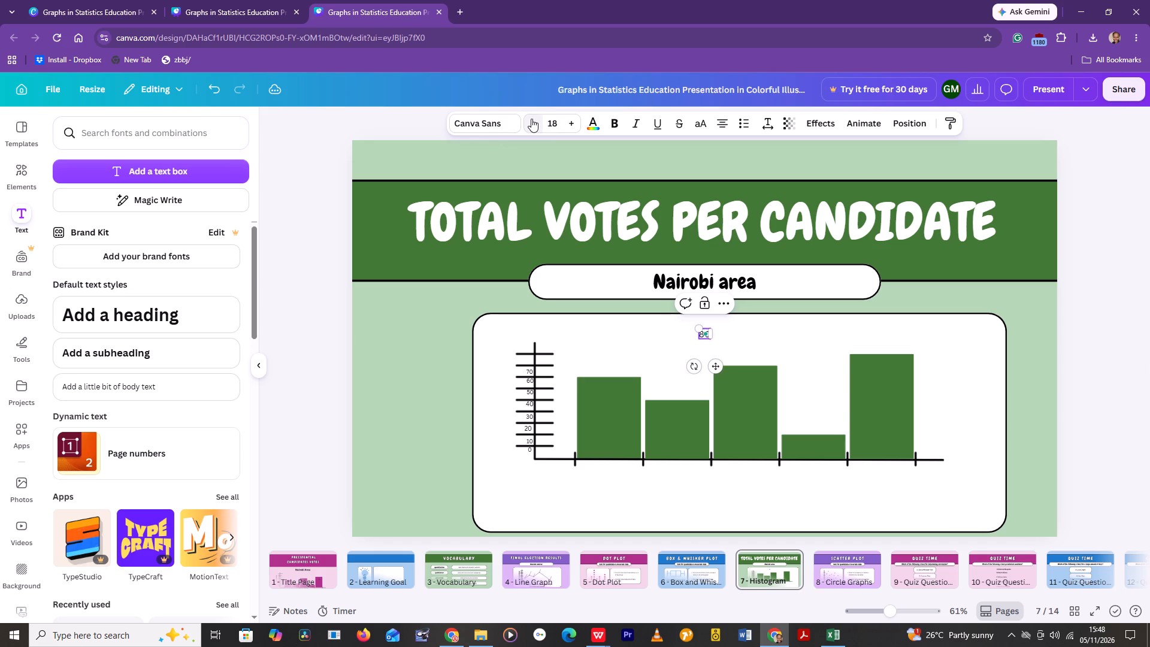
triple_click(531, 119)
click(531, 119)
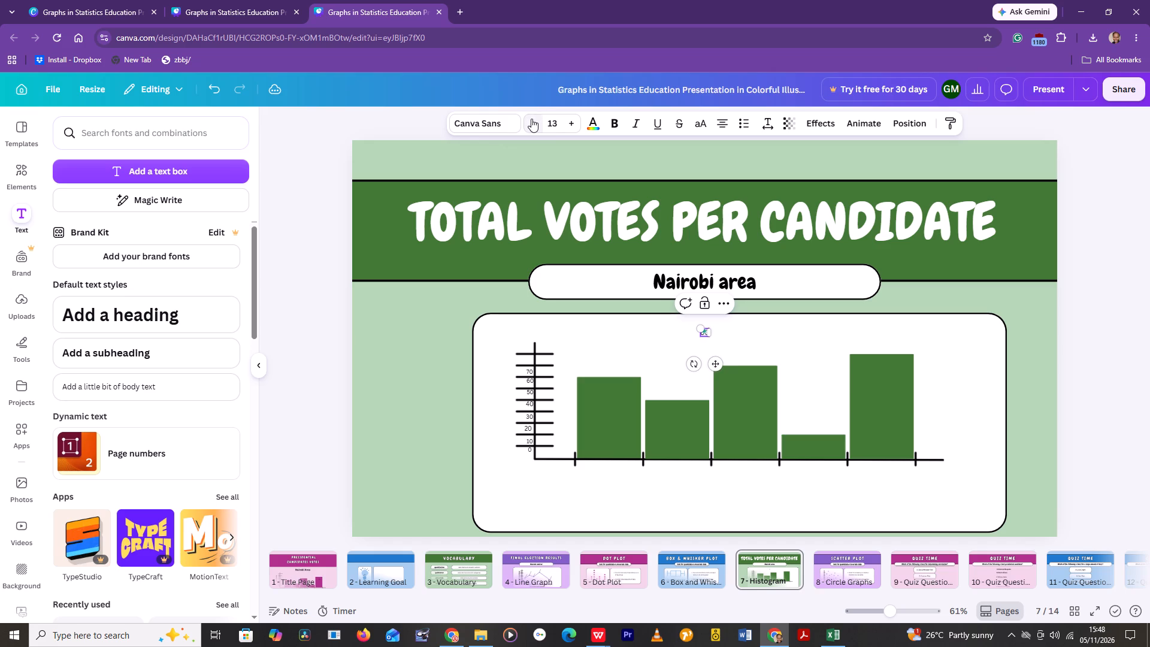
double_click(531, 119)
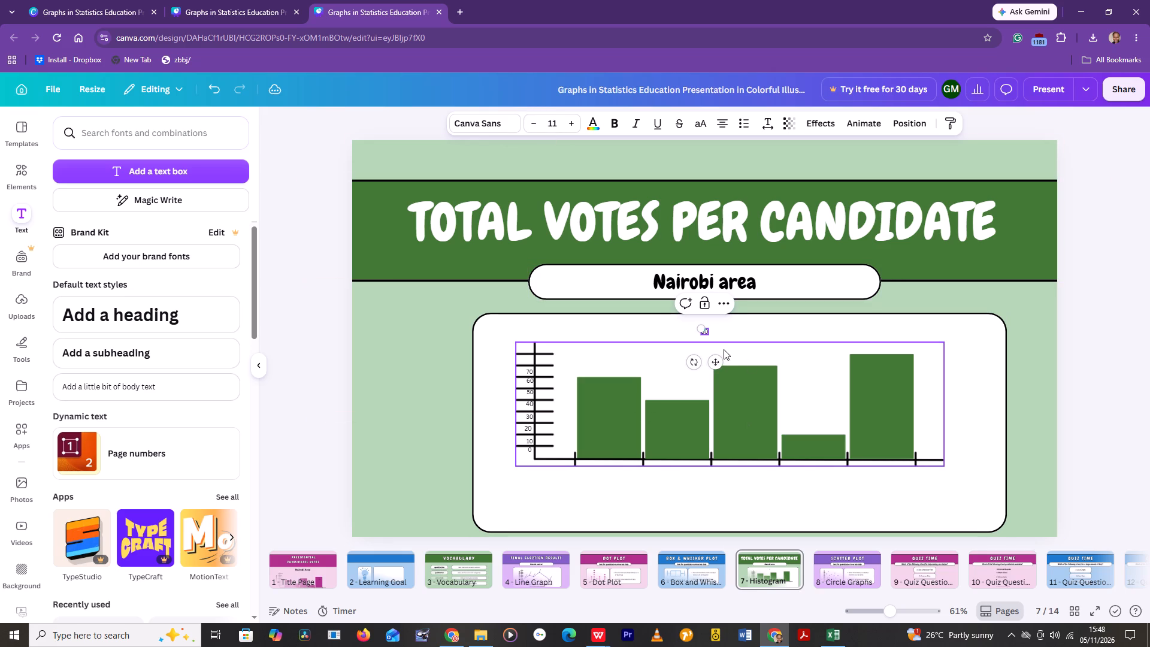
Place the "80" label beside the vertical axis, directly above the "70" label and aligned with the numbers below.
drag(719, 362, 572, 394)
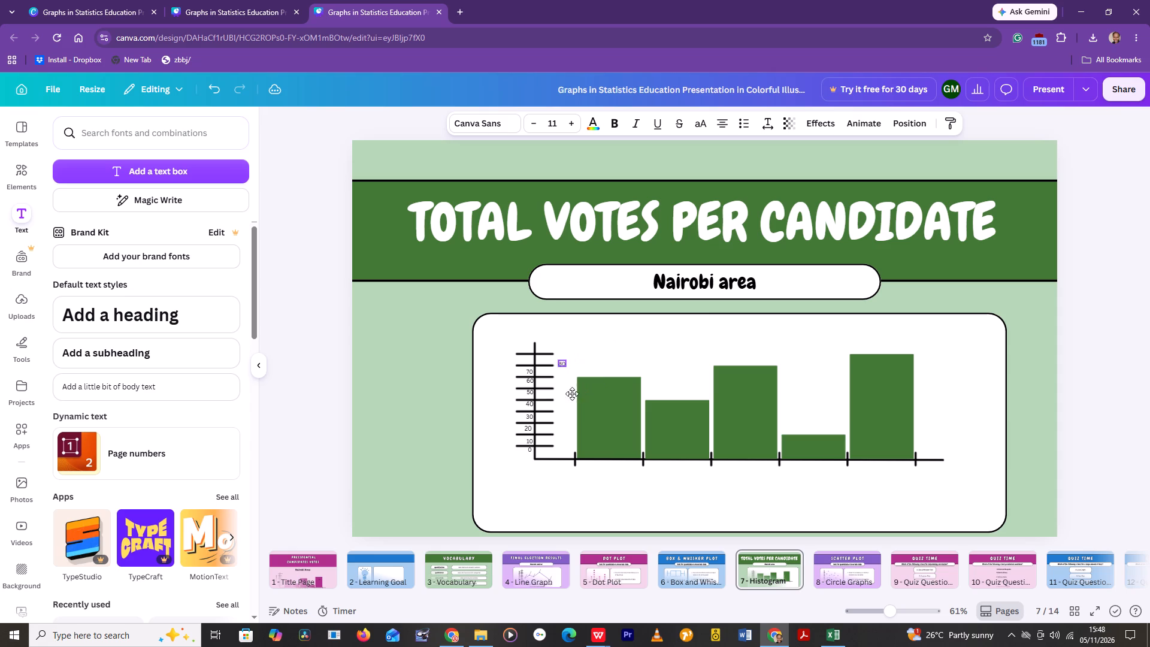
drag(572, 394, 547, 389)
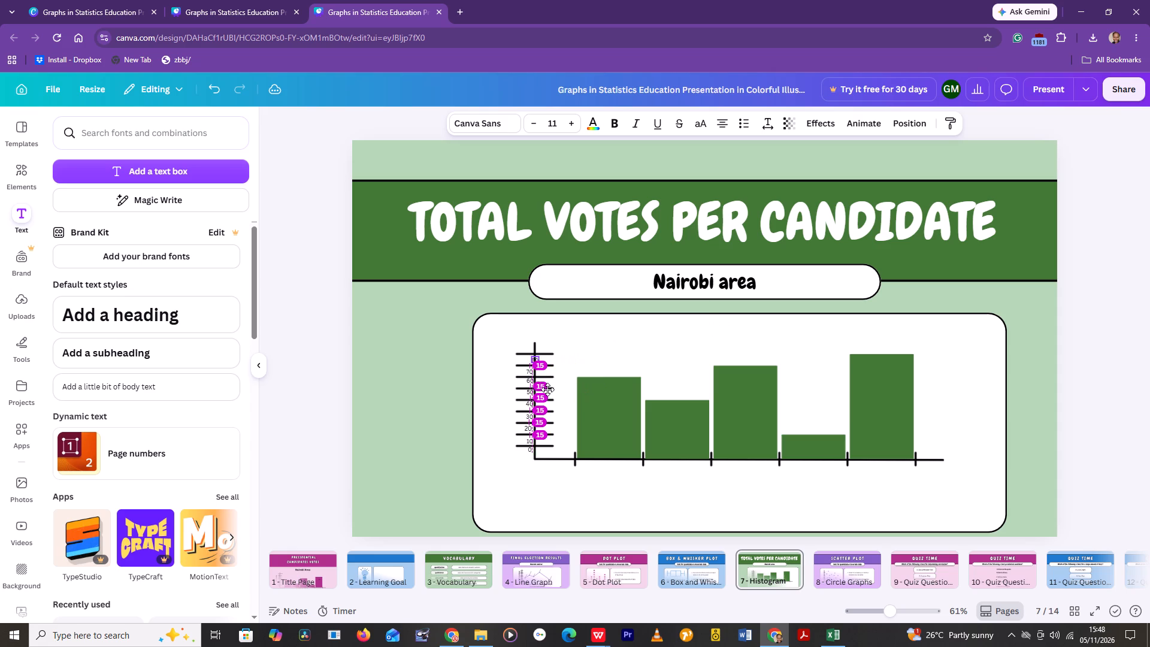
drag(547, 389, 543, 388)
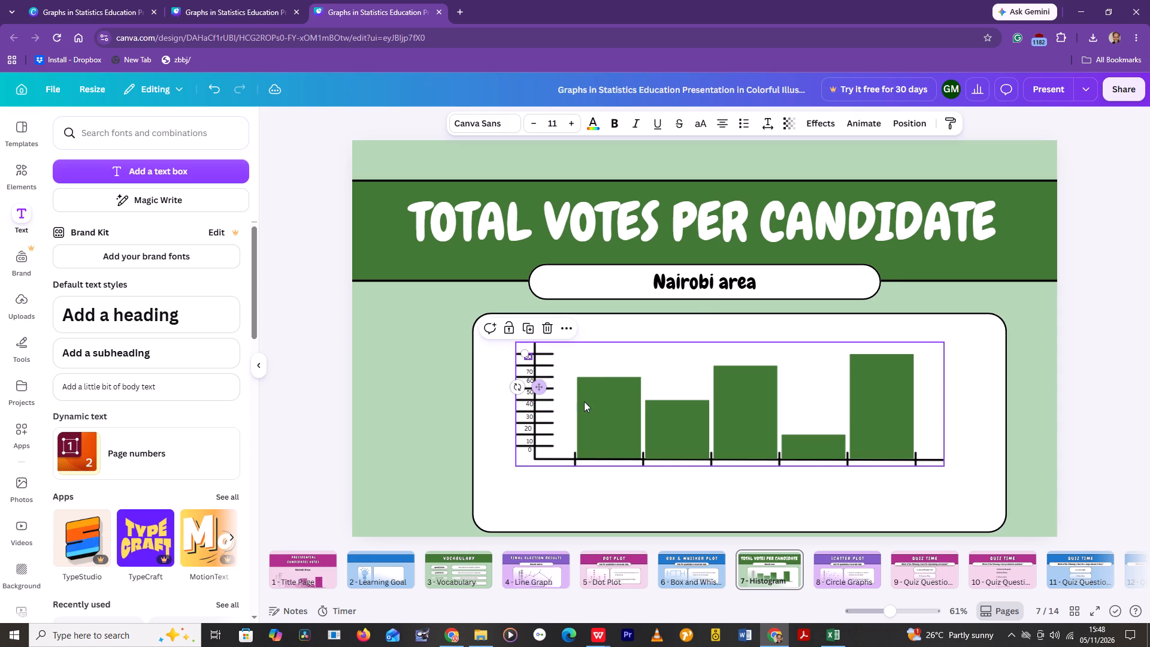
click(615, 358)
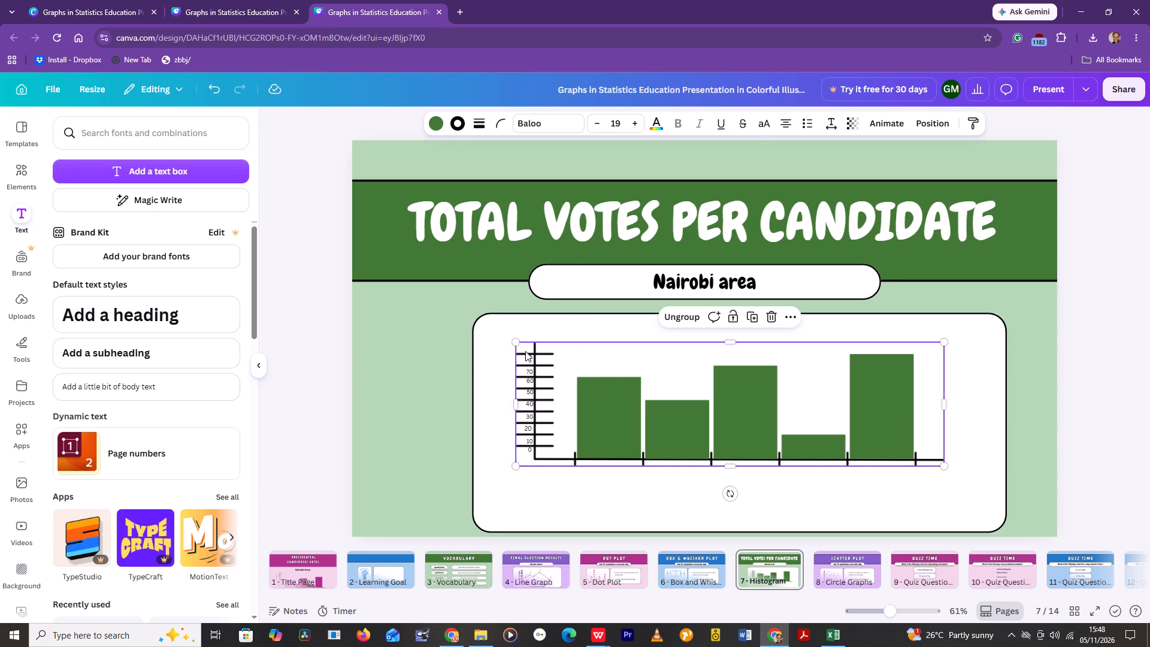
click(529, 358)
click(541, 385)
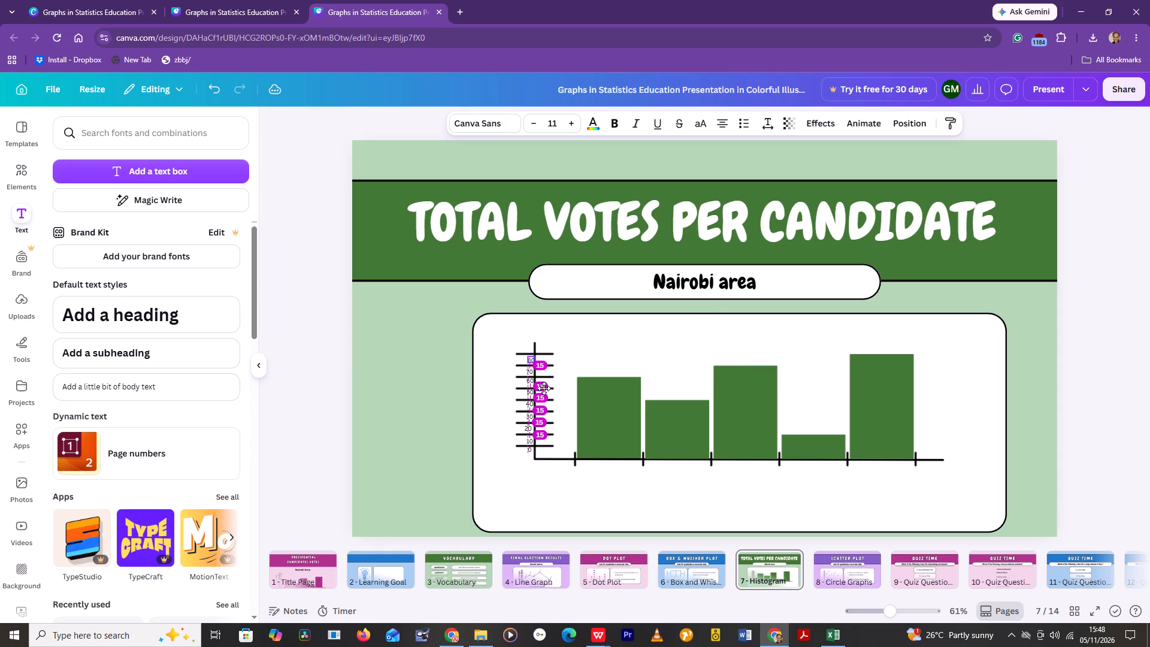
click(643, 364)
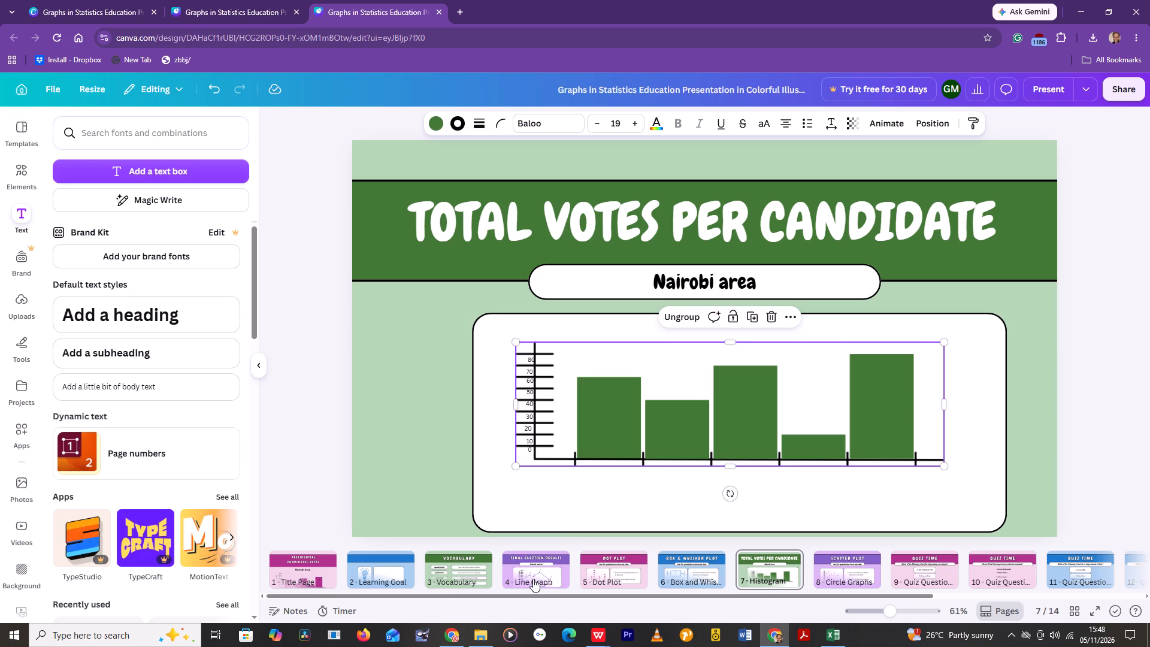
Label the fifth and tallest bar of the chart with the candidate name "Fred Matiagi".
click(886, 407)
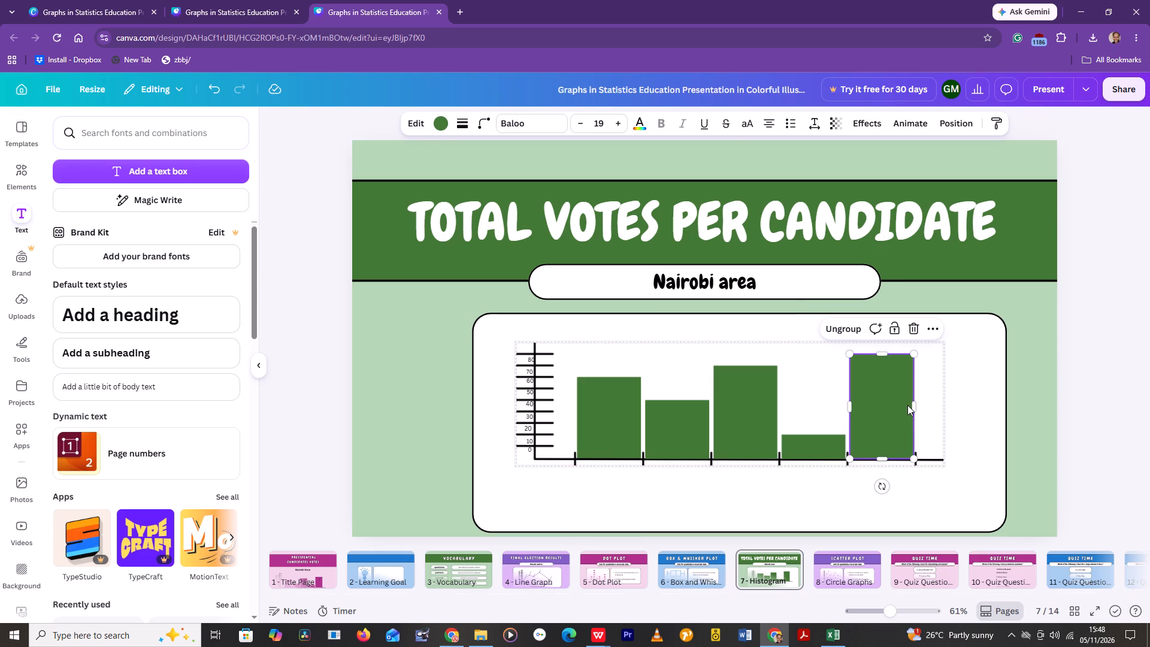
click(872, 368)
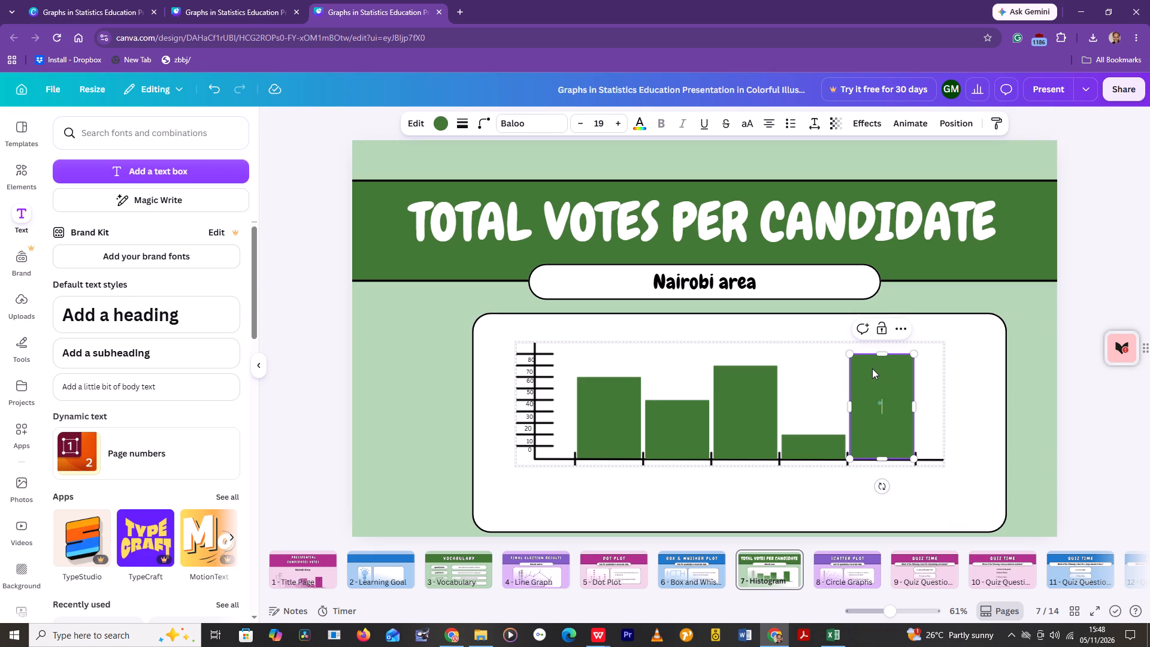
key(f)
text(red)
key(space)
key(m)
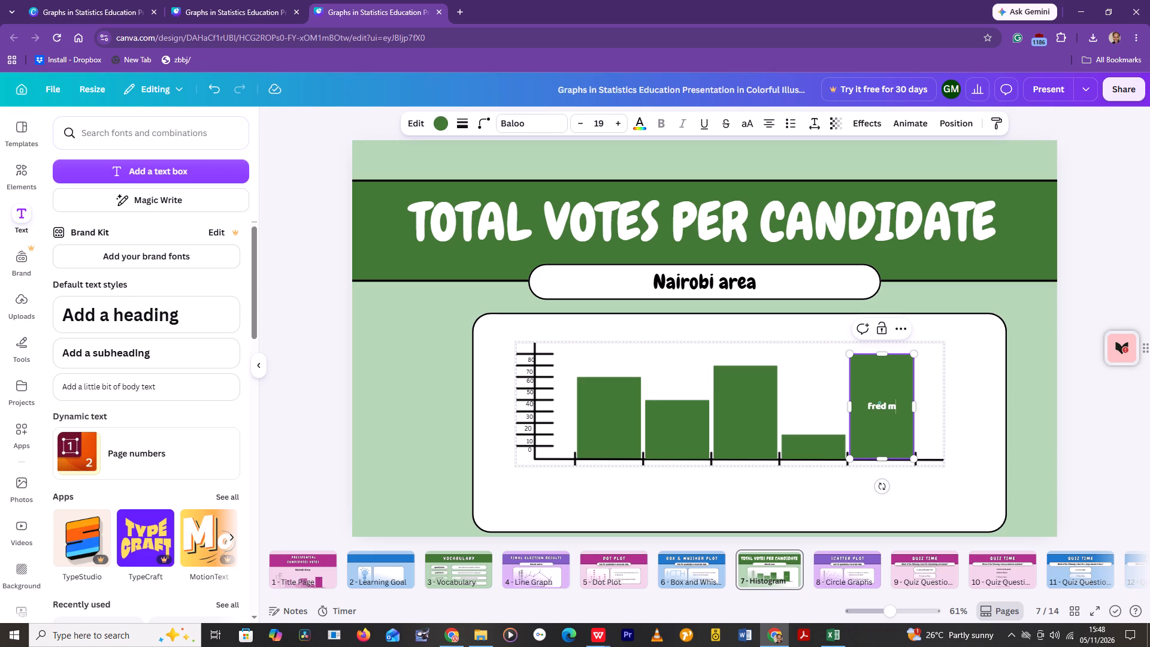
key(BackSpace)
key(m)
text(atia)
key(g)
key(i)
Label the fourth and shortest bar of the chart with the candidate name "Kalonzo Musyoka".
click(824, 448)
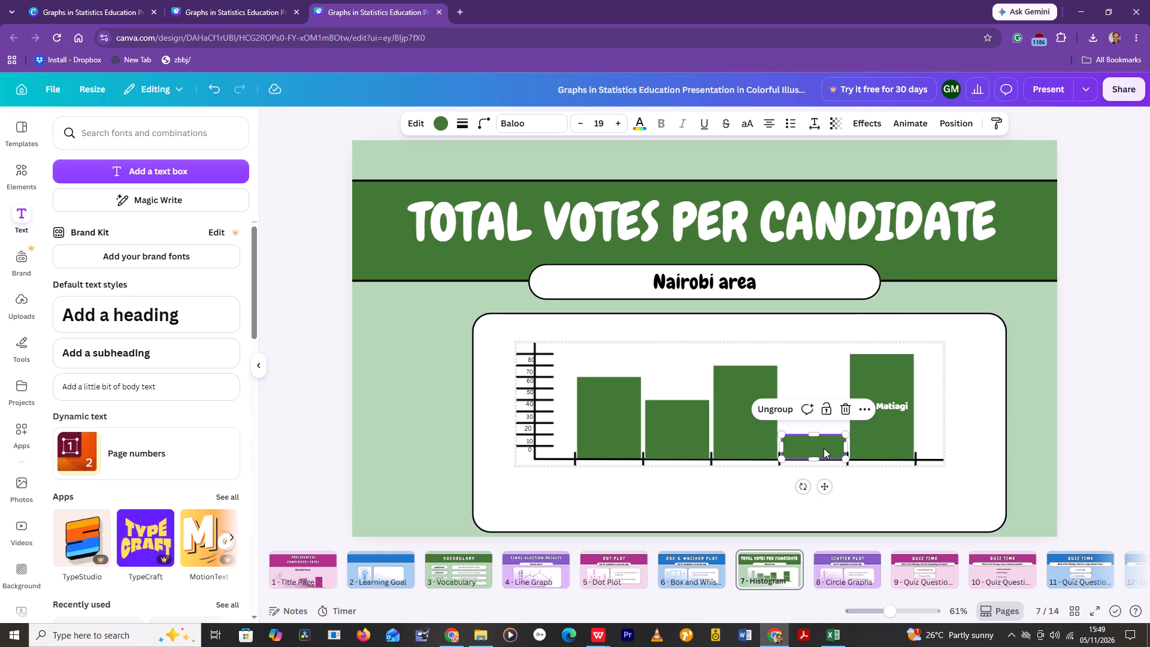
click(824, 448)
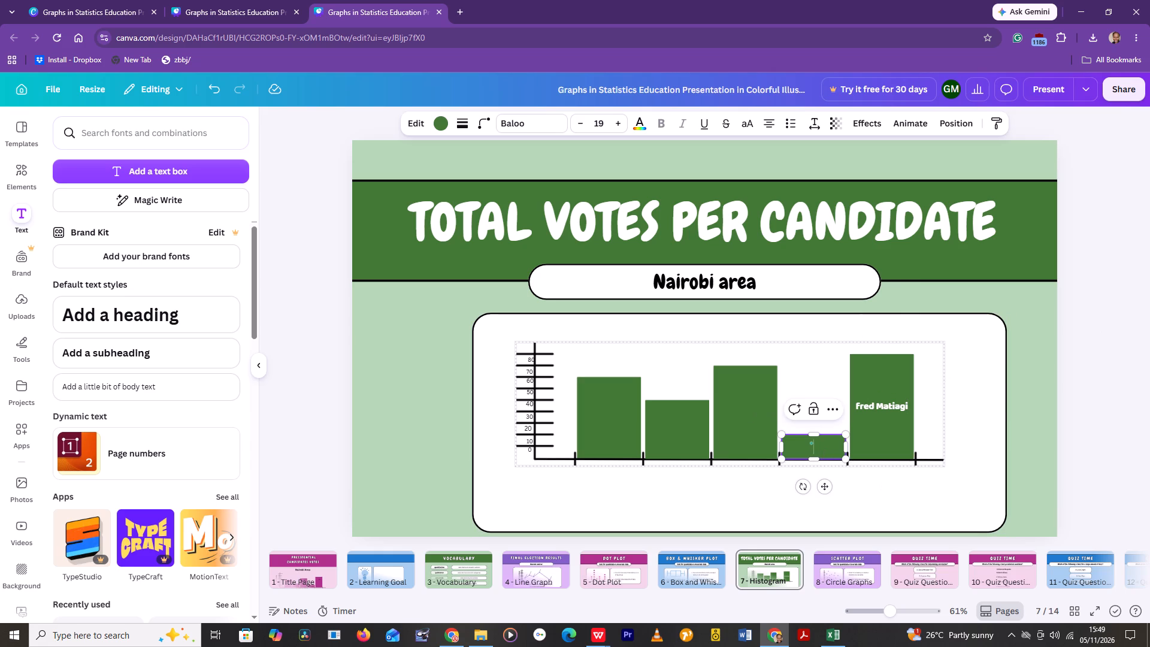
key(k)
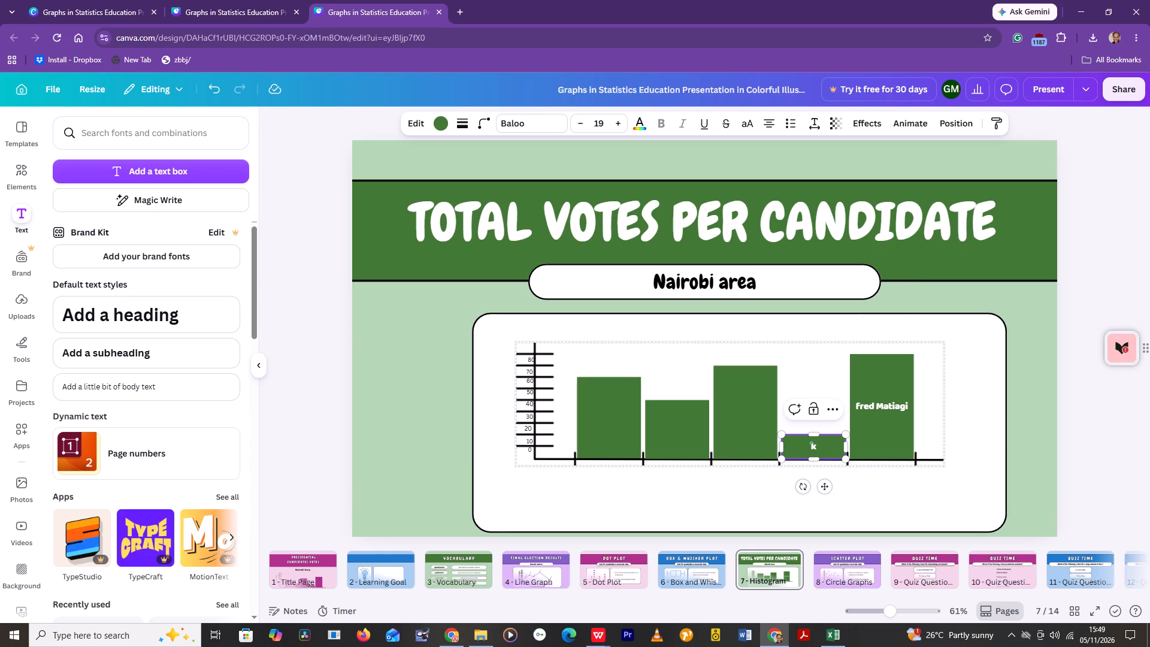
key(BackSpace)
key(k)
text(alonzo)
key(space)
key(m)
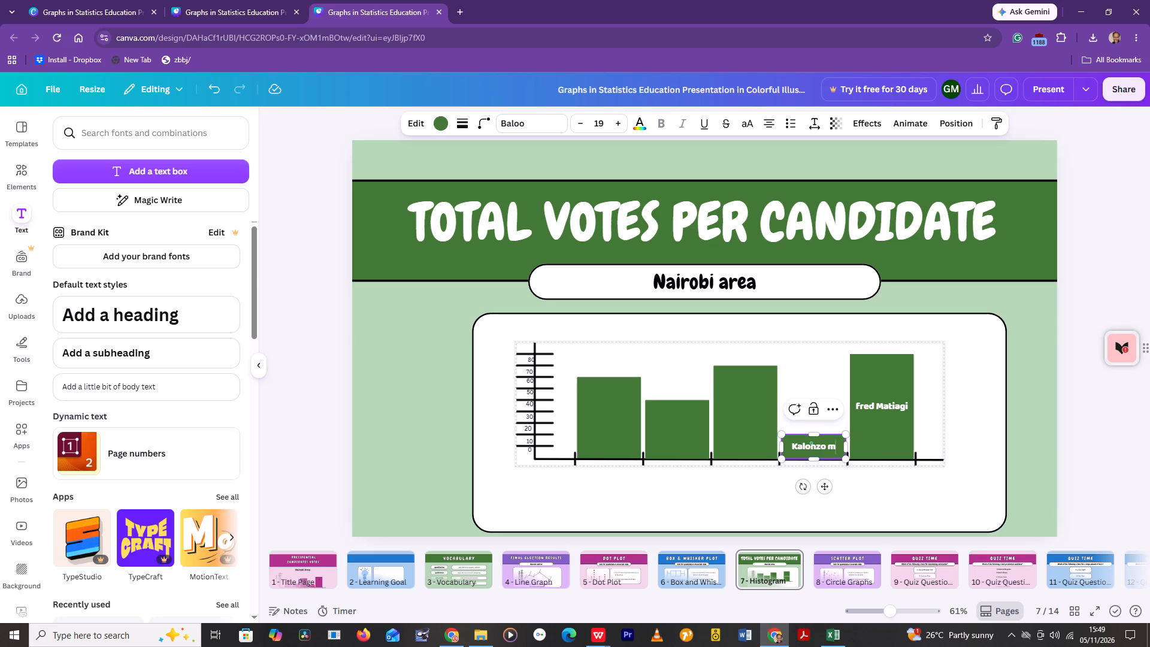
key(BackSpace)
text(MU)
key(BackSpace)
key(u)
text(syoka)
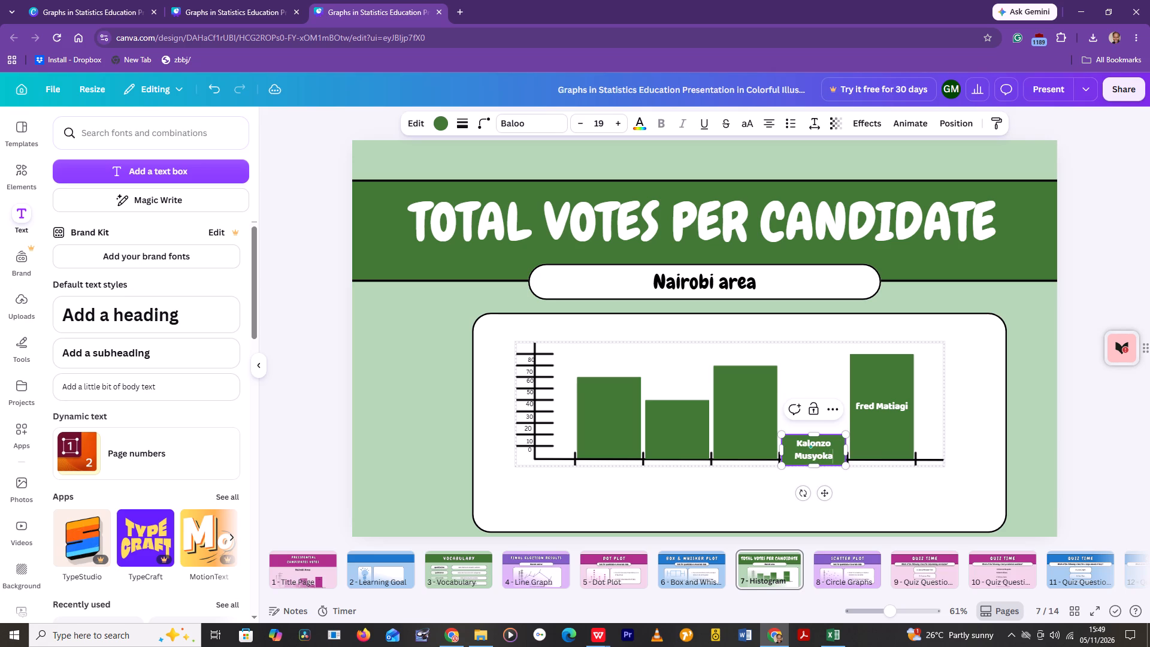
Label the third bar of the chart with the candidate name "Rigathi Gachagua", capitalizing both names.
click(746, 405)
click(746, 405)
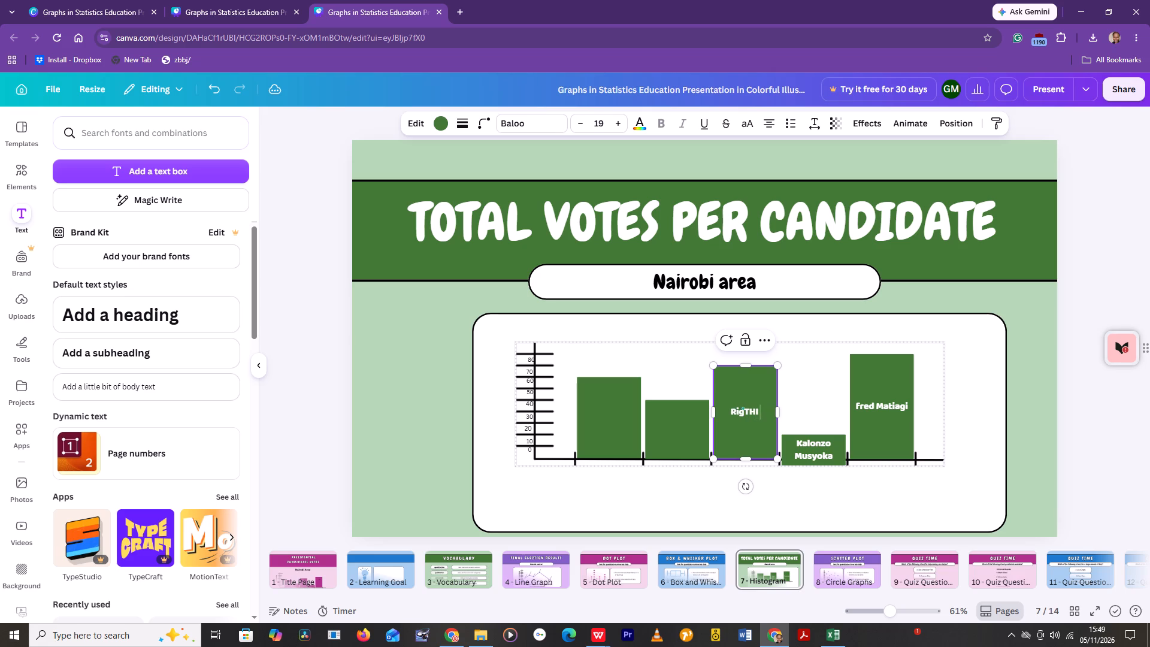
key(BackSpace)
key(BackSpace)
key(BackSpace)
key(BackSpace)
key(a)
key(BackSpace)
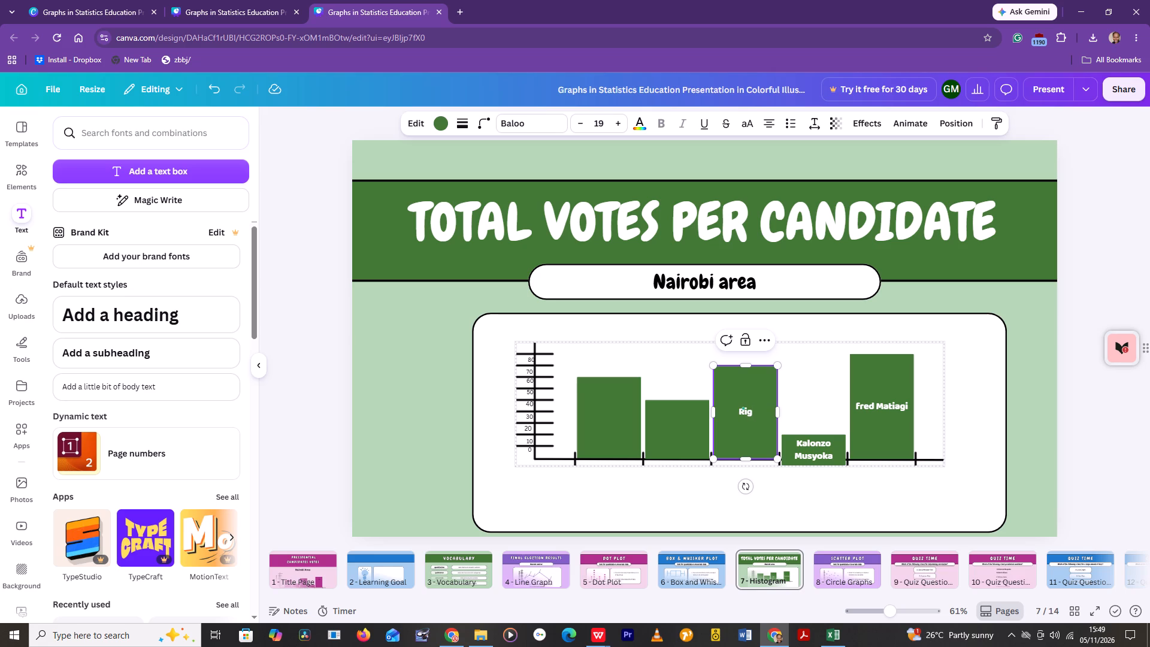
text(thi)
key(space)
text(ga)
text(ch)
key(a)
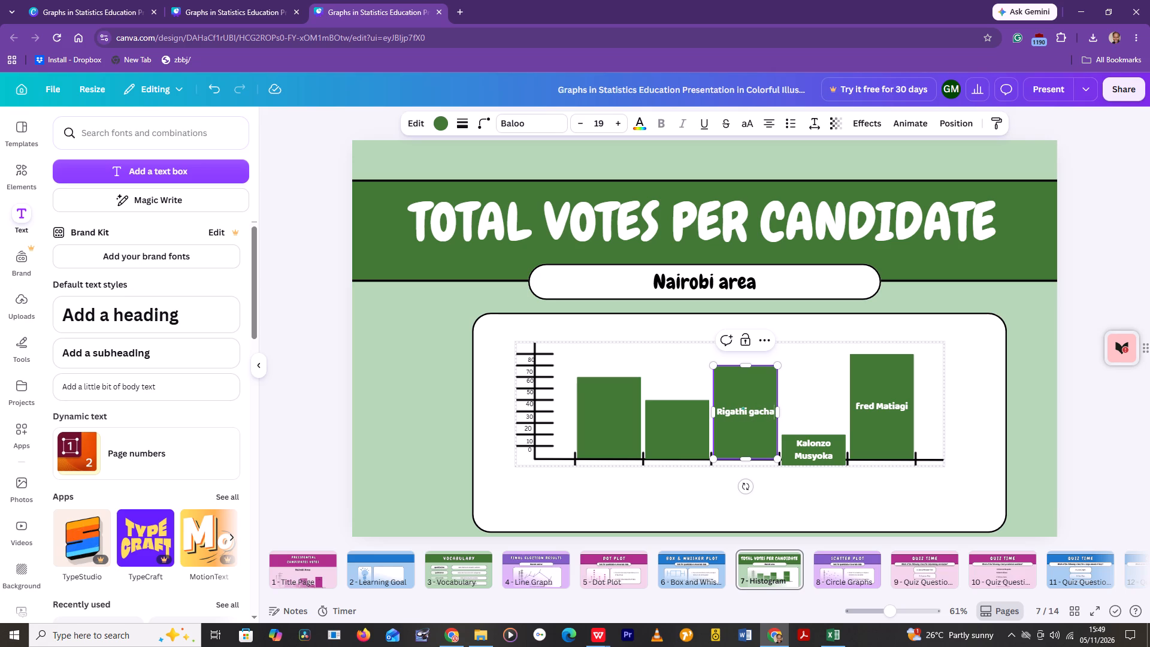
text(gua)
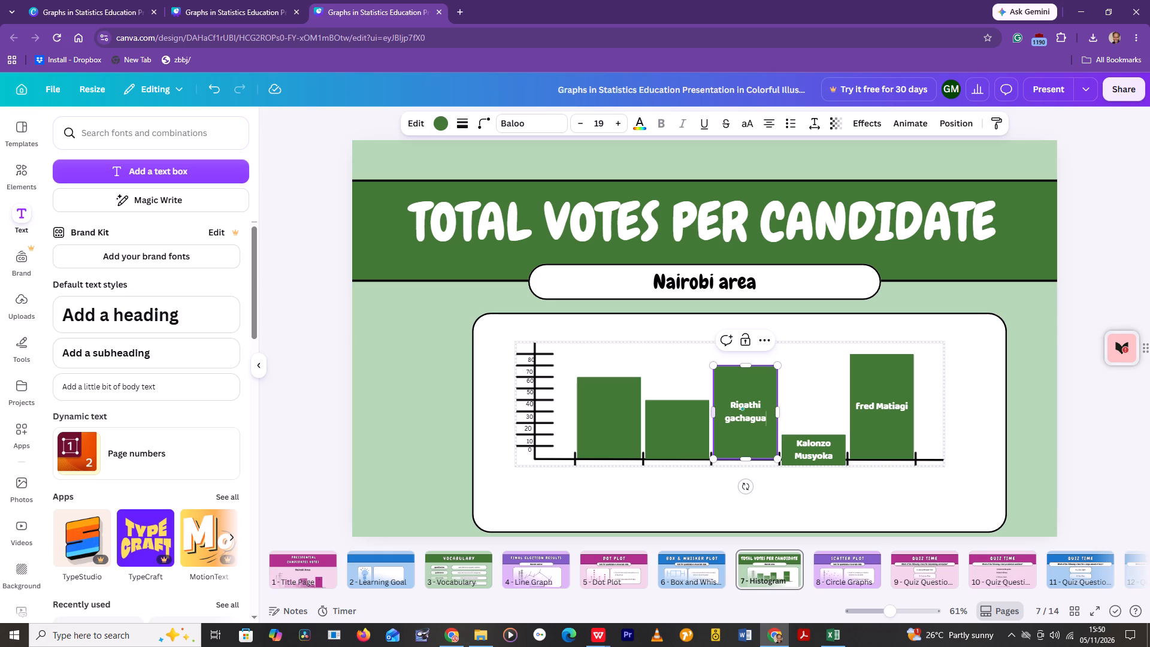
click(729, 417)
key(BackSpace)
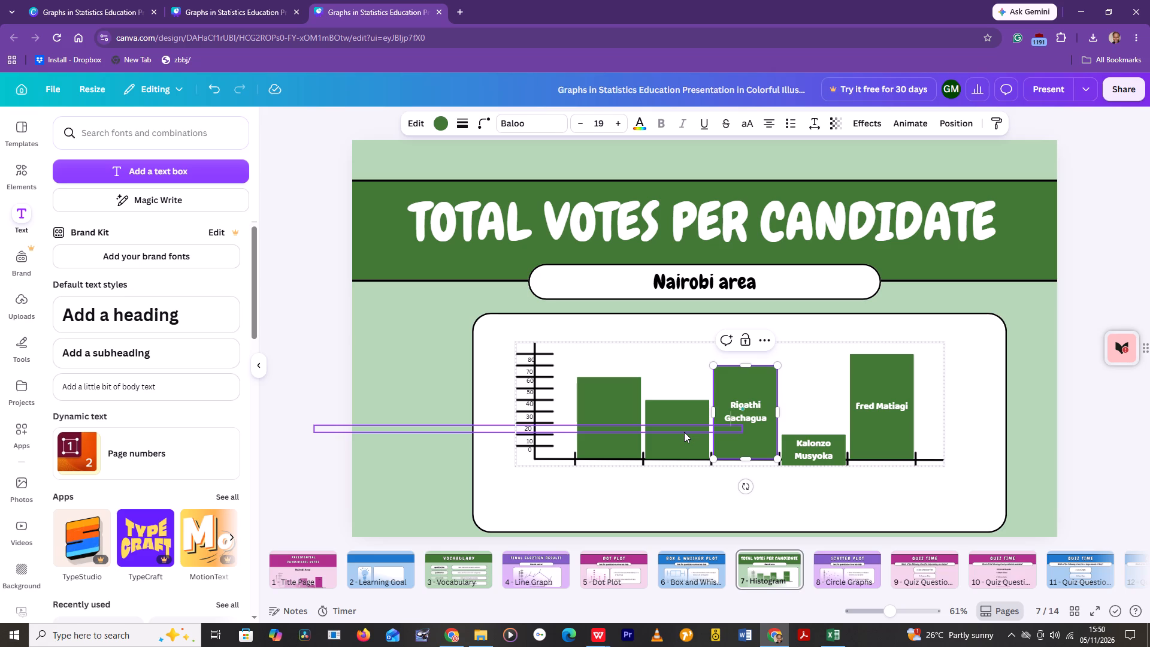
Label the first bar of the chart with the candidate name "Edwin Sifuna".
click(613, 405)
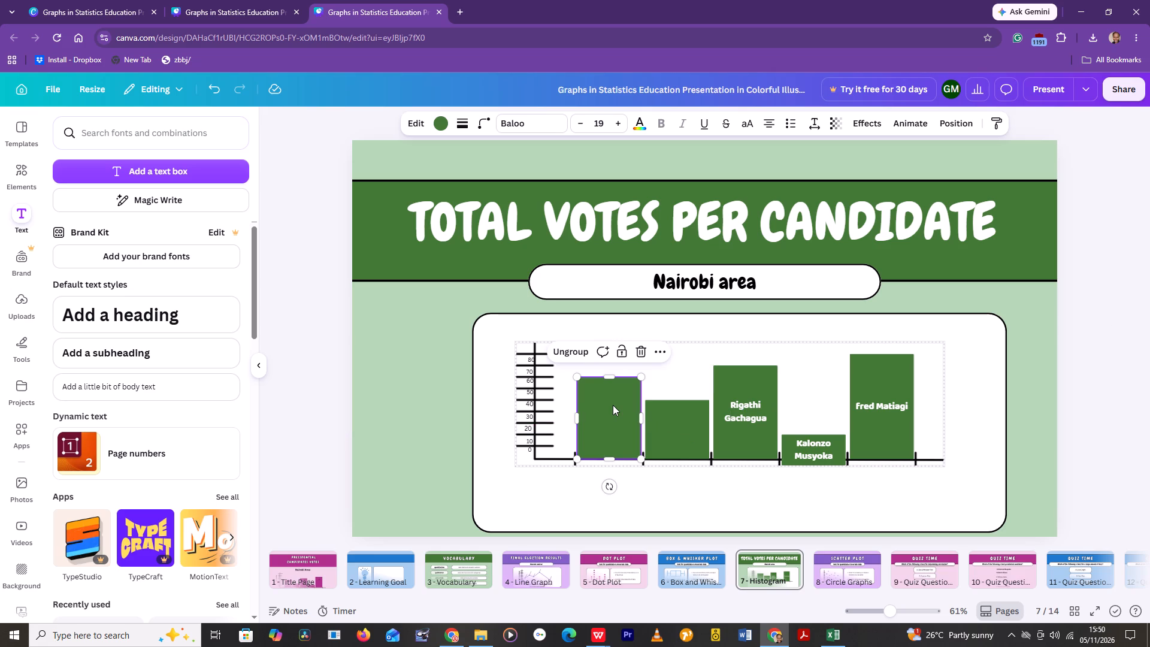
click(613, 405)
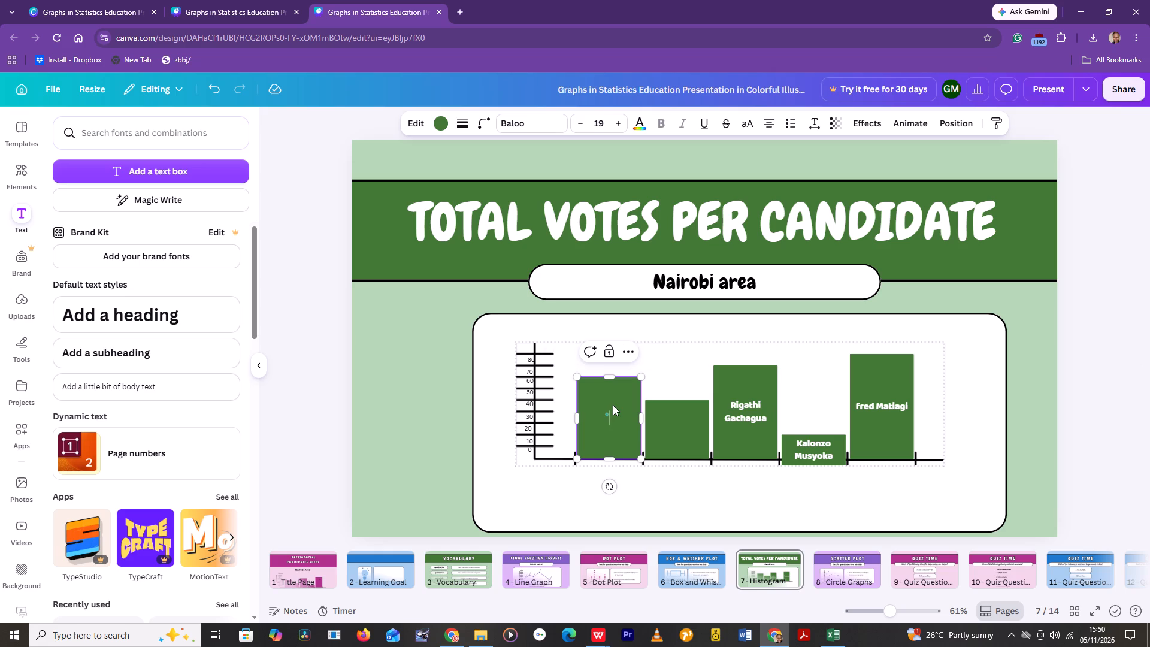
key(e)
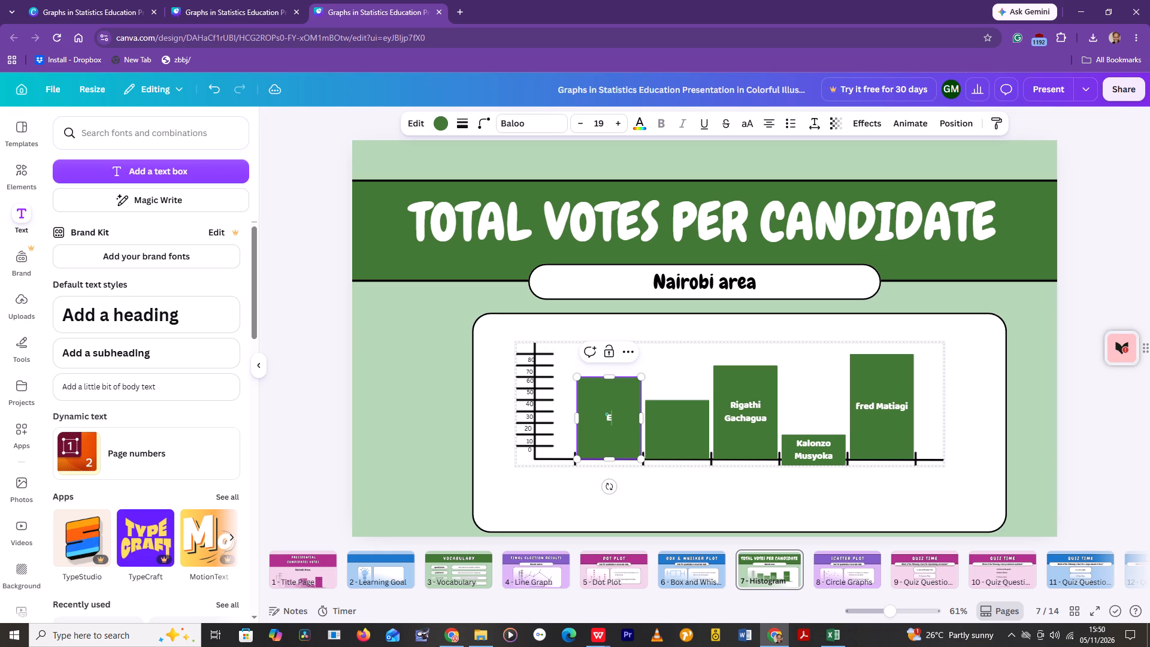
key(d)
key(BackSpace)
text(dwin)
key(space)
key(s)
text(ifuna)
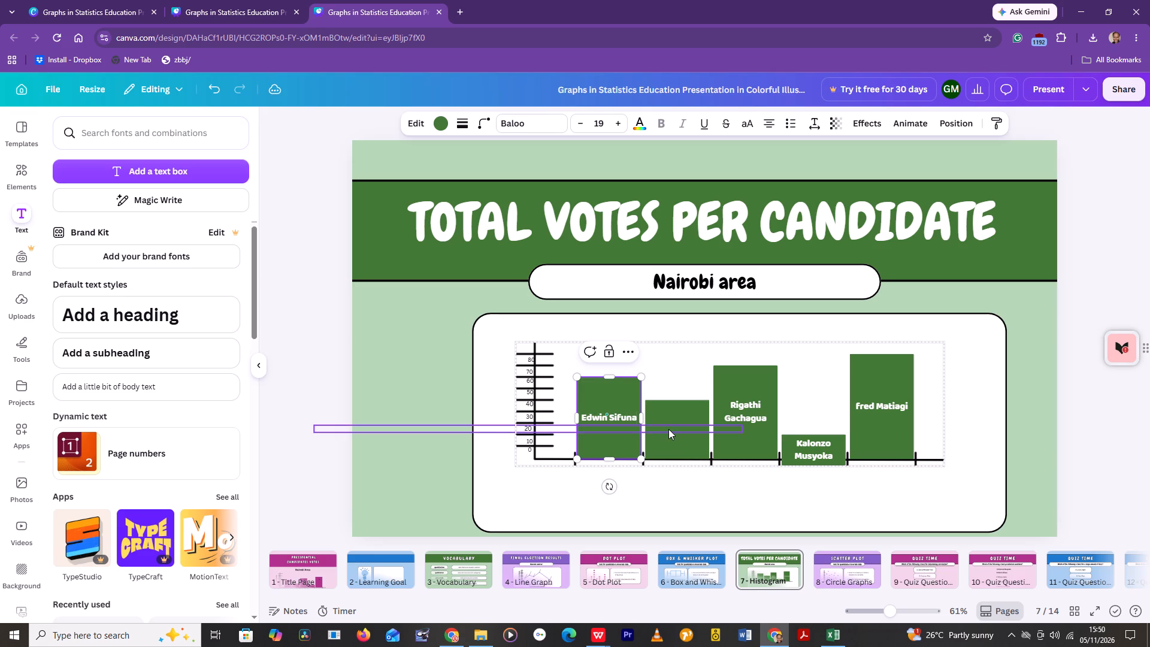
Label the second bar of the Histogram page's chart with the candidate name "William Ruto", checking the names on the Line Graph page.
click(685, 444)
click(685, 440)
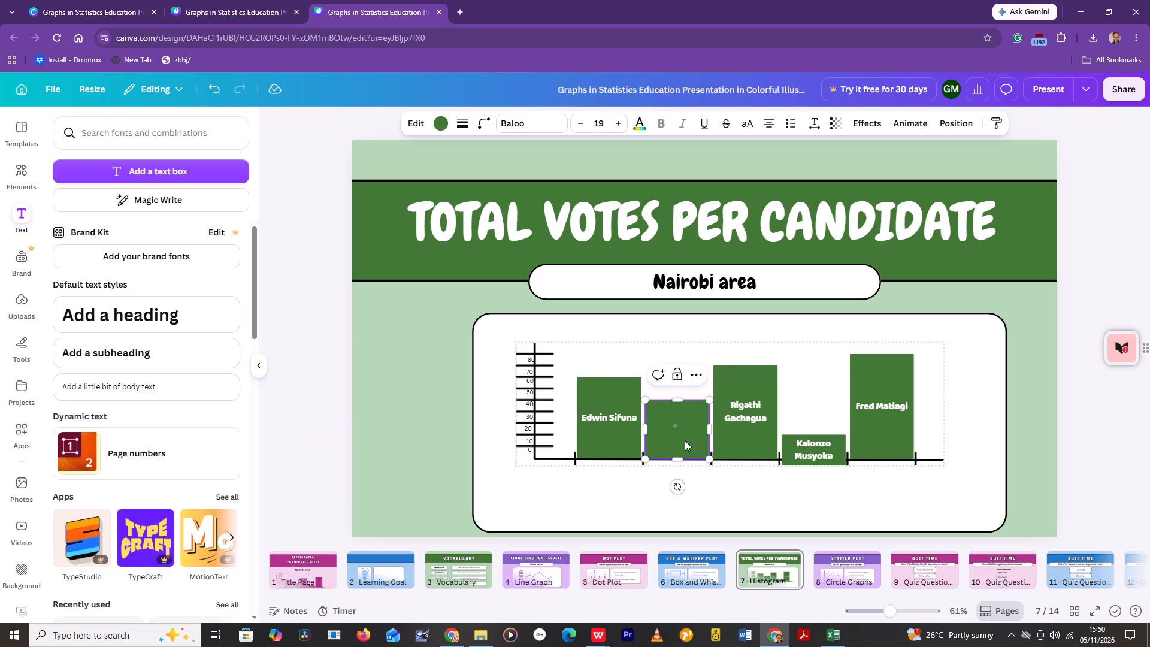
click(544, 563)
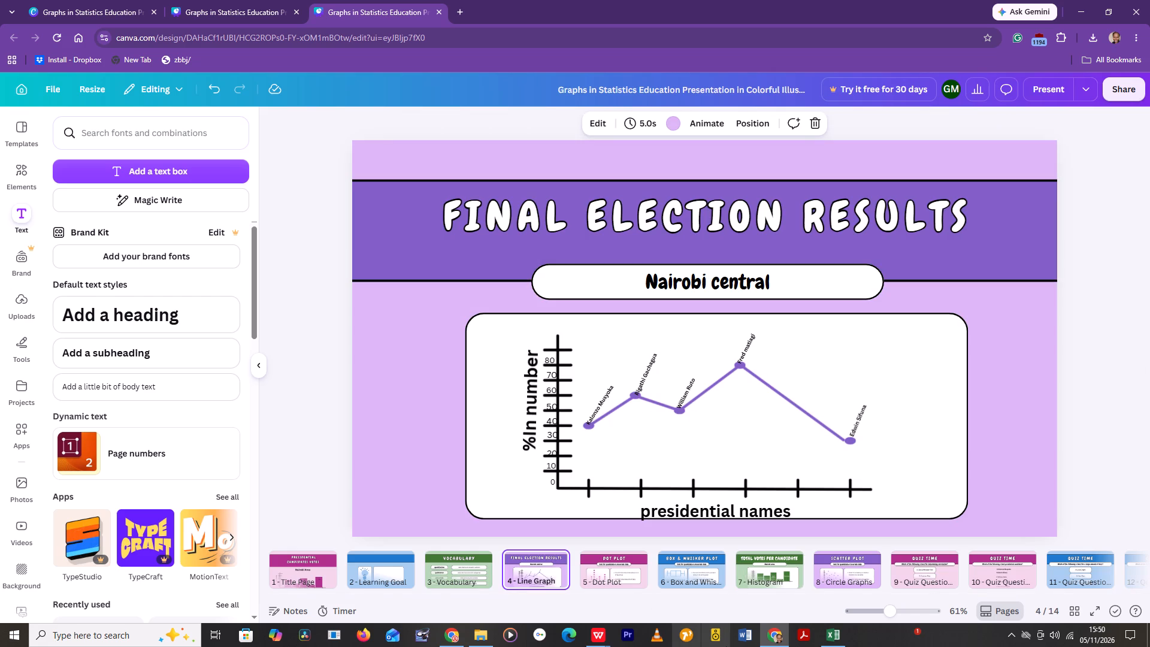
click(784, 572)
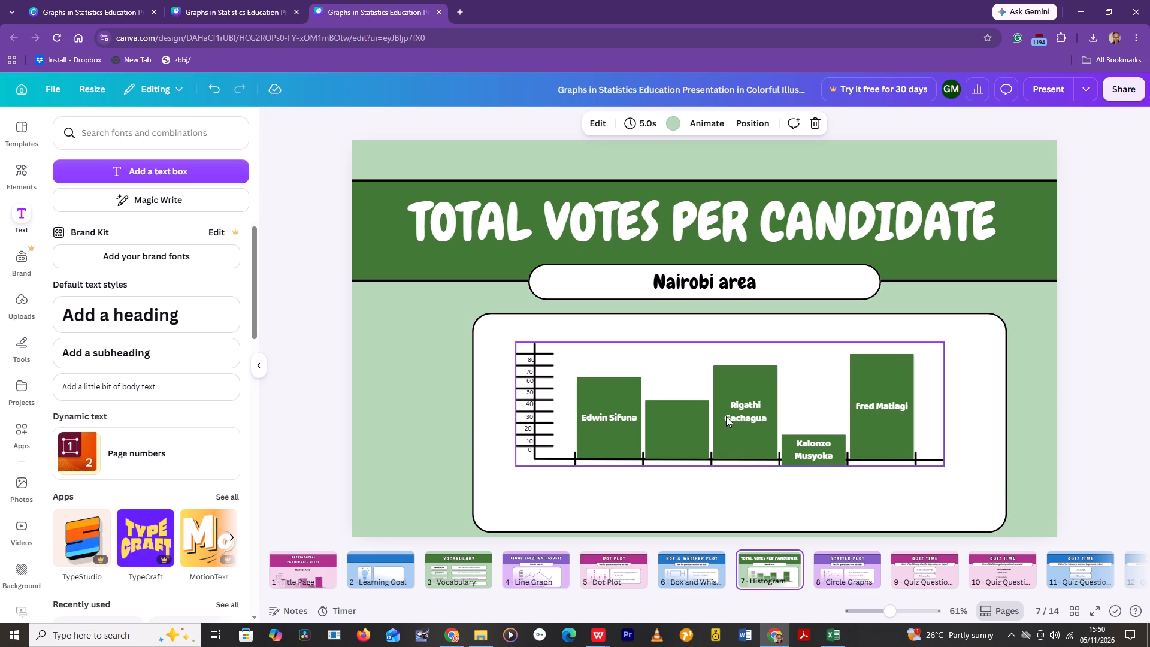
click(691, 409)
click(679, 418)
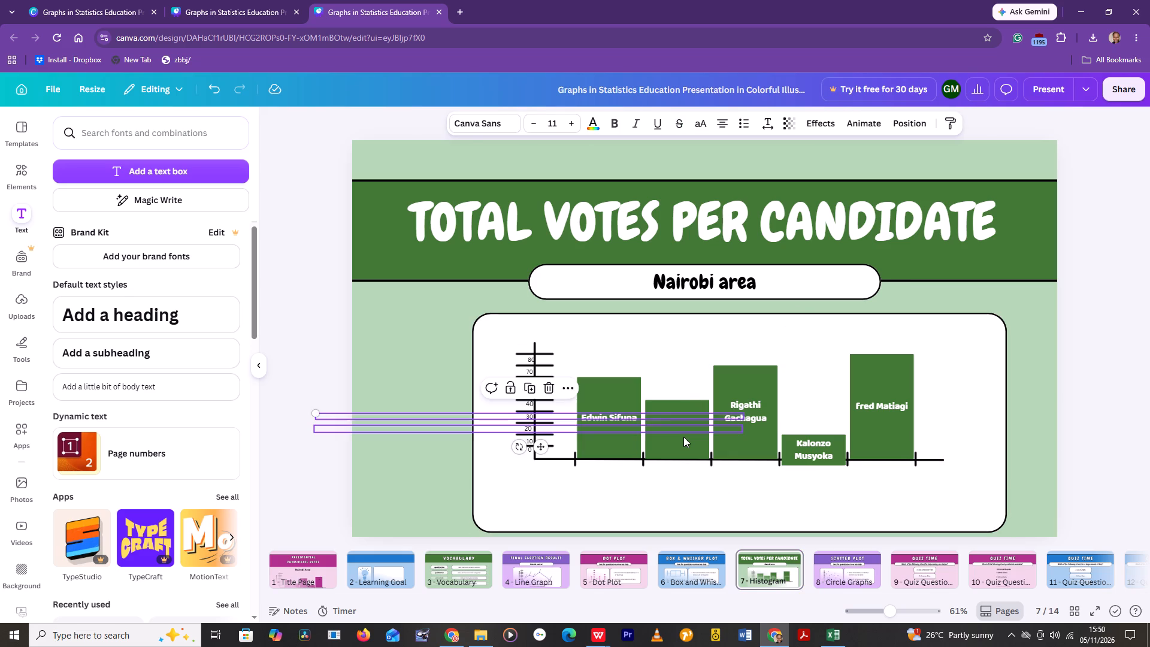
click(683, 437)
click(683, 437)
click(683, 437)
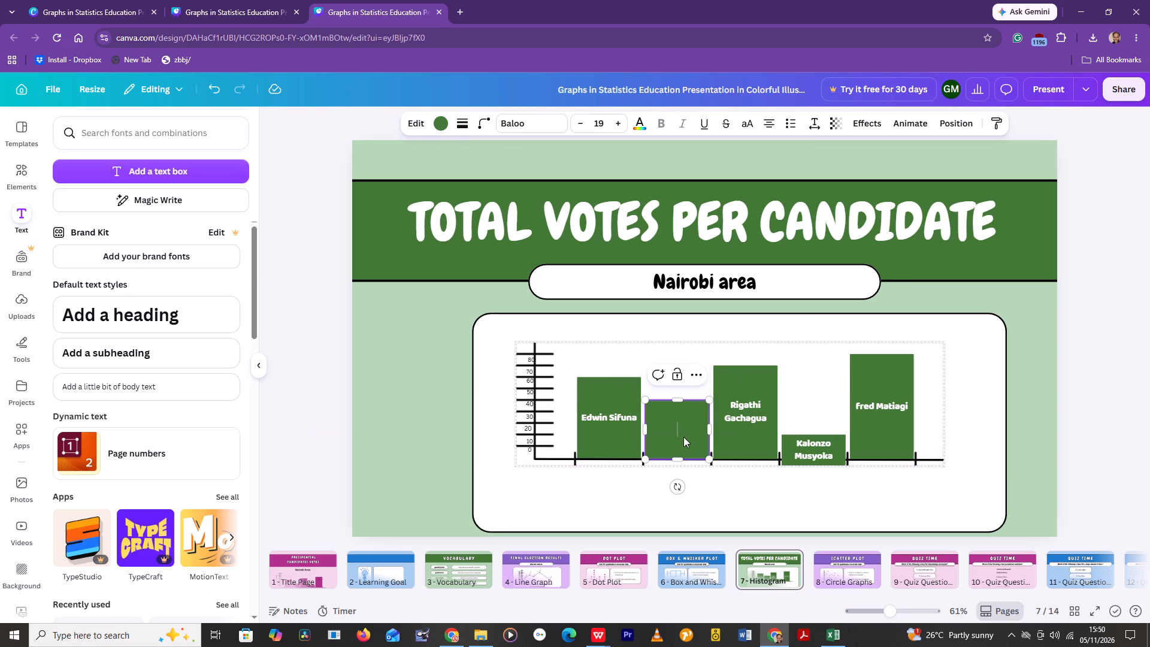
key(w)
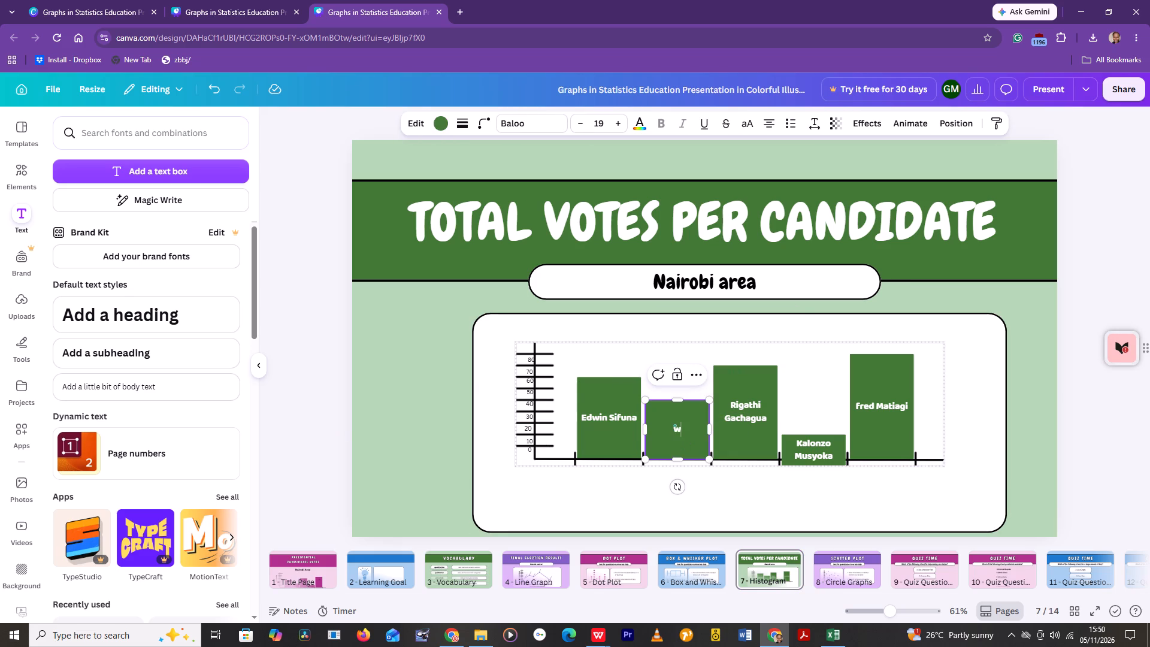
key(i)
key(BackSpace)
key(BackSpace)
text(illia)
text(m)
key(space)
key(r)
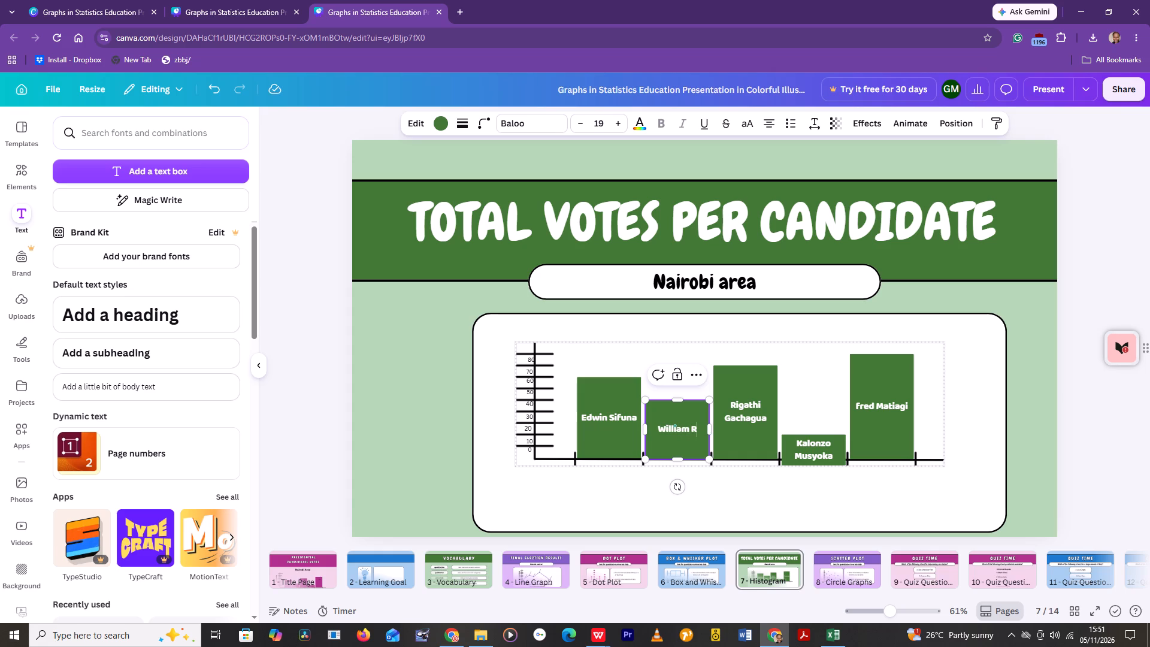
text(uto)
Move the "Kalonzo Musyoka" bar slightly up so its base rests on the chart's horizontal axis.
click(825, 451)
drag(825, 451, 830, 443)
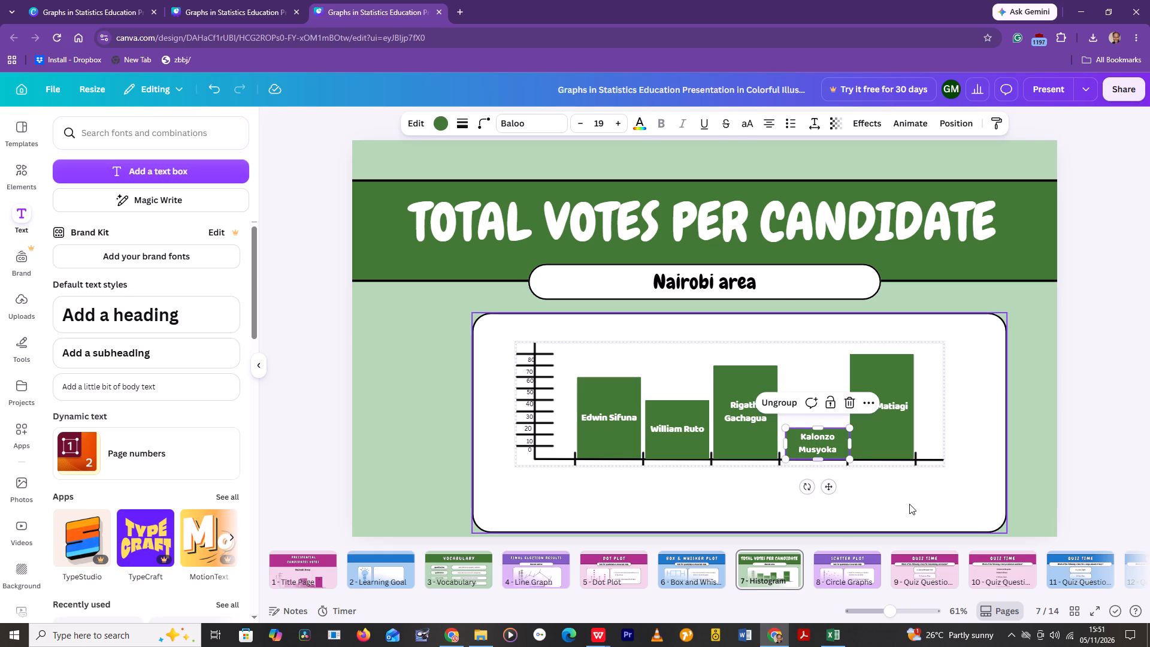
click(909, 504)
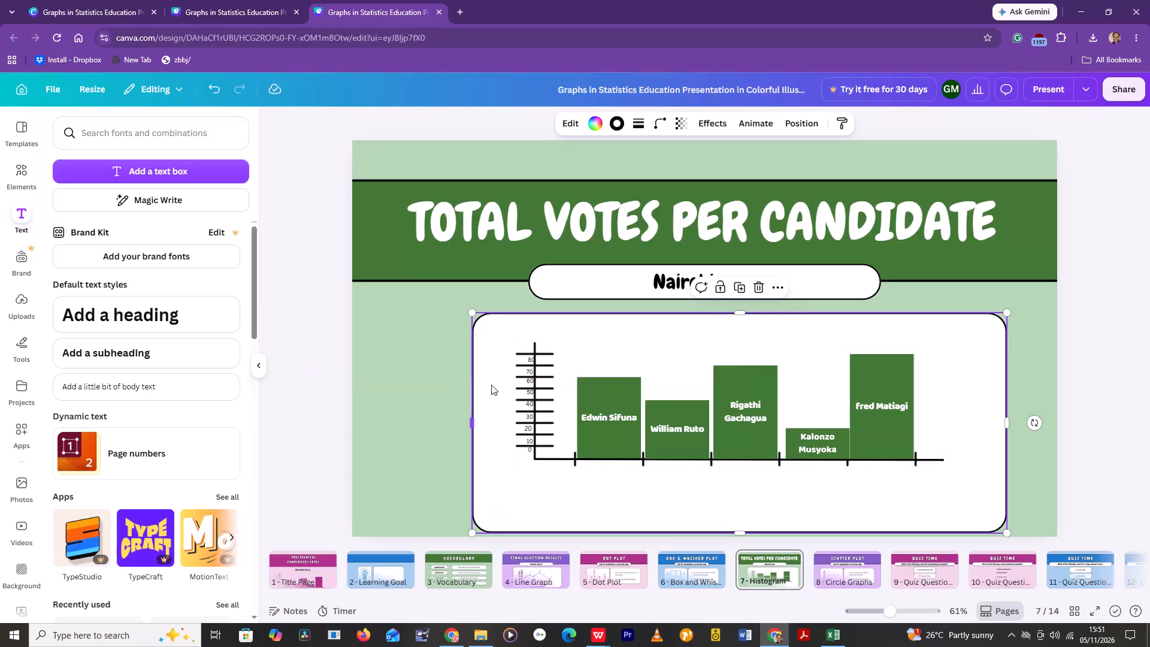
Add a subheading reading "% in number" to the chart page and reduce its font size to 40.
click(196, 350)
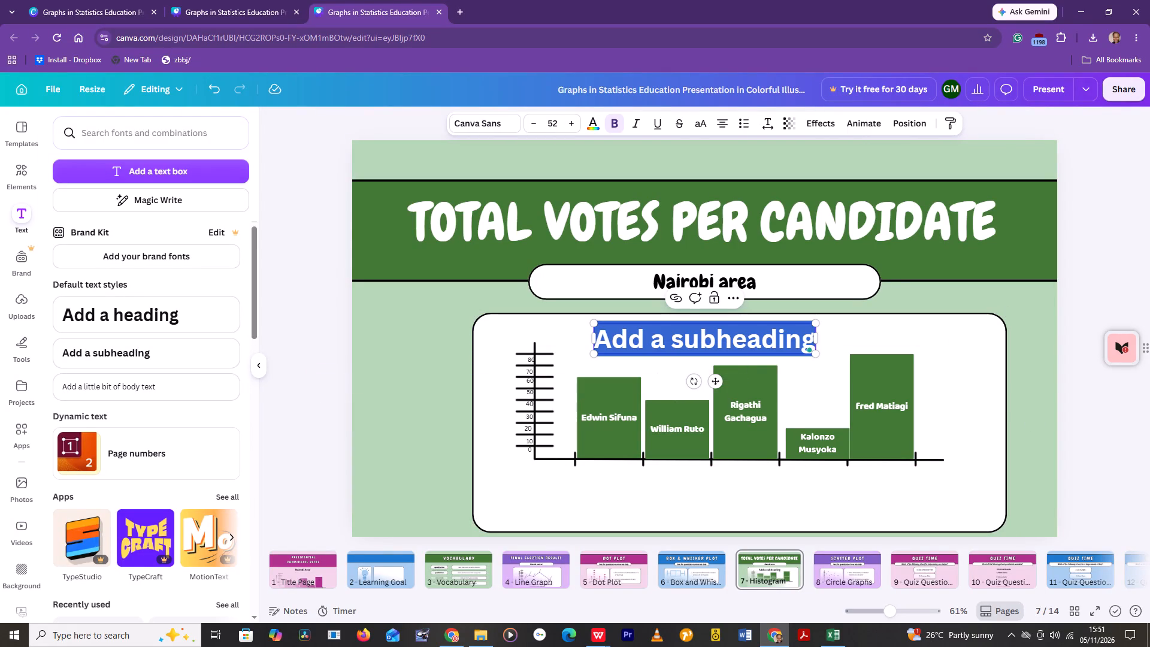
key(Delete)
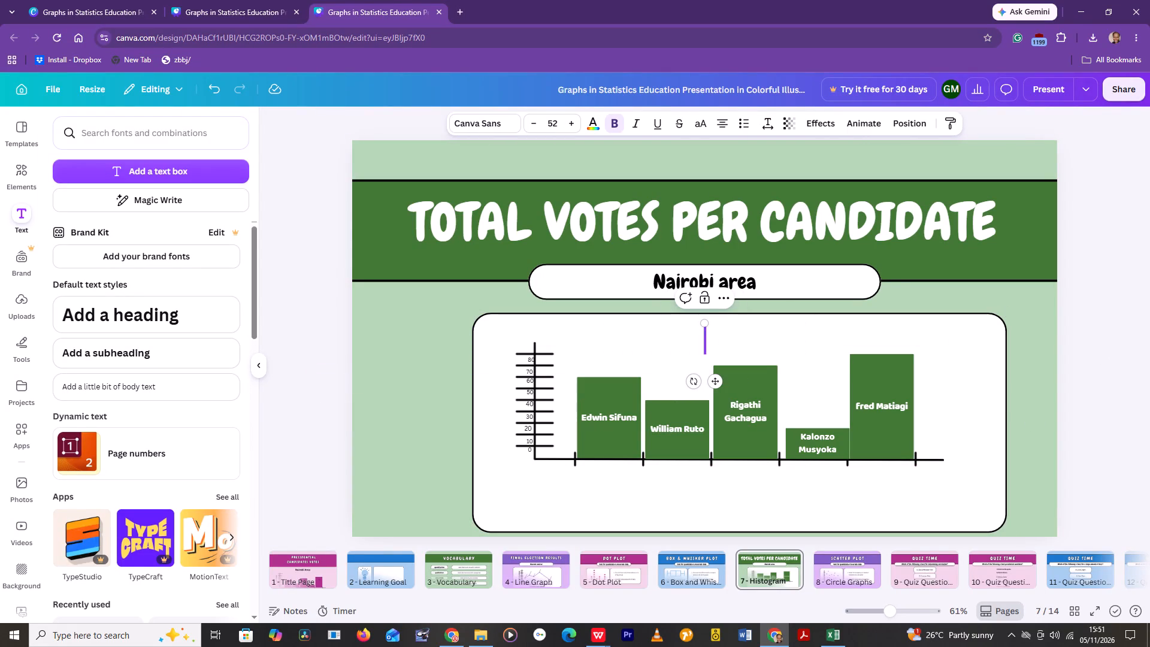
key(shift+percent)
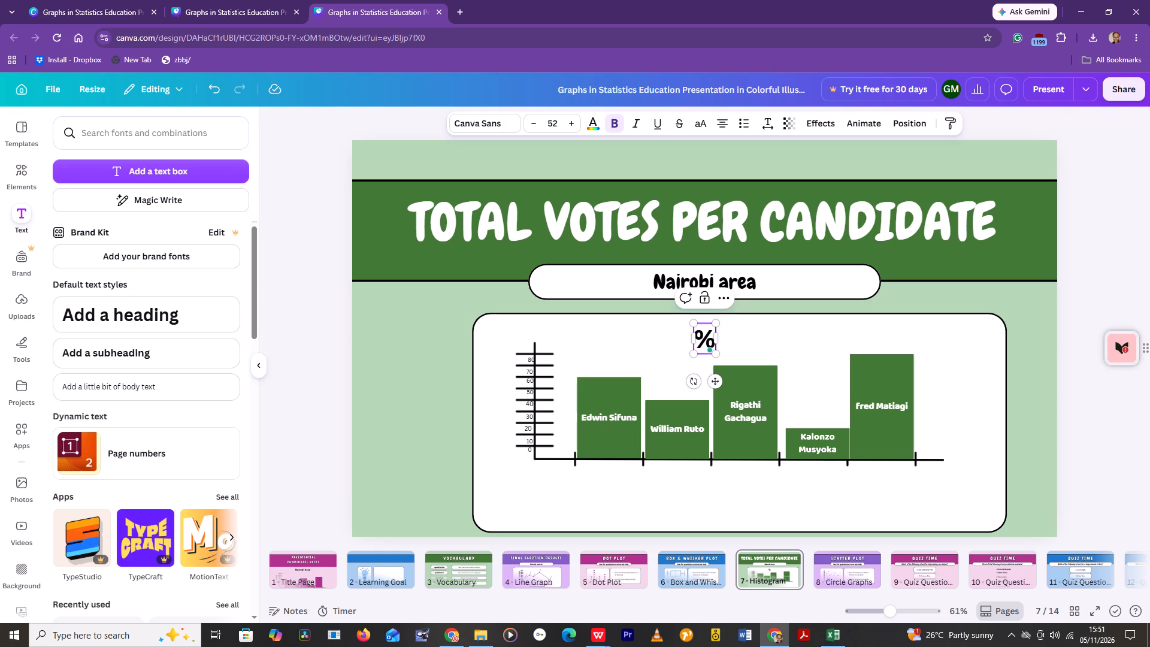
key(space)
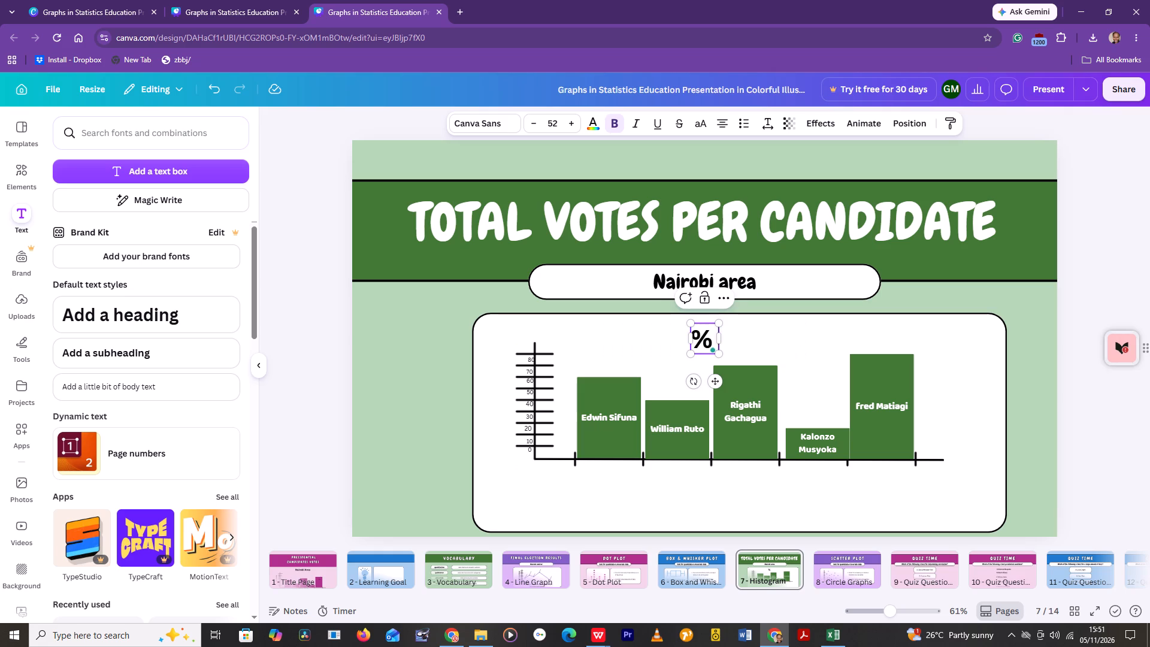
text(in)
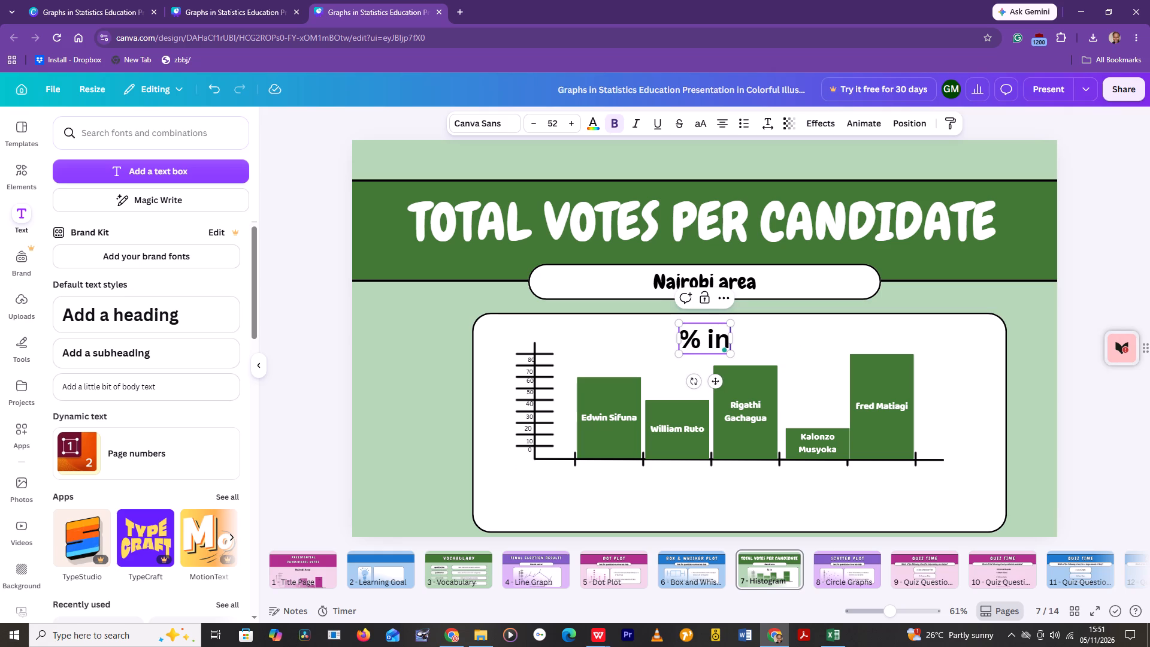
key(space)
text(nu)
key(m)
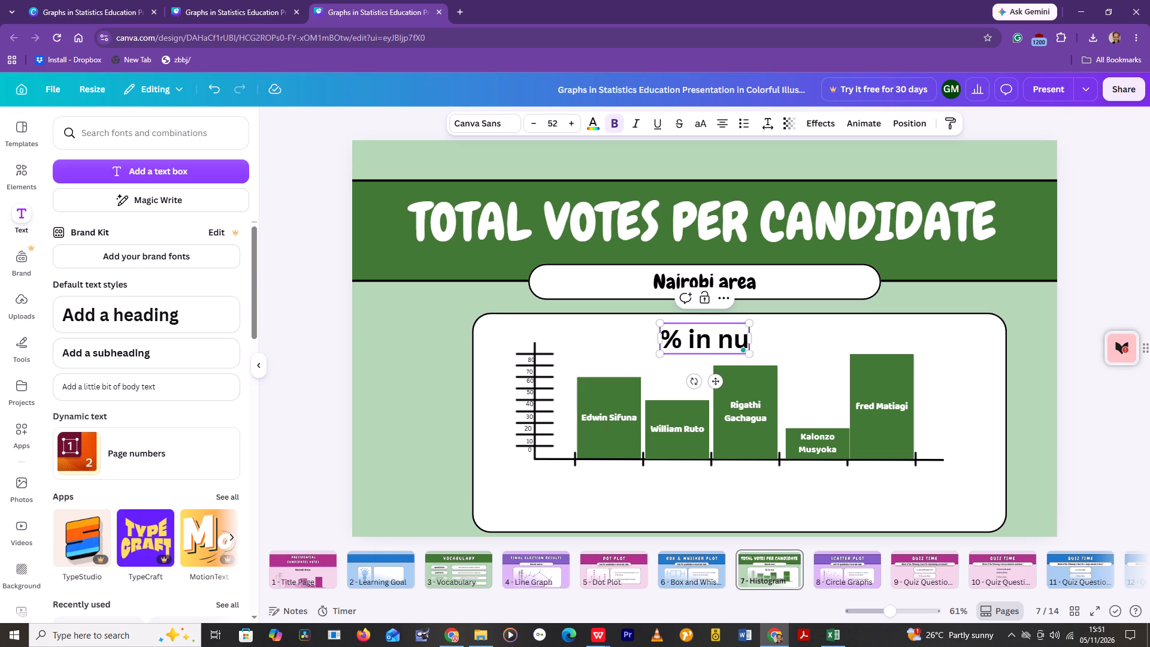
text(ber)
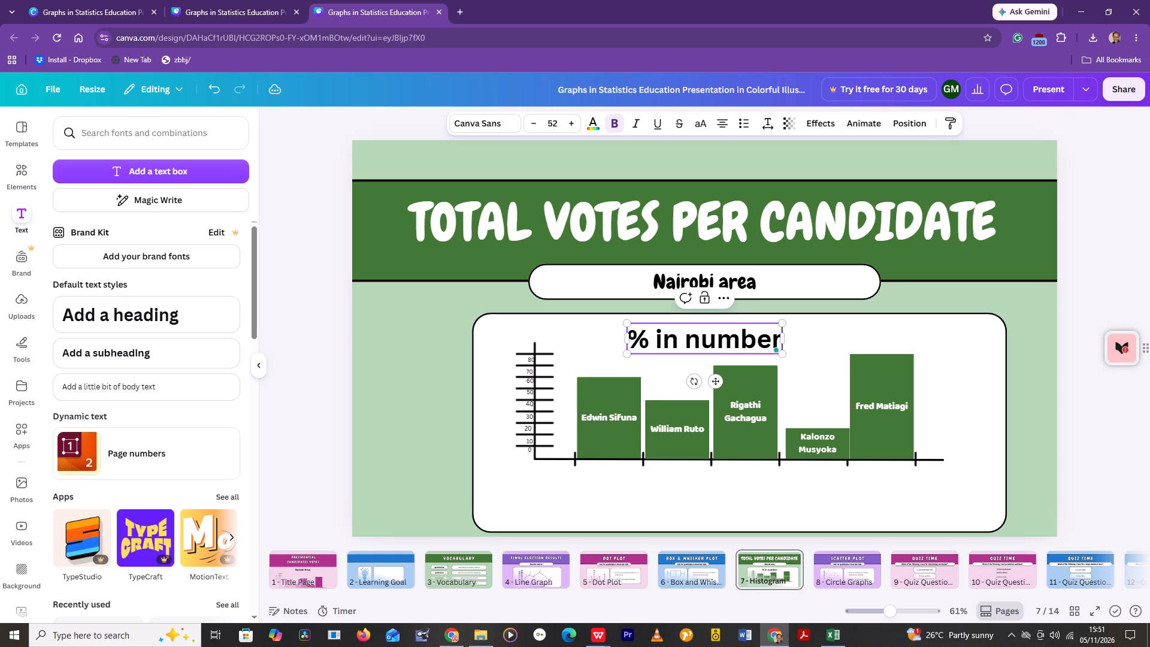
triple_click(536, 120)
triple_click(537, 119)
triple_click(537, 119)
triple_click(537, 119)
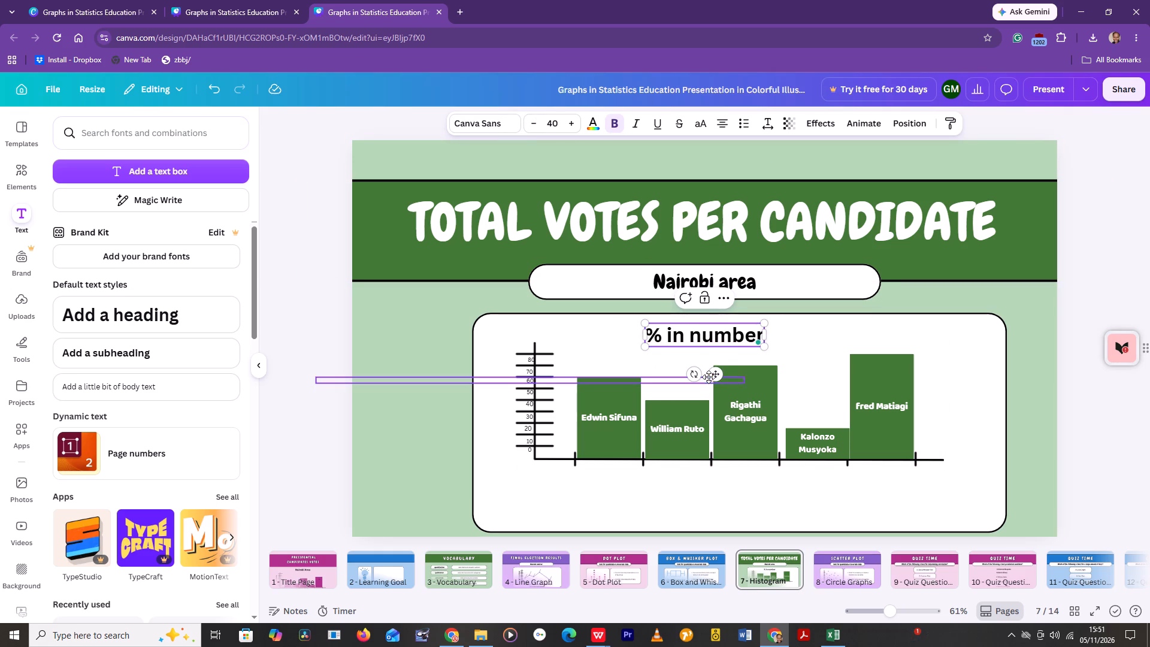
Rotate the "% in number" label to read vertically upward and place it alongside the outside of the chart's vertical axis.
drag(713, 374, 672, 378)
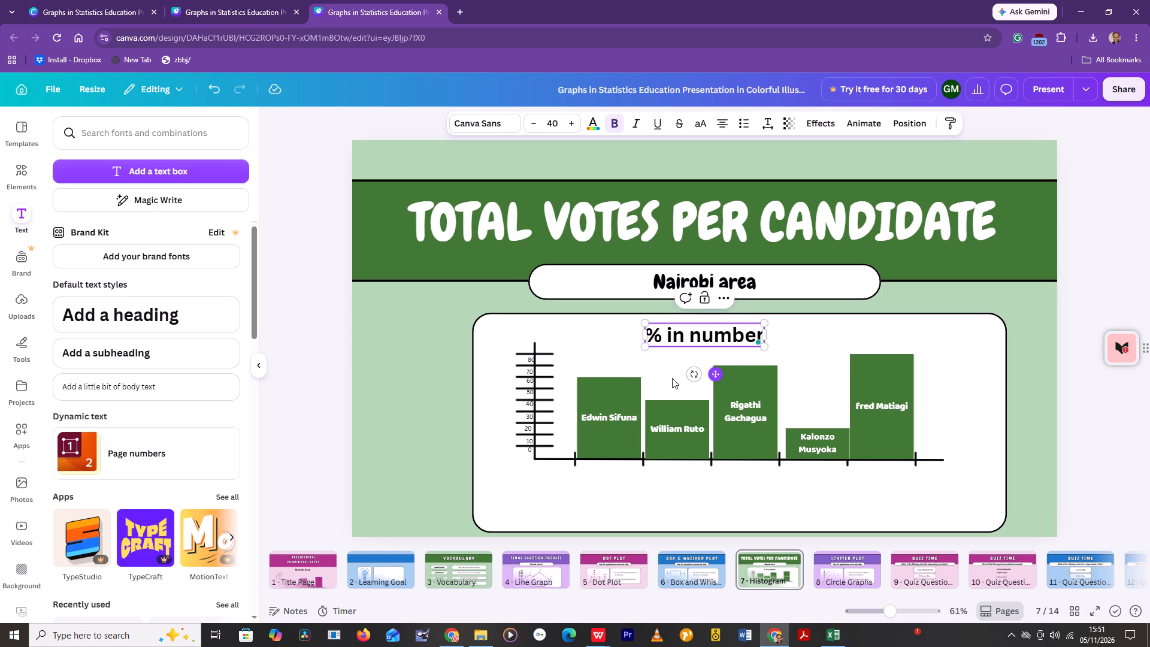
drag(672, 378, 546, 391)
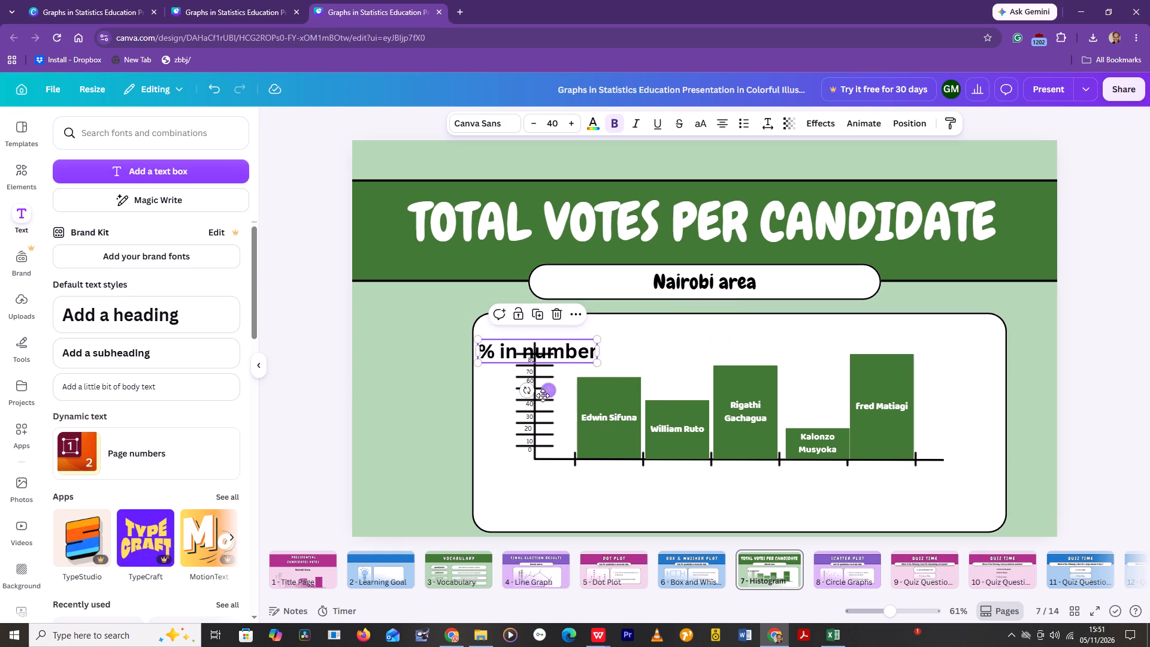
drag(528, 389, 539, 406)
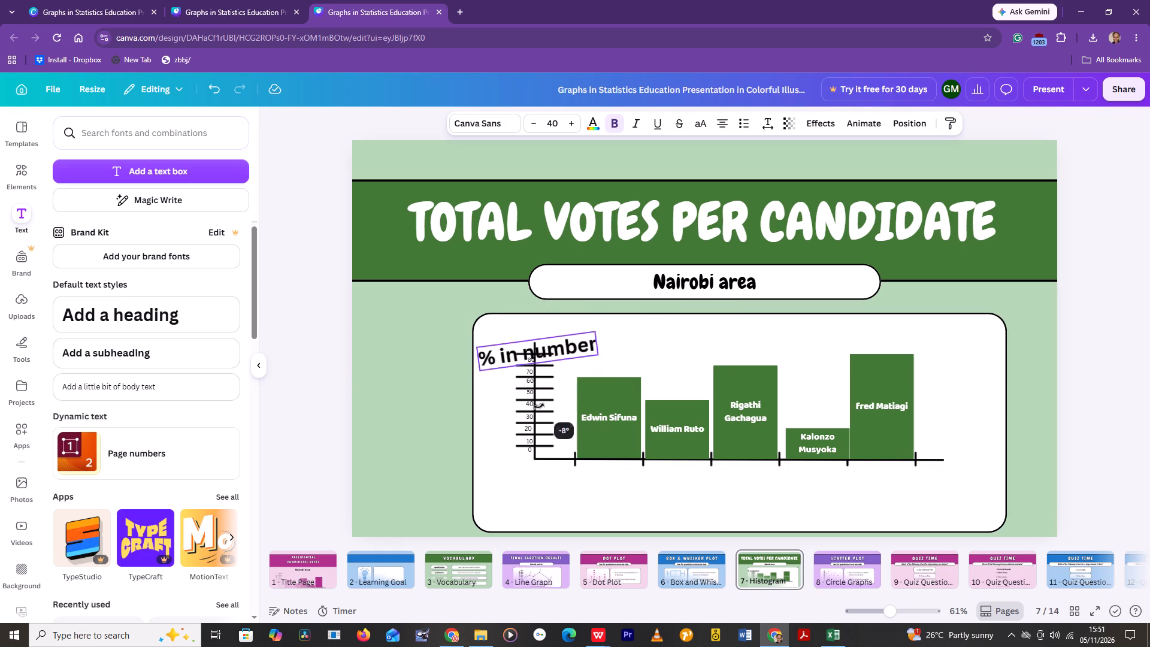
drag(539, 406, 634, 356)
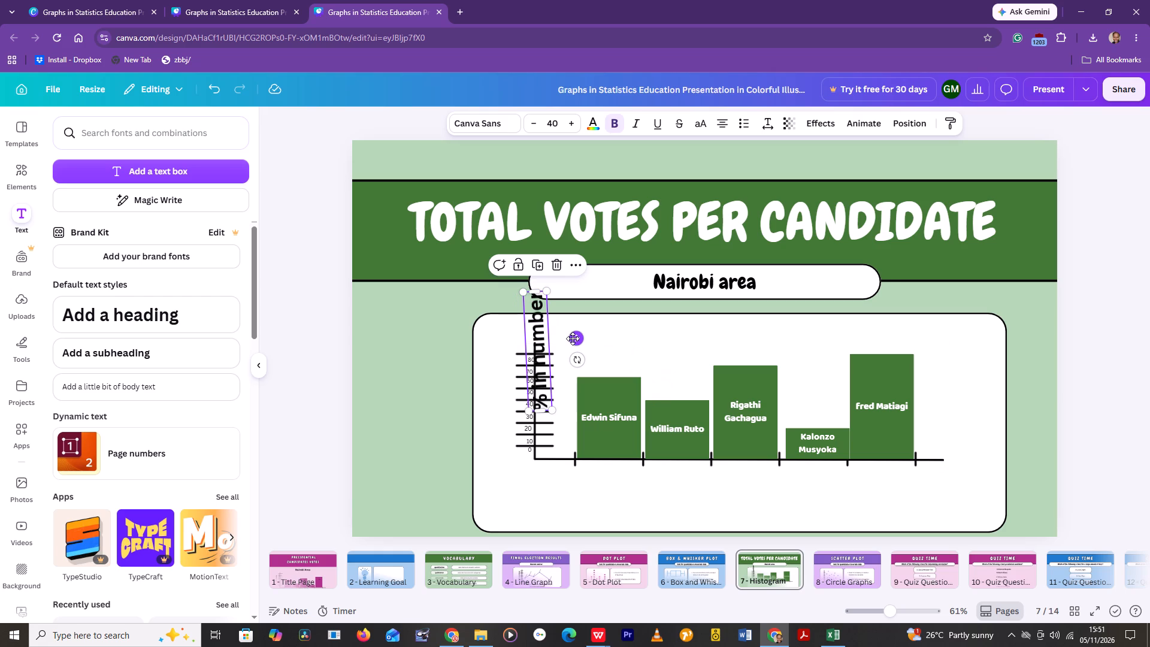
drag(577, 338, 532, 376)
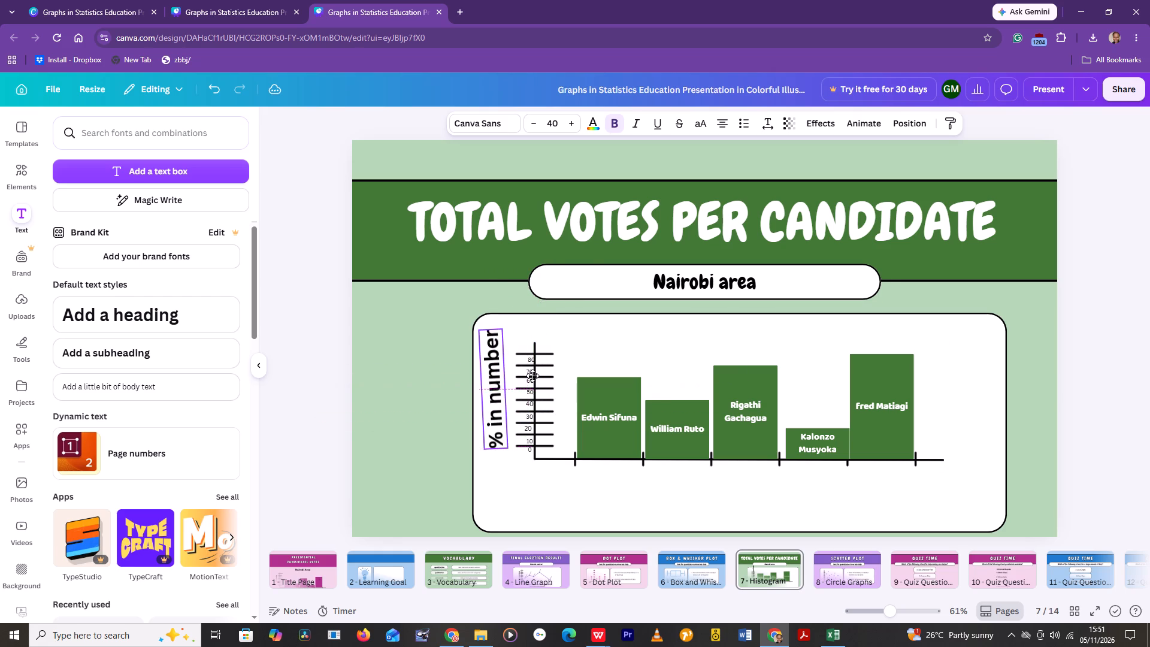
drag(532, 376, 537, 389)
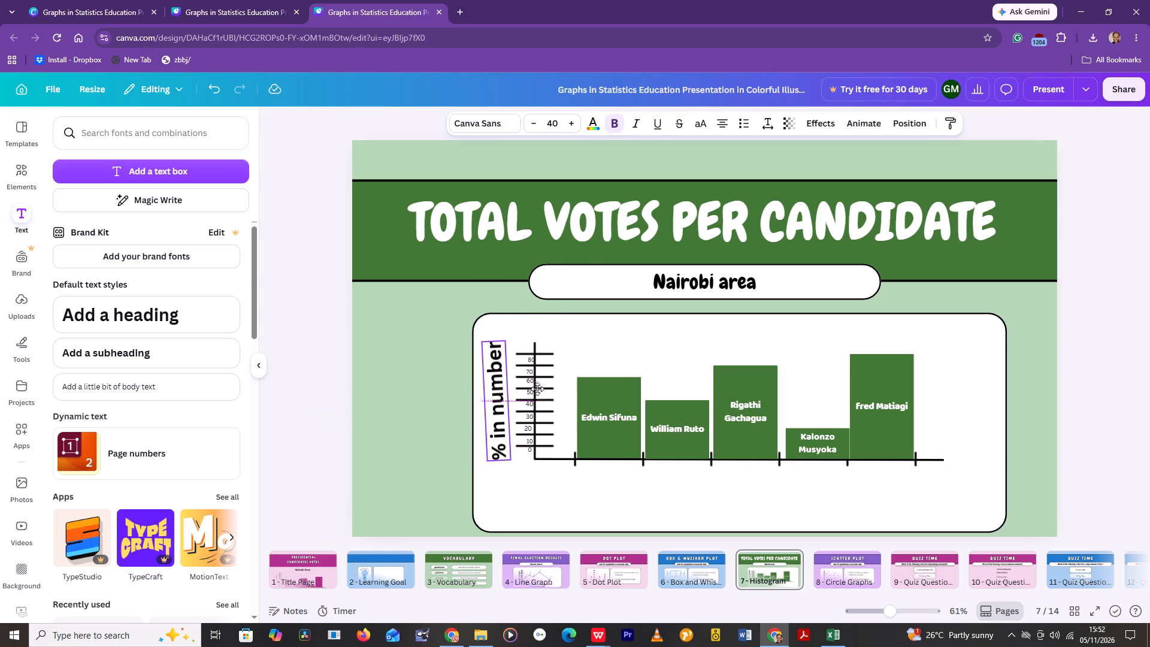
drag(537, 389, 539, 388)
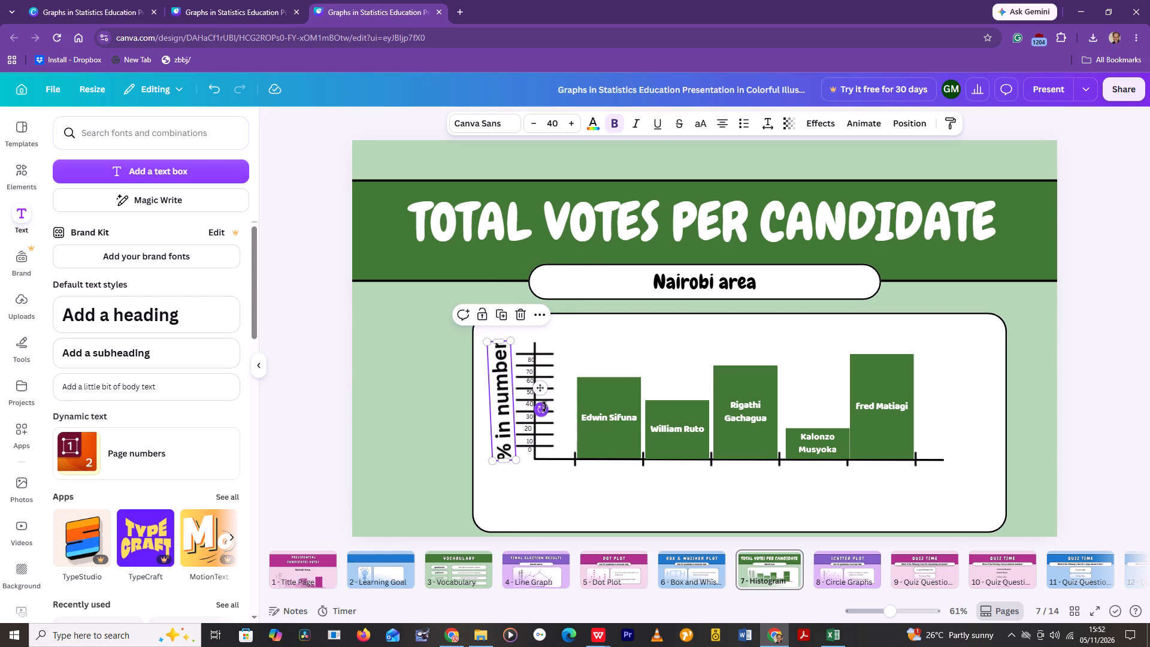
click(544, 407)
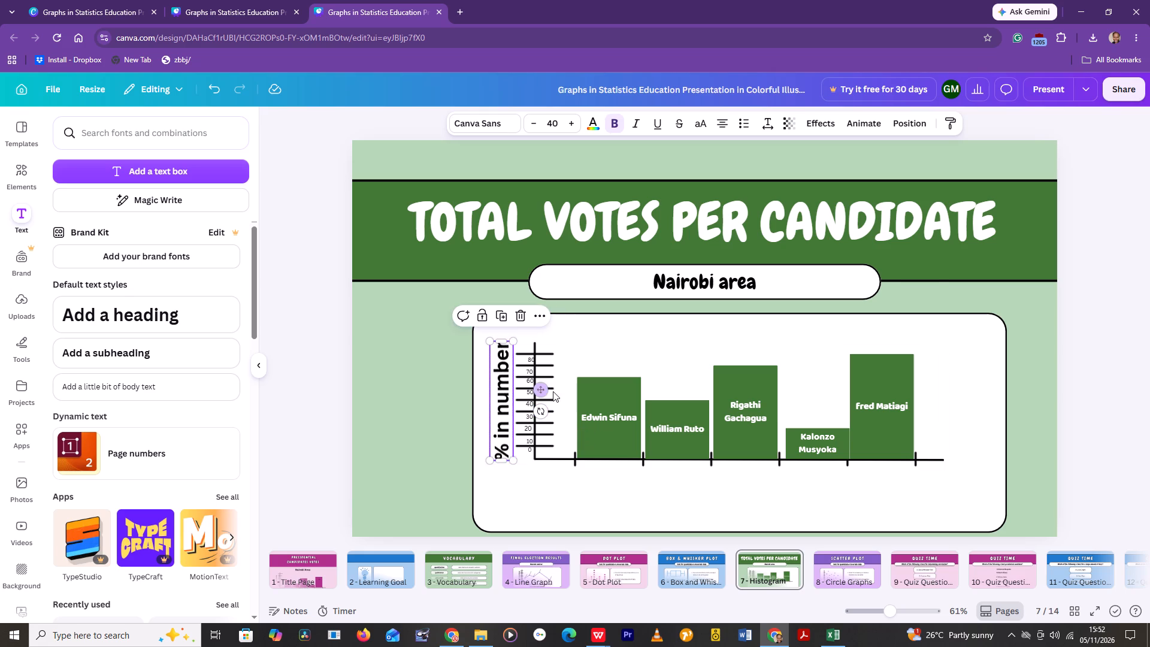
click(691, 506)
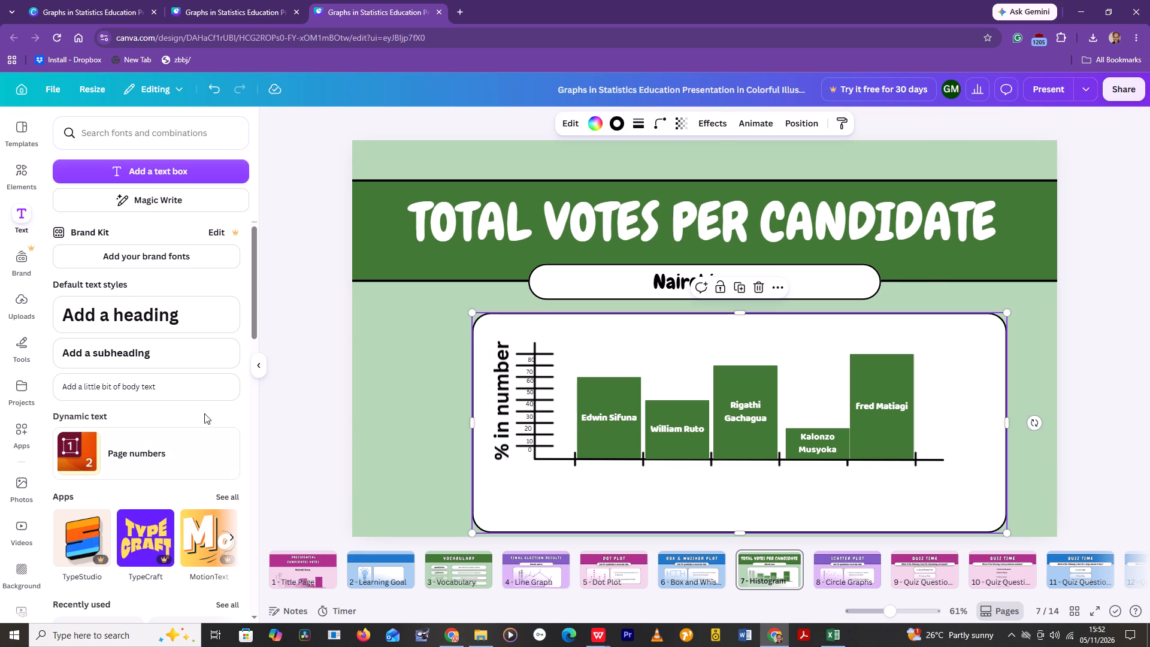
Add a subheading reading "presidential names" to the Histogram page's chart.
click(177, 341)
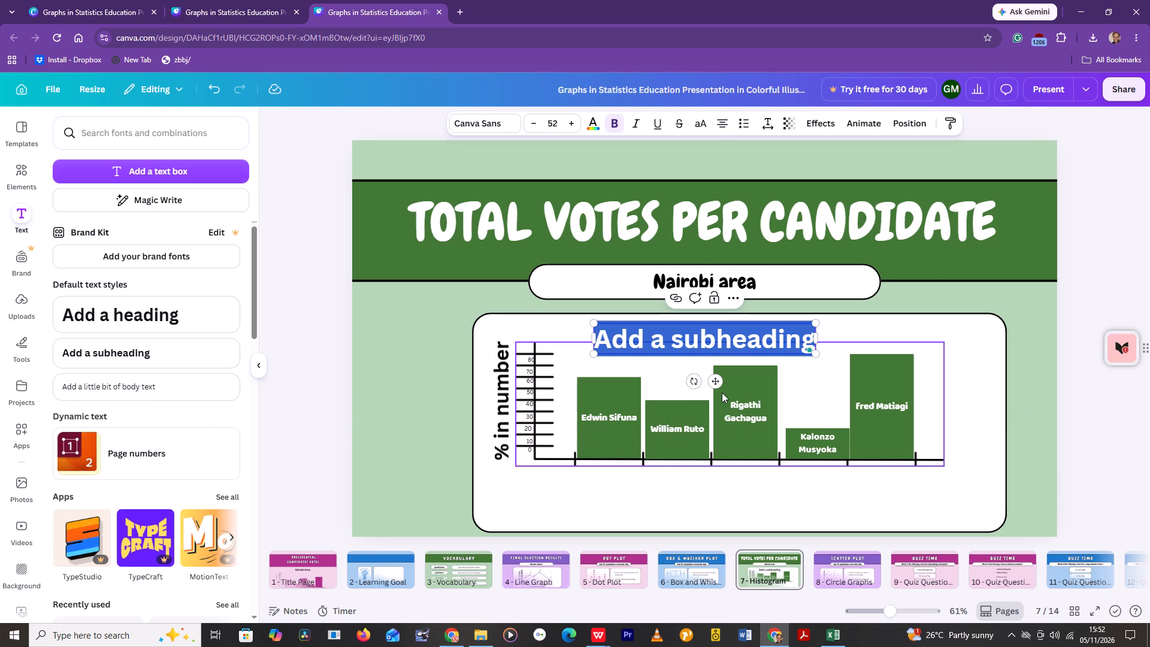
key(Delete)
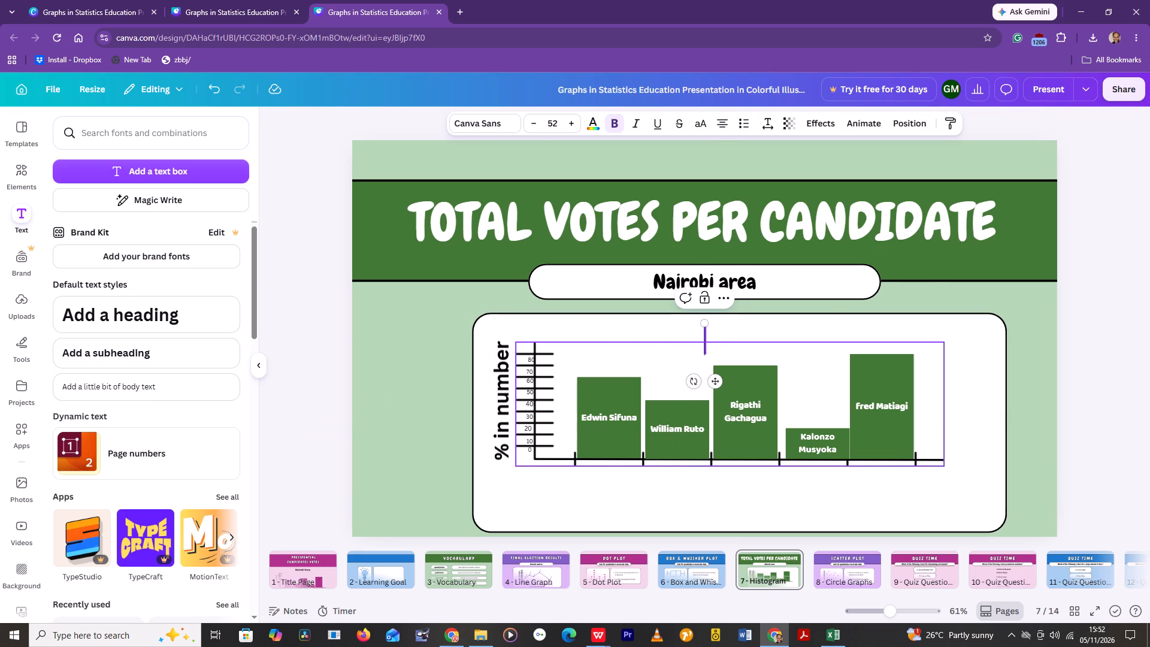
text(presidential)
key(space)
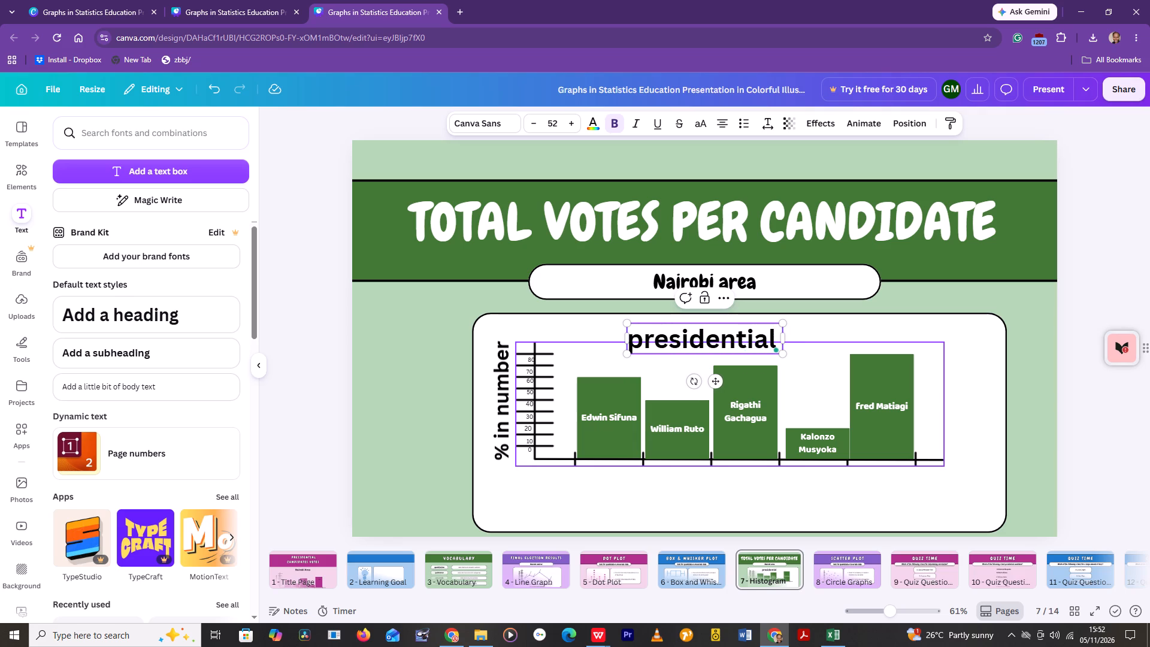
text(nam)
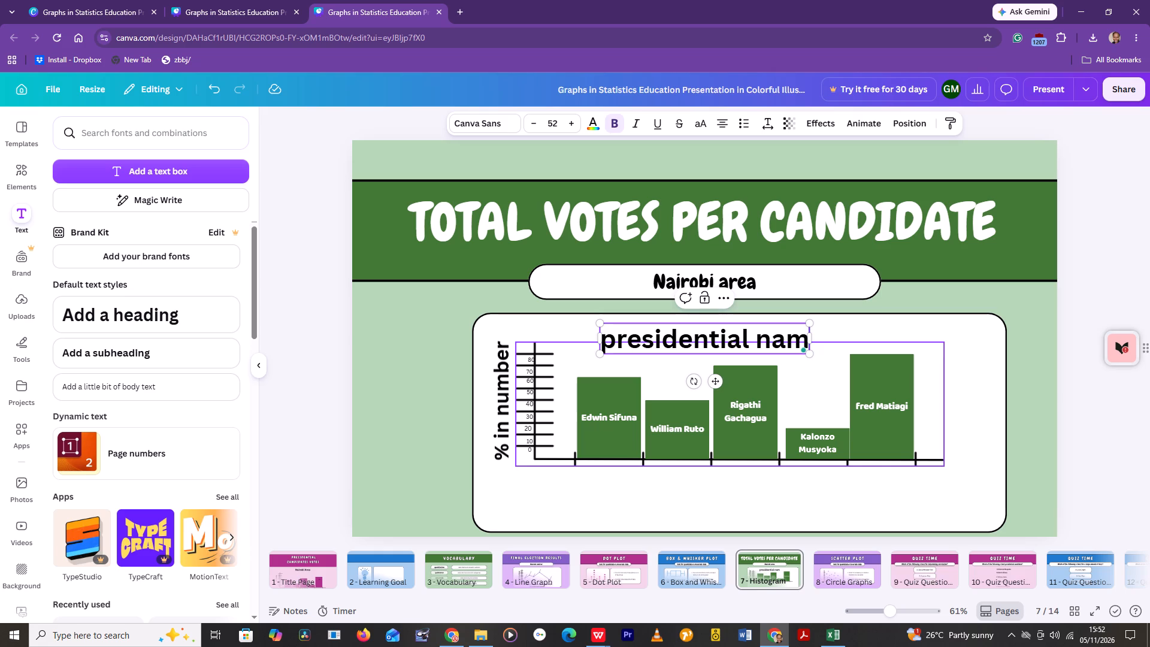
text(es)
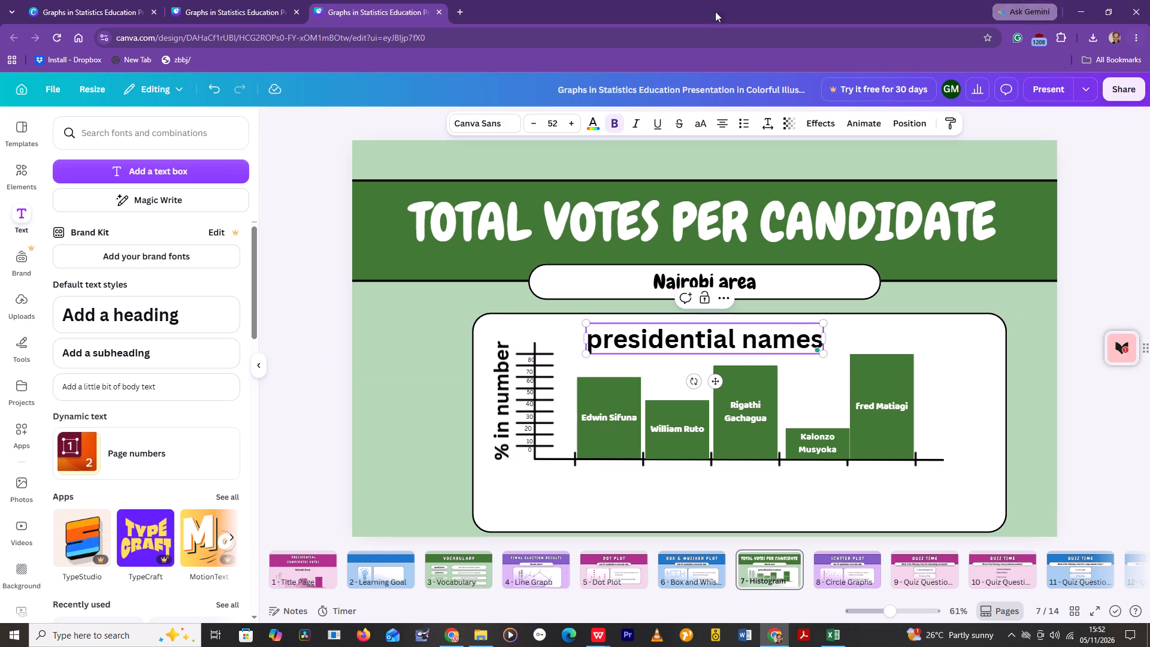
Reduce the "presidential names" label's font size to 36 and place it beneath the chart's horizontal axis.
triple_click(529, 117)
triple_click(529, 117)
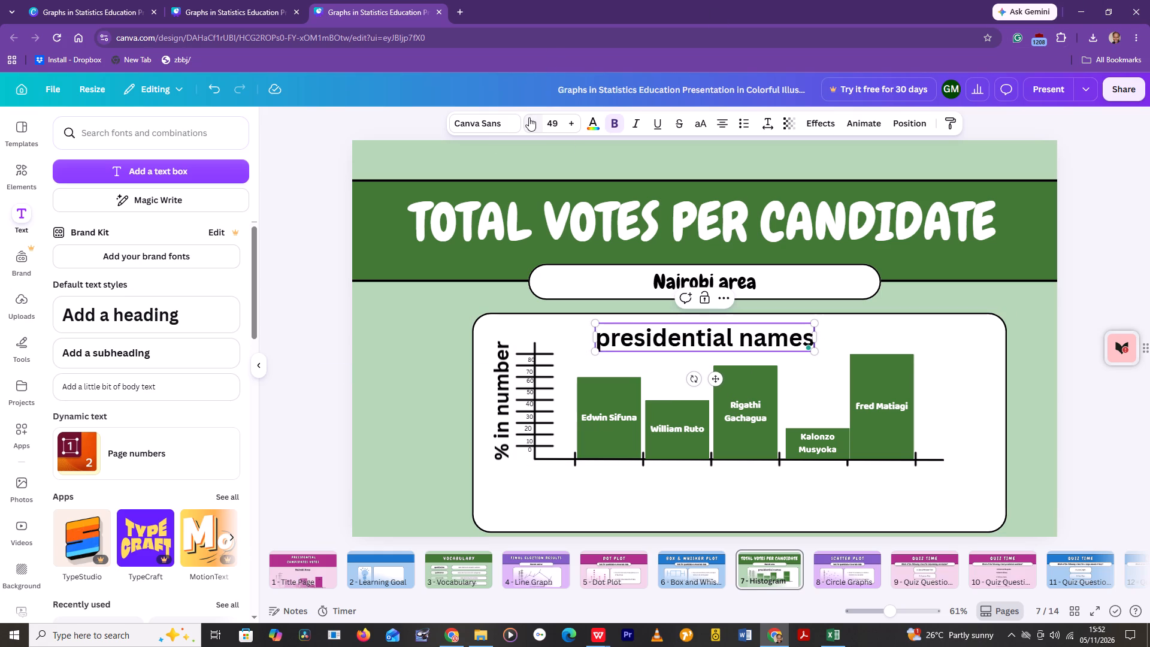
triple_click(529, 117)
triple_click(529, 117)
double_click(529, 117)
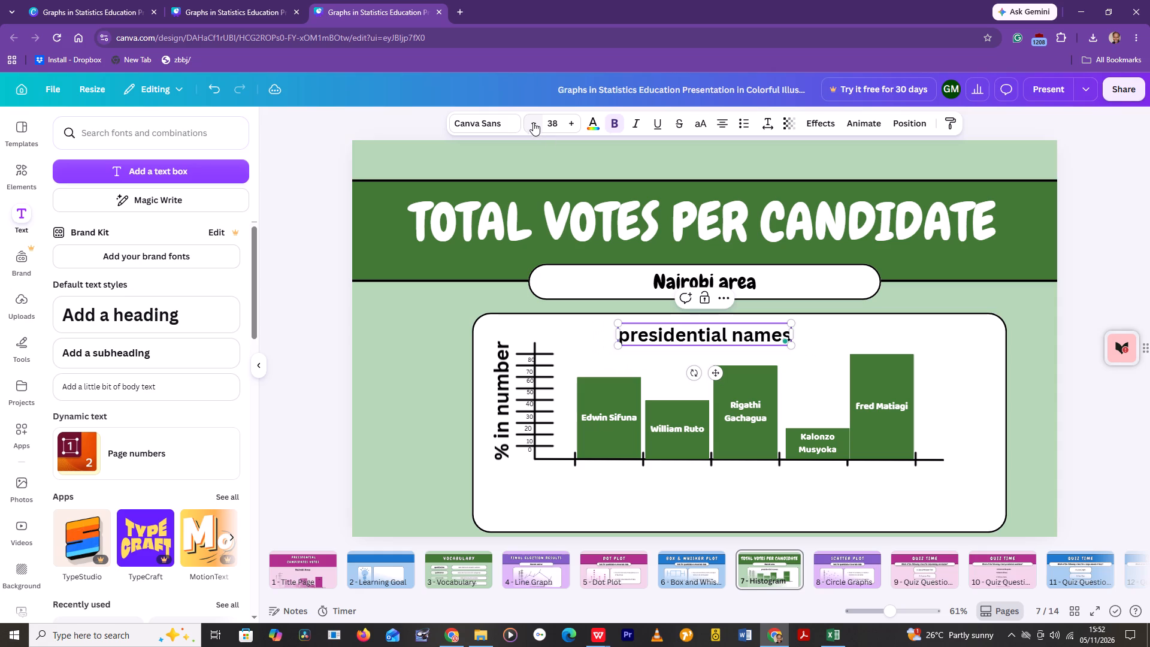
drag(713, 372, 730, 514)
click(982, 442)
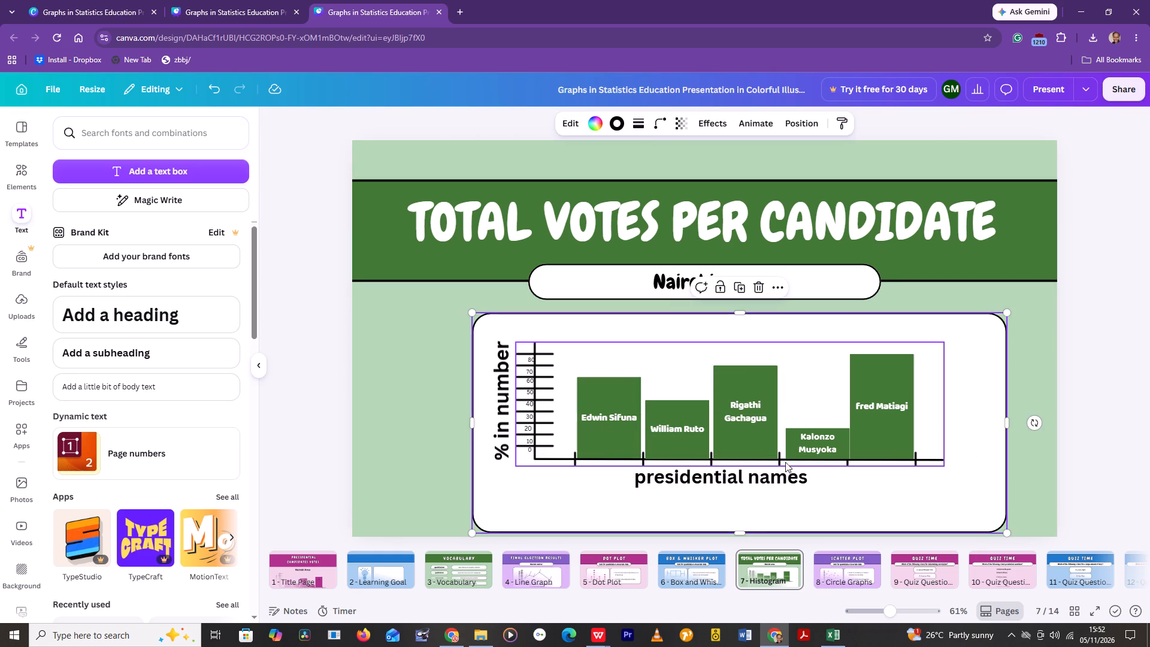
click(765, 473)
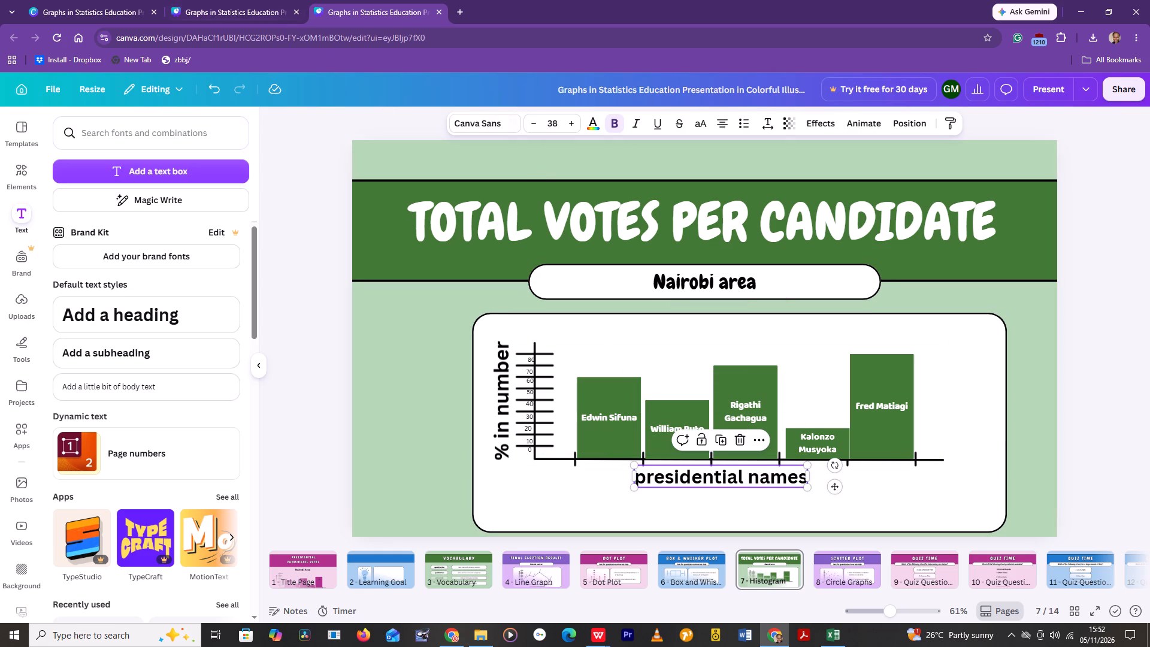
double_click(534, 127)
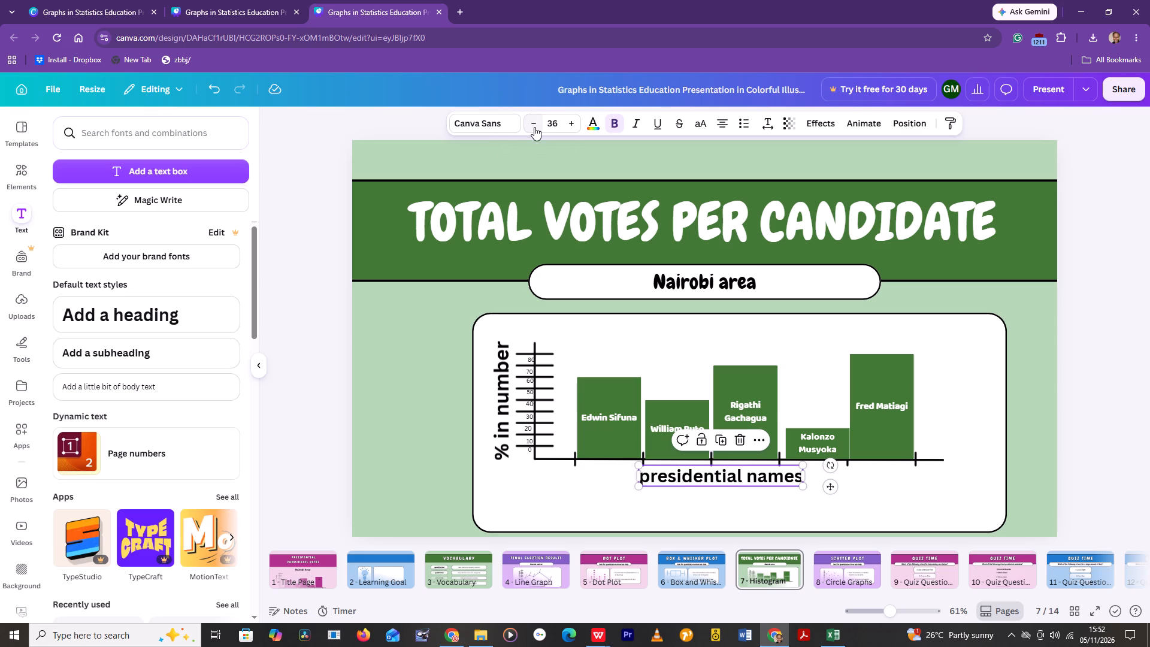
click(1097, 362)
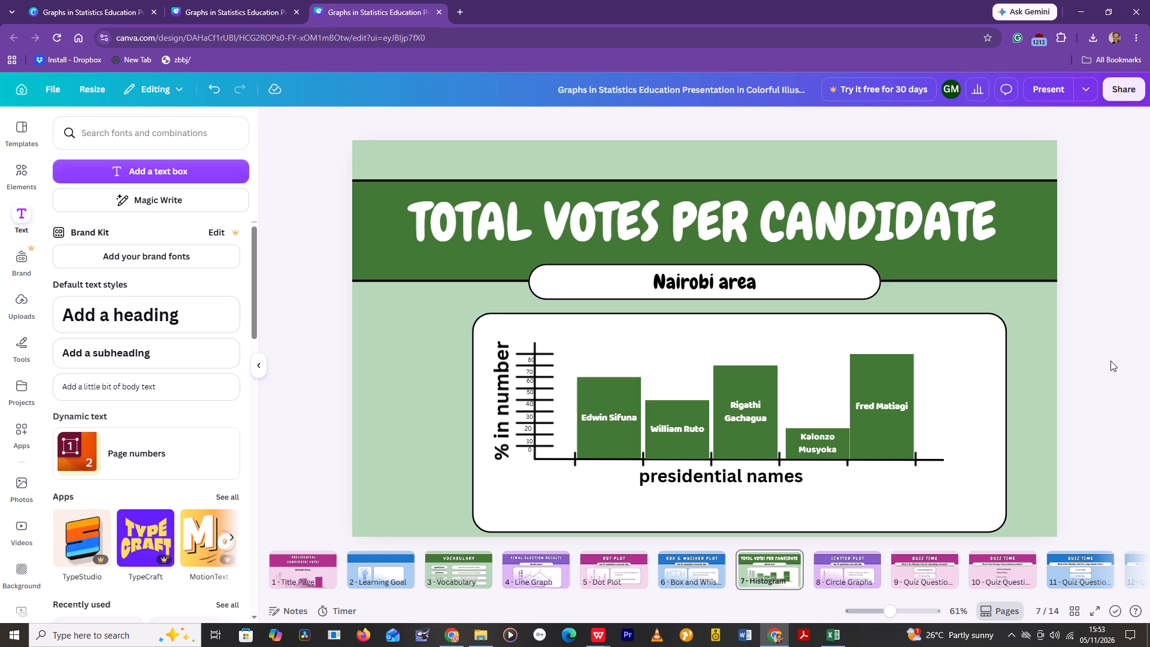
Save the presentation and download pages 1–13 as a digital PDF.
key(ctrl+s)
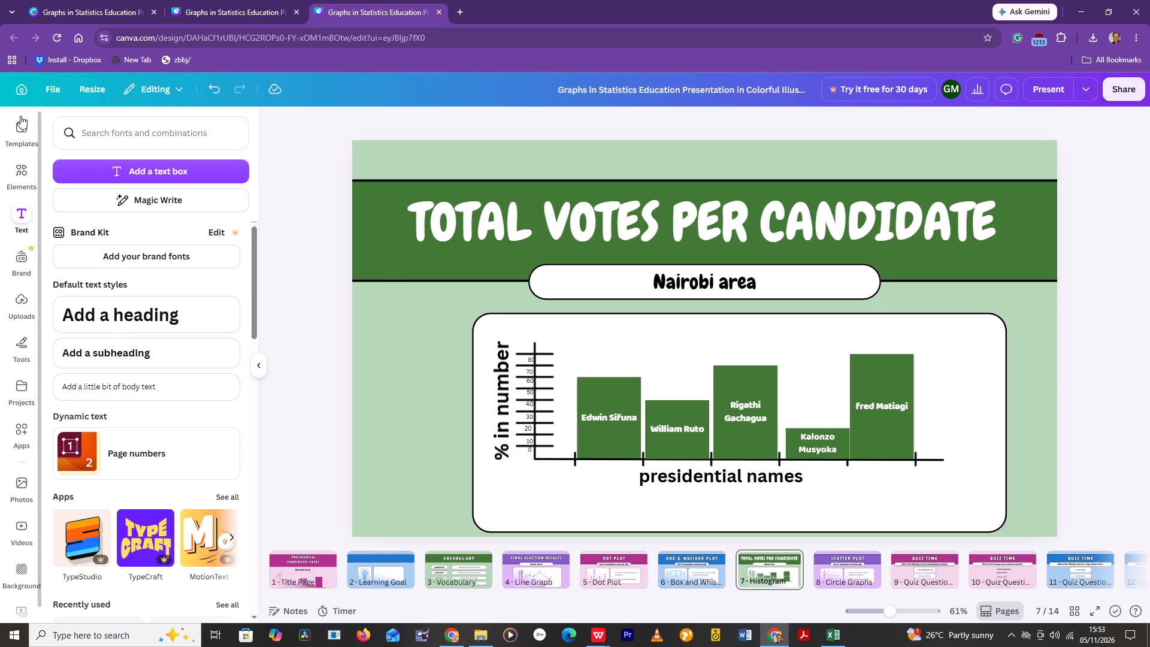
click(49, 86)
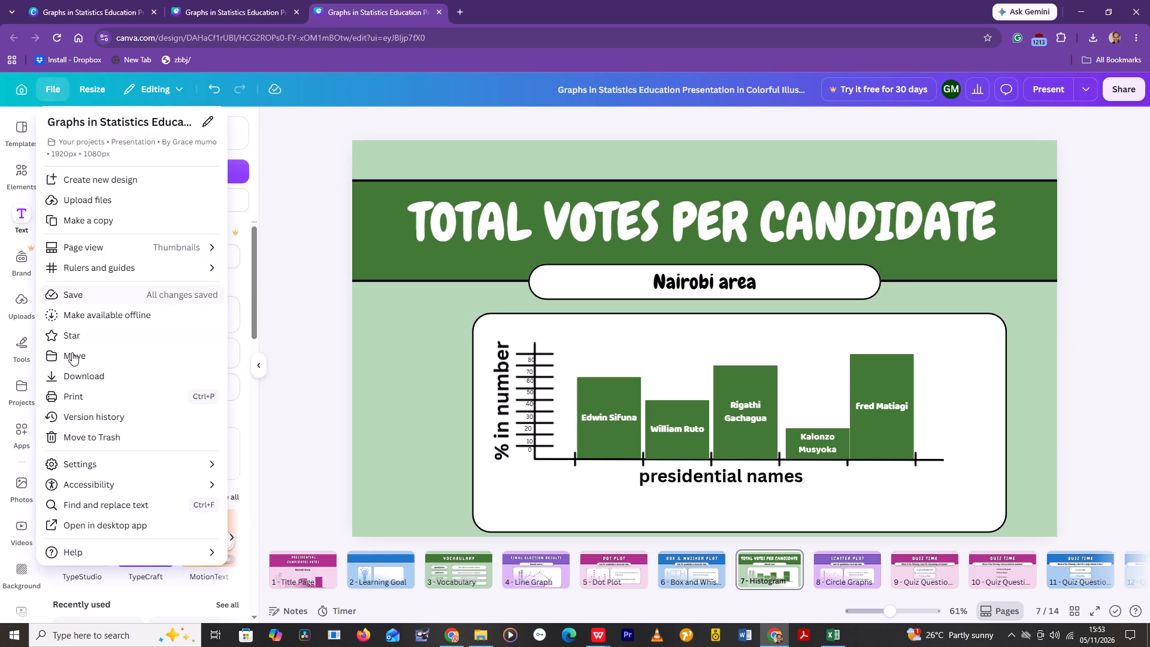
click(86, 376)
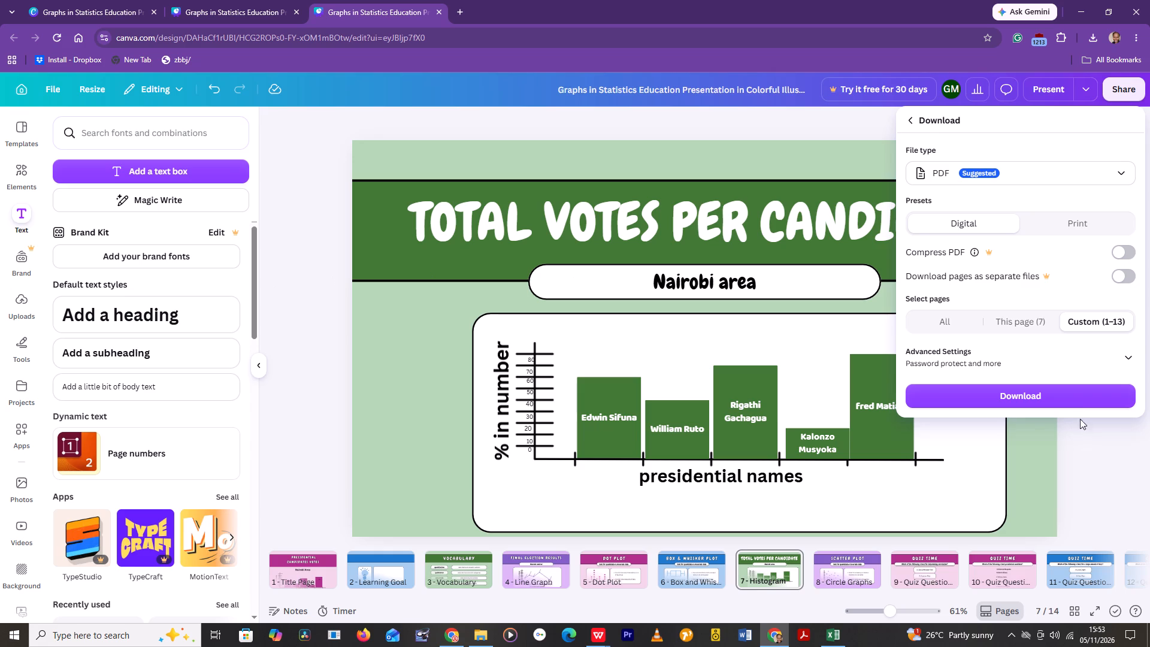
click(1076, 404)
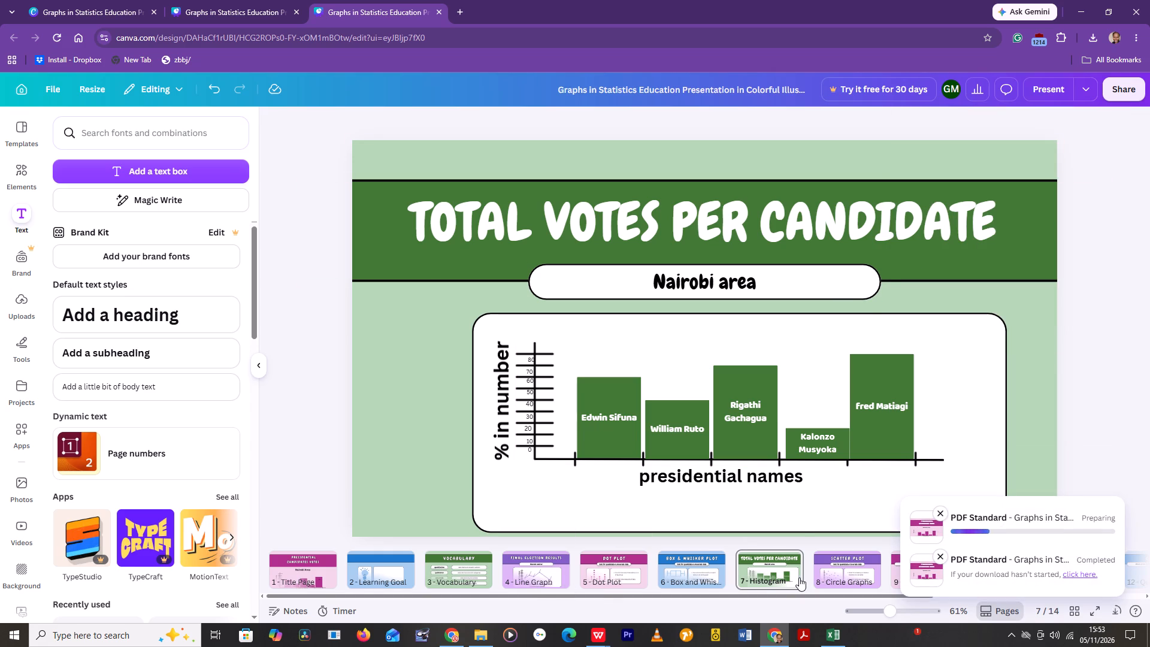
Download pages 1–13 as a PDF again from the Line Graph page and dismiss the Adobe Acrobat Reader window.
click(533, 575)
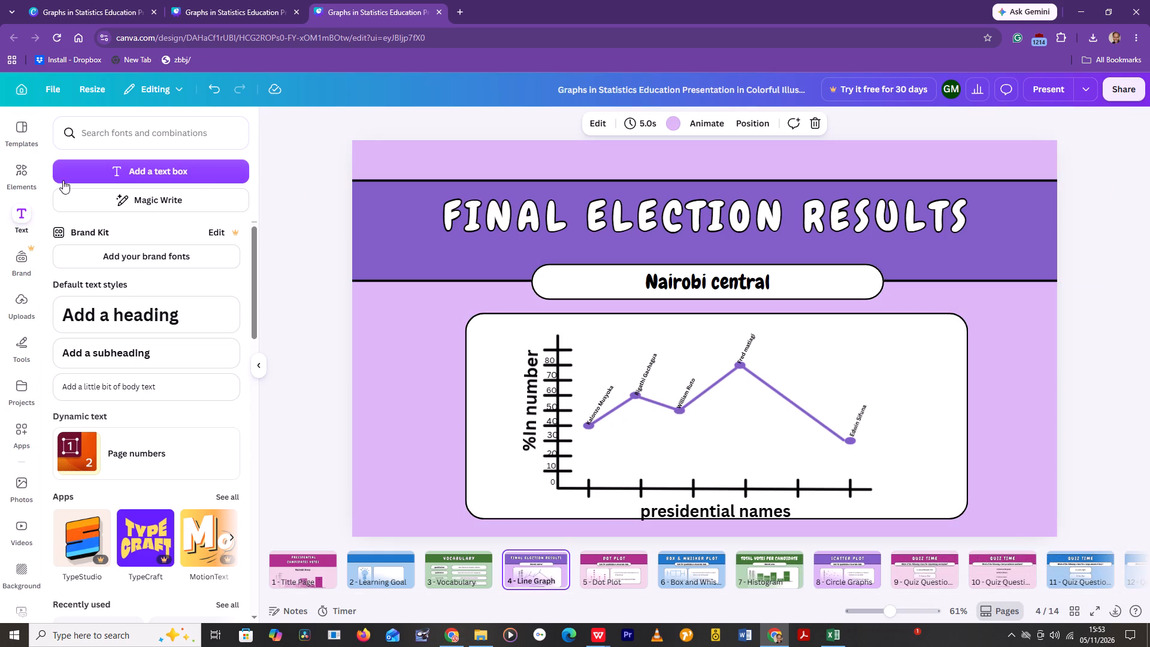
click(46, 86)
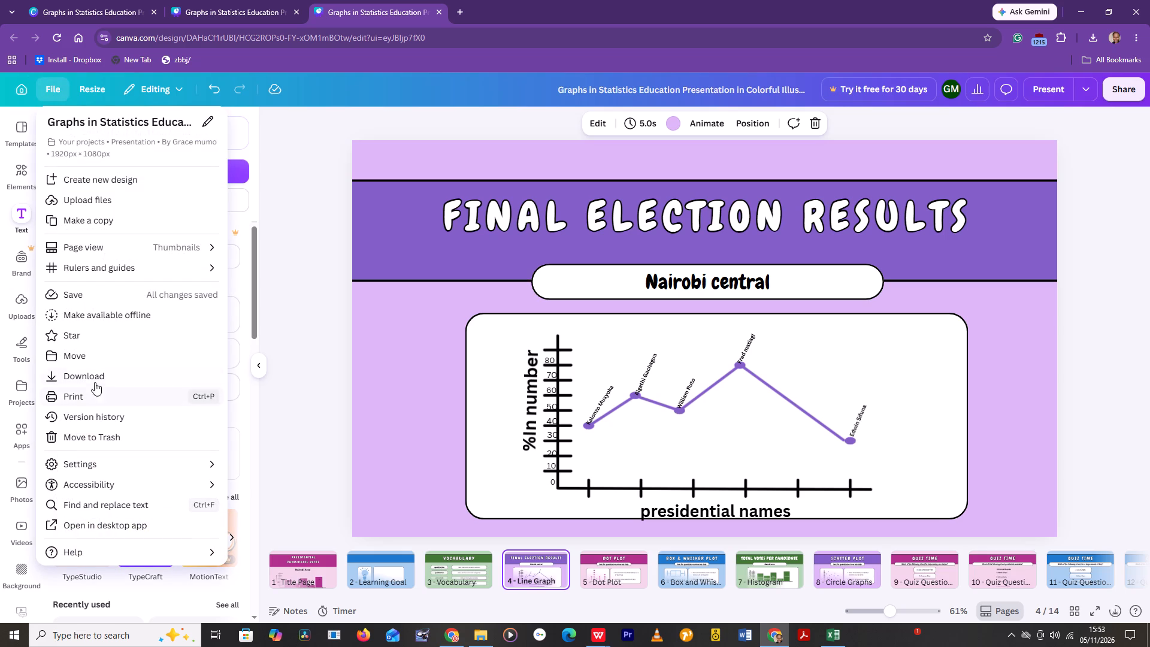
click(100, 377)
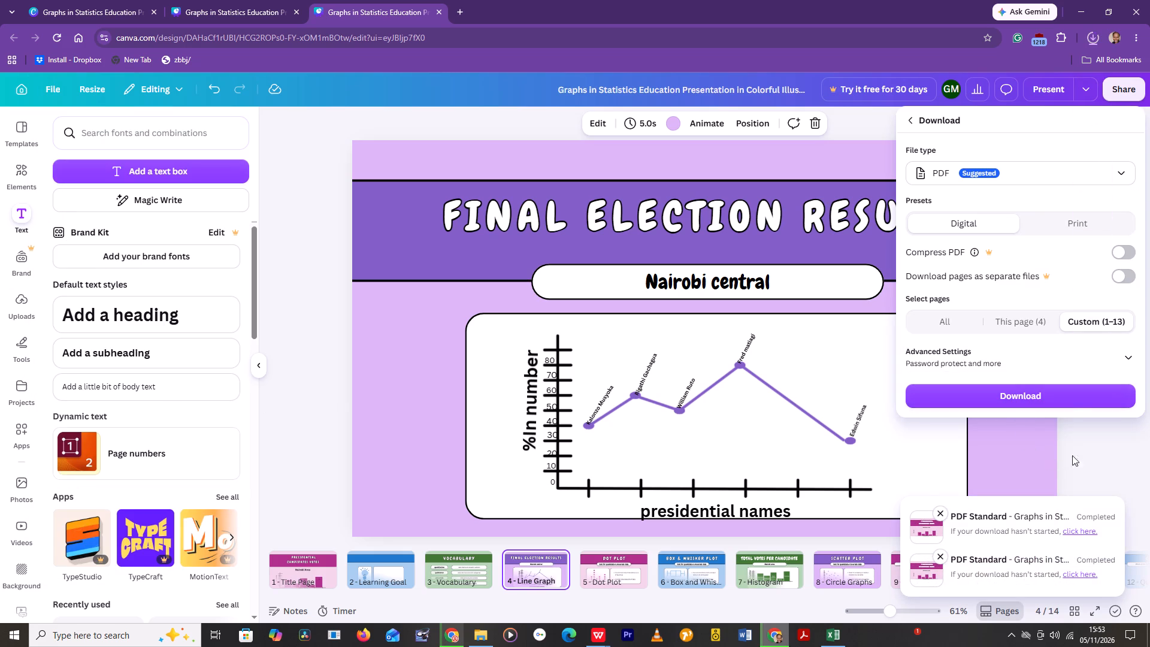
click(1065, 393)
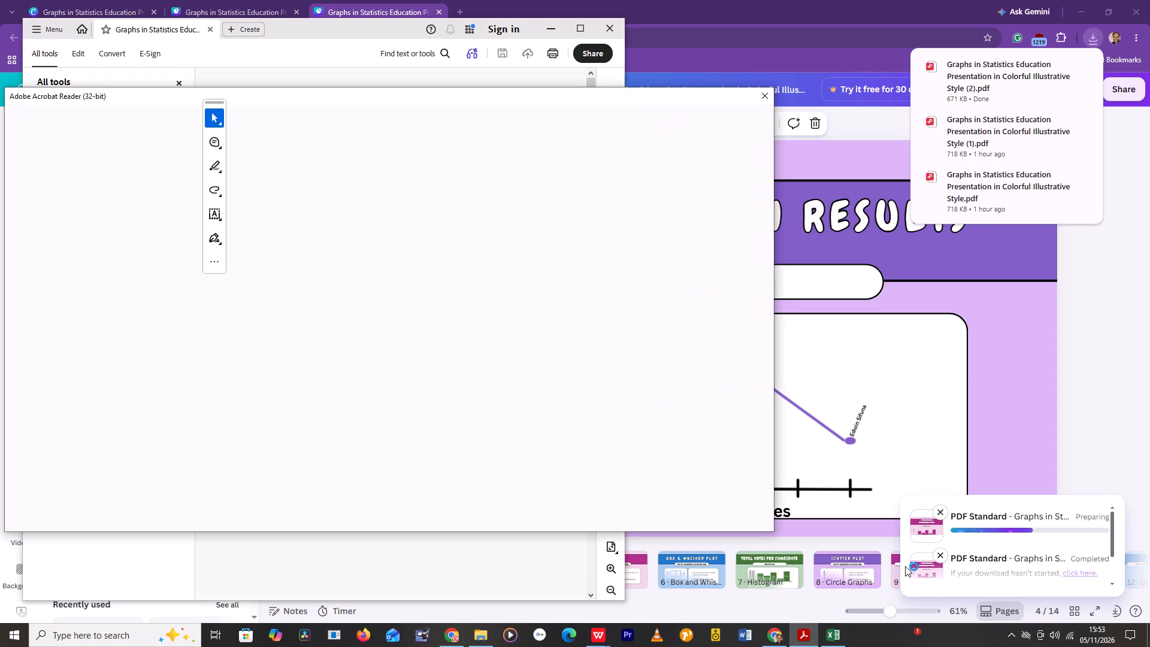
click(759, 102)
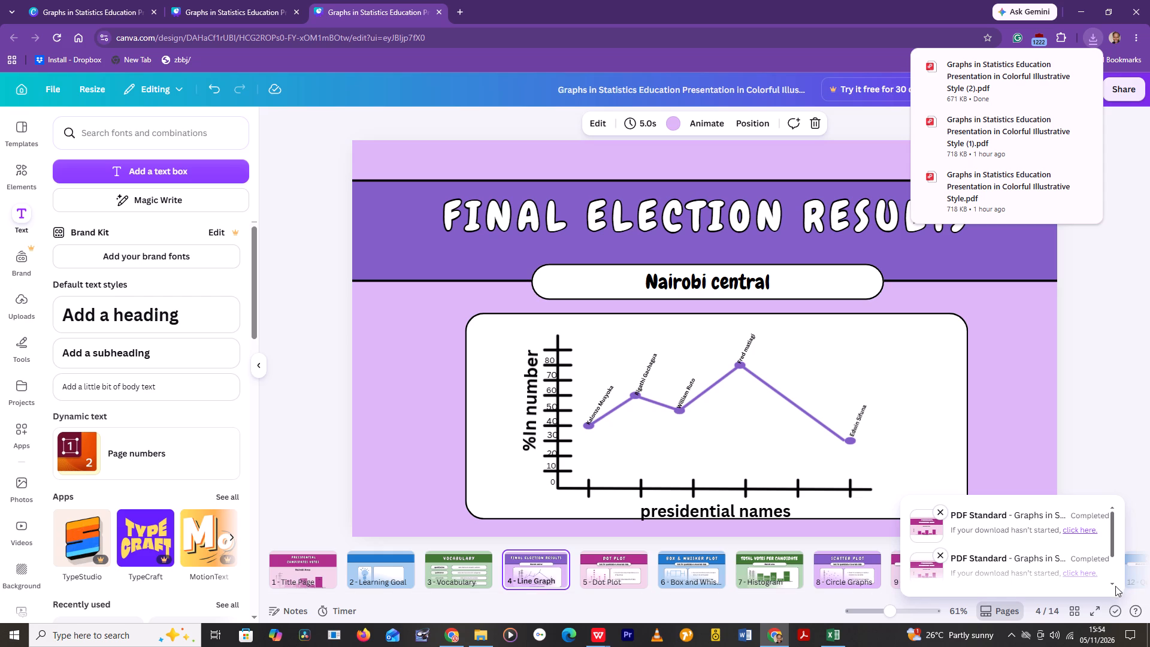
click(1143, 463)
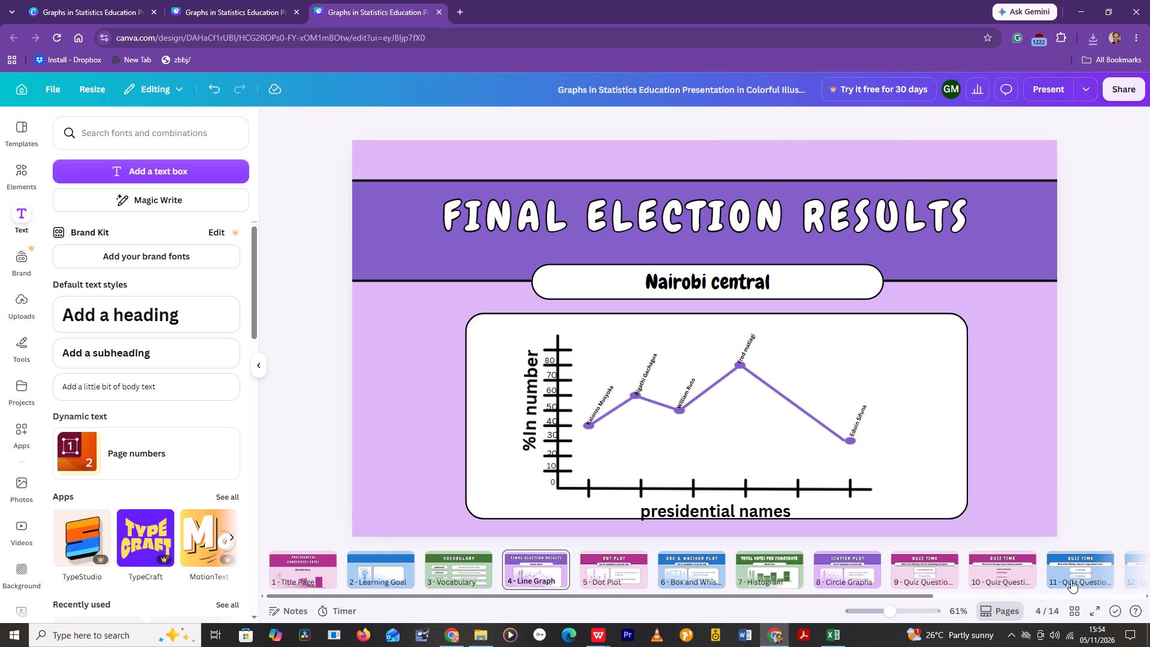
Download pages 1–13 as a PDF once more from the page 10 quiz question.
click(1000, 575)
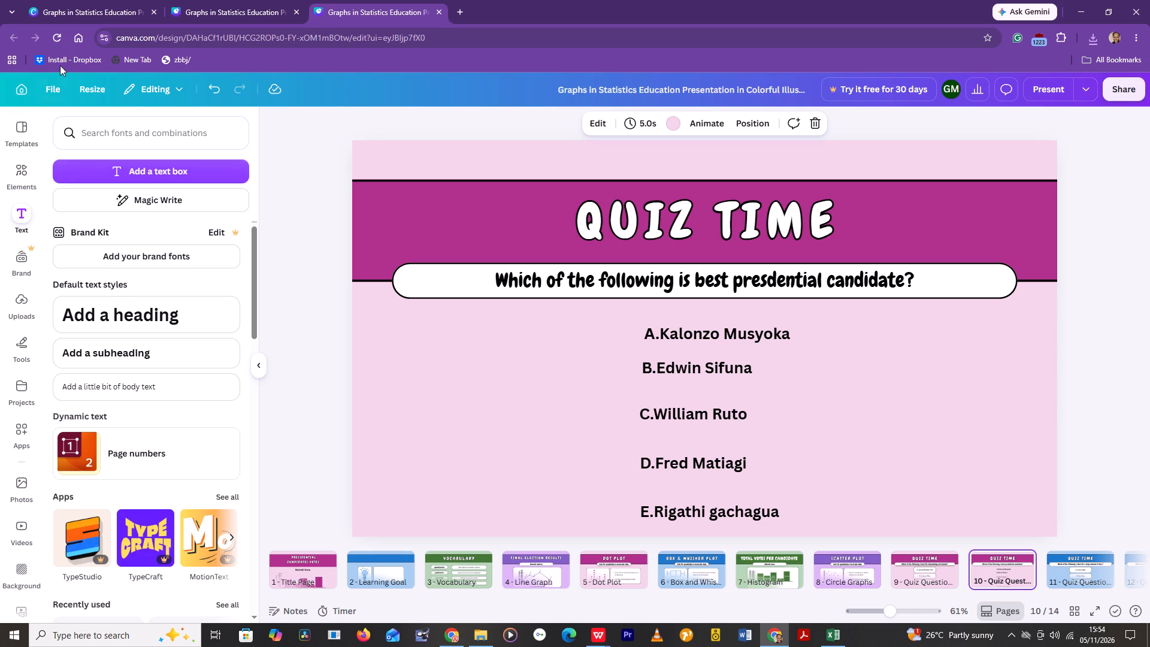
click(46, 89)
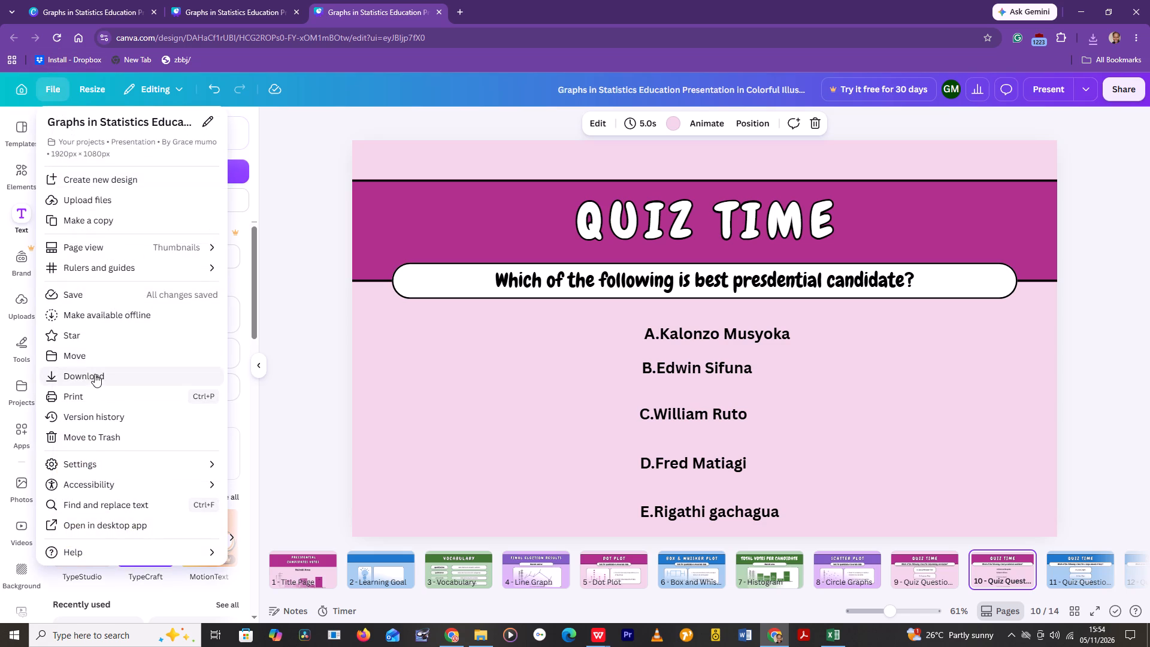
click(97, 375)
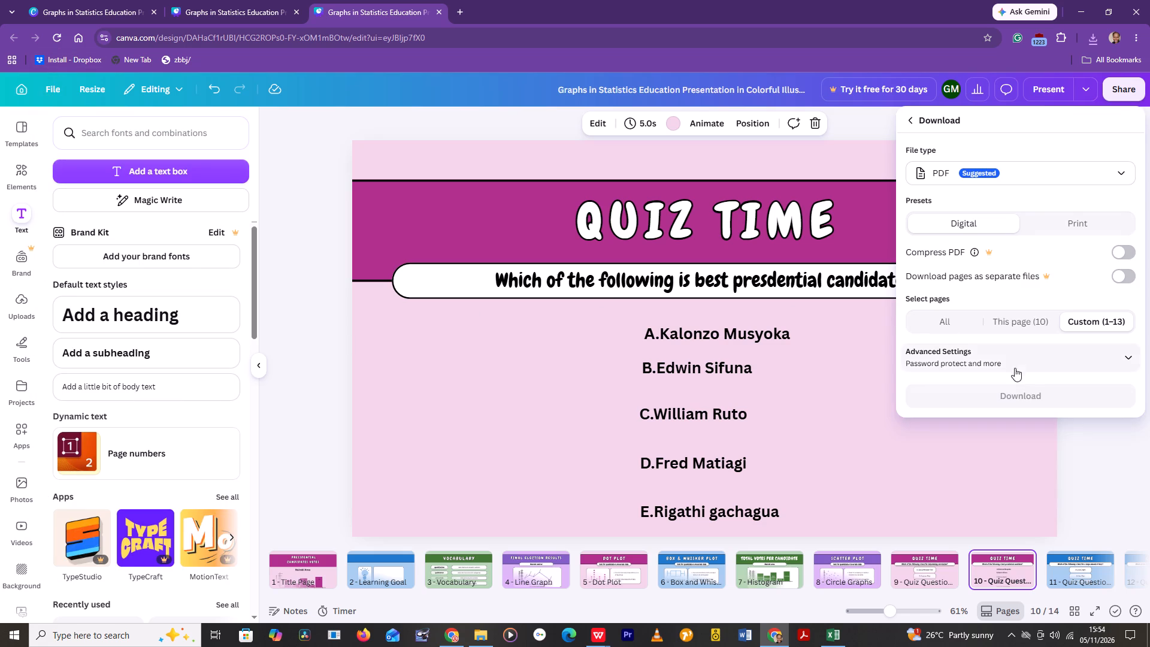
click(1032, 390)
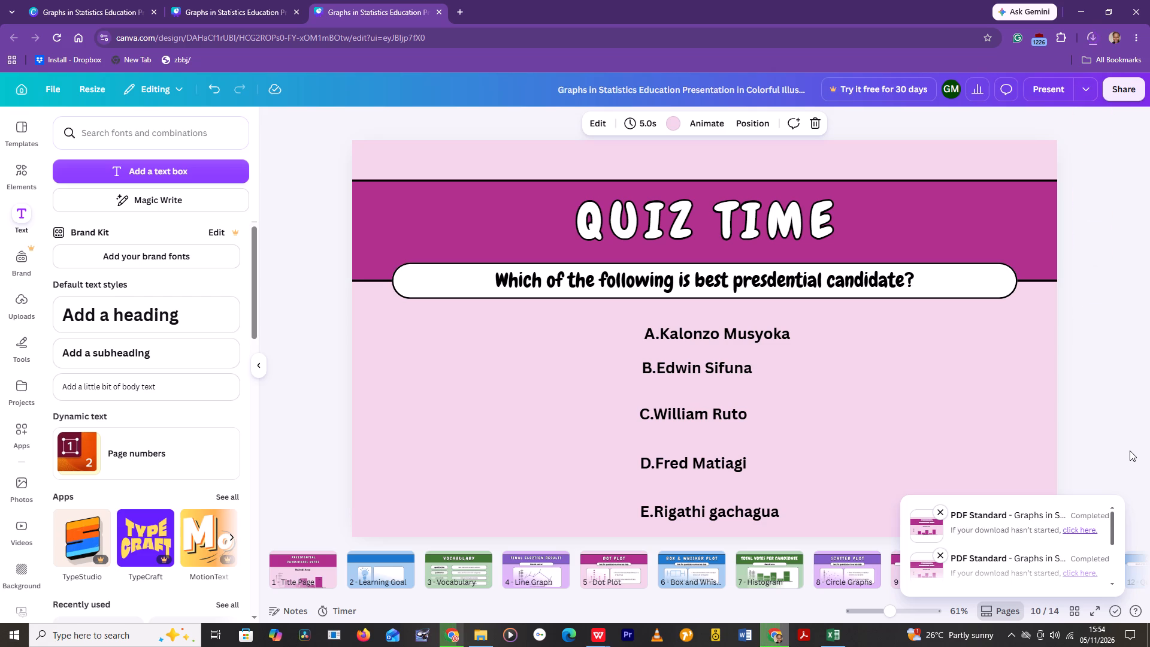
click(1130, 451)
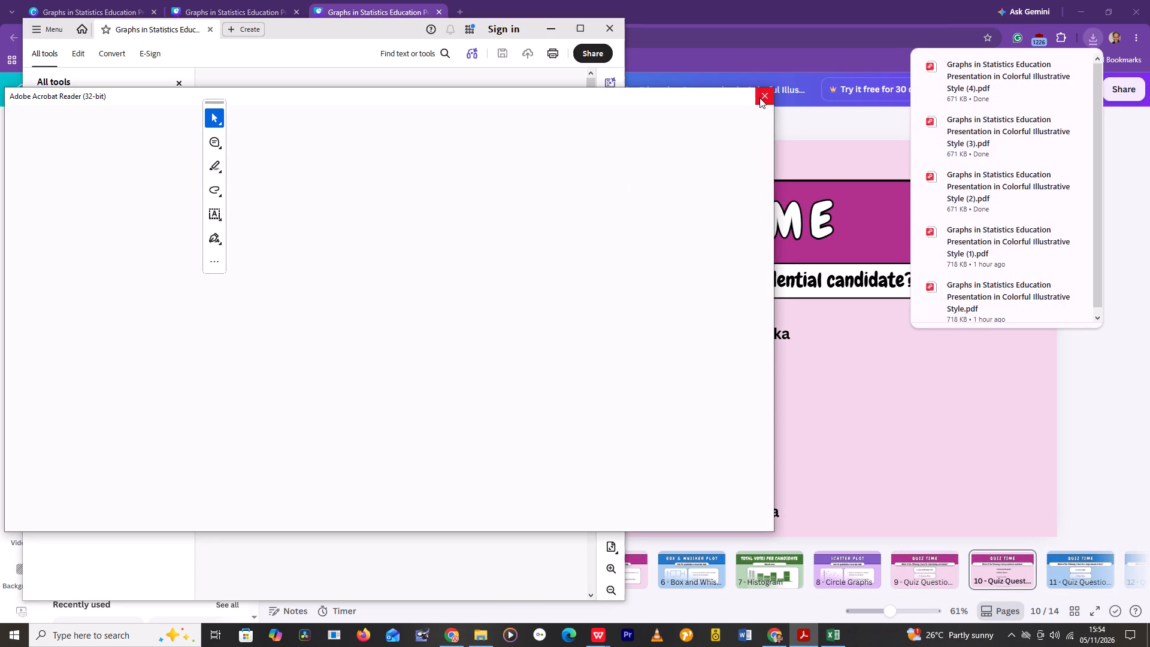
Close the blank Adobe Acrobat Reader windows and return to the presentation in the browser.
click(759, 98)
click(613, 23)
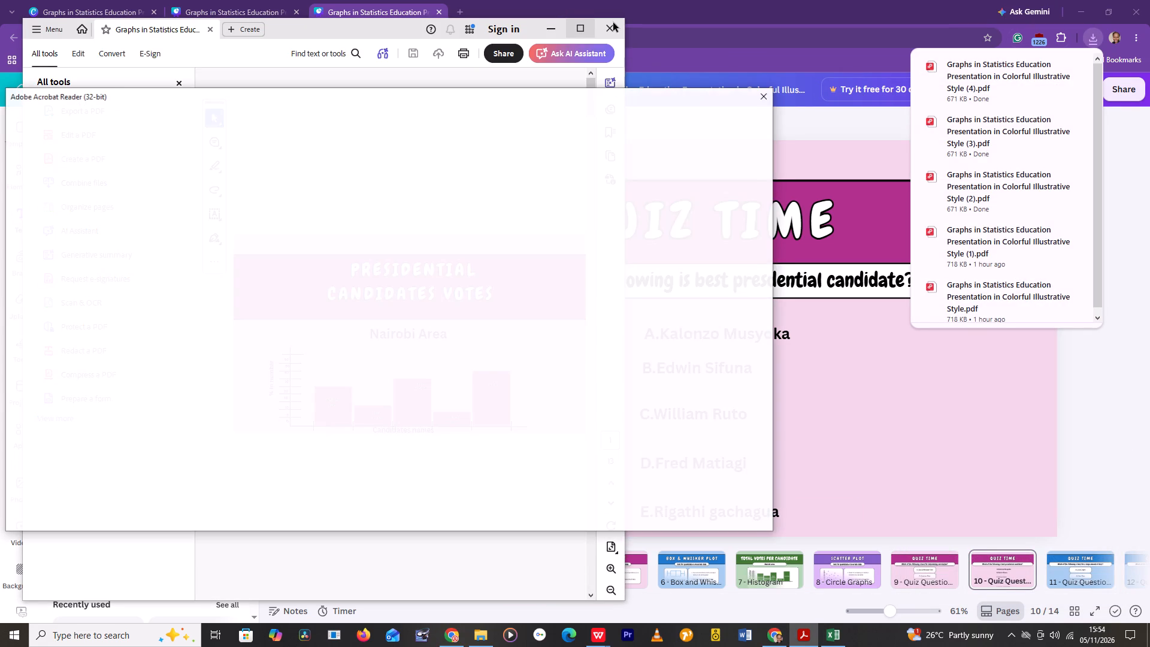
click(770, 96)
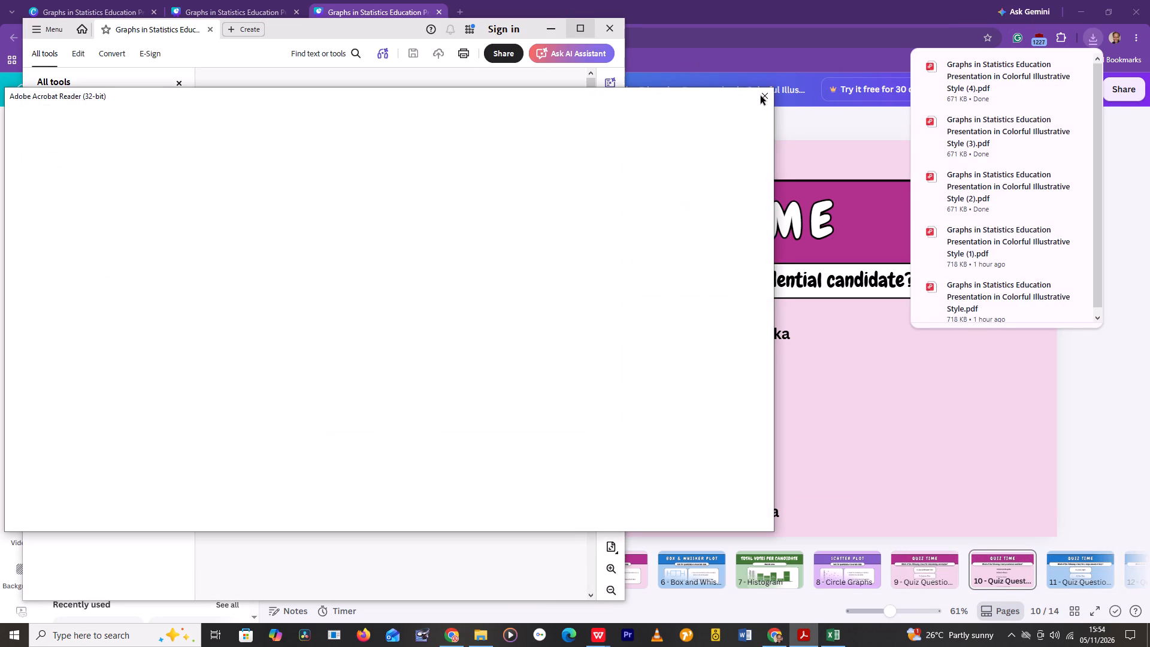
click(761, 96)
click(764, 91)
double_click(765, 91)
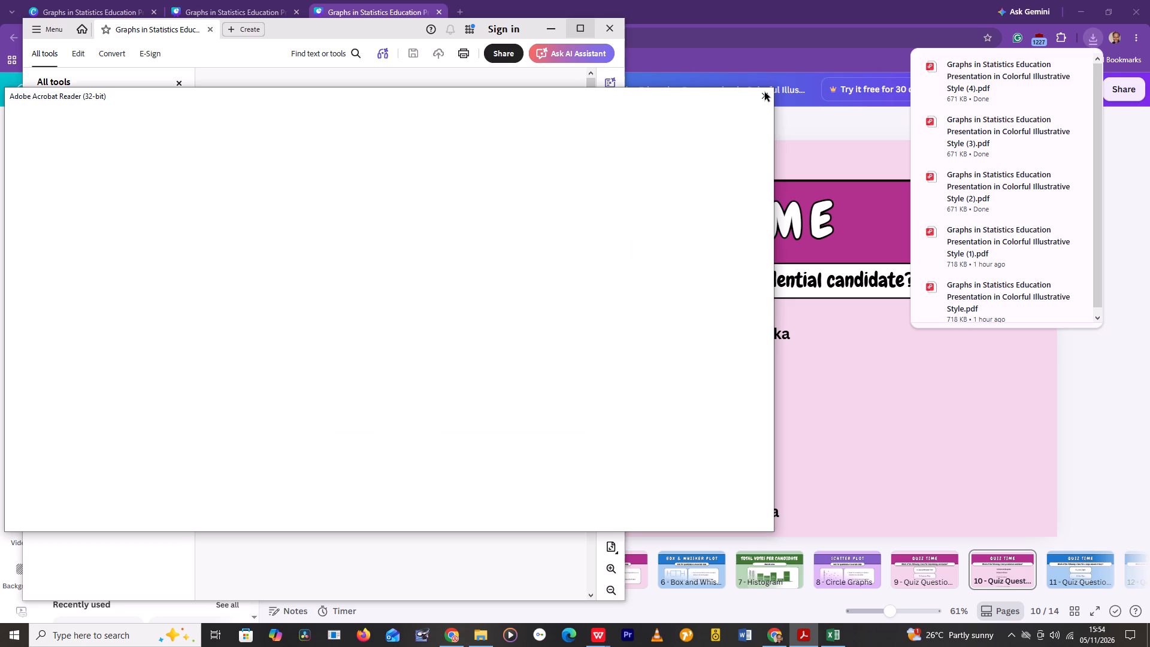
click(765, 93)
click(879, 451)
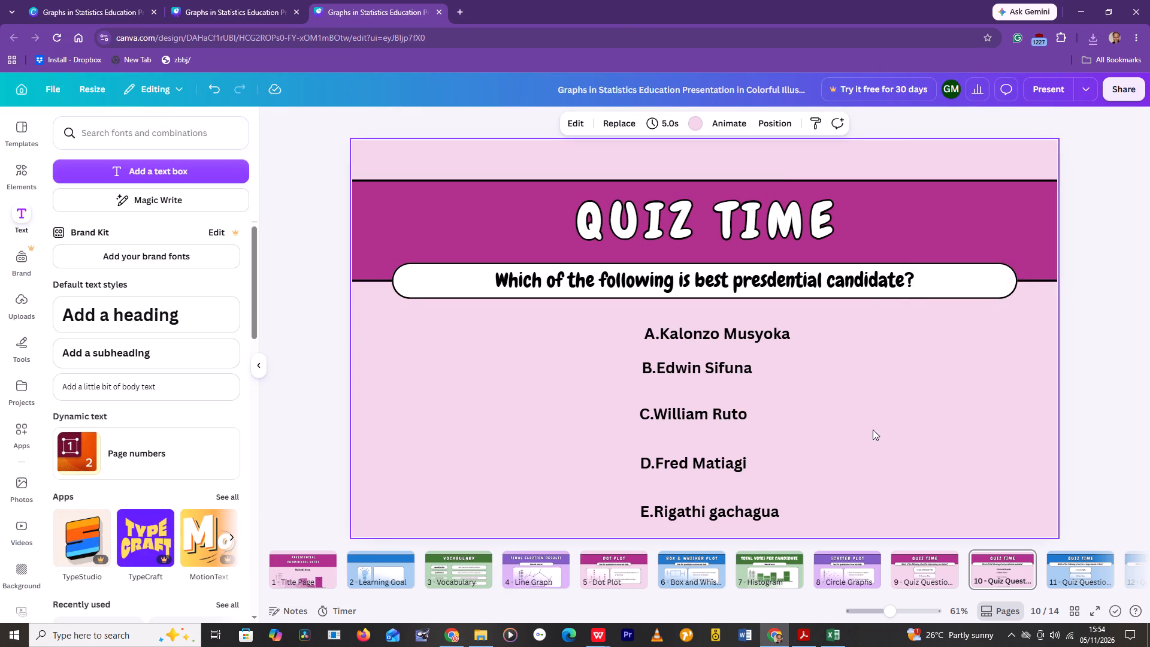
Open the first Graphs in Statistics Education Presentation PDF dated 15:53 from the Downloads folder, check it and close the viewer.
click(1077, 8)
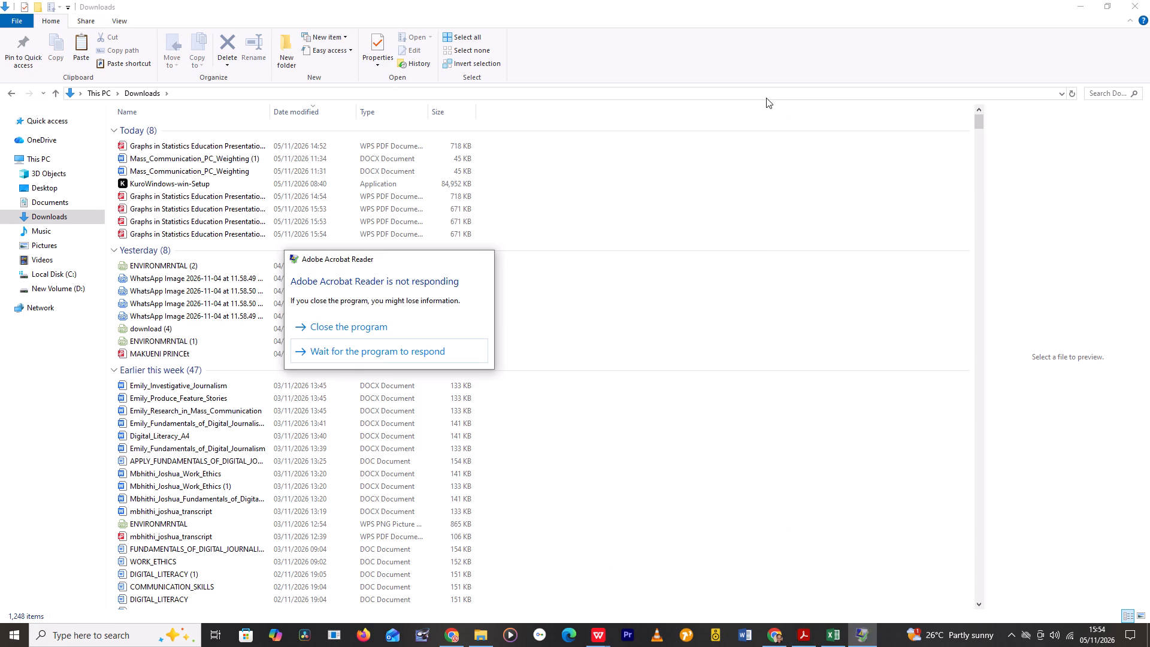
click(1071, 0)
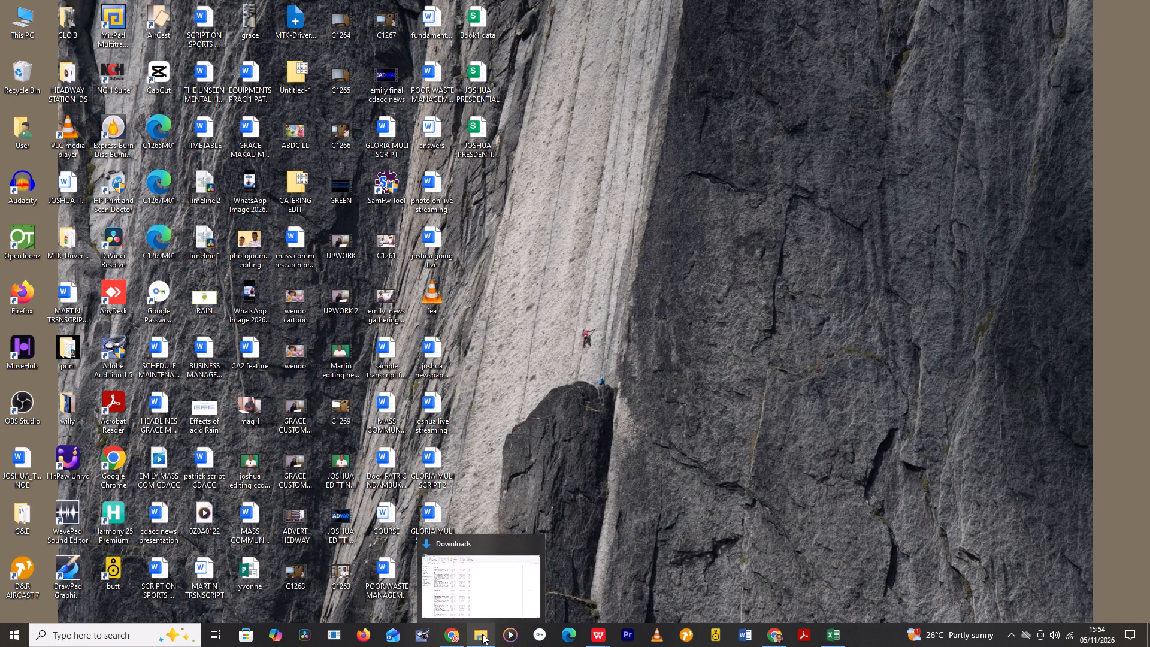
click(489, 600)
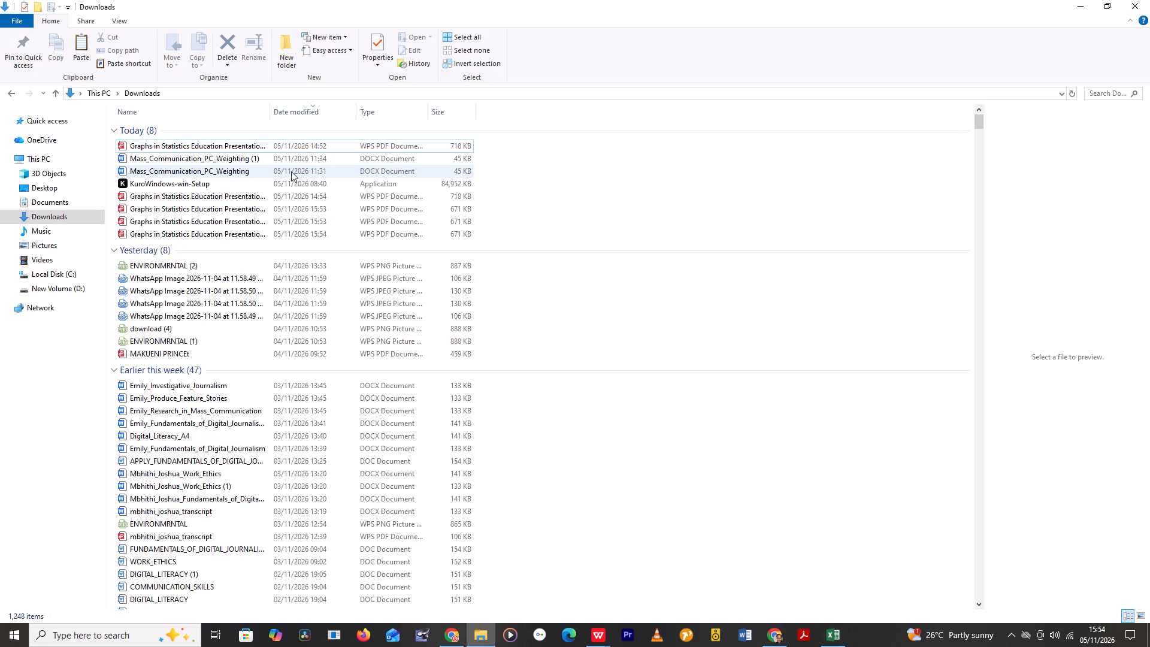
click(292, 208)
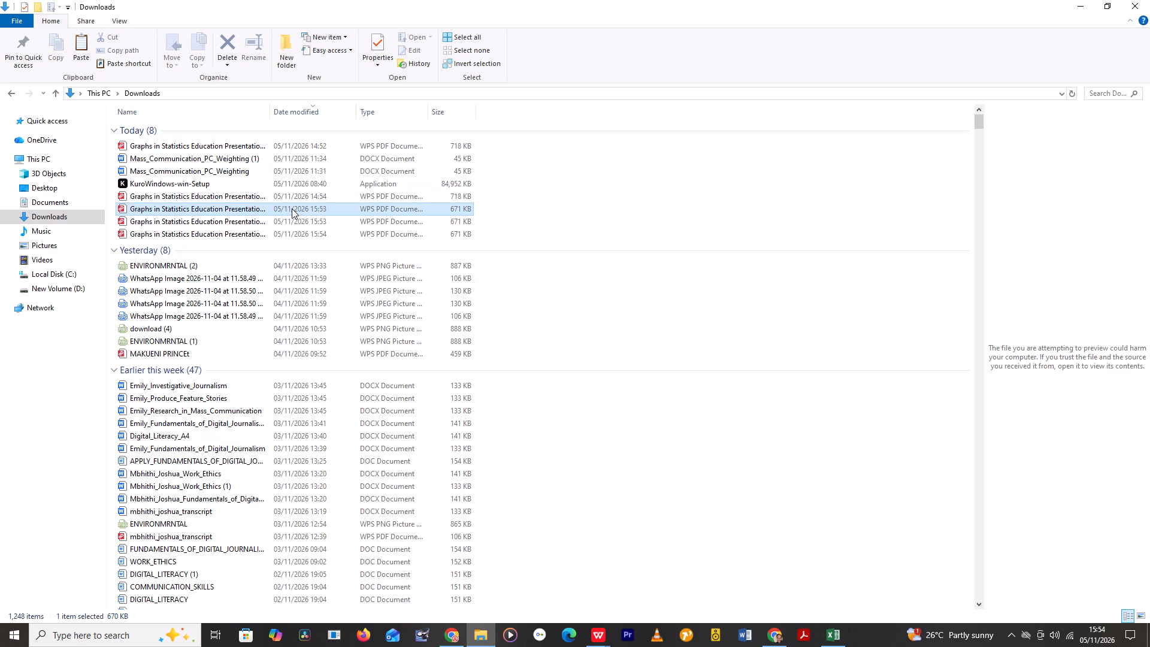
double_click(292, 208)
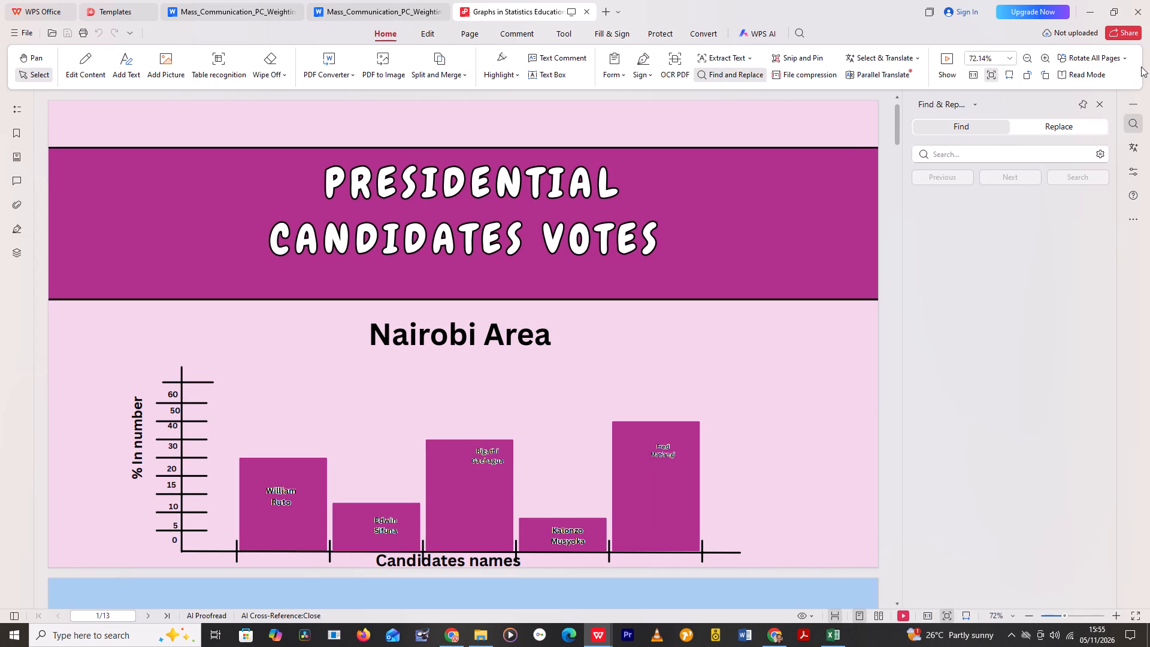
click(1141, 6)
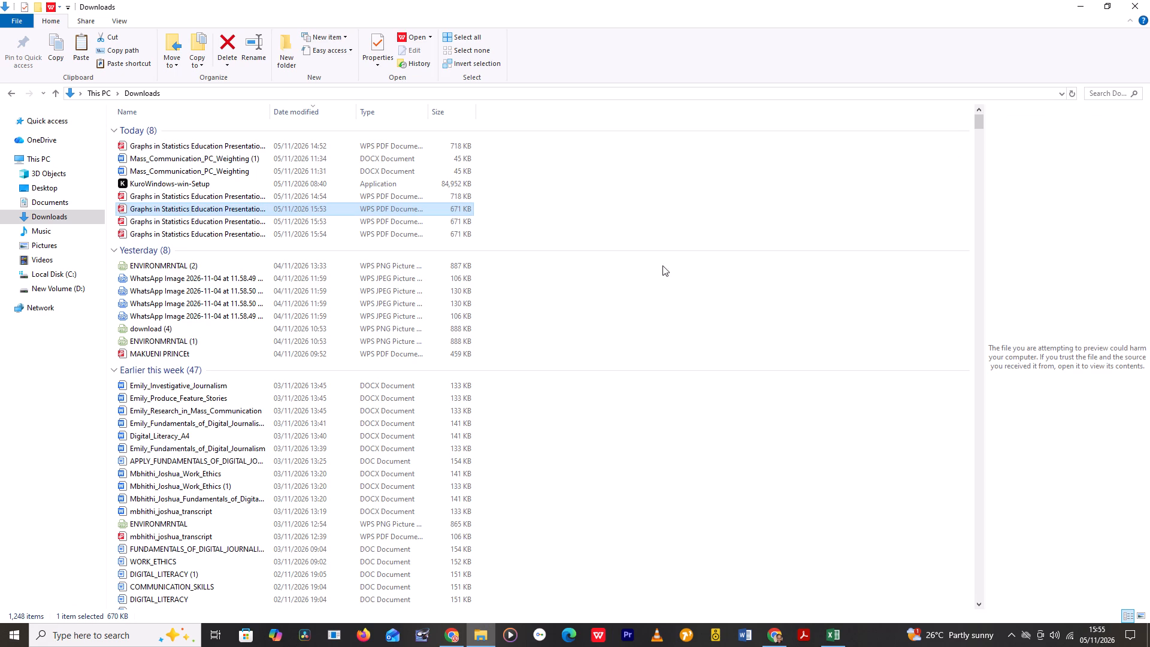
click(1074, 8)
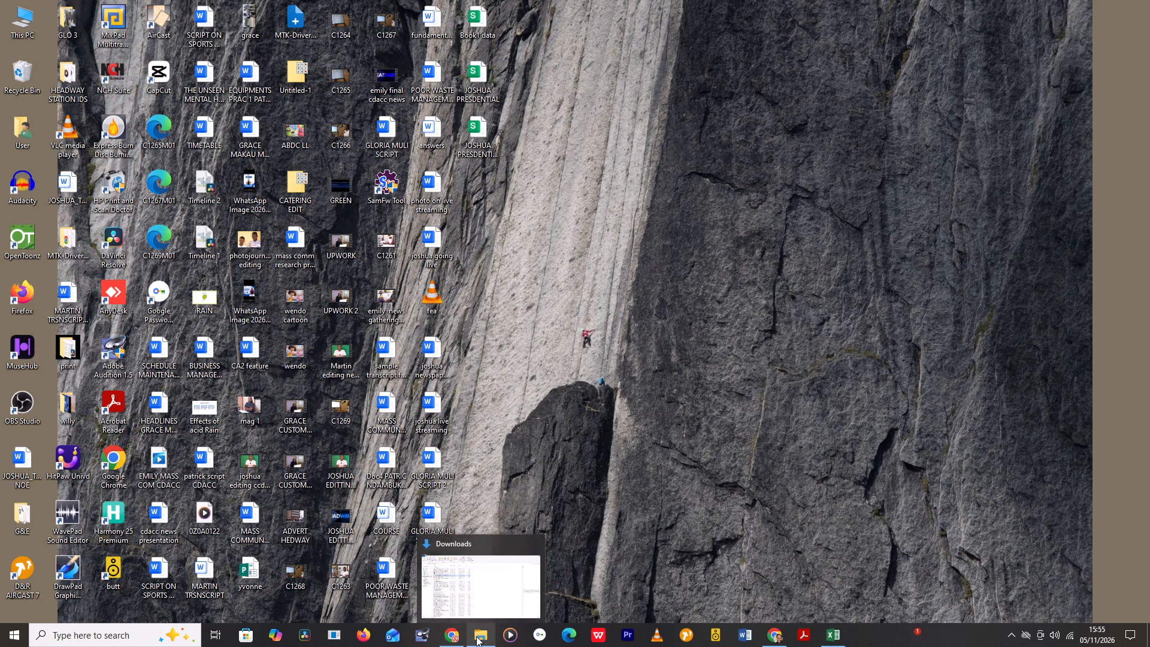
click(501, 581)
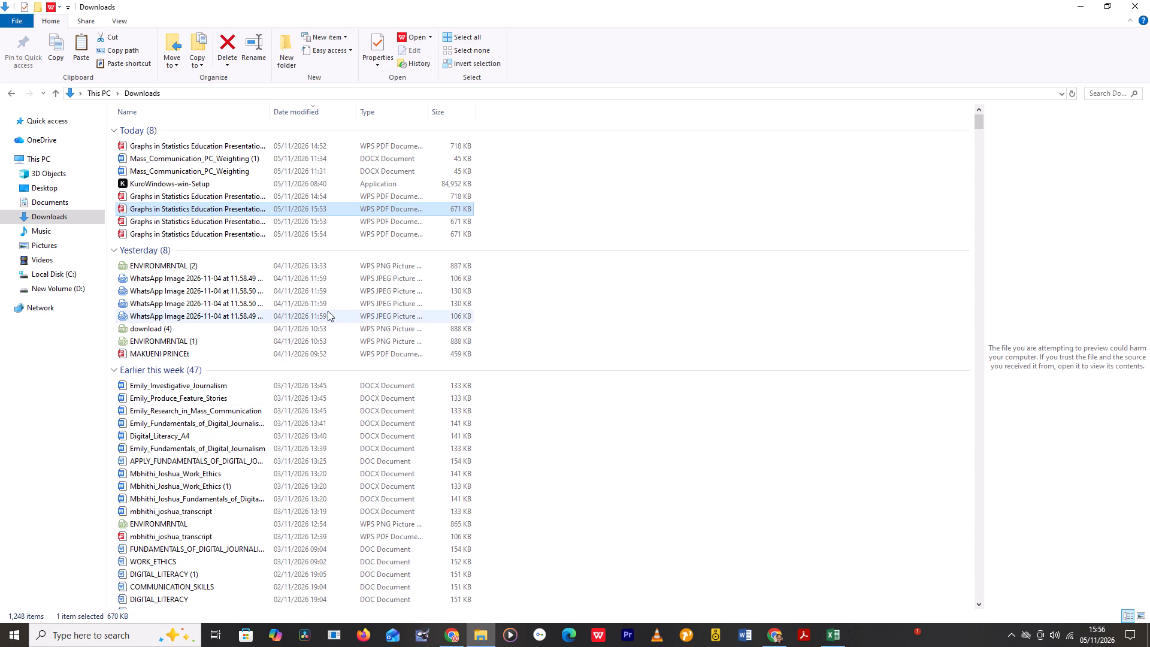
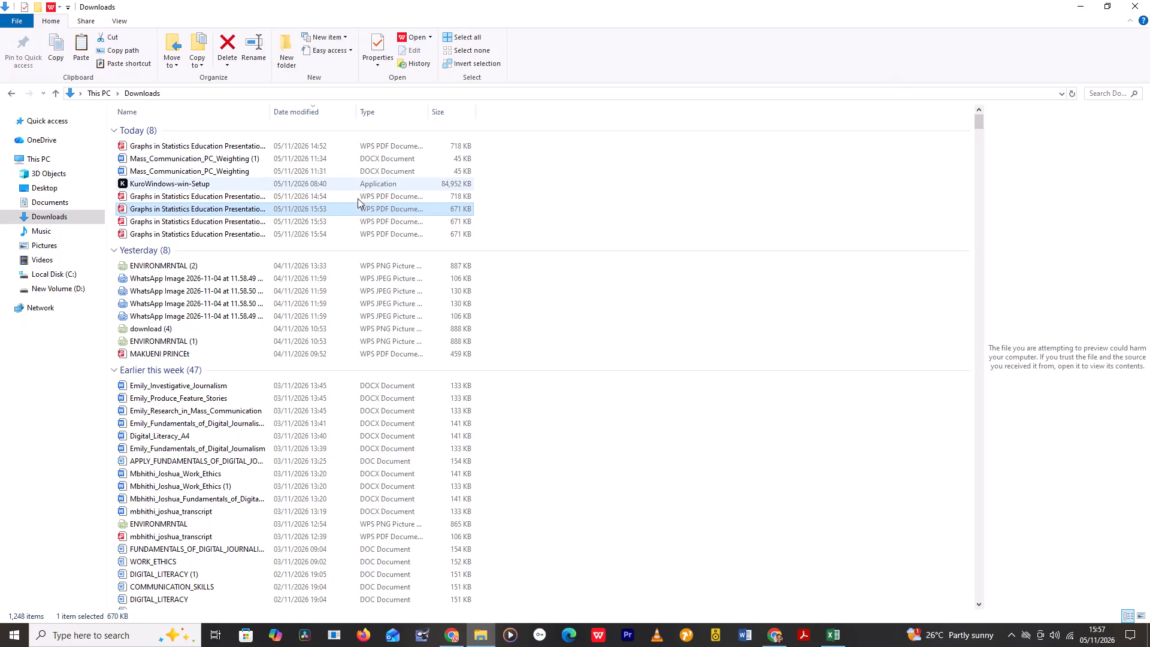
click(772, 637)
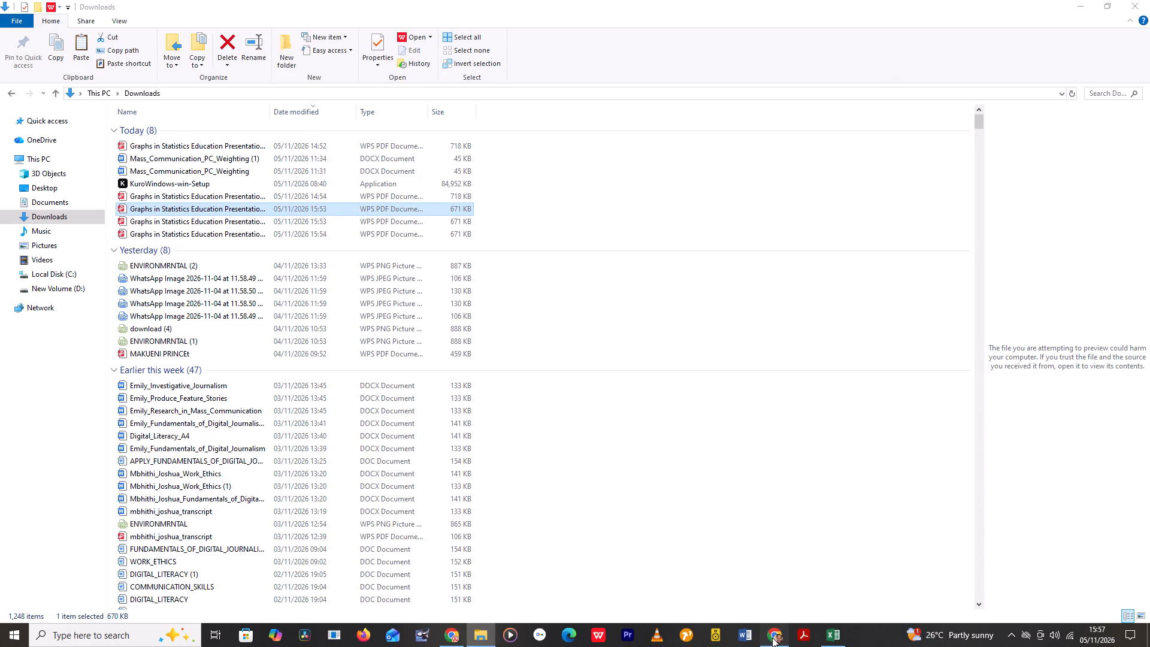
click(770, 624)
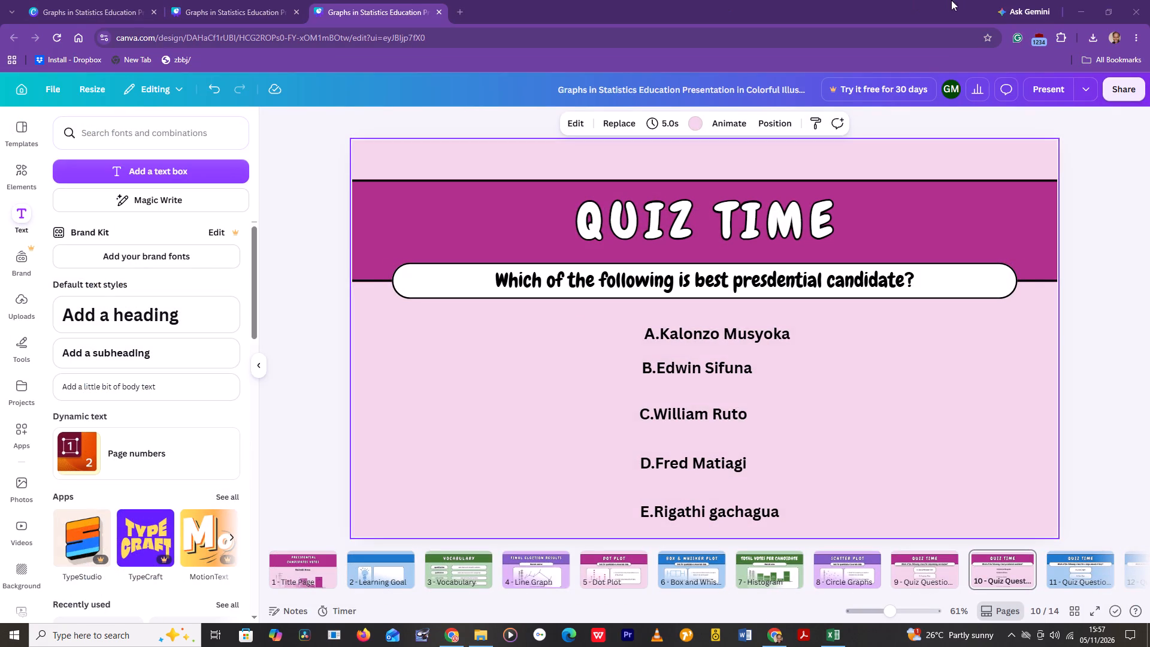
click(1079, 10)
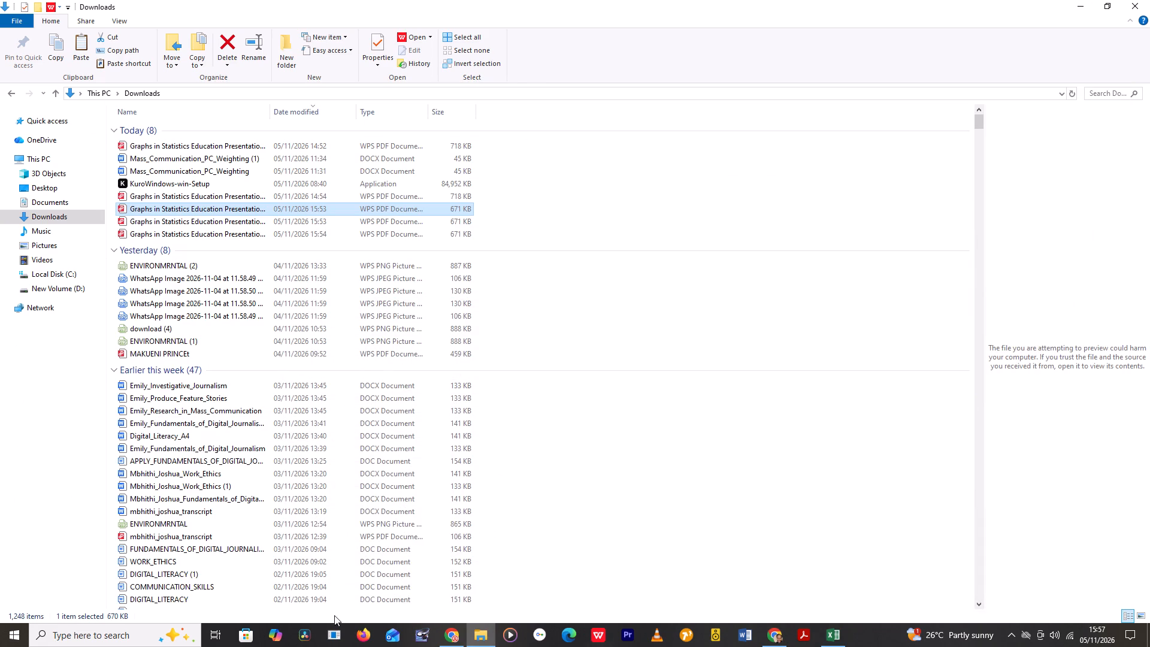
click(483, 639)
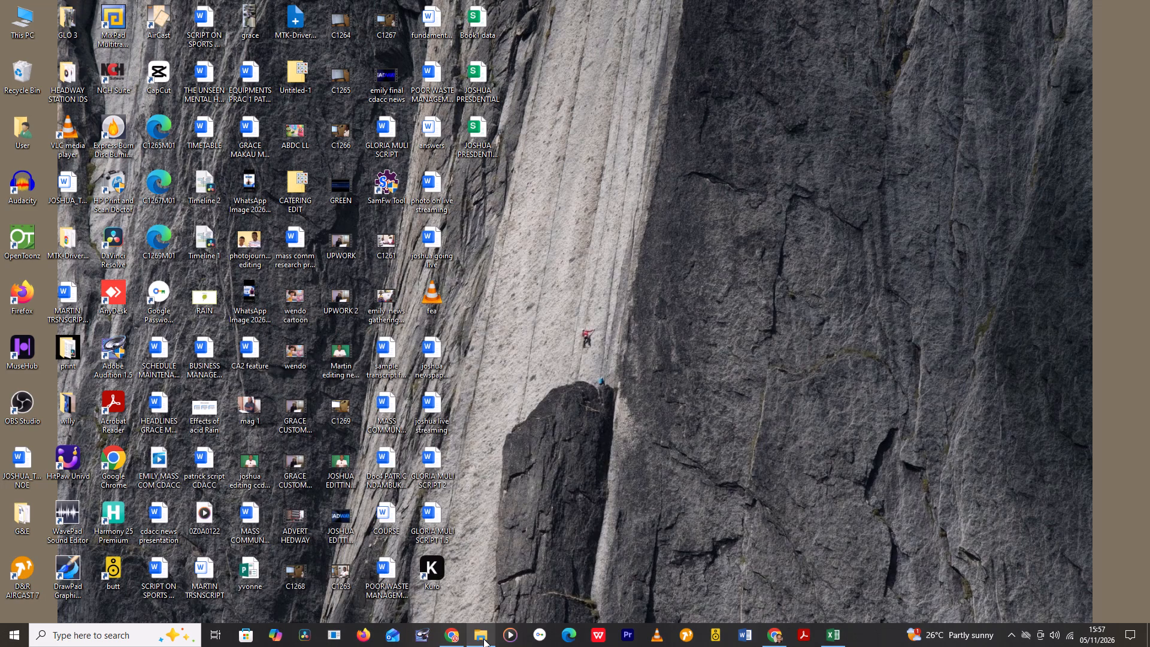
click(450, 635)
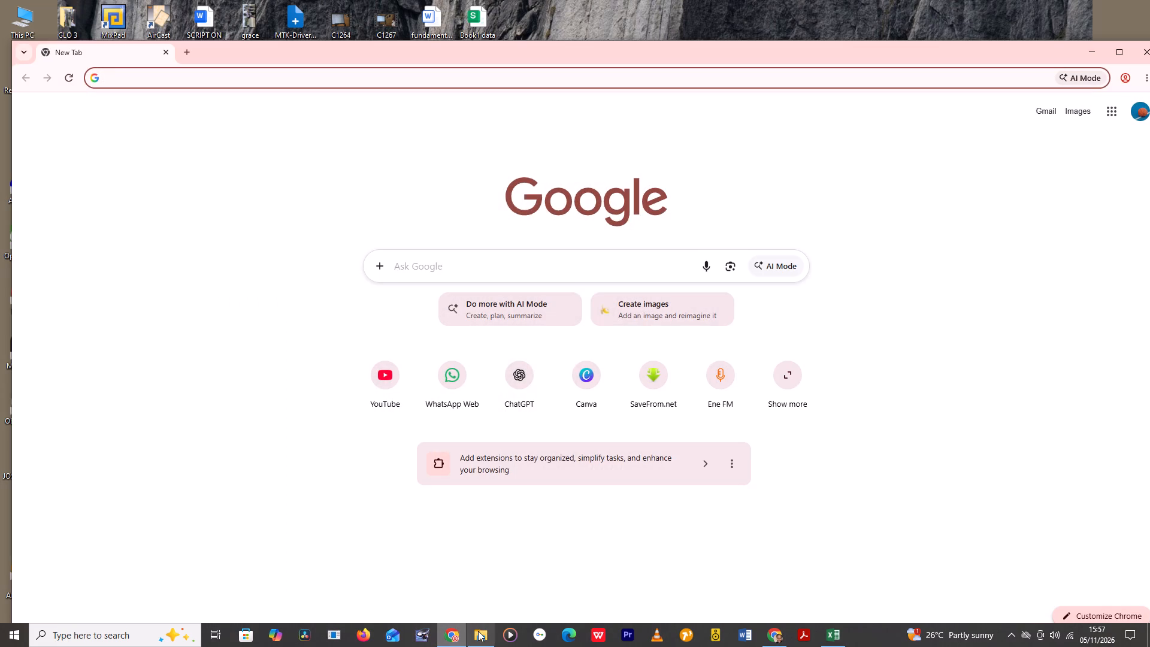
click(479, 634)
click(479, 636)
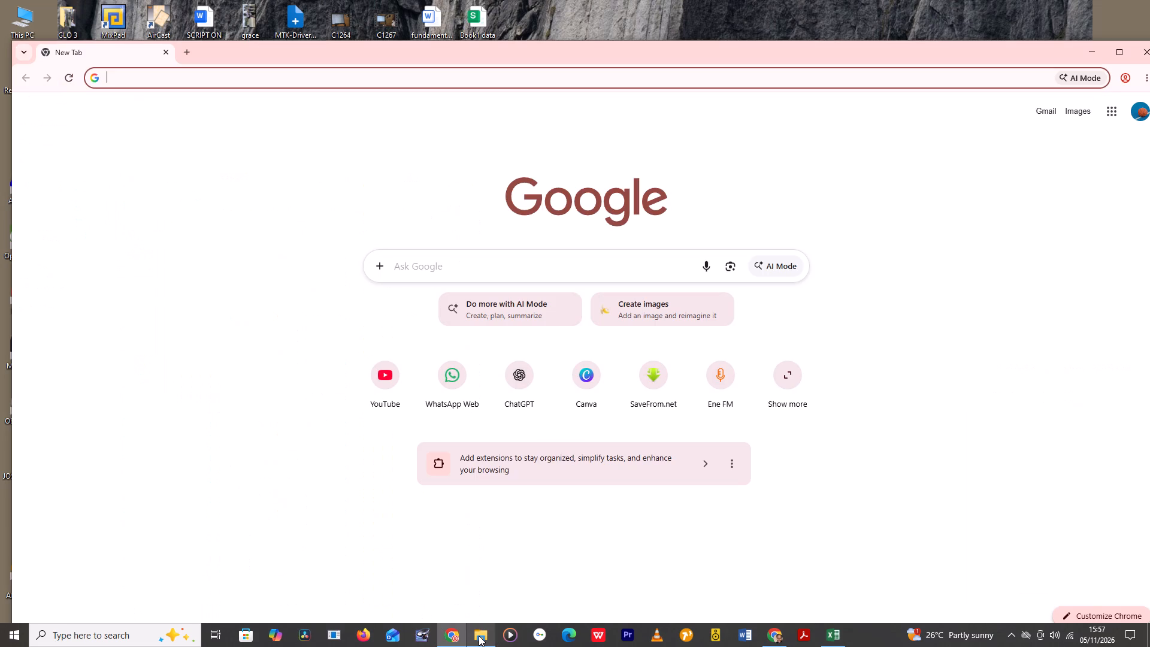
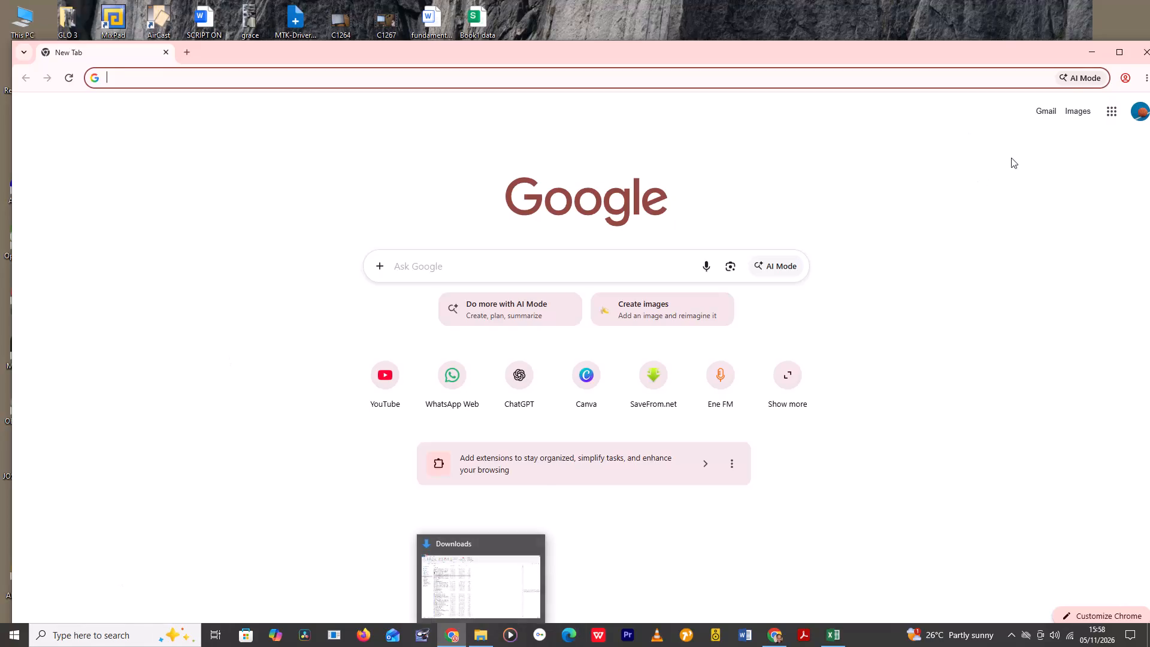
Switch to the browser window holding the Canva statistics graphs presentation and look through the Quiz Time slides on pages 9 to 11.
click(1116, 56)
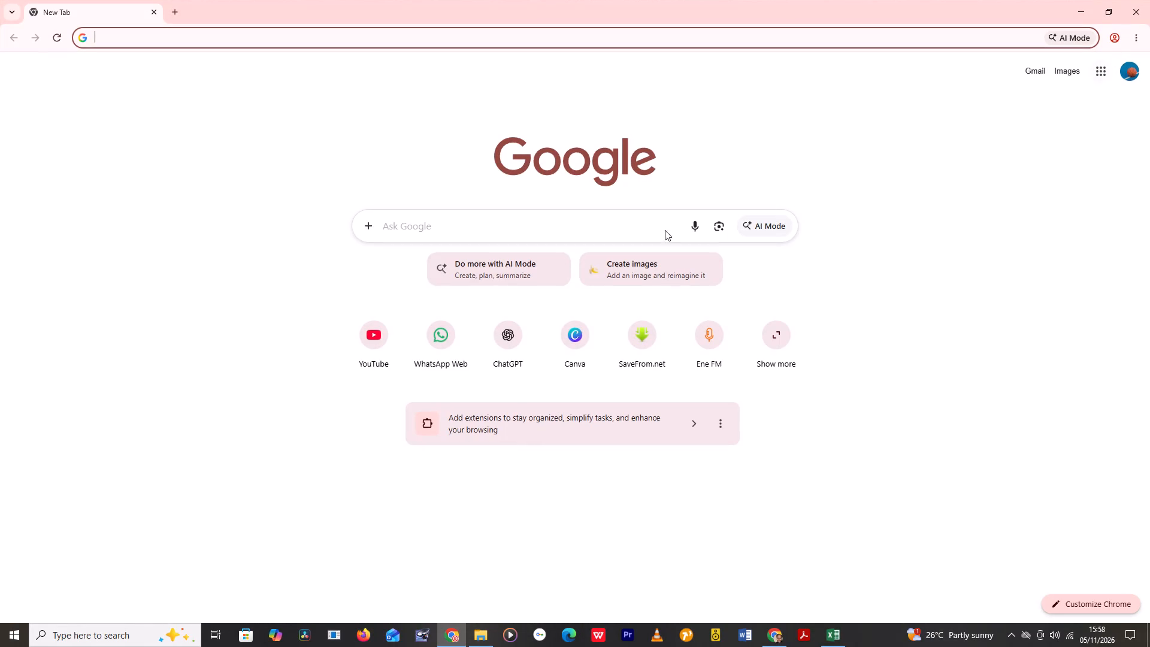
click(778, 634)
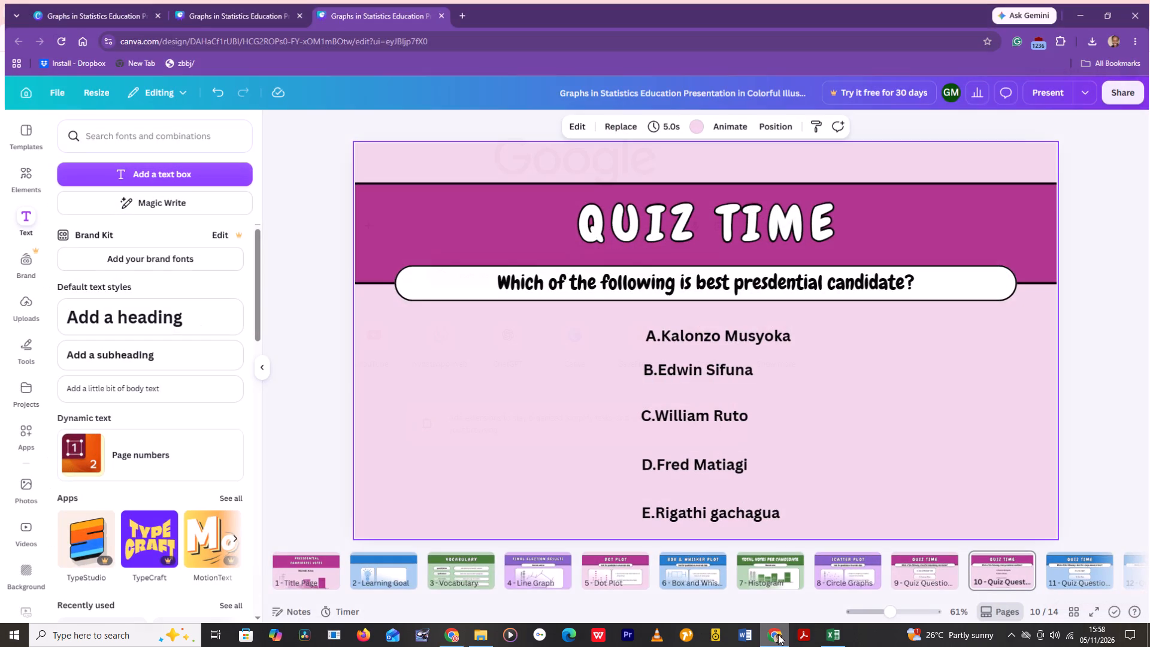
scroll(646, 378, down, 3)
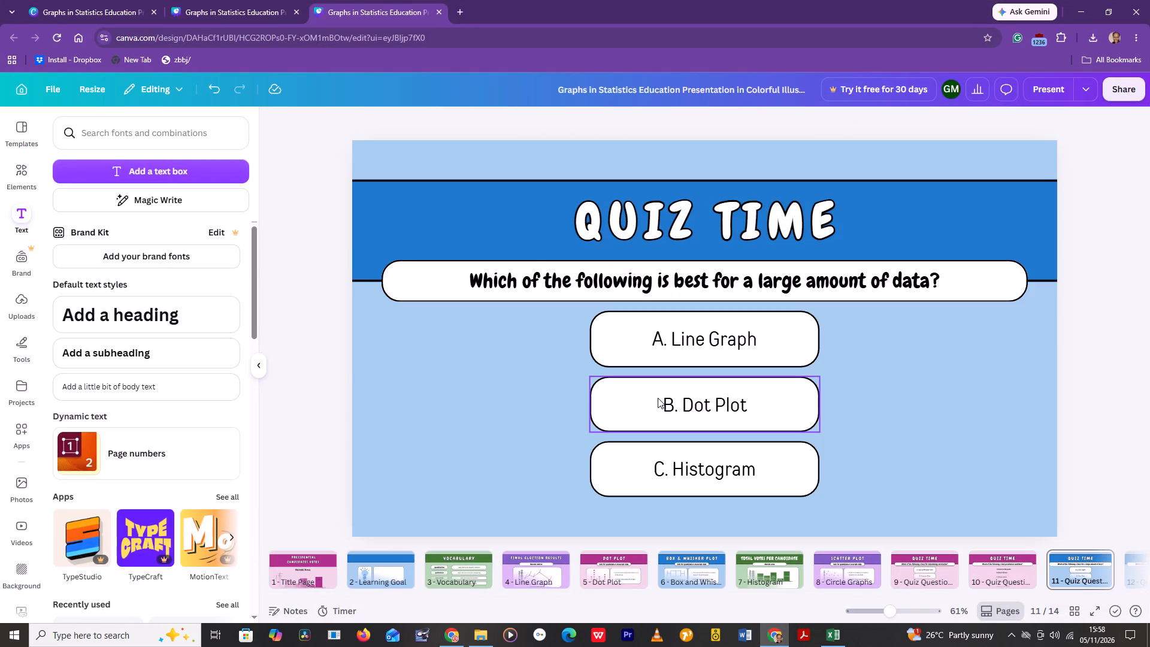
scroll(658, 398, up, 2)
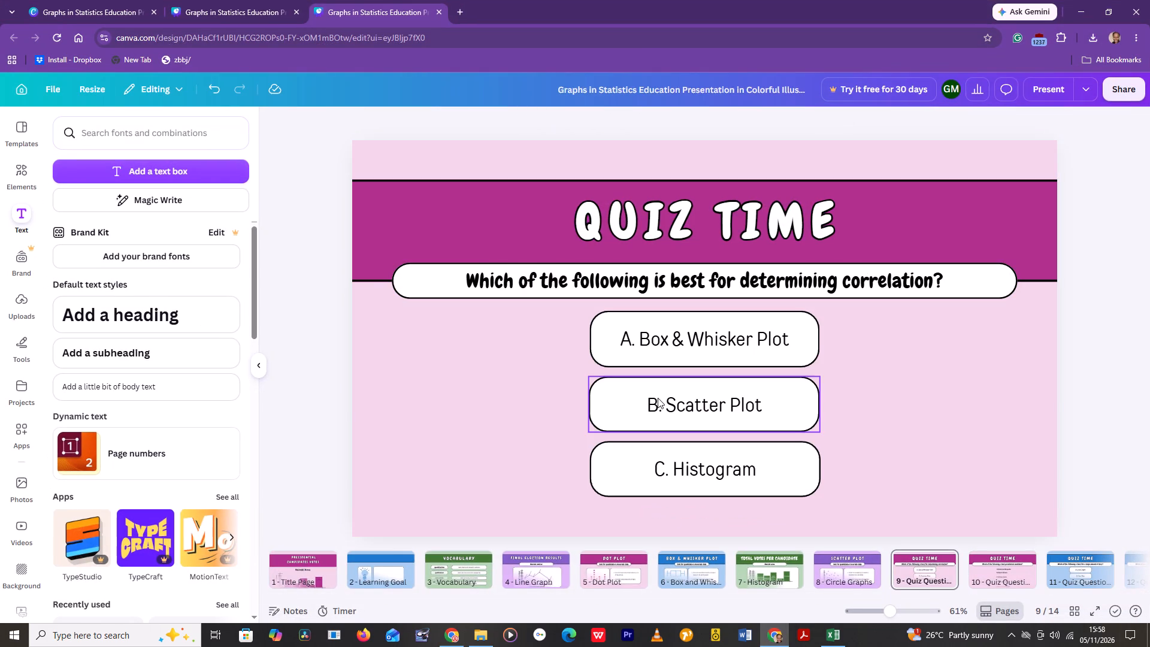
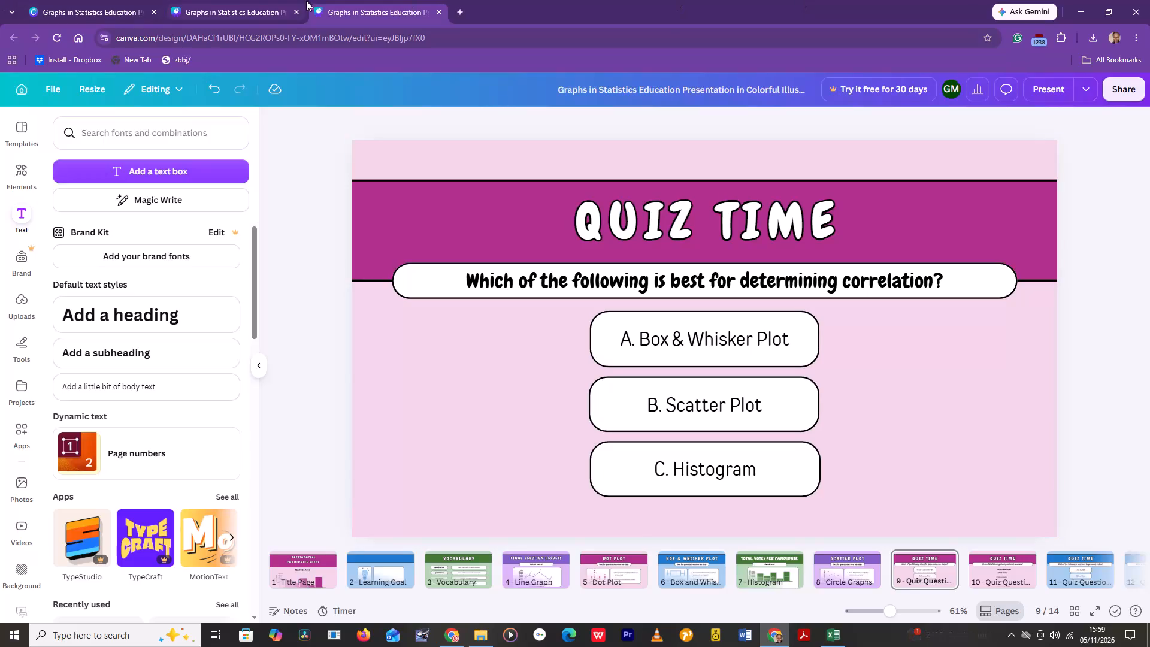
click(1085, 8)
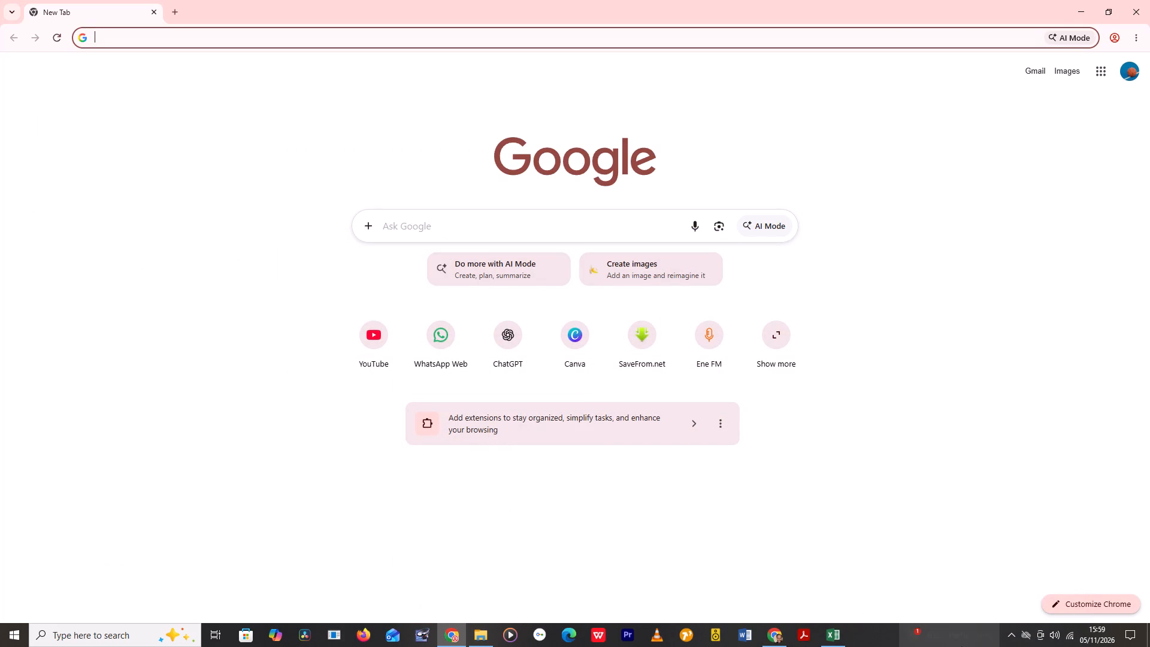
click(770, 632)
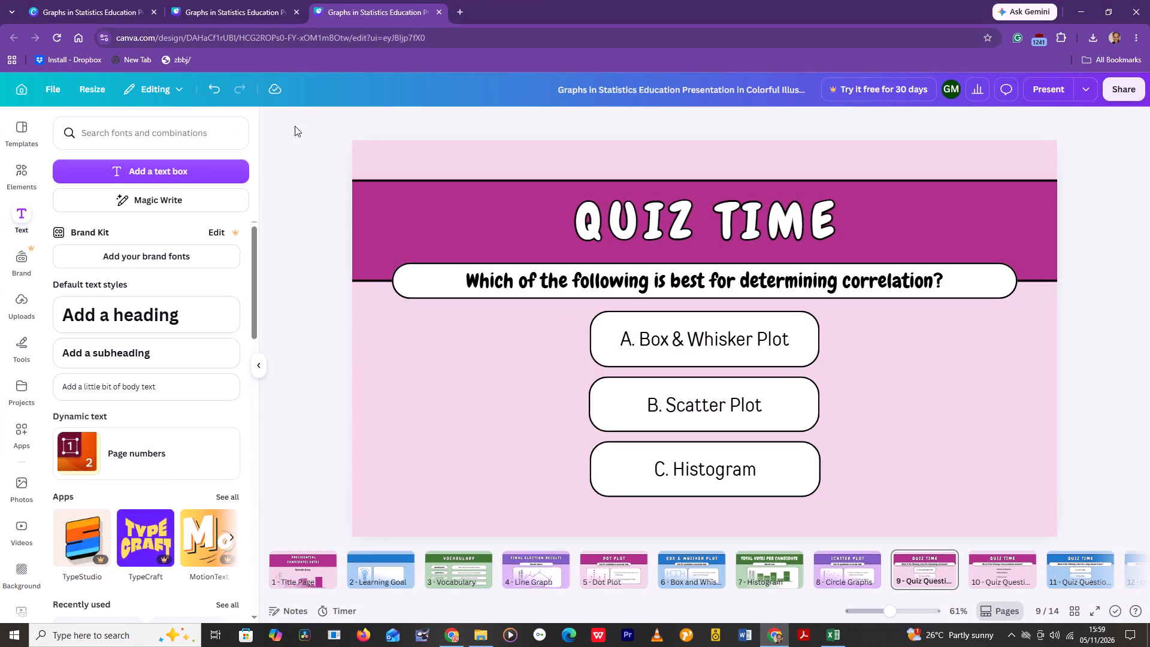
Show the page layouts of the Graphs in Statistics Education template beside the Quiz Time slide on page 9.
click(22, 132)
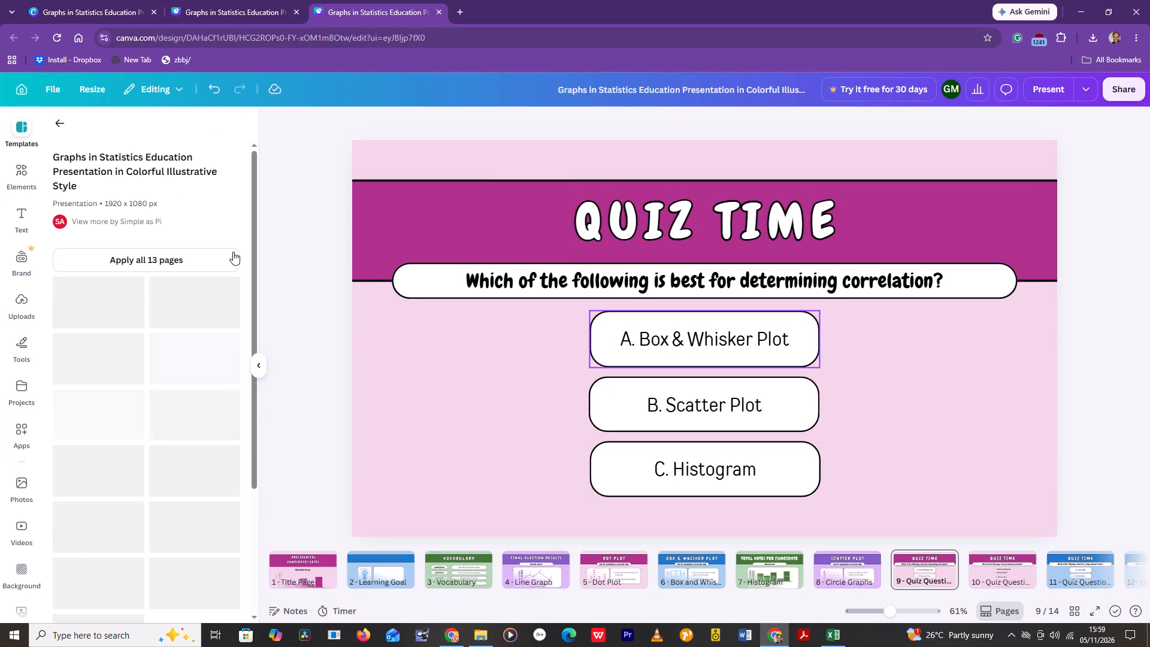
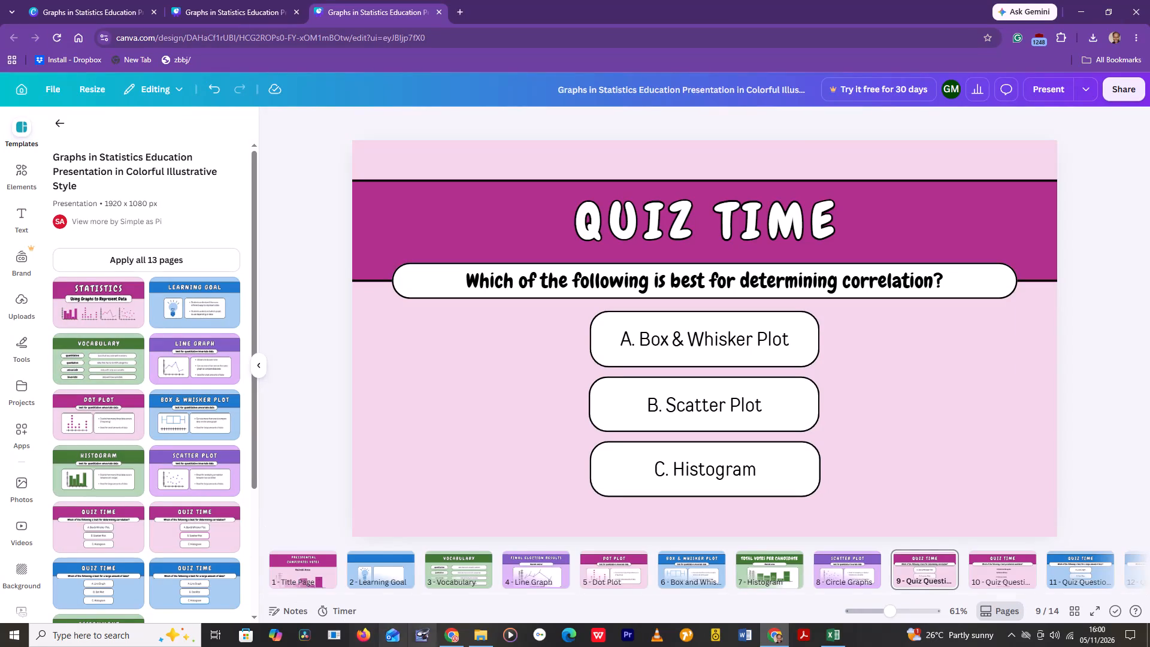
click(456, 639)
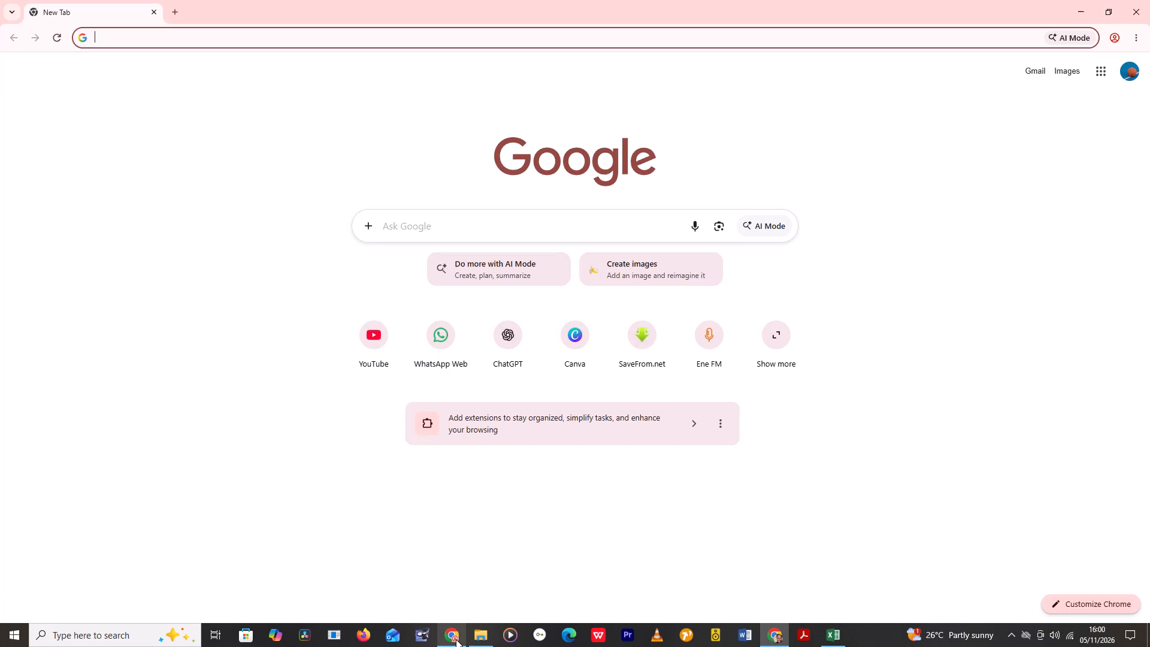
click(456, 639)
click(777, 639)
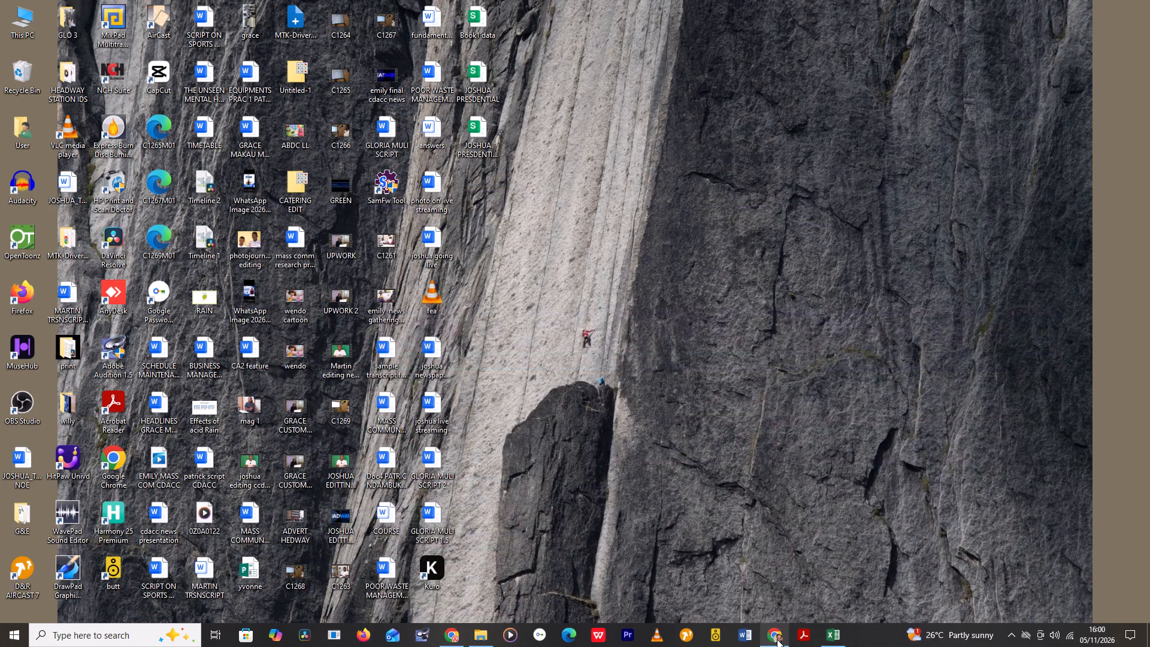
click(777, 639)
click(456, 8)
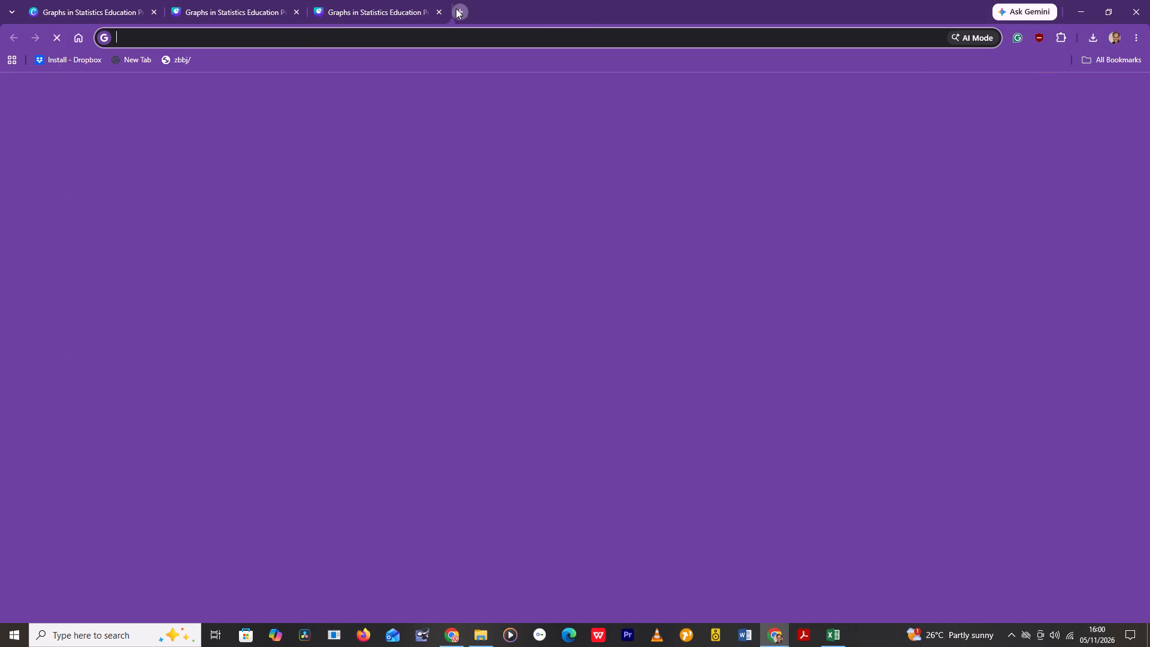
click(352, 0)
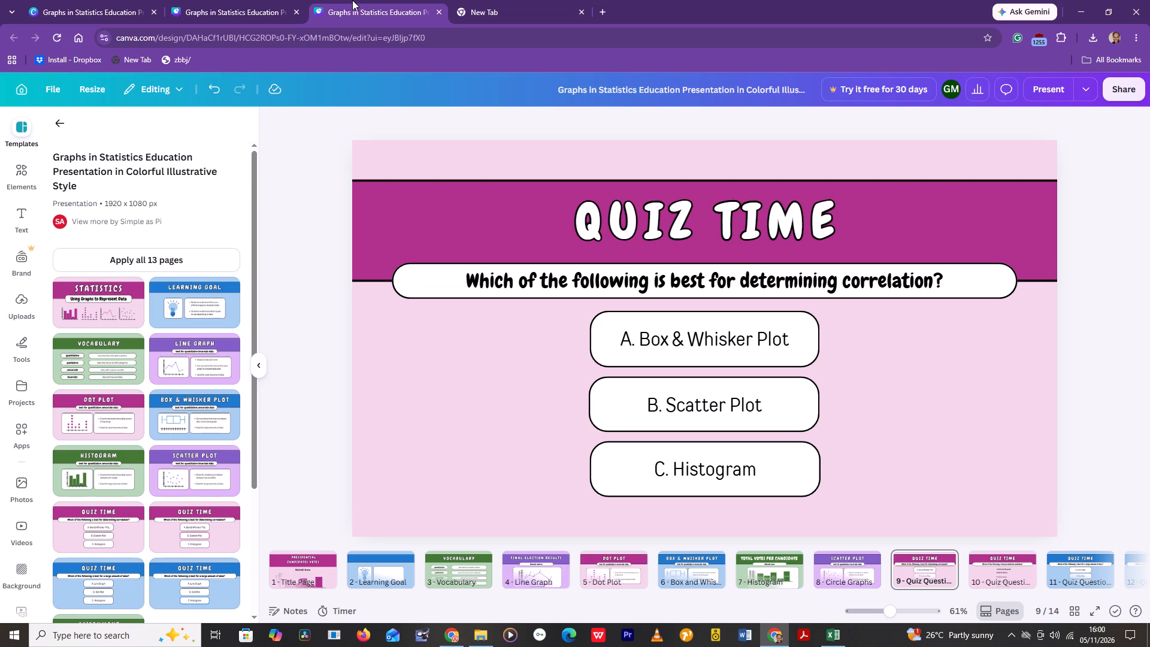
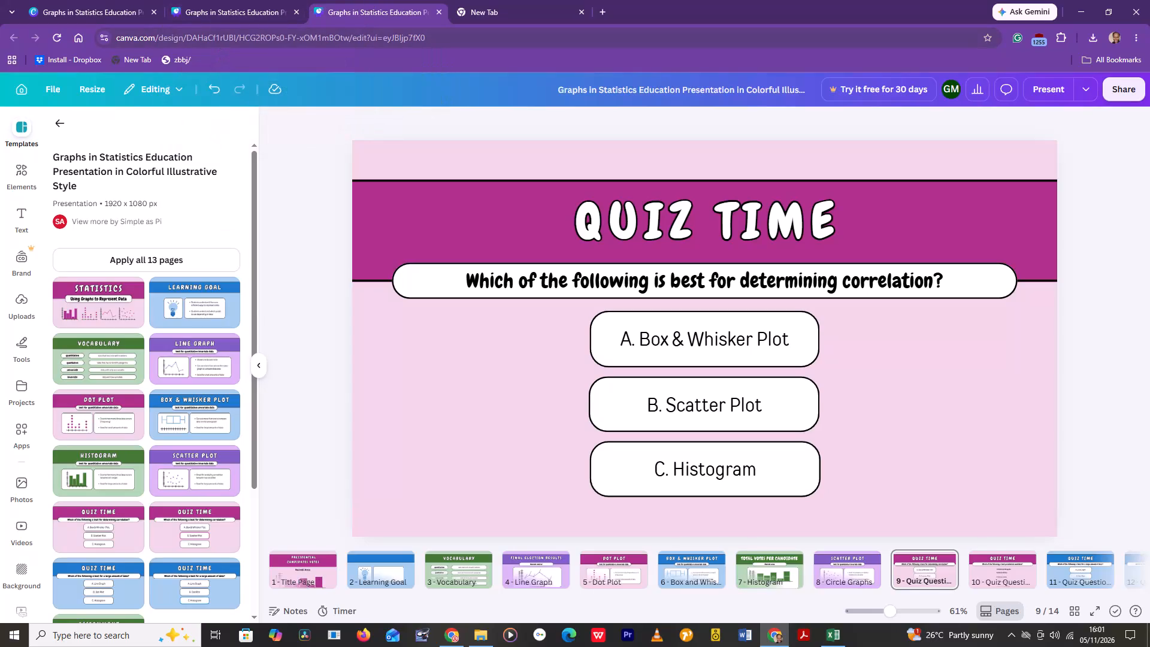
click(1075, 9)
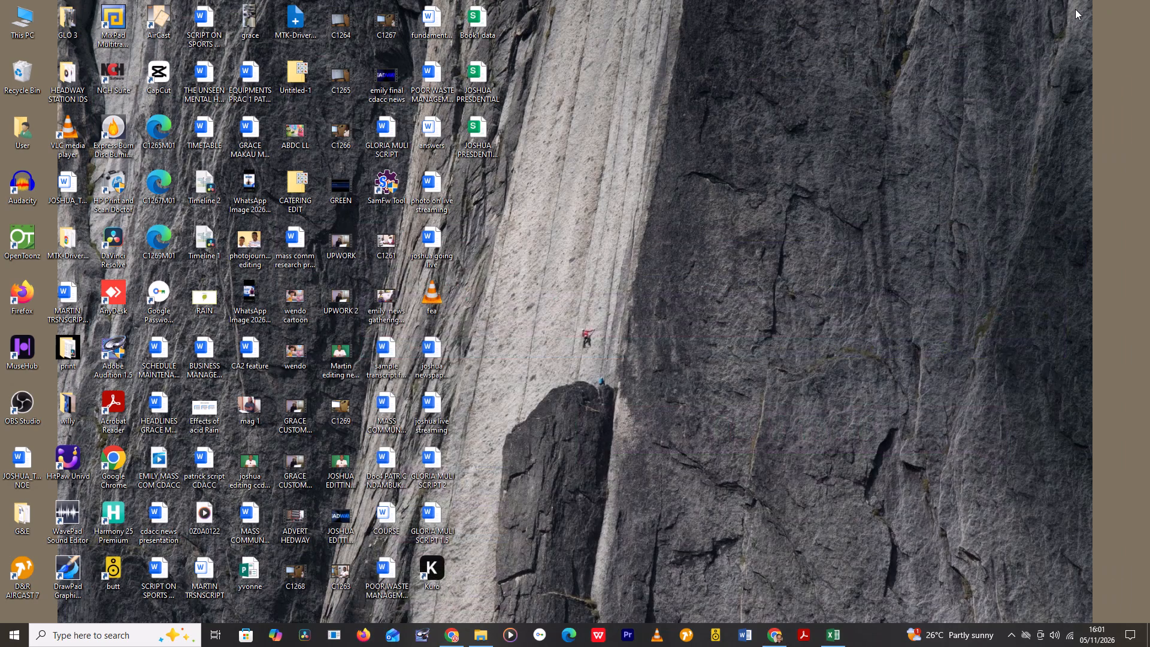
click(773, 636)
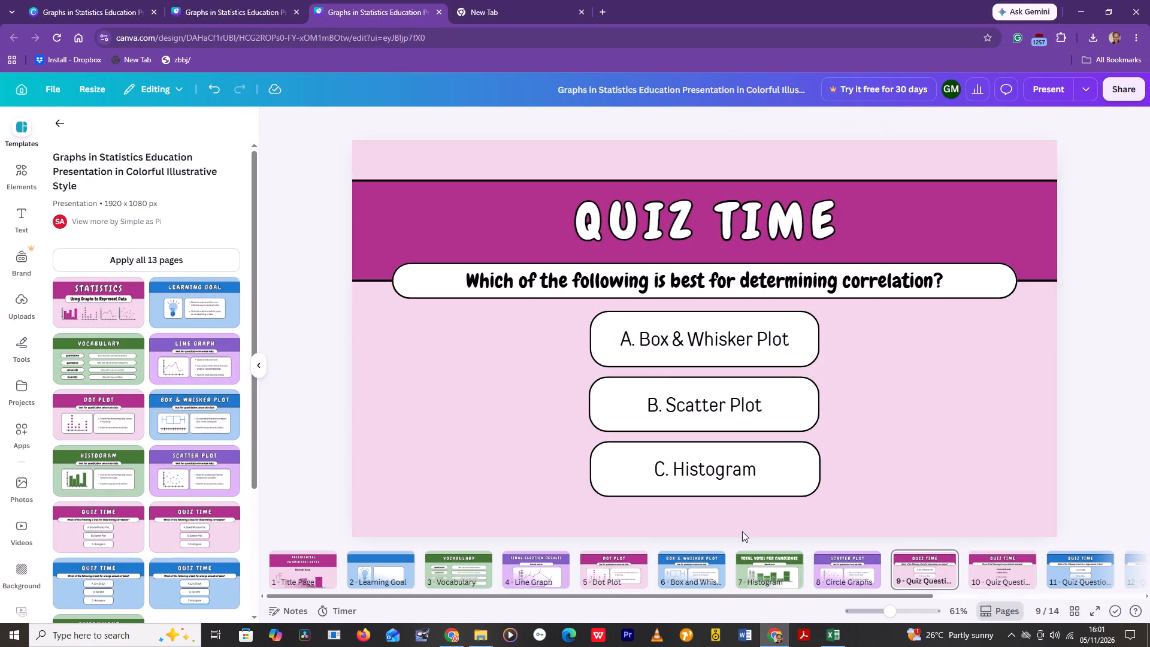